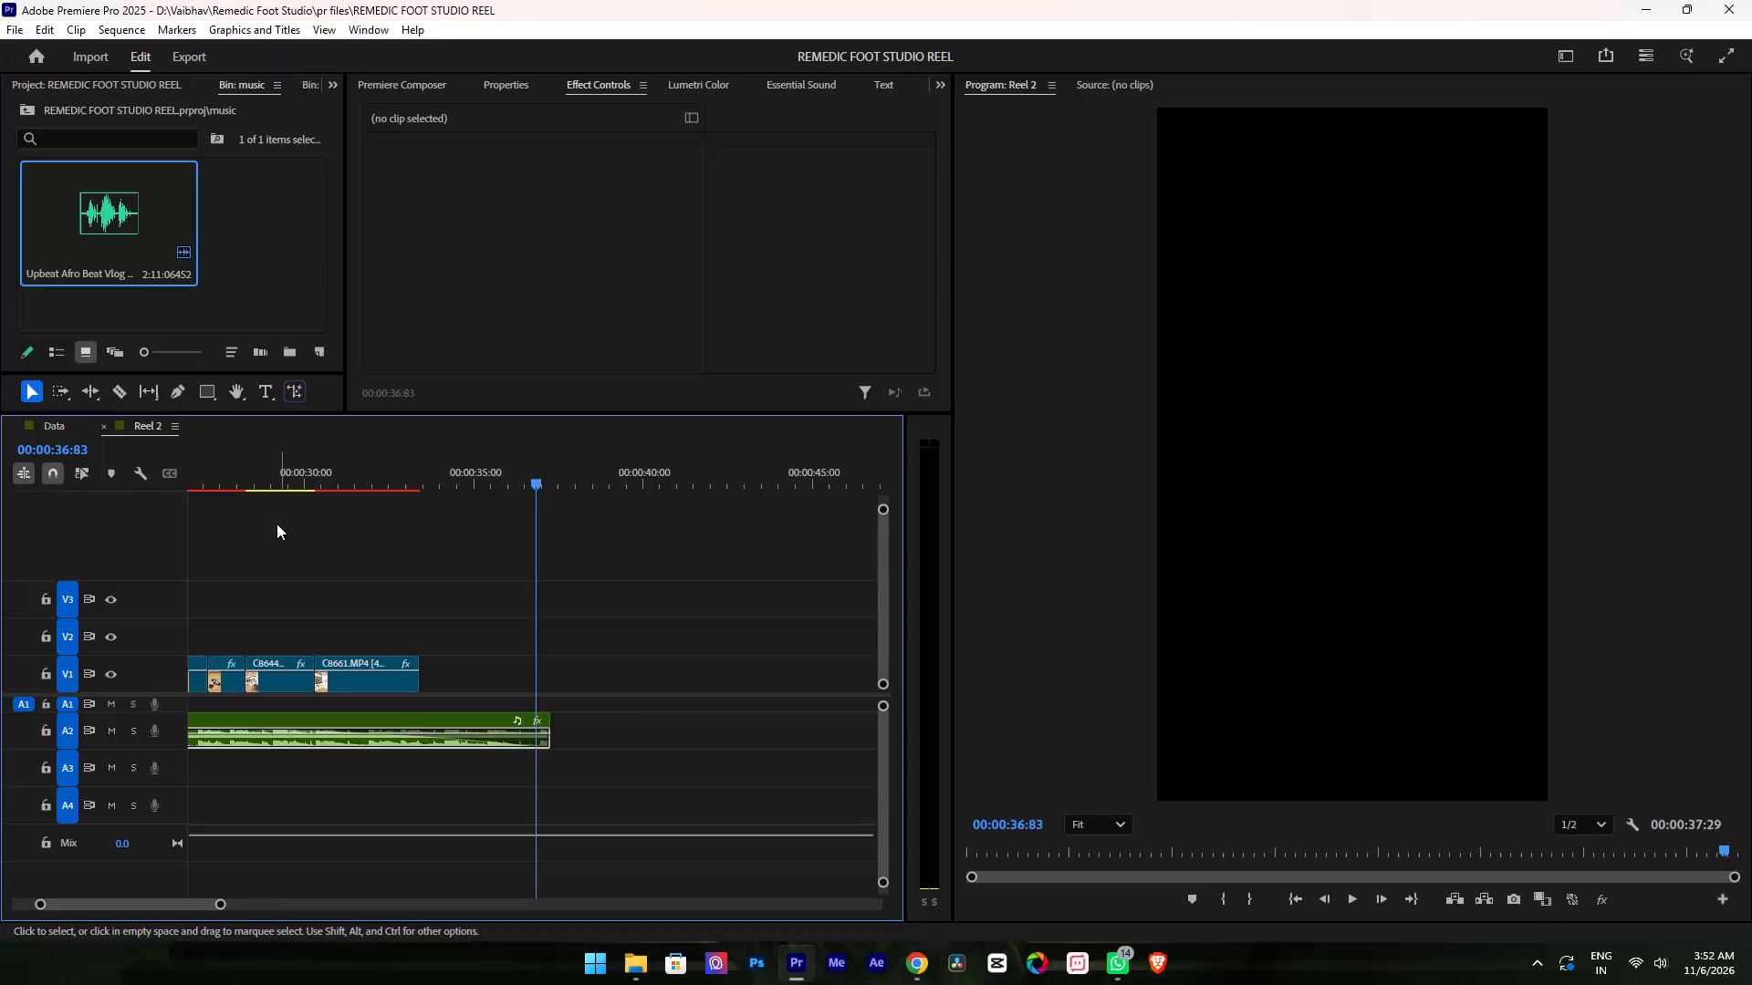
# Import the images bb.jpg, cc.jpg and ccccc.jpg from the Downloads folder into the project's assets bin.
pyautogui.keyDown('alt'); pyautogui.scroll(-5, 306, 545); pyautogui.keyUp('alt')
pyautogui.scroll(20, 308, 547)
pyautogui.scroll(2, 308, 547)
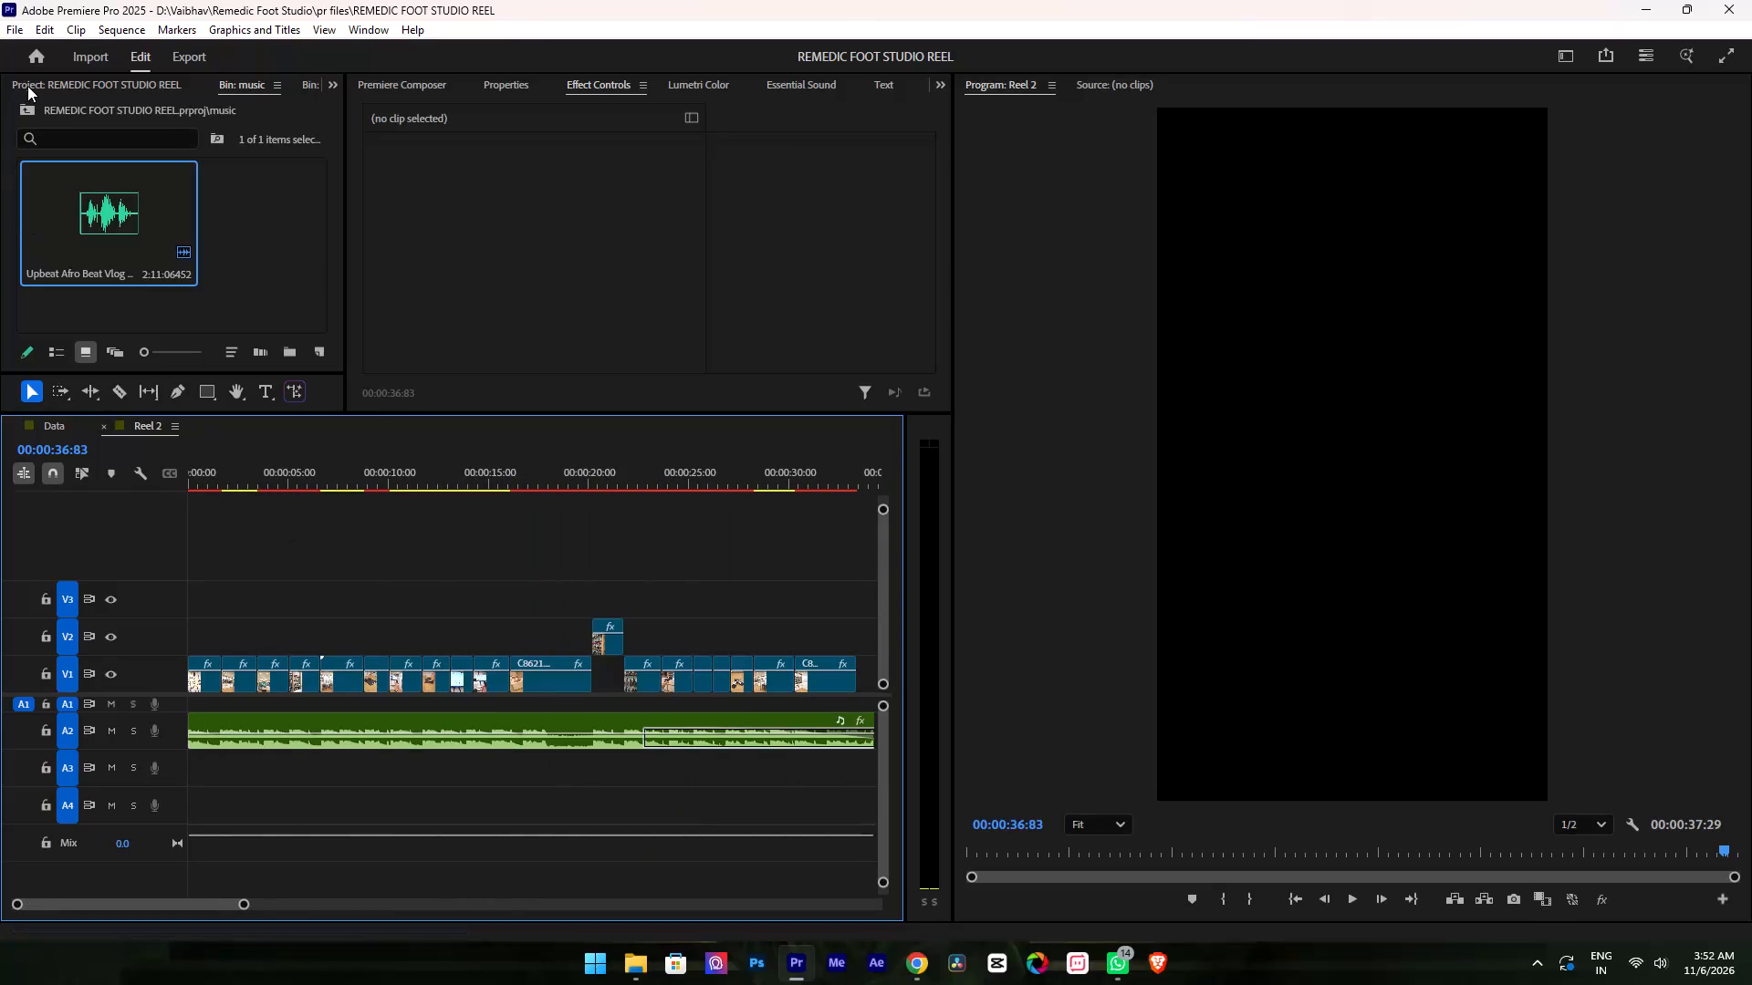
pyautogui.click(28, 81)
pyautogui.click(27, 104)
pyautogui.scroll(-1, 169, 241)
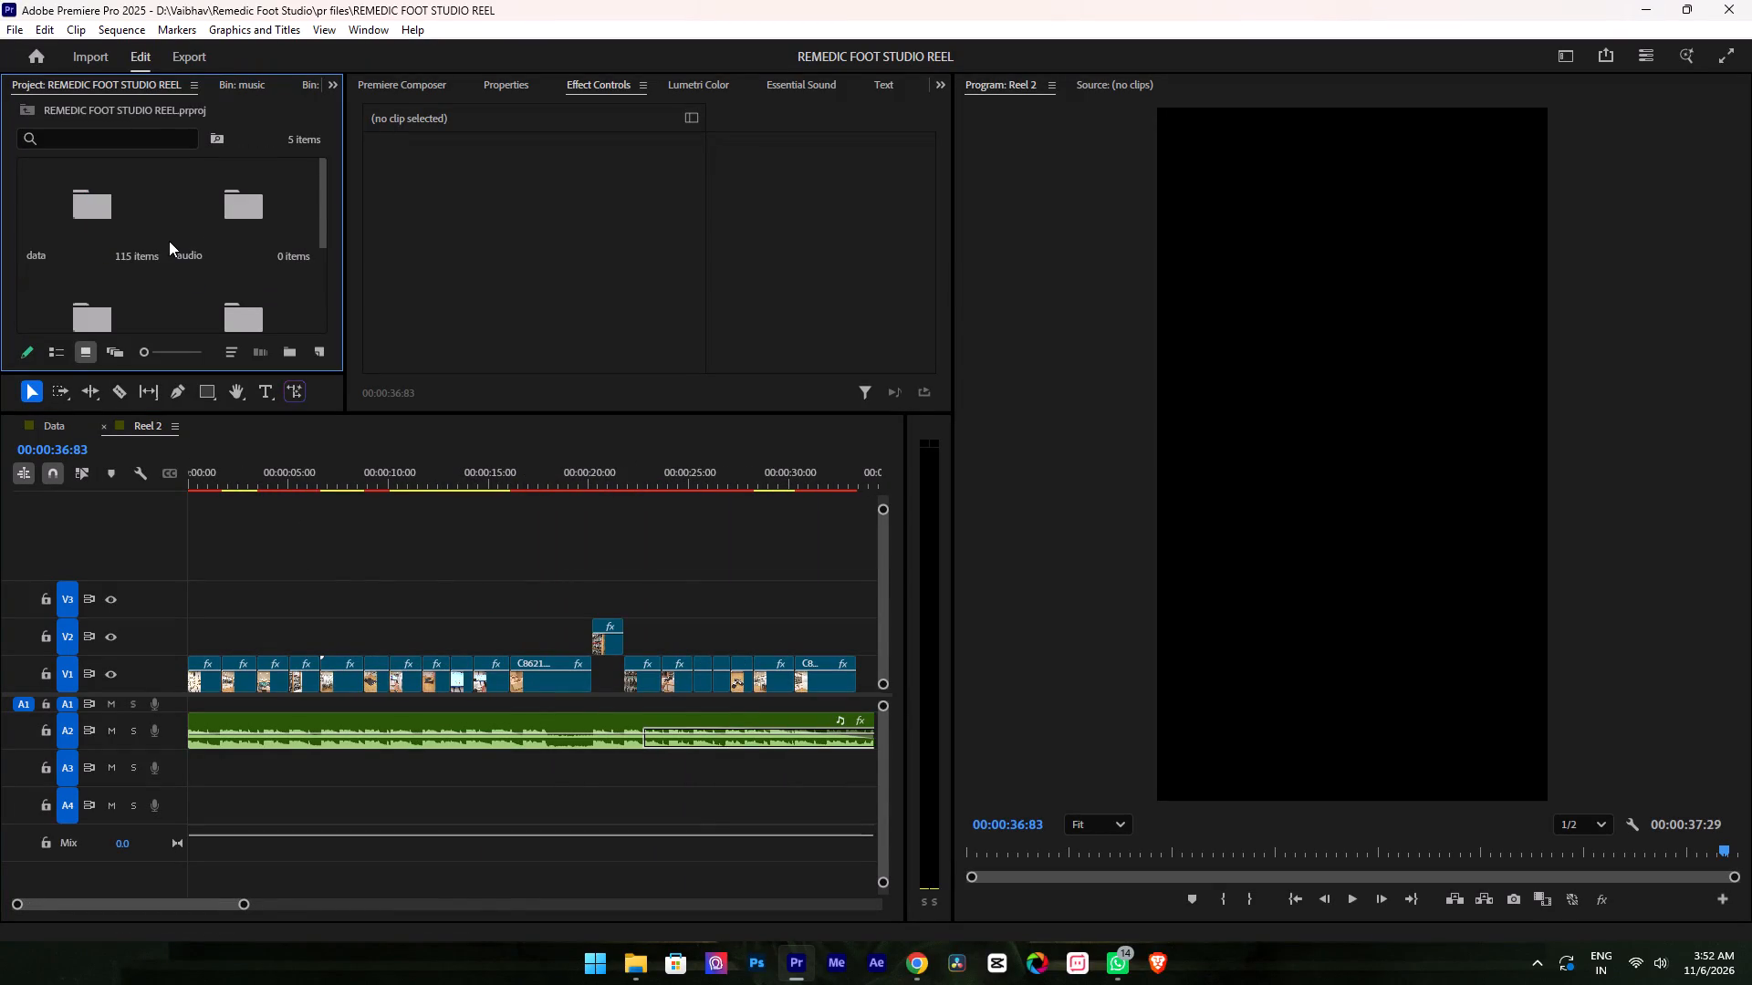
pyautogui.doubleClick(79, 223)
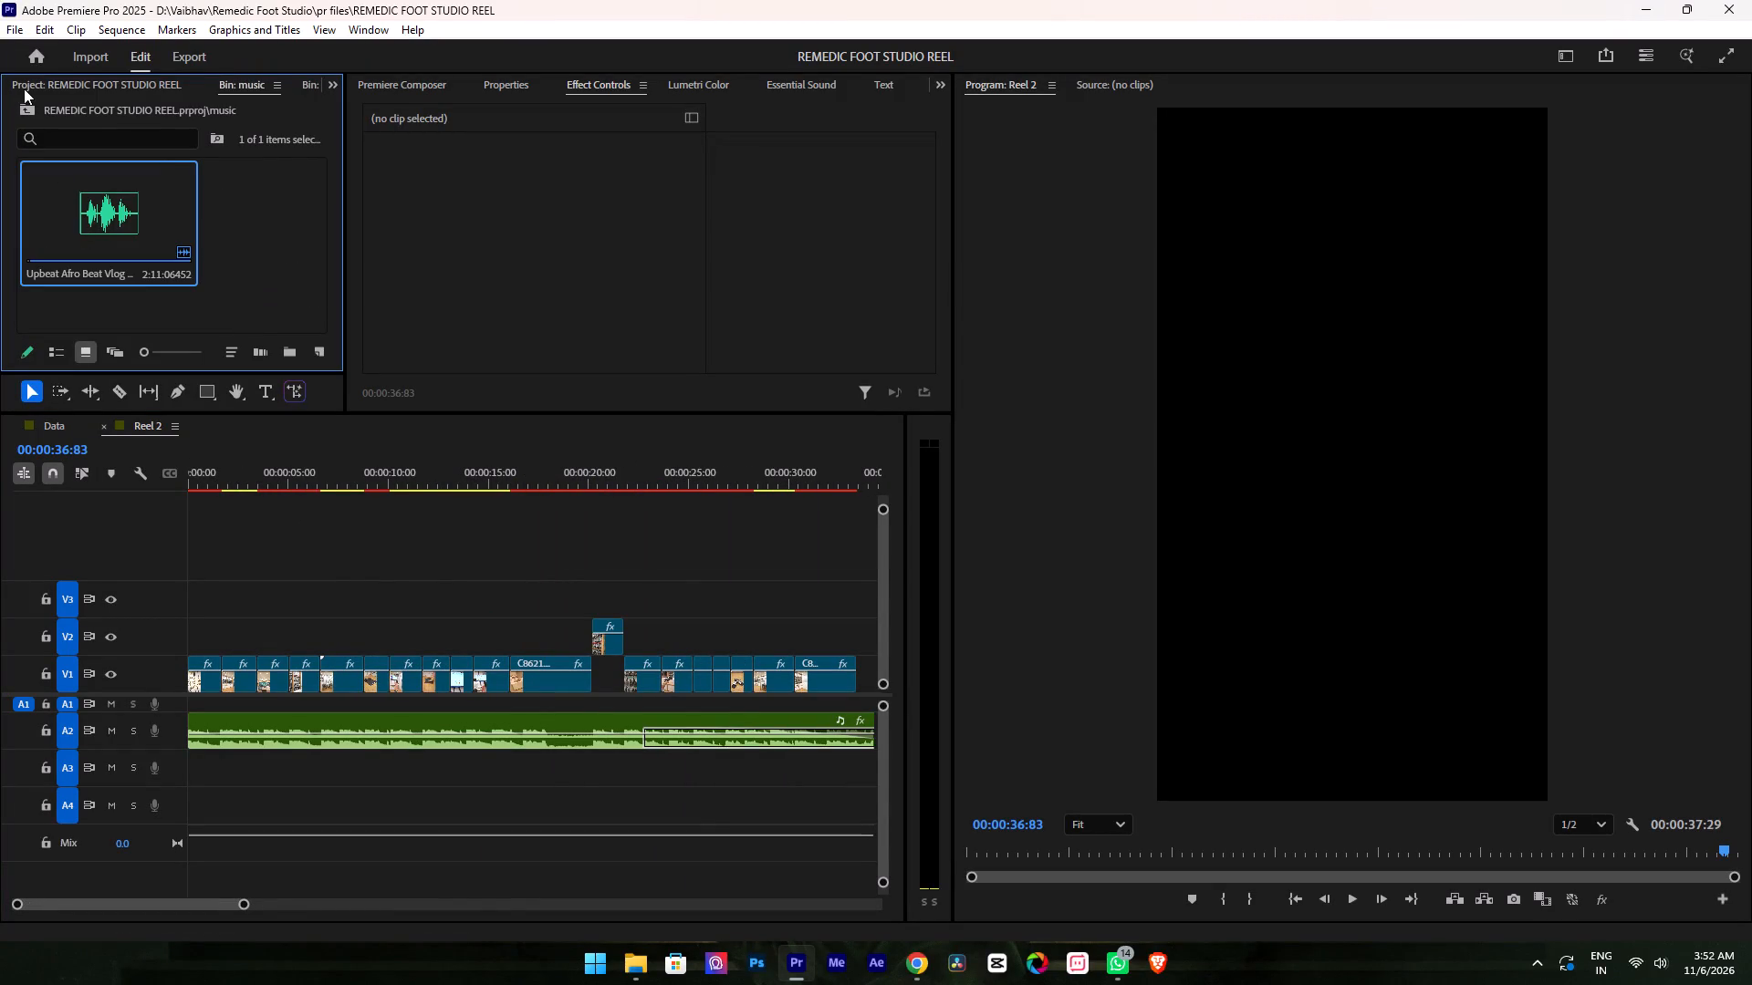
pyautogui.click(34, 101)
pyautogui.click(34, 109)
pyautogui.scroll(-3, 232, 298)
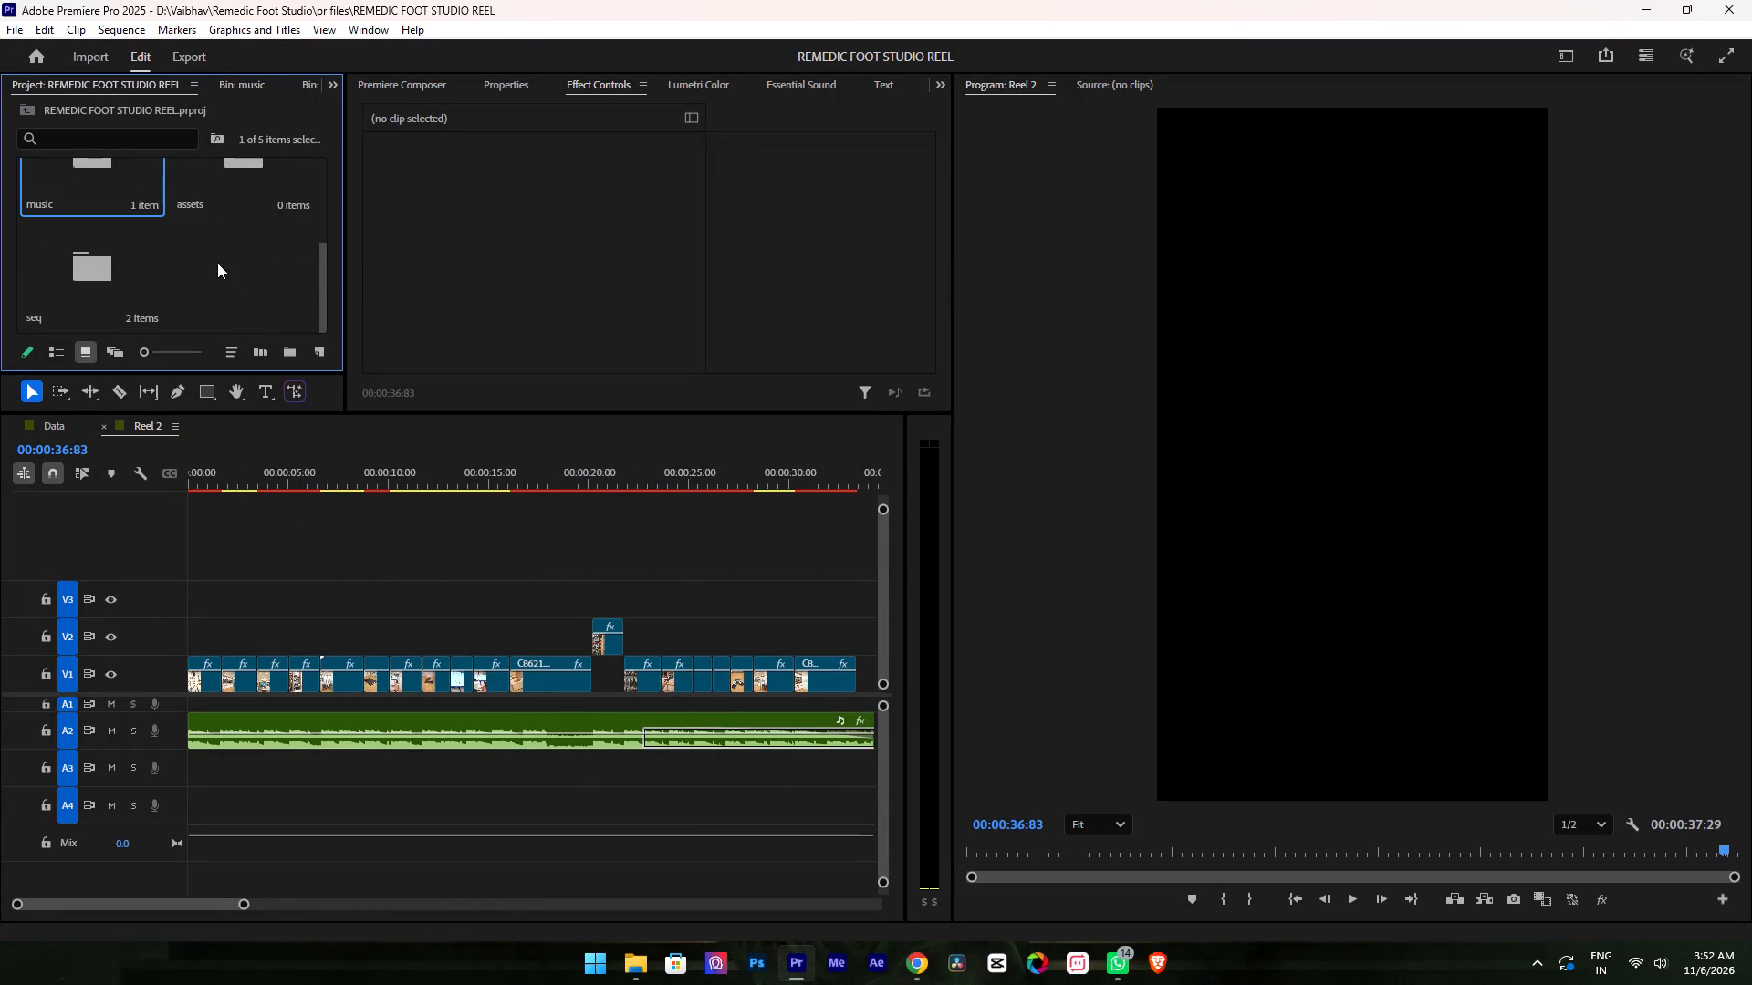
pyautogui.scroll(1, 162, 306)
pyautogui.doubleClick(217, 283)
pyautogui.doubleClick(192, 231)
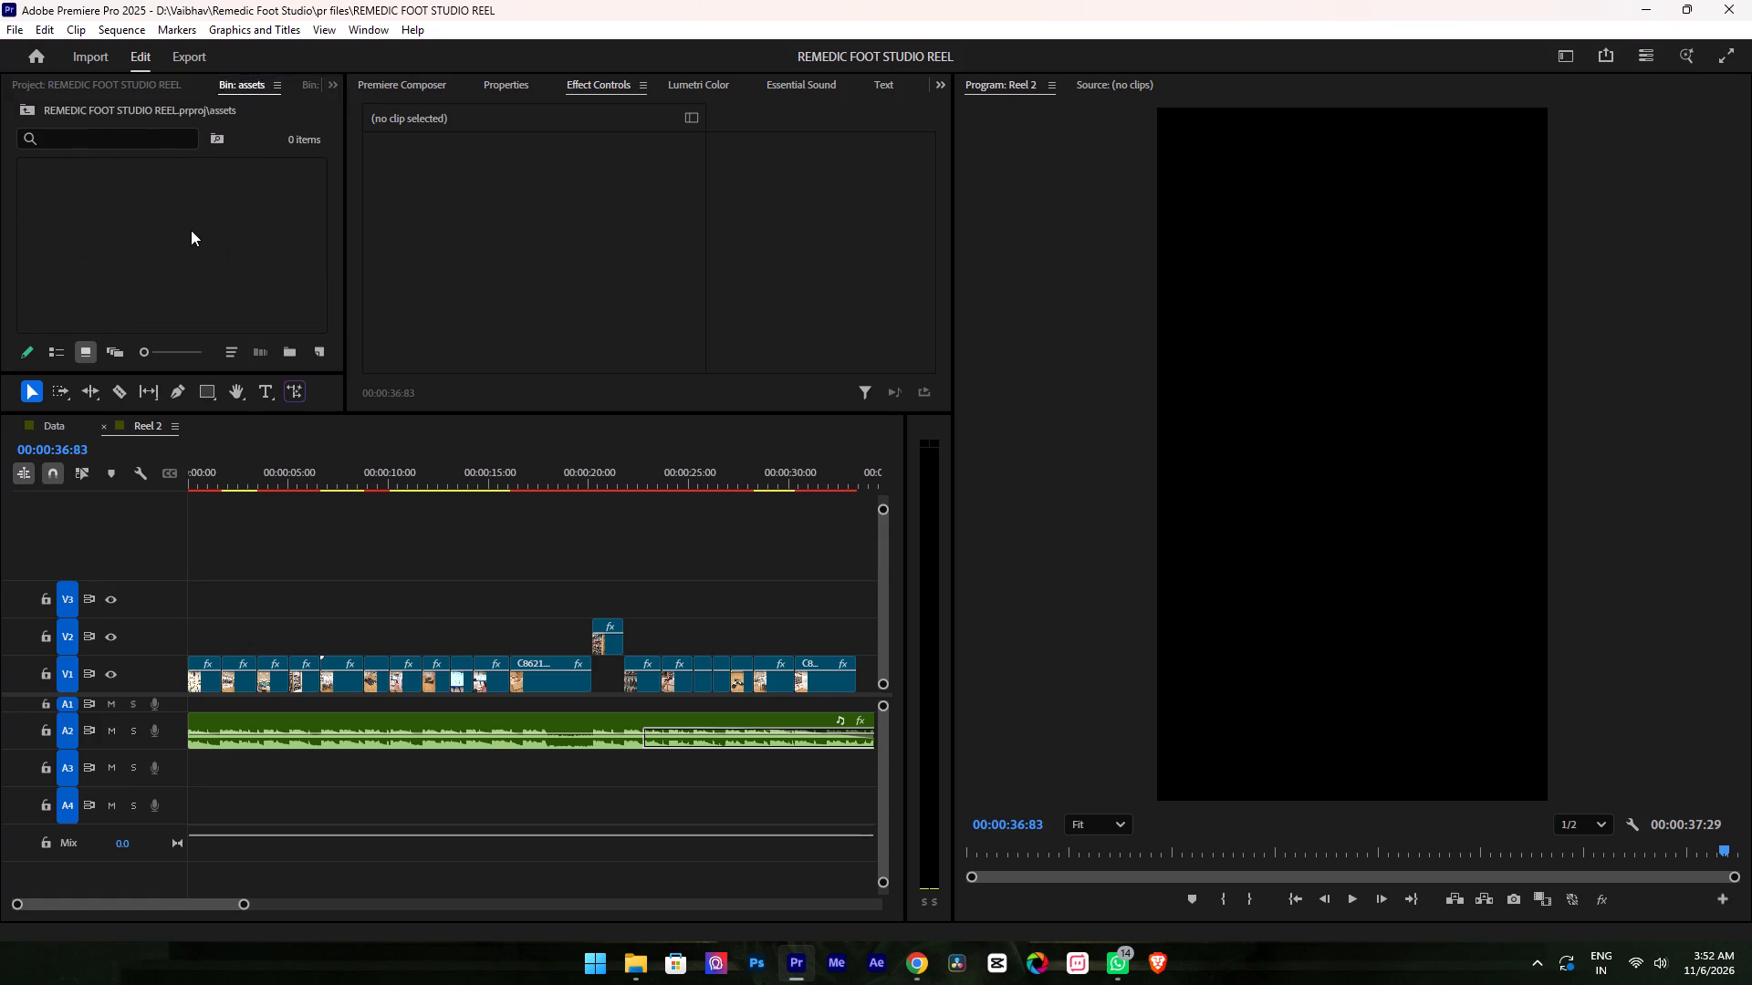
pyautogui.moveTo(809, 402); pyautogui.dragTo(484, 417)
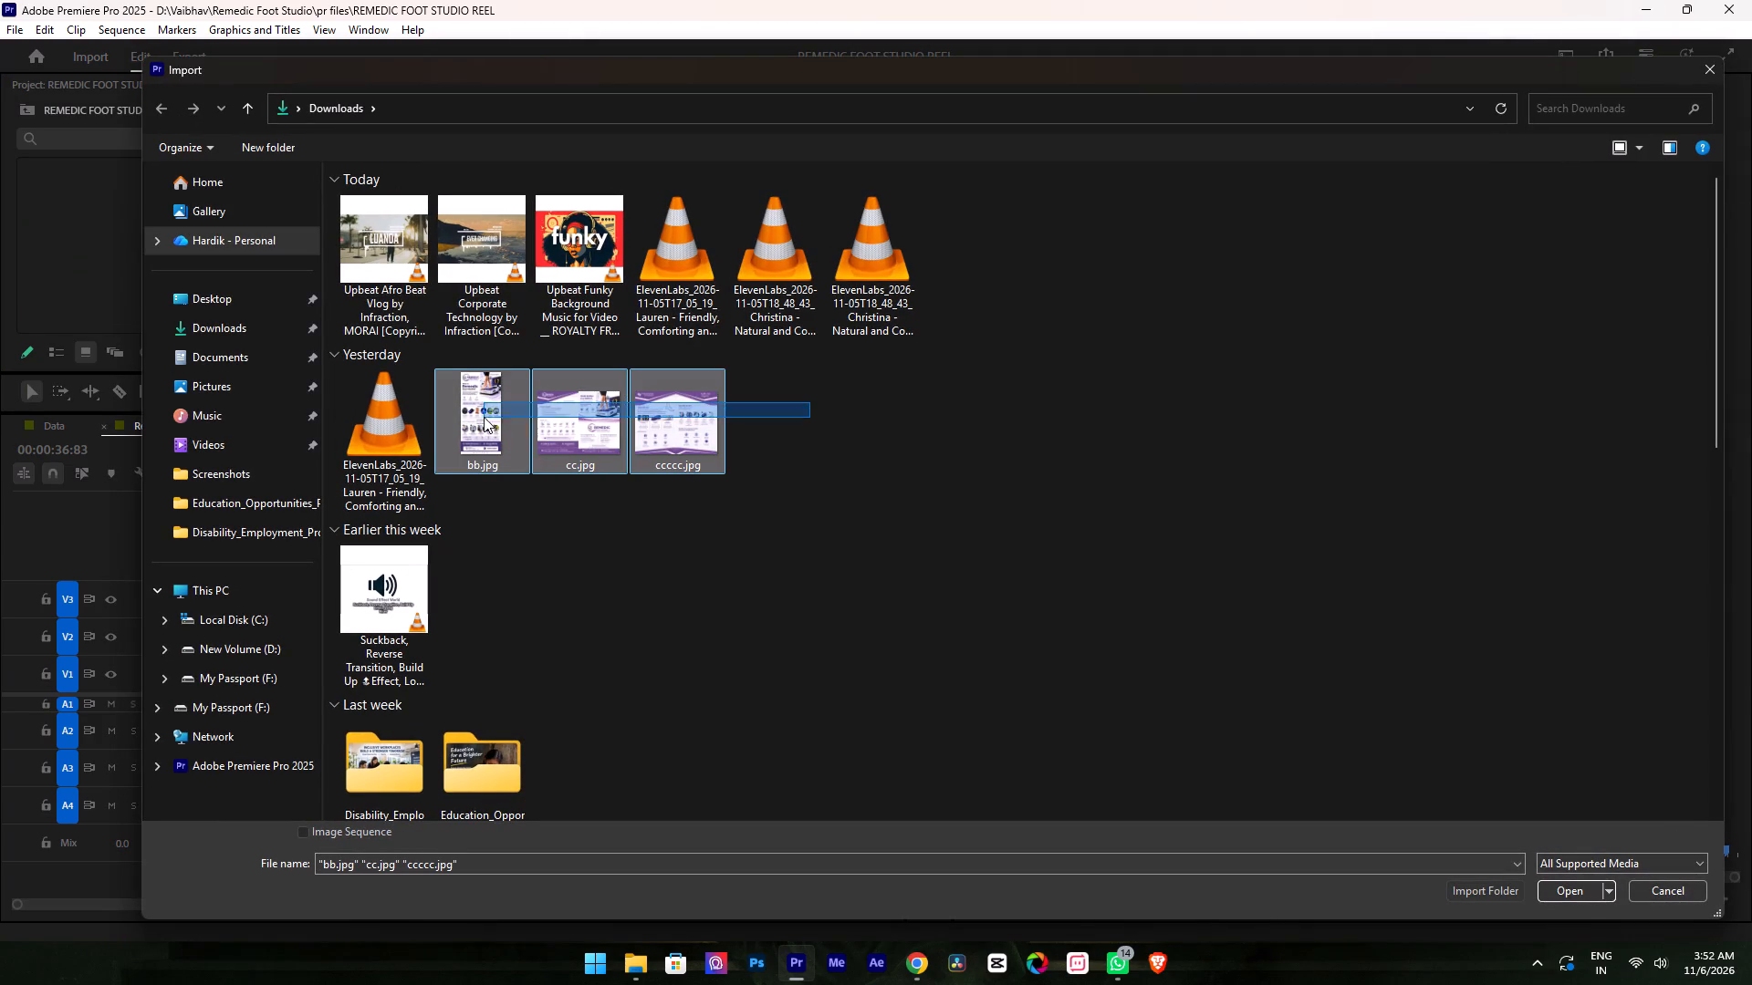
pyautogui.moveTo(484, 417); pyautogui.dragTo(482, 417)
pyautogui.click(1573, 893)
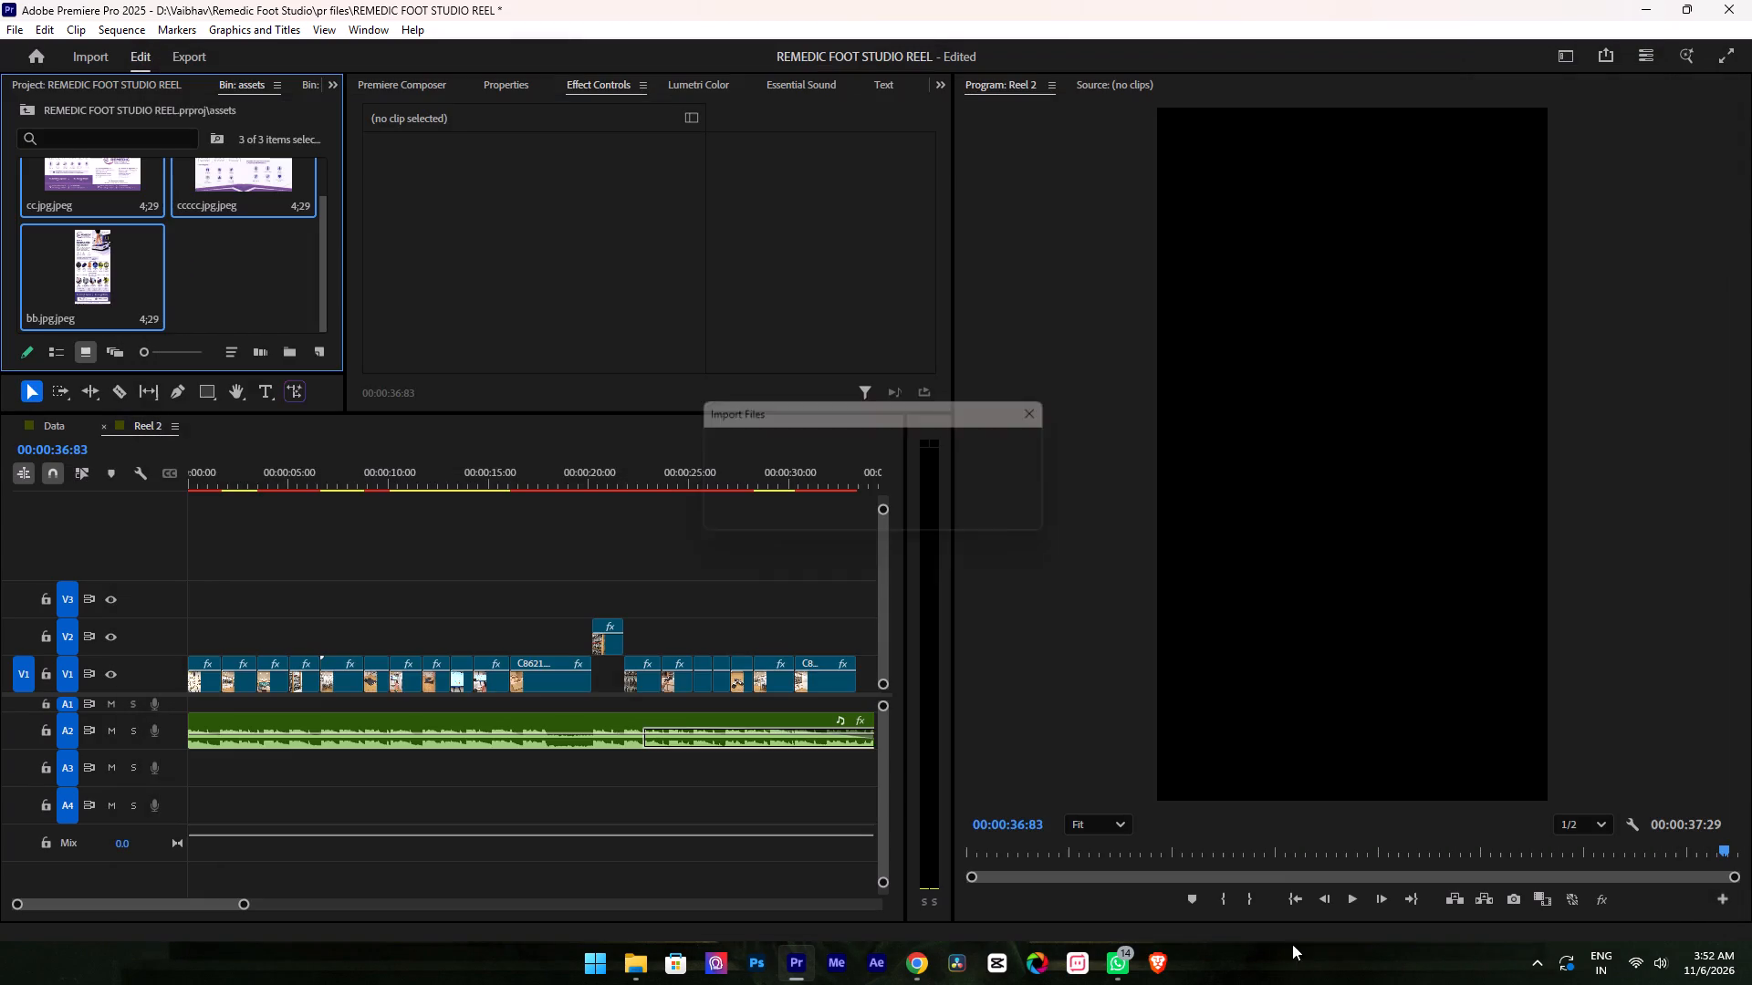
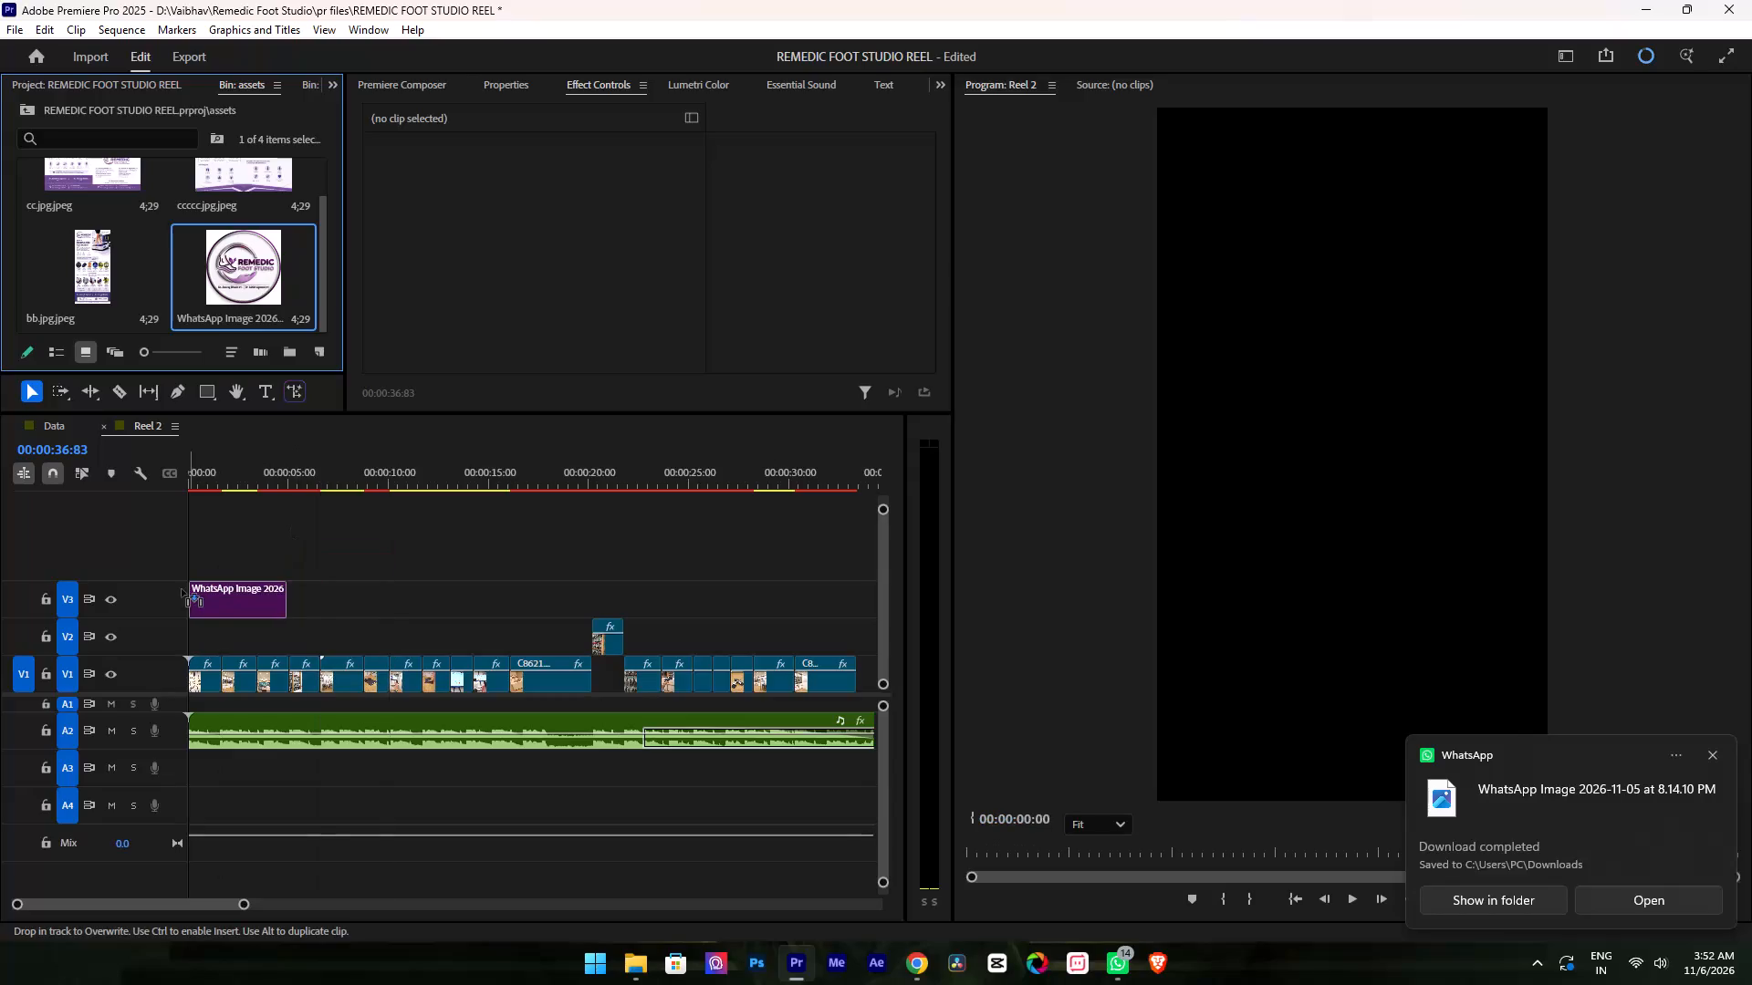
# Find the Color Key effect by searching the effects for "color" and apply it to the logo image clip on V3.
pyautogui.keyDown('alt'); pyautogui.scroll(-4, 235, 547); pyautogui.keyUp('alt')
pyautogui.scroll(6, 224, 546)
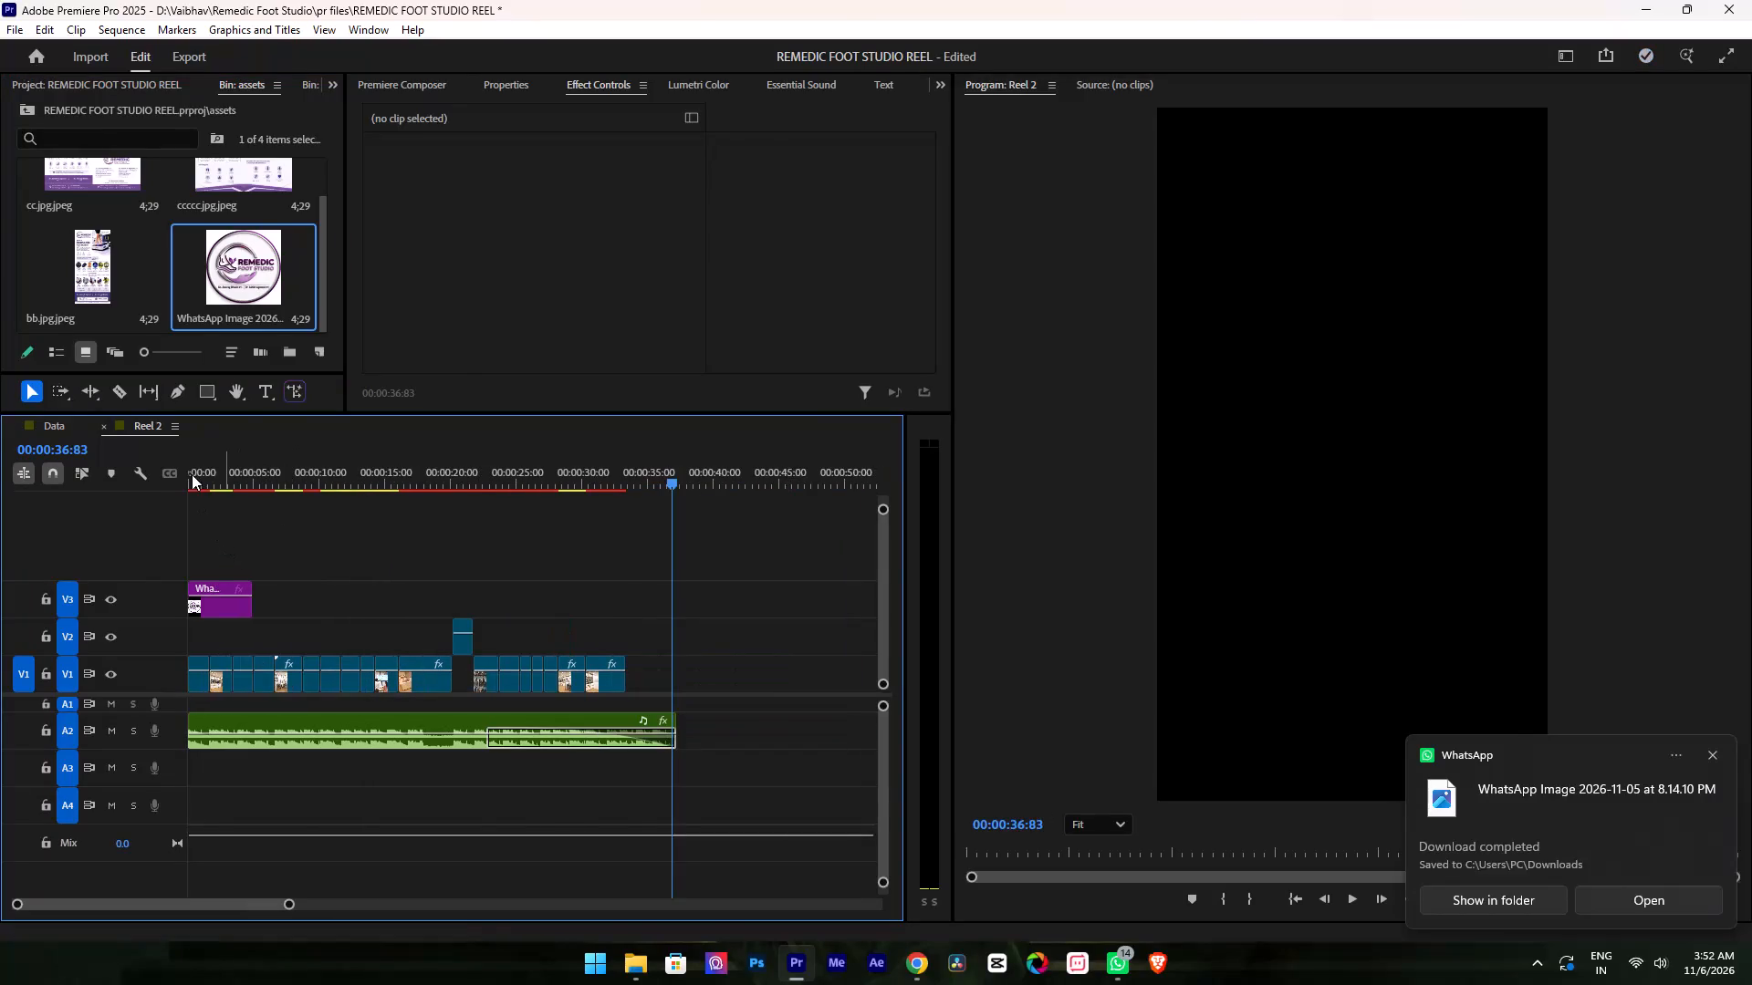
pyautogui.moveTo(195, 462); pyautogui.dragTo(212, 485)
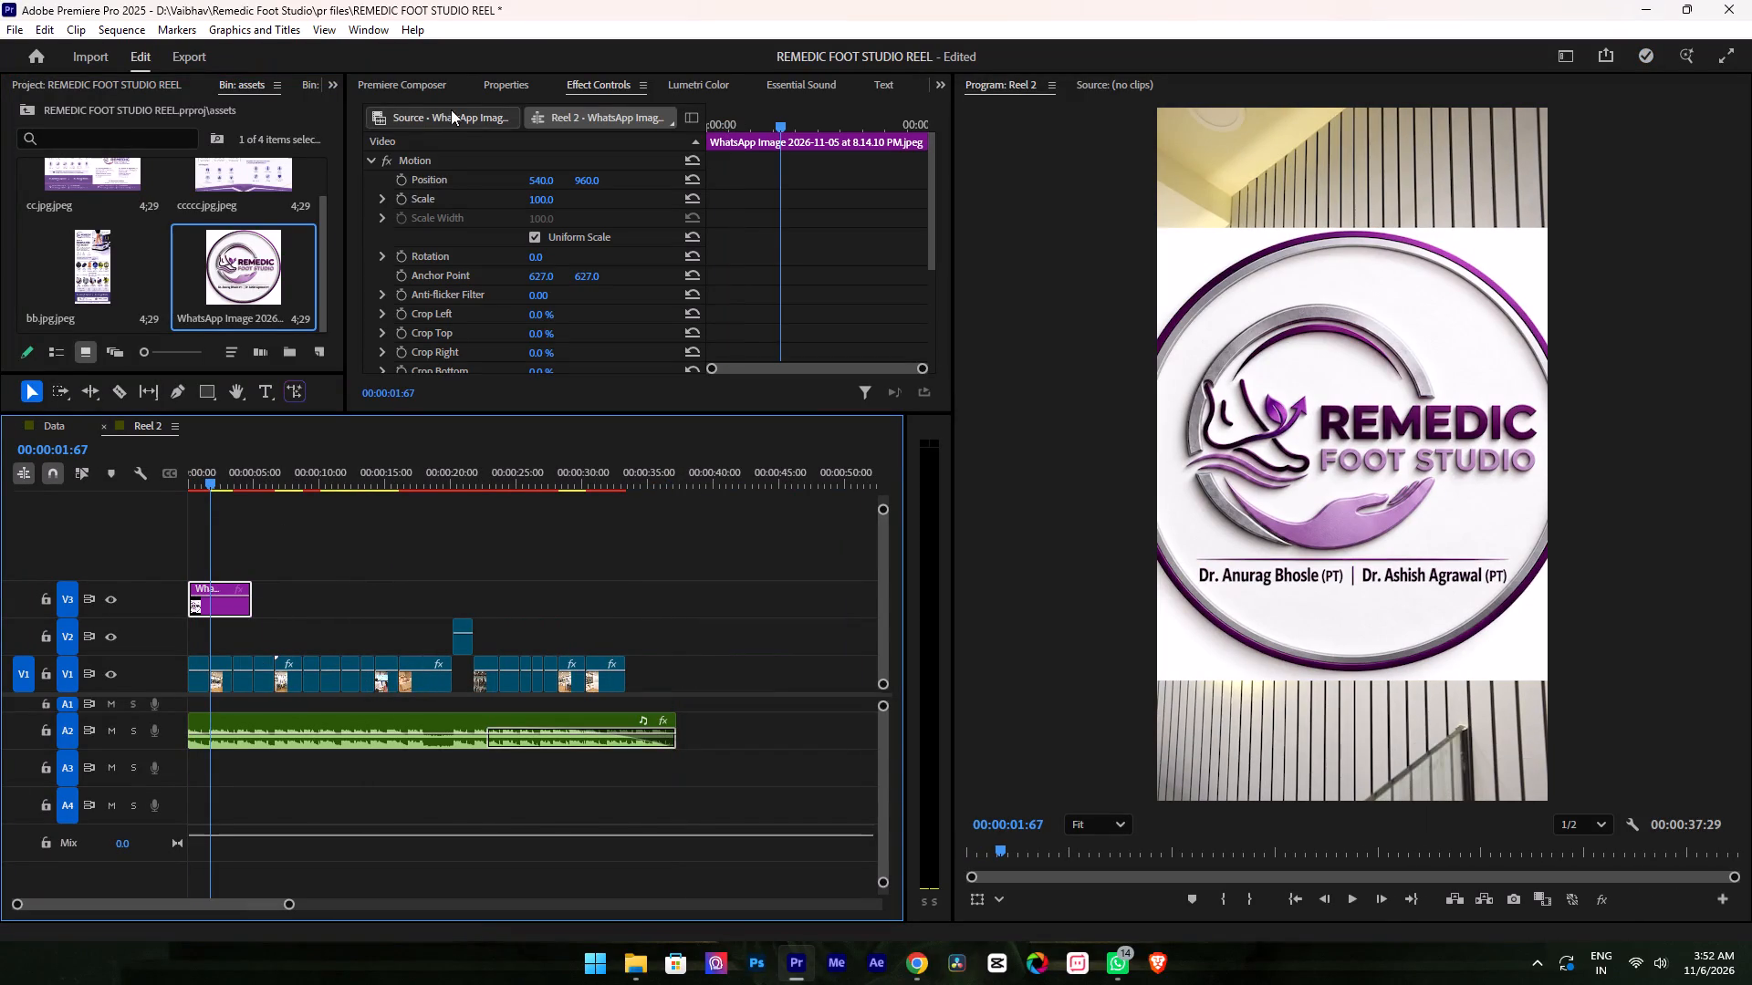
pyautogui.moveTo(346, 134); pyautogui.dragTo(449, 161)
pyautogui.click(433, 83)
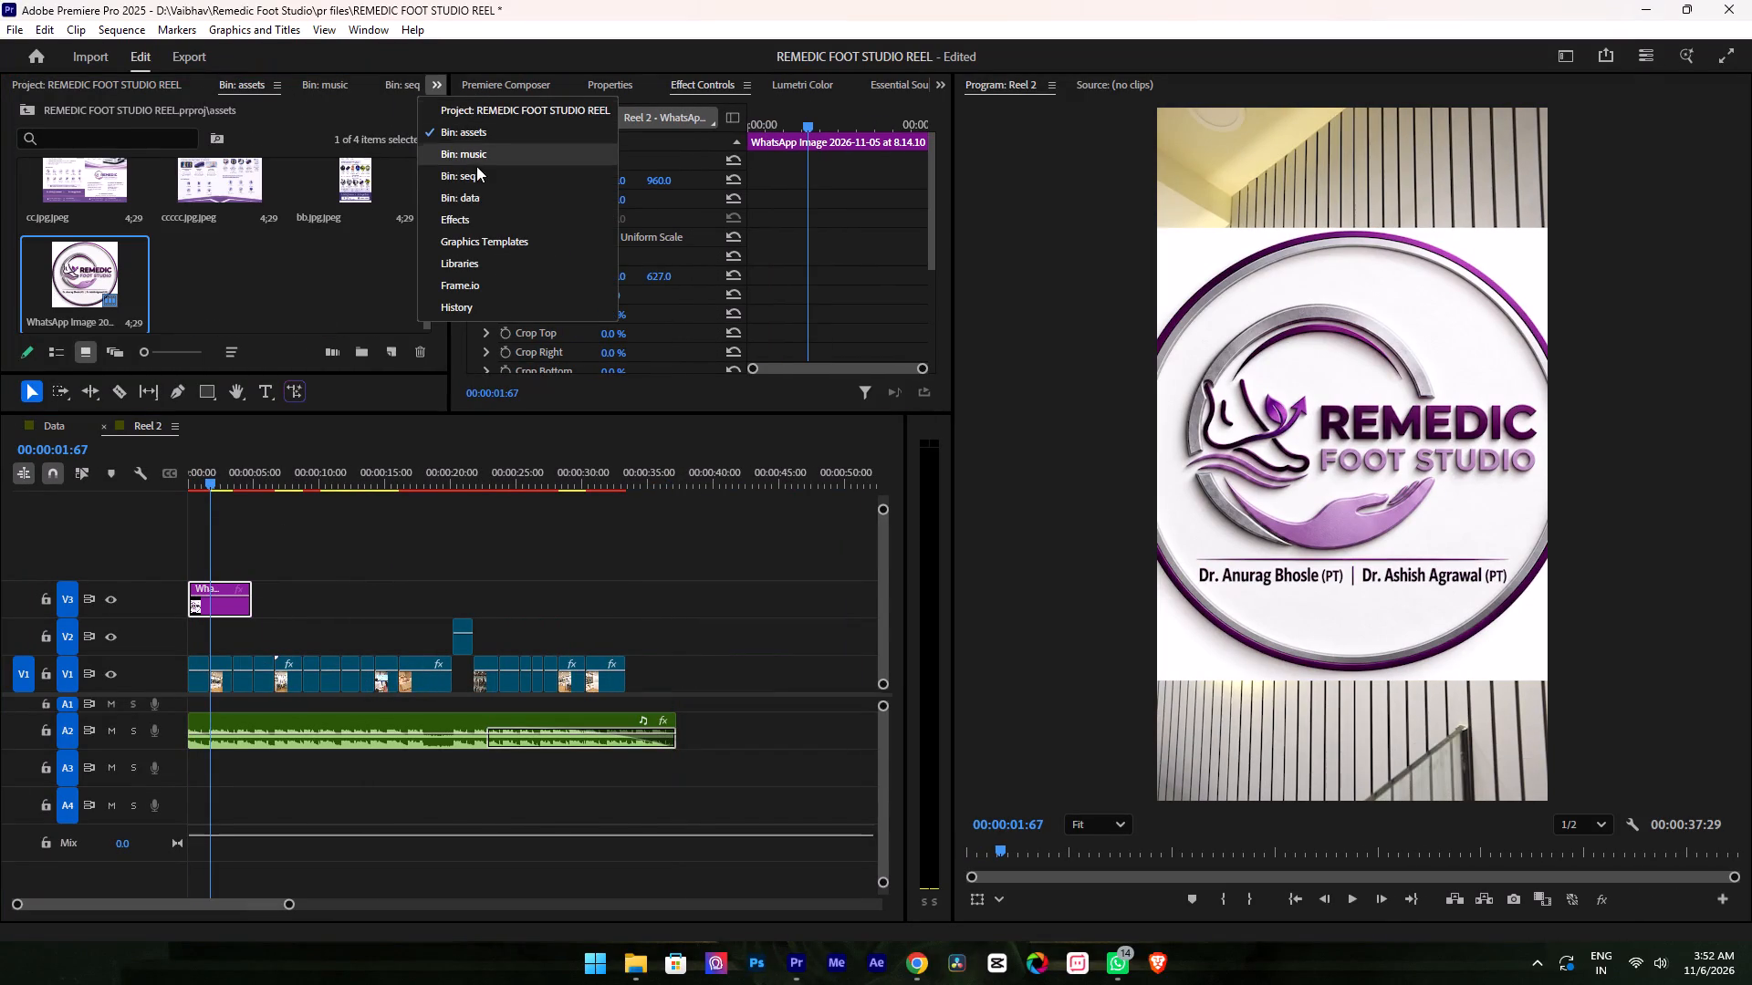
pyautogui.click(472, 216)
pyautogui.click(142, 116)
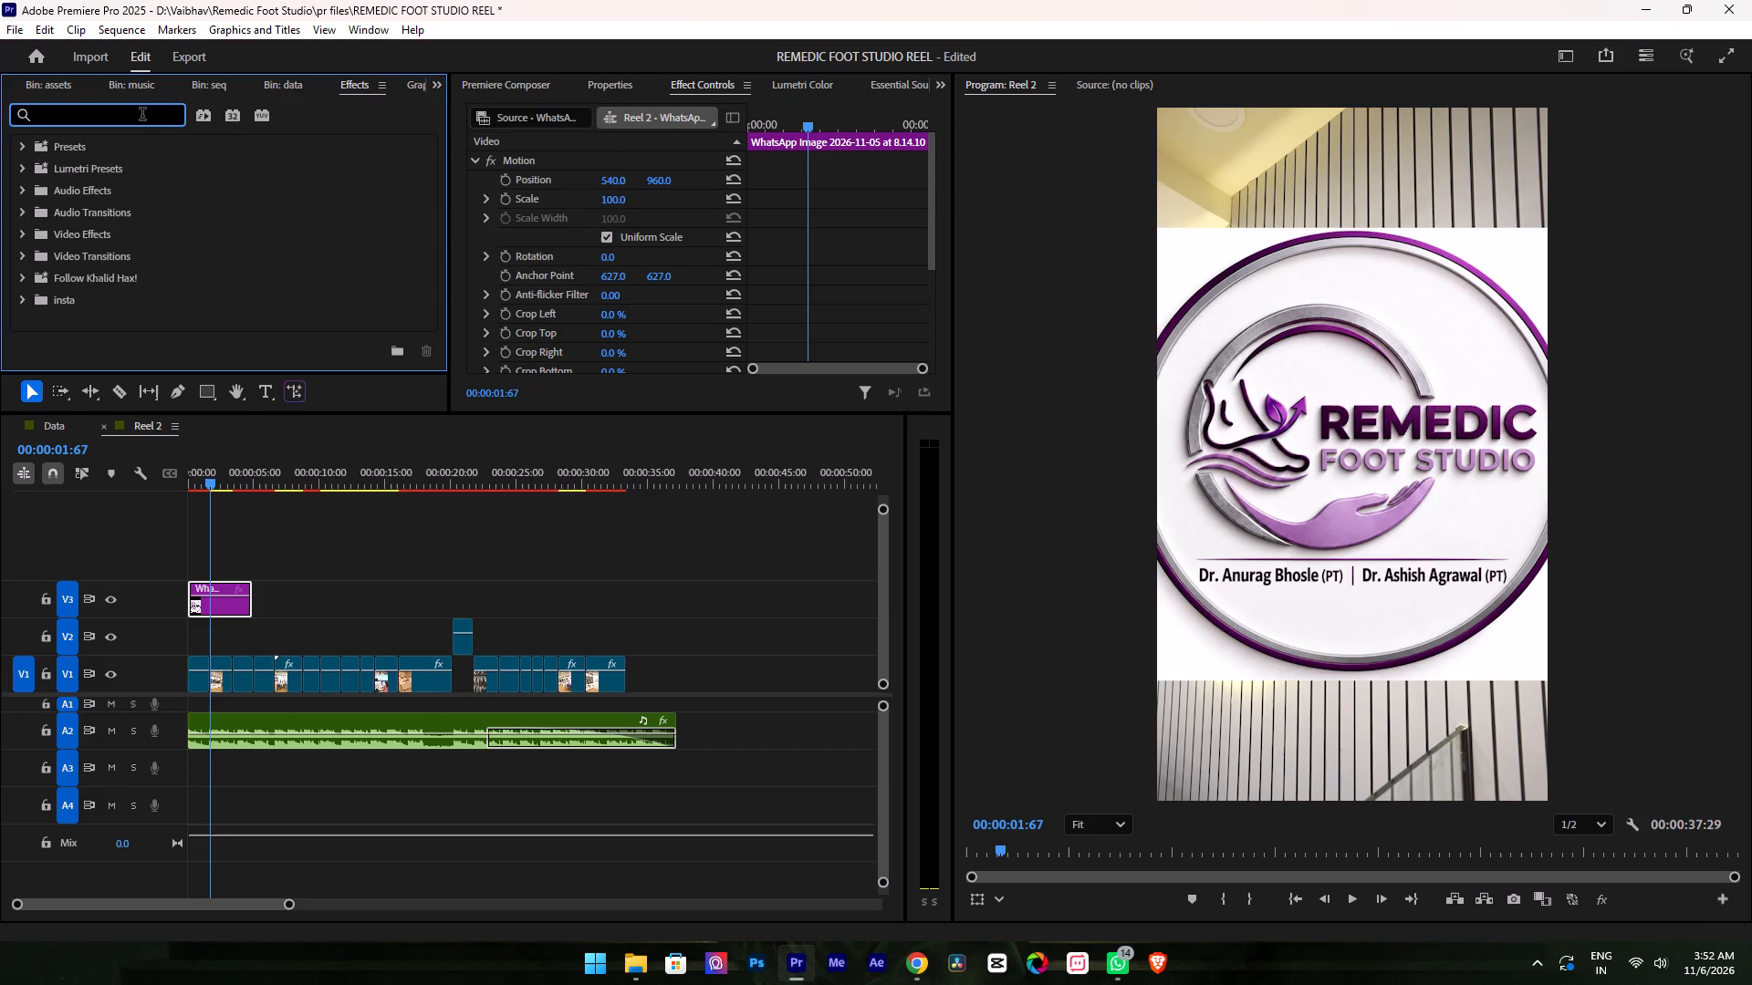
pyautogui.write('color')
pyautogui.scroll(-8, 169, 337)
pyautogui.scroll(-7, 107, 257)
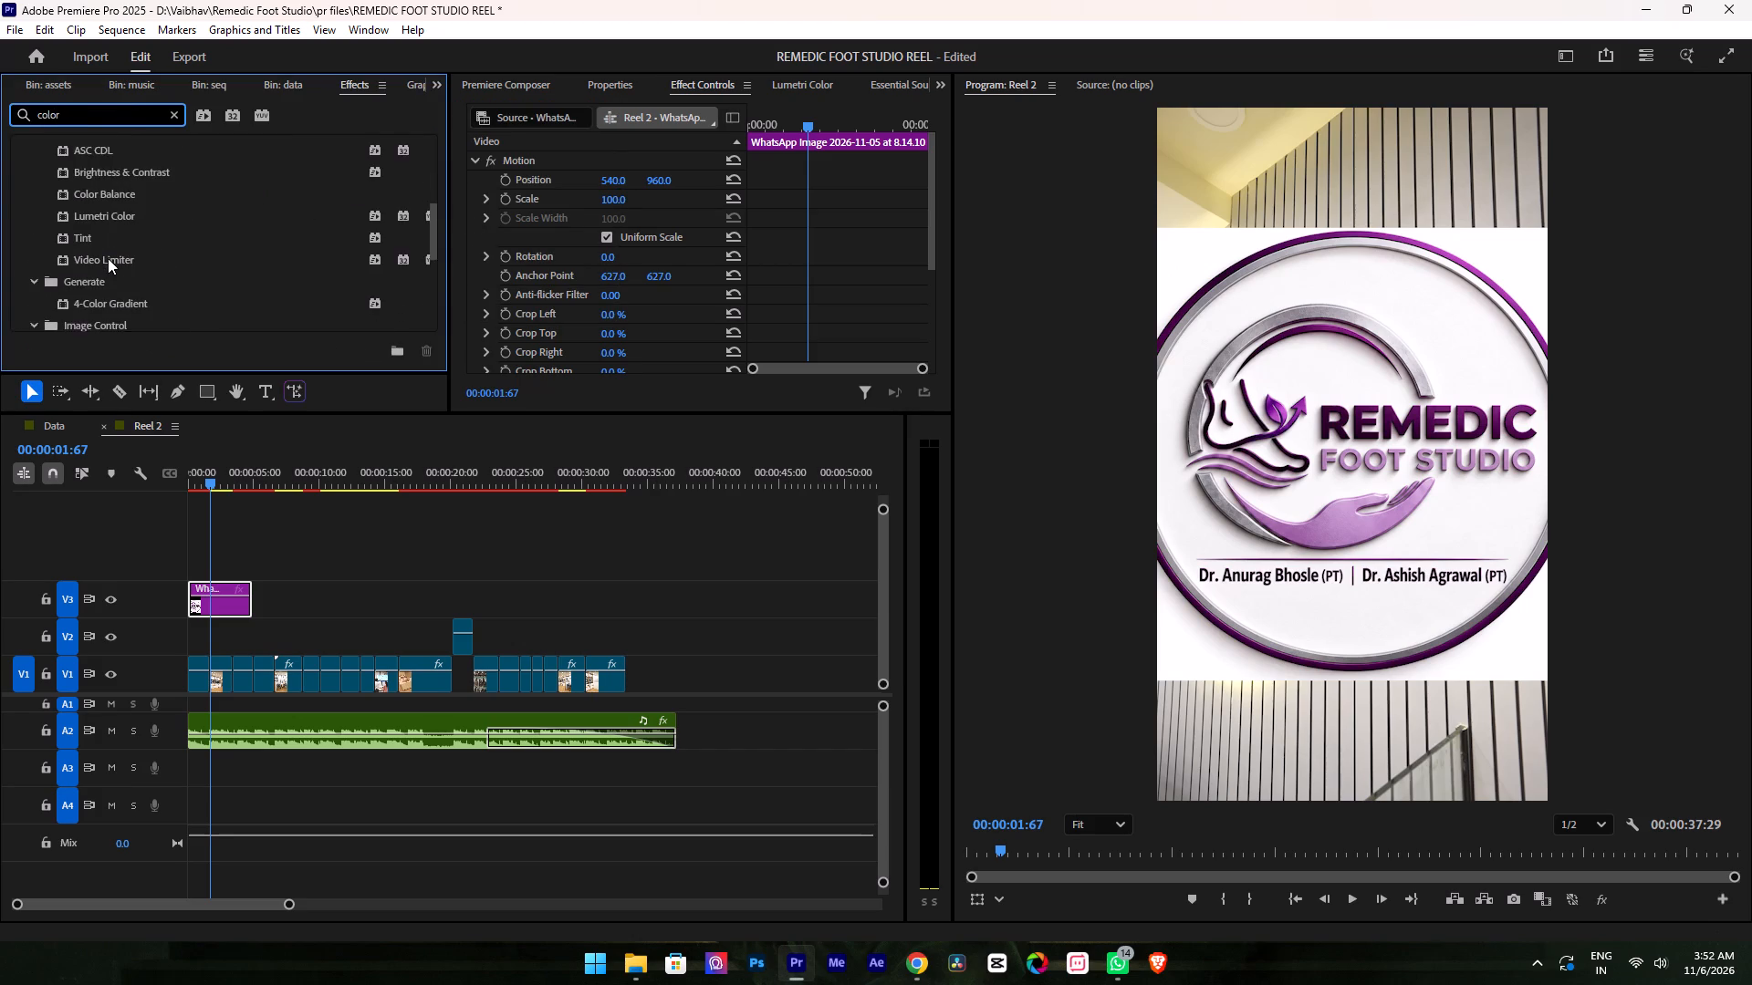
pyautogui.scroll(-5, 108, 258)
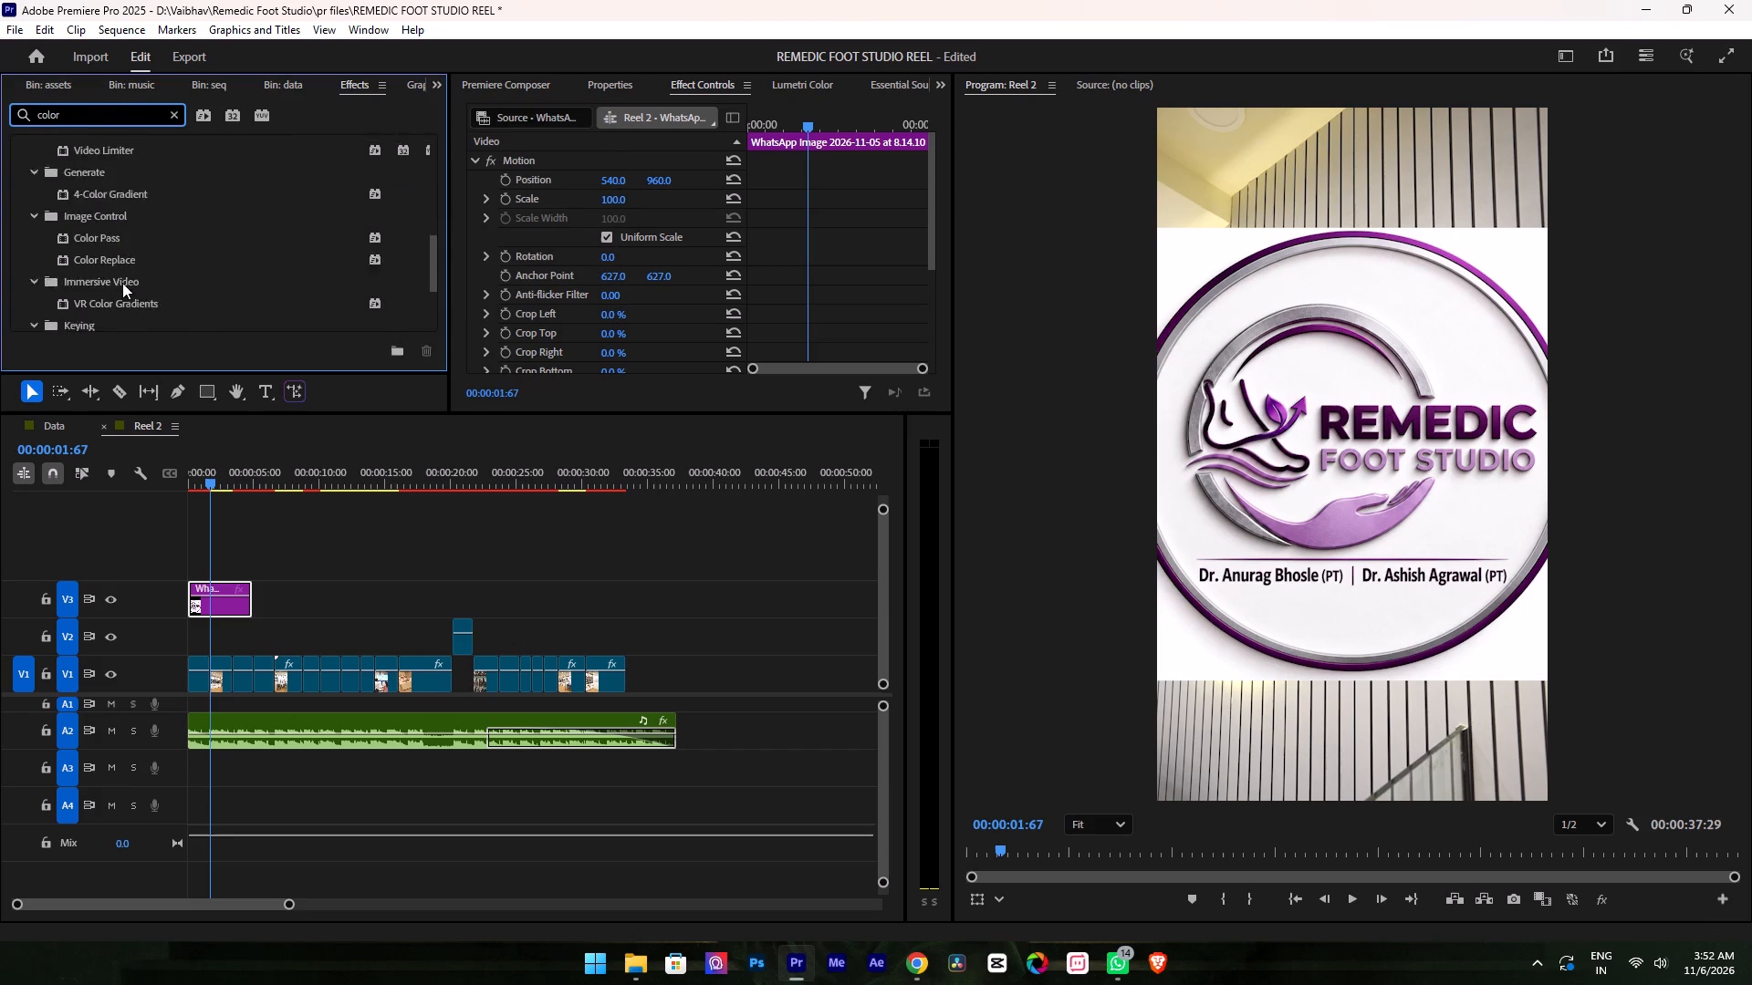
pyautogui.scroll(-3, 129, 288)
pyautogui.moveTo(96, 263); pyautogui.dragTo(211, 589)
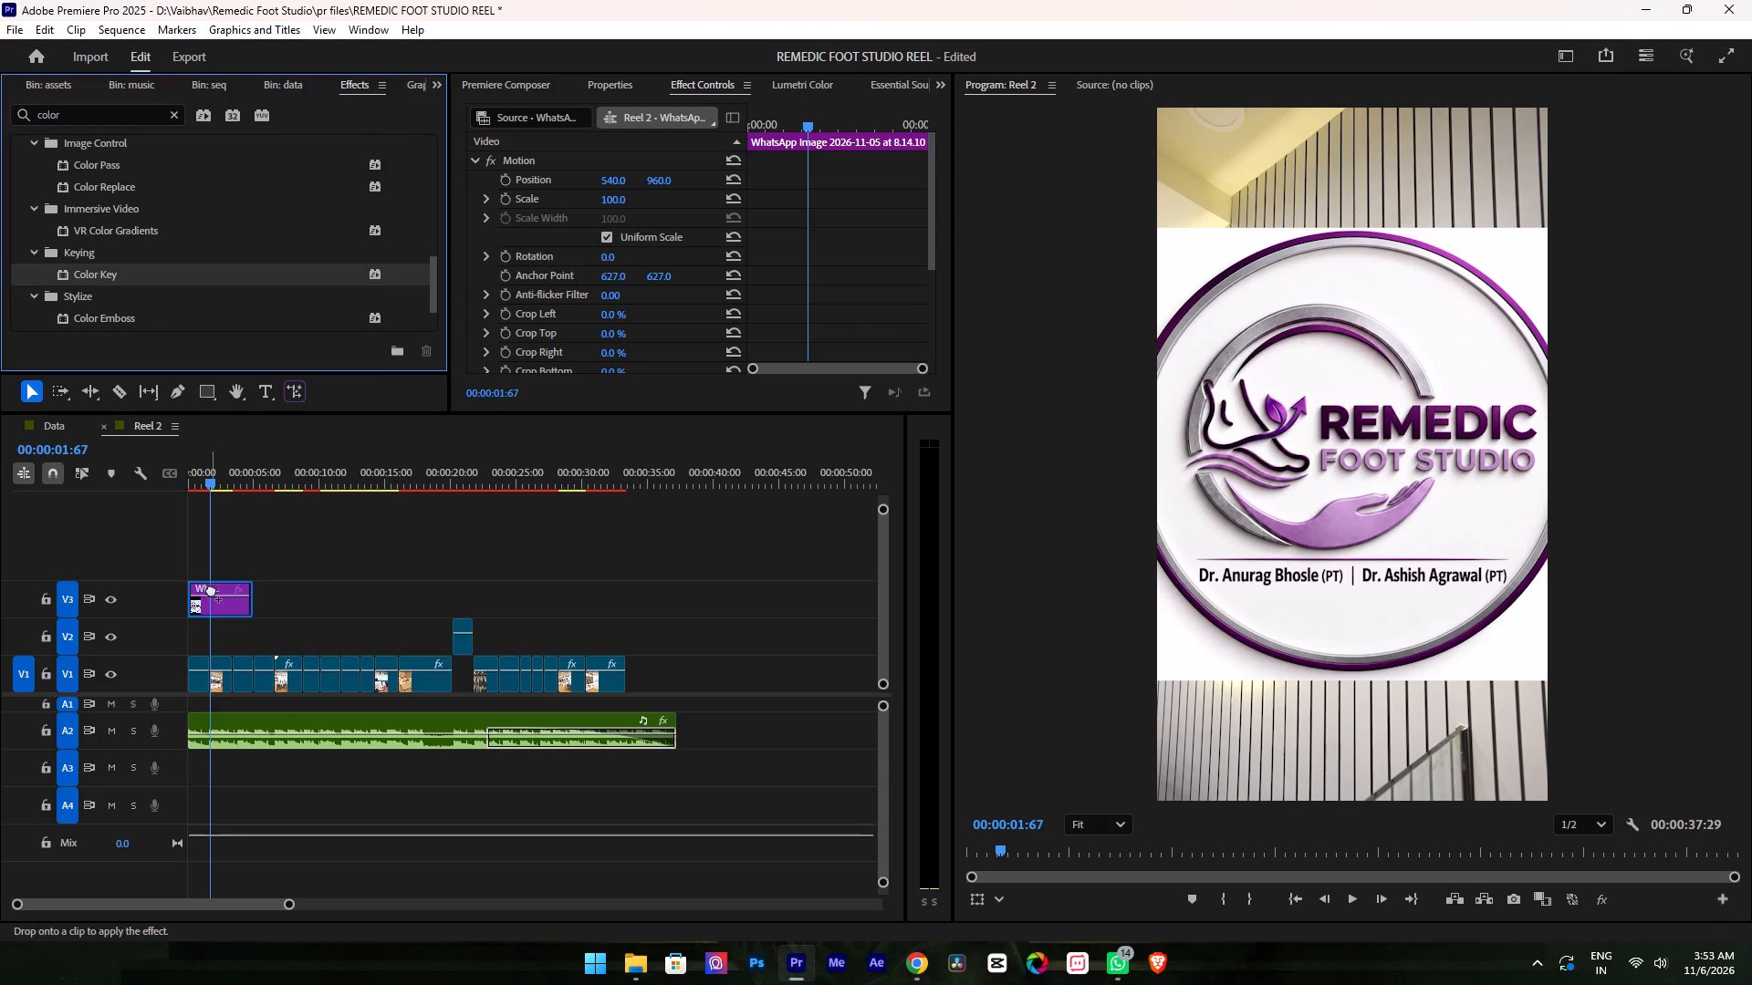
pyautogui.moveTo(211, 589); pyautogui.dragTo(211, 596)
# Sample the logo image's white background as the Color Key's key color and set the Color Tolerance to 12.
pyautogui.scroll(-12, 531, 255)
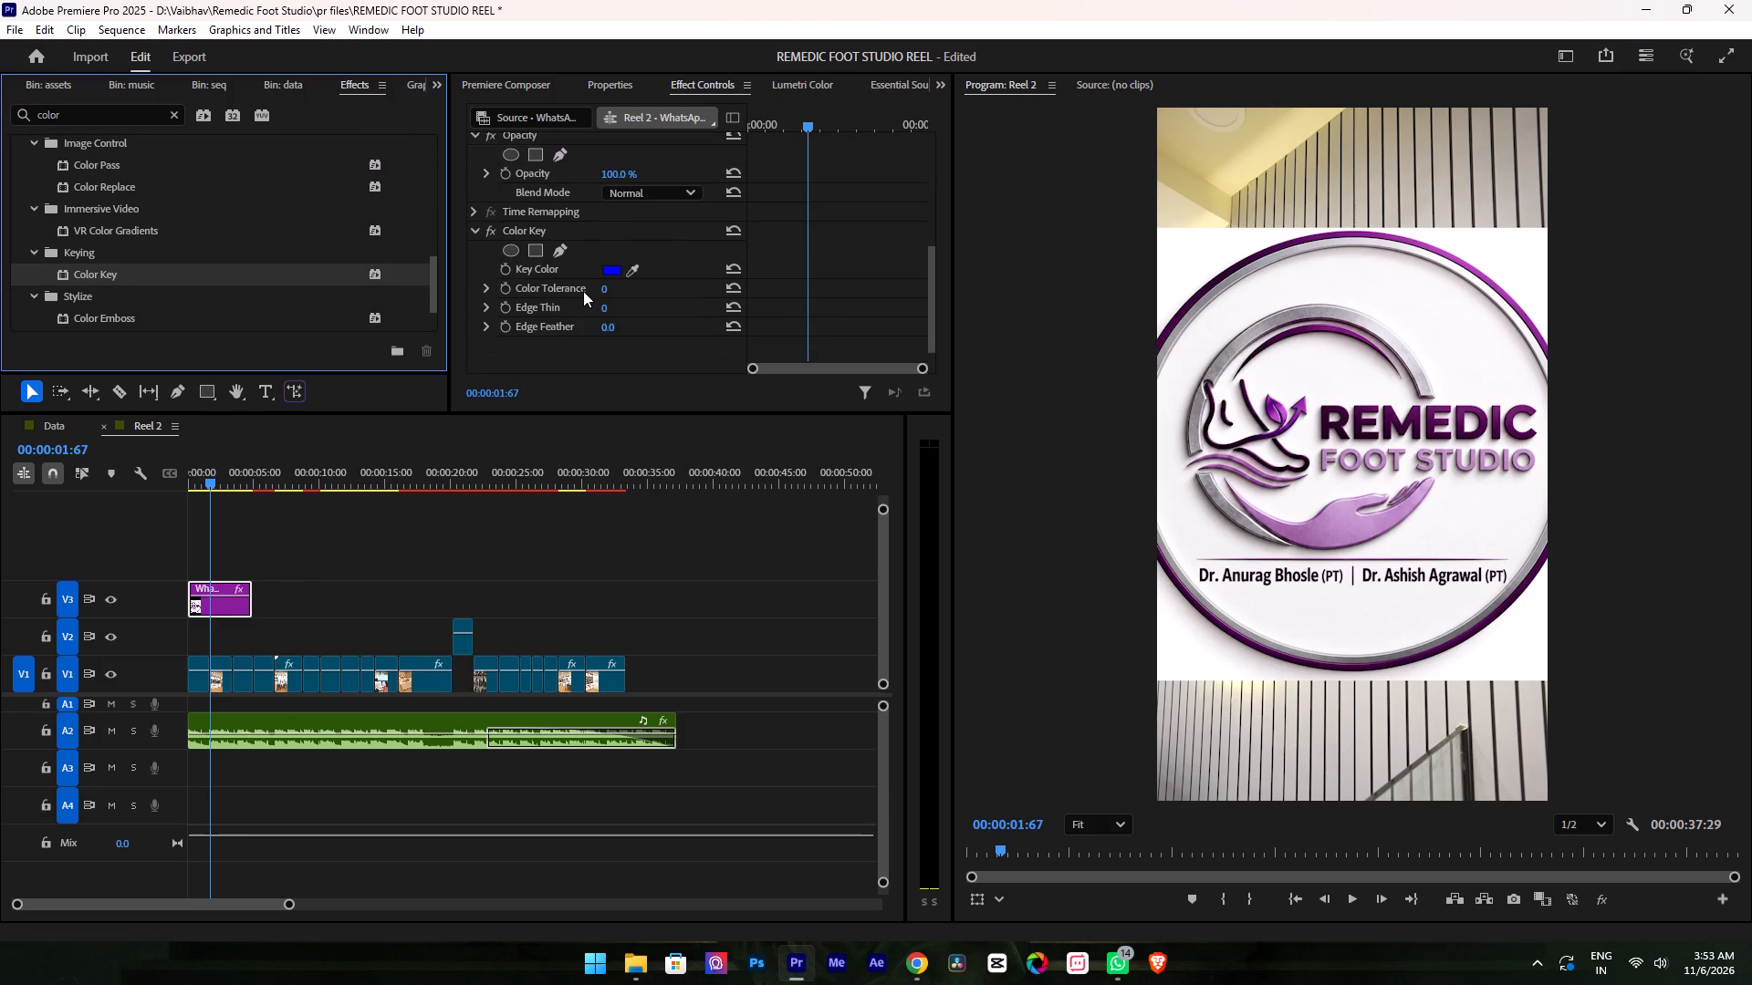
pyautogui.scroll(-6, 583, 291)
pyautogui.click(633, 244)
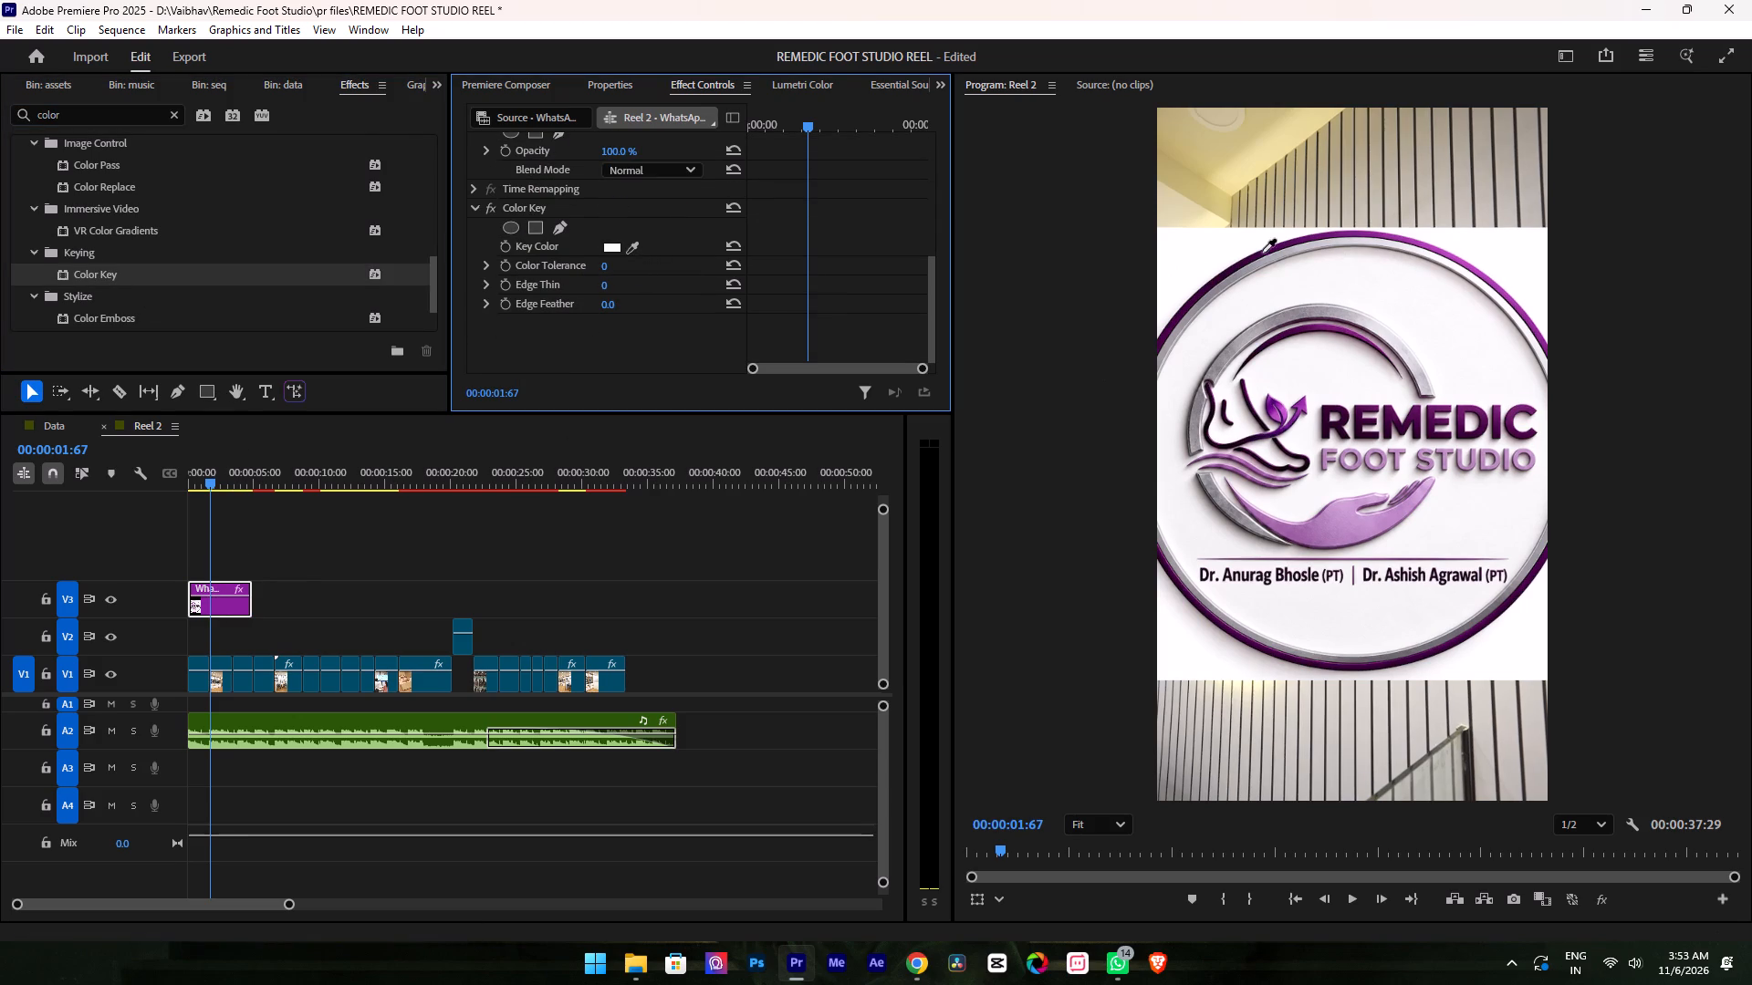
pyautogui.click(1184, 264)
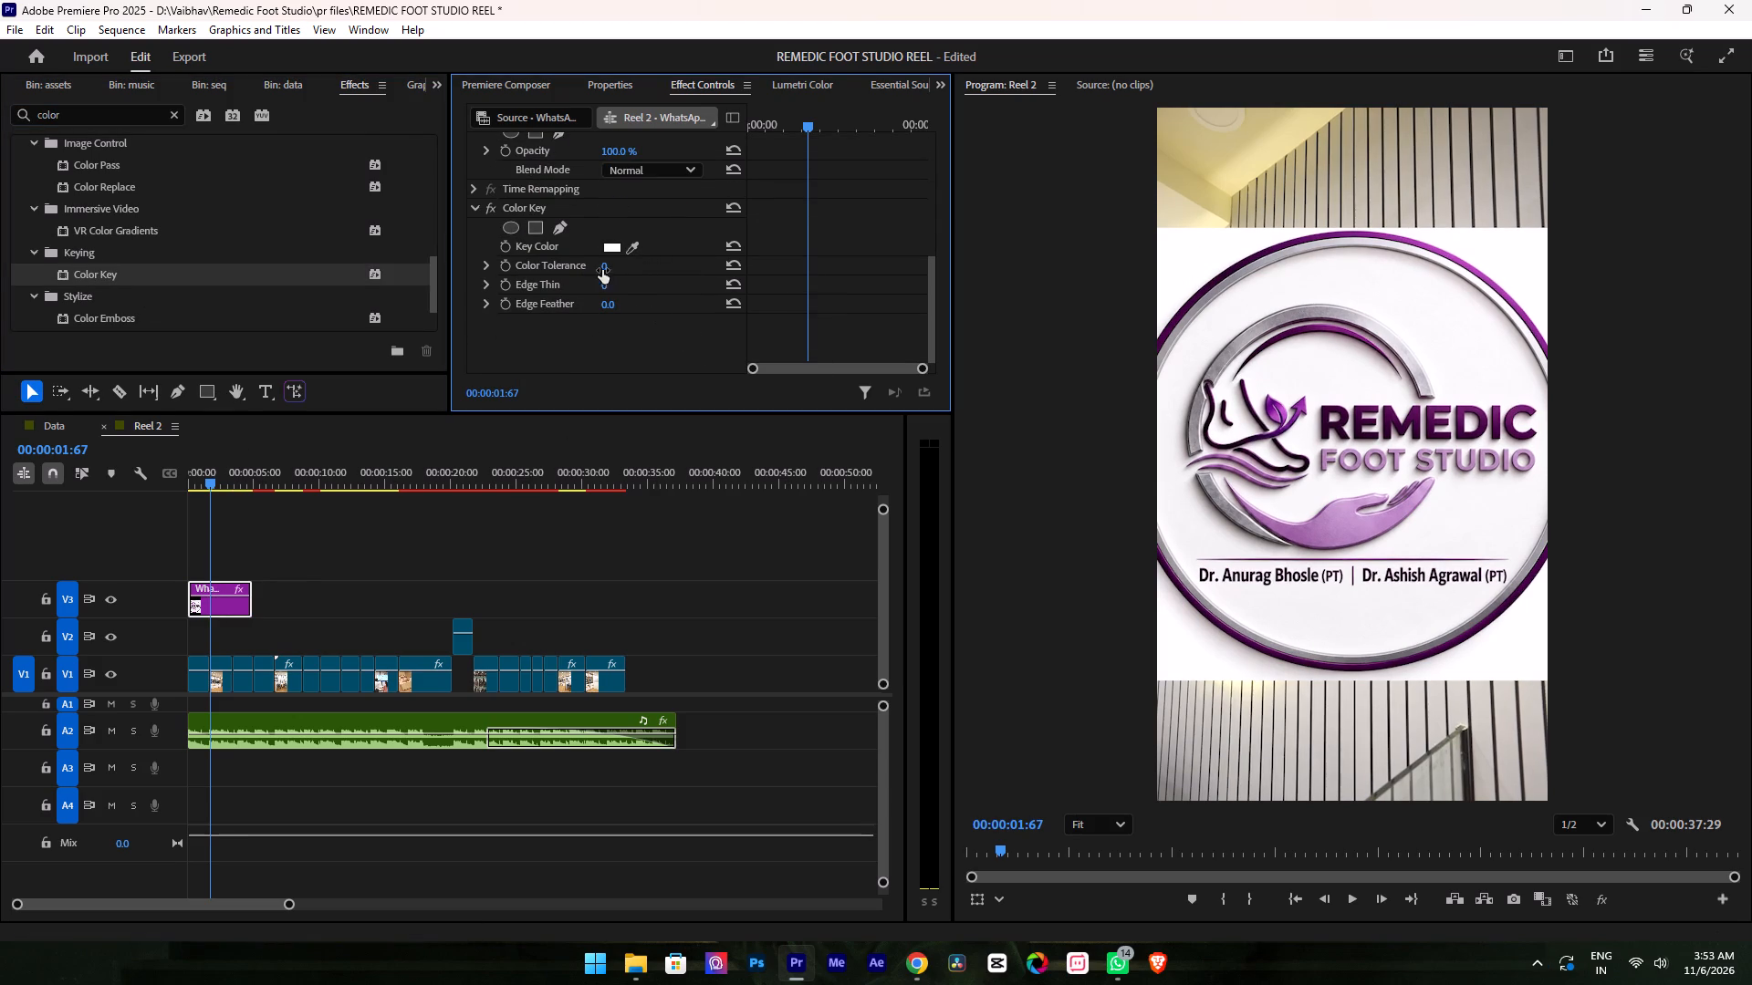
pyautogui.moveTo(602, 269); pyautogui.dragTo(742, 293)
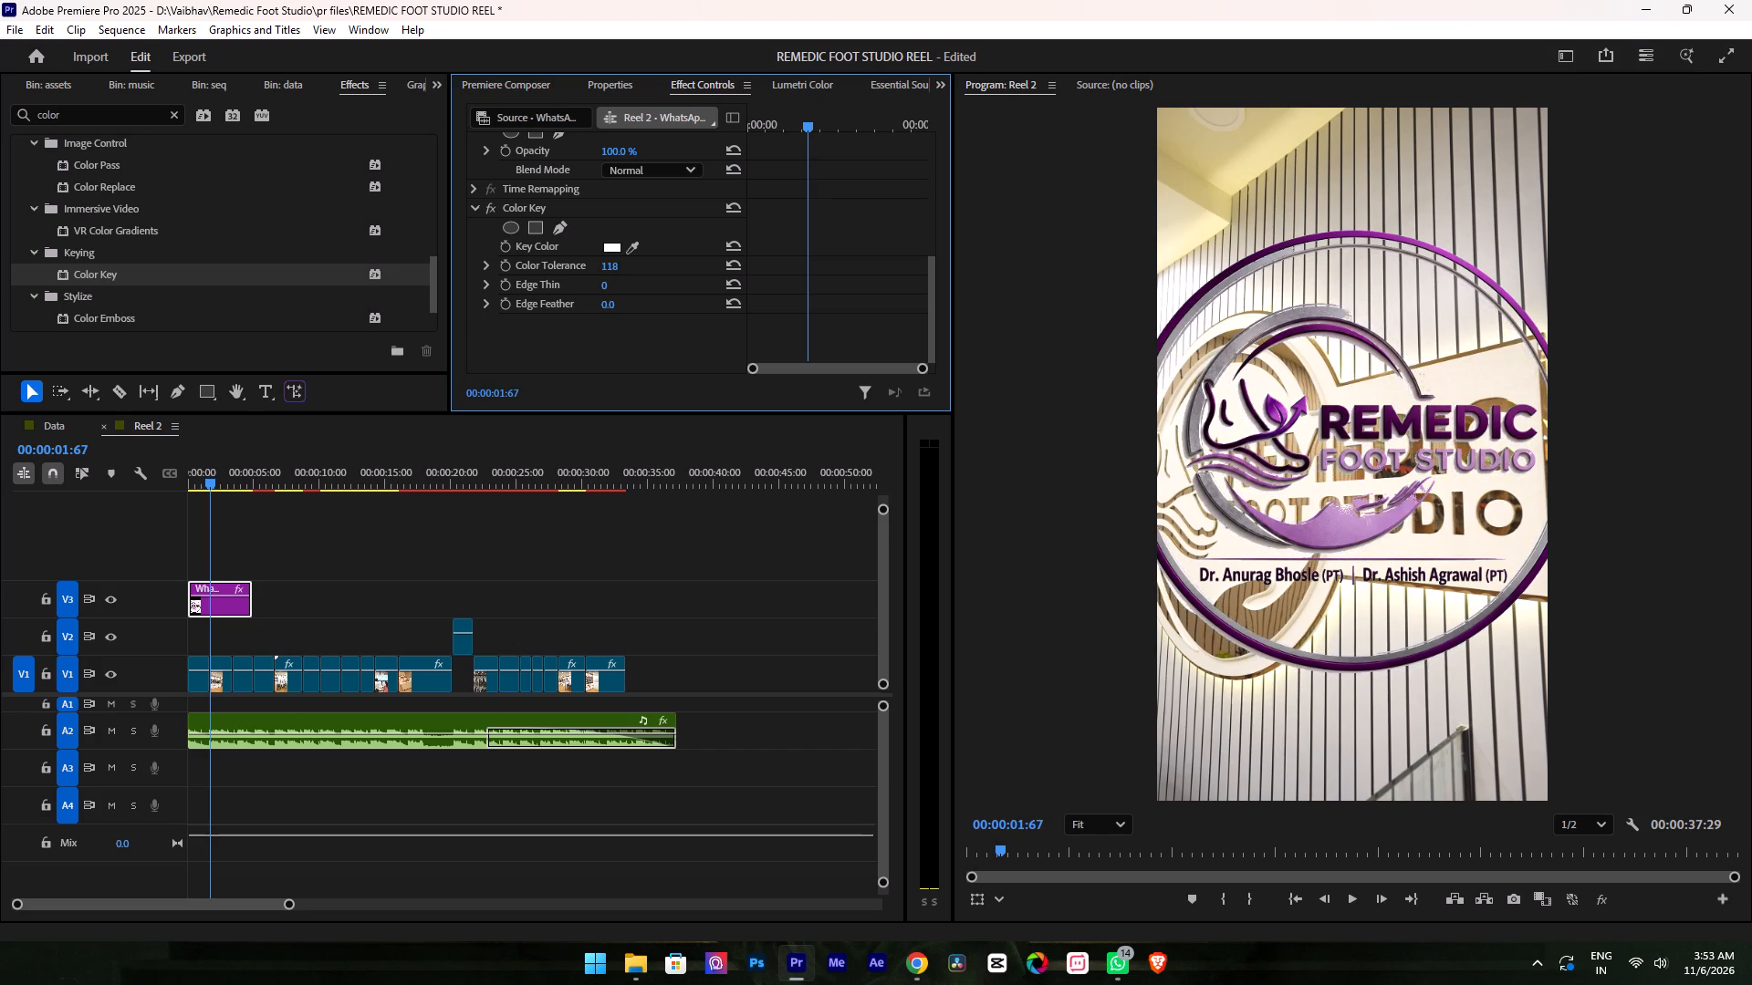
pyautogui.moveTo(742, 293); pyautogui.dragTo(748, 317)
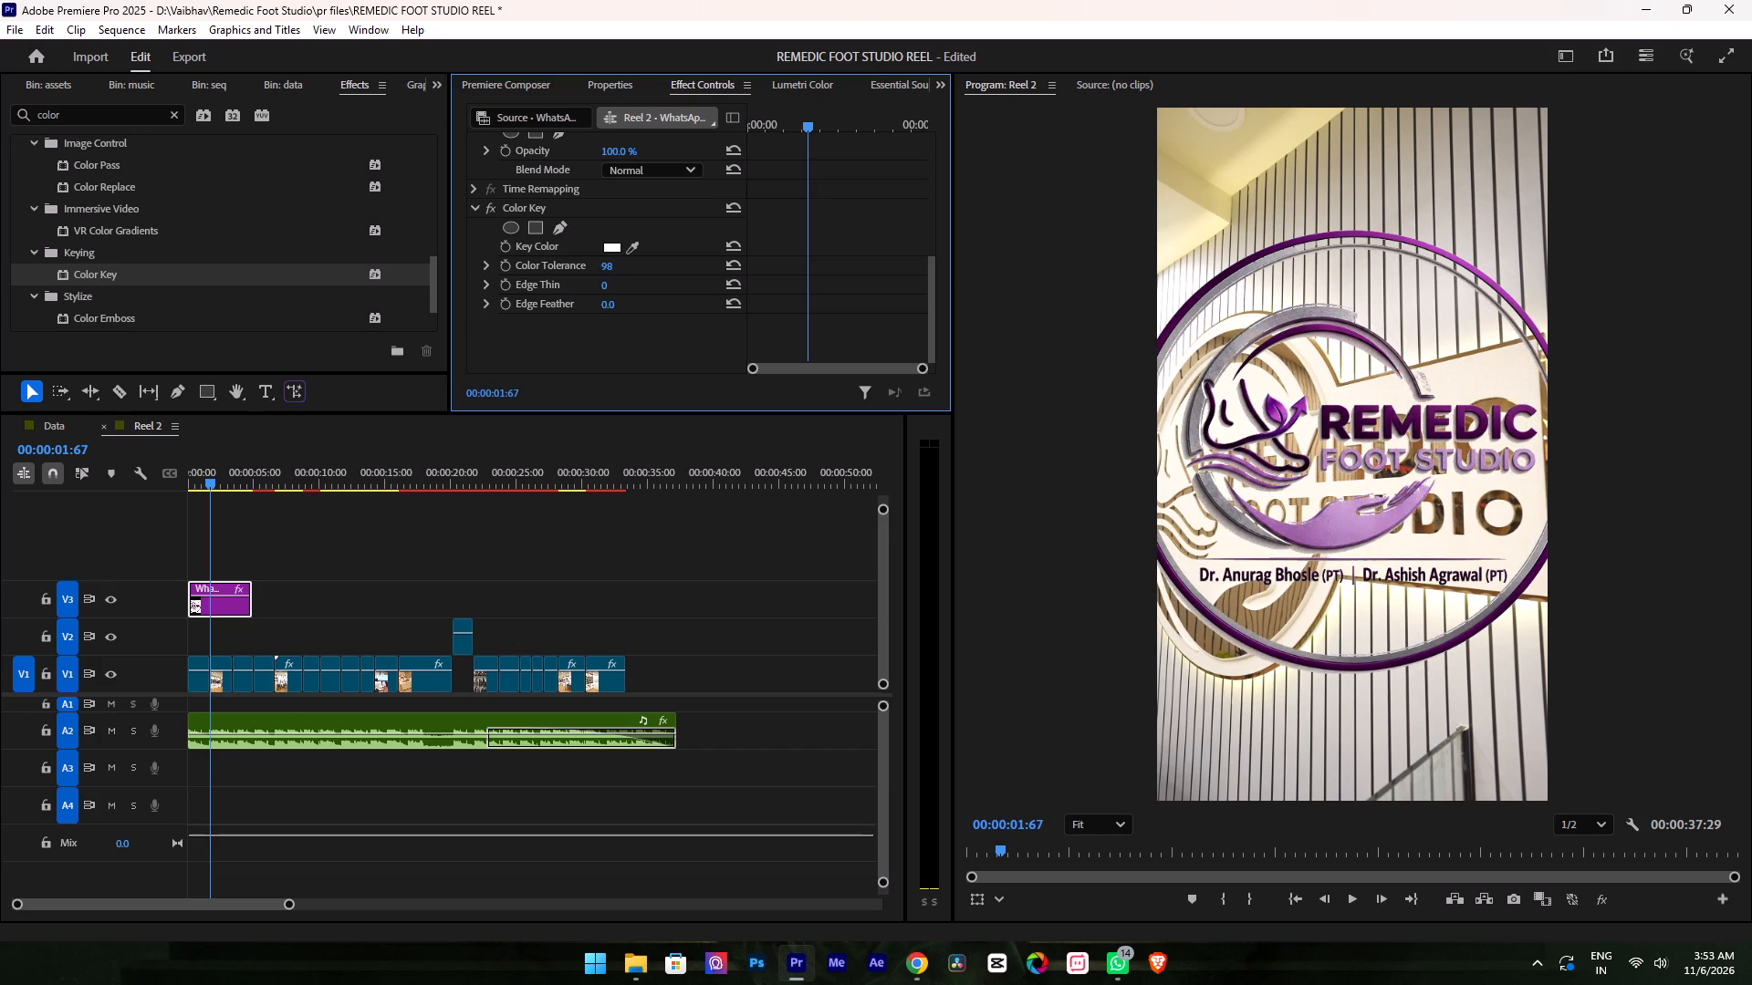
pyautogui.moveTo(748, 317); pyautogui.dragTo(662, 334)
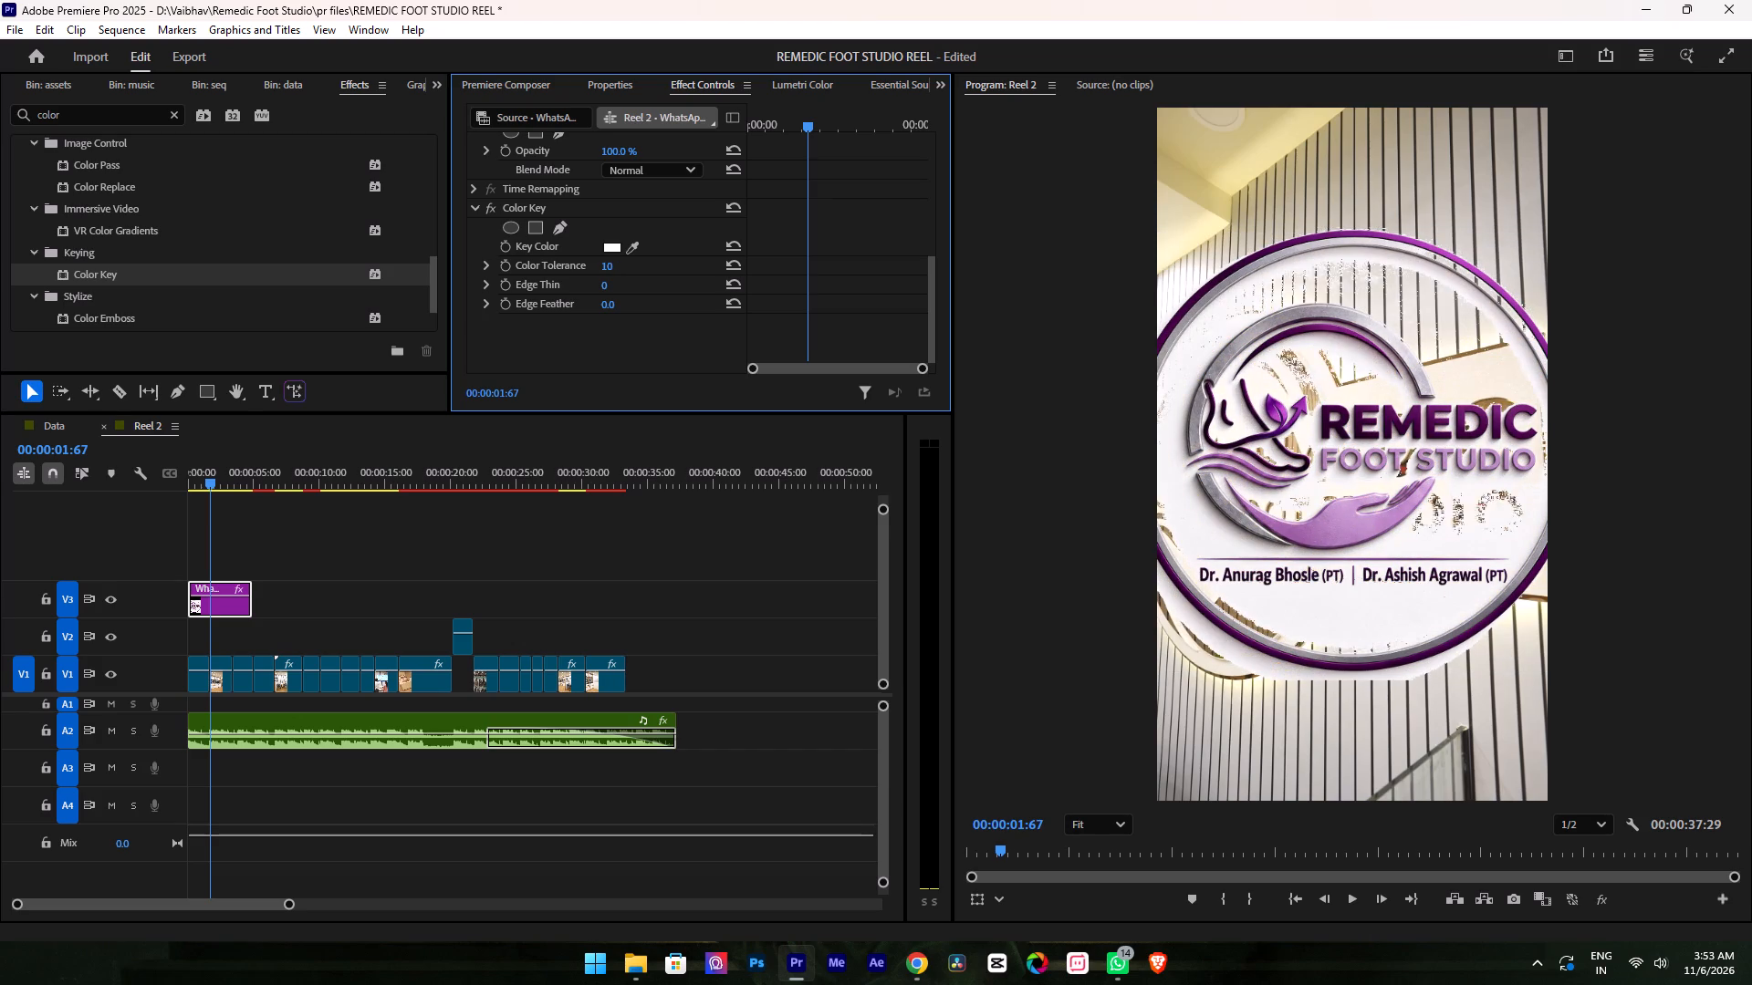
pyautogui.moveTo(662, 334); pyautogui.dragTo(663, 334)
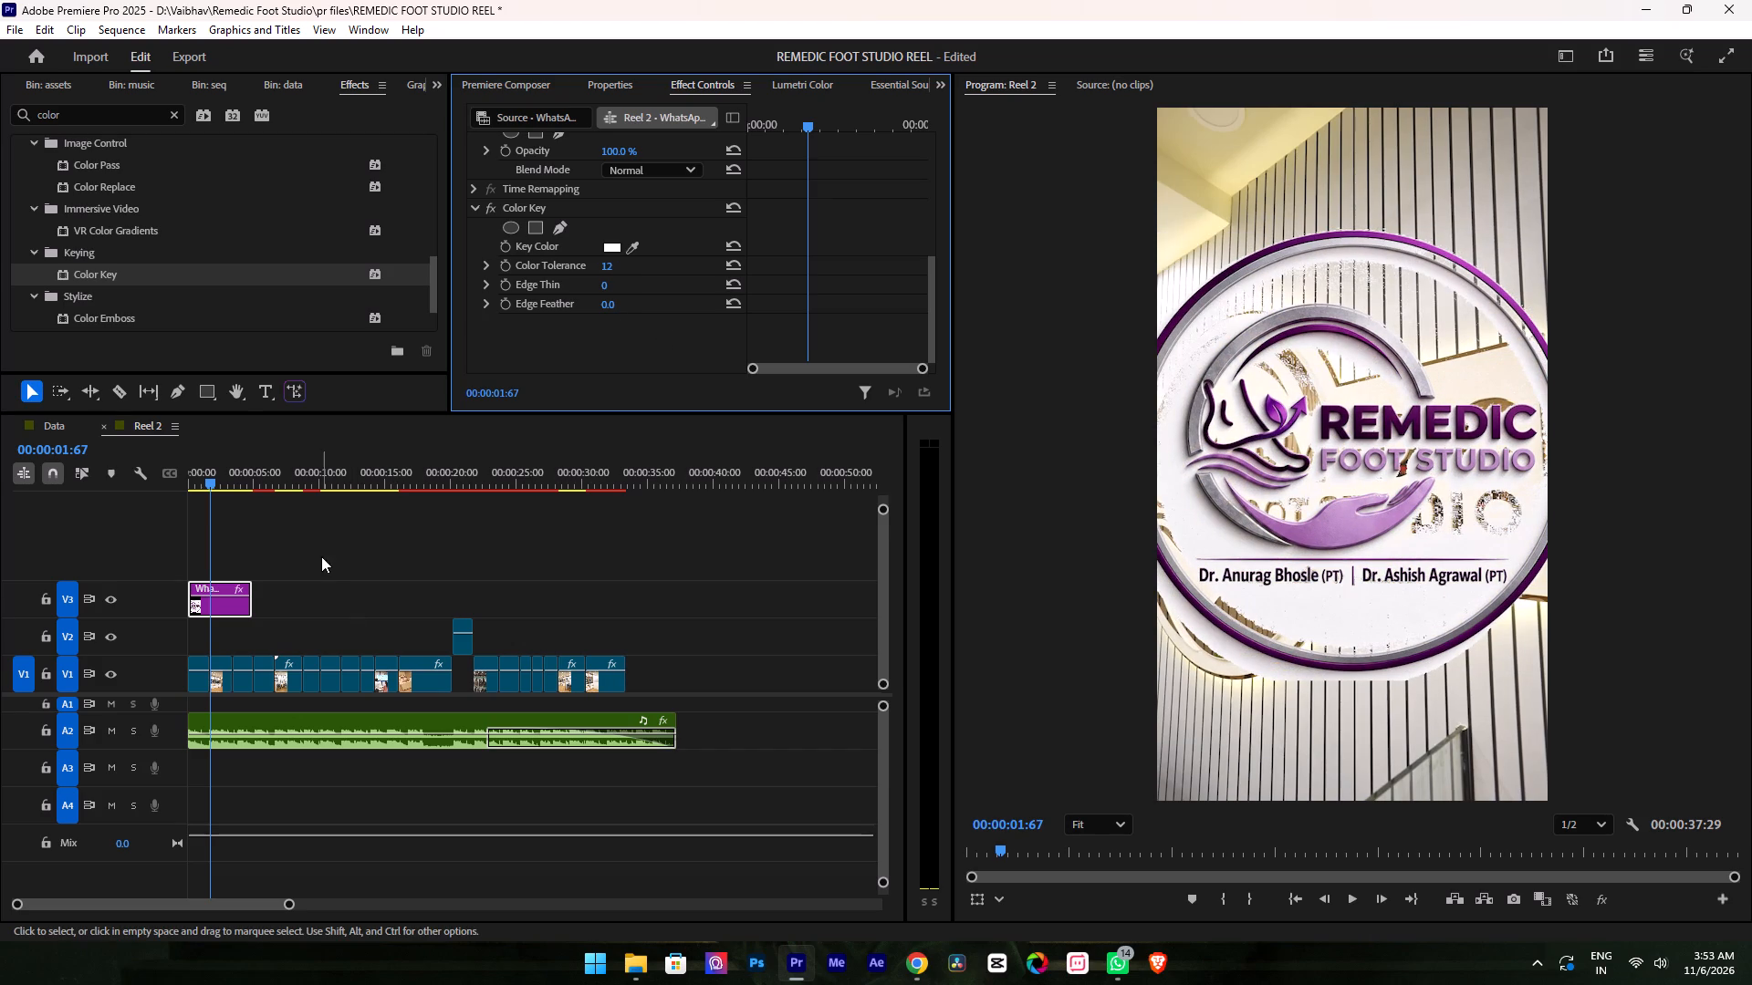
# Delete the logo image clip from track V3 of the Reel 2 timeline.
pyautogui.moveTo(323, 555); pyautogui.dragTo(243, 606)
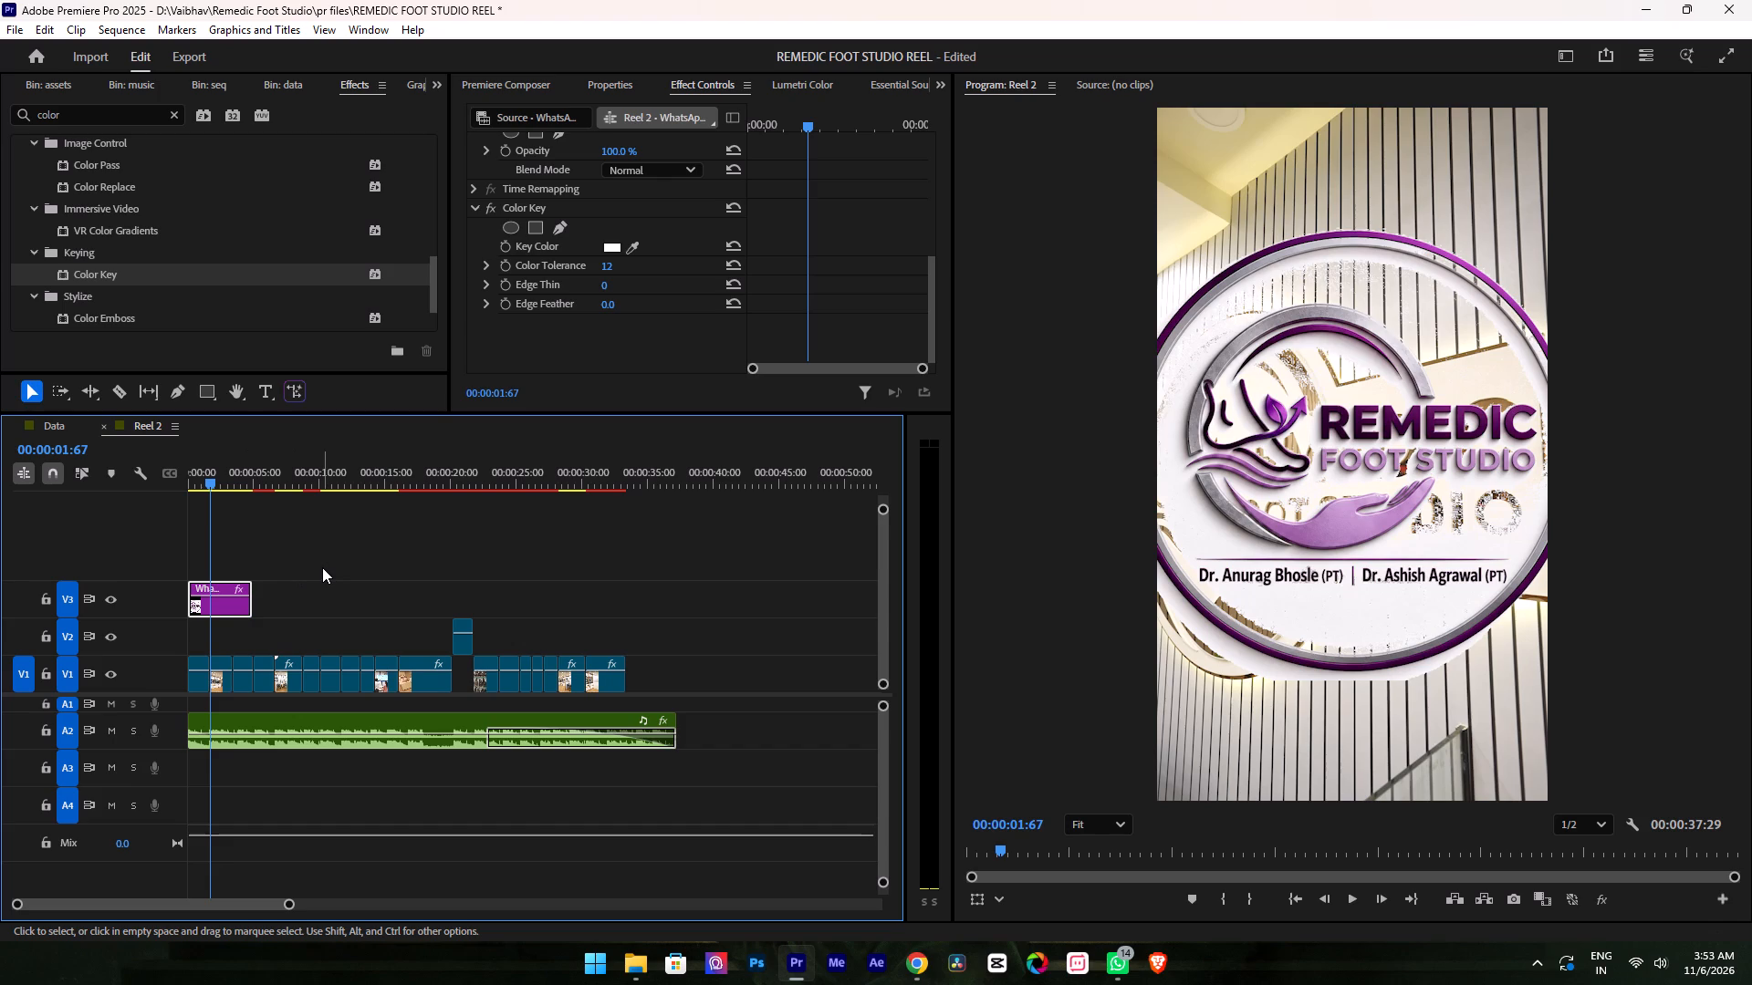
pyautogui.press('BackSpace')
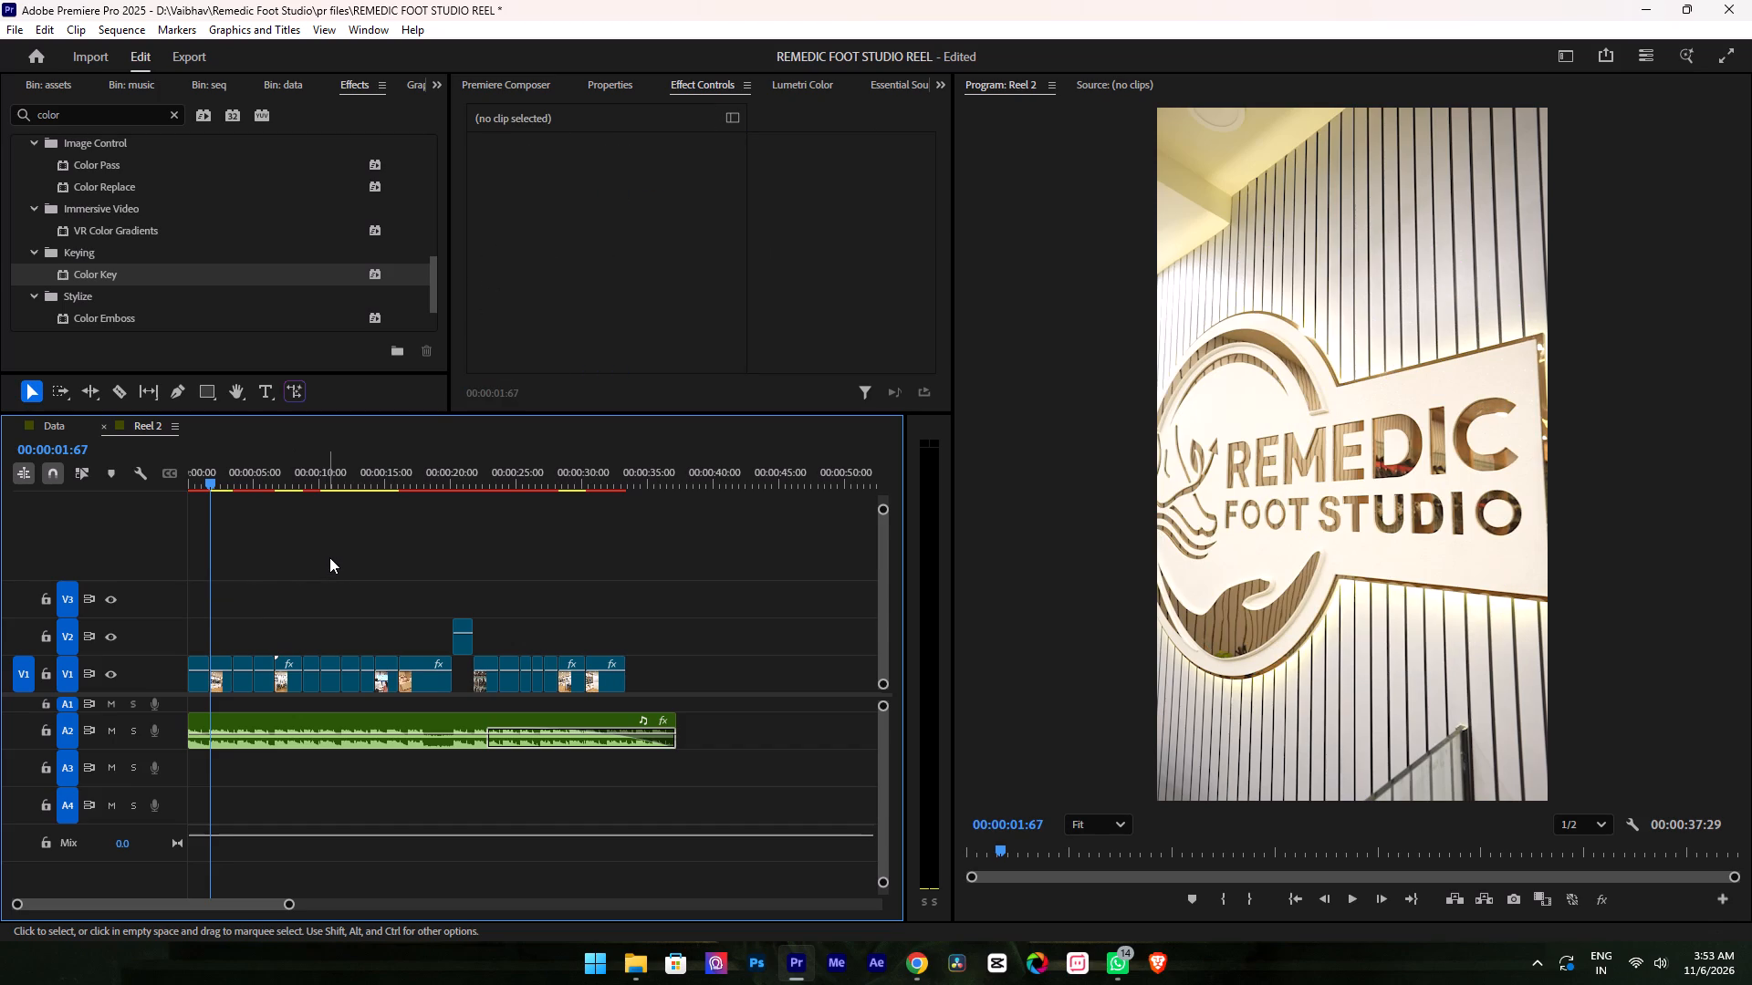
# Switch to Chrome, search for "background remove" in a new tab and open the remove.bg website.
pyautogui.click(927, 978)
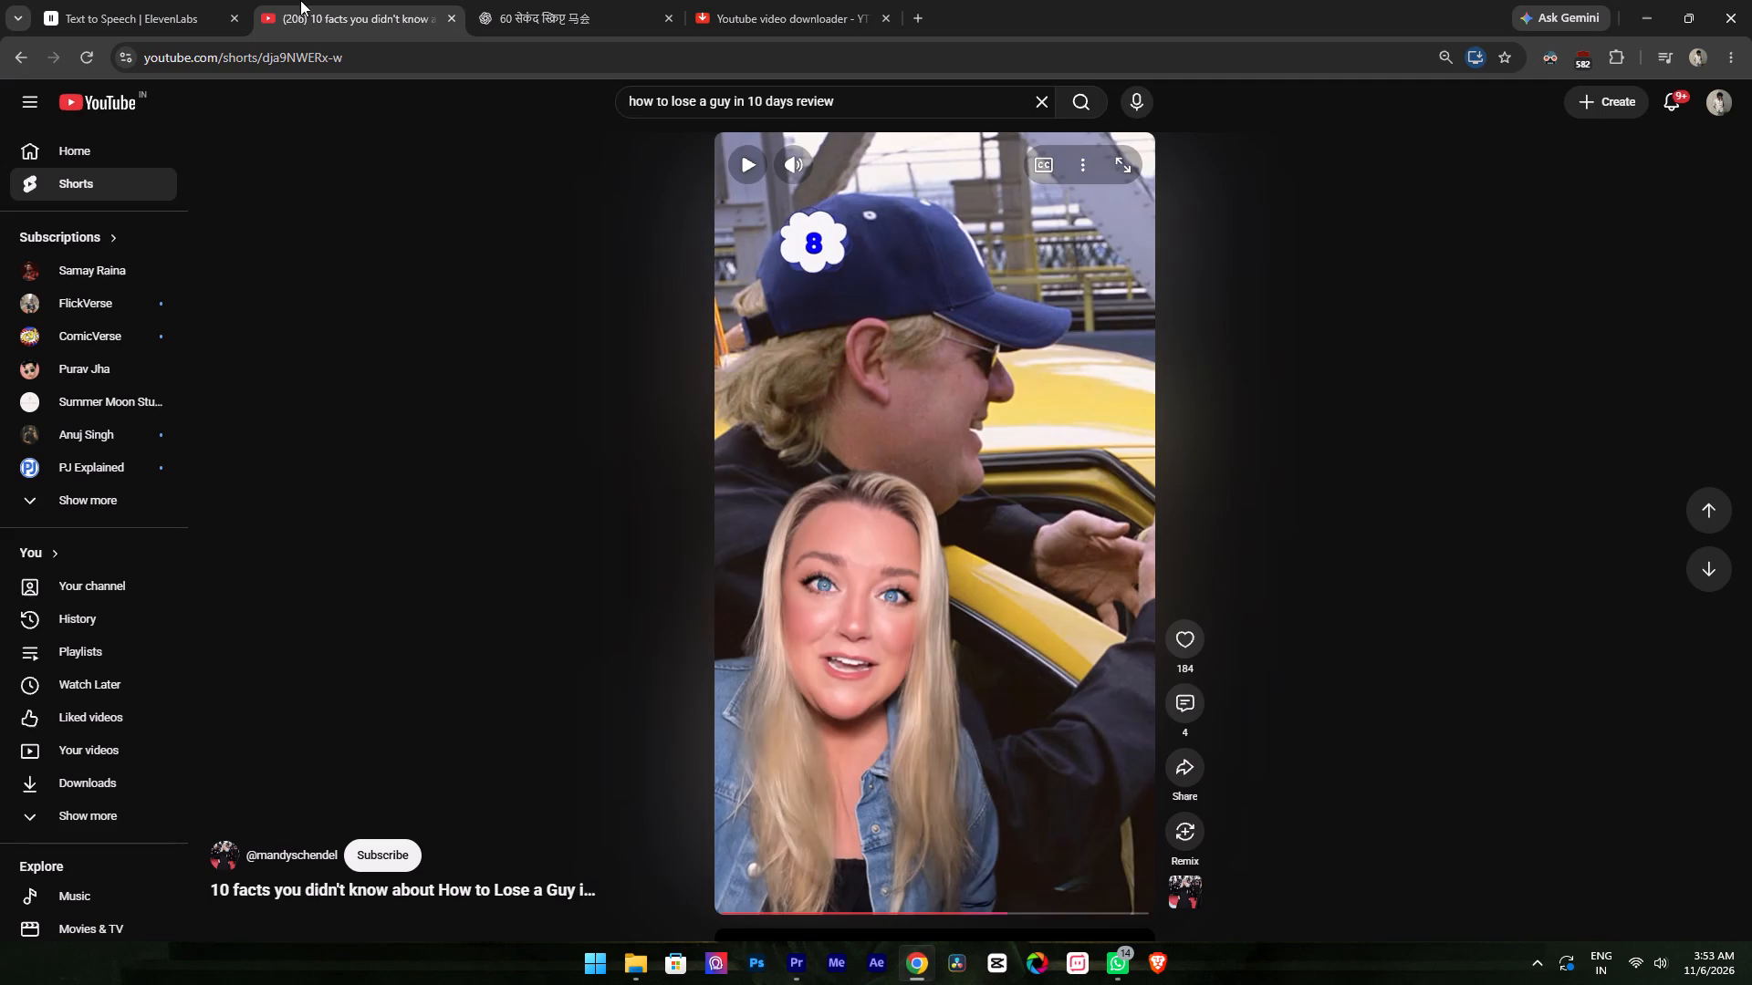
pyautogui.click(920, 6)
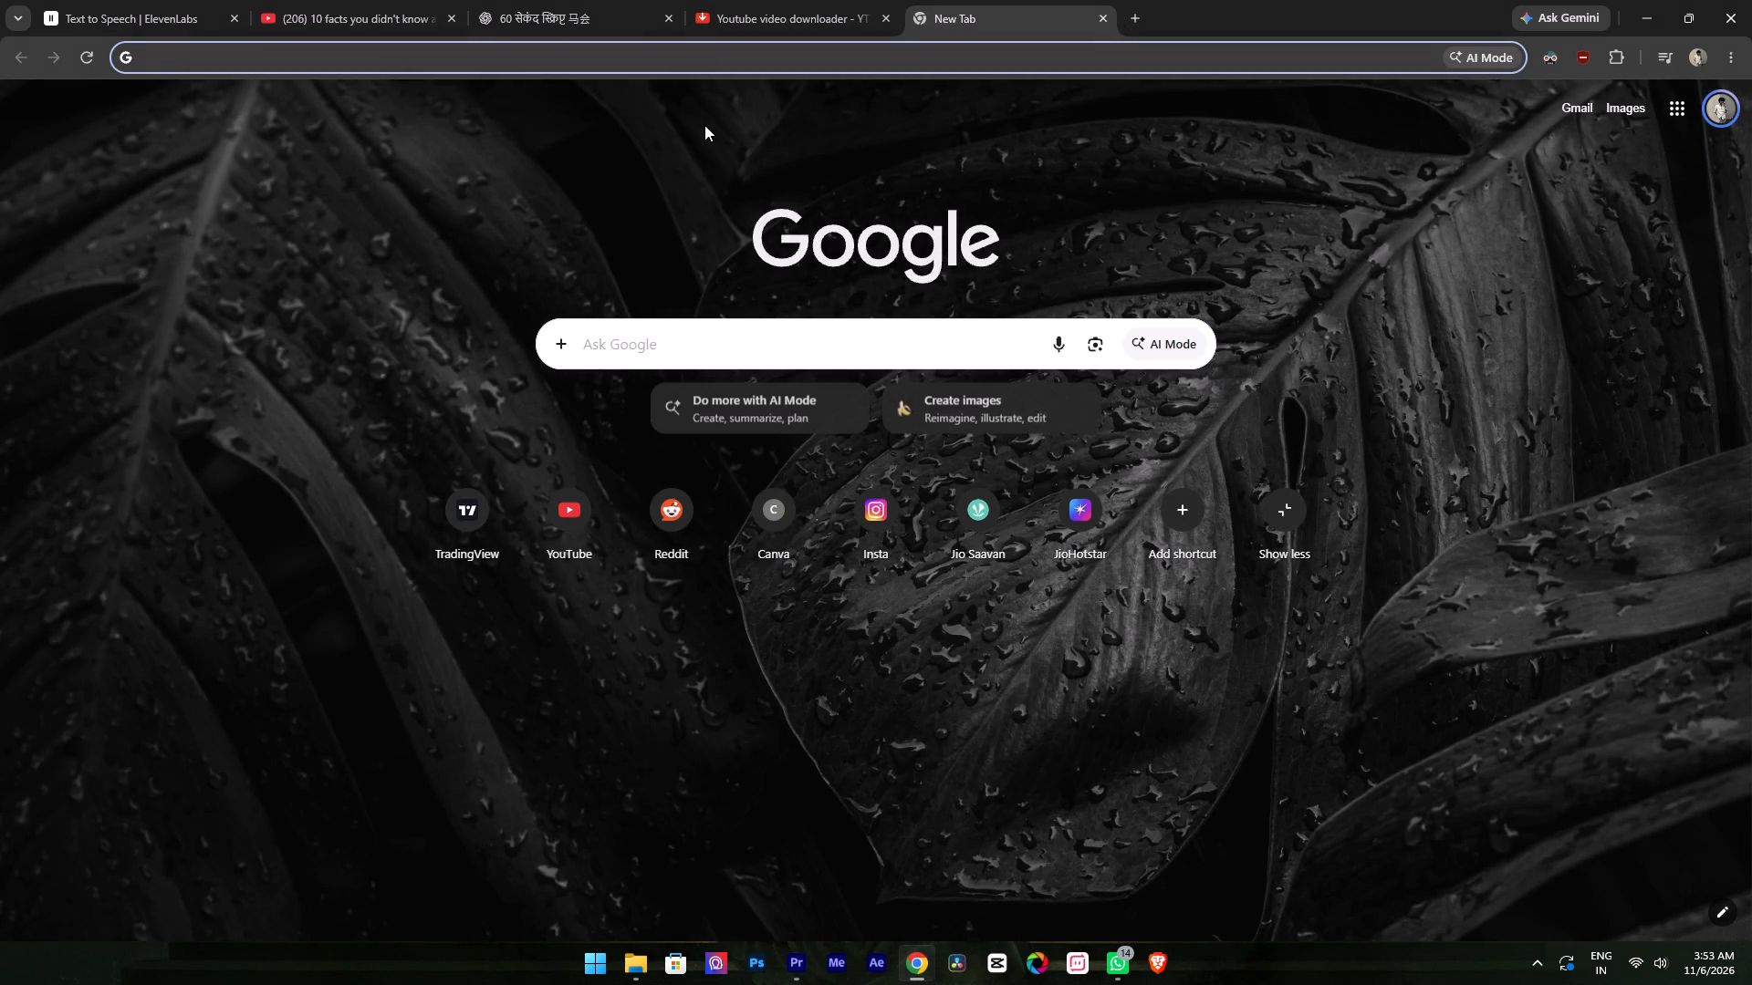
pyautogui.write('bac')
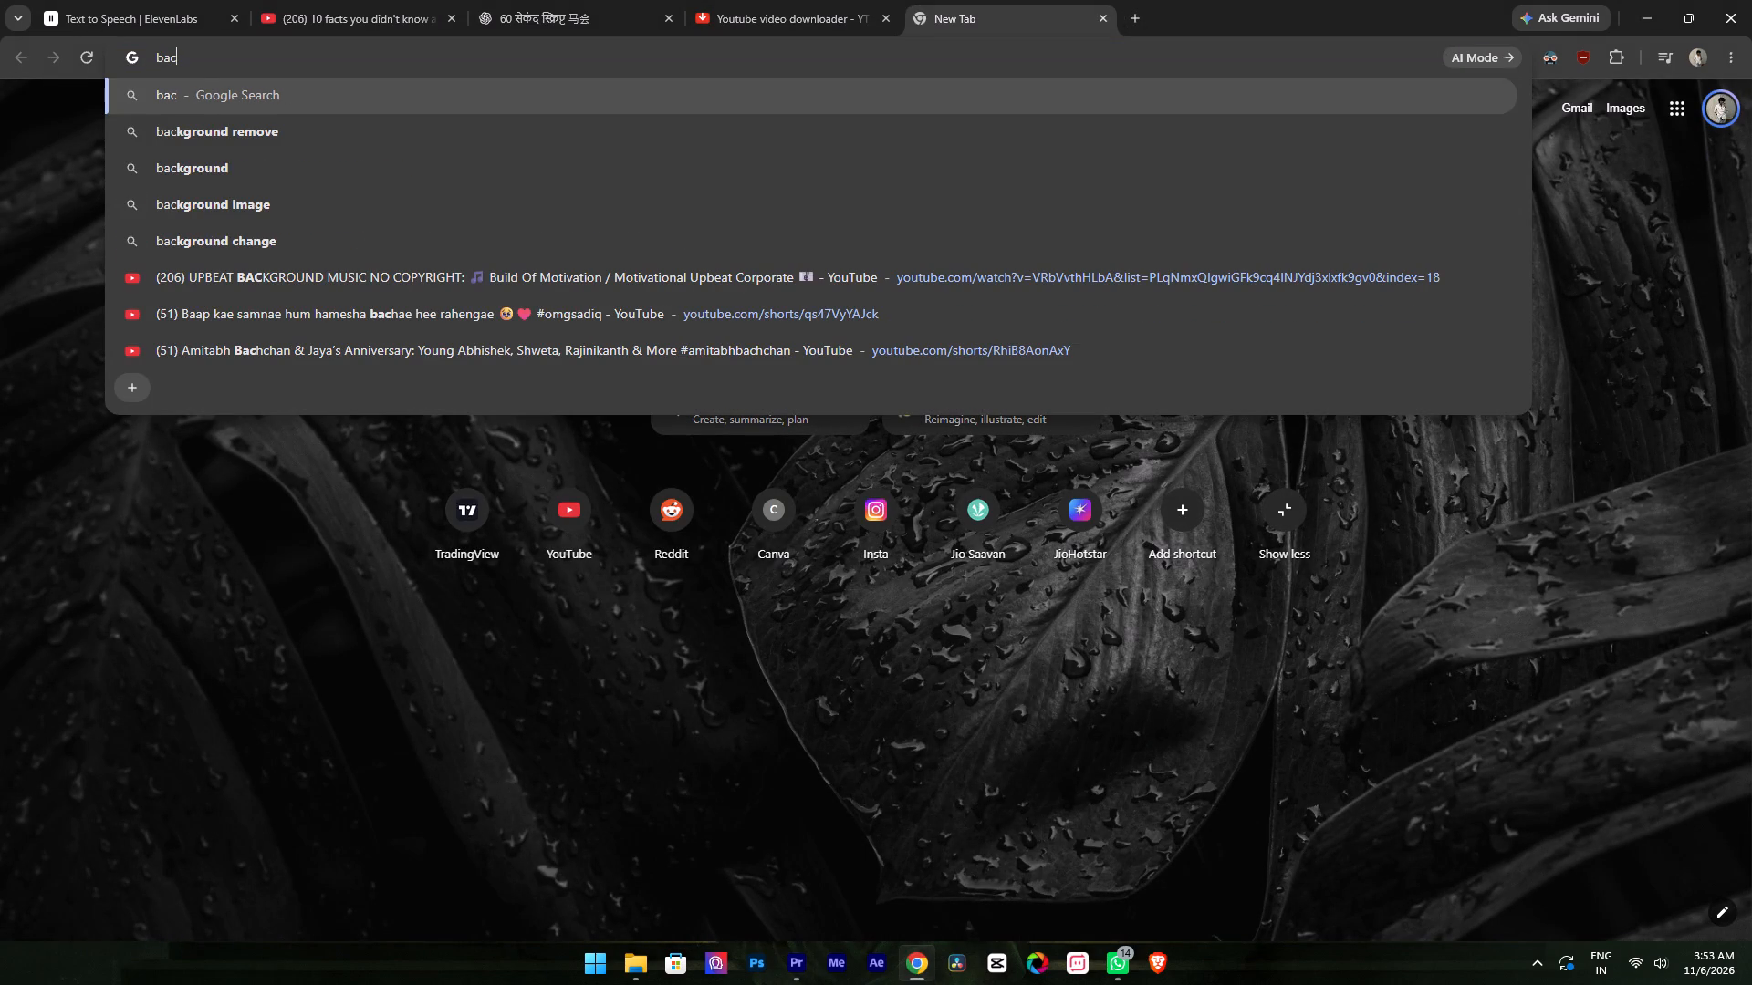
pyautogui.press('Down')
pyautogui.press('Return')
pyautogui.click(499, 280)
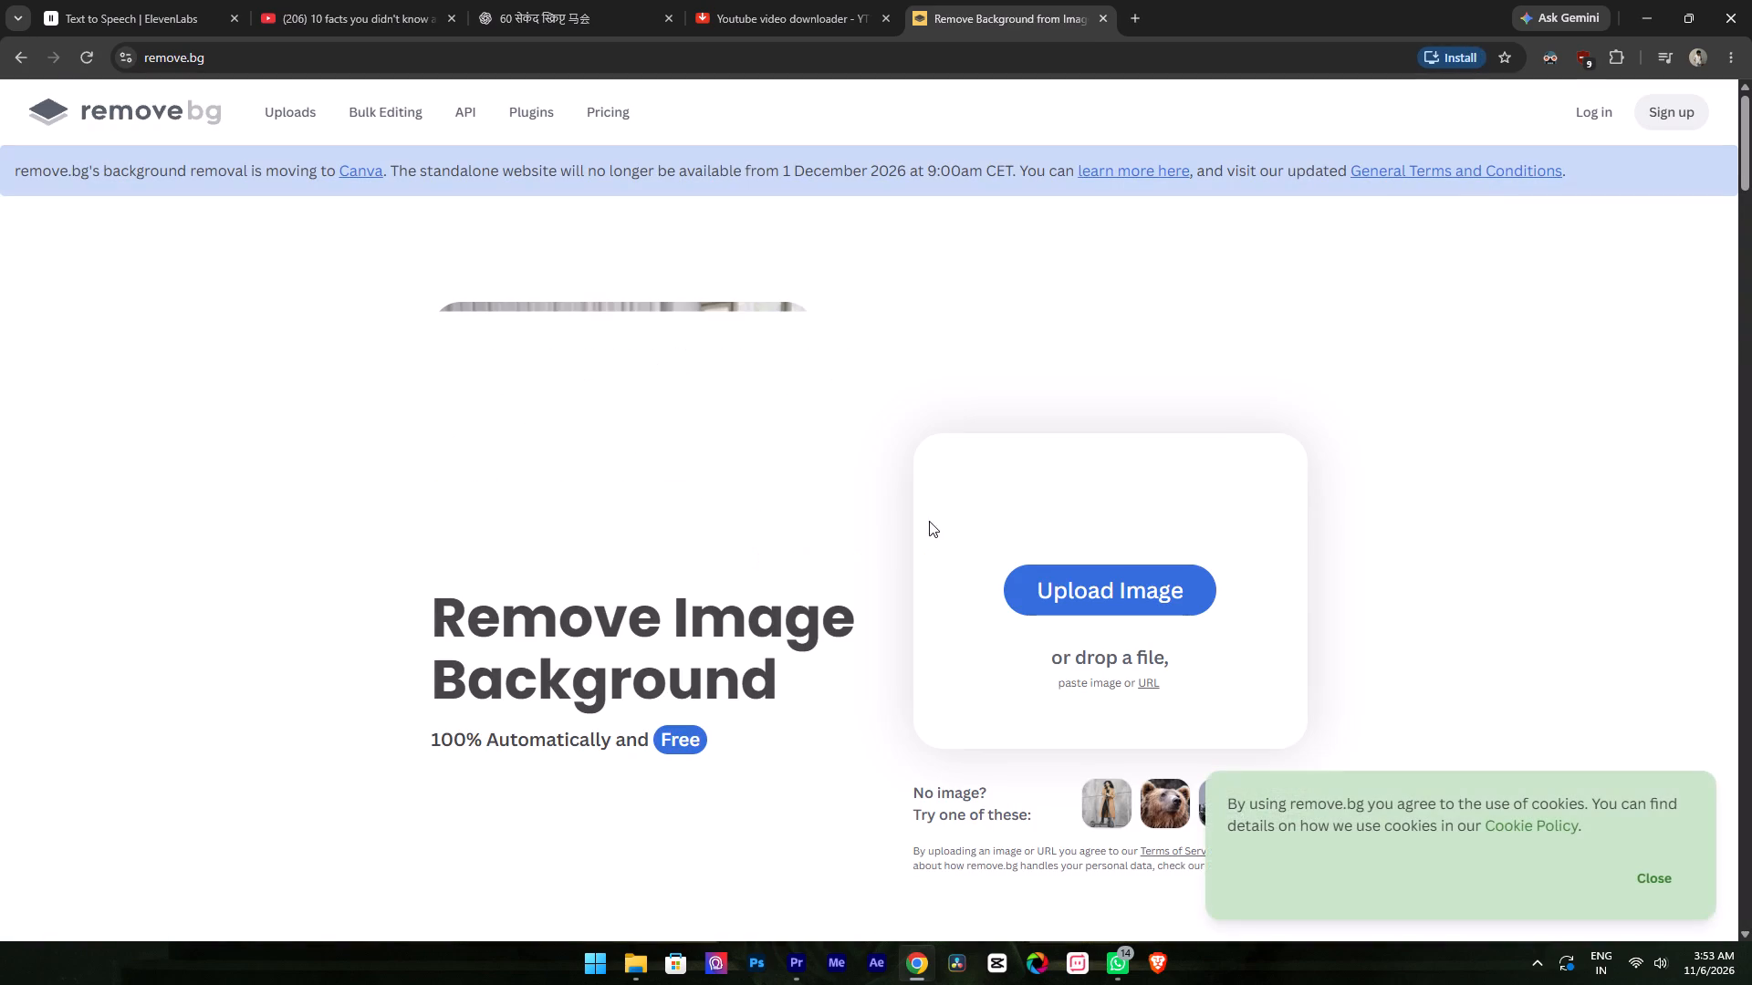
# Upload the WhatsApp logo image from Downloads for background removal and download the free 500 x 500 preview cutout.
pyautogui.click(1065, 559)
pyautogui.click(1068, 574)
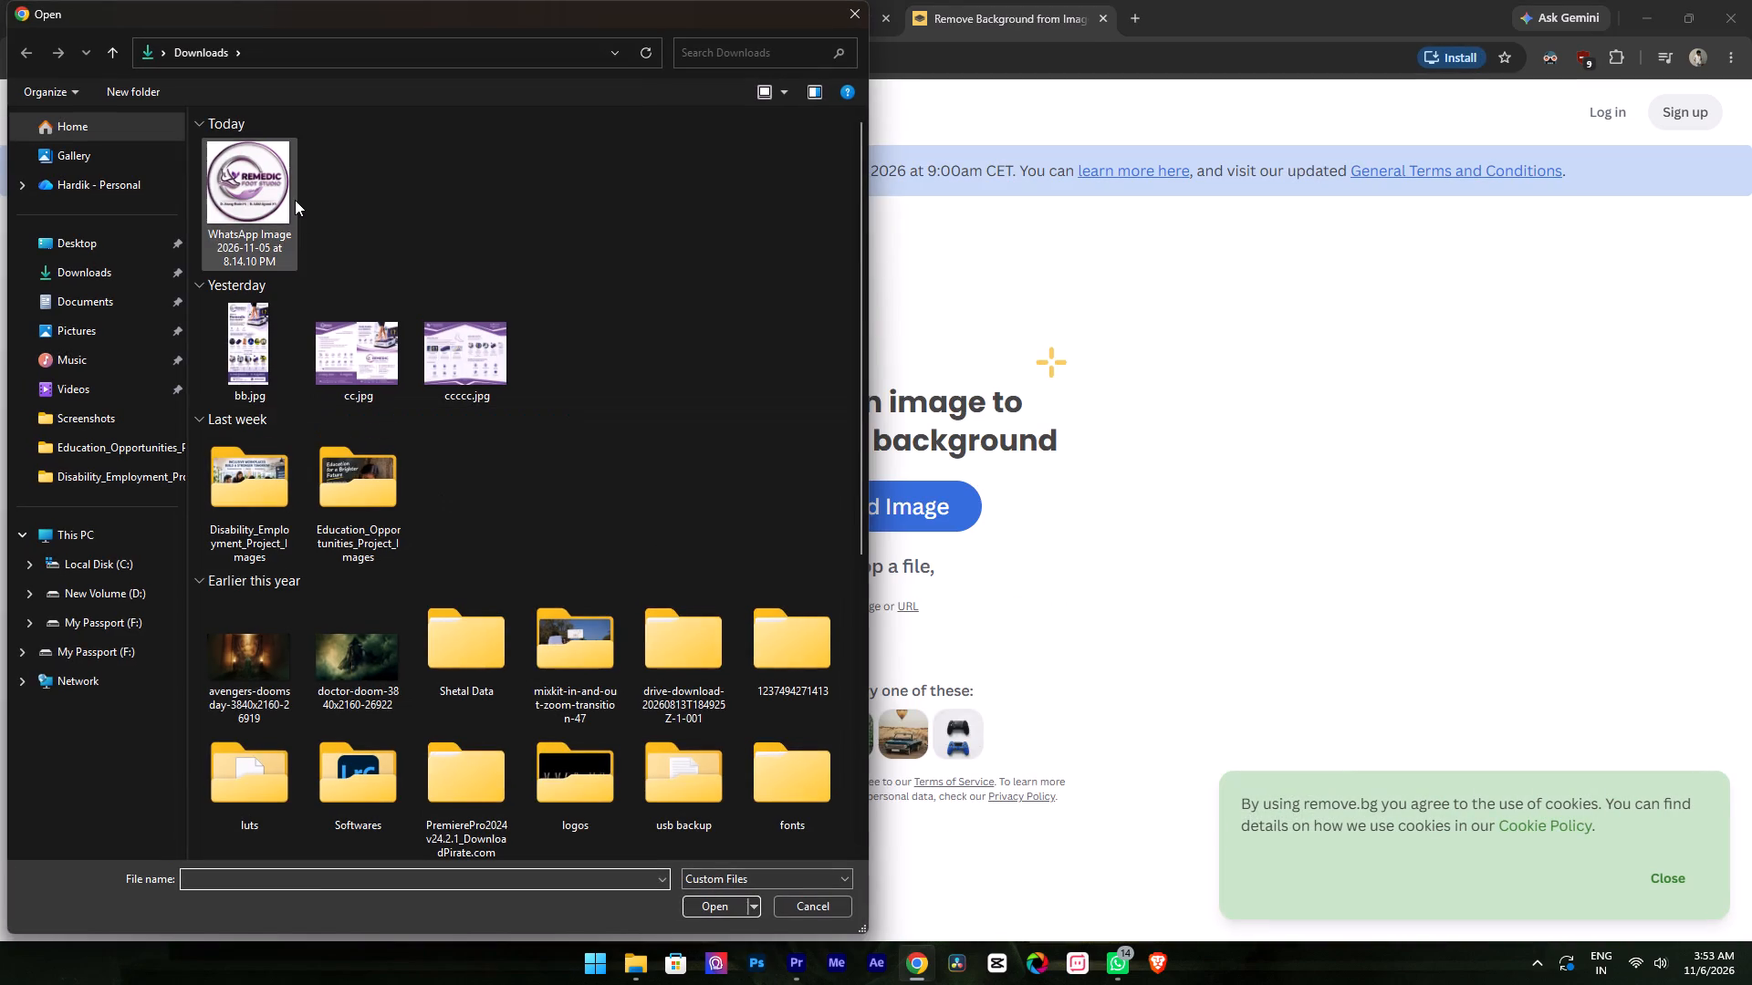
pyautogui.doubleClick(295, 200)
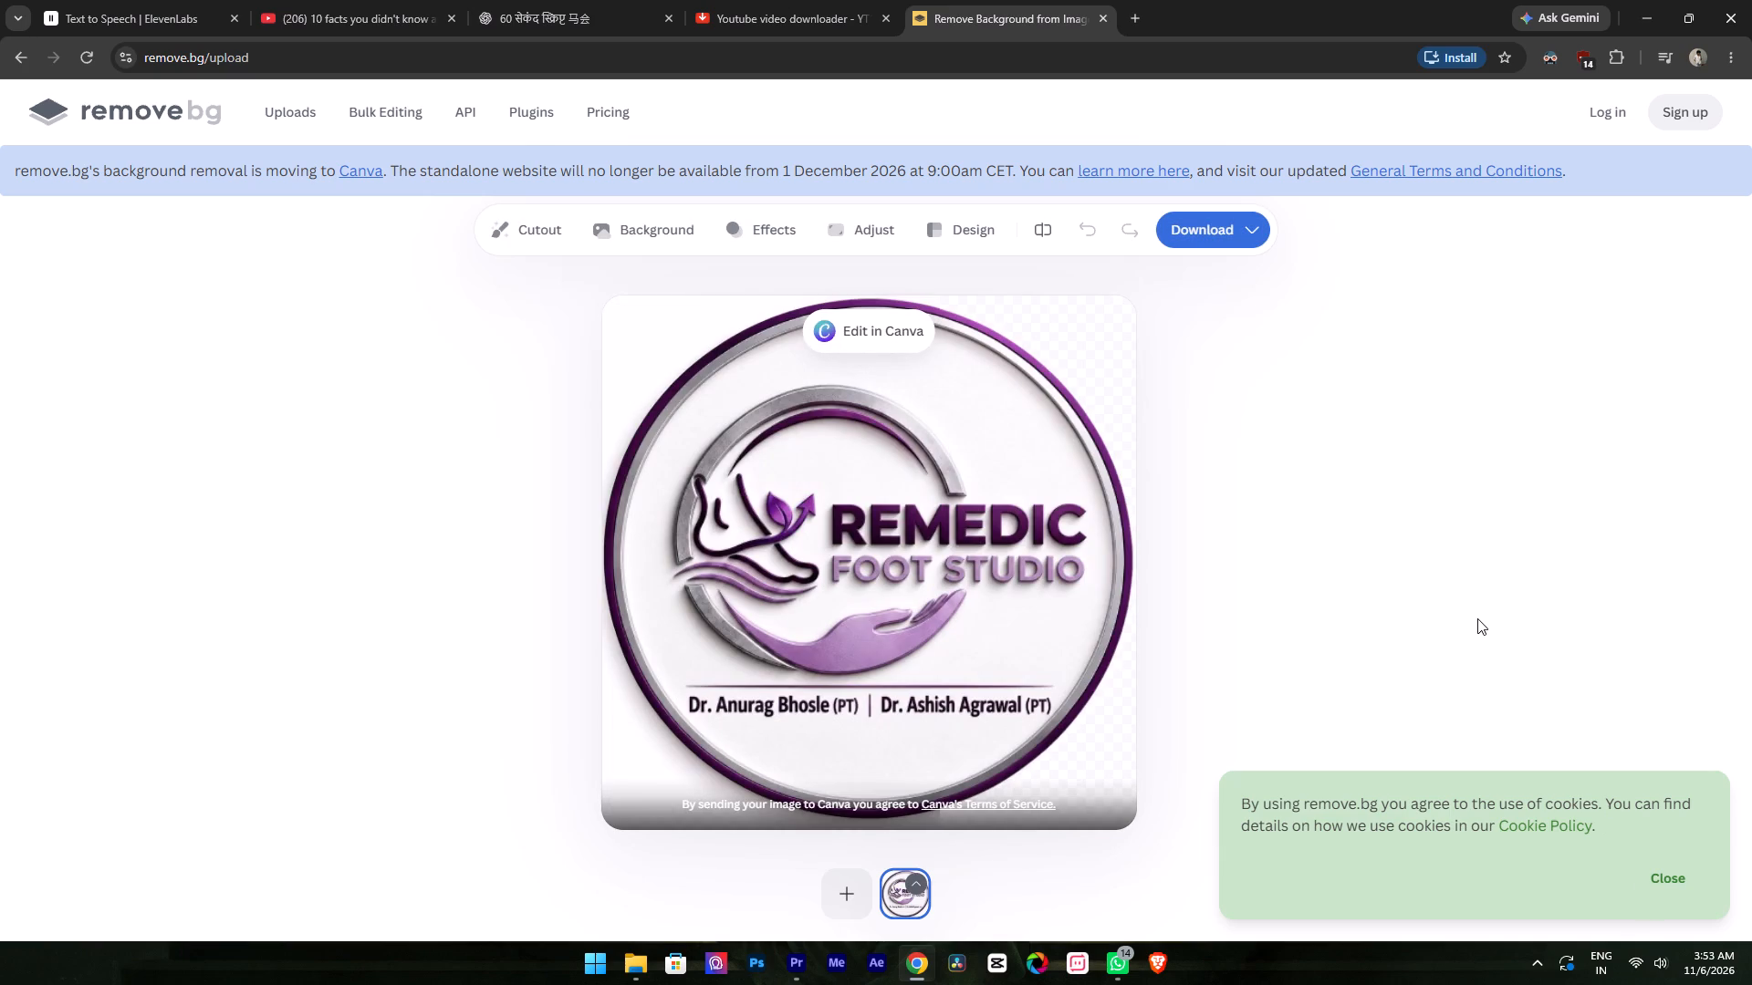
pyautogui.click(1225, 233)
pyautogui.click(1207, 293)
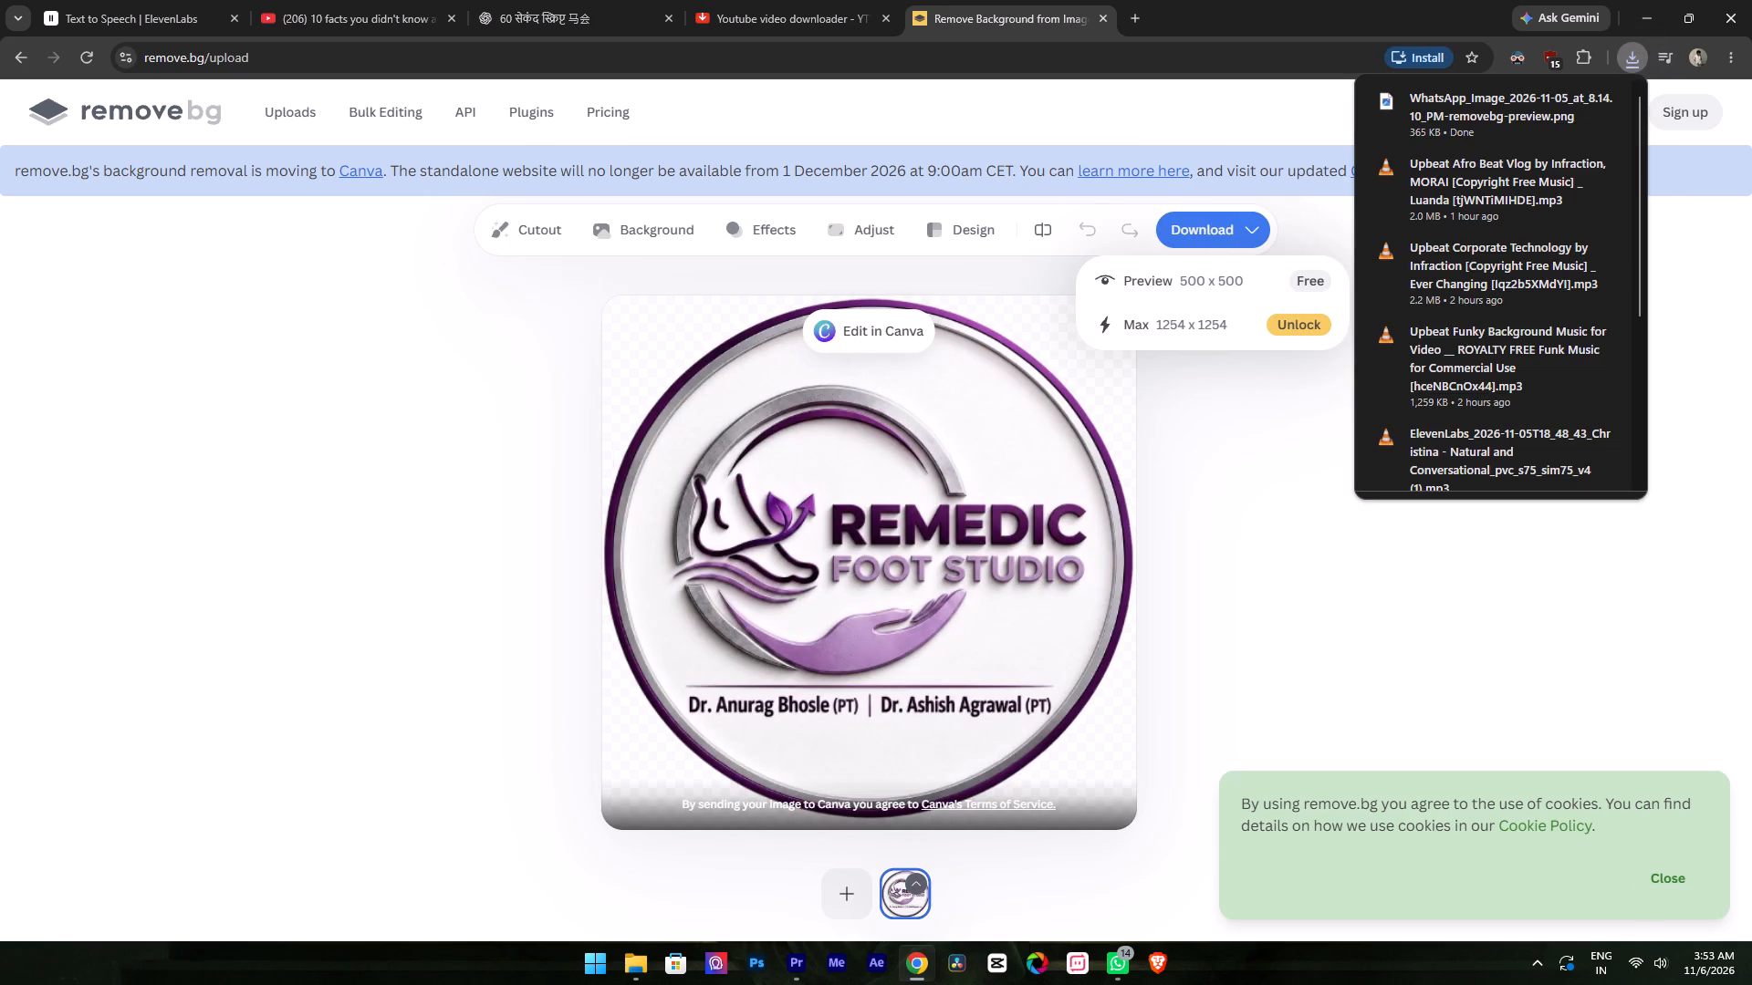
# Return to Premiere Pro and bring the project's assets bin into view.
pyautogui.click(798, 959)
pyautogui.click(16, 85)
pyautogui.click(16, 85)
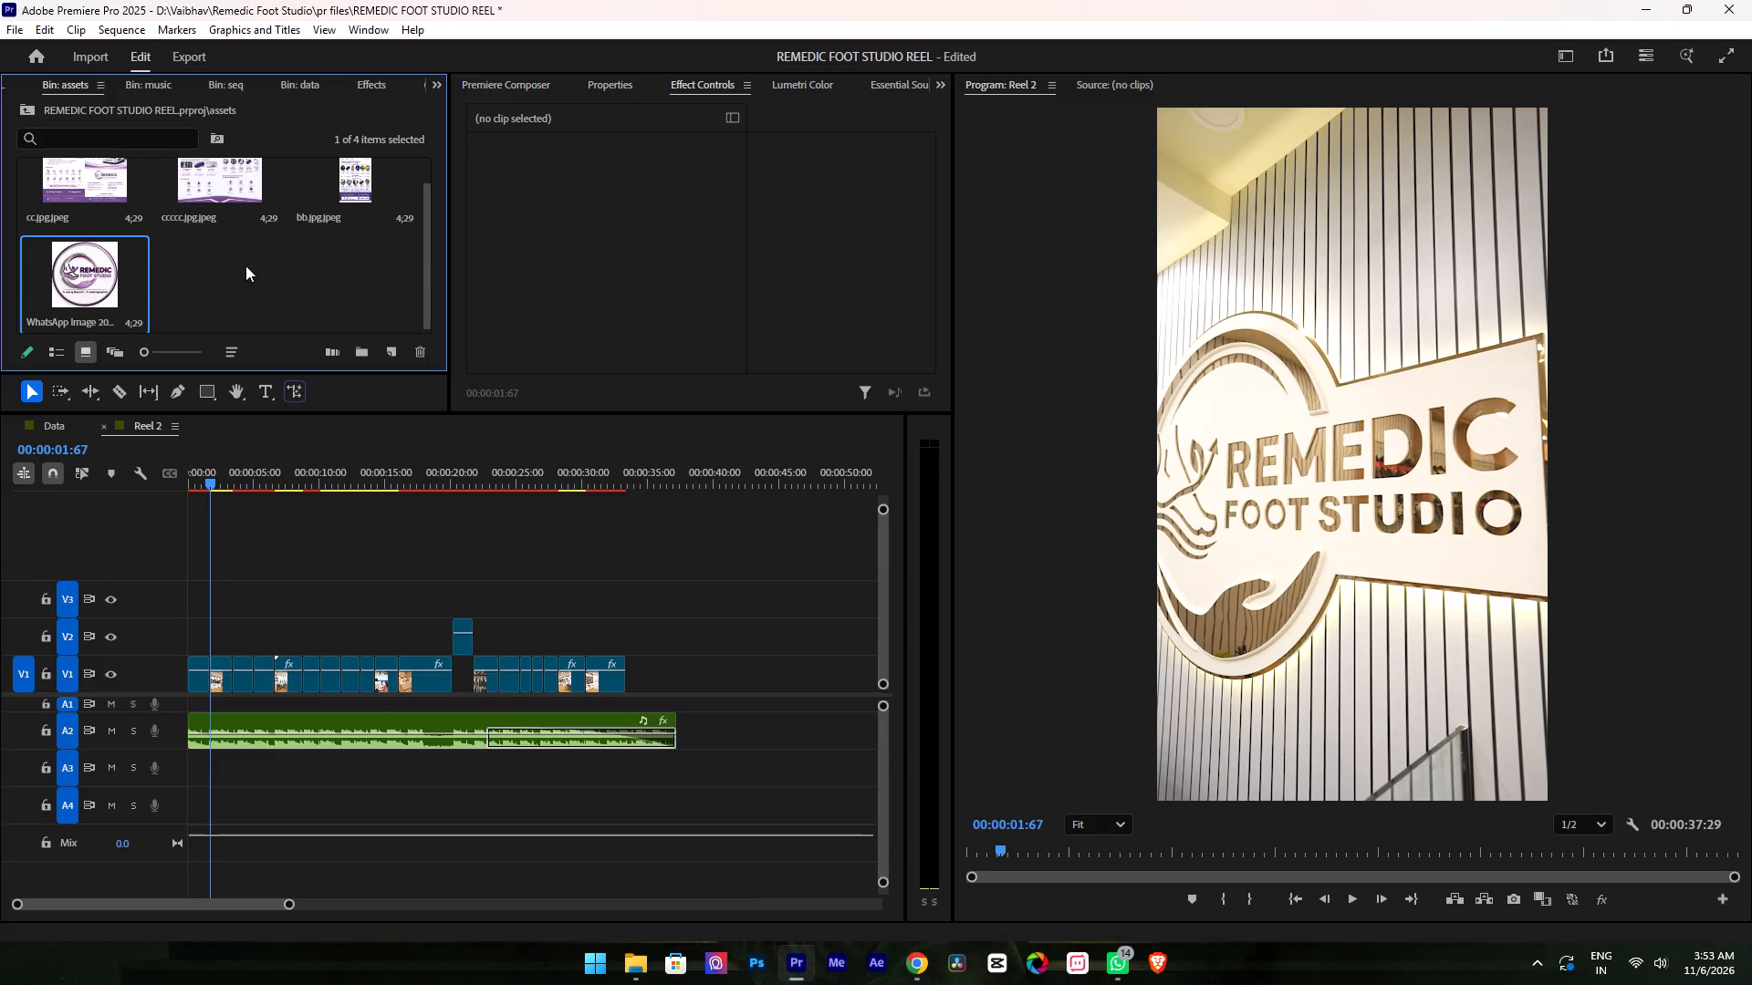
# Import the downloaded background-removed WhatsApp logo PNG into the project's assets bin.
pyautogui.doubleClick(301, 292)
pyautogui.doubleClick(349, 218)
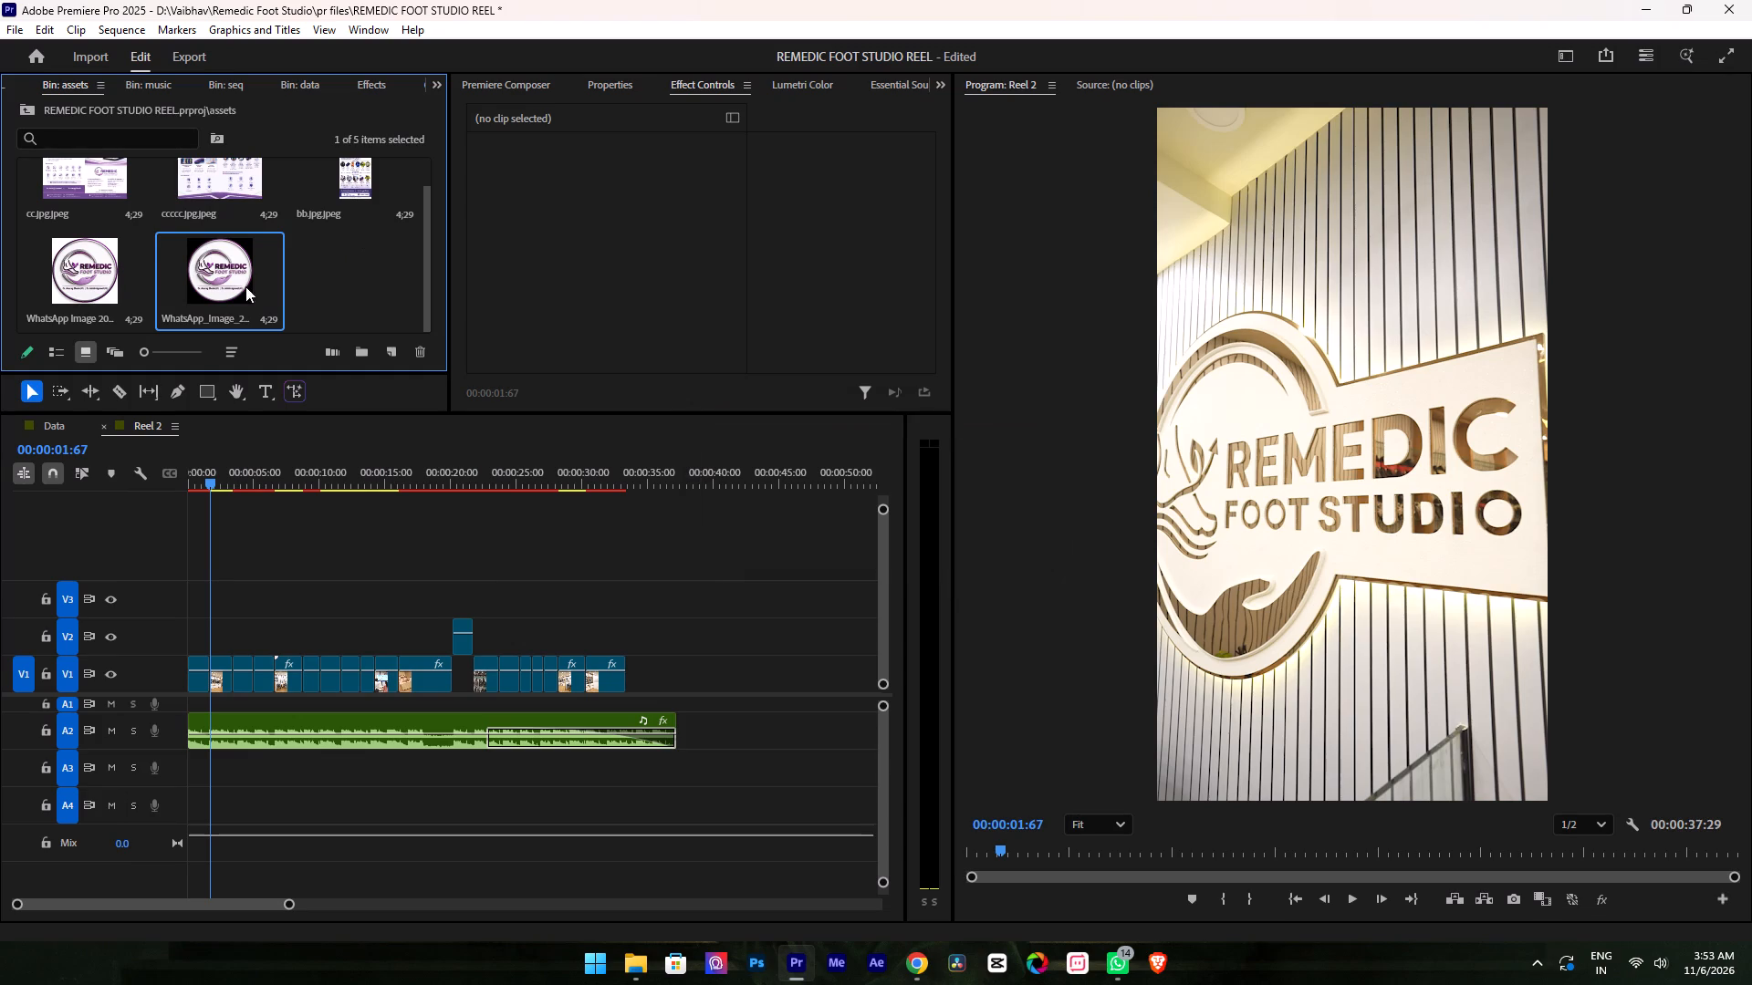
# Place the logo cutout on track V3 at the start of Reel 2 and extend it to the end of the last V1 clip.
pyautogui.moveTo(215, 264); pyautogui.dragTo(467, 587)
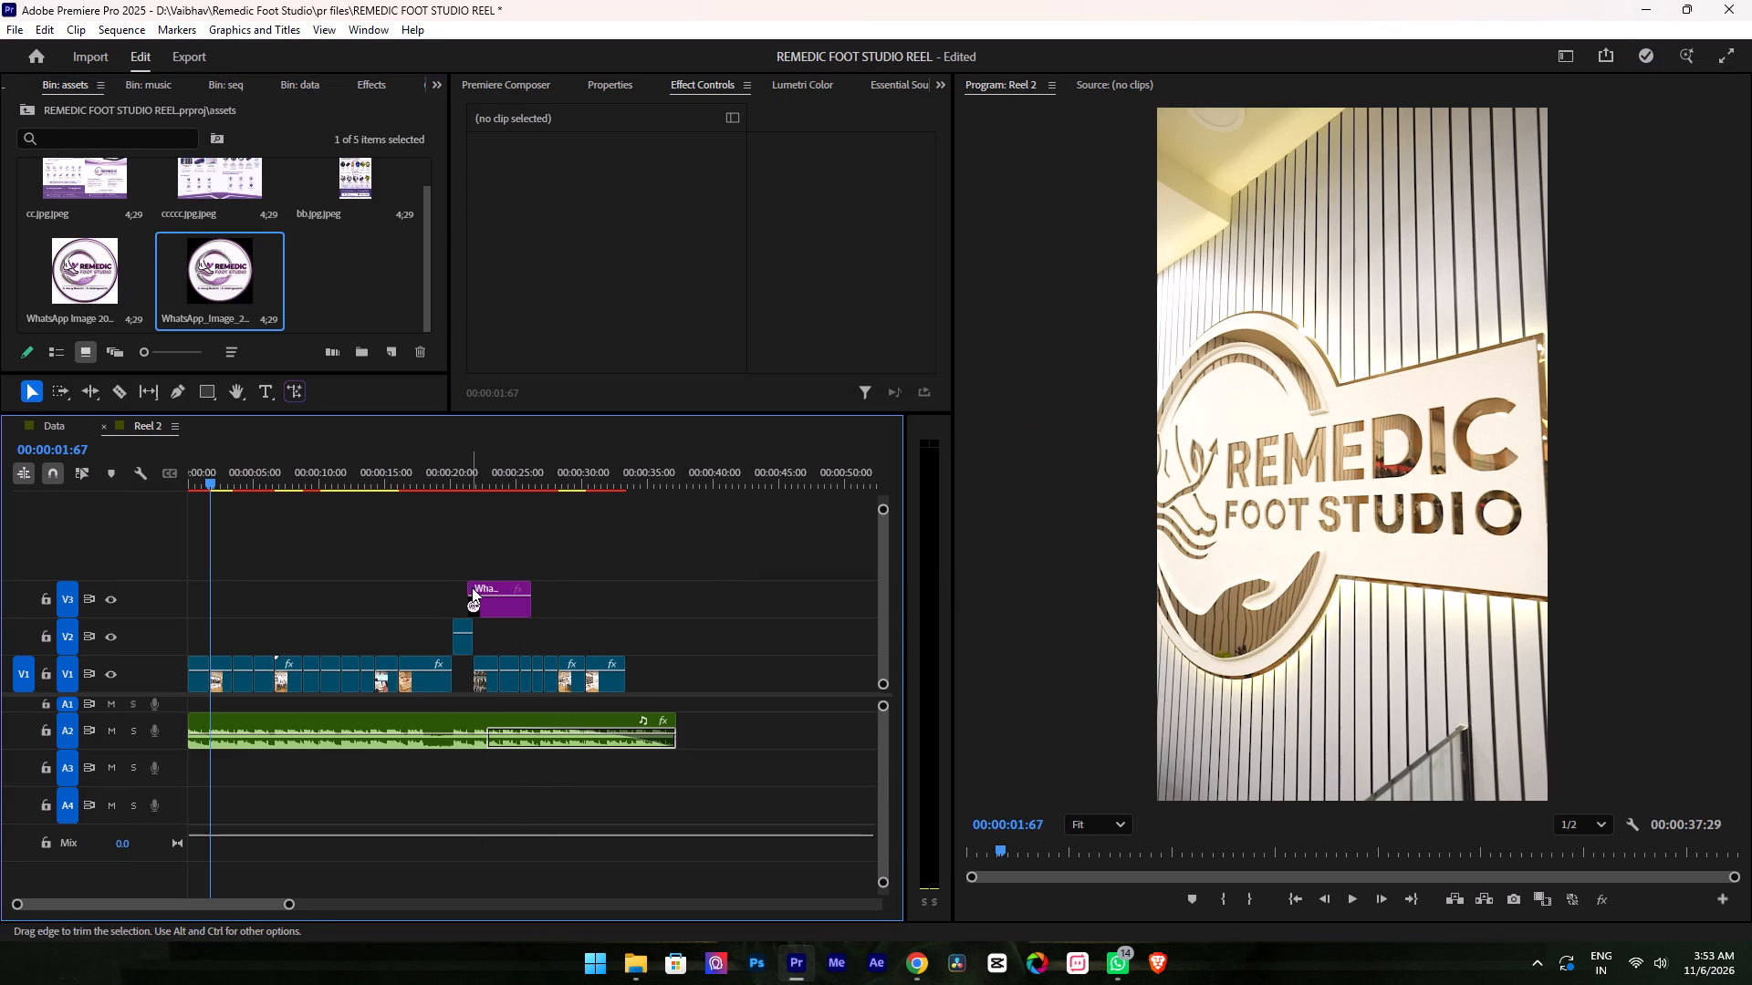
pyautogui.moveTo(477, 473); pyautogui.dragTo(506, 473)
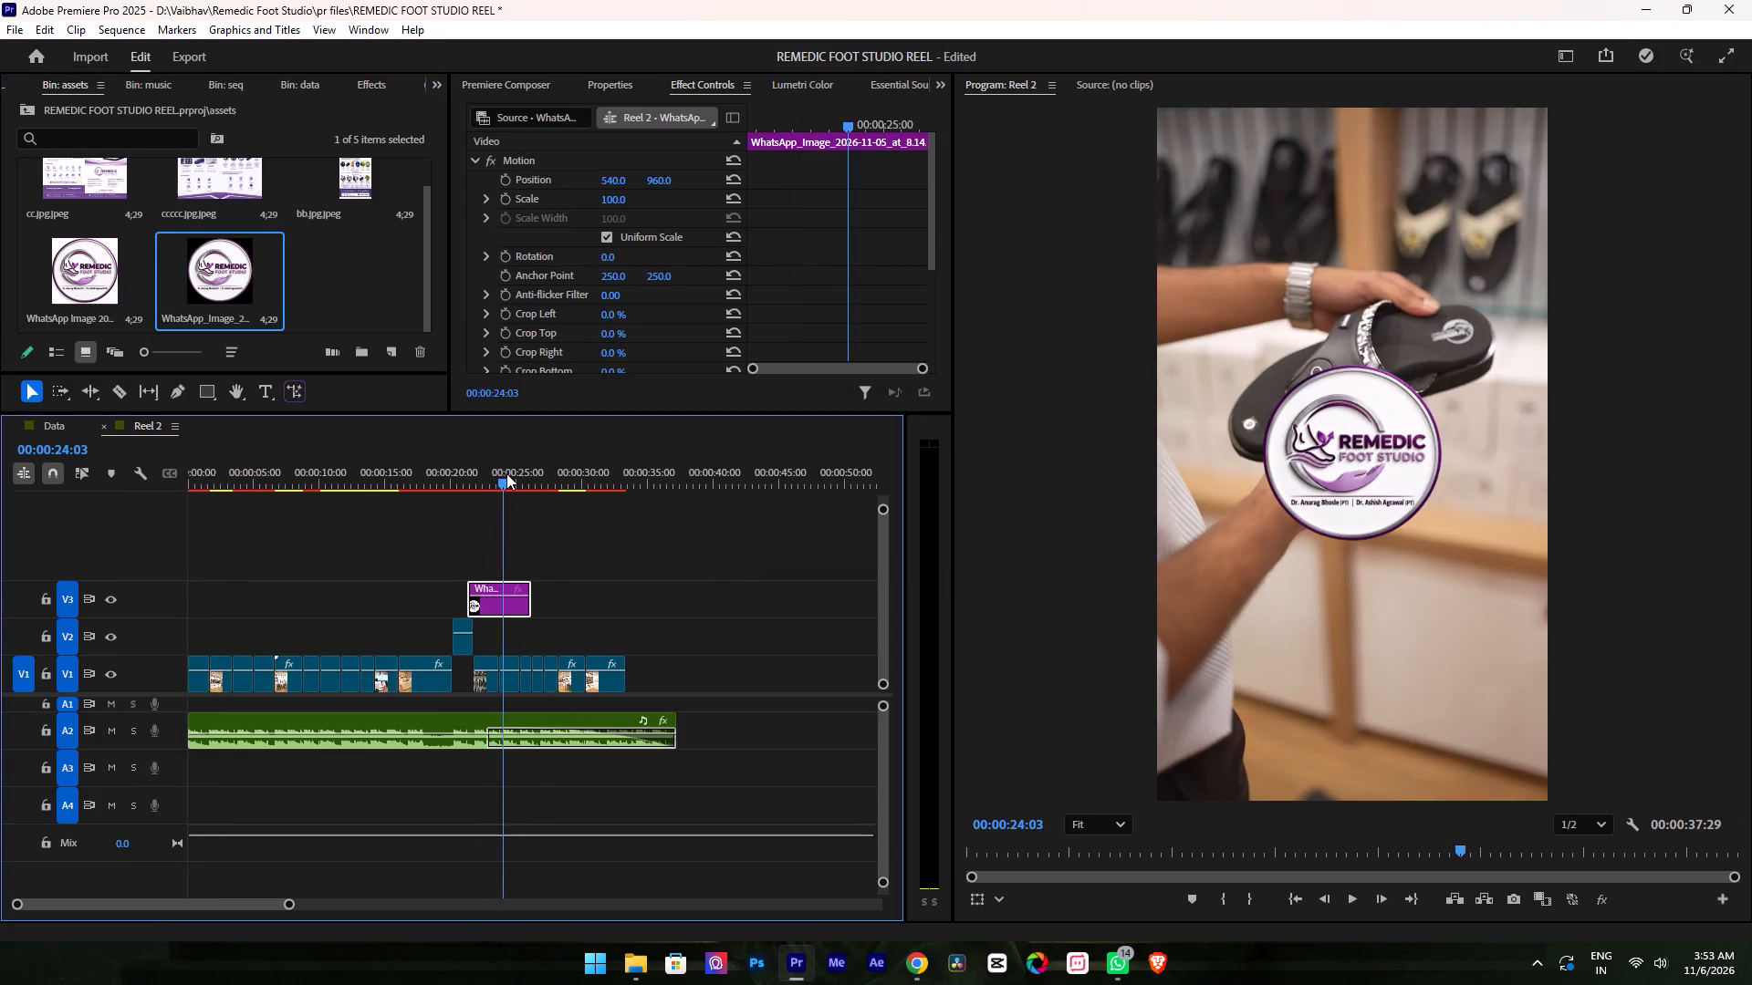
pyautogui.moveTo(506, 473); pyautogui.dragTo(502, 473)
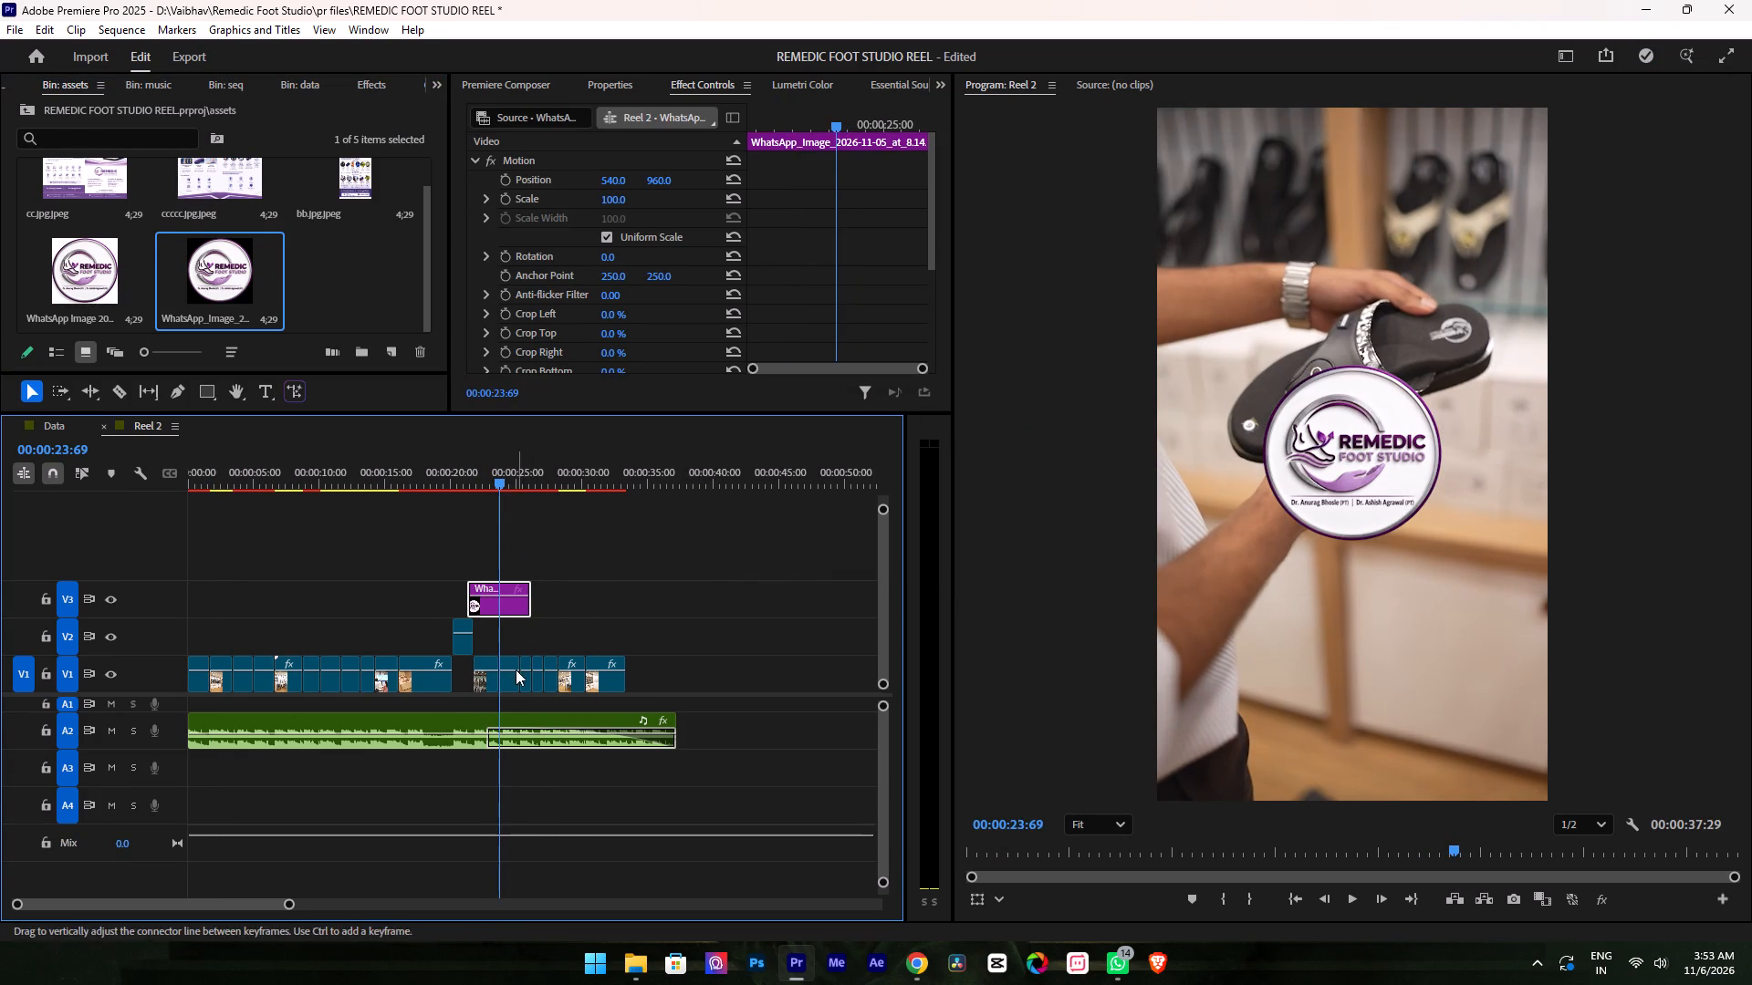
pyautogui.moveTo(500, 612); pyautogui.dragTo(206, 584)
pyautogui.moveTo(251, 601); pyautogui.dragTo(626, 604)
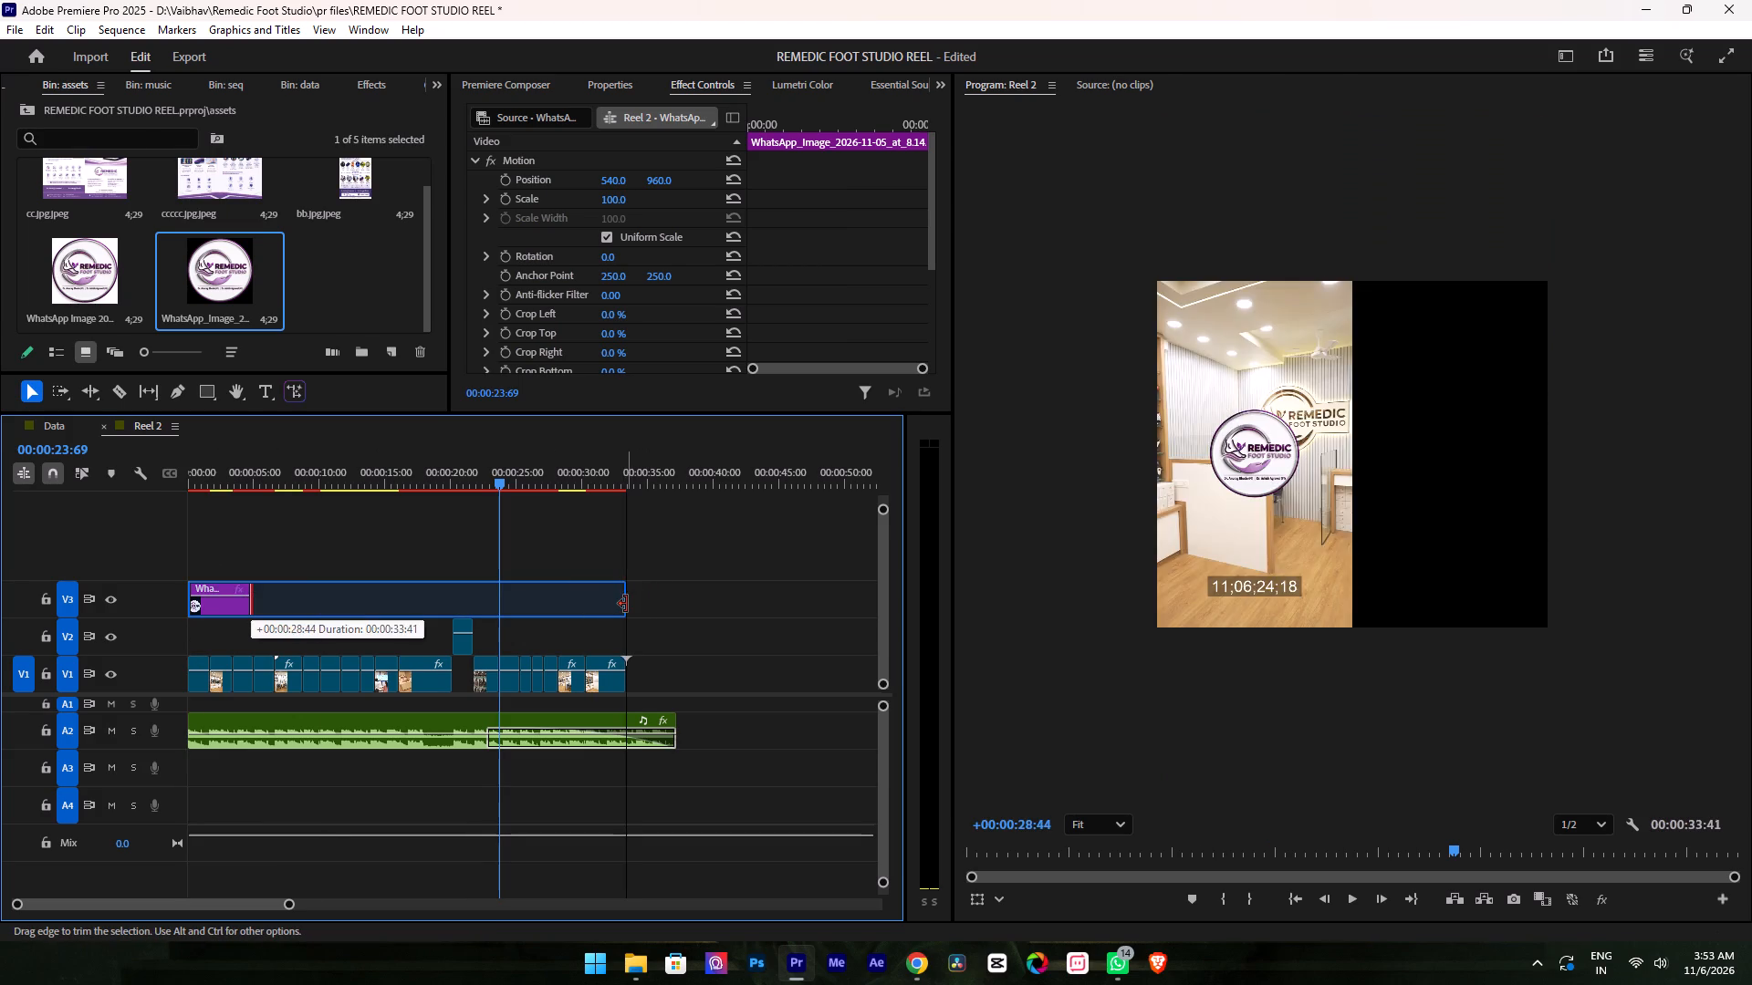
pyautogui.moveTo(626, 604); pyautogui.dragTo(622, 604)
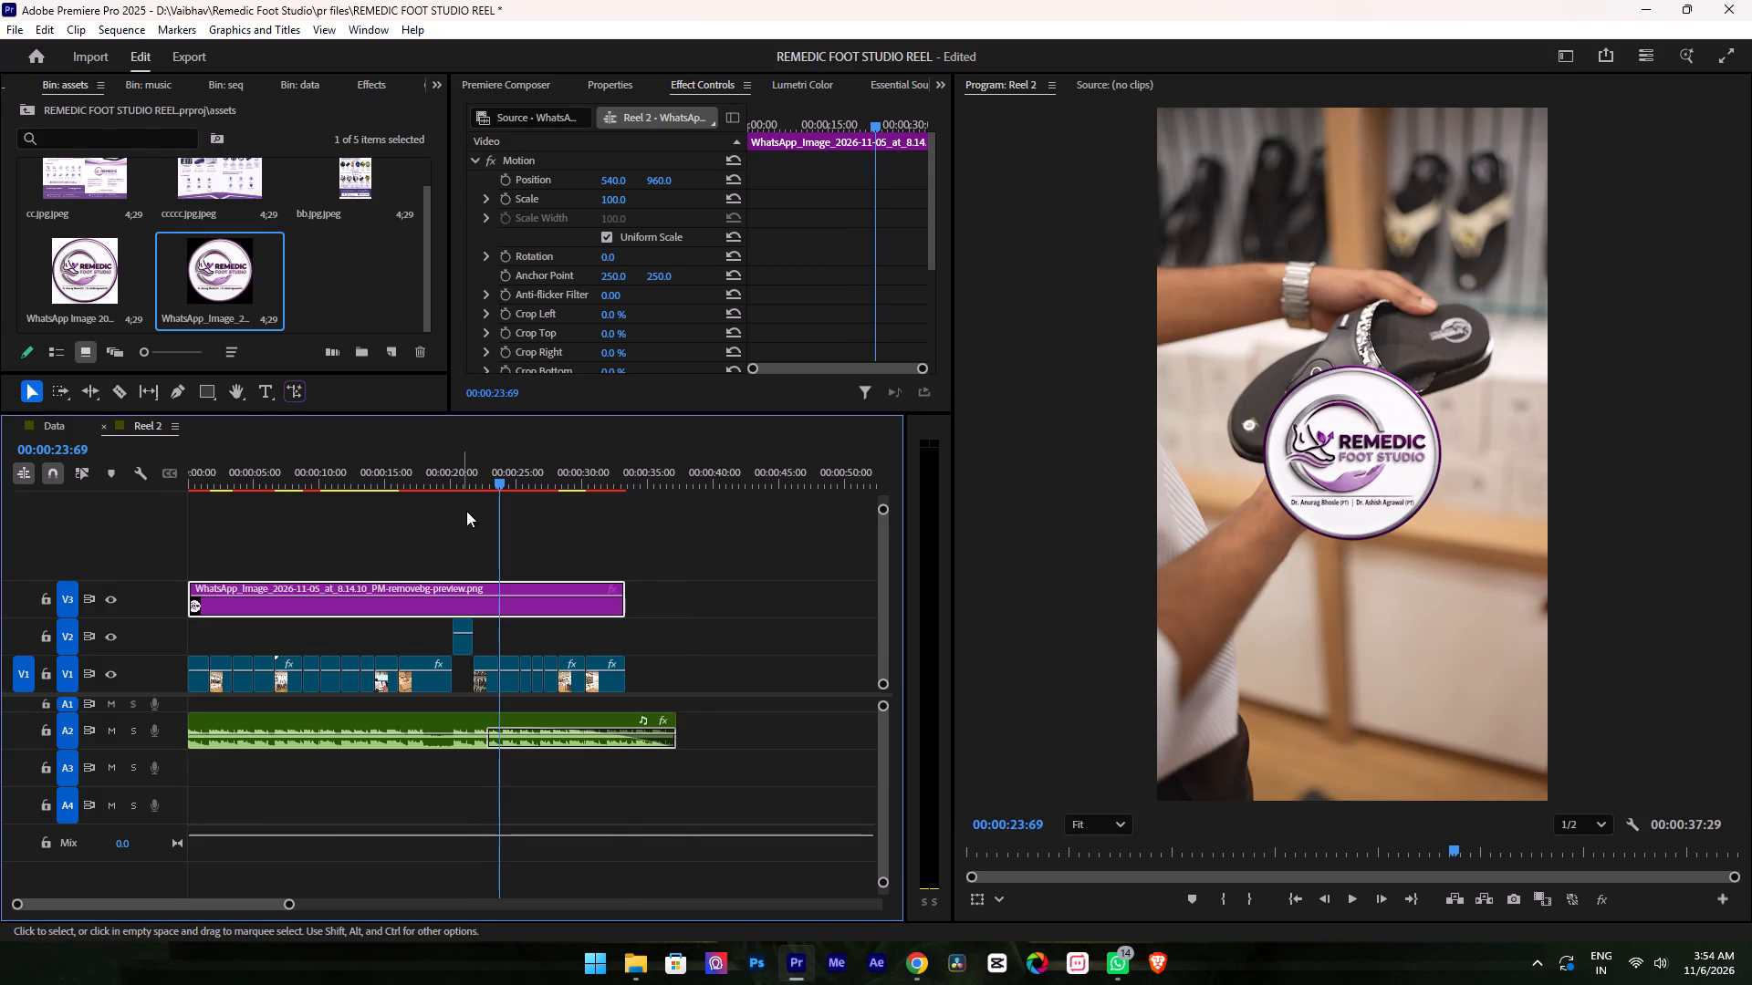
# Scale the logo to 44 and position it at 905, 180 in the upper-right corner of the video frame.
pyautogui.moveTo(617, 195); pyautogui.dragTo(577, 223)
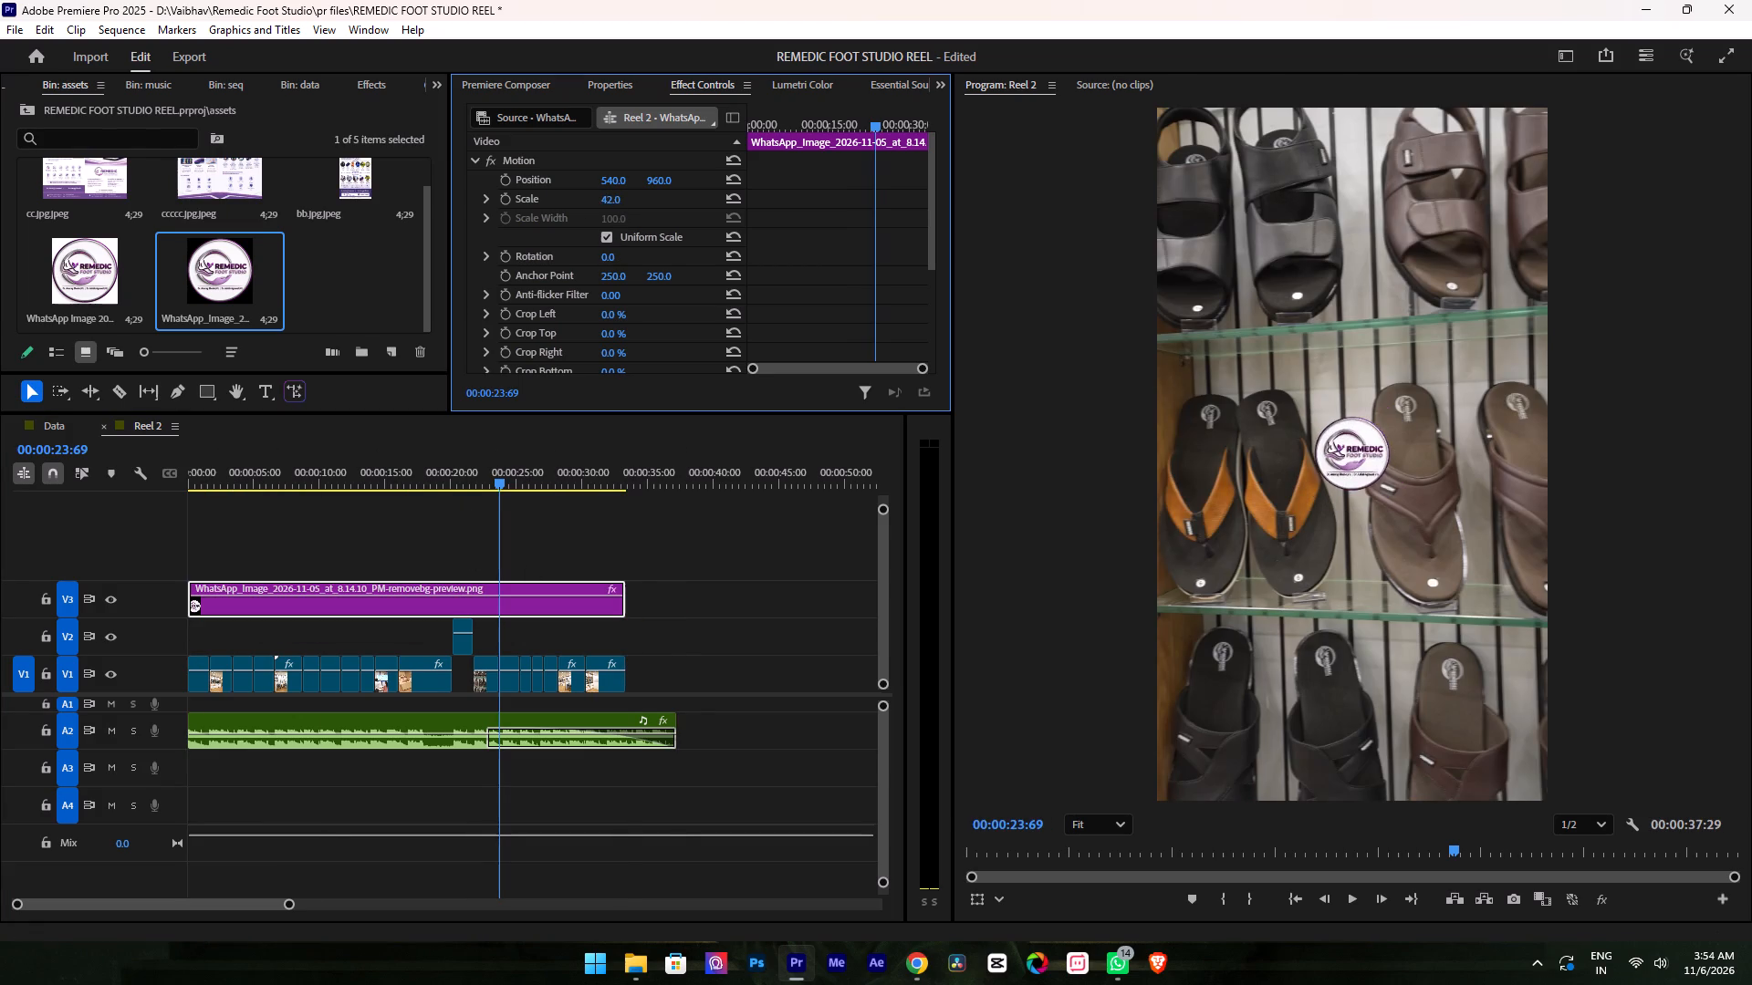
pyautogui.moveTo(577, 223); pyautogui.dragTo(579, 223)
pyautogui.moveTo(617, 180); pyautogui.dragTo(537, 198)
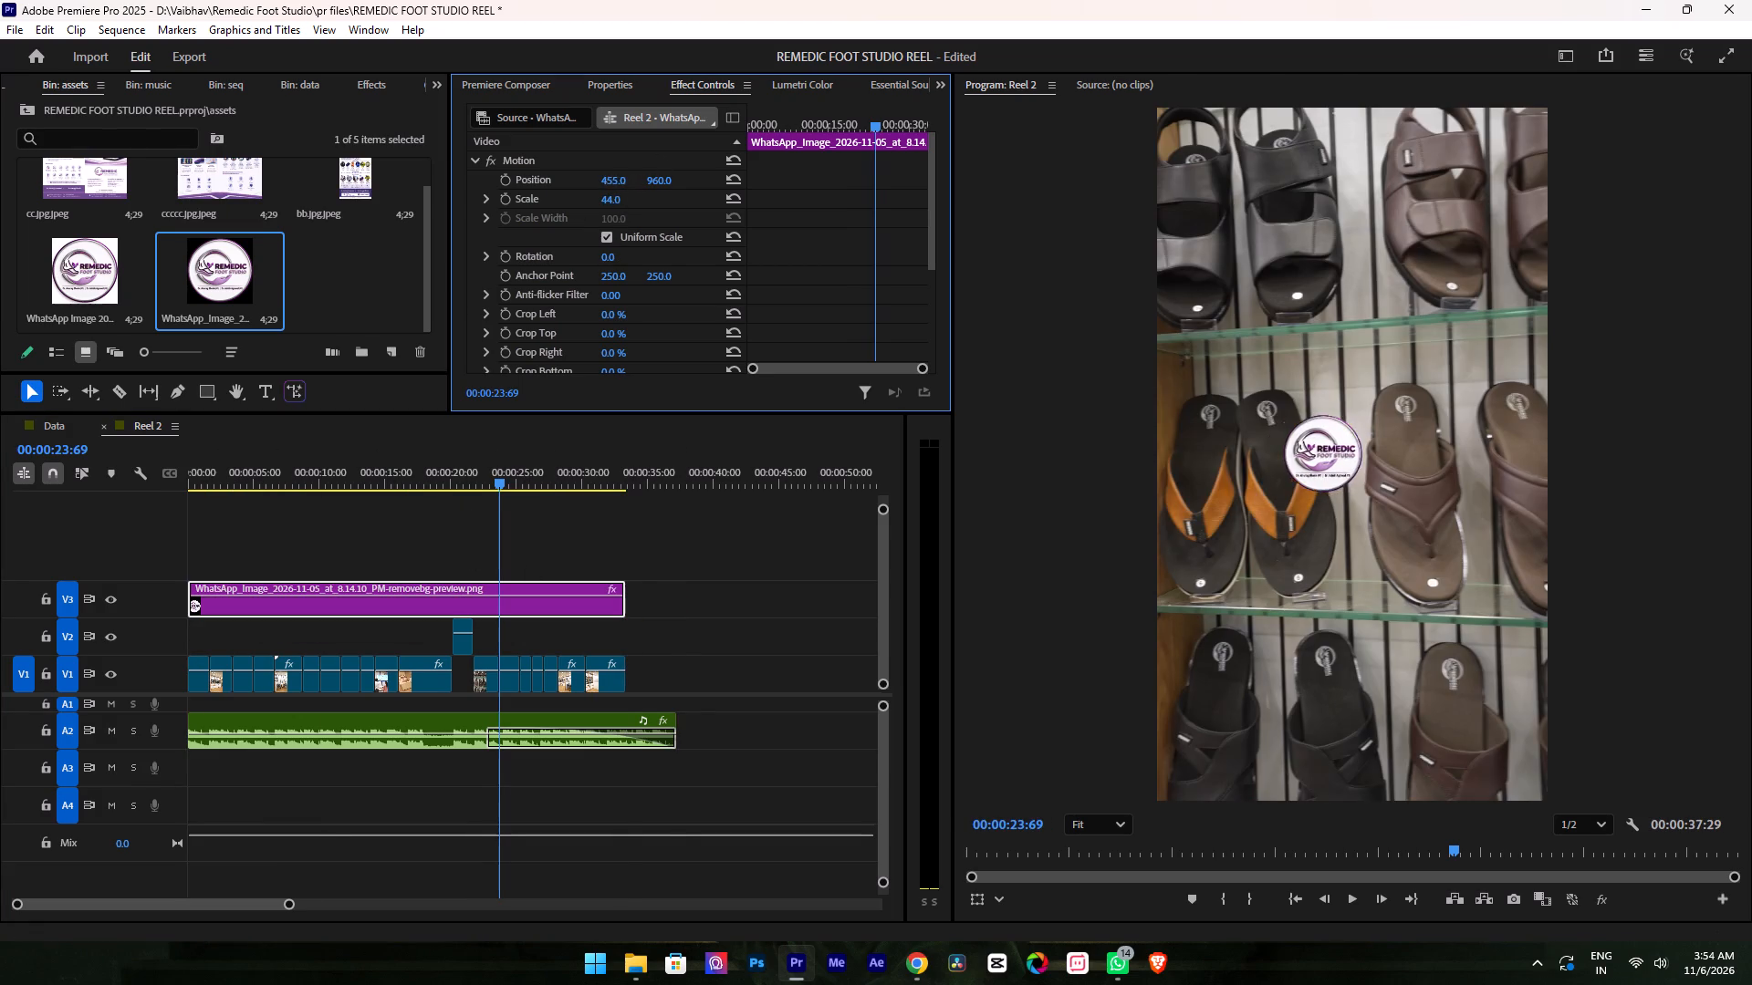
pyautogui.moveTo(537, 198); pyautogui.dragTo(1012, 272)
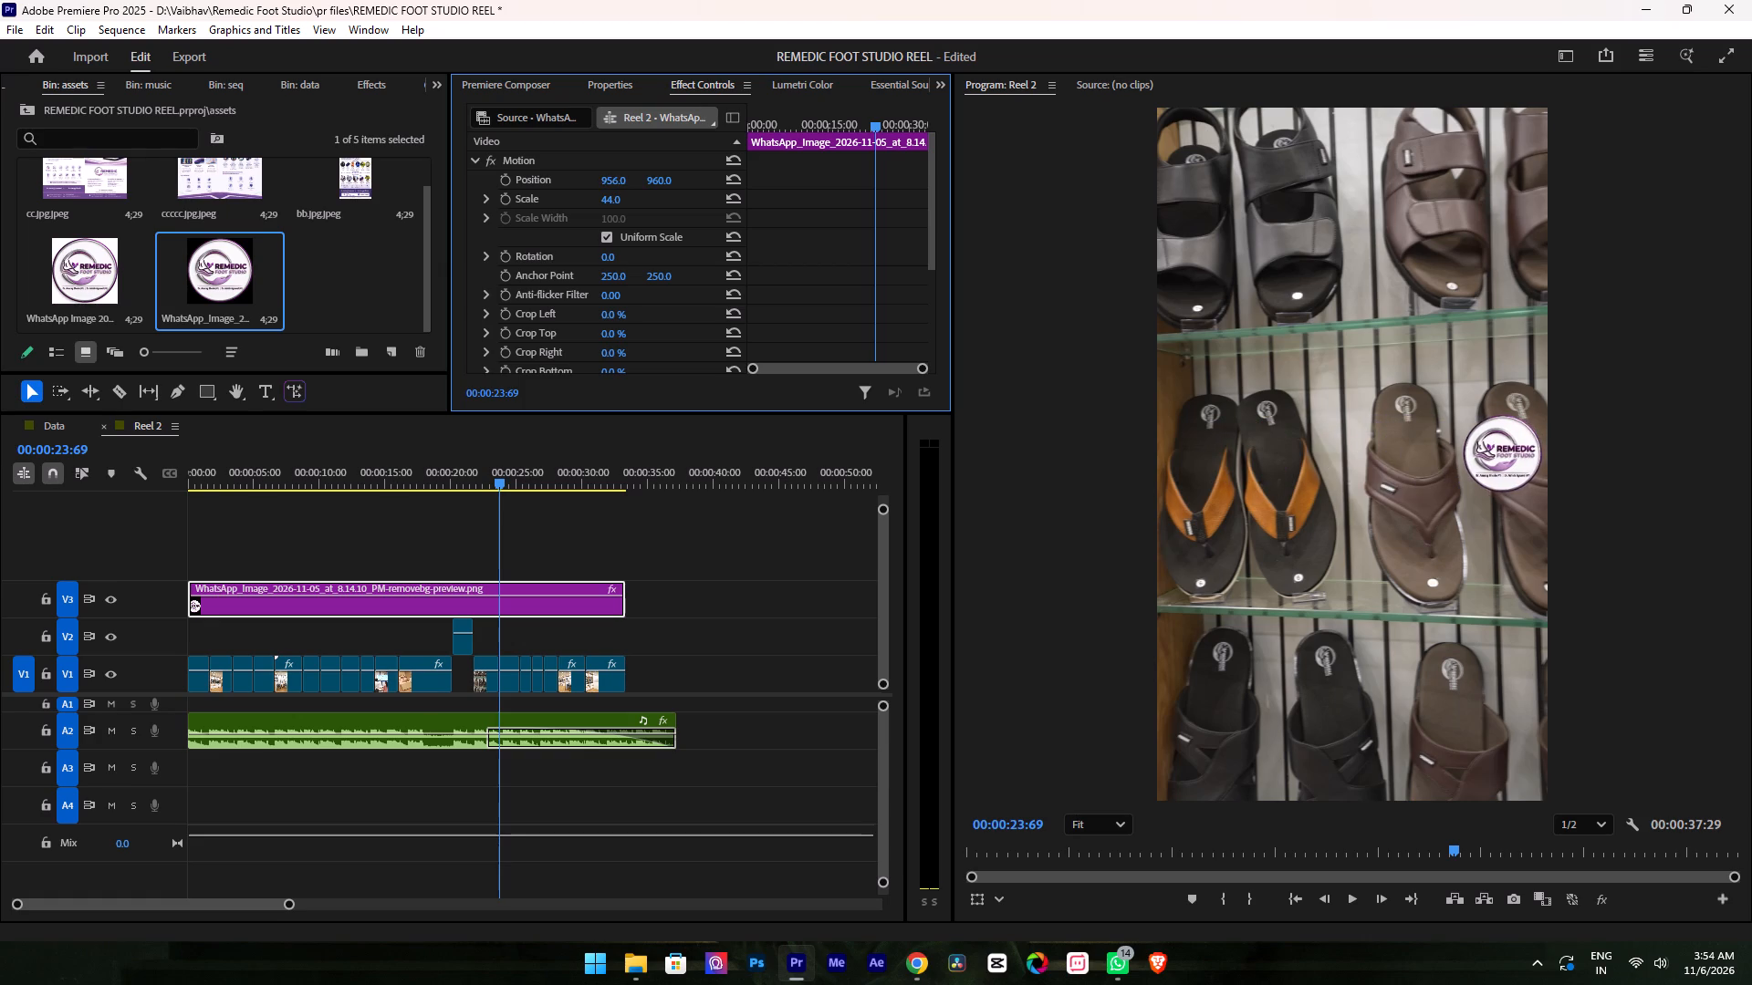
pyautogui.moveTo(1012, 272); pyautogui.dragTo(1013, 272)
pyautogui.moveTo(667, 182); pyautogui.dragTo(193, 190)
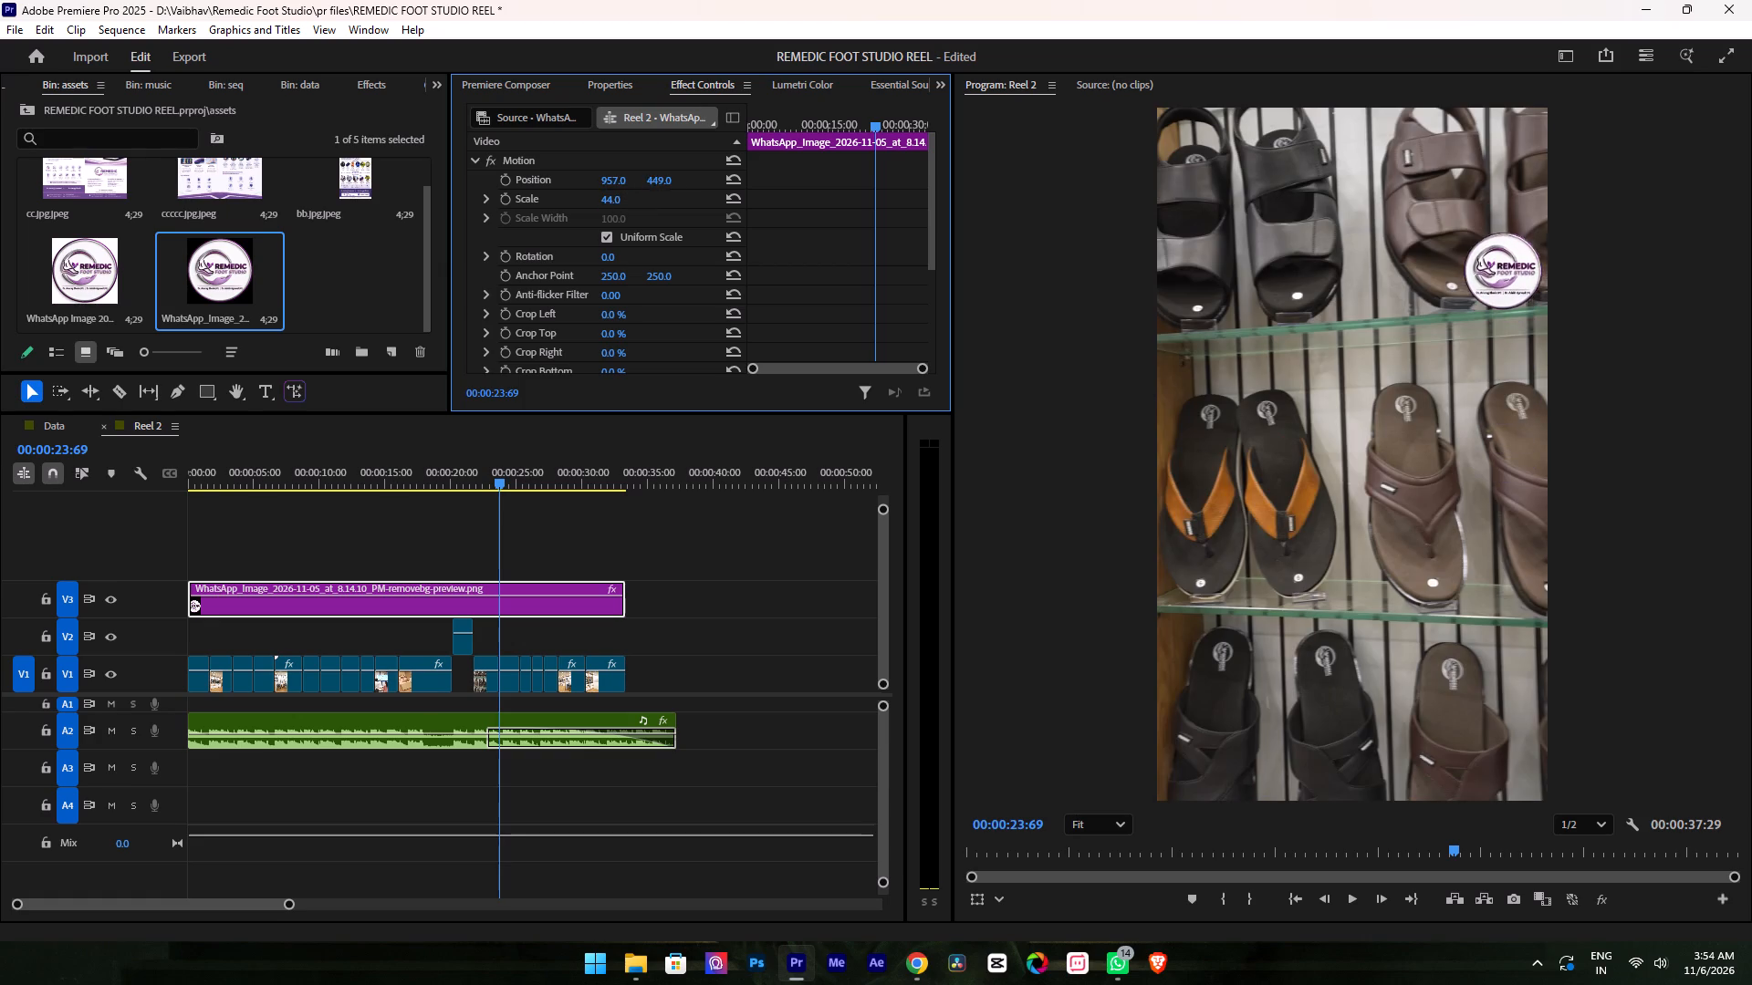
pyautogui.moveTo(193, 190); pyautogui.dragTo(574, 170)
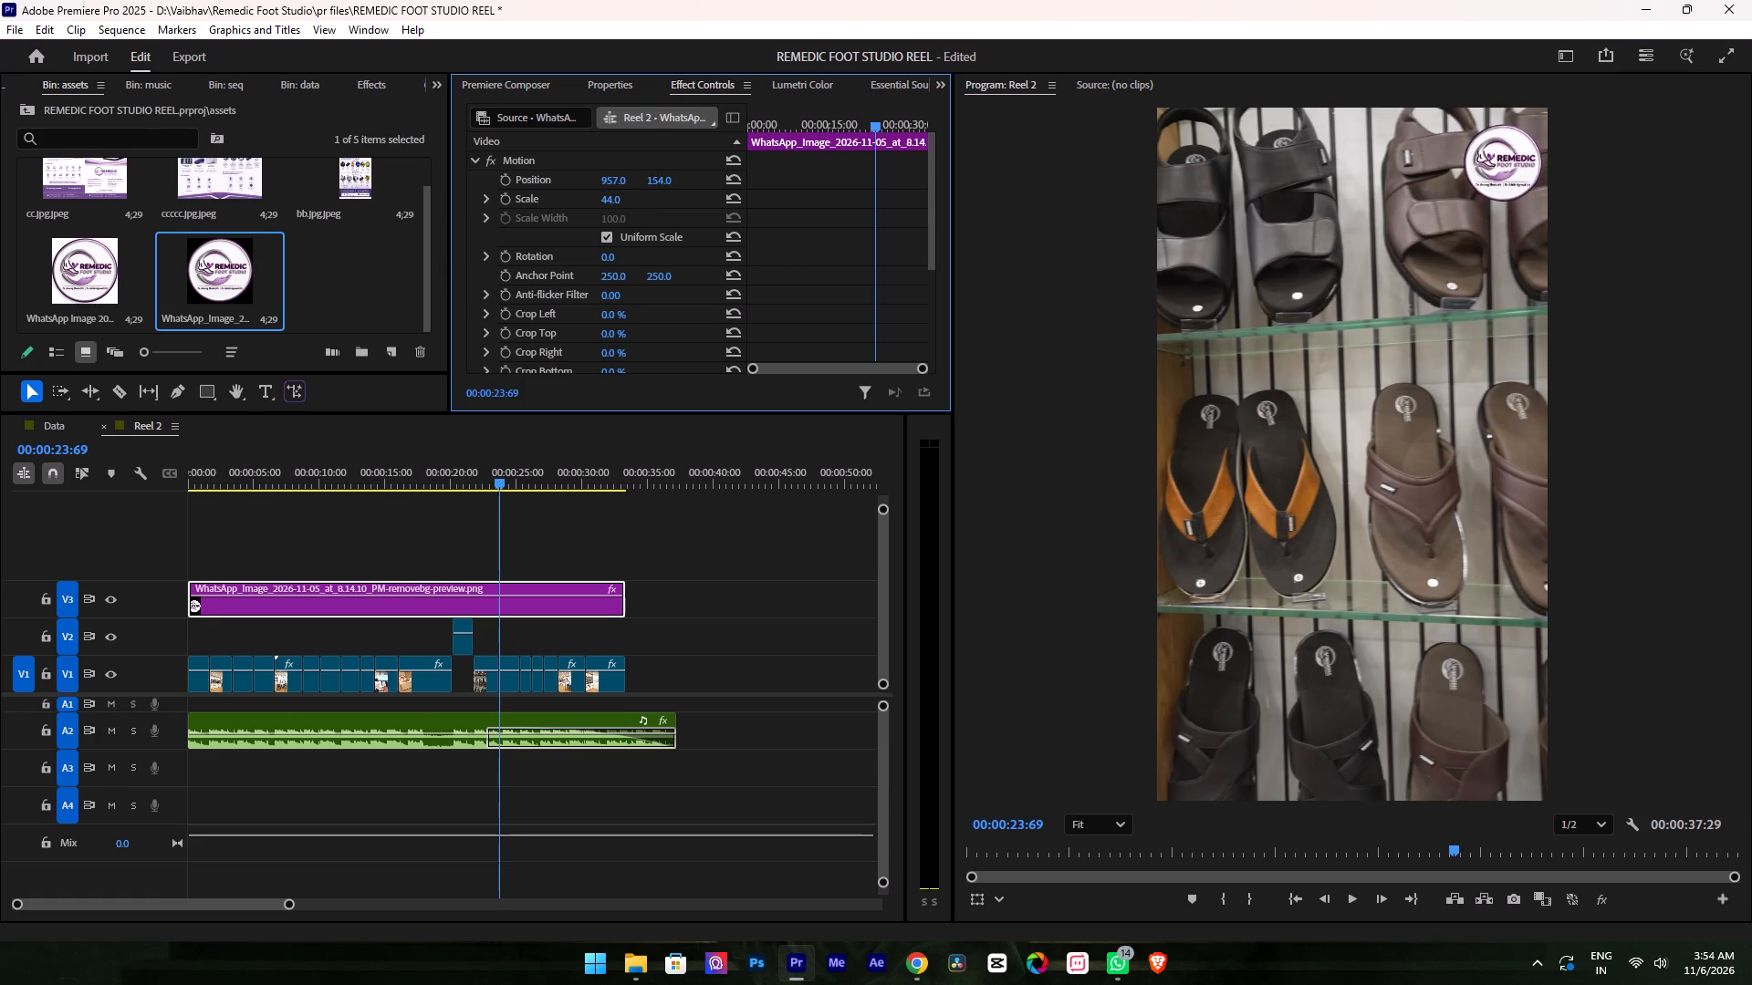
pyautogui.moveTo(574, 170); pyautogui.dragTo(604, 176)
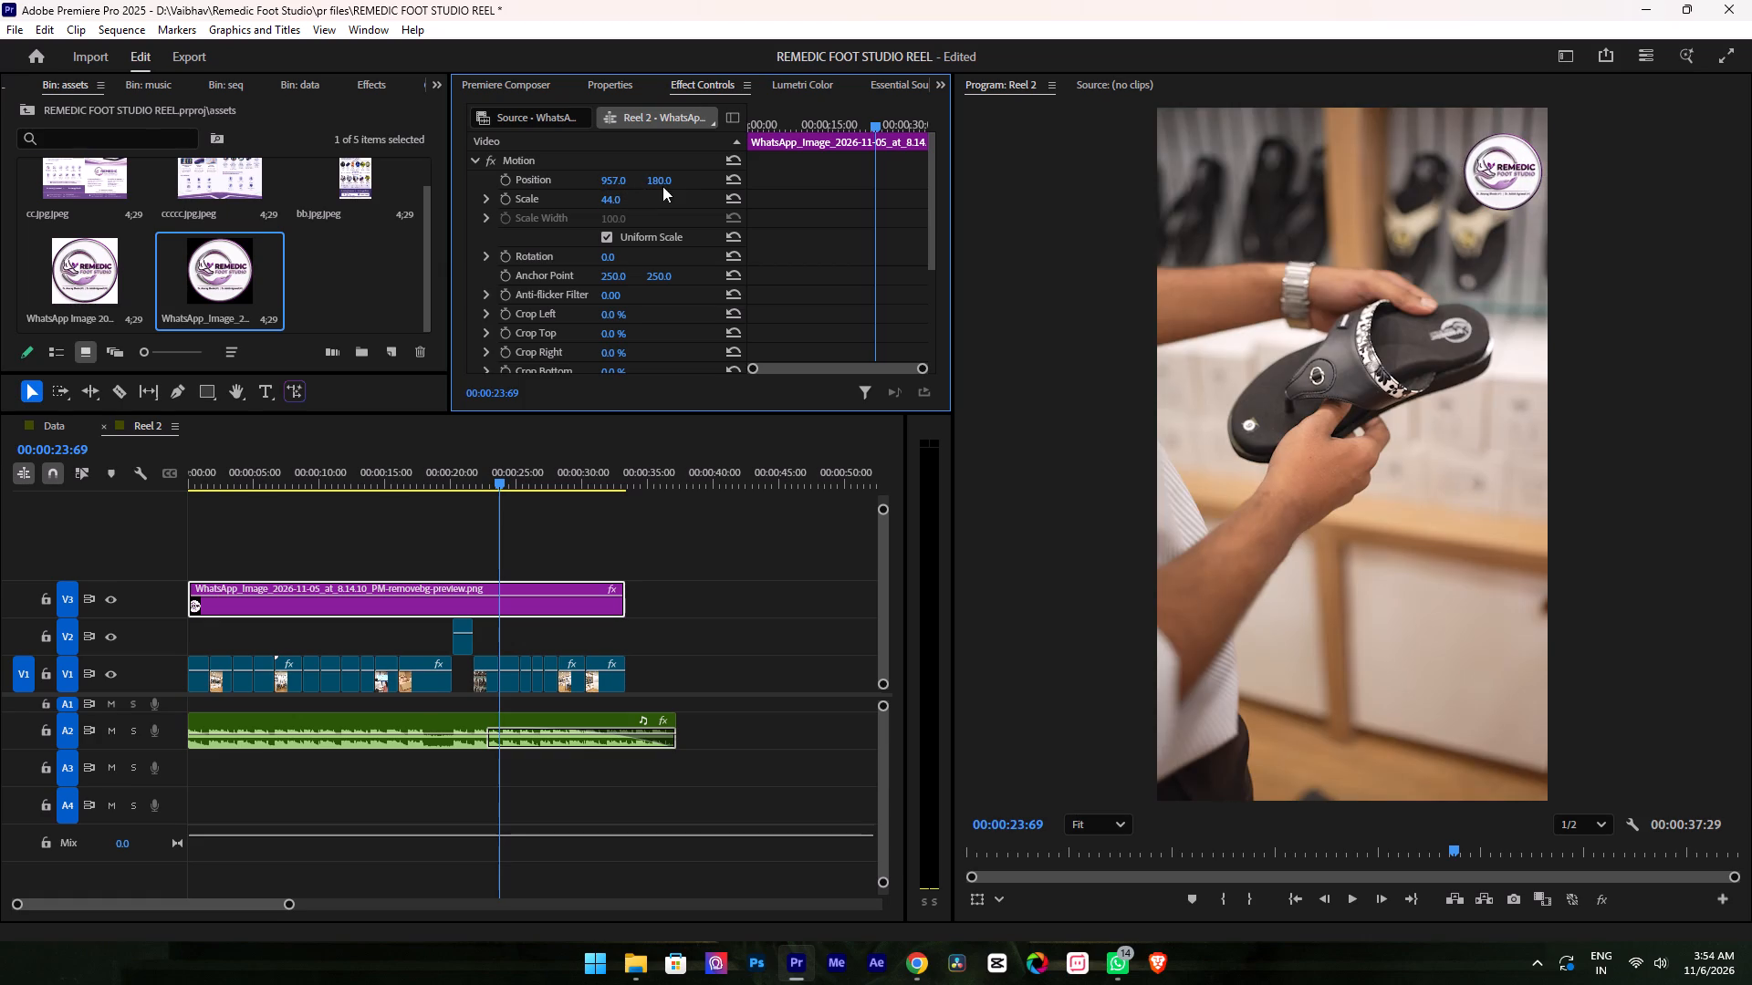
pyautogui.moveTo(613, 181); pyautogui.dragTo(564, 179)
# Check the logo over the footage from the start to about 19 seconds and set its opacity blend mode to Screen.
pyautogui.moveTo(350, 460); pyautogui.dragTo(144, 480)
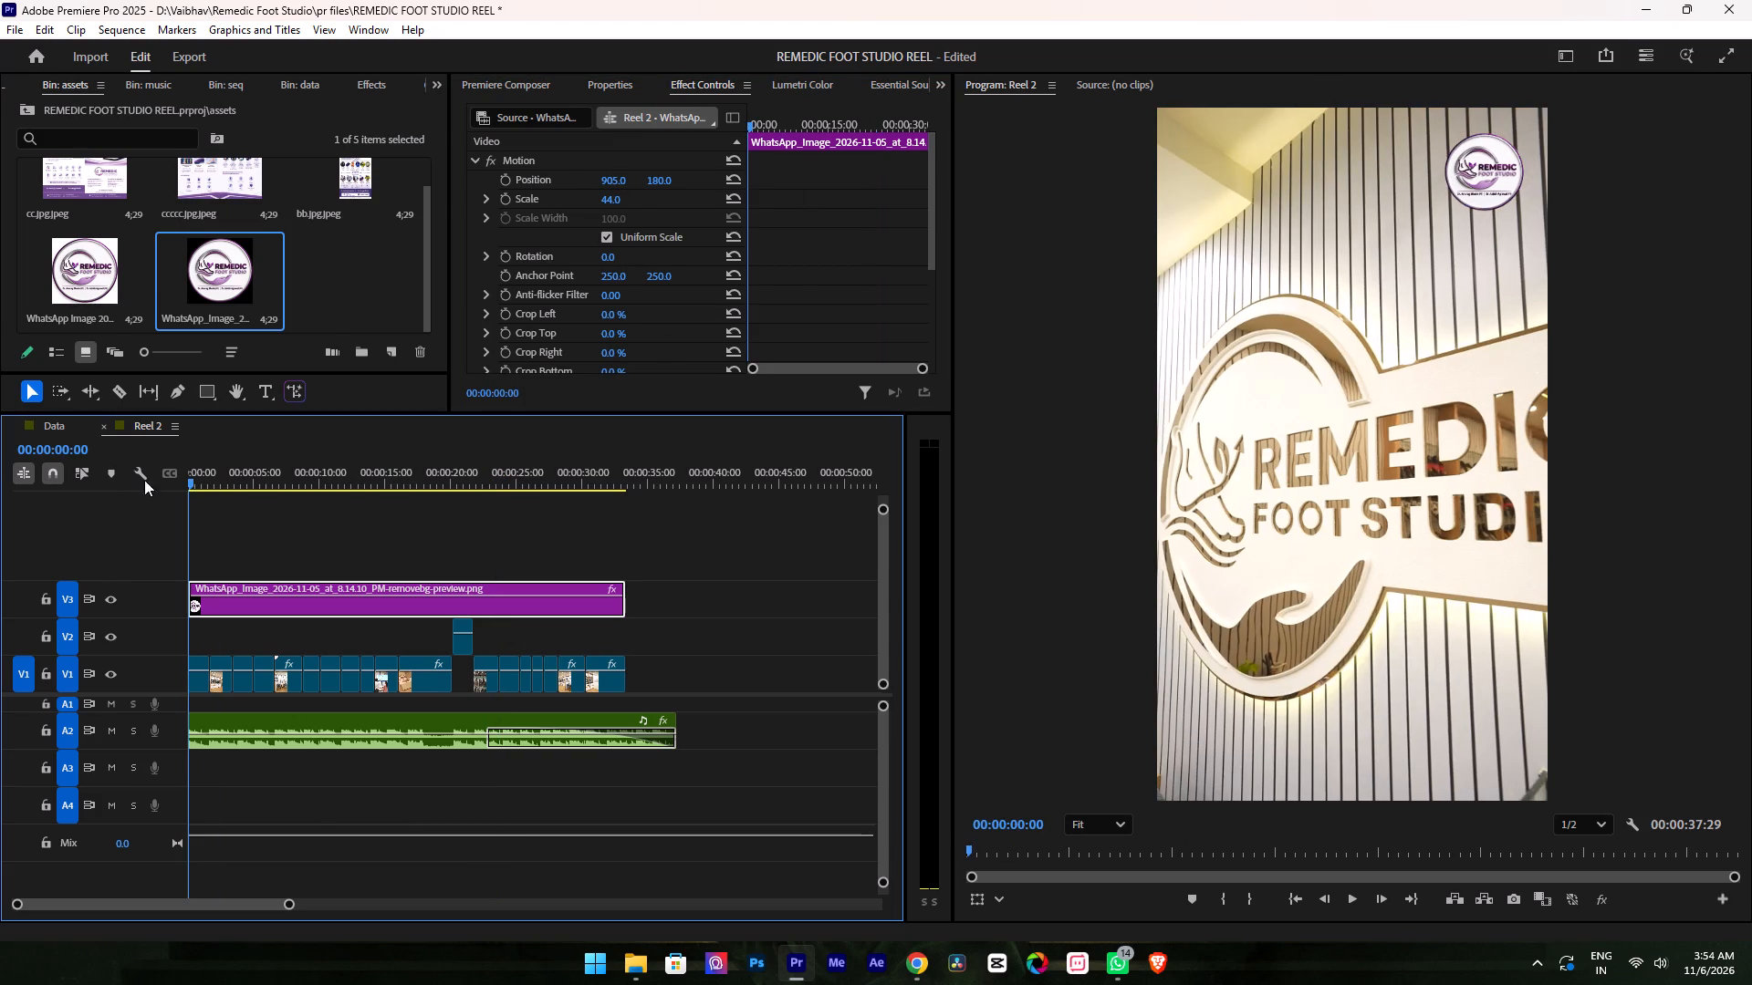
pyautogui.moveTo(144, 480); pyautogui.dragTo(442, 528)
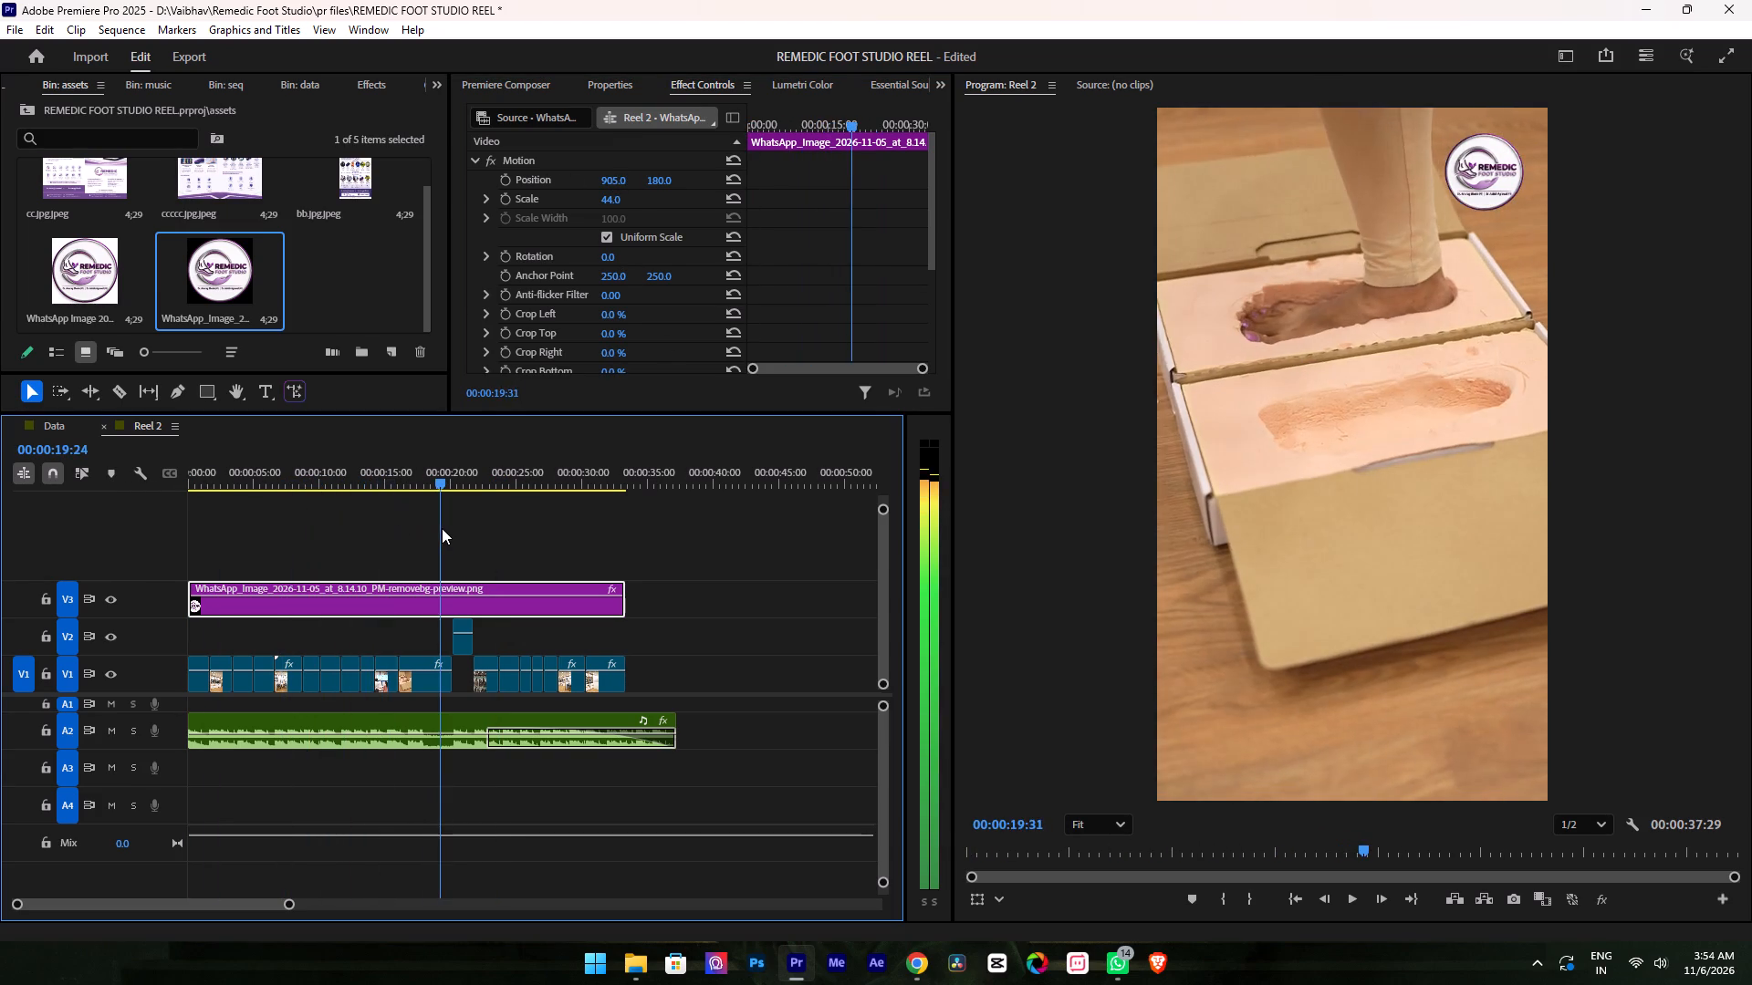
pyautogui.moveTo(442, 528); pyautogui.dragTo(437, 528)
pyautogui.scroll(-9, 535, 306)
pyautogui.click(638, 293)
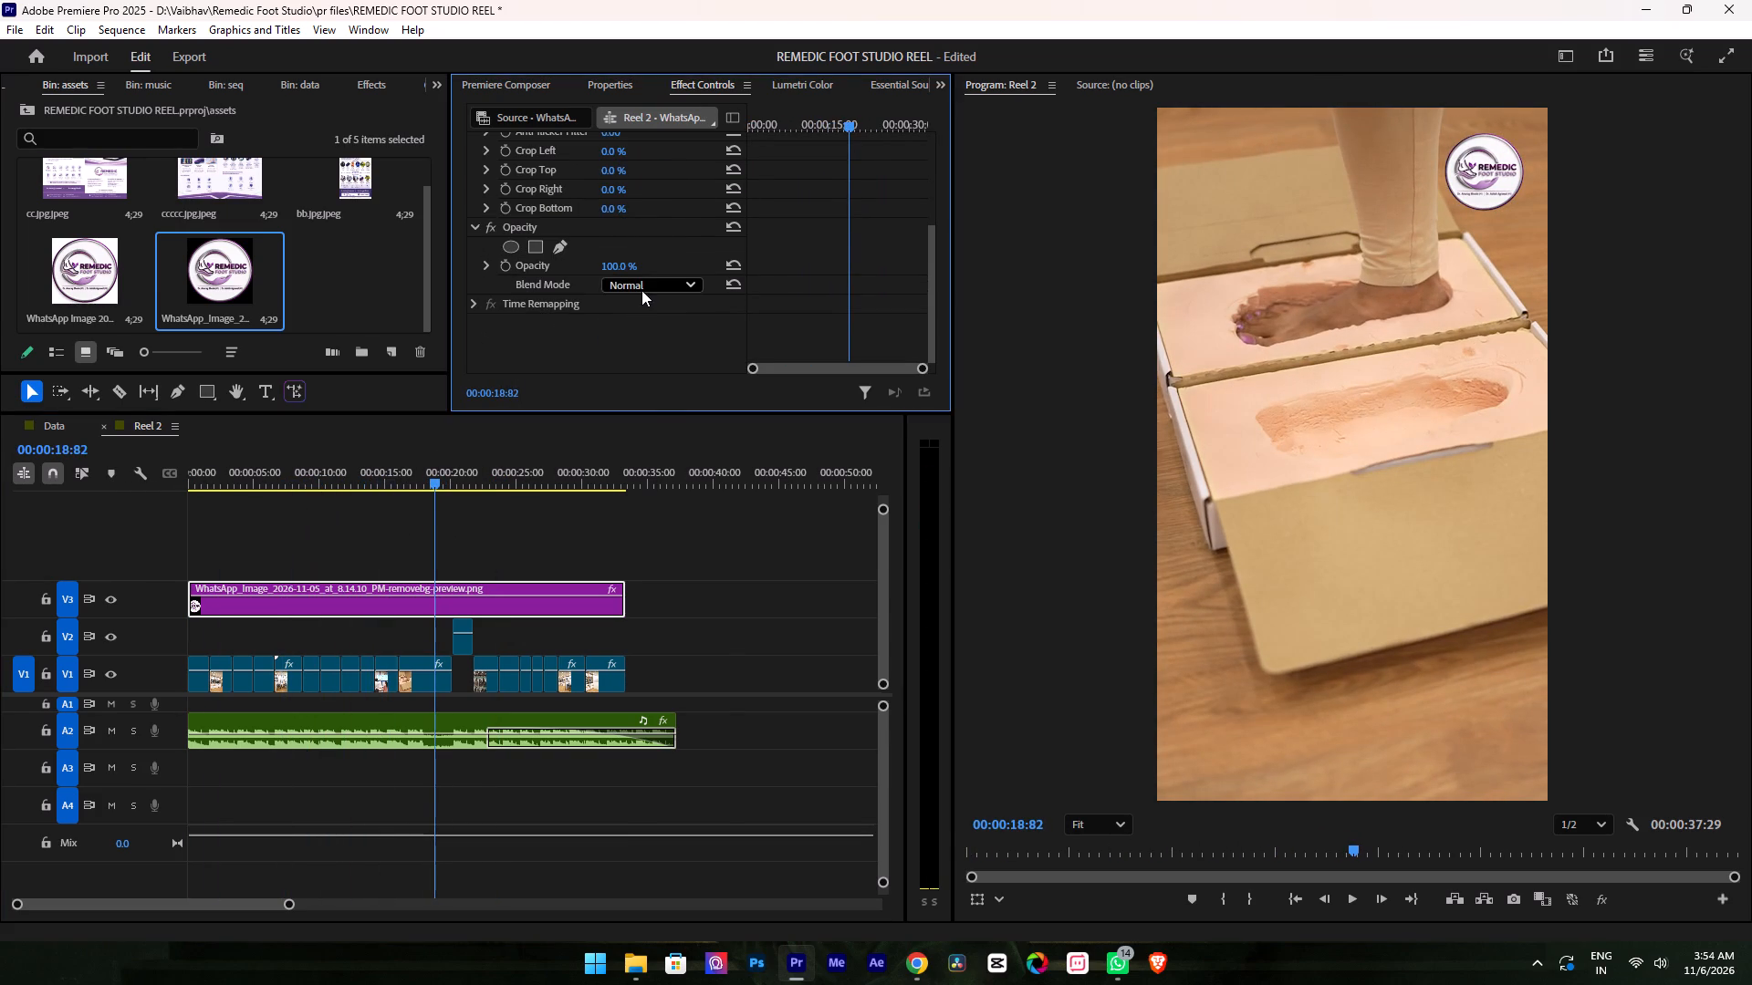
pyautogui.click(643, 288)
pyautogui.click(650, 504)
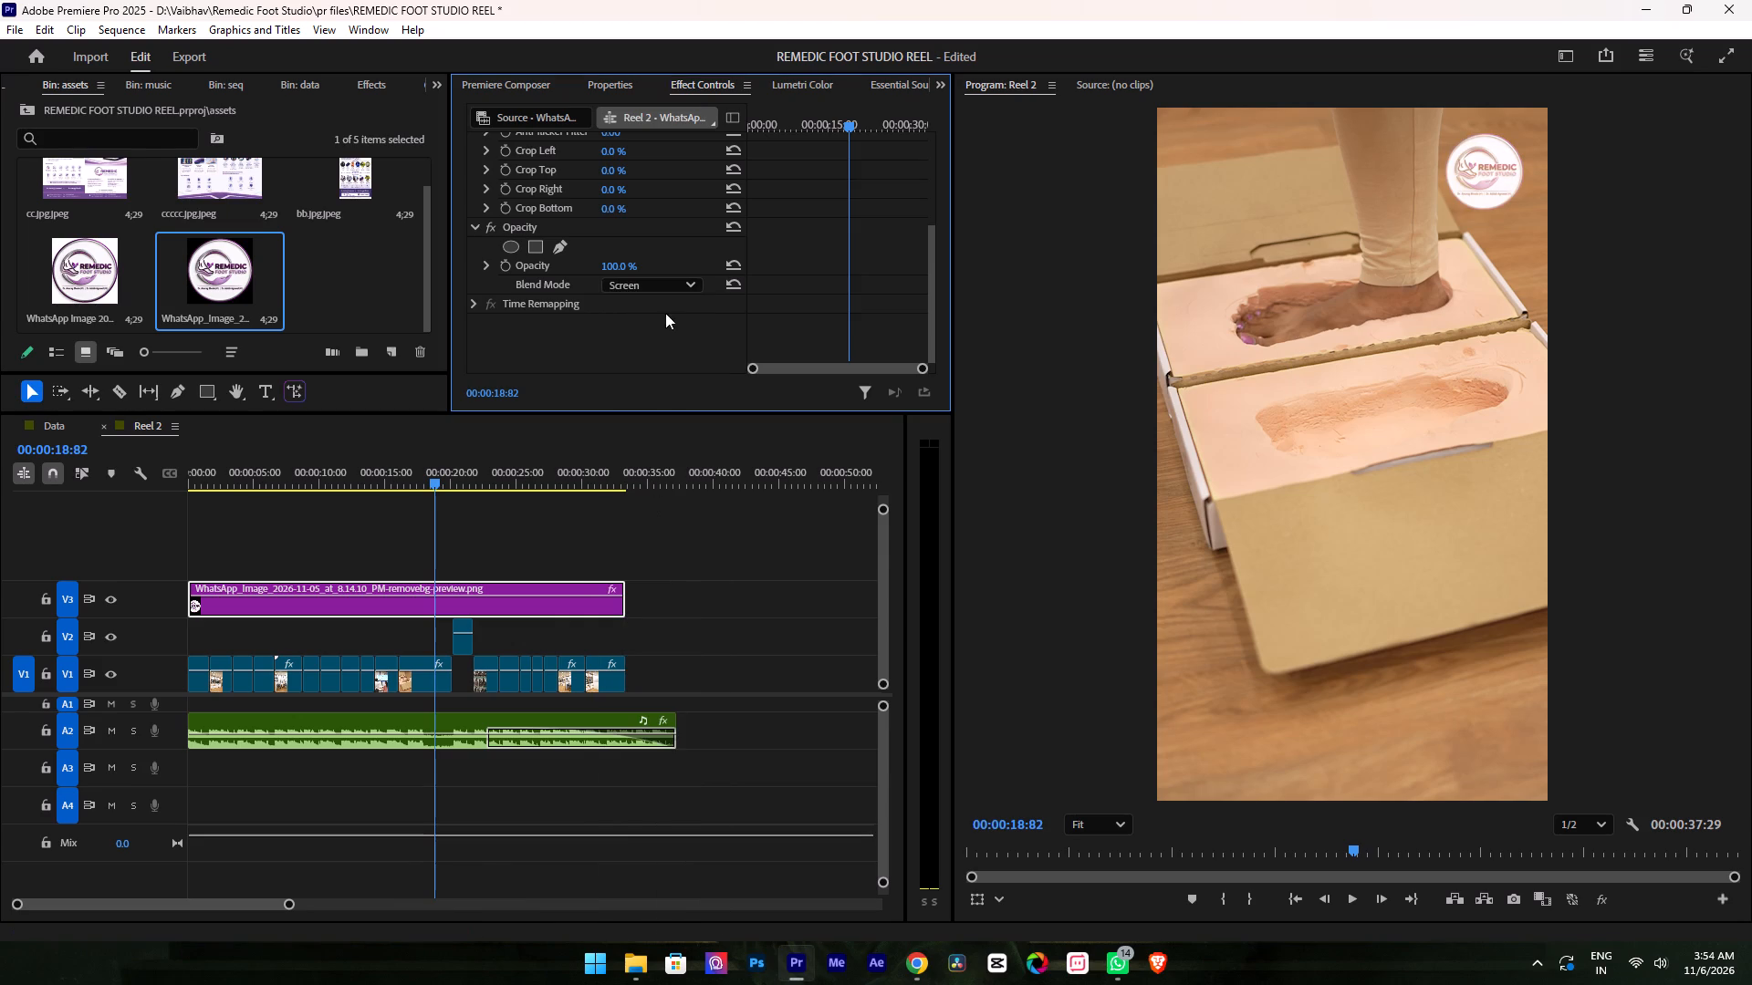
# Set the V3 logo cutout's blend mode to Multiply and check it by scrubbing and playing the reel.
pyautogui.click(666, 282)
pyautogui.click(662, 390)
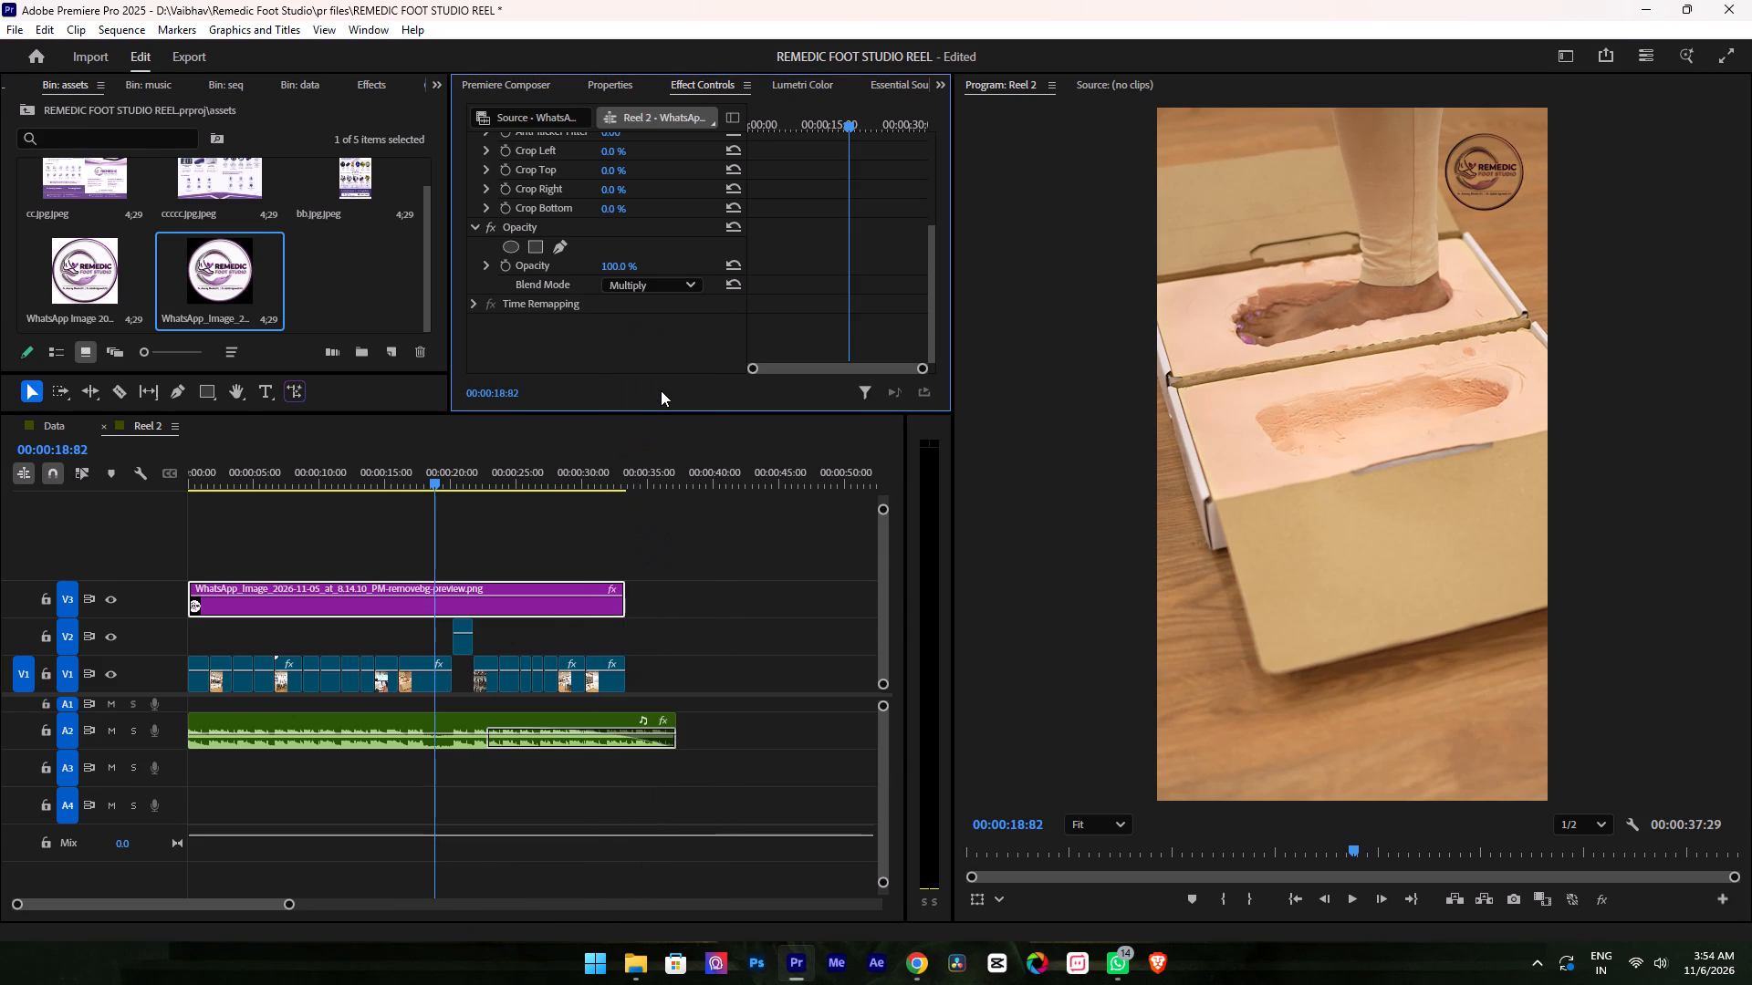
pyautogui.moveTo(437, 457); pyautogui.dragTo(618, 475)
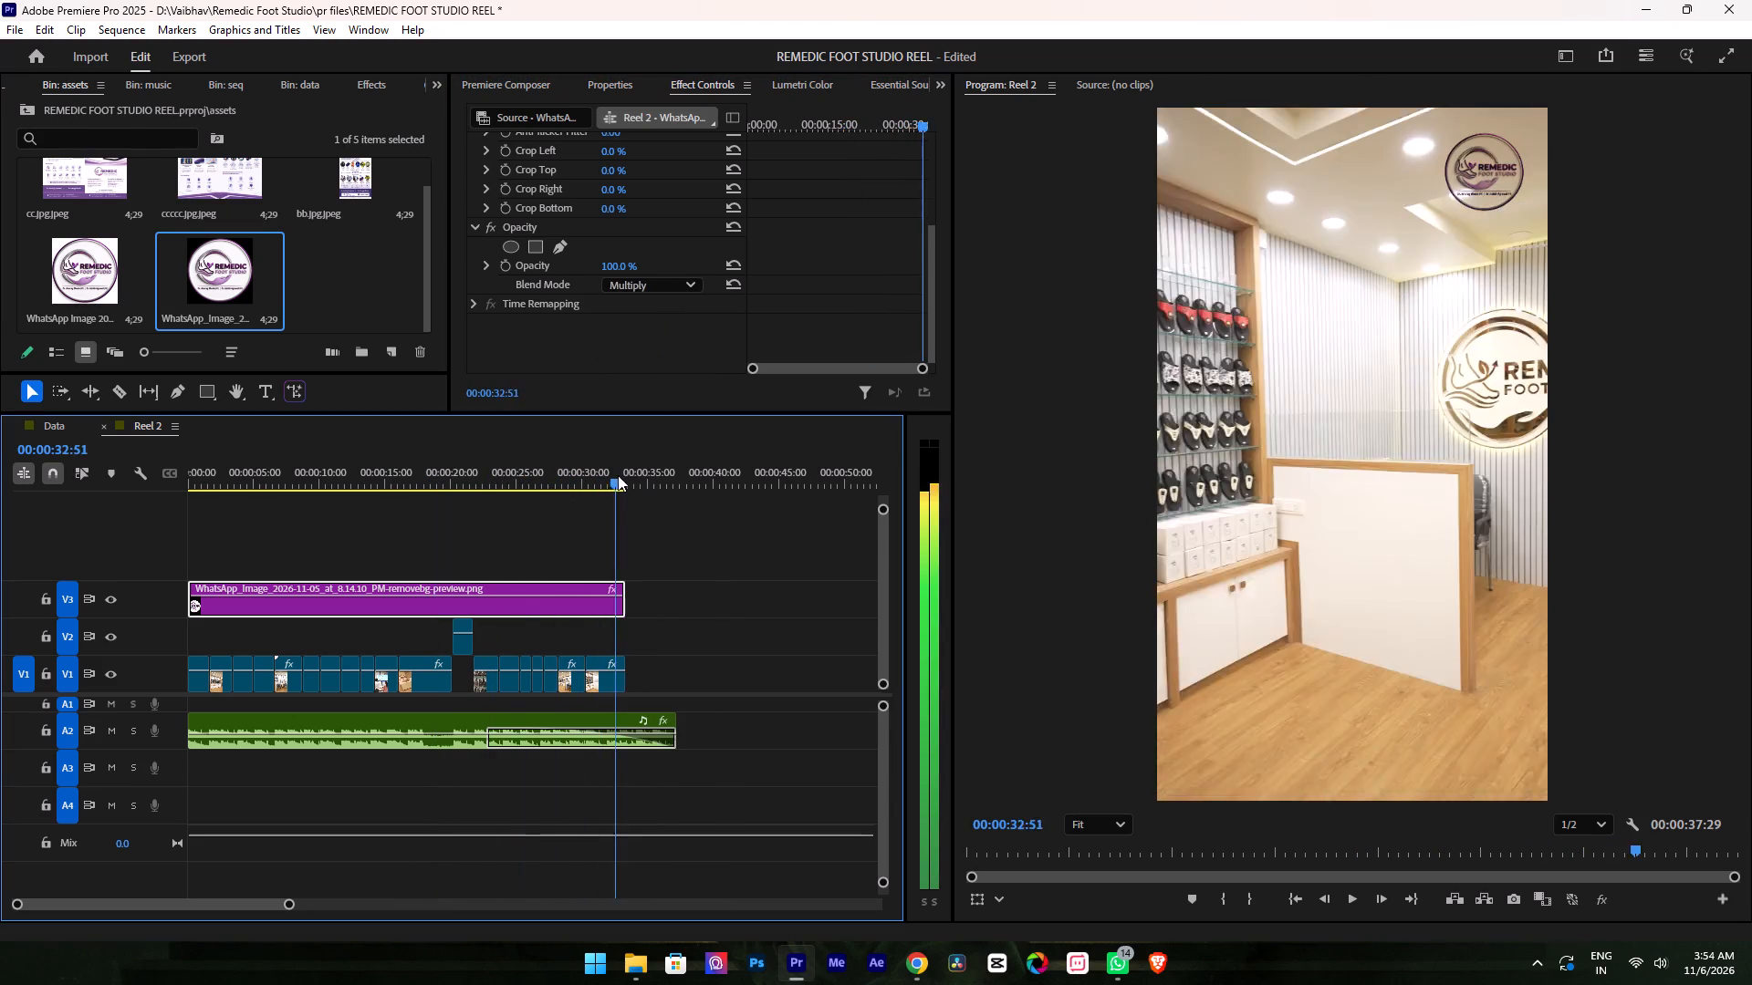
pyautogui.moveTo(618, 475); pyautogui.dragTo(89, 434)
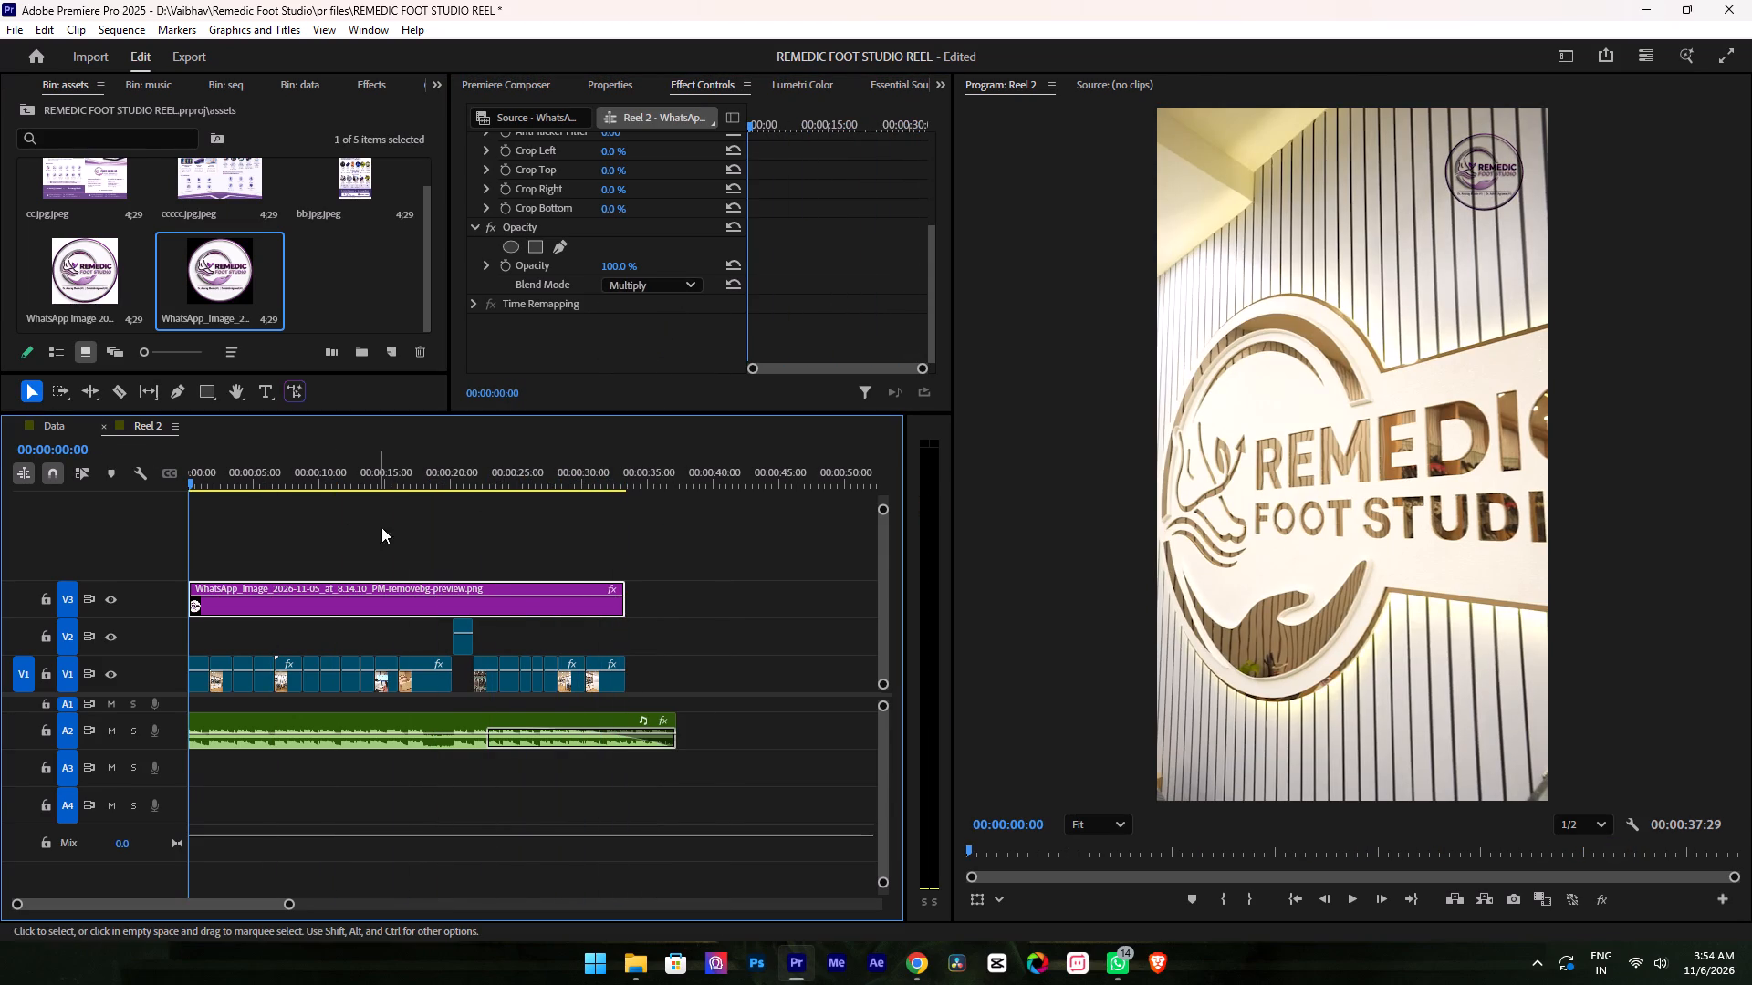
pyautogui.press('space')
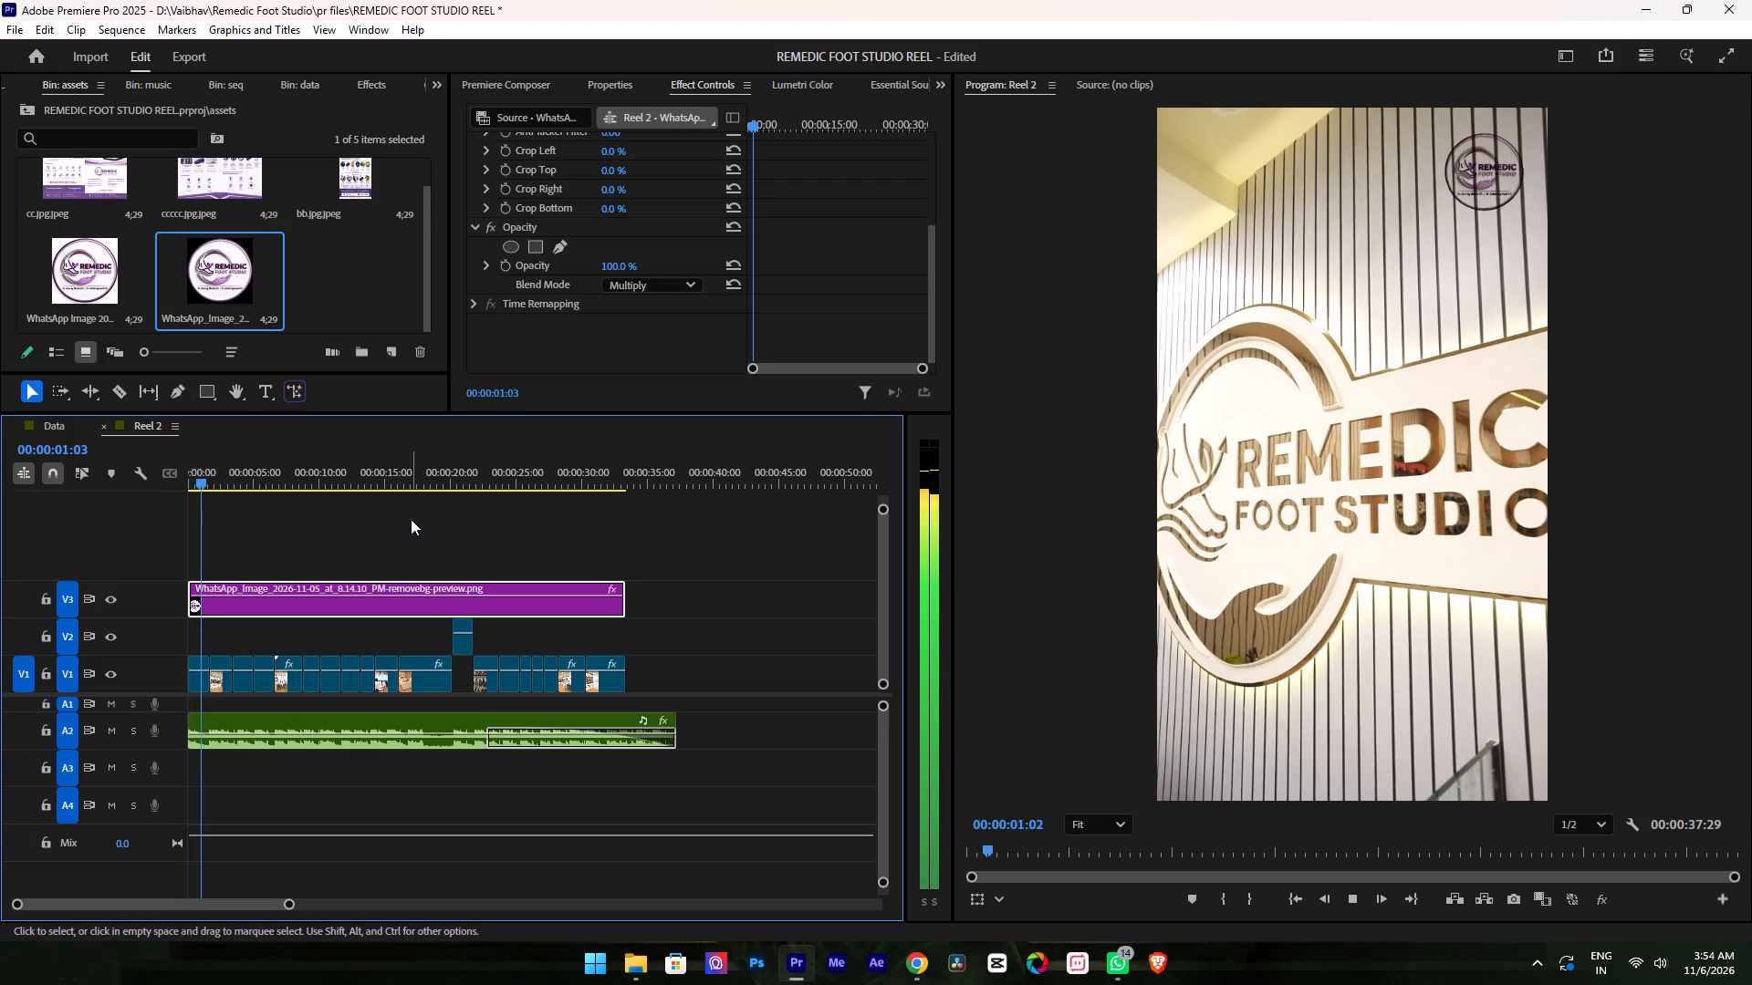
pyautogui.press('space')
# Set the scale of the logo cutout on V3 to 26.
pyautogui.scroll(3, 573, 281)
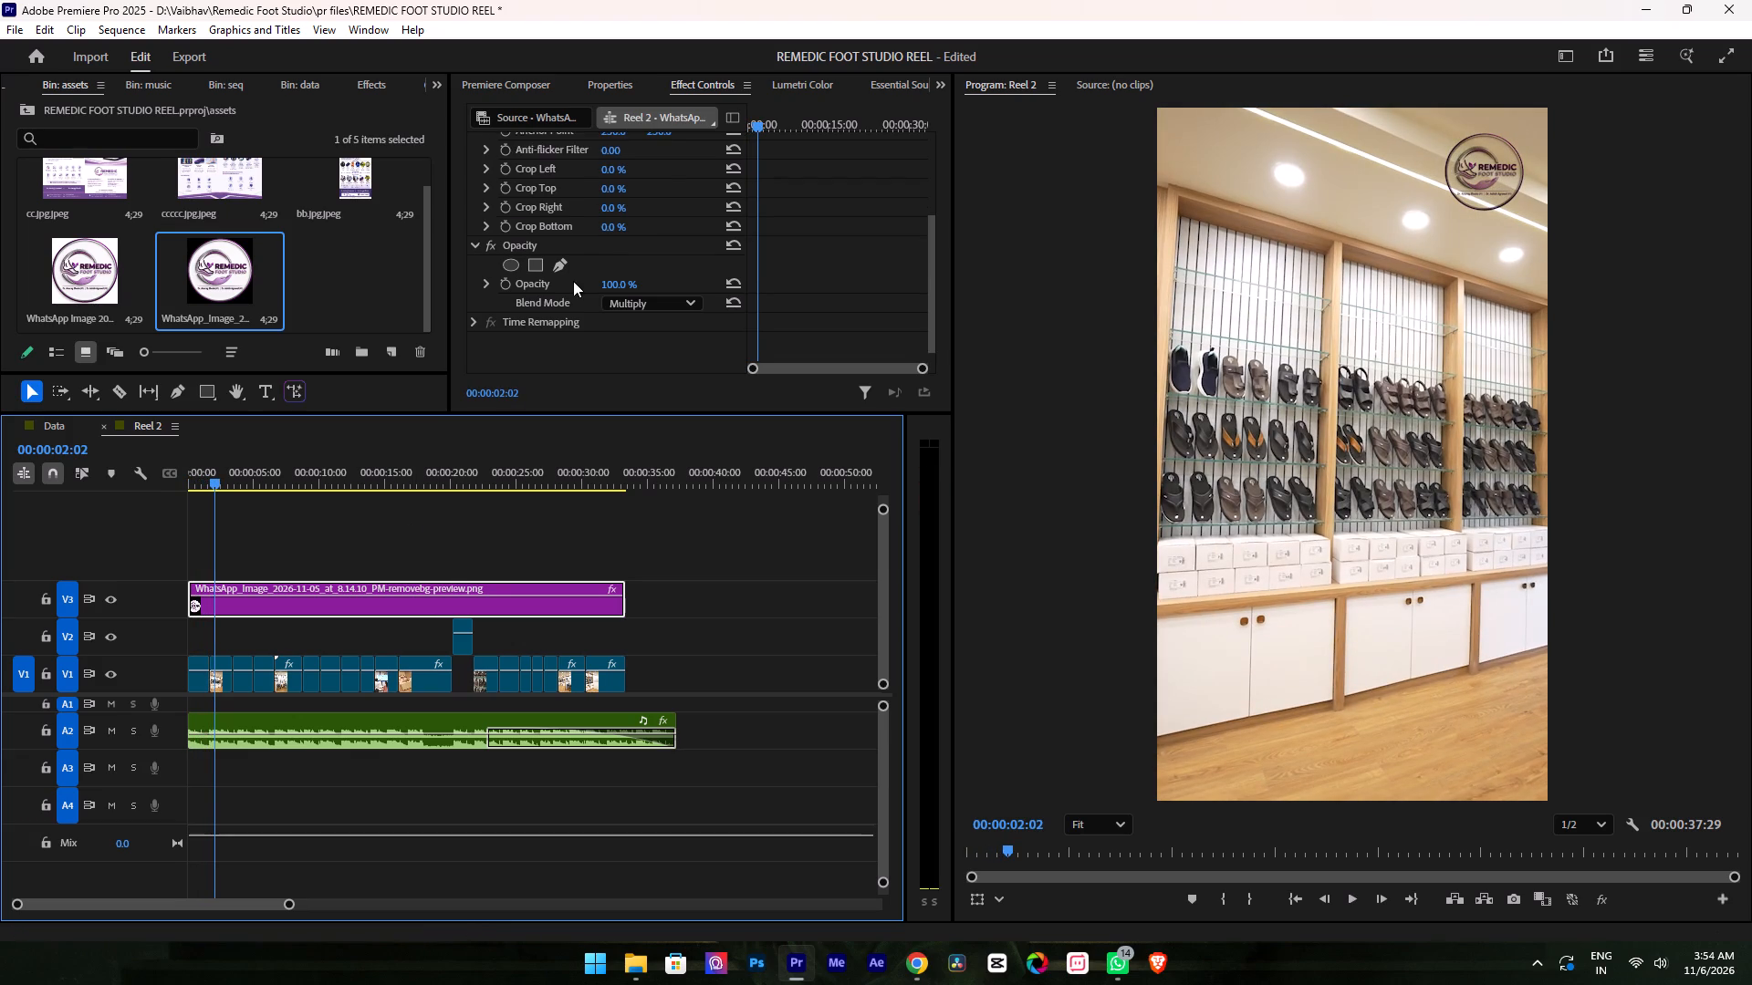
pyautogui.scroll(5, 573, 281)
pyautogui.moveTo(610, 181); pyautogui.dragTo(592, 181)
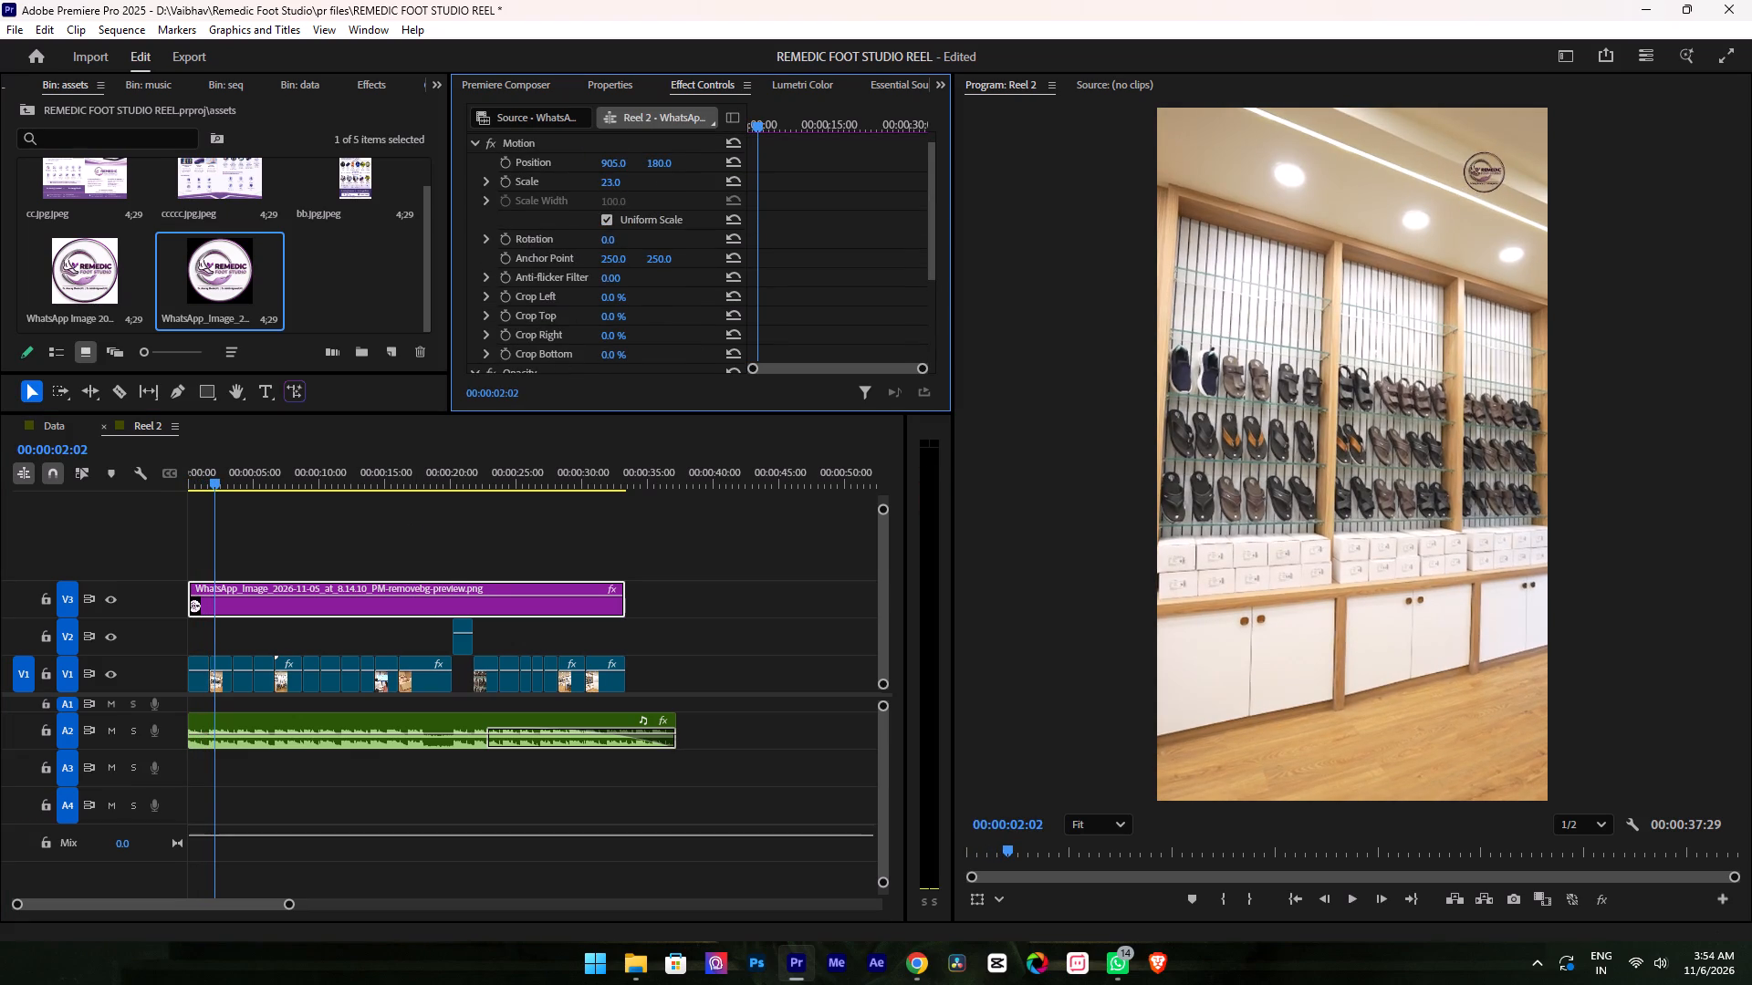
pyautogui.moveTo(592, 181); pyautogui.dragTo(600, 185)
# Set the blend mode of the logo cutout on V3 to Normal.
pyautogui.scroll(-4, 627, 251)
pyautogui.scroll(6, 637, 366)
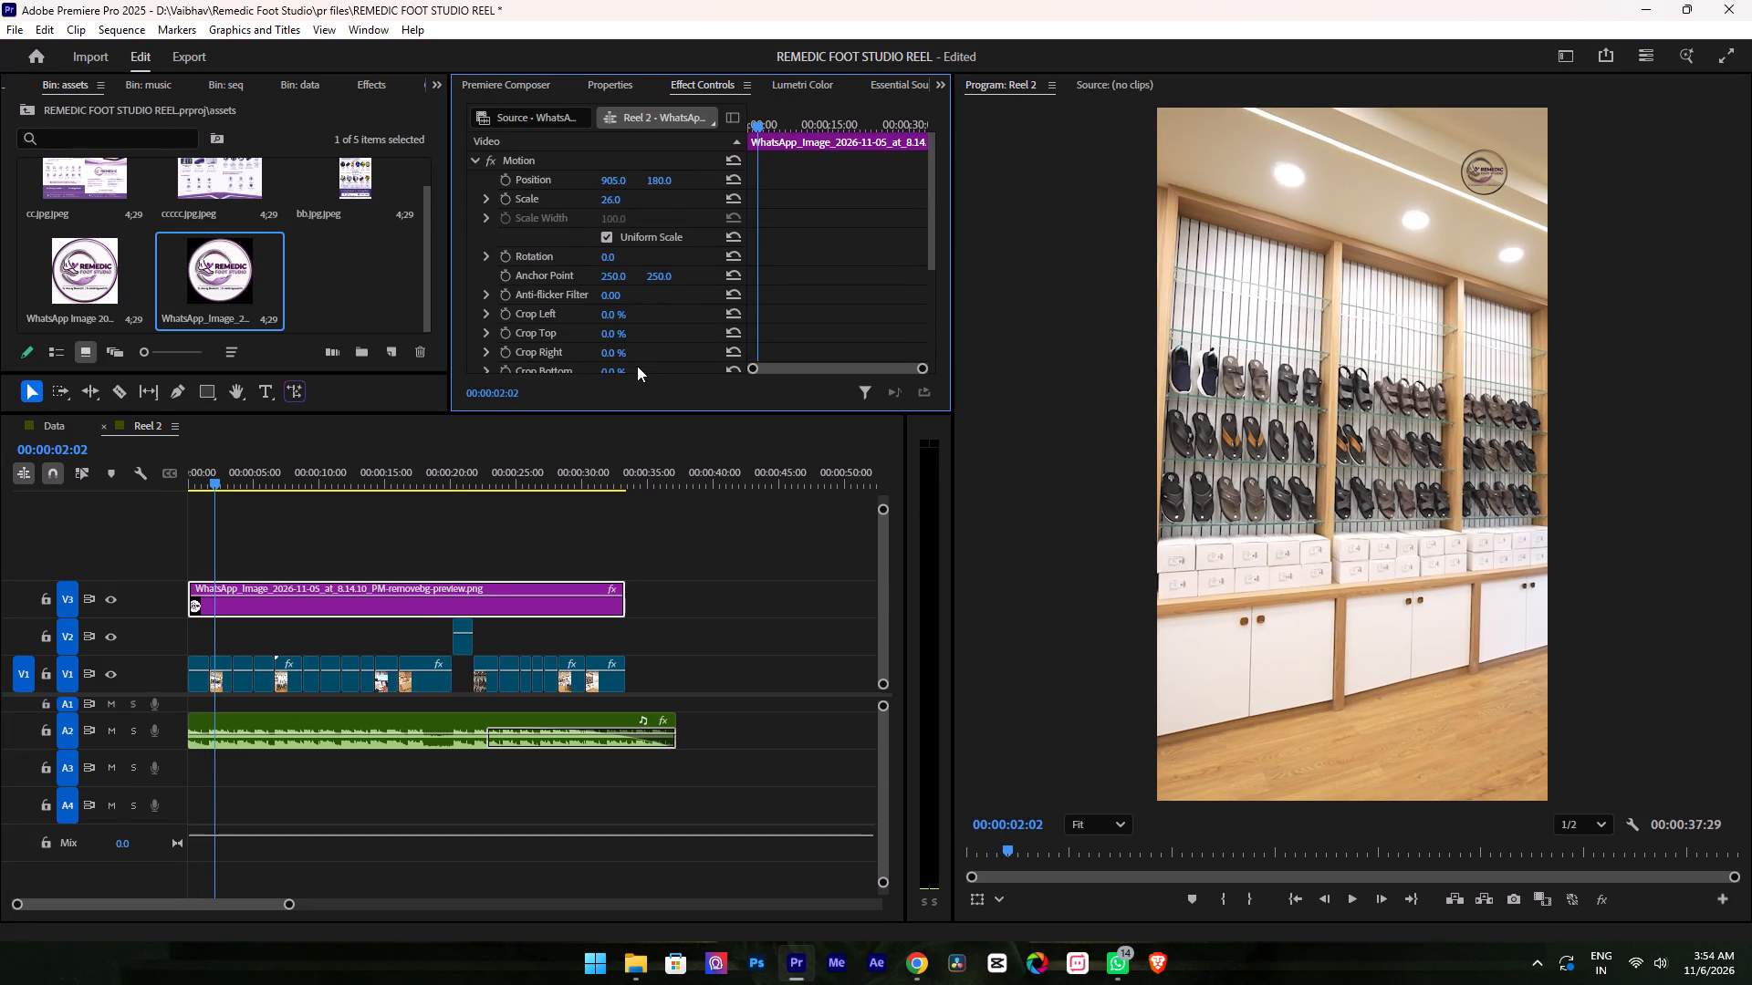
pyautogui.scroll(-8, 662, 335)
pyautogui.click(659, 295)
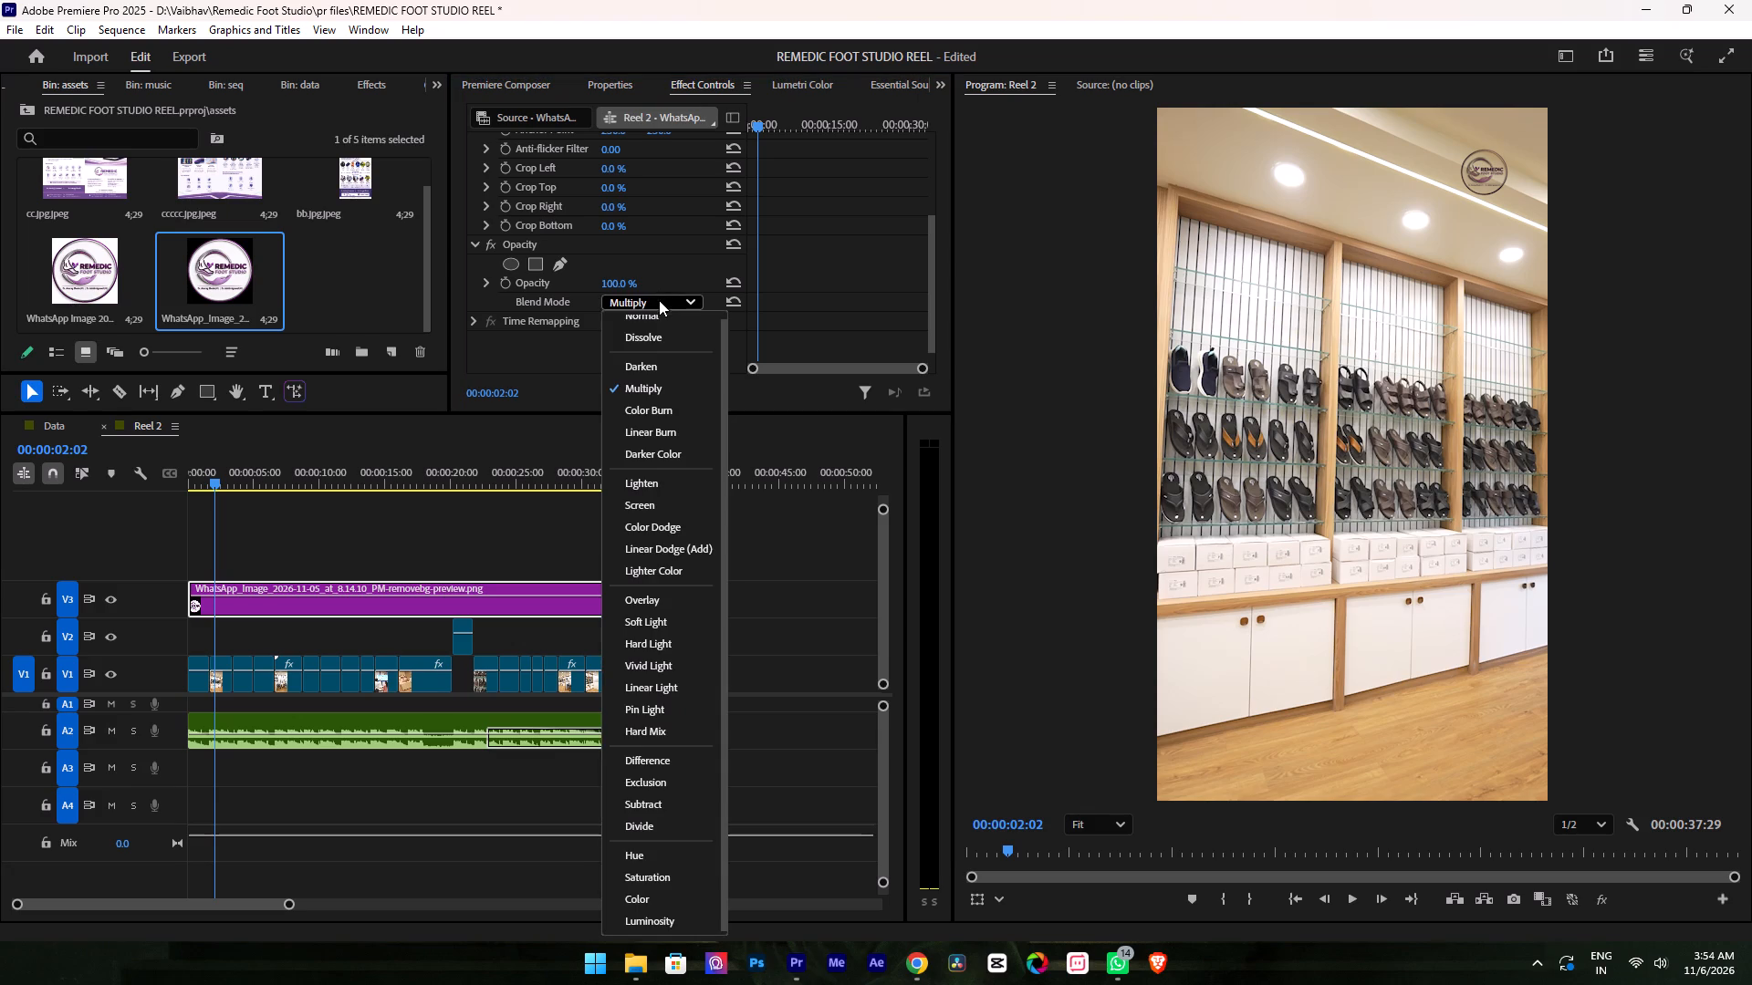
pyautogui.scroll(7, 654, 346)
pyautogui.click(648, 331)
# Move the logo cutout closer to the frame's edge by setting its horizontal position to 938.
pyautogui.scroll(11, 548, 304)
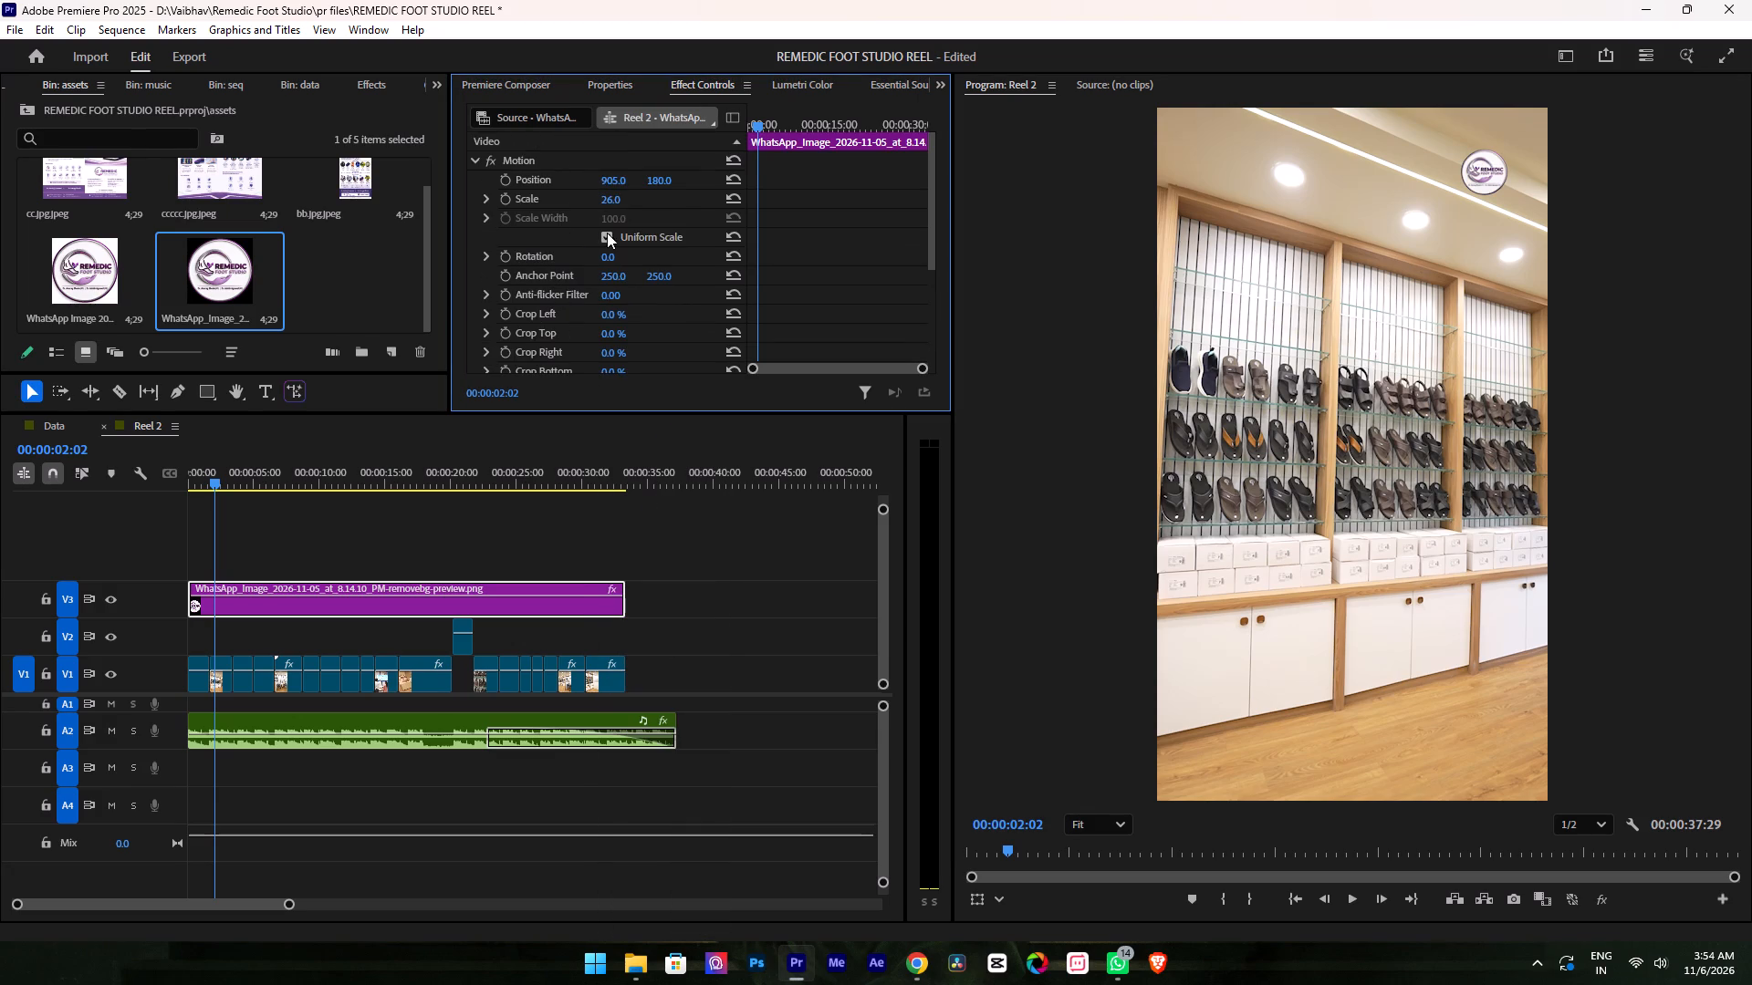
pyautogui.moveTo(612, 174); pyautogui.dragTo(673, 196)
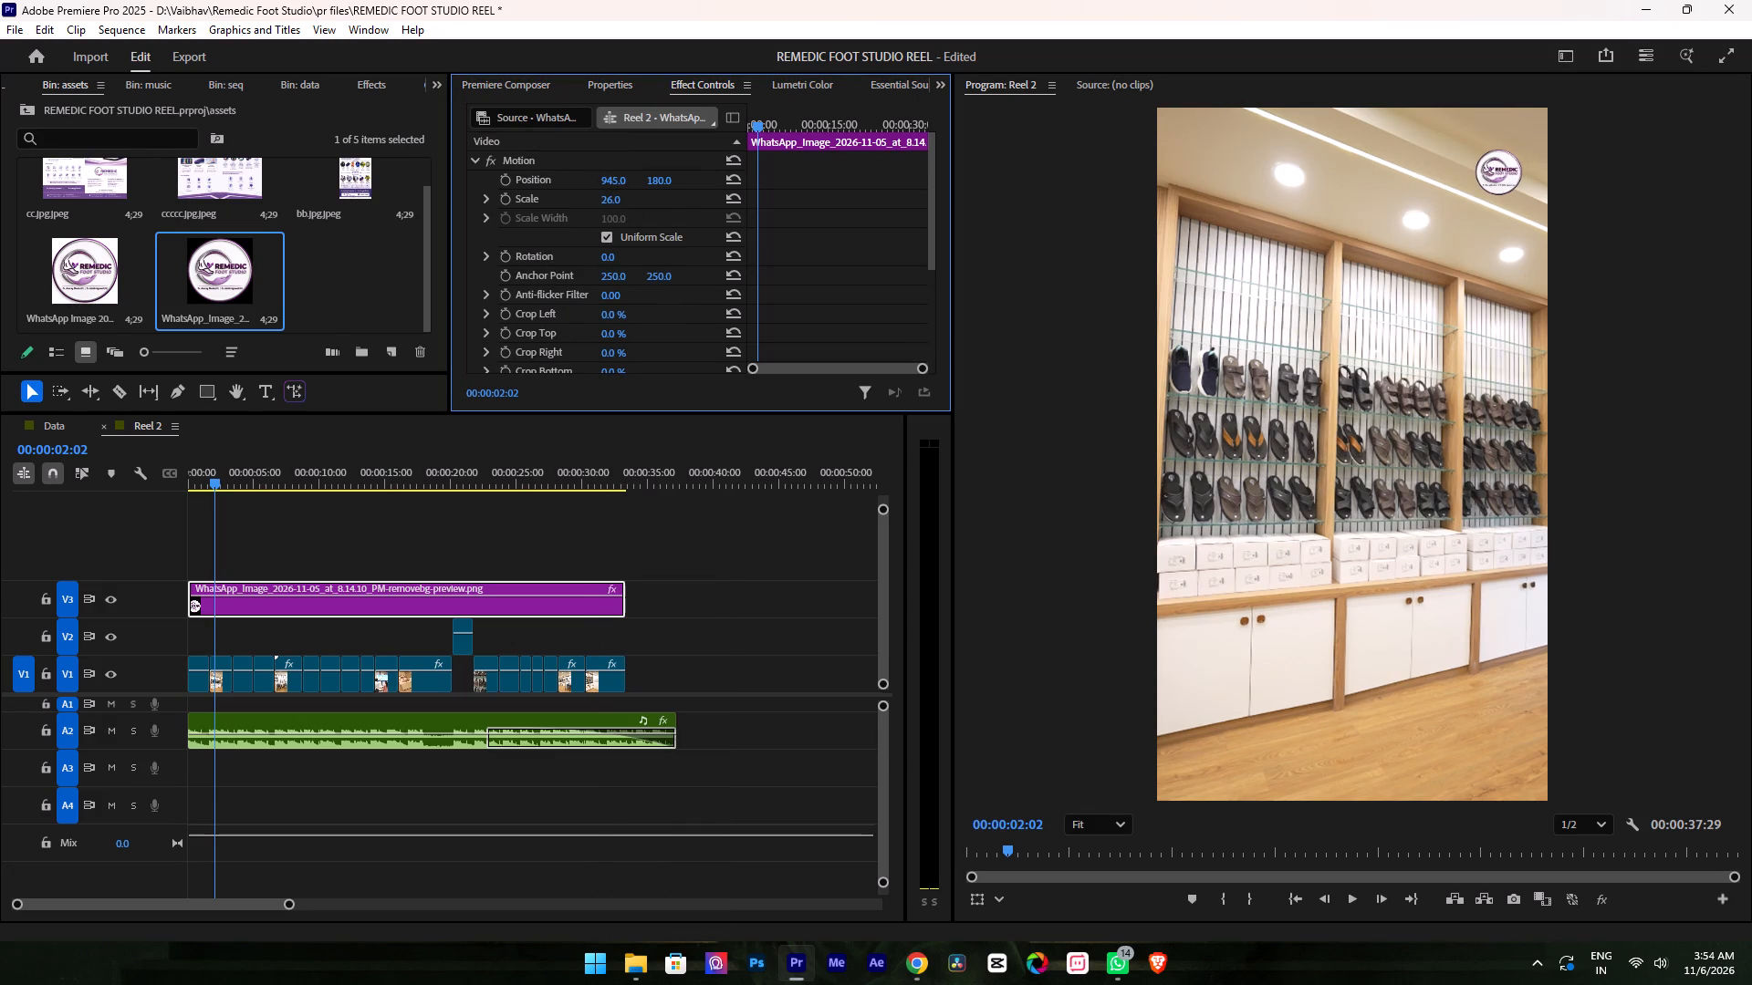
pyautogui.moveTo(673, 196); pyautogui.dragTo(666, 195)
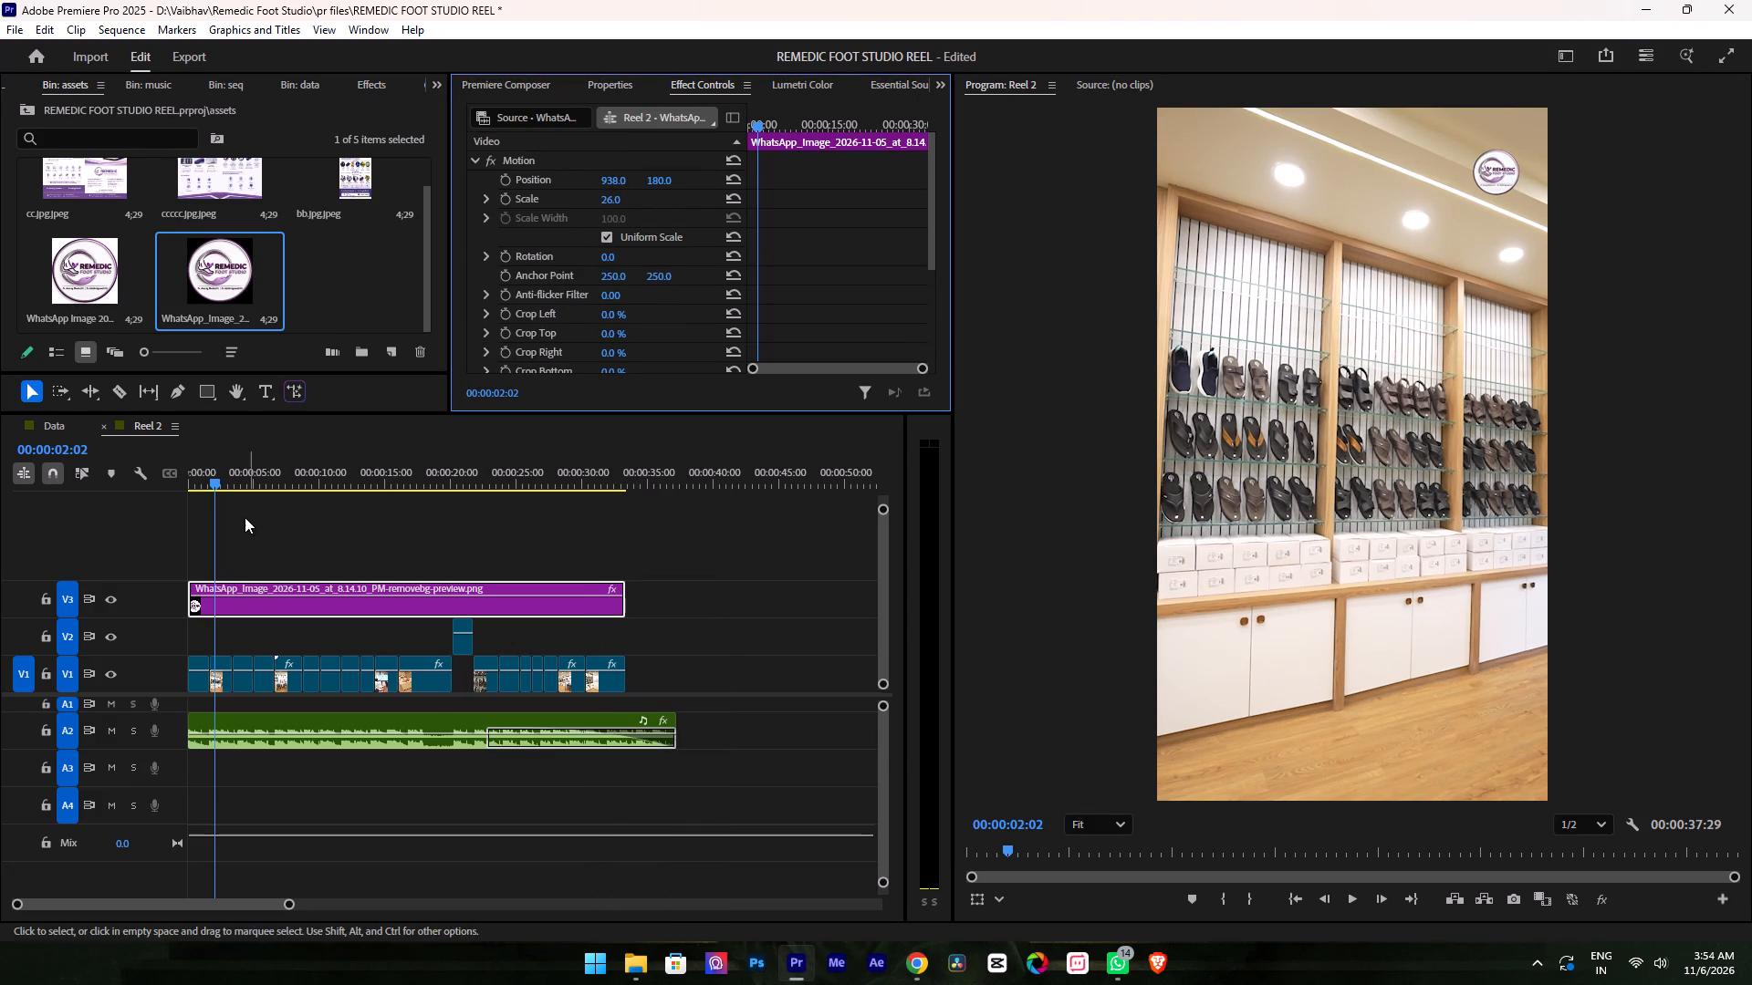
# Raise the logo cutout on V3 by setting its vertical position to 132, and play the opening to check it.
pyautogui.moveTo(659, 180); pyautogui.dragTo(620, 189)
pyautogui.moveTo(229, 477); pyautogui.dragTo(131, 479)
pyautogui.press('space')
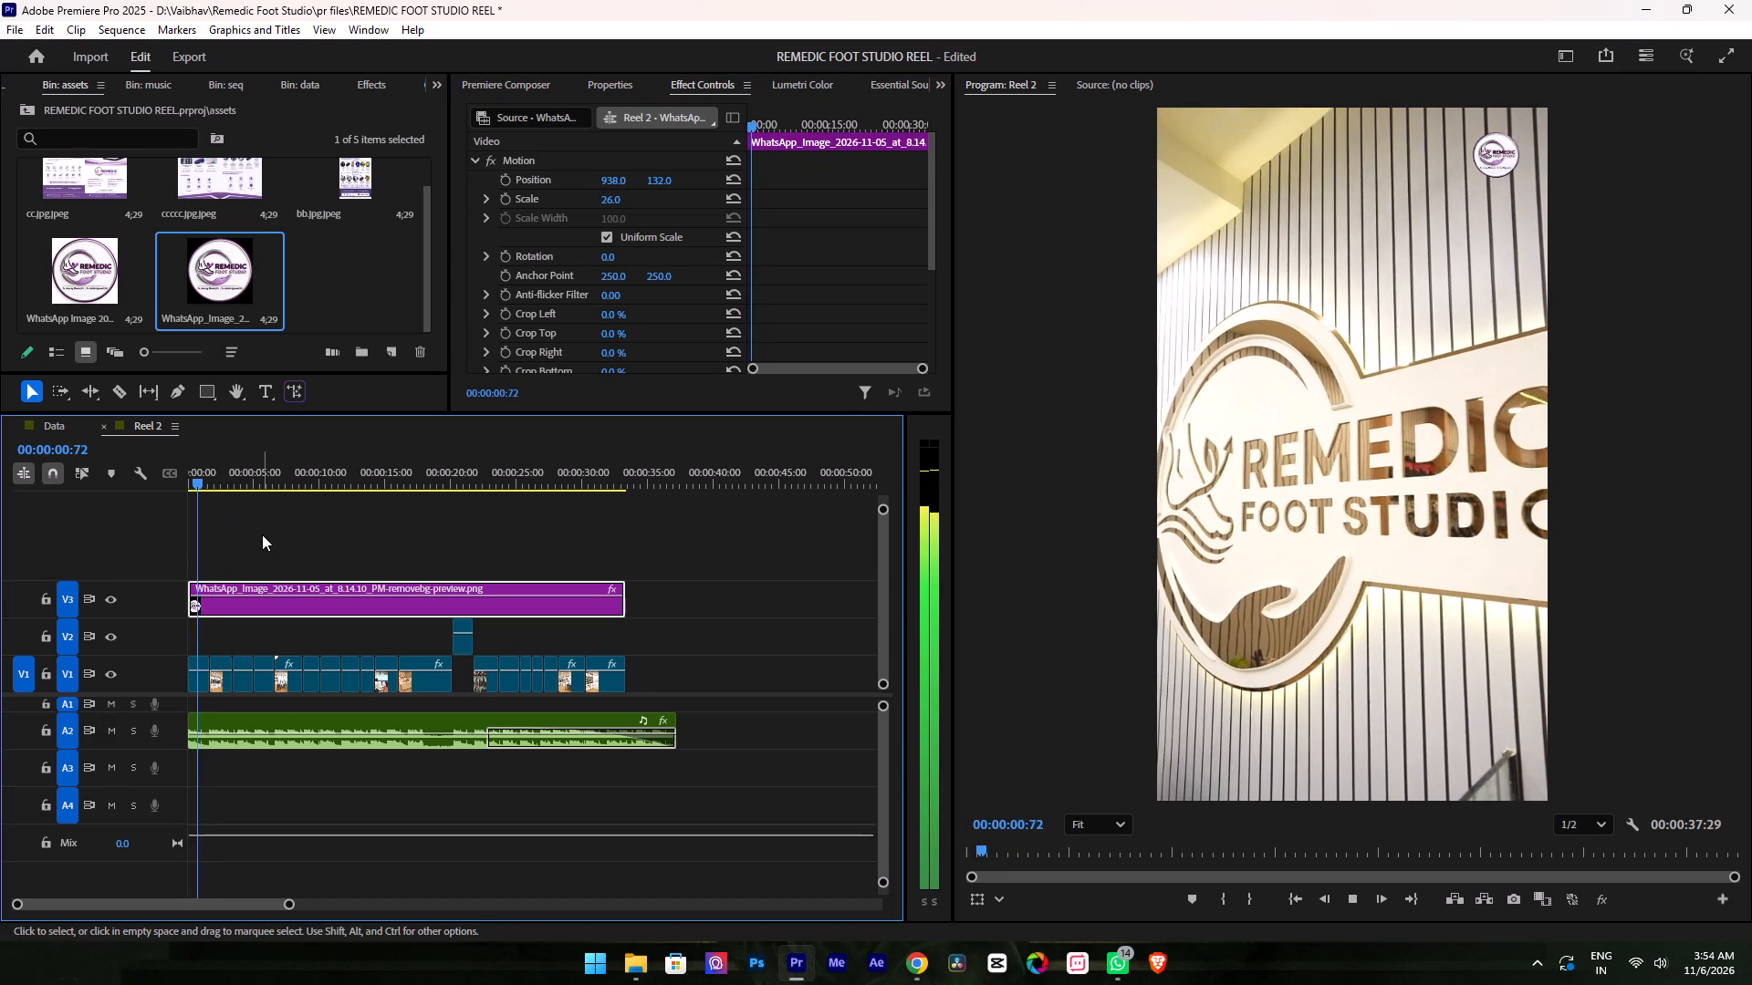
pyautogui.keyDown('alt'); pyautogui.scroll(11, 250, 535); pyautogui.keyUp('alt')
pyautogui.press('space')
# Add a Cross Dissolve at the start of the logo clip on V3 and play the opening to check the fade-in.
pyautogui.scroll(13, 151, 539)
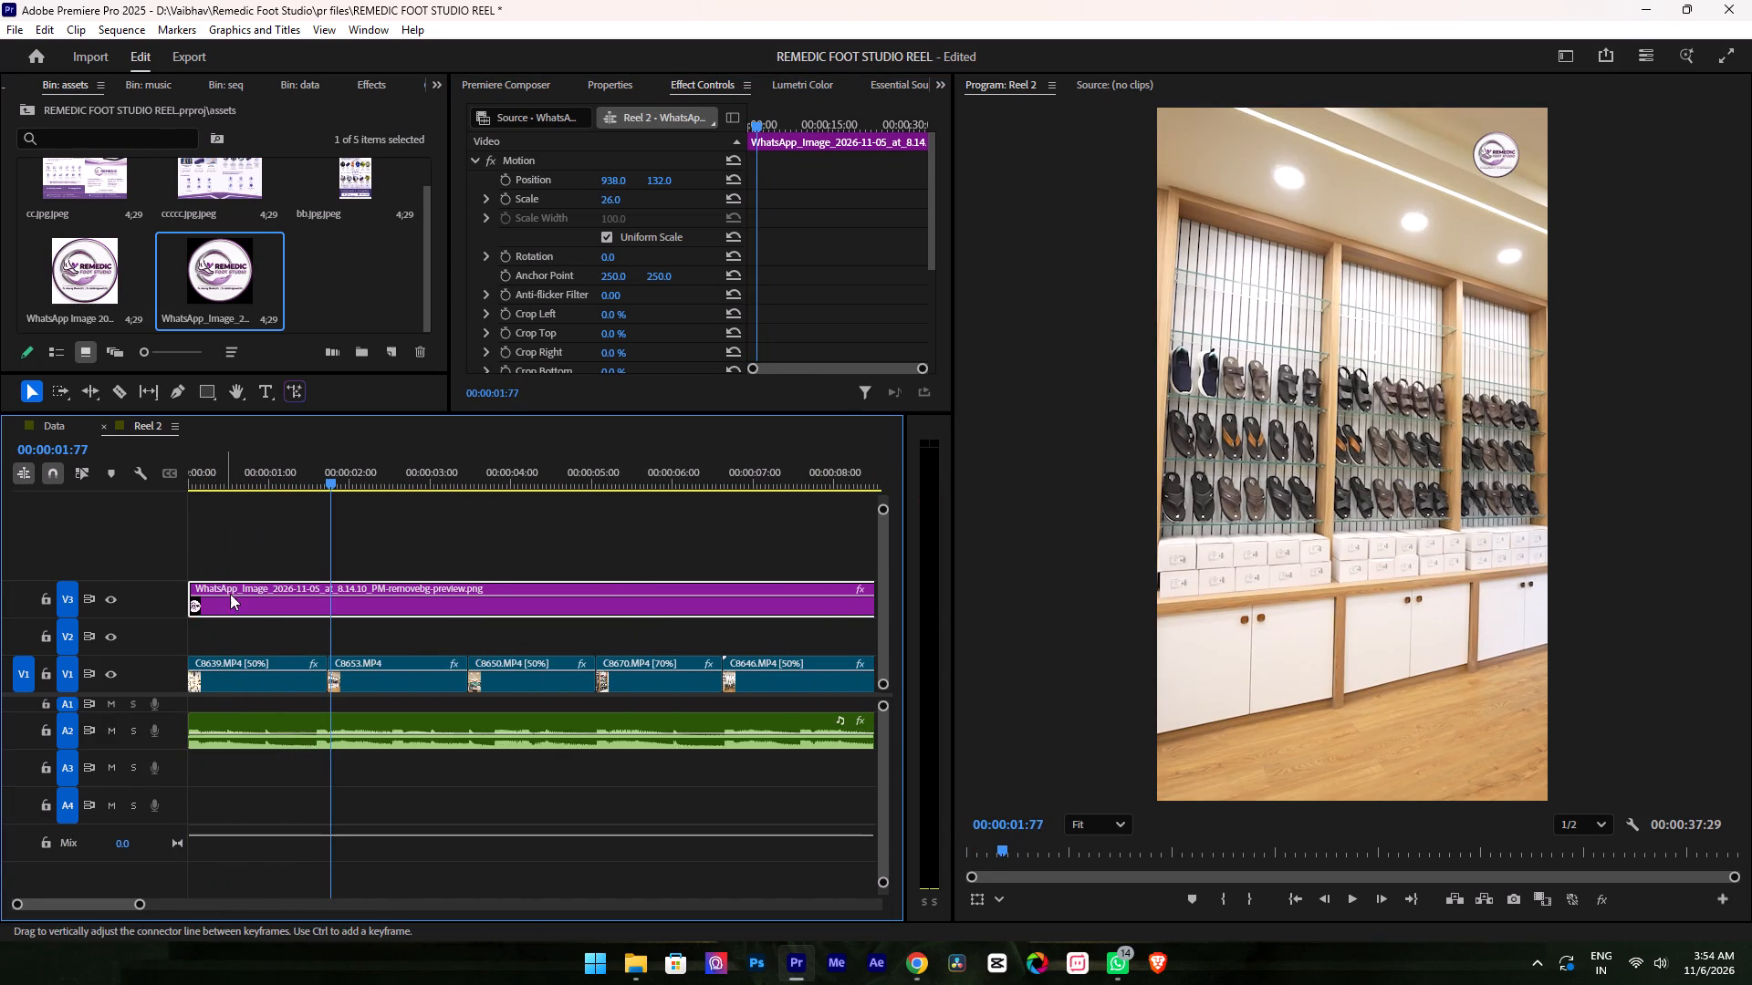
pyautogui.rightClick(193, 607)
pyautogui.click(304, 722)
pyautogui.moveTo(211, 450); pyautogui.dragTo(211, 451)
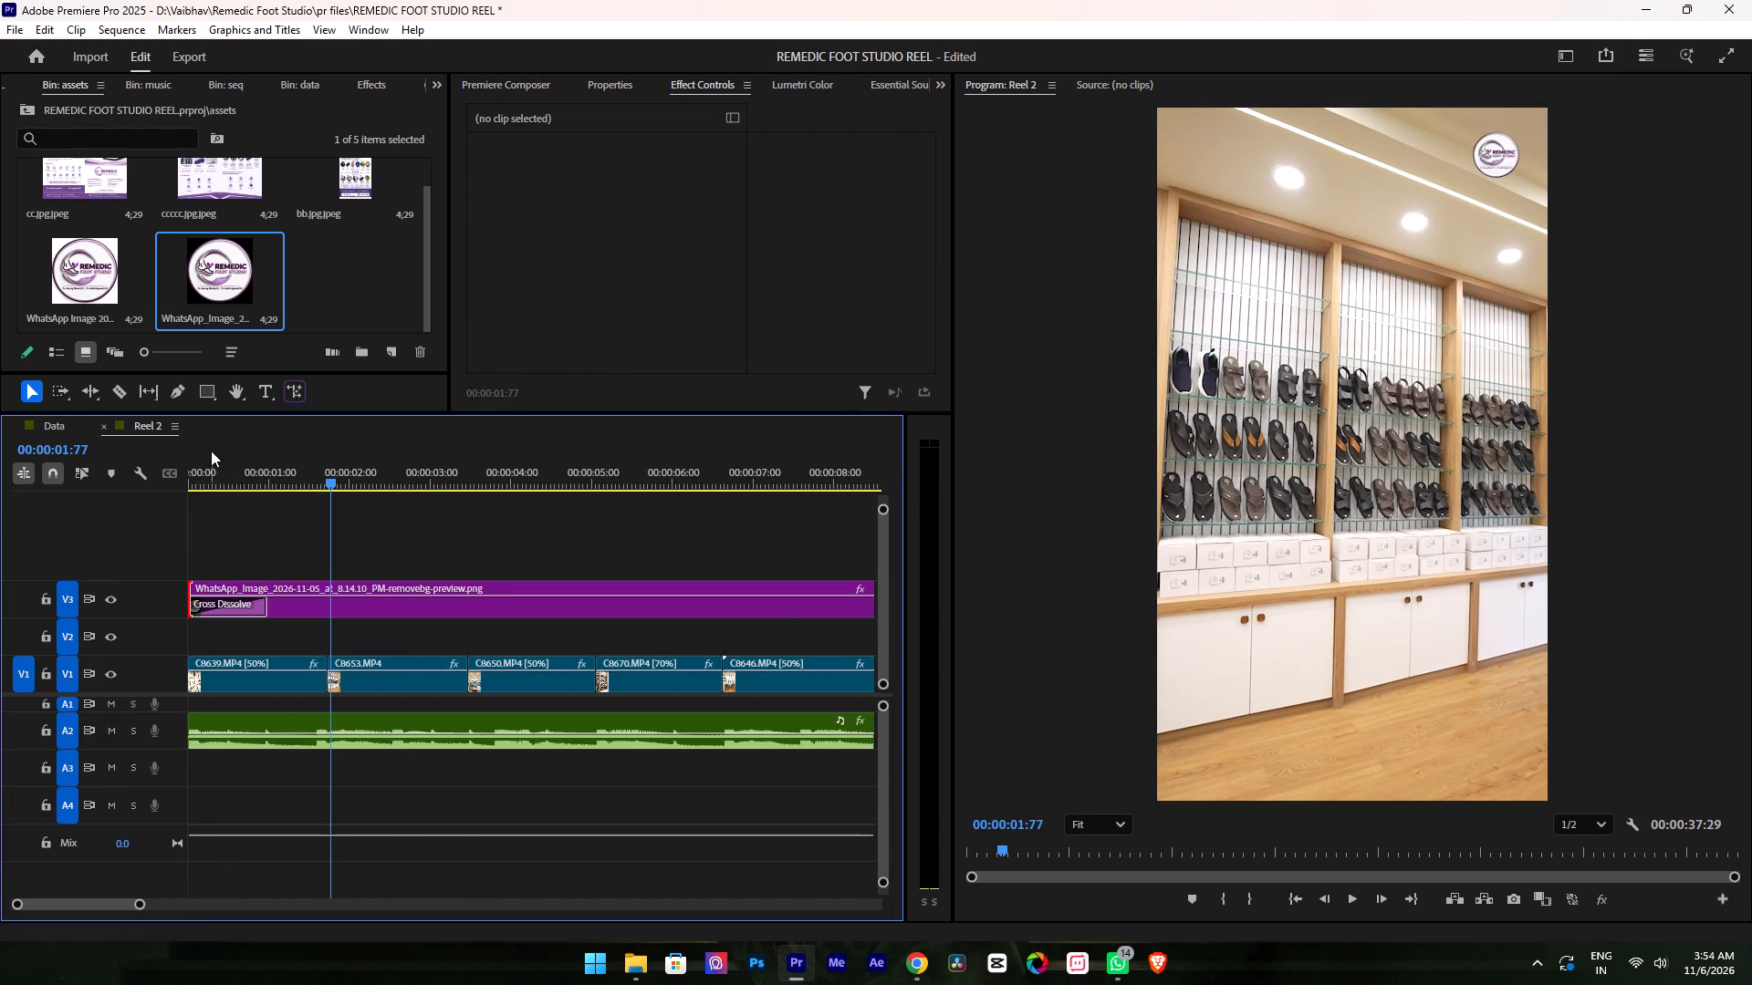
pyautogui.moveTo(211, 451); pyautogui.dragTo(153, 454)
pyautogui.moveTo(218, 472); pyautogui.dragTo(163, 472)
pyautogui.press('space')
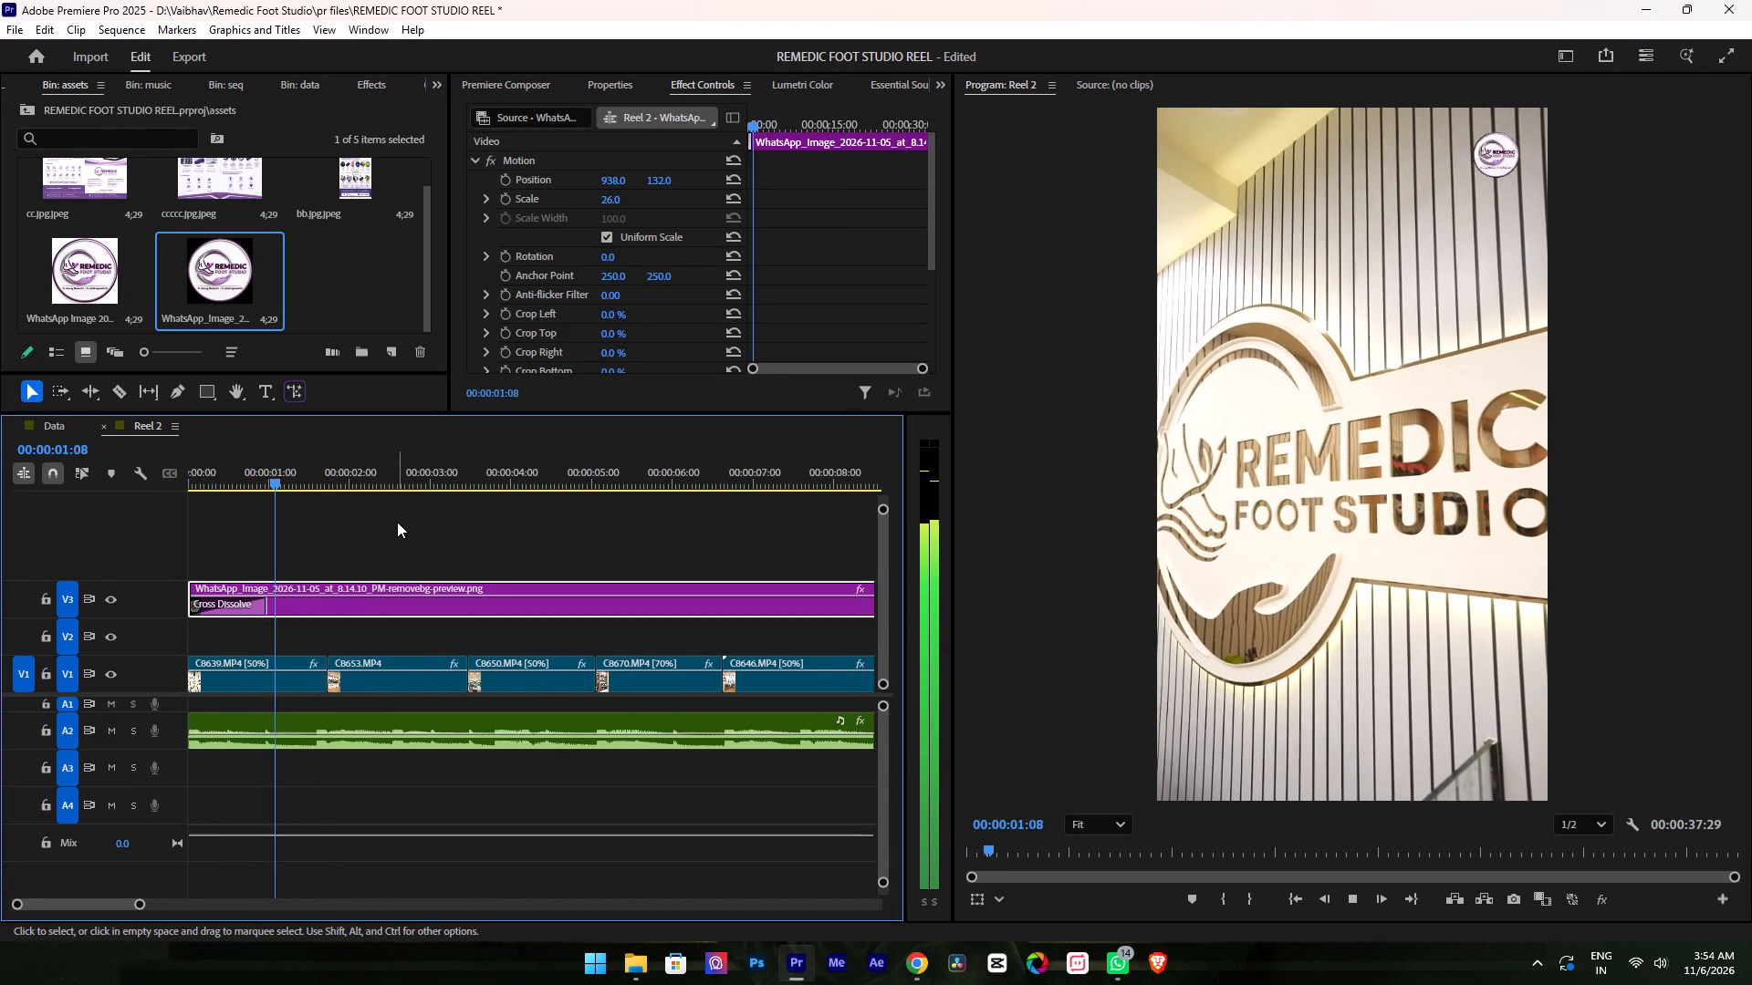
pyautogui.keyDown('alt'); pyautogui.scroll(-19, 397, 522); pyautogui.keyUp('alt')
pyautogui.press('space')
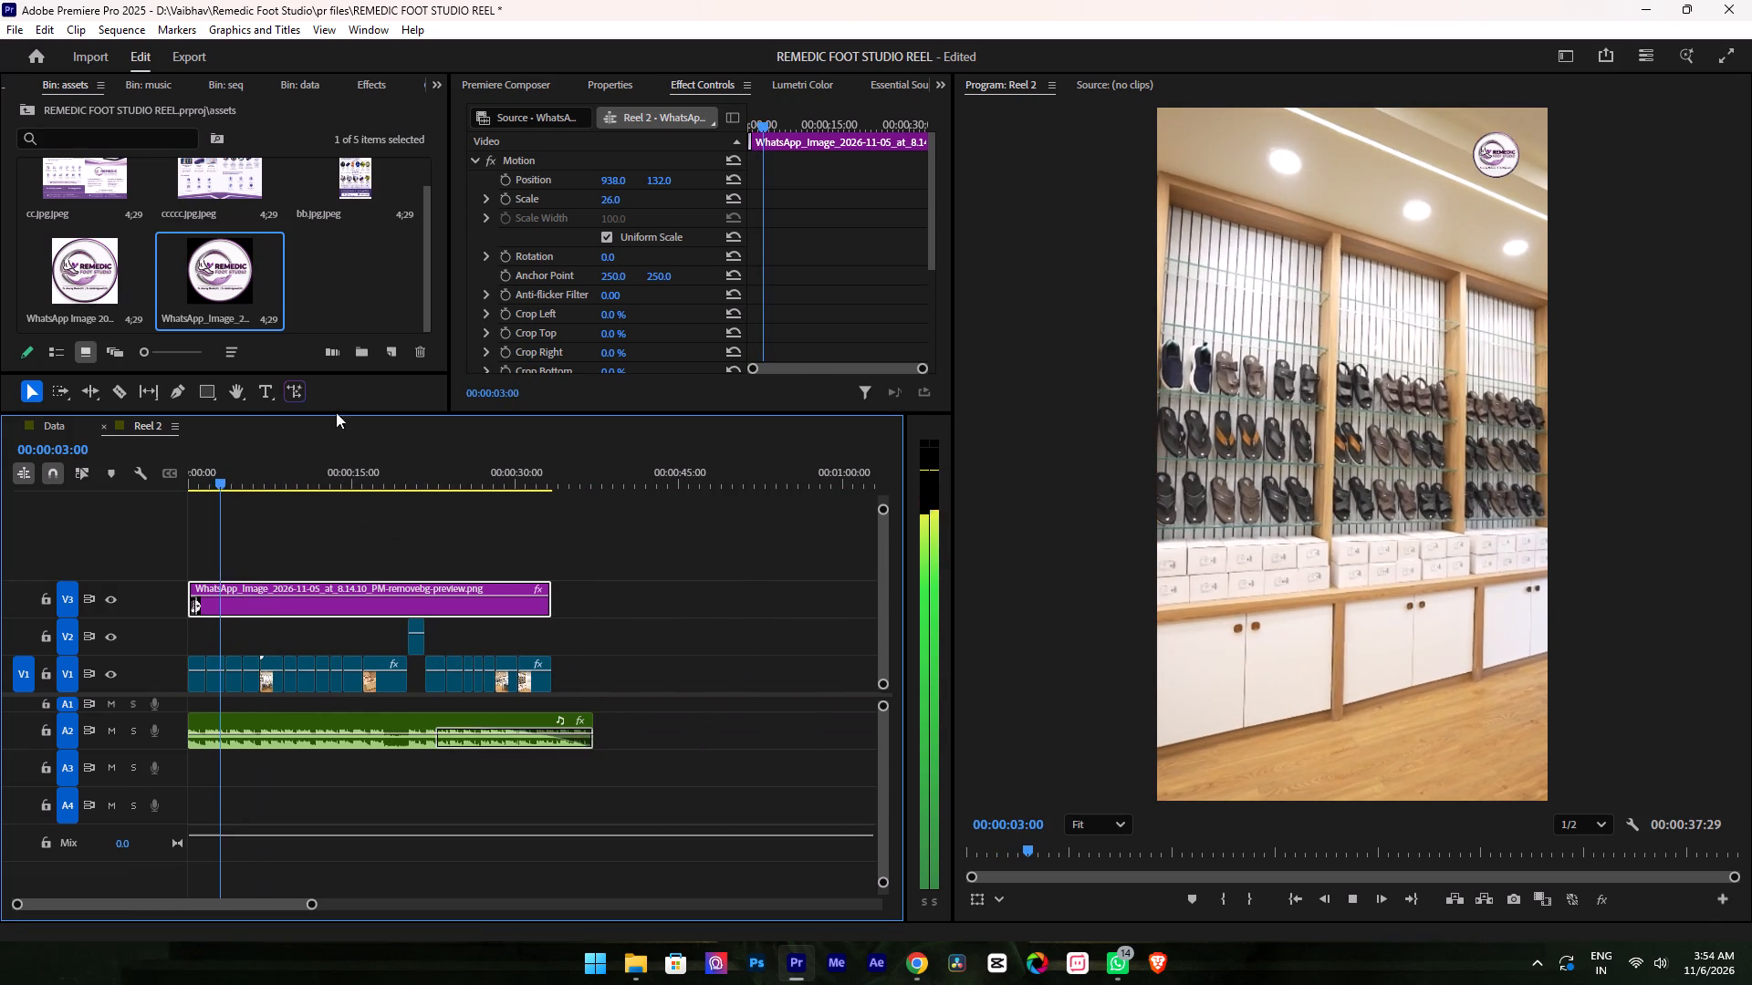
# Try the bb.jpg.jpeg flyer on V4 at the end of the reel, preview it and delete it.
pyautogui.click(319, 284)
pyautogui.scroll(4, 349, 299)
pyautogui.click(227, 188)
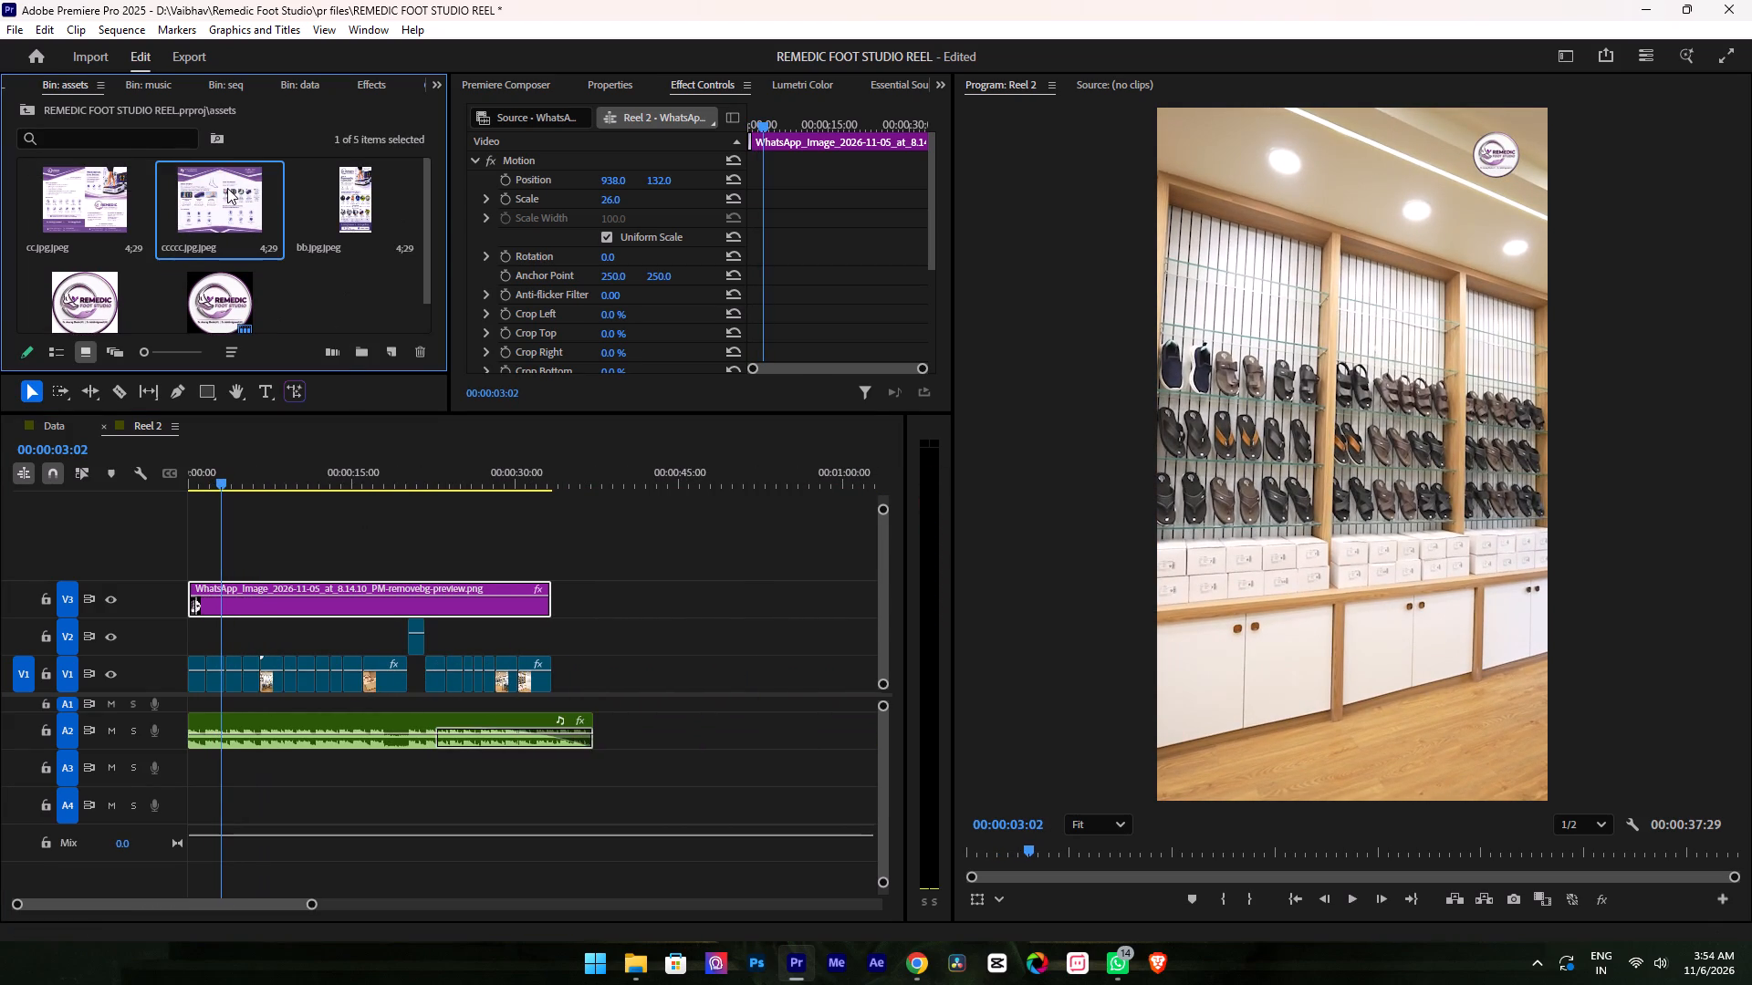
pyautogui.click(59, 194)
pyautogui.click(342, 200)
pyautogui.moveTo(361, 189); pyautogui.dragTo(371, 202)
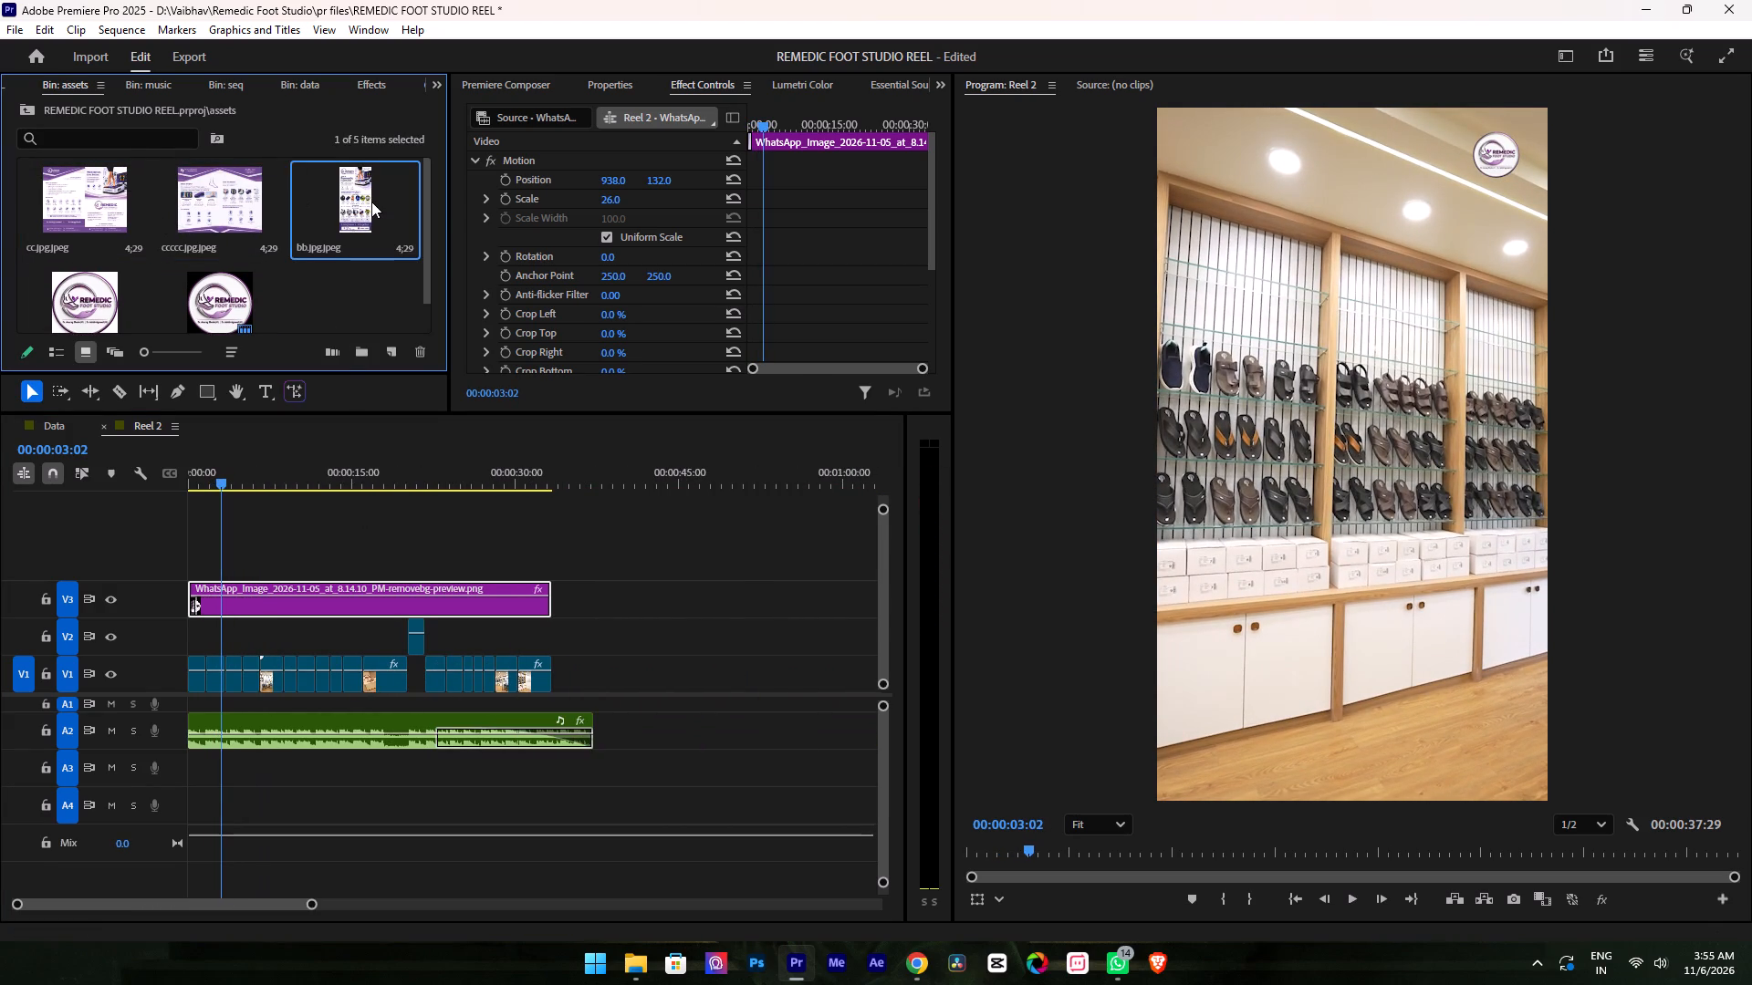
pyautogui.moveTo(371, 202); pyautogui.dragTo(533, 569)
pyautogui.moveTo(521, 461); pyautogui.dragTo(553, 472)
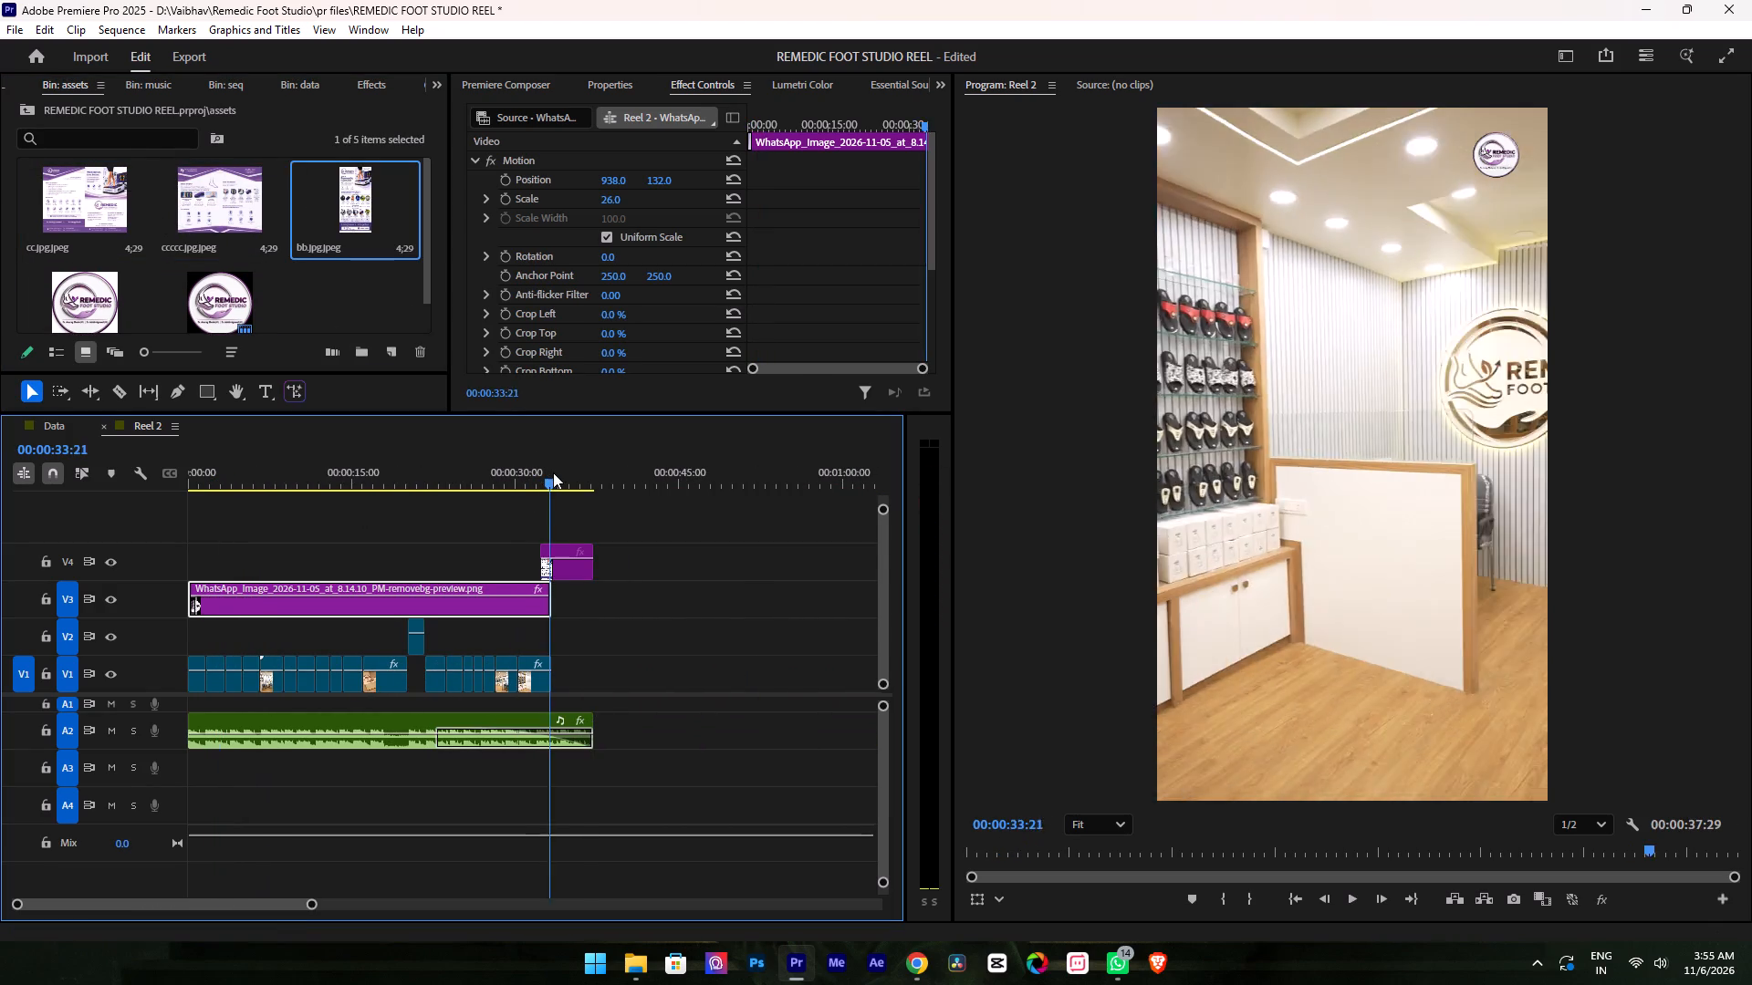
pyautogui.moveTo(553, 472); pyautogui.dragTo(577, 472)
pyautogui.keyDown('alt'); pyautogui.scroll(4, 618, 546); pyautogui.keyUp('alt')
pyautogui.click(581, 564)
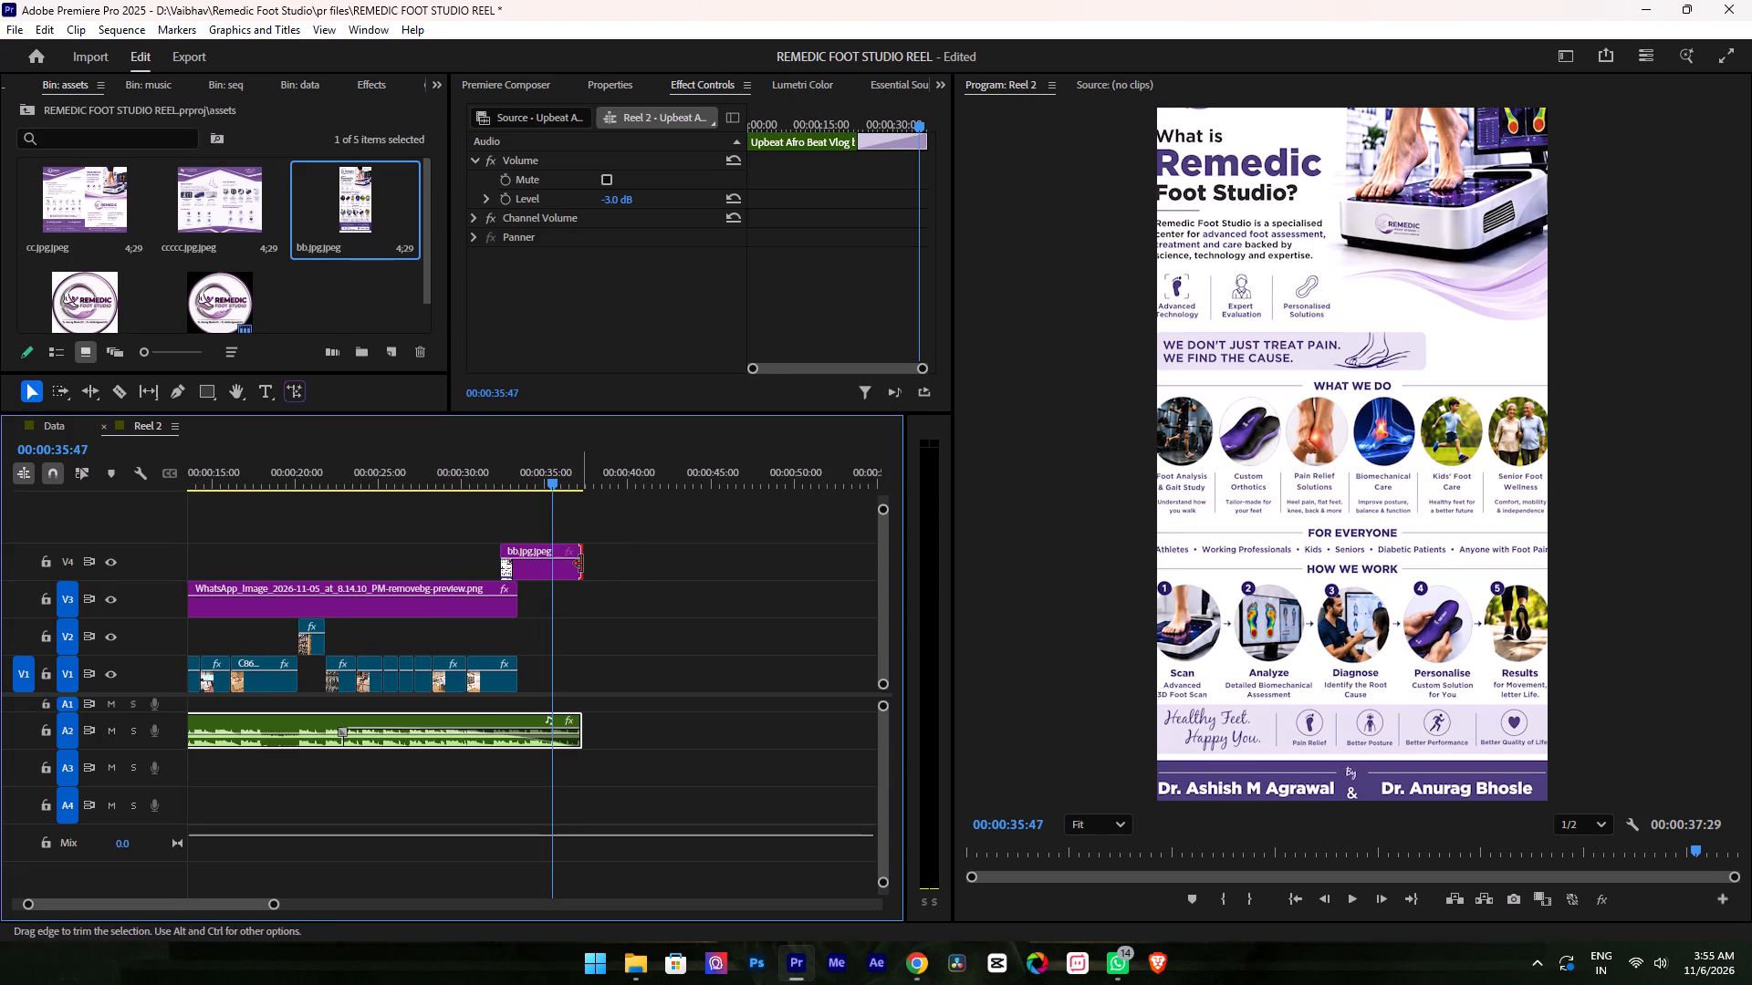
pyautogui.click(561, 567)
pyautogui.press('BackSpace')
# Preview the ccccc.jpg.jpeg brochure image and add it to V2 at the end of the reel.
pyautogui.scroll(-1, 59, 276)
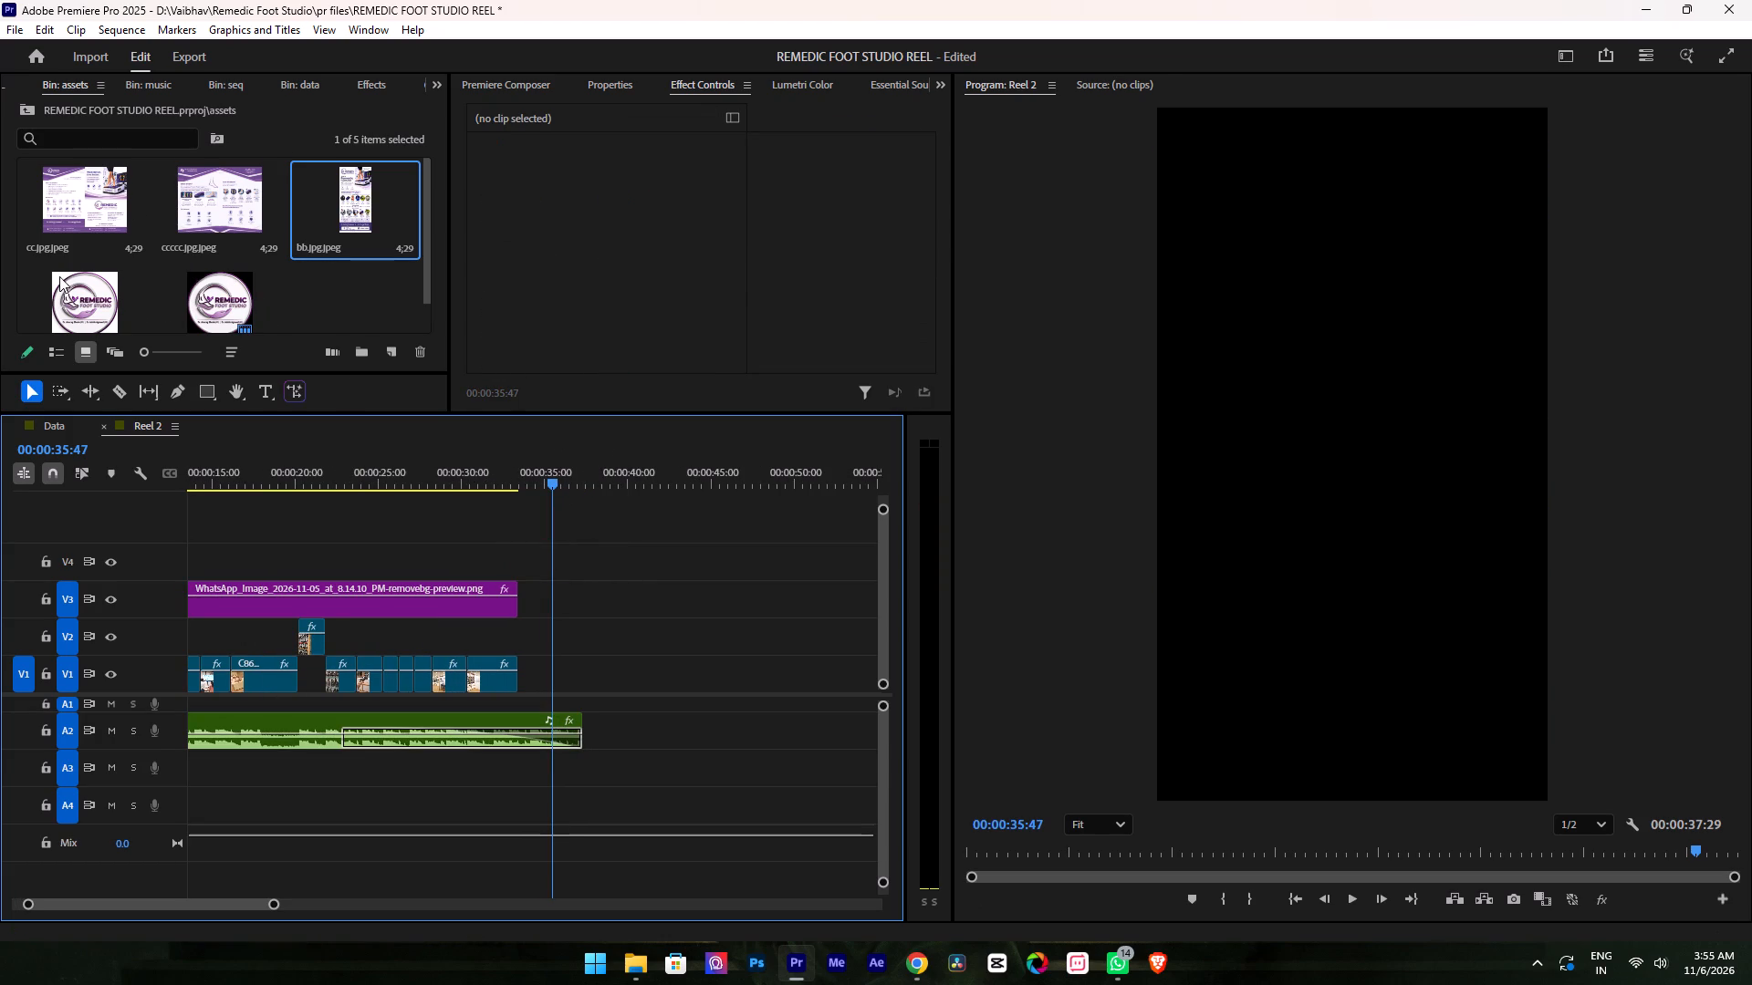
pyautogui.keyDown('alt'); pyautogui.scroll(9, 487, 532); pyautogui.keyUp('alt')
pyautogui.click(174, 176)
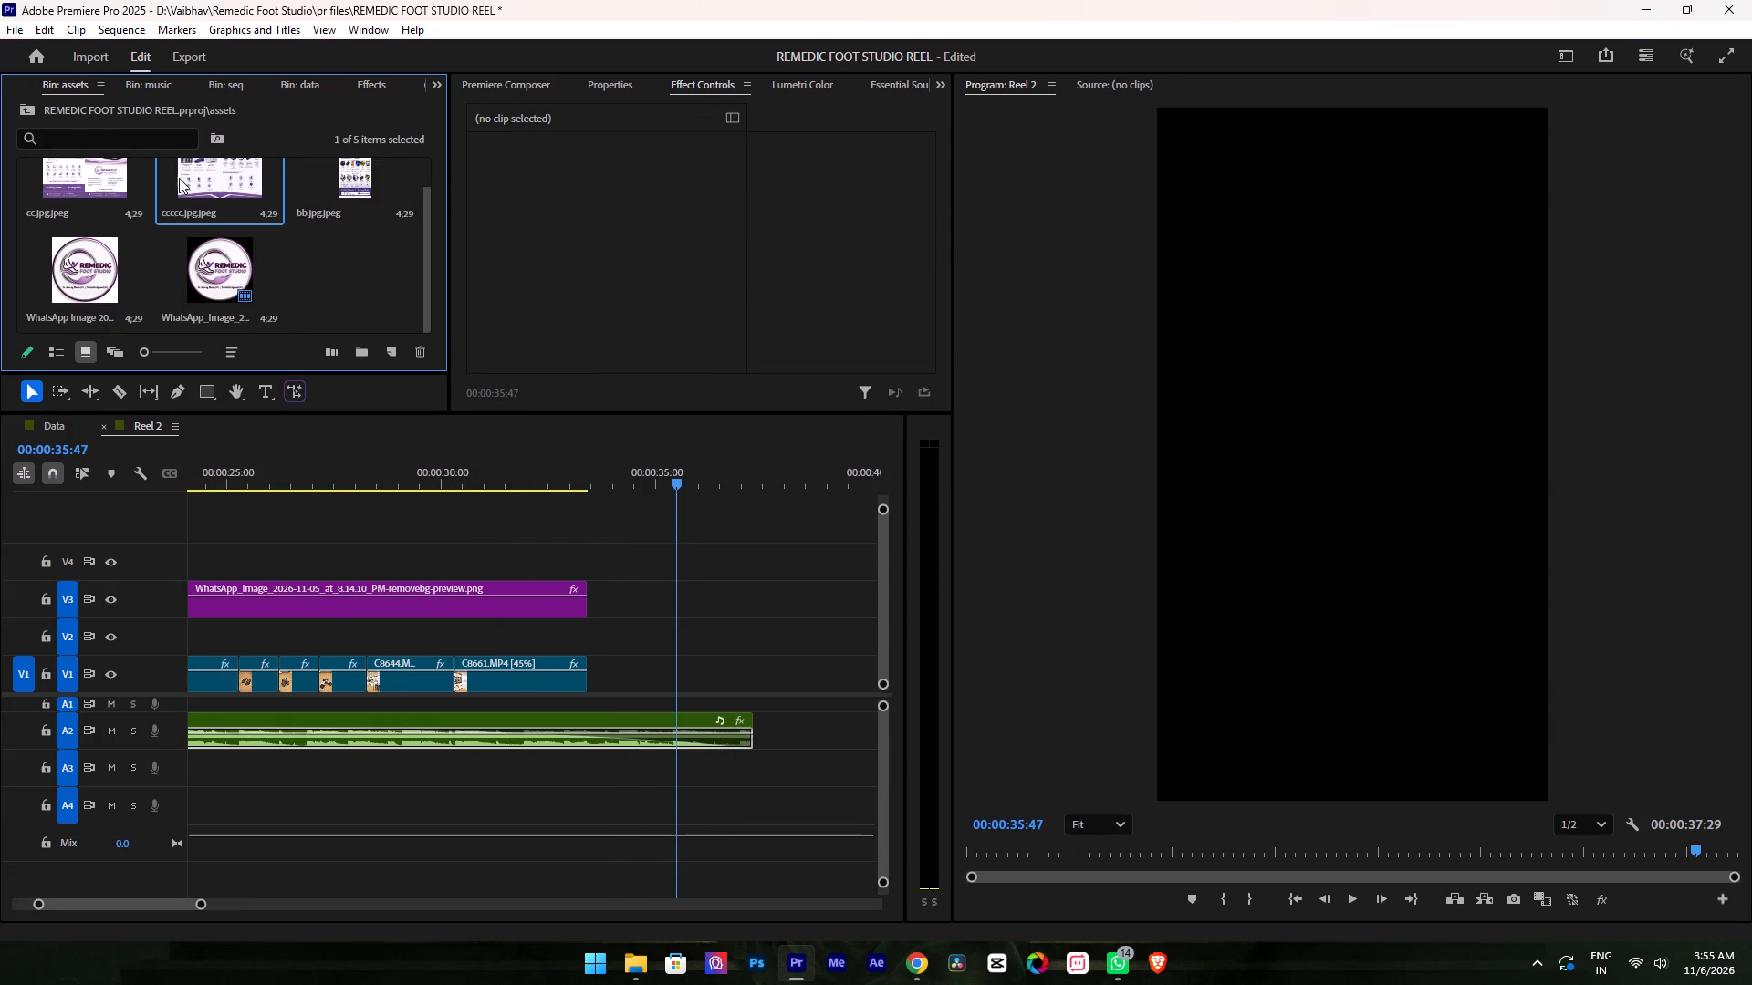
pyautogui.scroll(3, 235, 202)
pyautogui.click(217, 202)
pyautogui.doubleClick(217, 187)
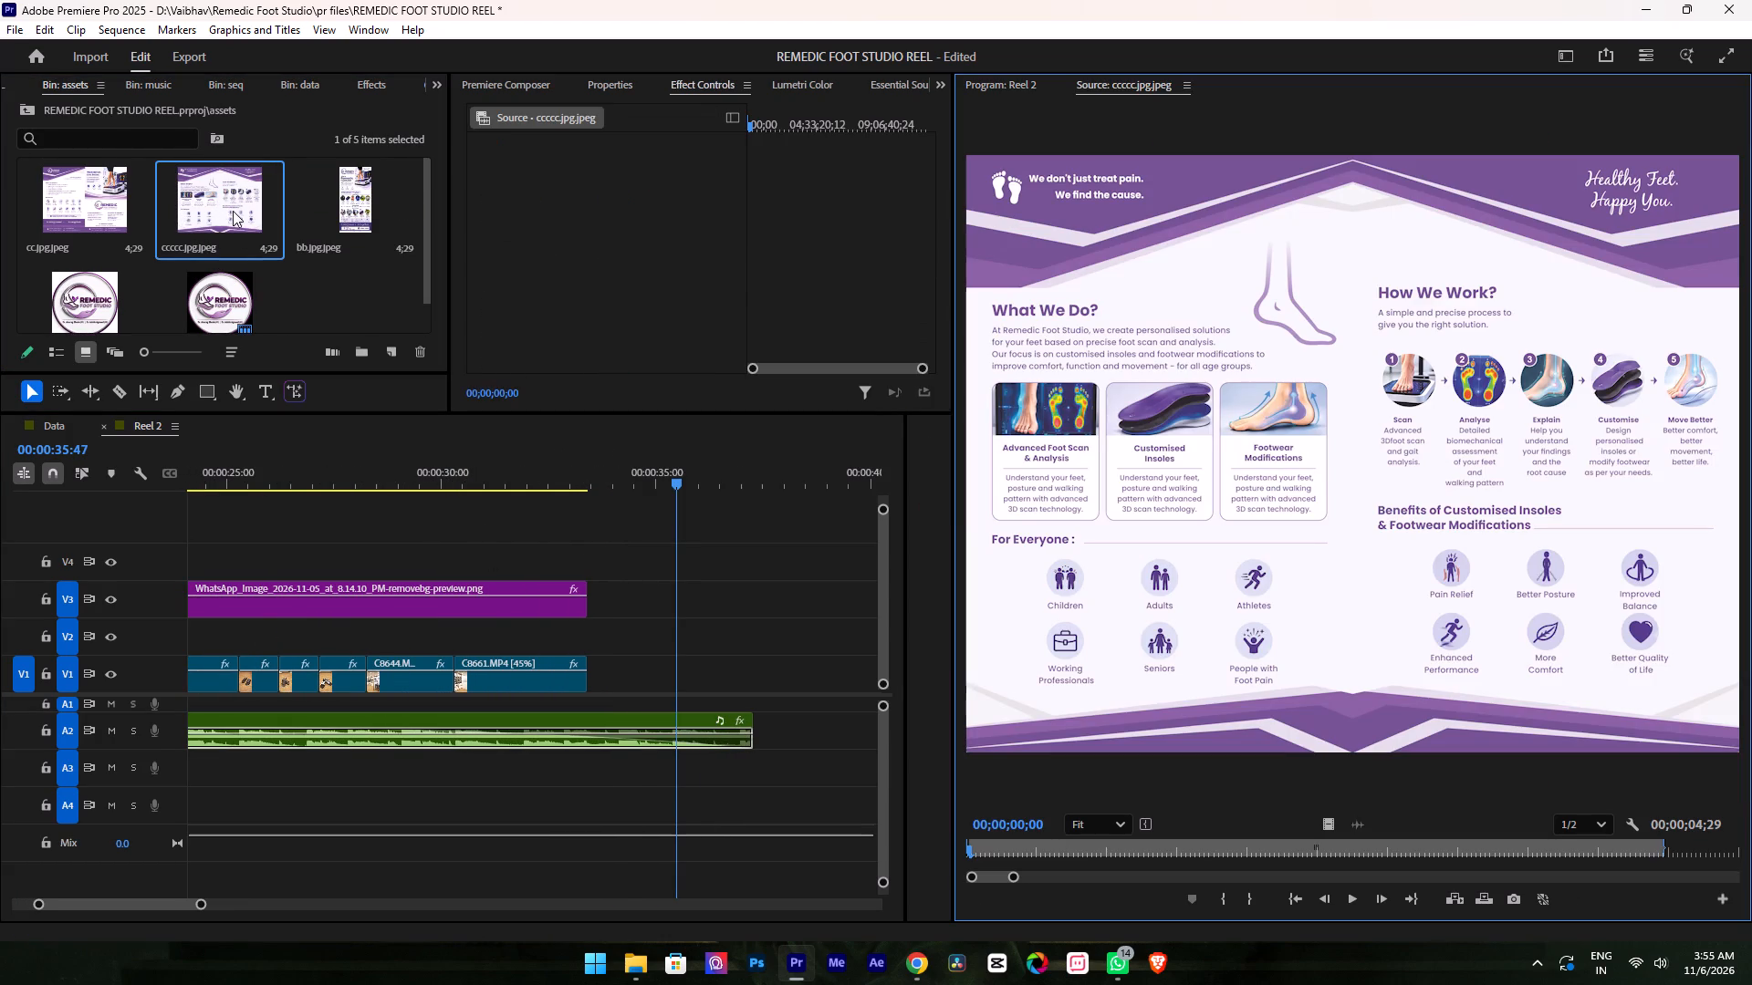
pyautogui.moveTo(215, 184); pyautogui.dragTo(576, 634)
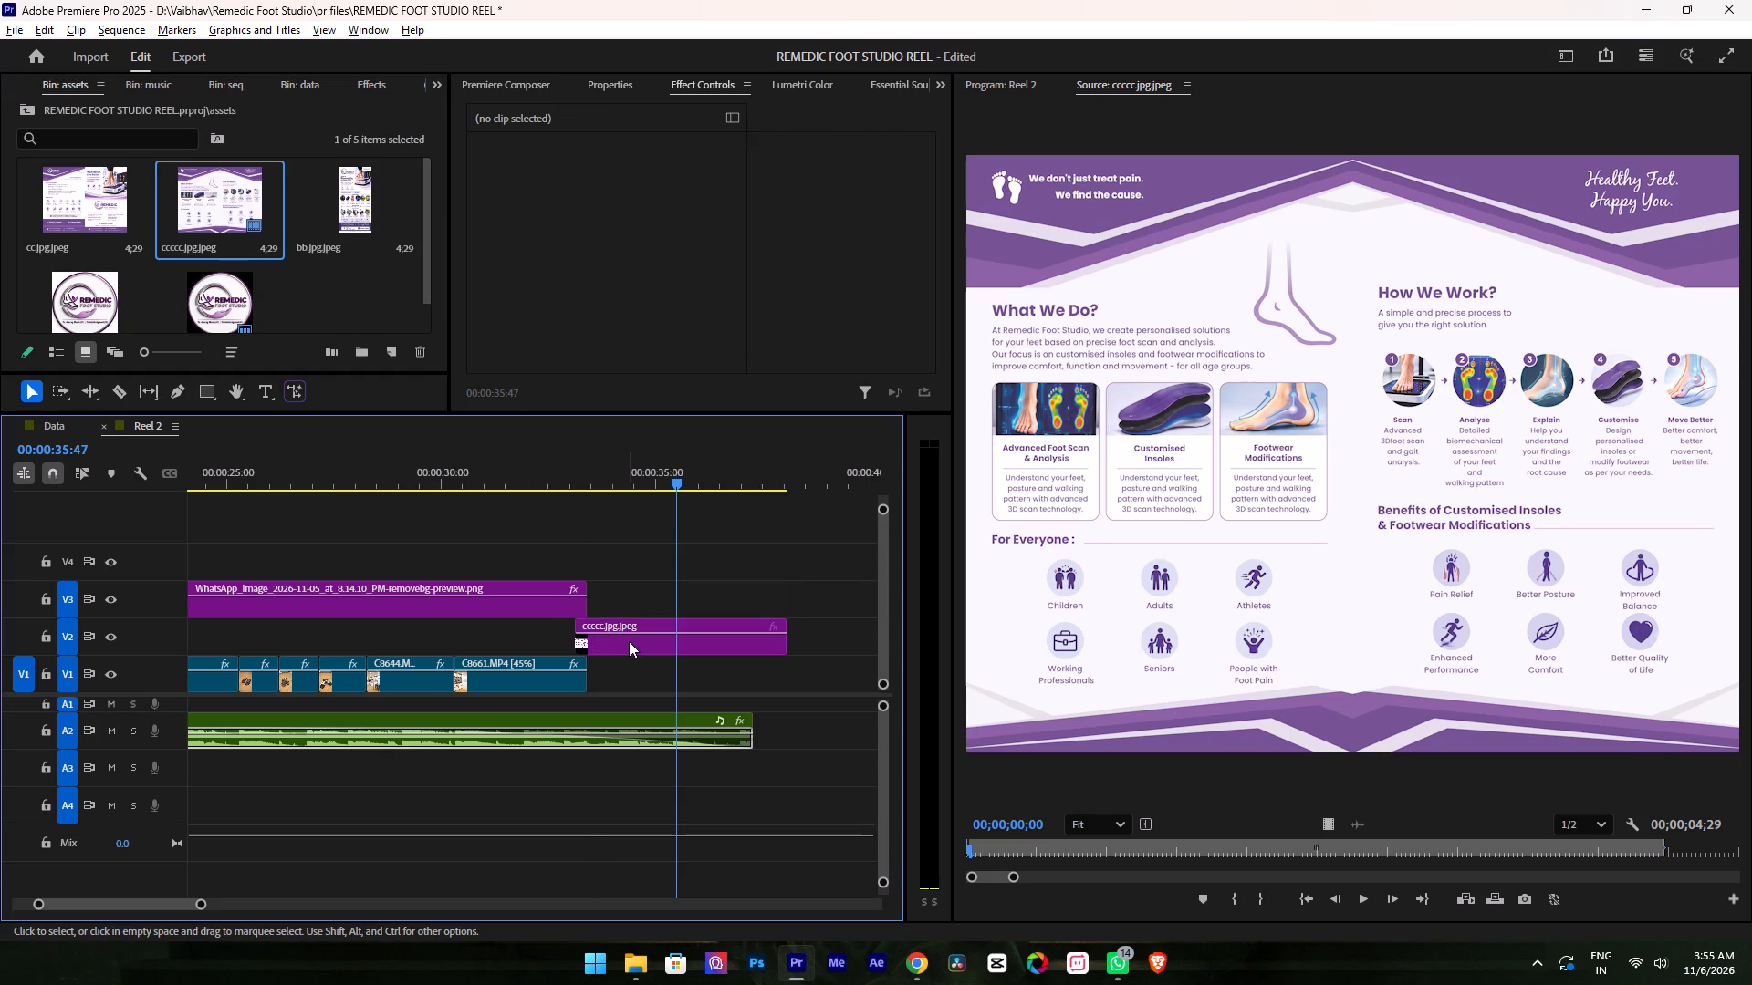
# Duplicate the brochure clip and stack the two copies on V1 and V2, starting where the last video clip ends.
pyautogui.keyDown('alt'); pyautogui.moveTo(631, 640); pyautogui.dragTo(688, 599); pyautogui.keyUp('alt')
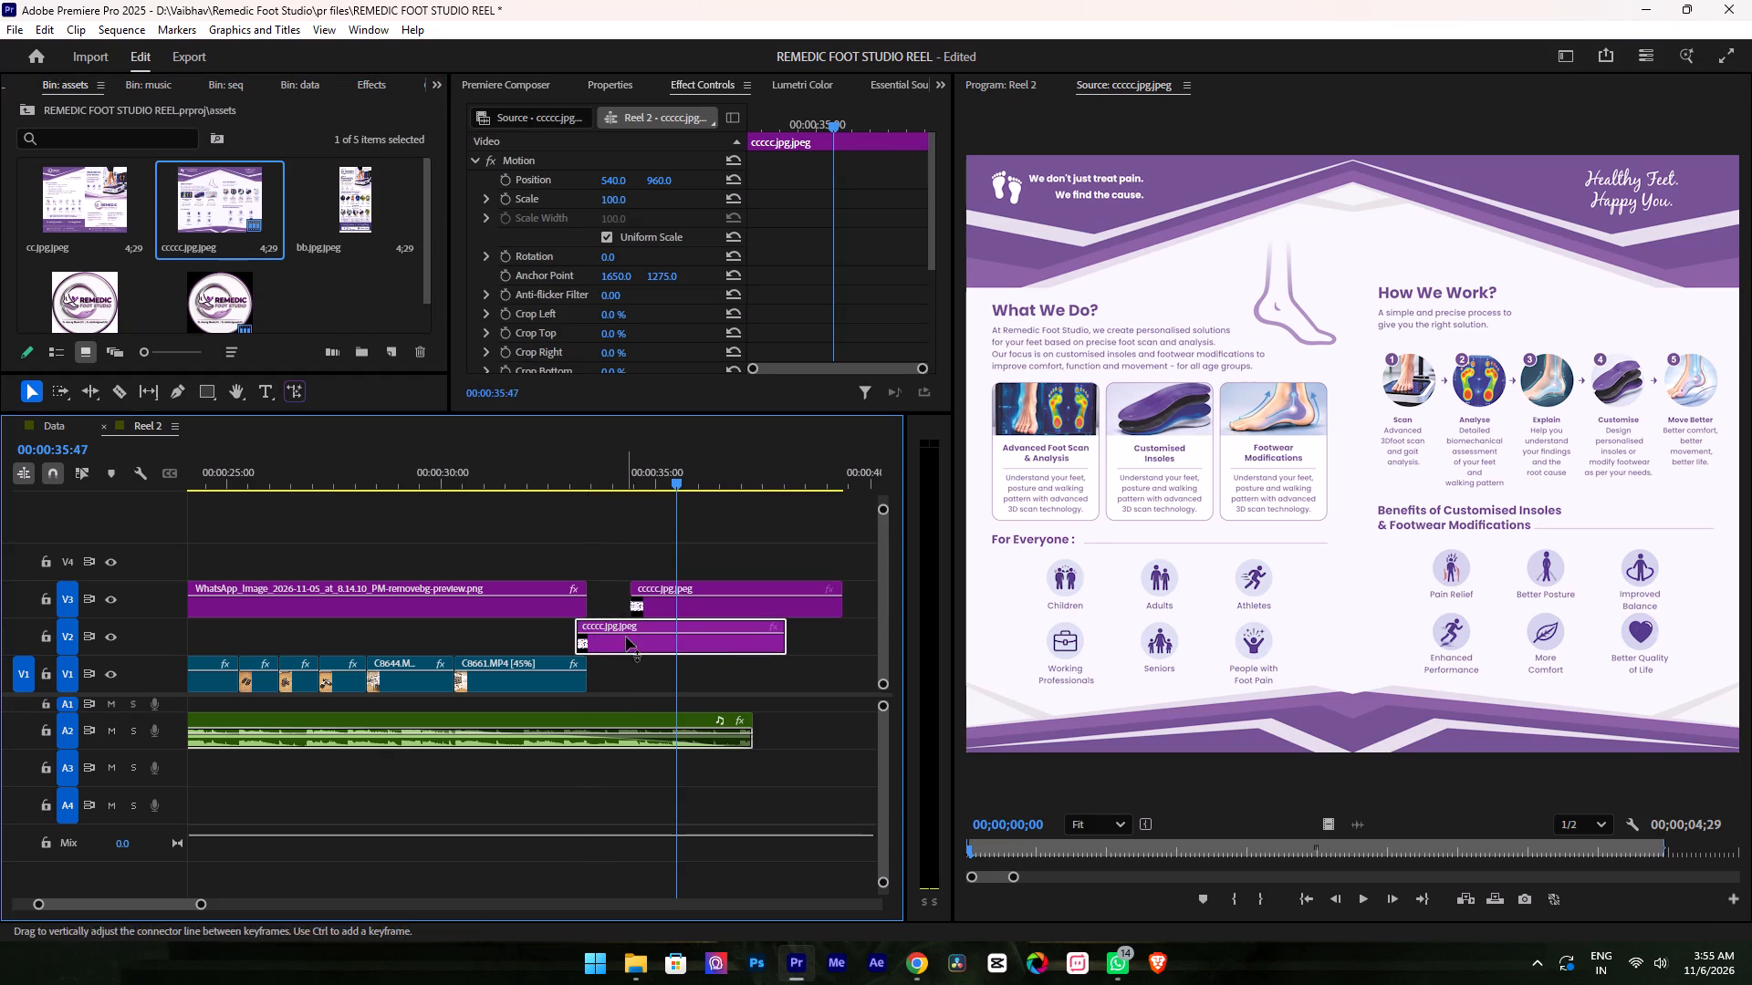
pyautogui.moveTo(631, 648); pyautogui.dragTo(682, 677)
pyautogui.moveTo(706, 683); pyautogui.dragTo(671, 683)
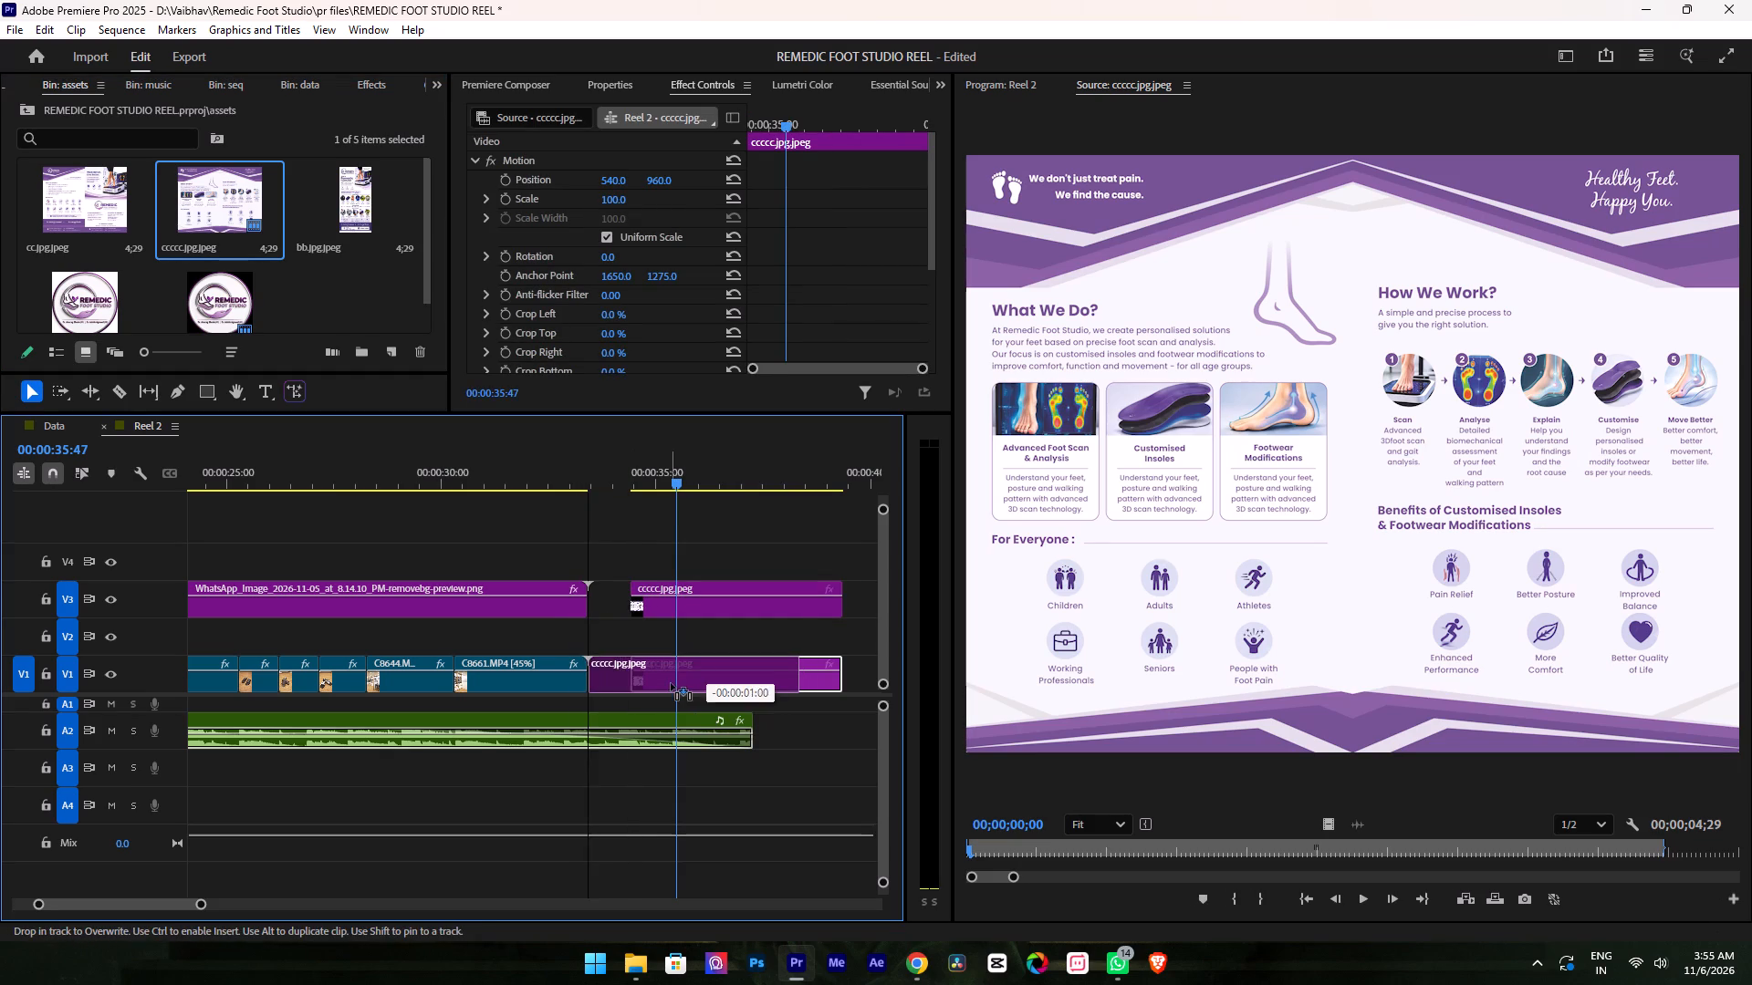
pyautogui.moveTo(671, 683); pyautogui.dragTo(667, 683)
pyautogui.moveTo(714, 608); pyautogui.dragTo(720, 648)
pyautogui.moveTo(722, 649); pyautogui.dragTo(685, 649)
# Set Crop Left to 50% on the brochure clip on V2.
pyautogui.keyDown('alt'); pyautogui.scroll(5, 703, 575); pyautogui.keyUp('alt')
pyautogui.scroll(-4, 689, 568)
pyautogui.moveTo(543, 485); pyautogui.dragTo(551, 485)
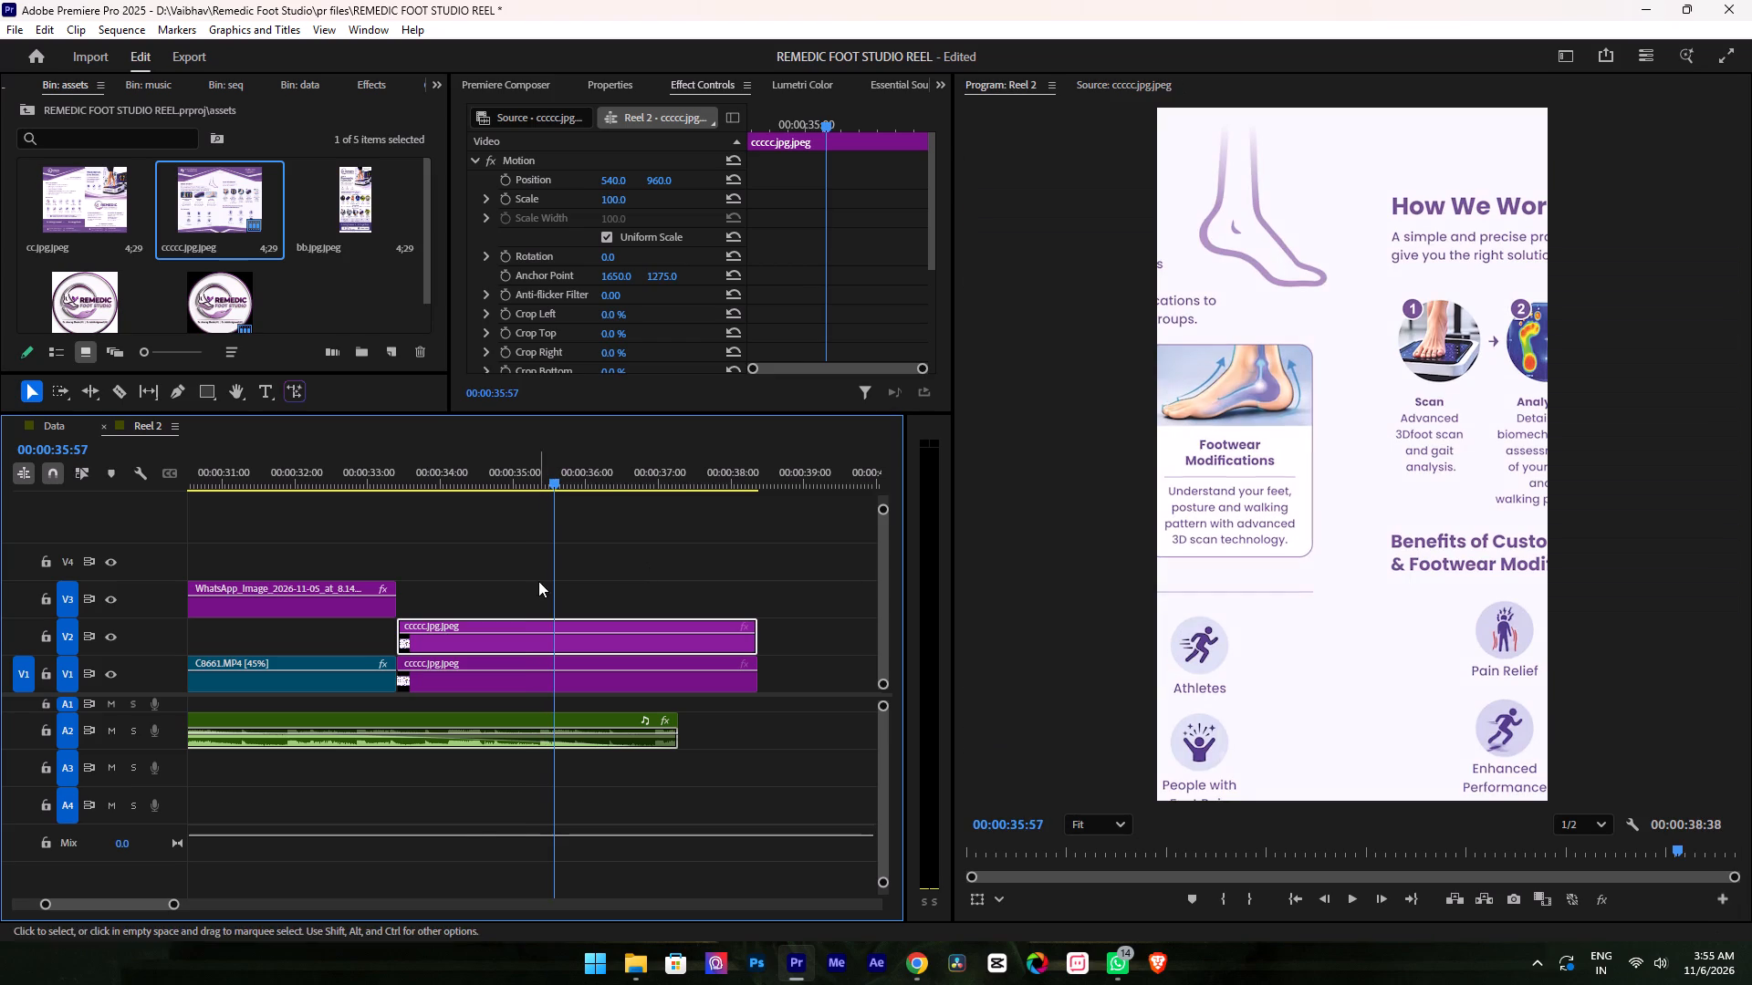
pyautogui.scroll(-10, 466, 316)
pyautogui.scroll(2, 479, 338)
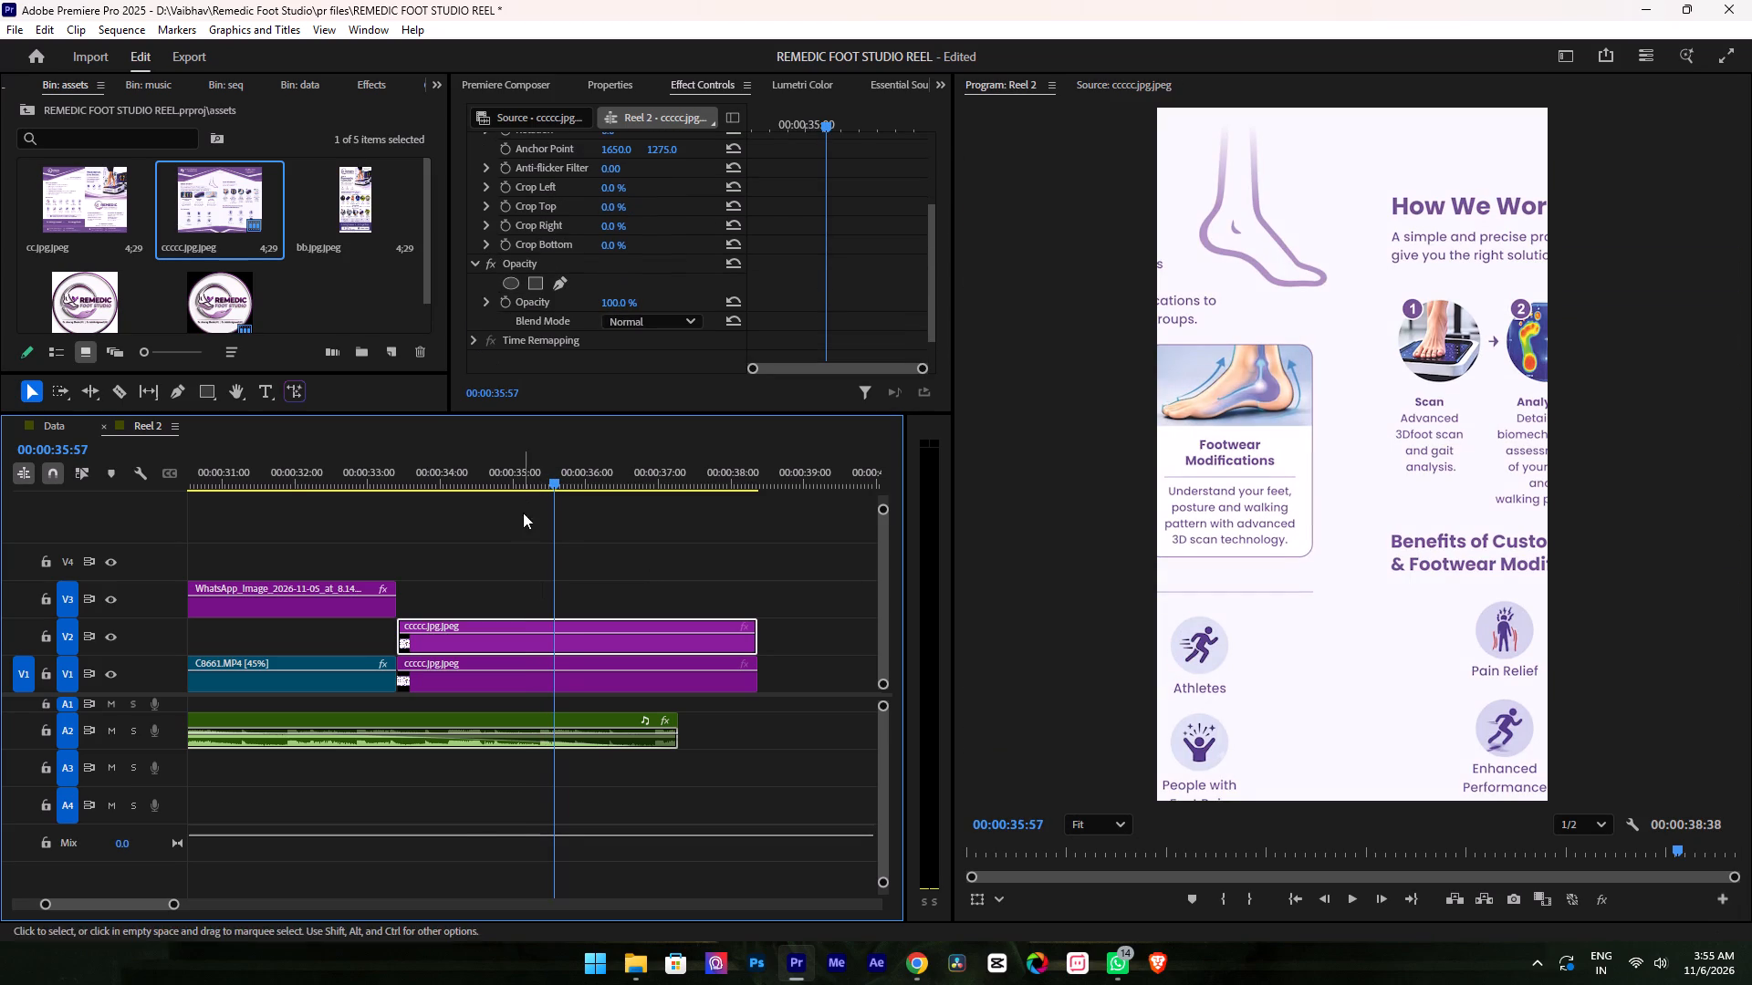
pyautogui.moveTo(557, 478); pyautogui.dragTo(550, 488)
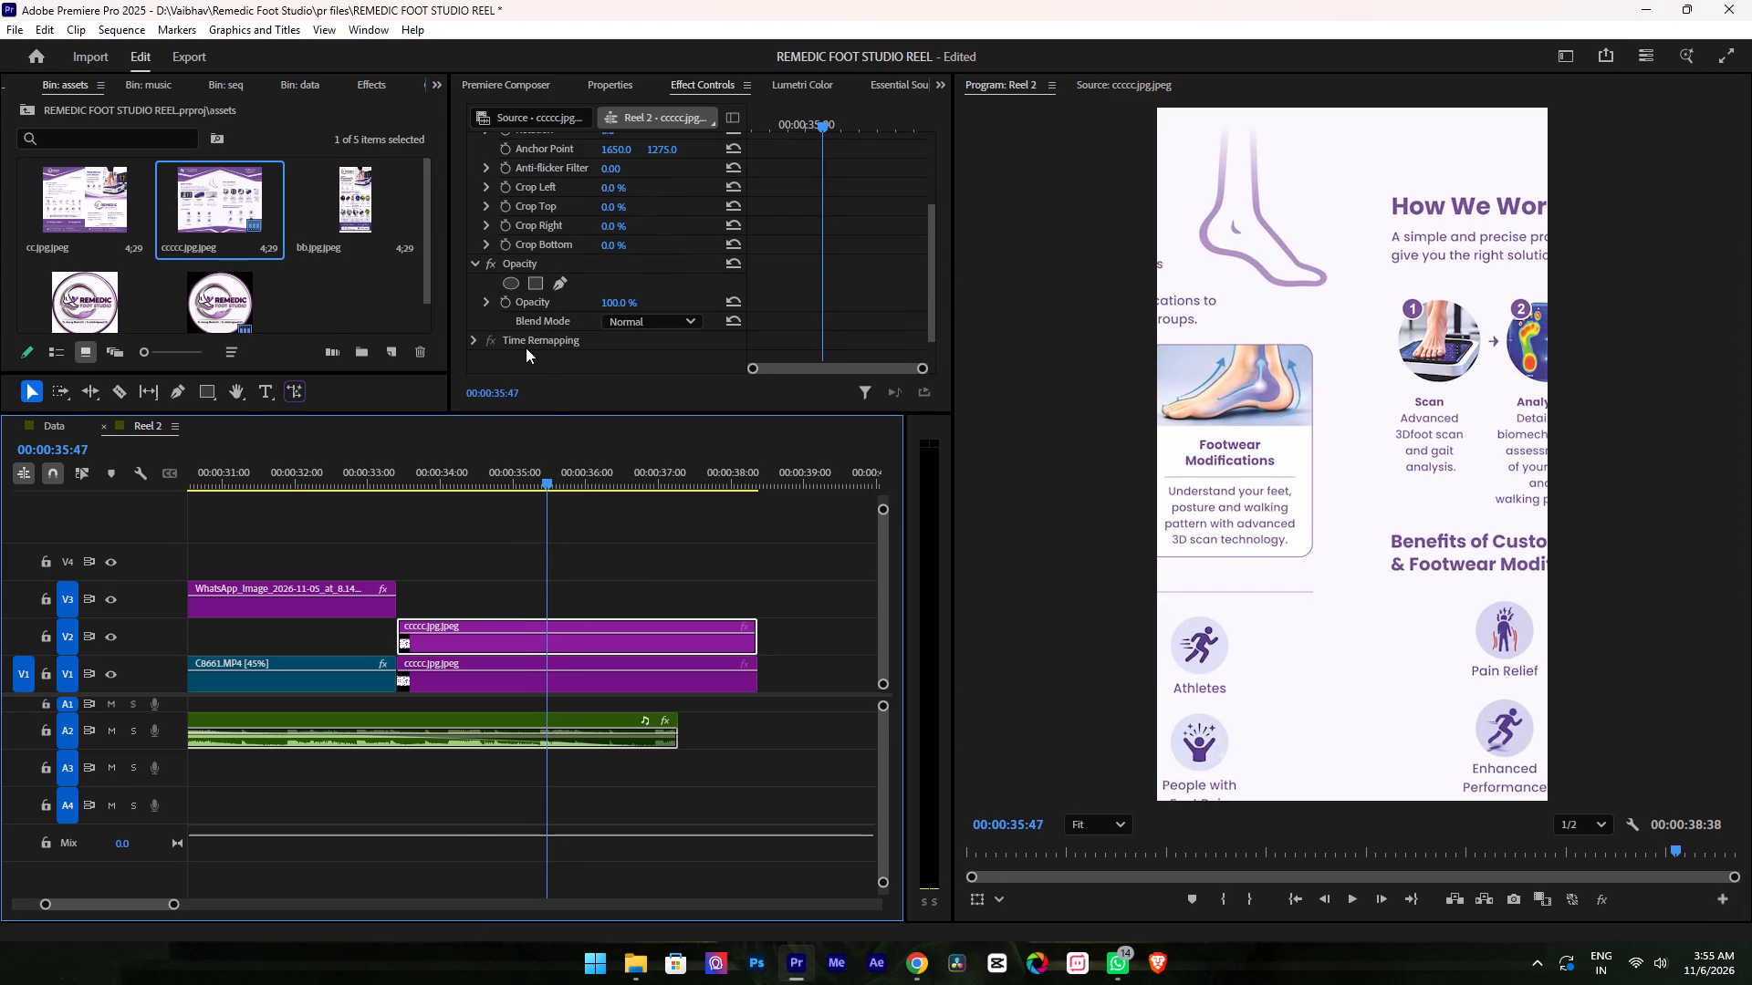
pyautogui.scroll(2, 520, 343)
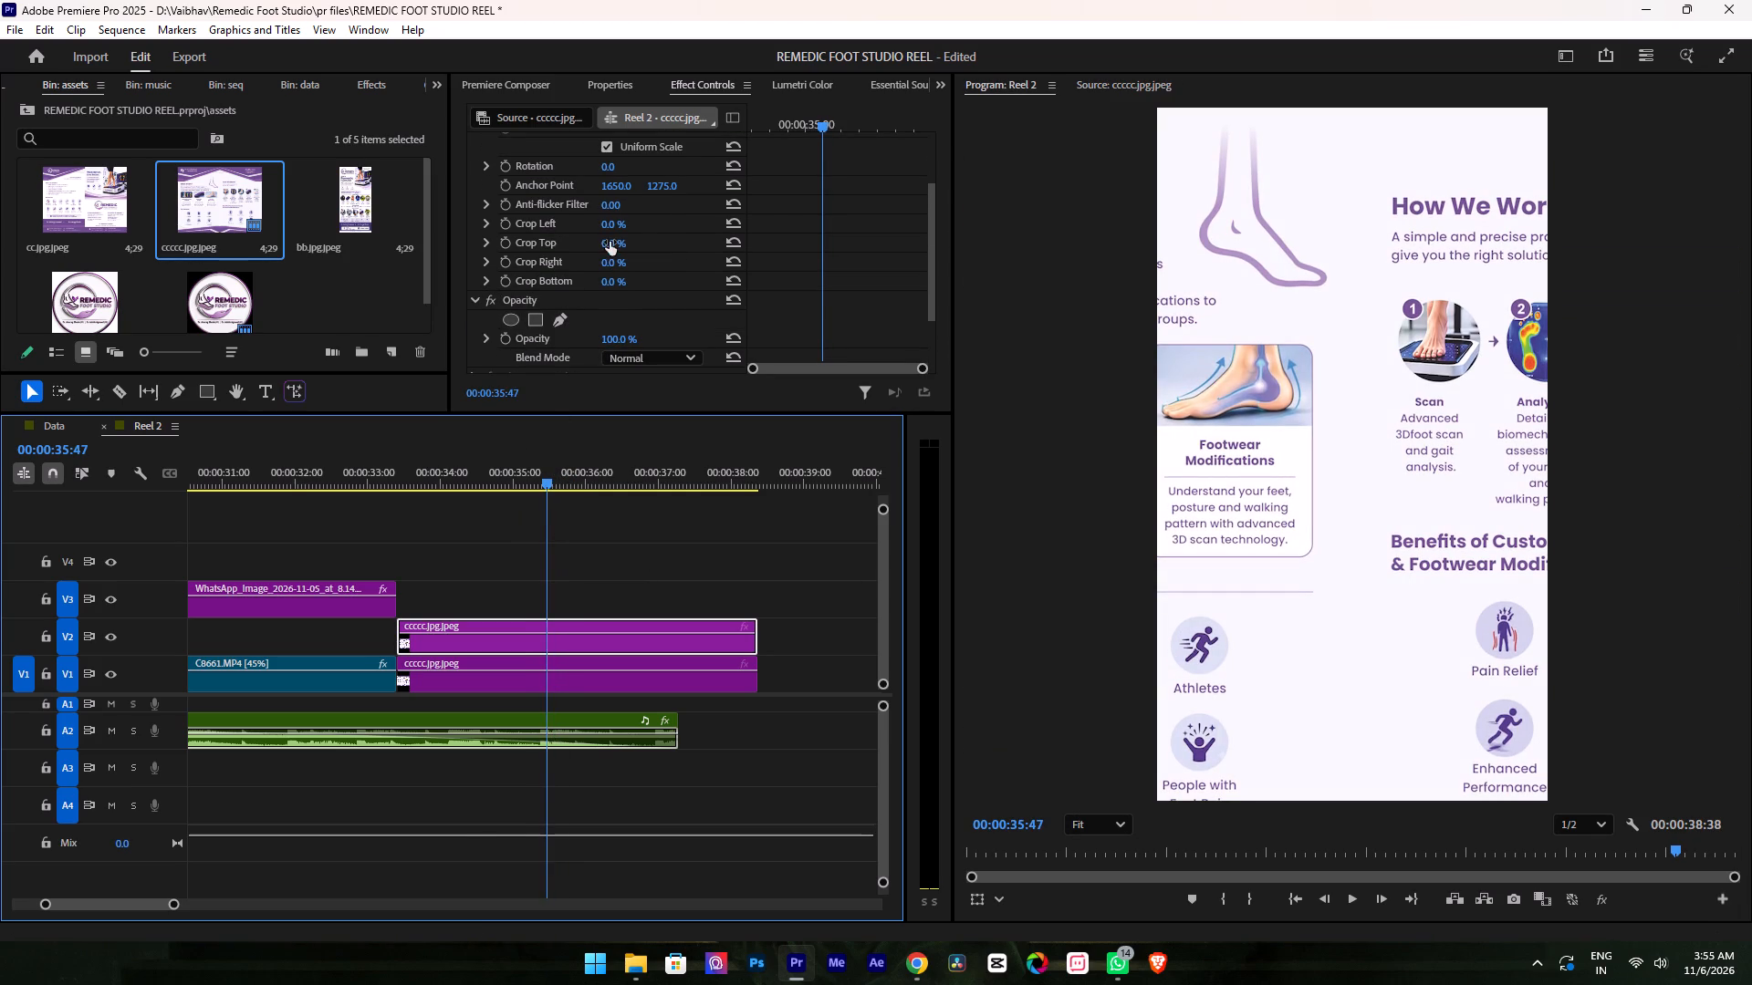
pyautogui.click(610, 221)
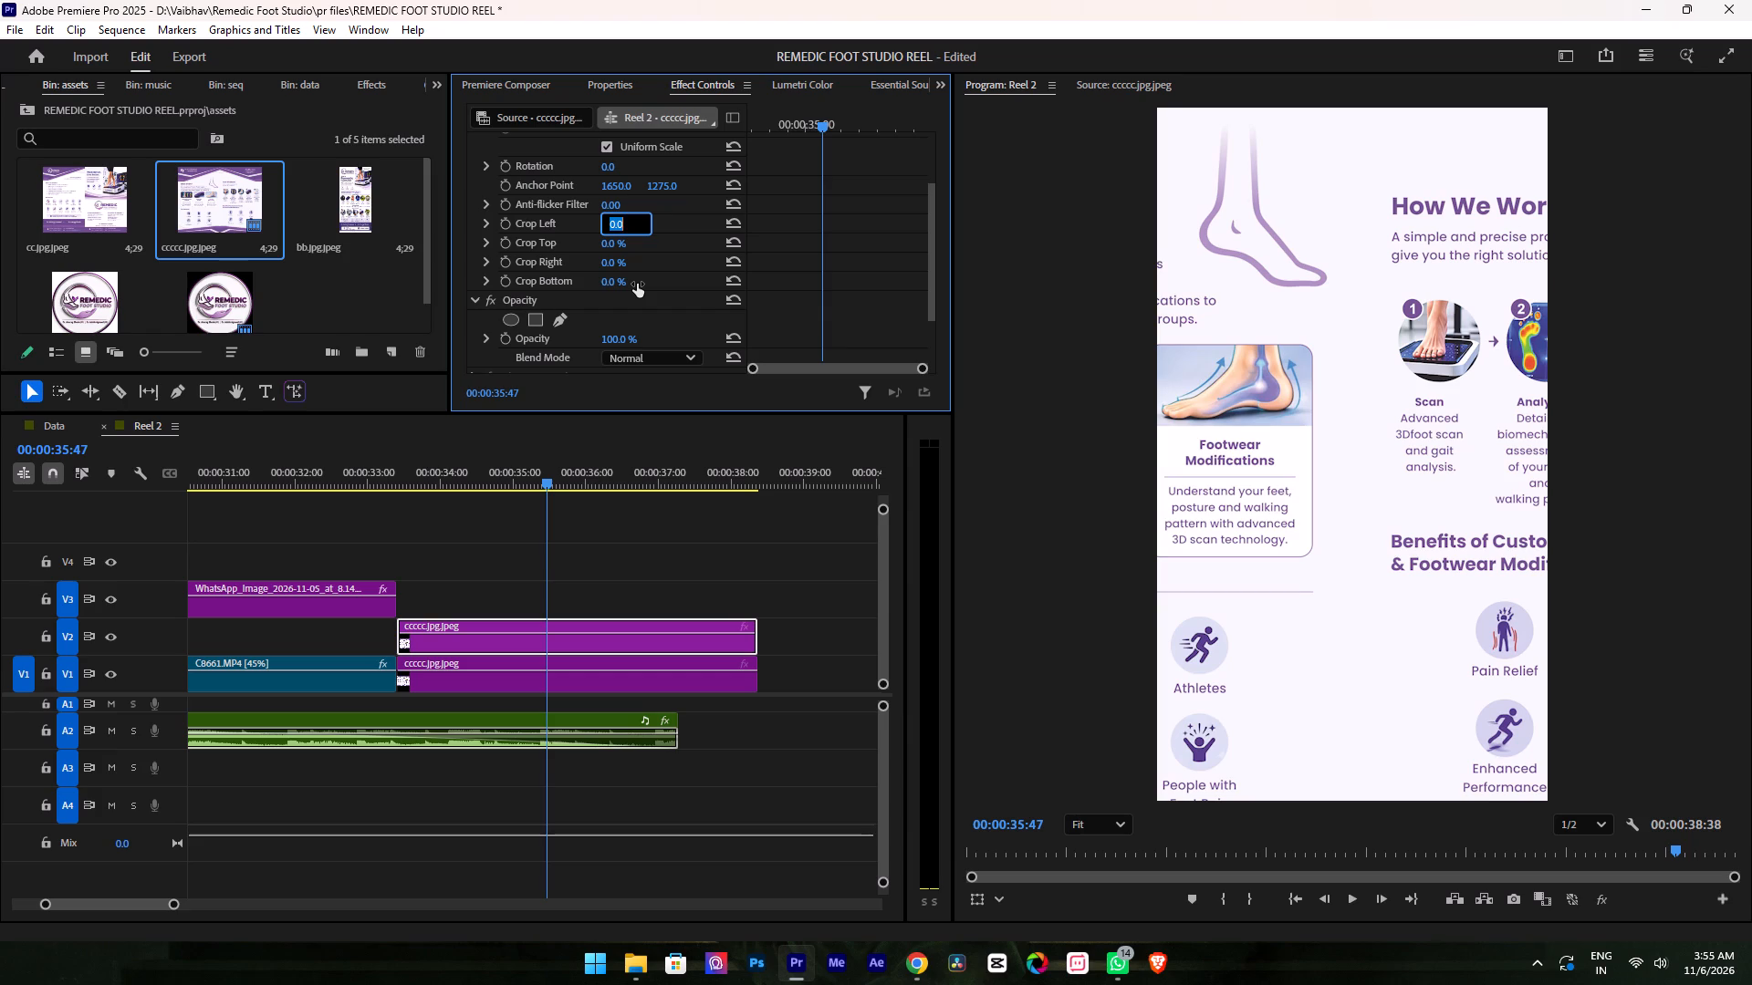
pyautogui.write('50')
pyautogui.press('Return')
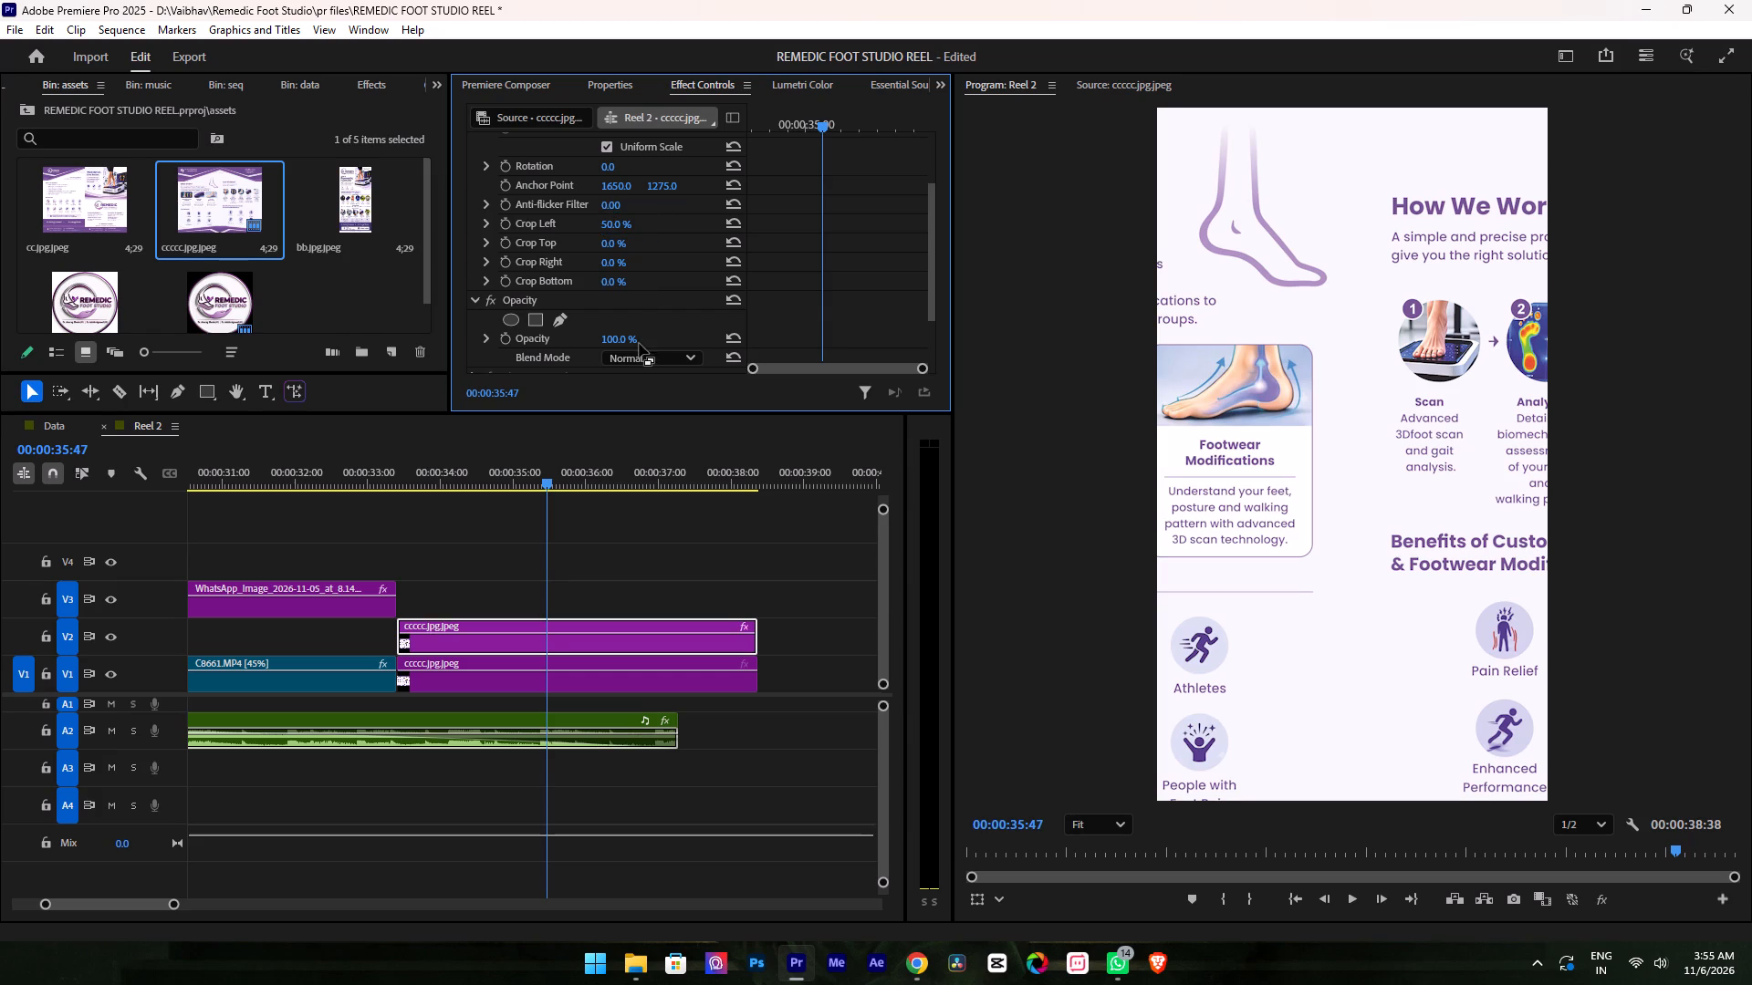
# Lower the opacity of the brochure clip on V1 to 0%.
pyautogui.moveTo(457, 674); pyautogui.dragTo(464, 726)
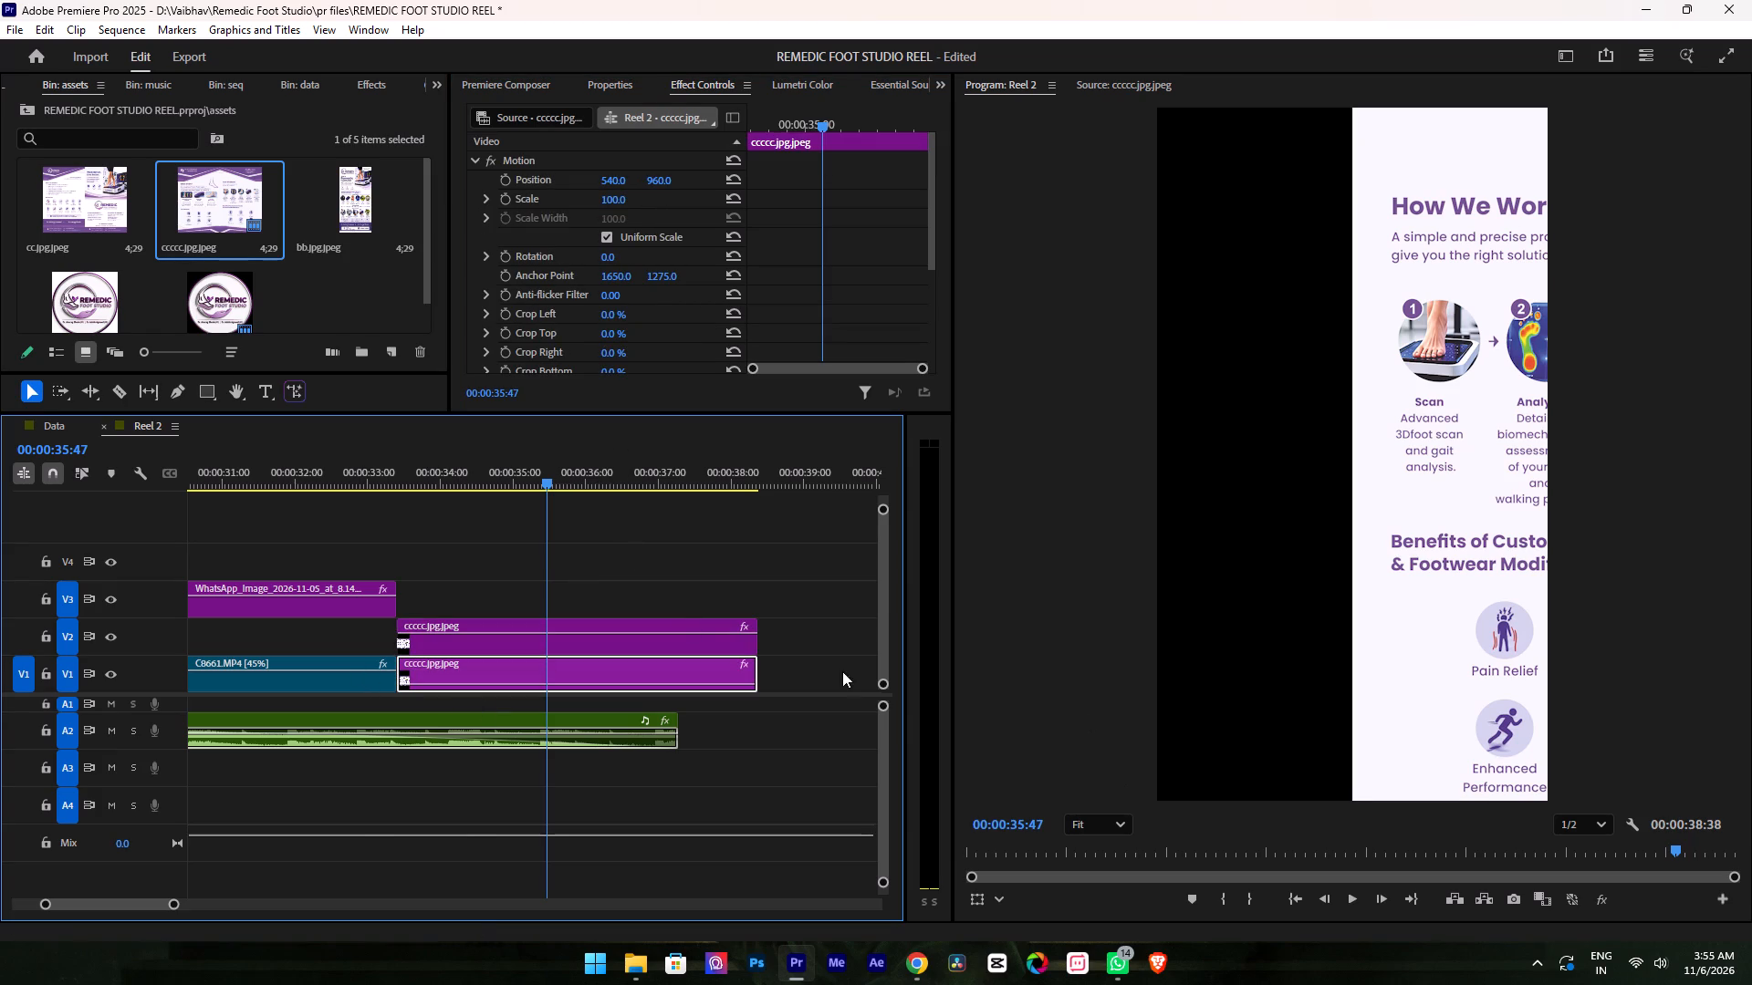
# Fit the cropped brochure half on V2 to the frame width with a scale of 72 and a horizontal position of -65.
pyautogui.click(611, 198)
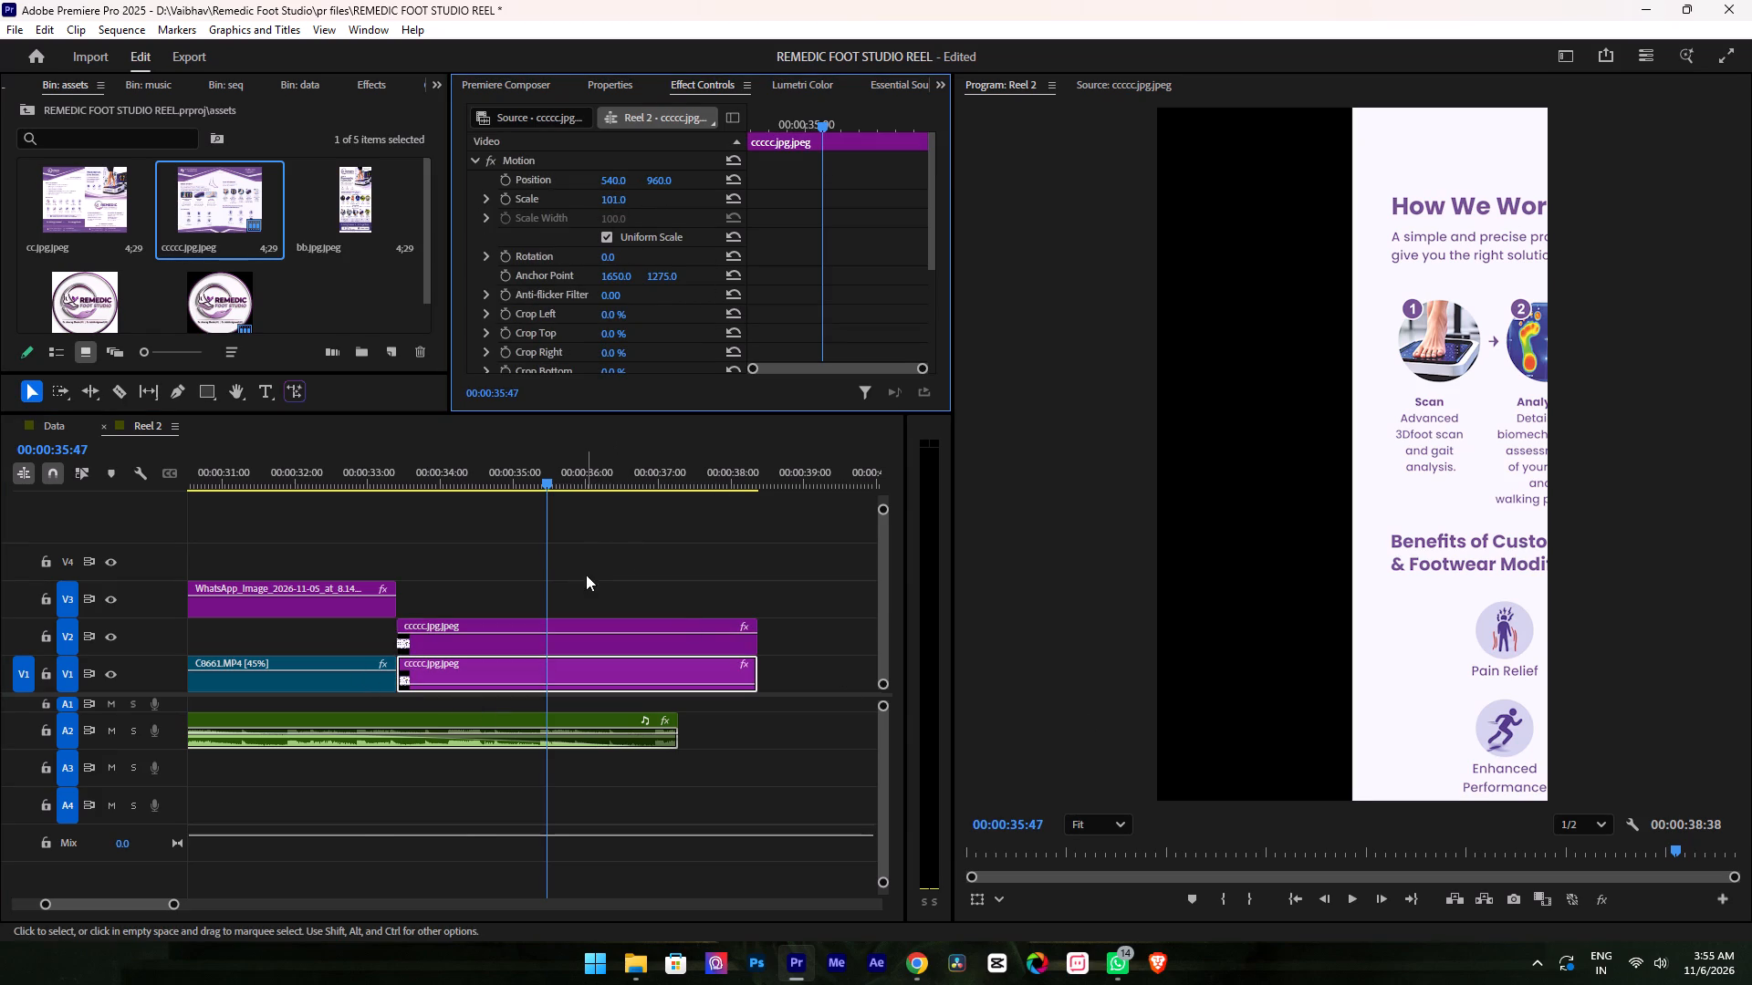
pyautogui.click(582, 605)
pyautogui.click(576, 619)
pyautogui.moveTo(610, 199); pyautogui.dragTo(573, 217)
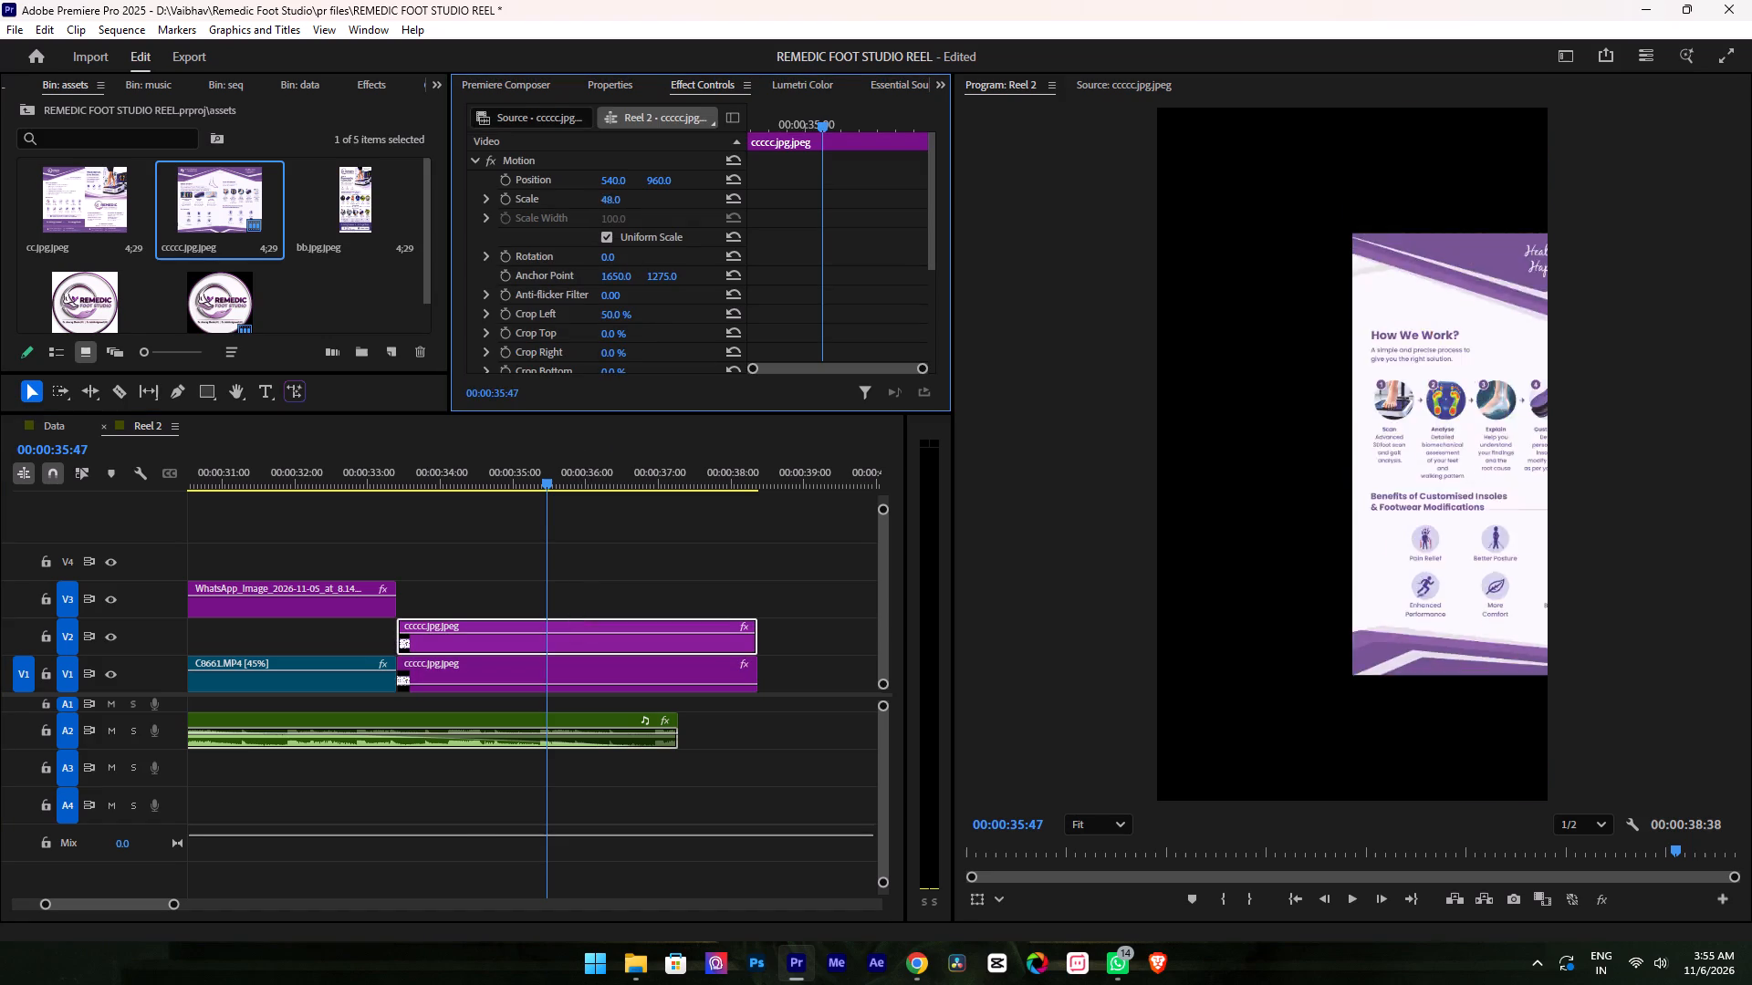
pyautogui.moveTo(573, 217); pyautogui.dragTo(593, 232)
pyautogui.moveTo(611, 178); pyautogui.dragTo(228, 198)
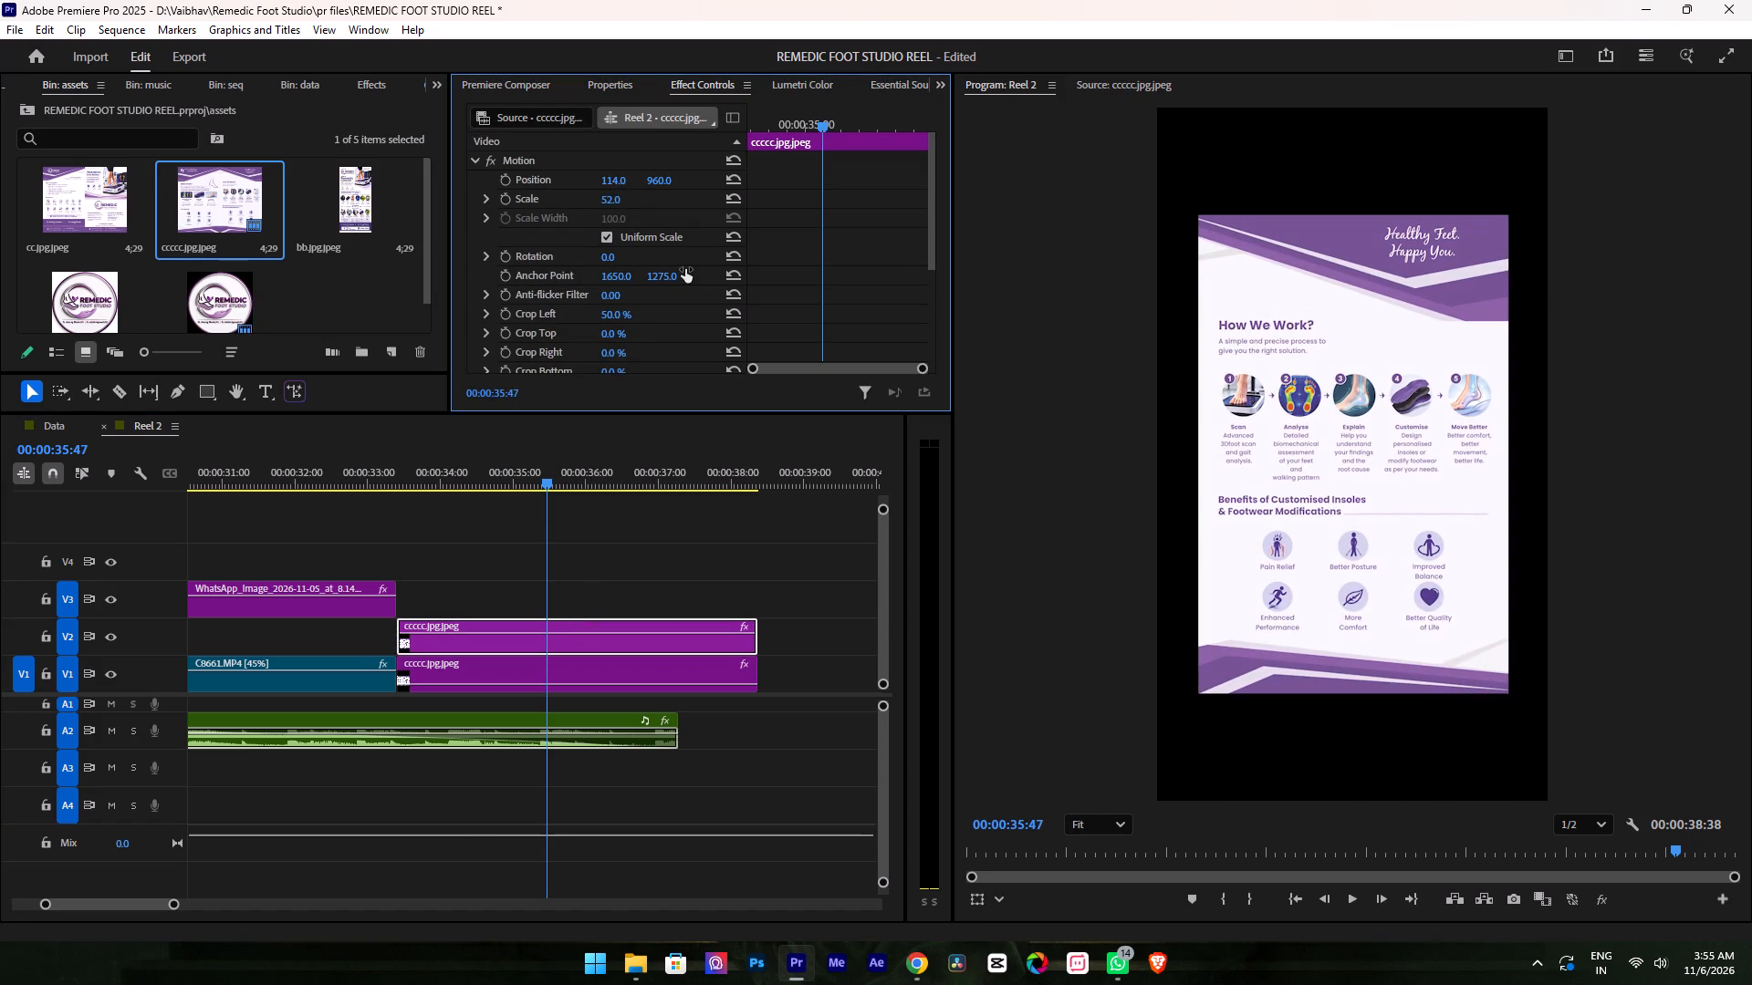
pyautogui.moveTo(609, 201); pyautogui.dragTo(624, 204)
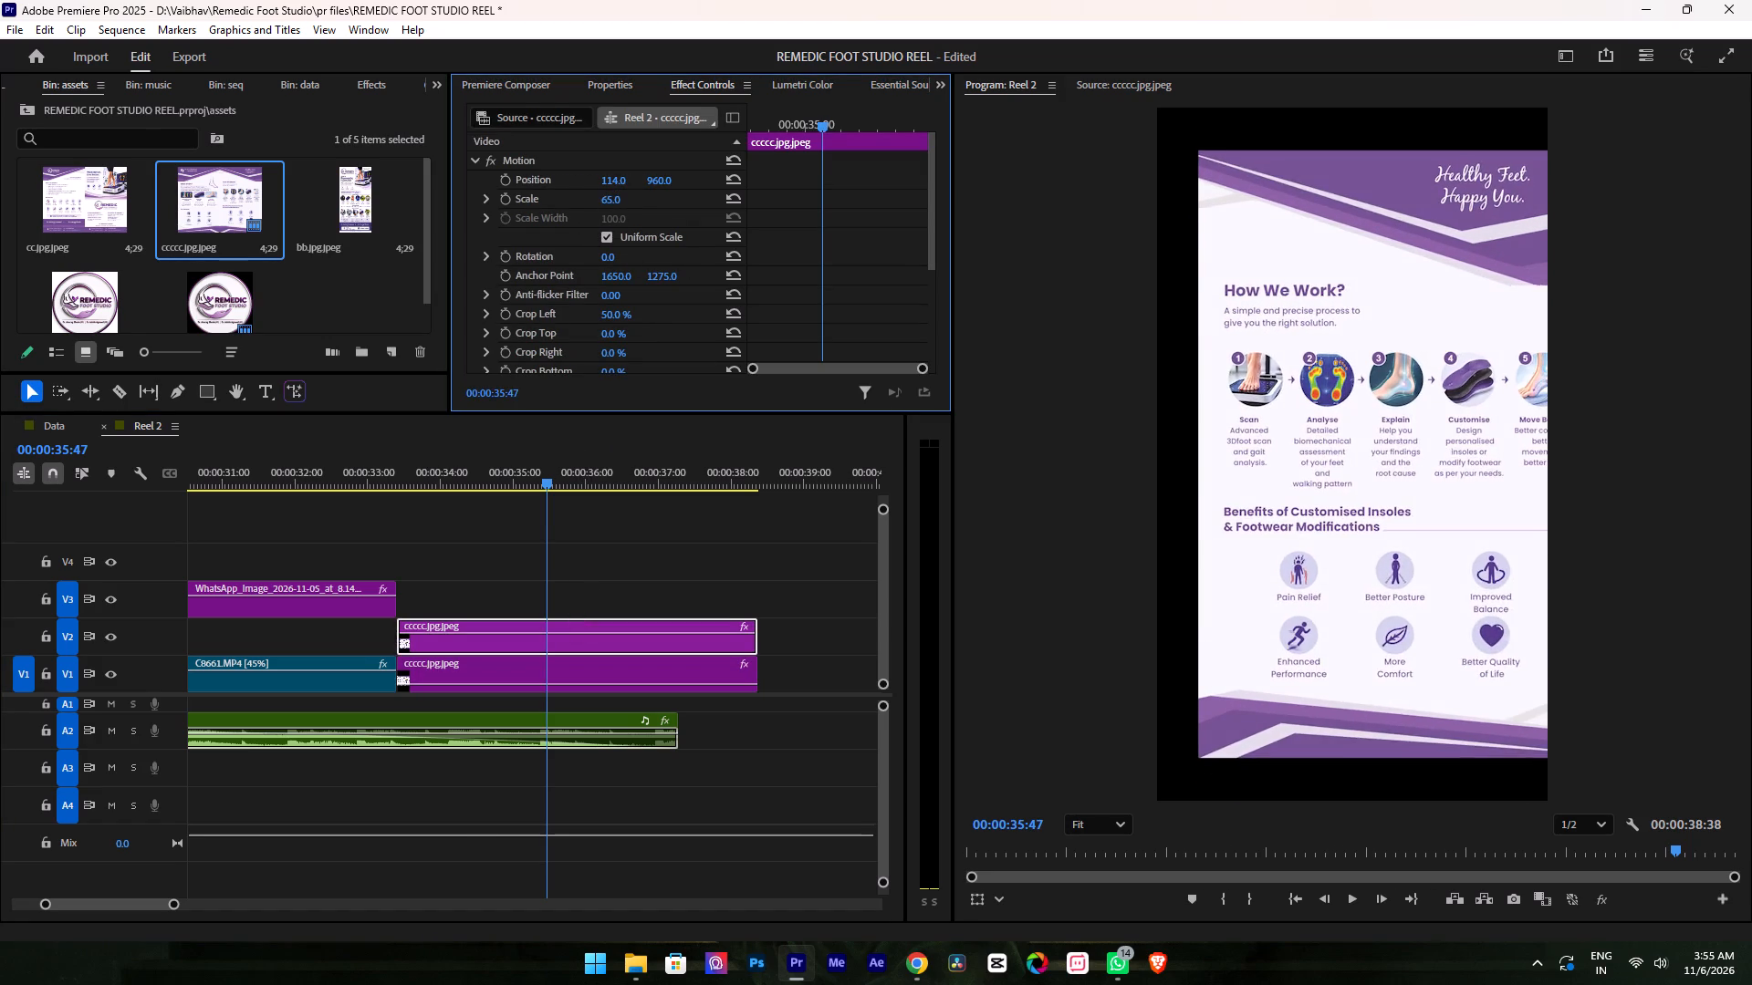
pyautogui.moveTo(624, 204); pyautogui.dragTo(621, 204)
pyautogui.moveTo(619, 177); pyautogui.dragTo(547, 192)
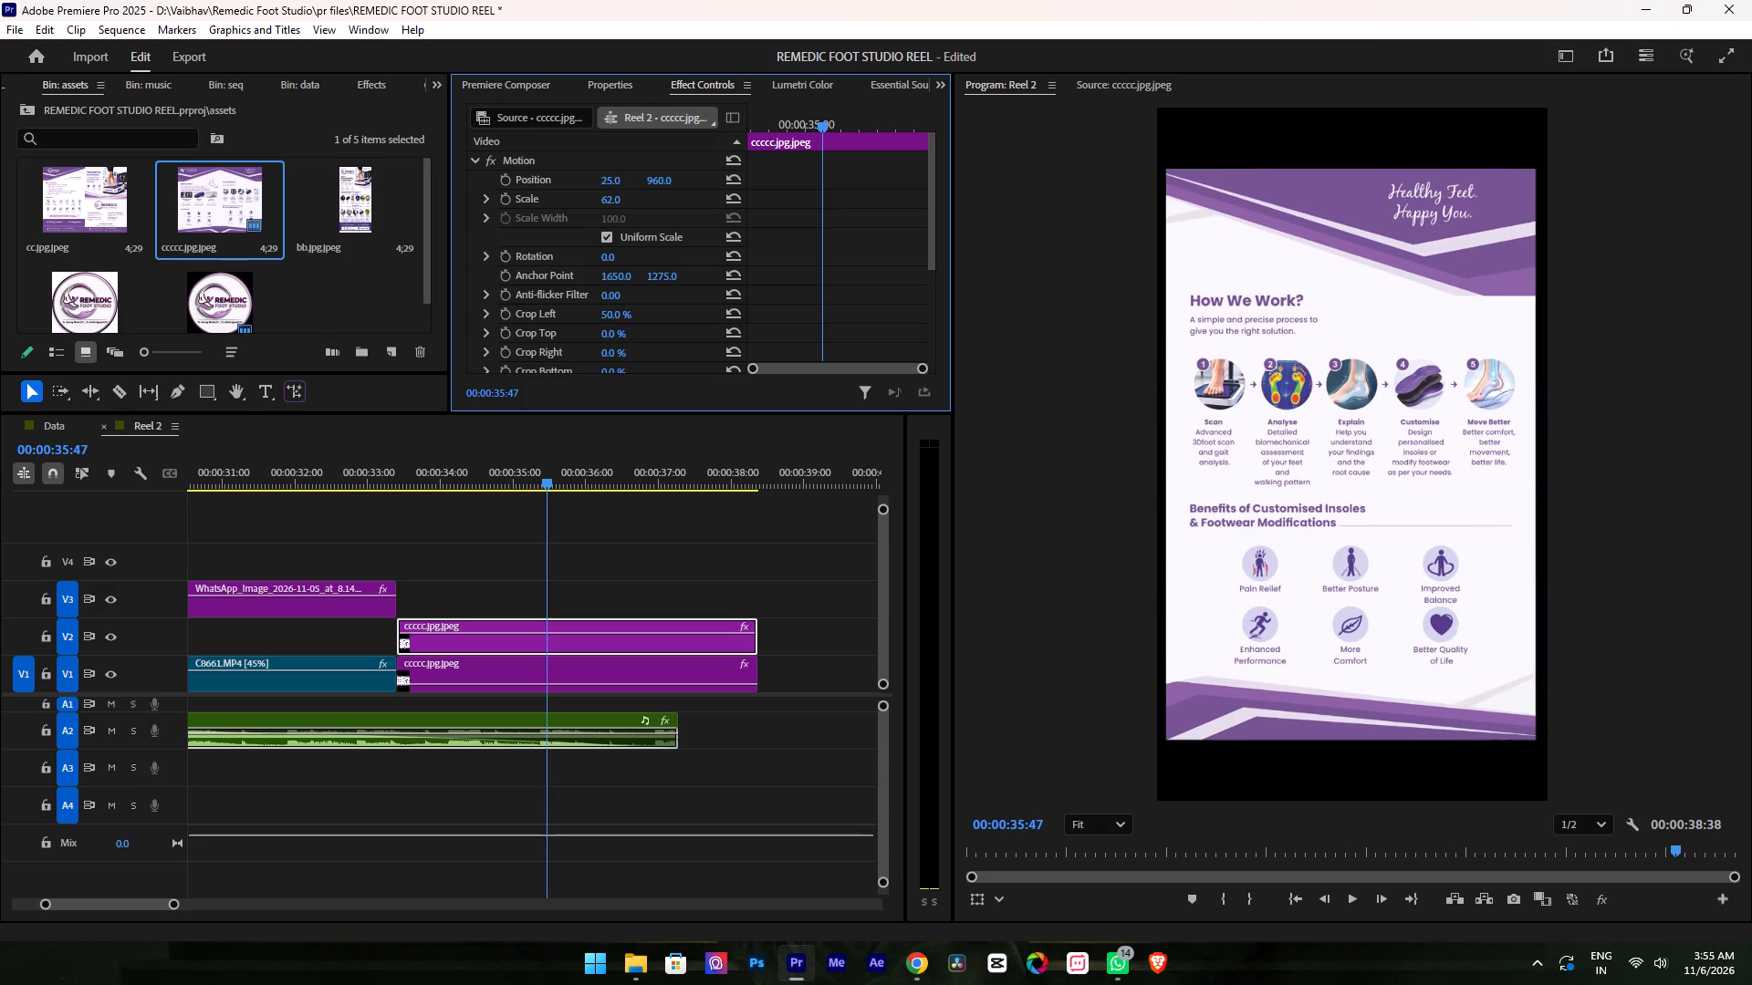
pyautogui.moveTo(547, 192); pyautogui.dragTo(453, 202)
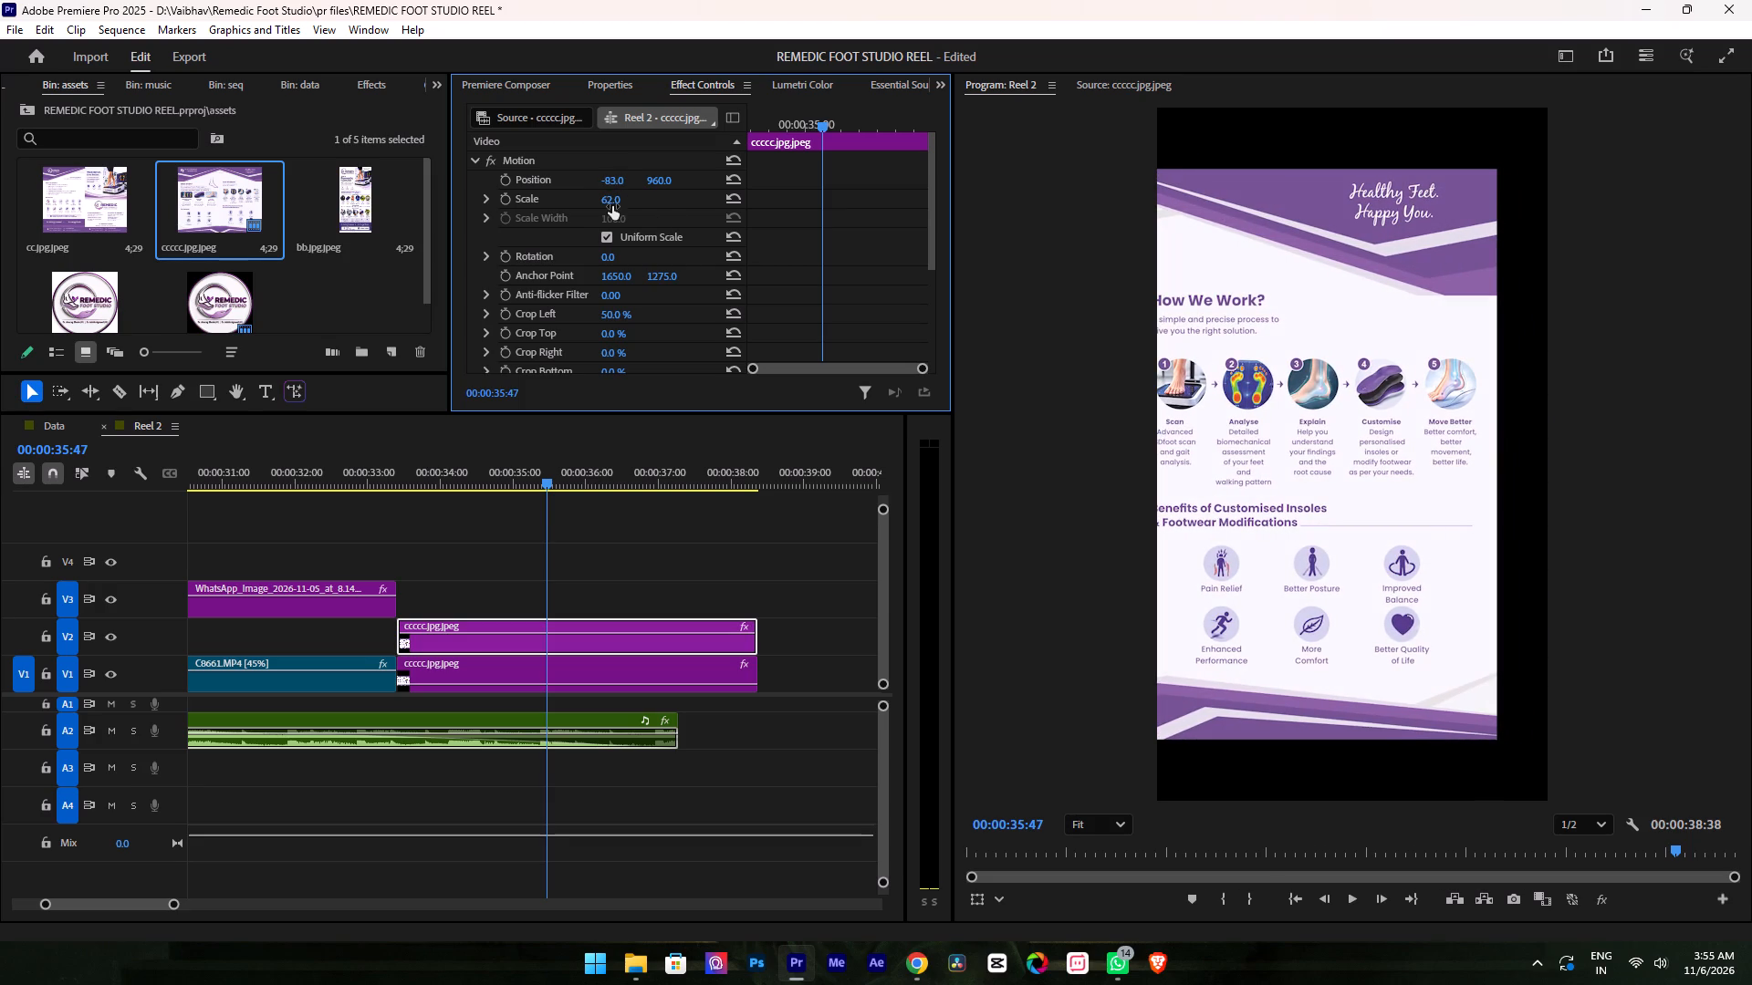
pyautogui.click(610, 200)
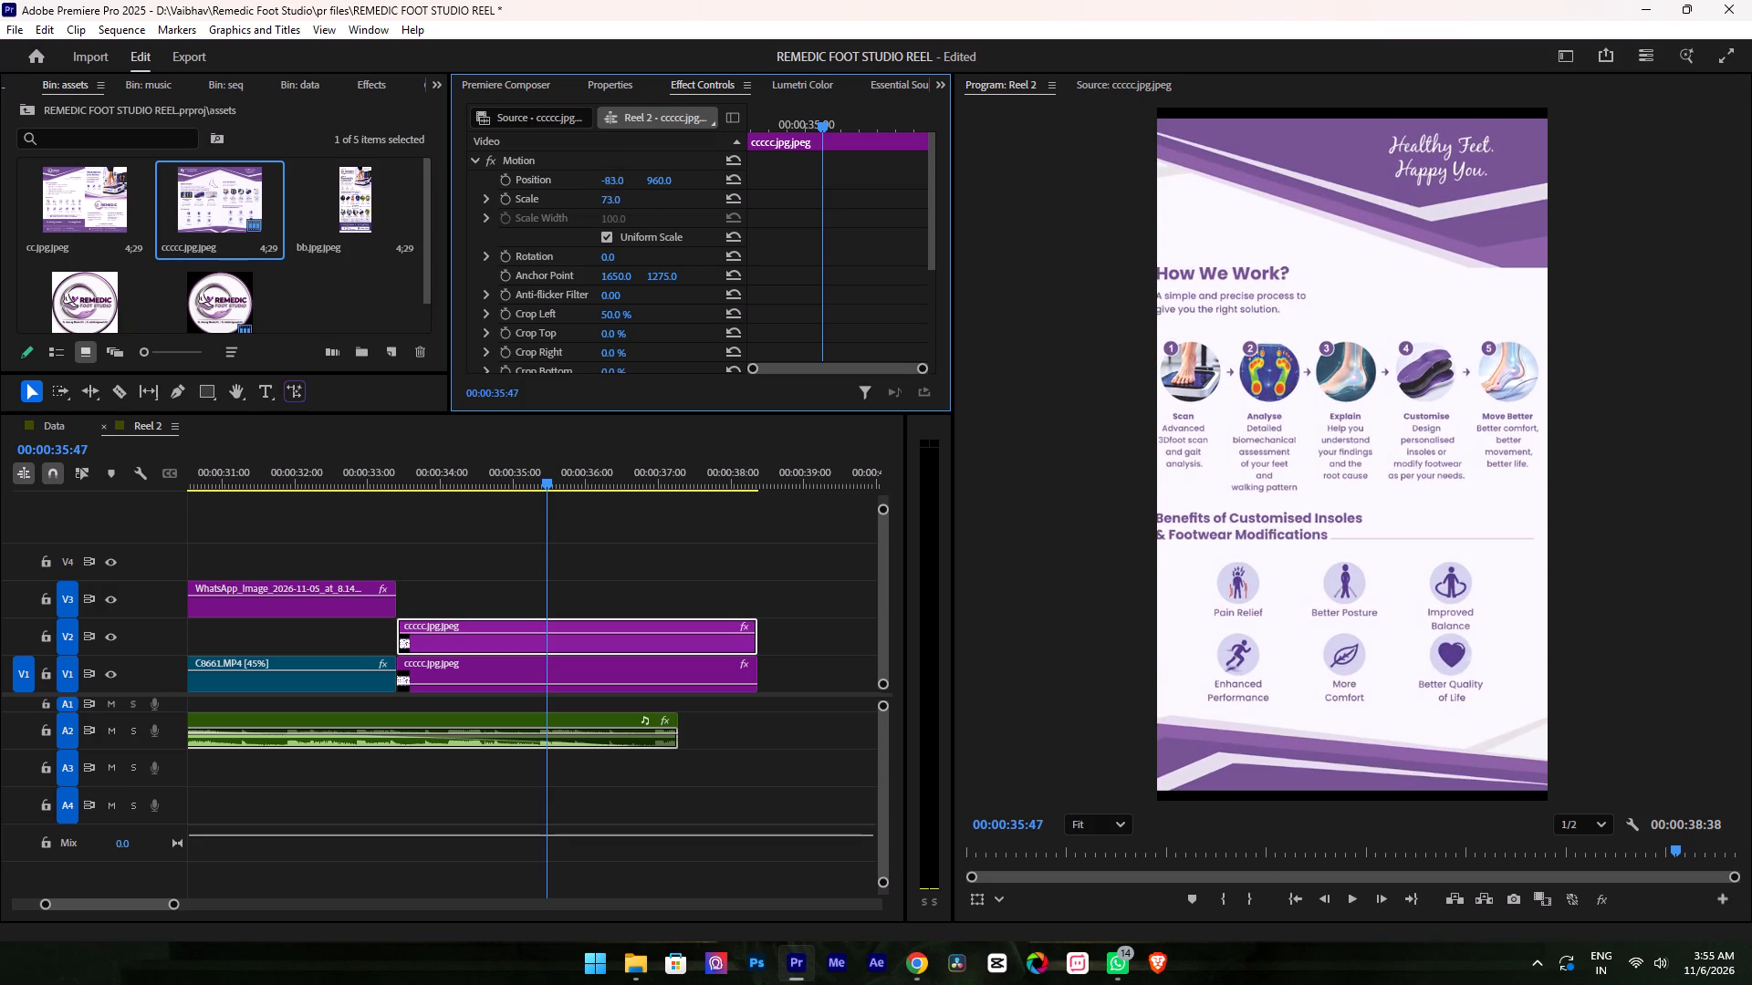
pyautogui.moveTo(610, 179); pyautogui.dragTo(647, 192)
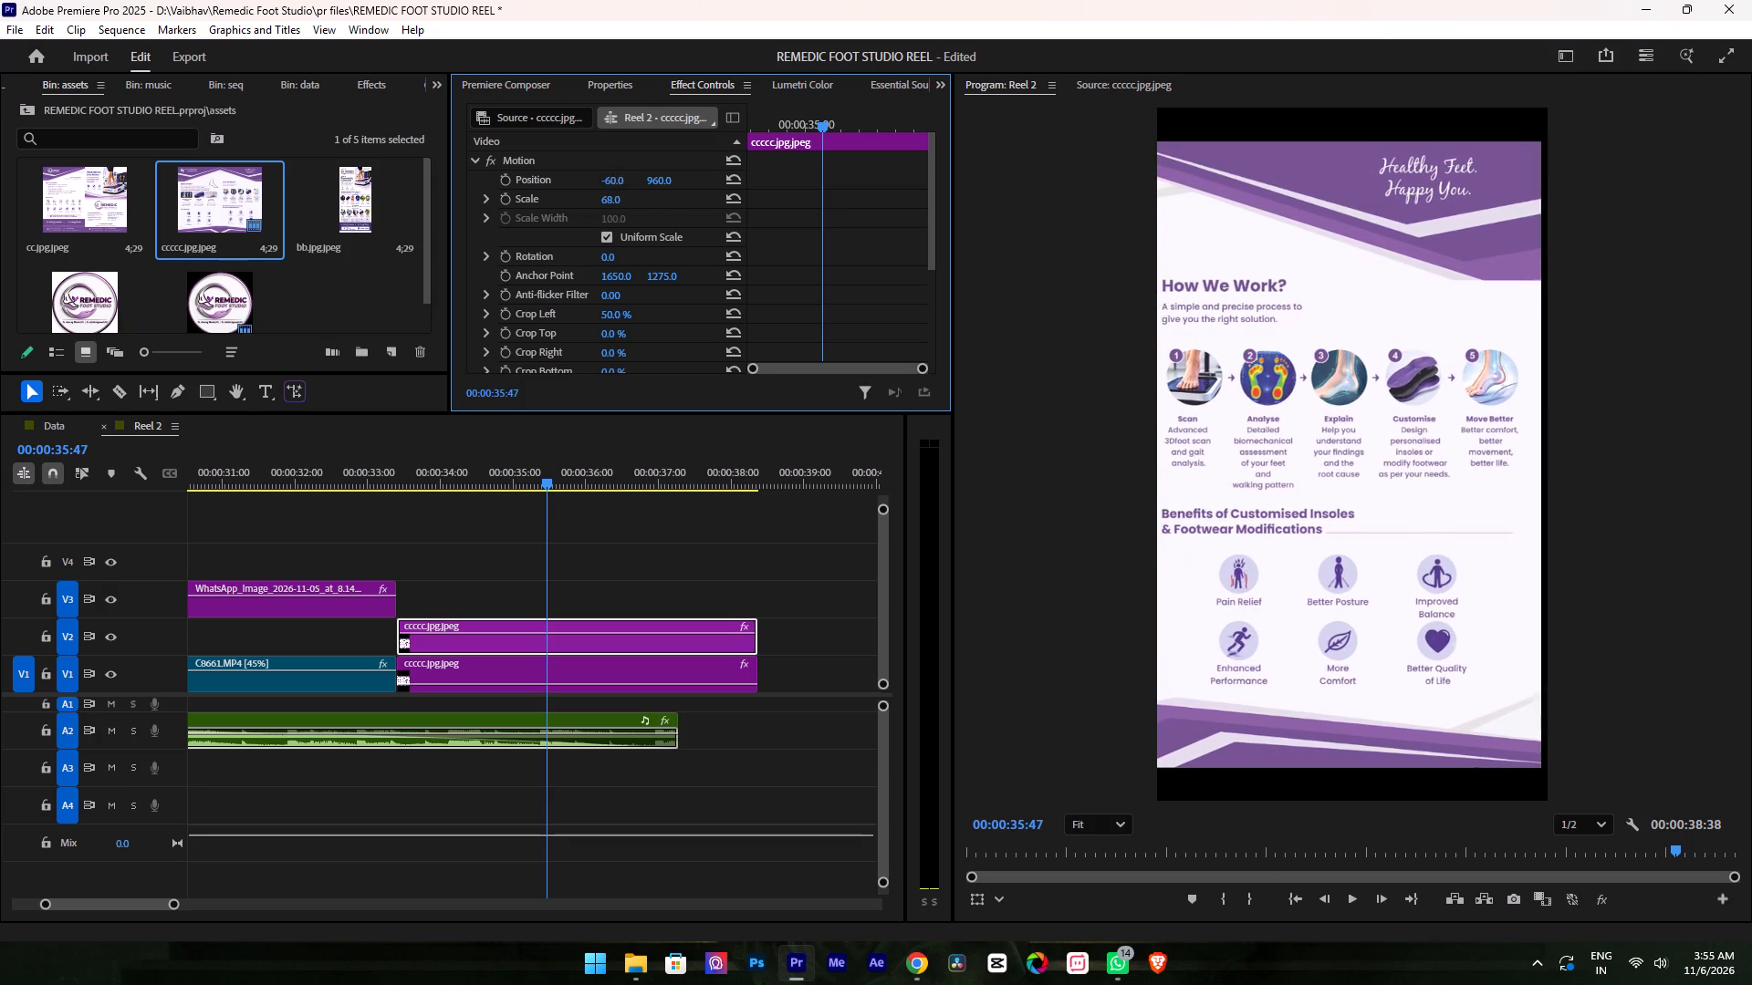
pyautogui.moveTo(647, 192); pyautogui.dragTo(666, 194)
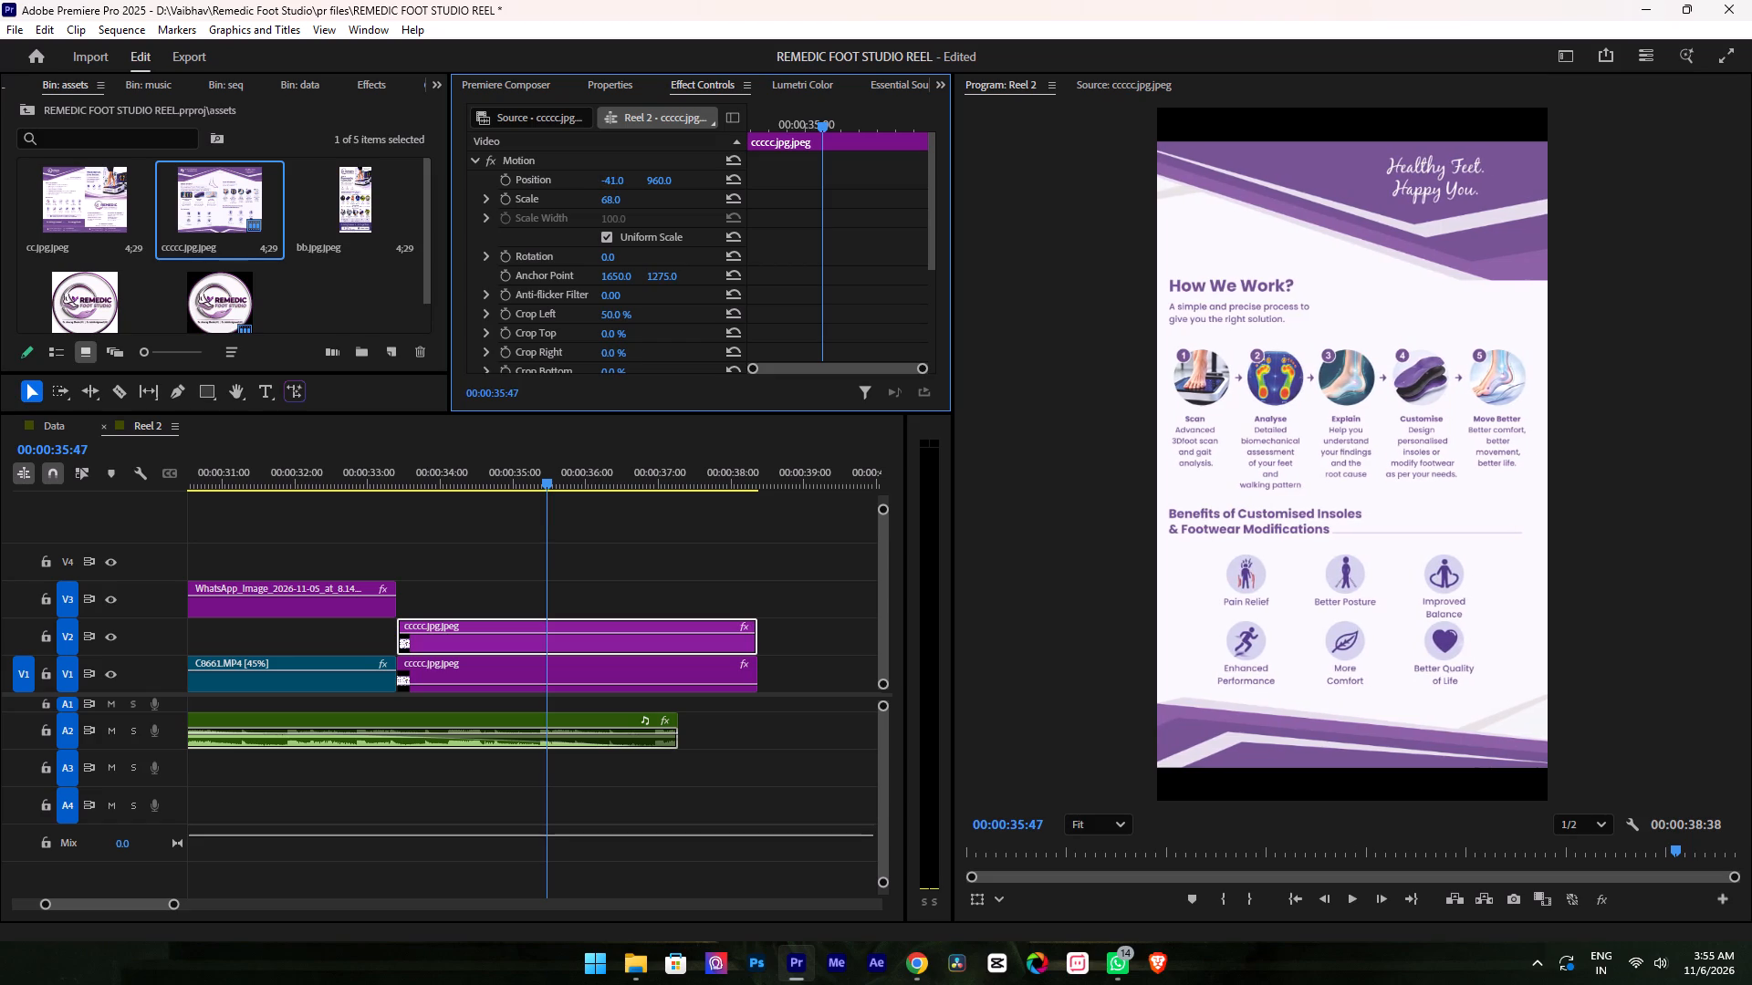
pyautogui.moveTo(666, 194); pyautogui.dragTo(669, 194)
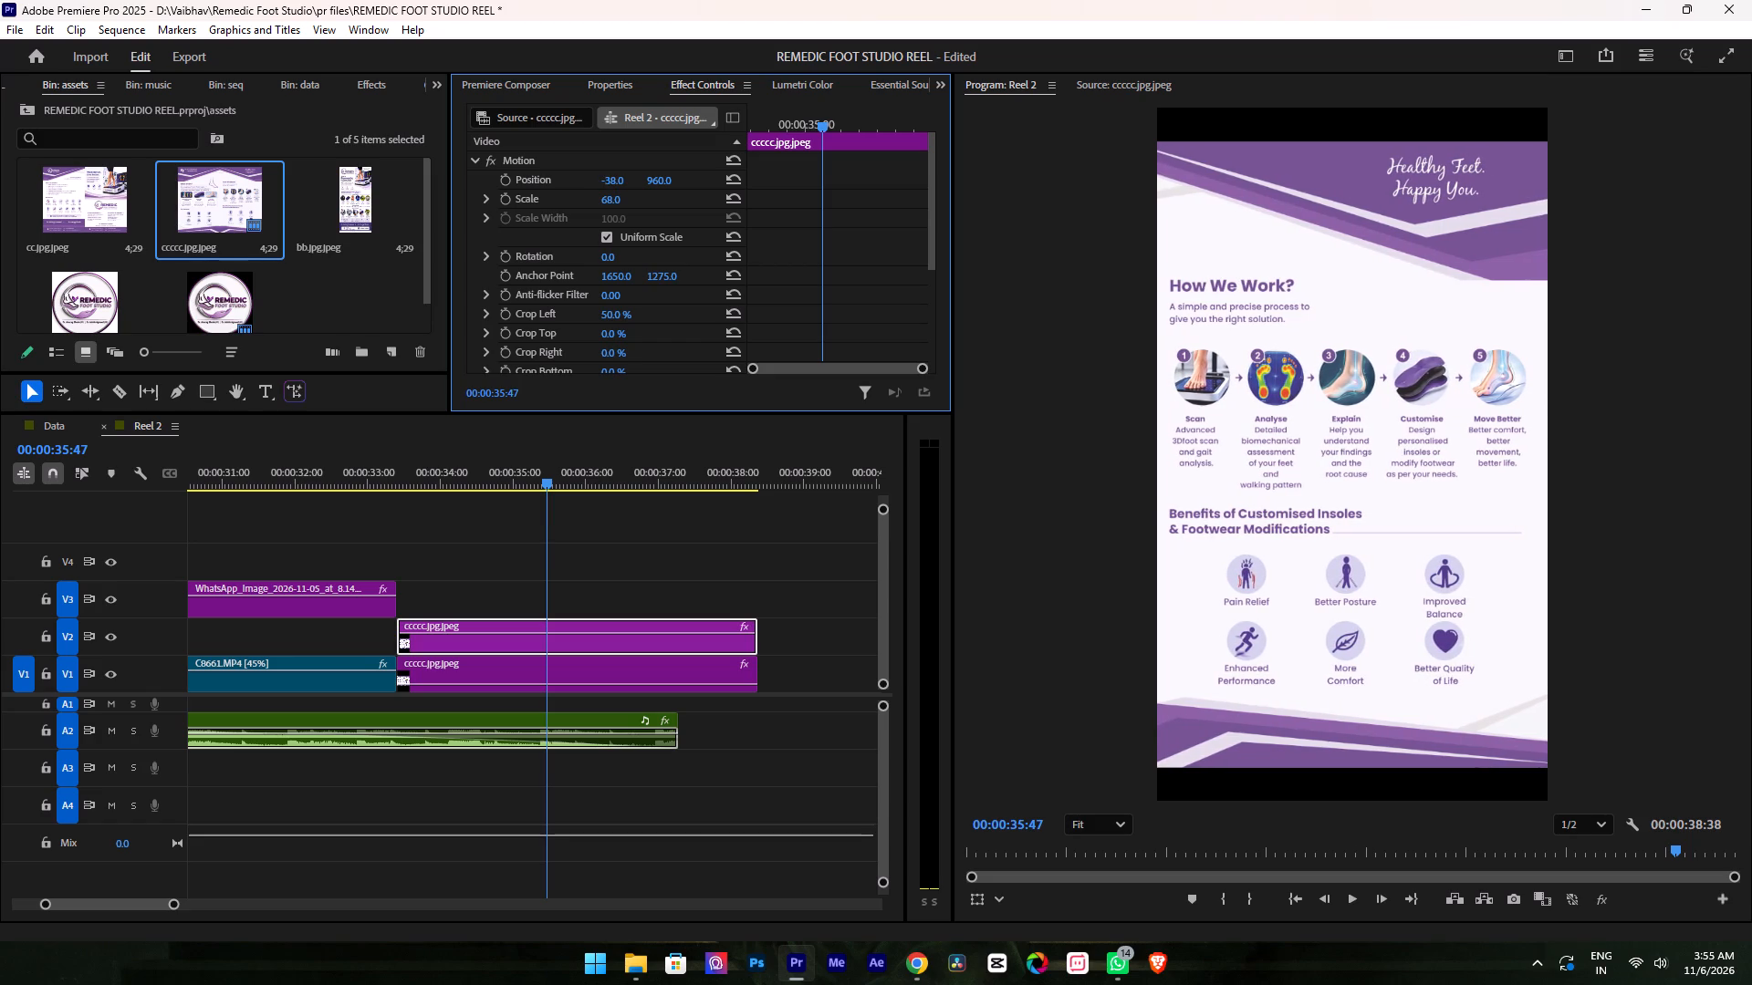
pyautogui.moveTo(669, 194); pyautogui.dragTo(692, 199)
pyautogui.moveTo(615, 181); pyautogui.dragTo(568, 176)
pyautogui.click(608, 202)
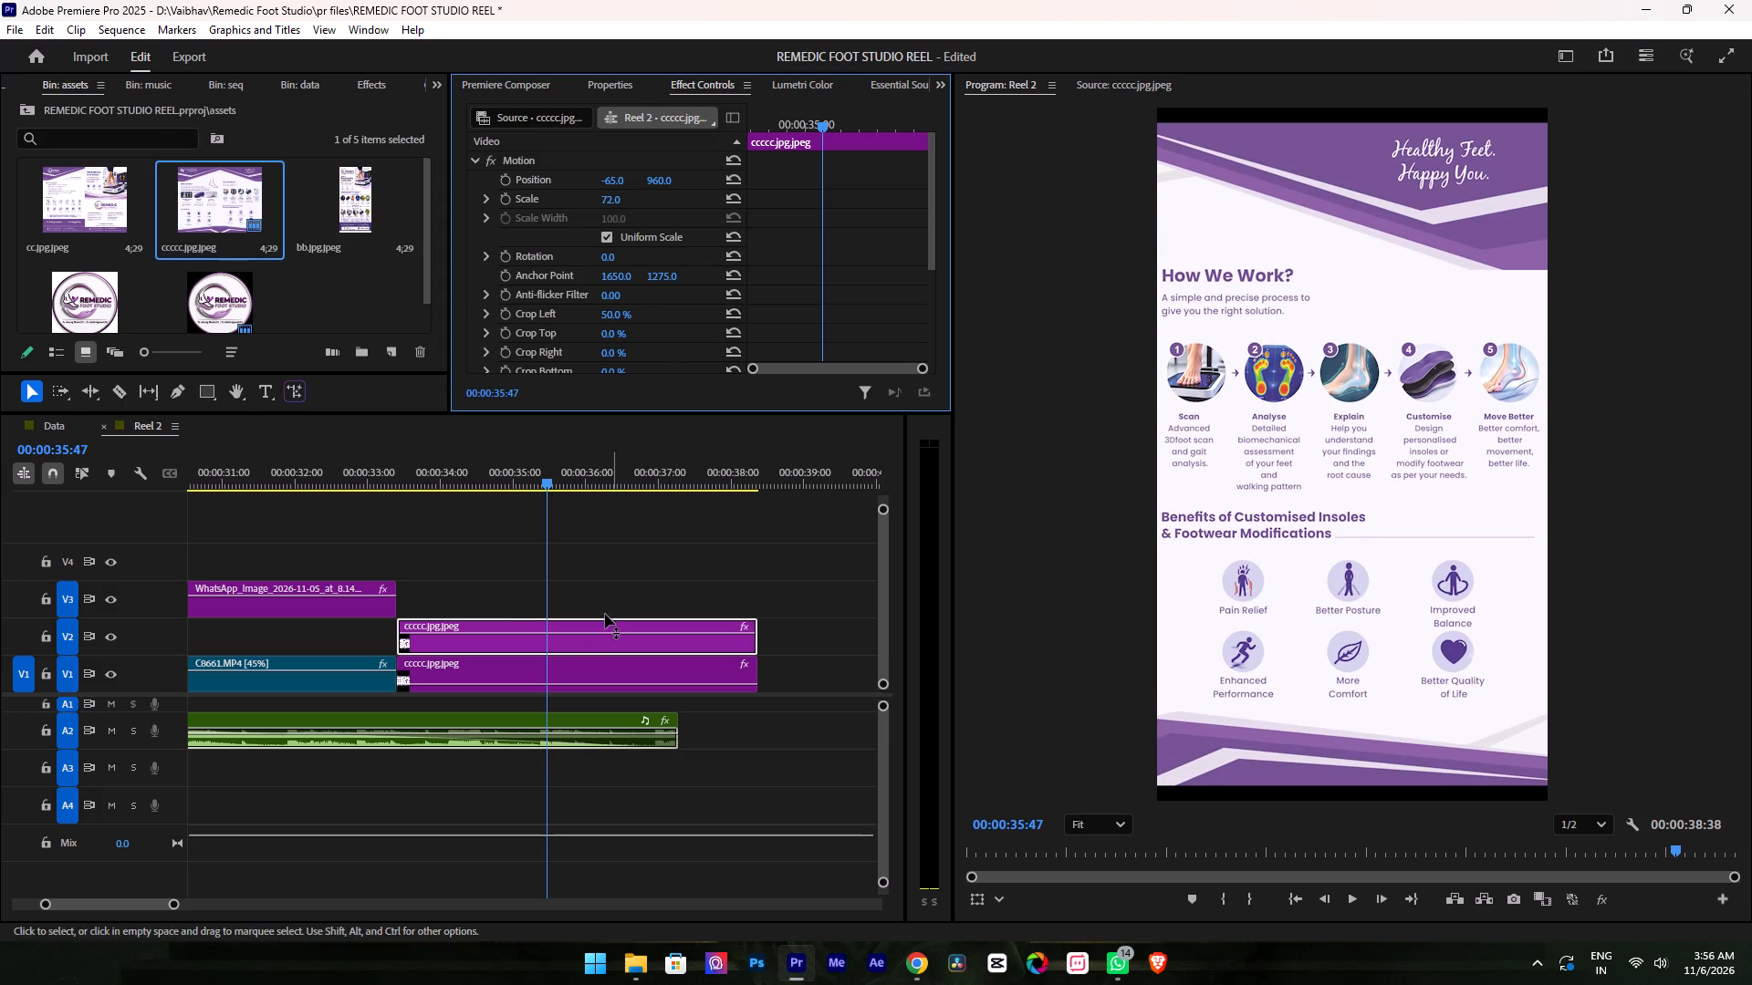
# Restore the opacity of the brochure clip on V1 to 100%.
pyautogui.click(575, 668)
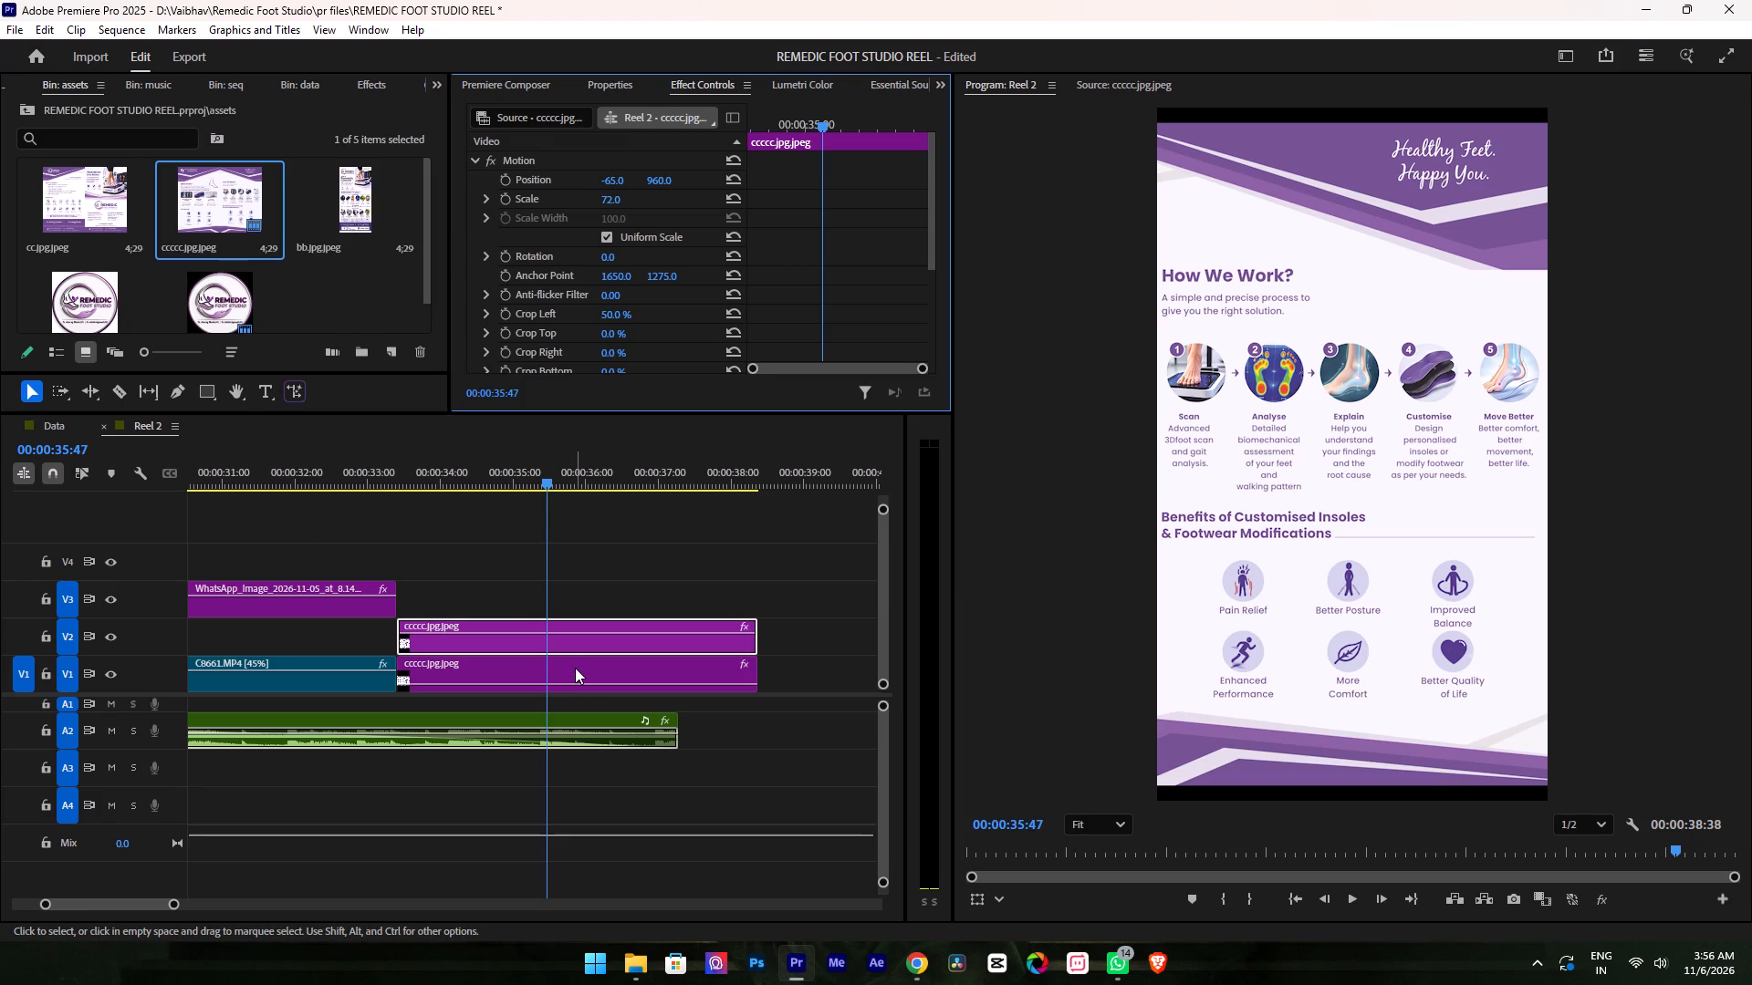
pyautogui.scroll(-15, 529, 370)
pyautogui.scroll(3, 562, 377)
pyautogui.moveTo(497, 684); pyautogui.dragTo(512, 586)
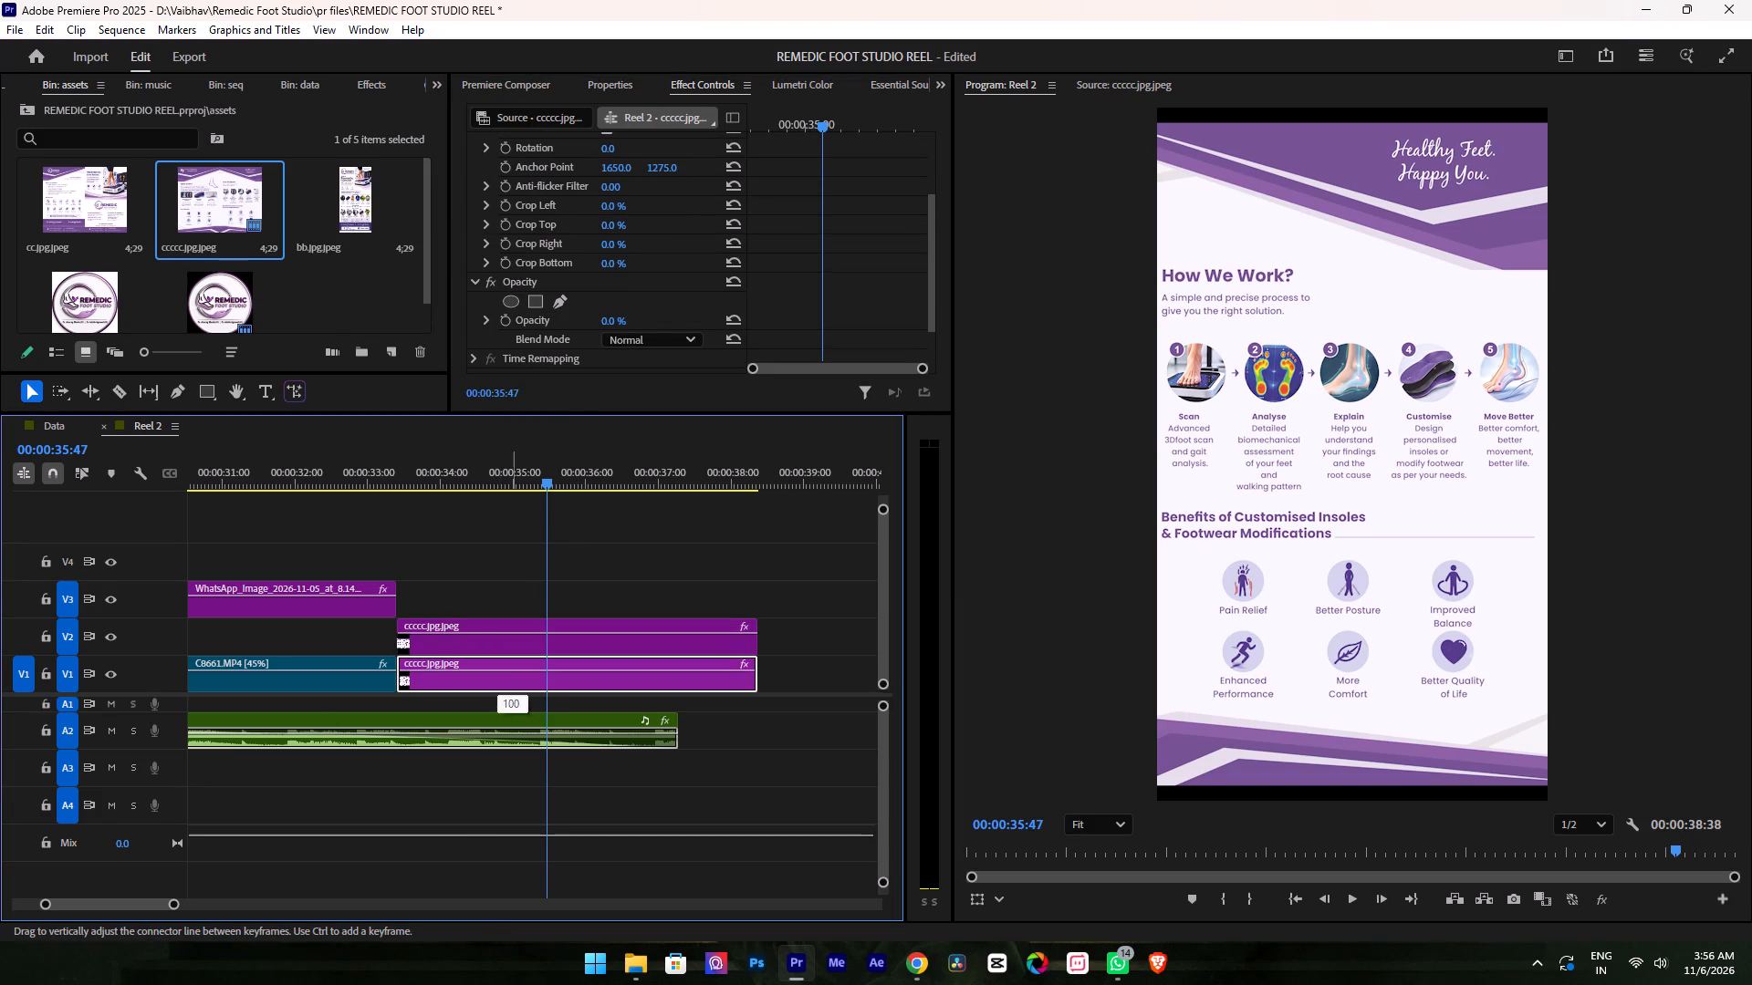
# Trim the end of the brochure clip on V2 back to 00:00:35:47.
pyautogui.moveTo(512, 586); pyautogui.dragTo(520, 576)
pyautogui.moveTo(752, 644); pyautogui.dragTo(725, 644)
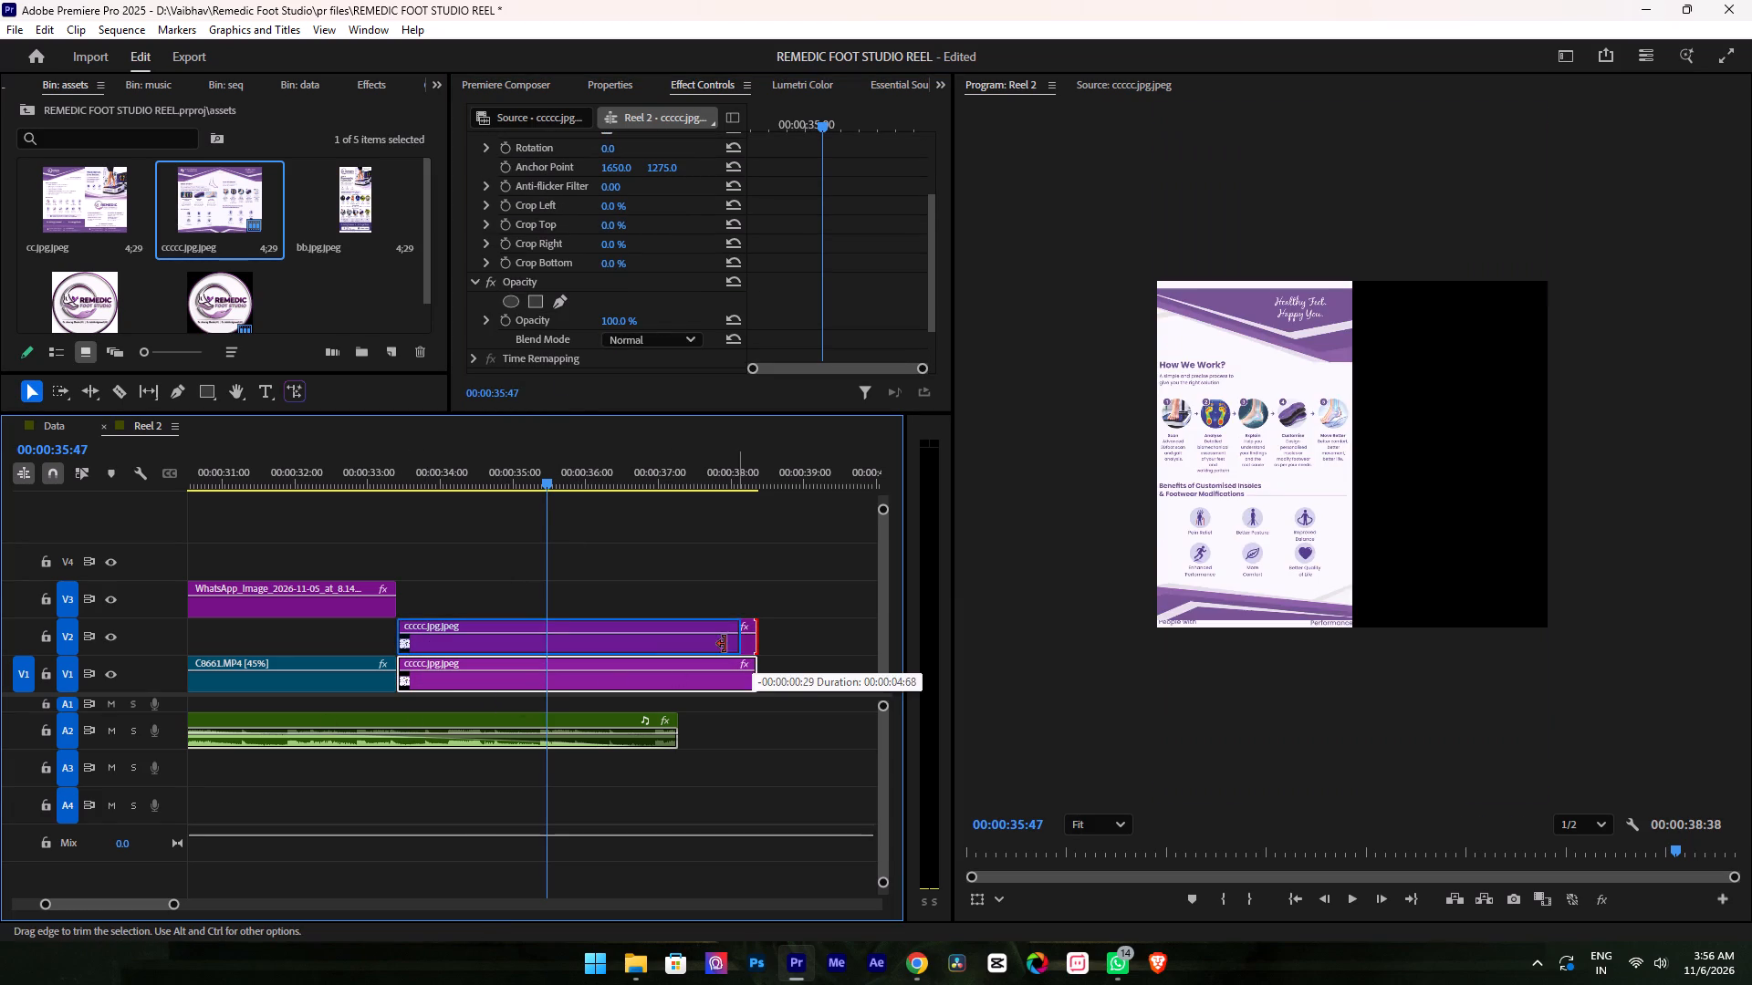
pyautogui.moveTo(725, 644); pyautogui.dragTo(547, 630)
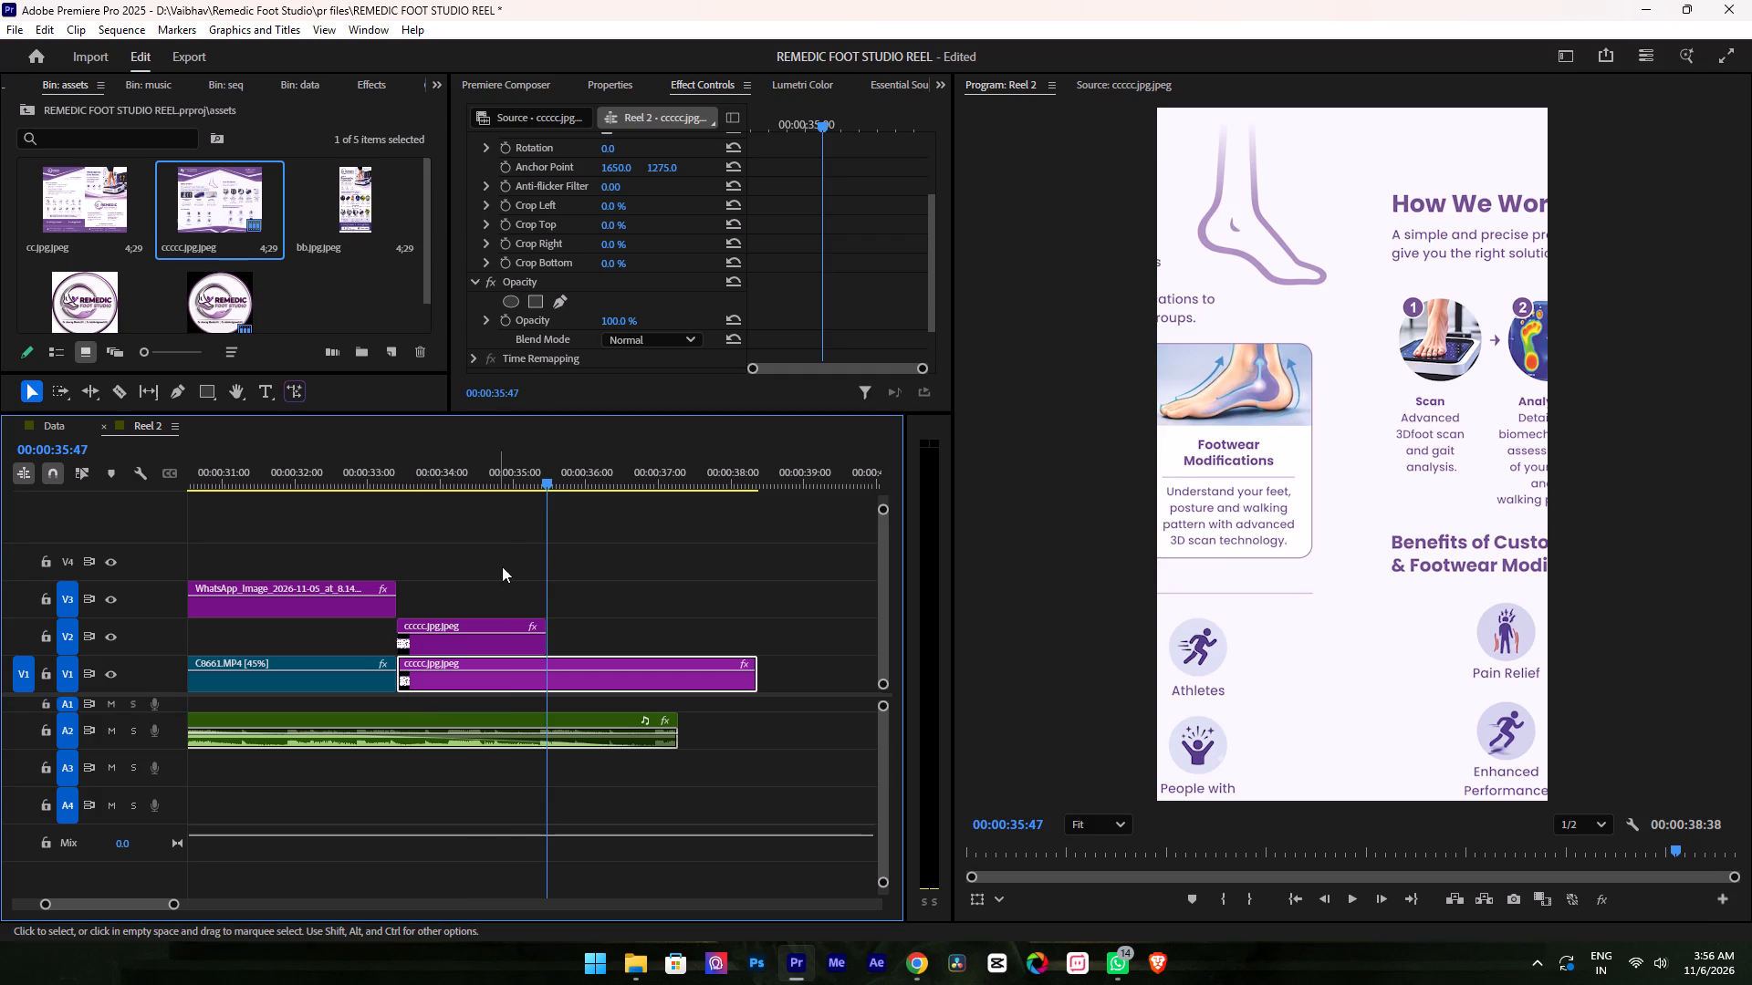
pyautogui.moveTo(520, 462); pyautogui.dragTo(510, 462)
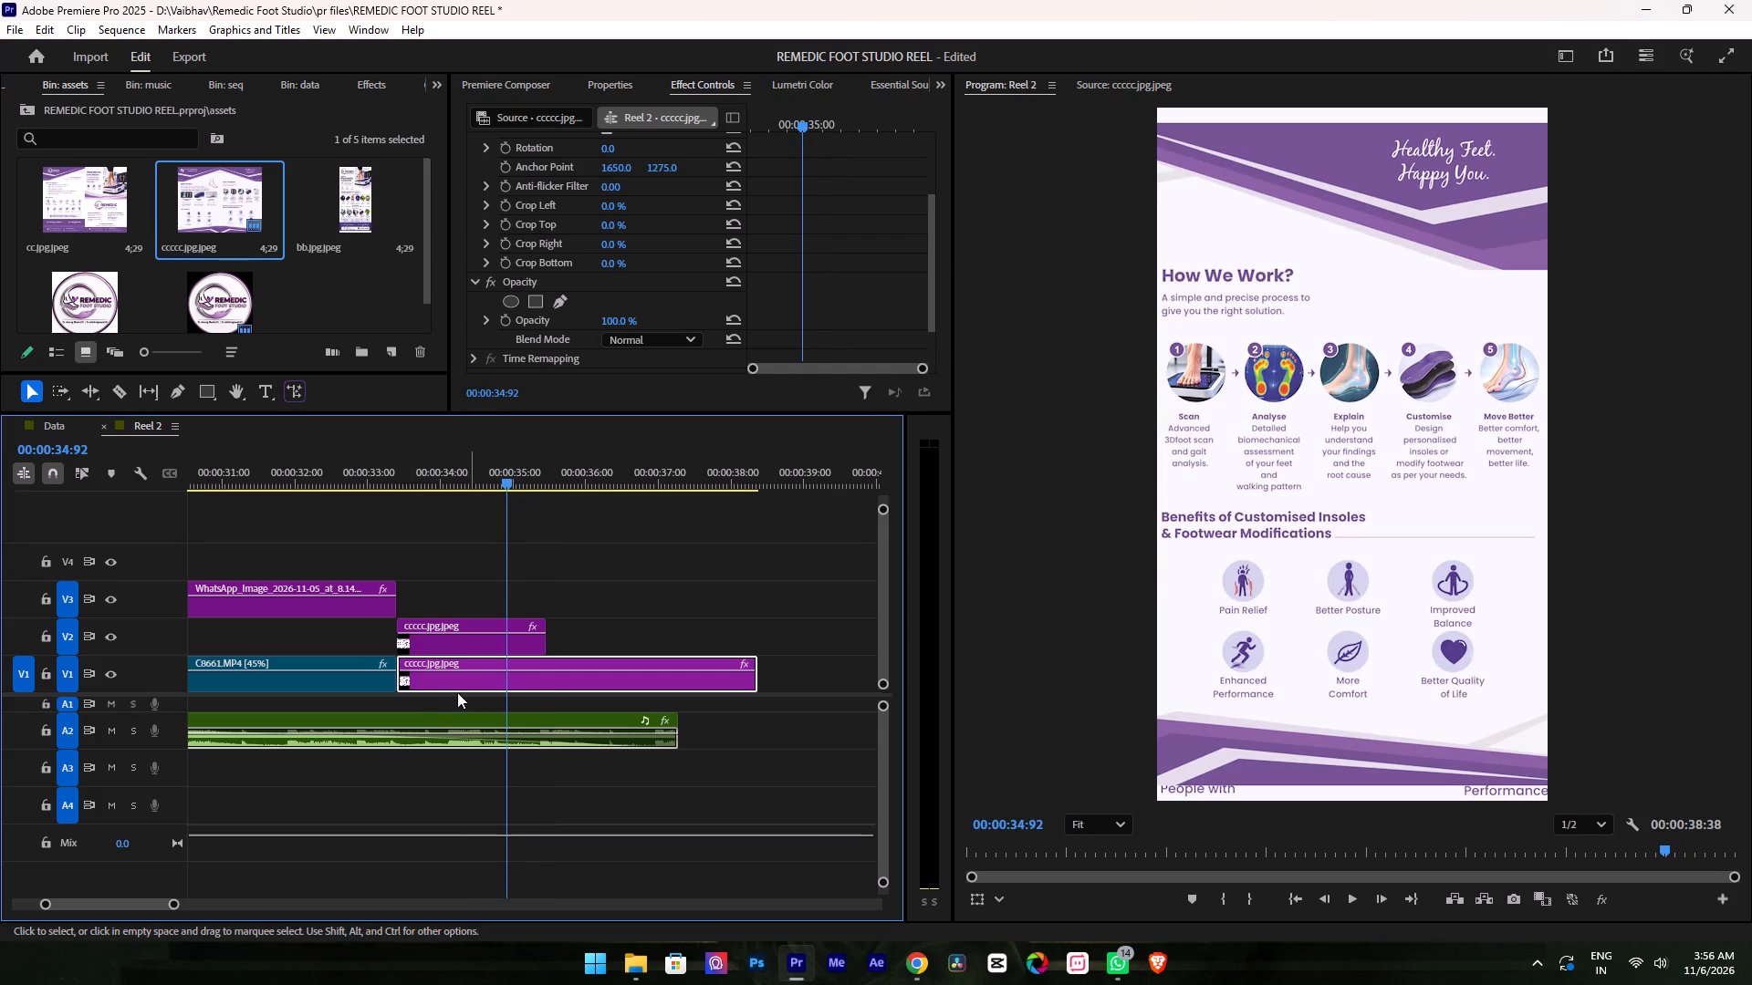
# Trim the start of the brochure clip on V1 so it begins where the V2 brochure clip ends.
pyautogui.moveTo(405, 686); pyautogui.dragTo(558, 694)
pyautogui.moveTo(526, 453); pyautogui.dragTo(613, 486)
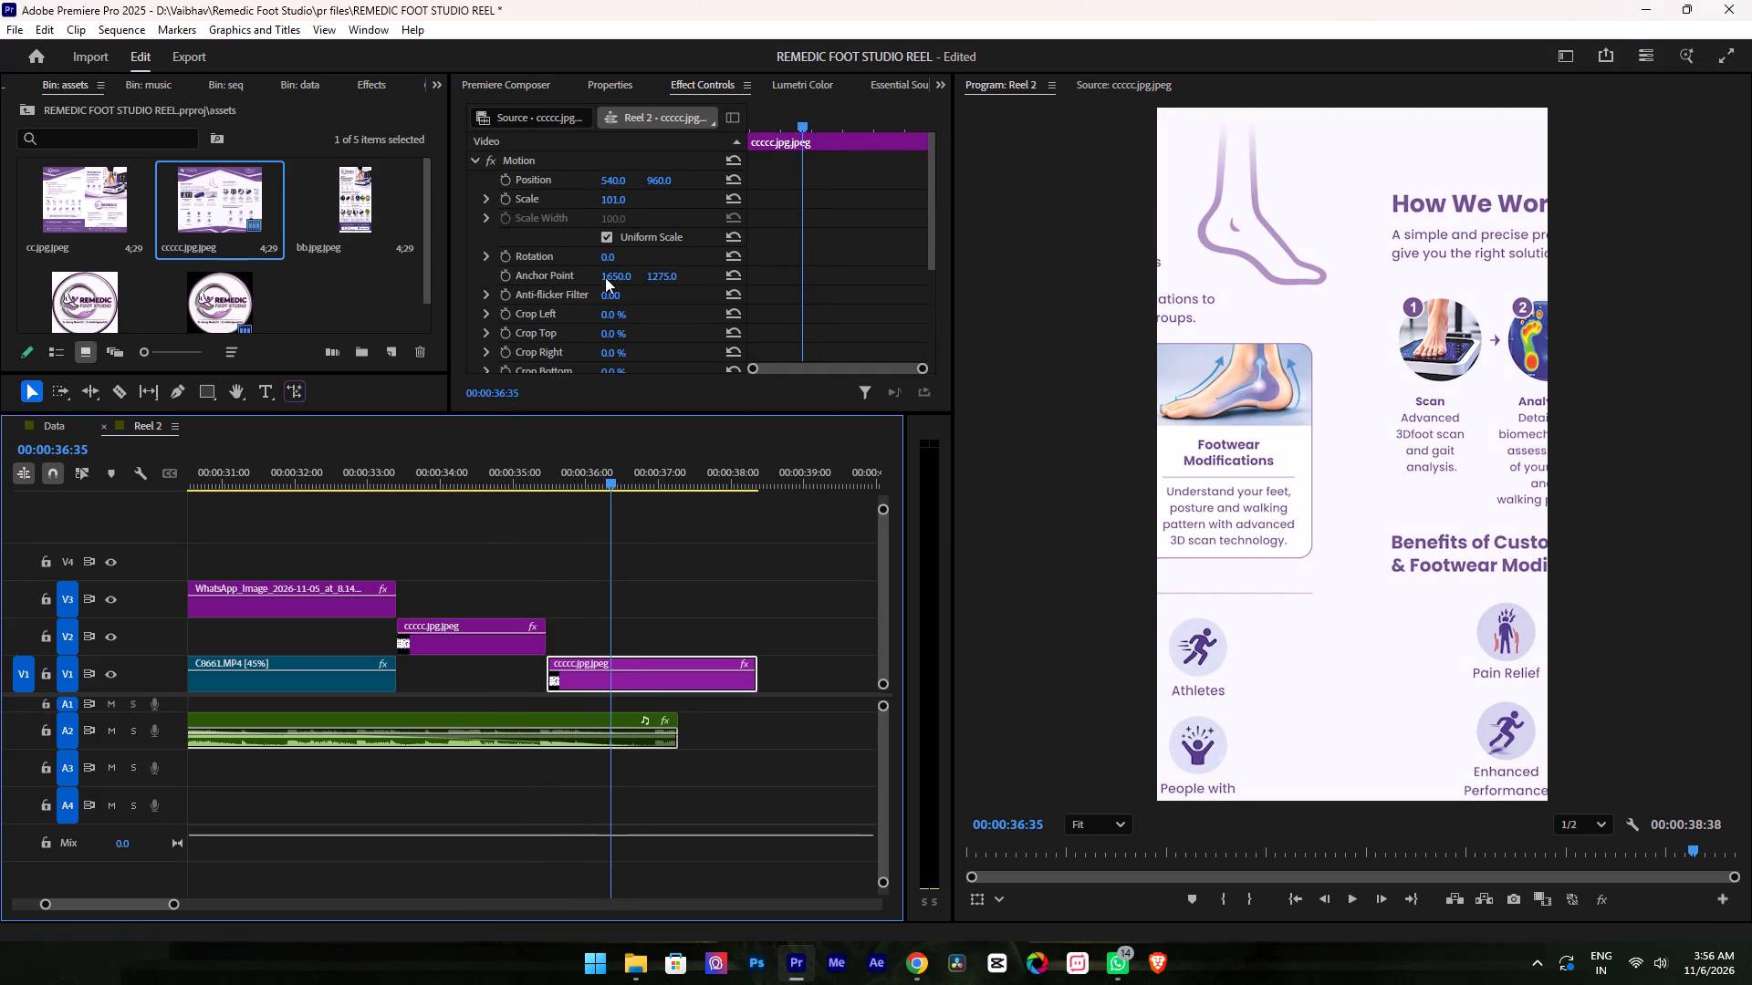
# Examine the motion, crop and opacity settings of the brochure clip on V2.
pyautogui.scroll(-7, 568, 229)
pyautogui.click(489, 482)
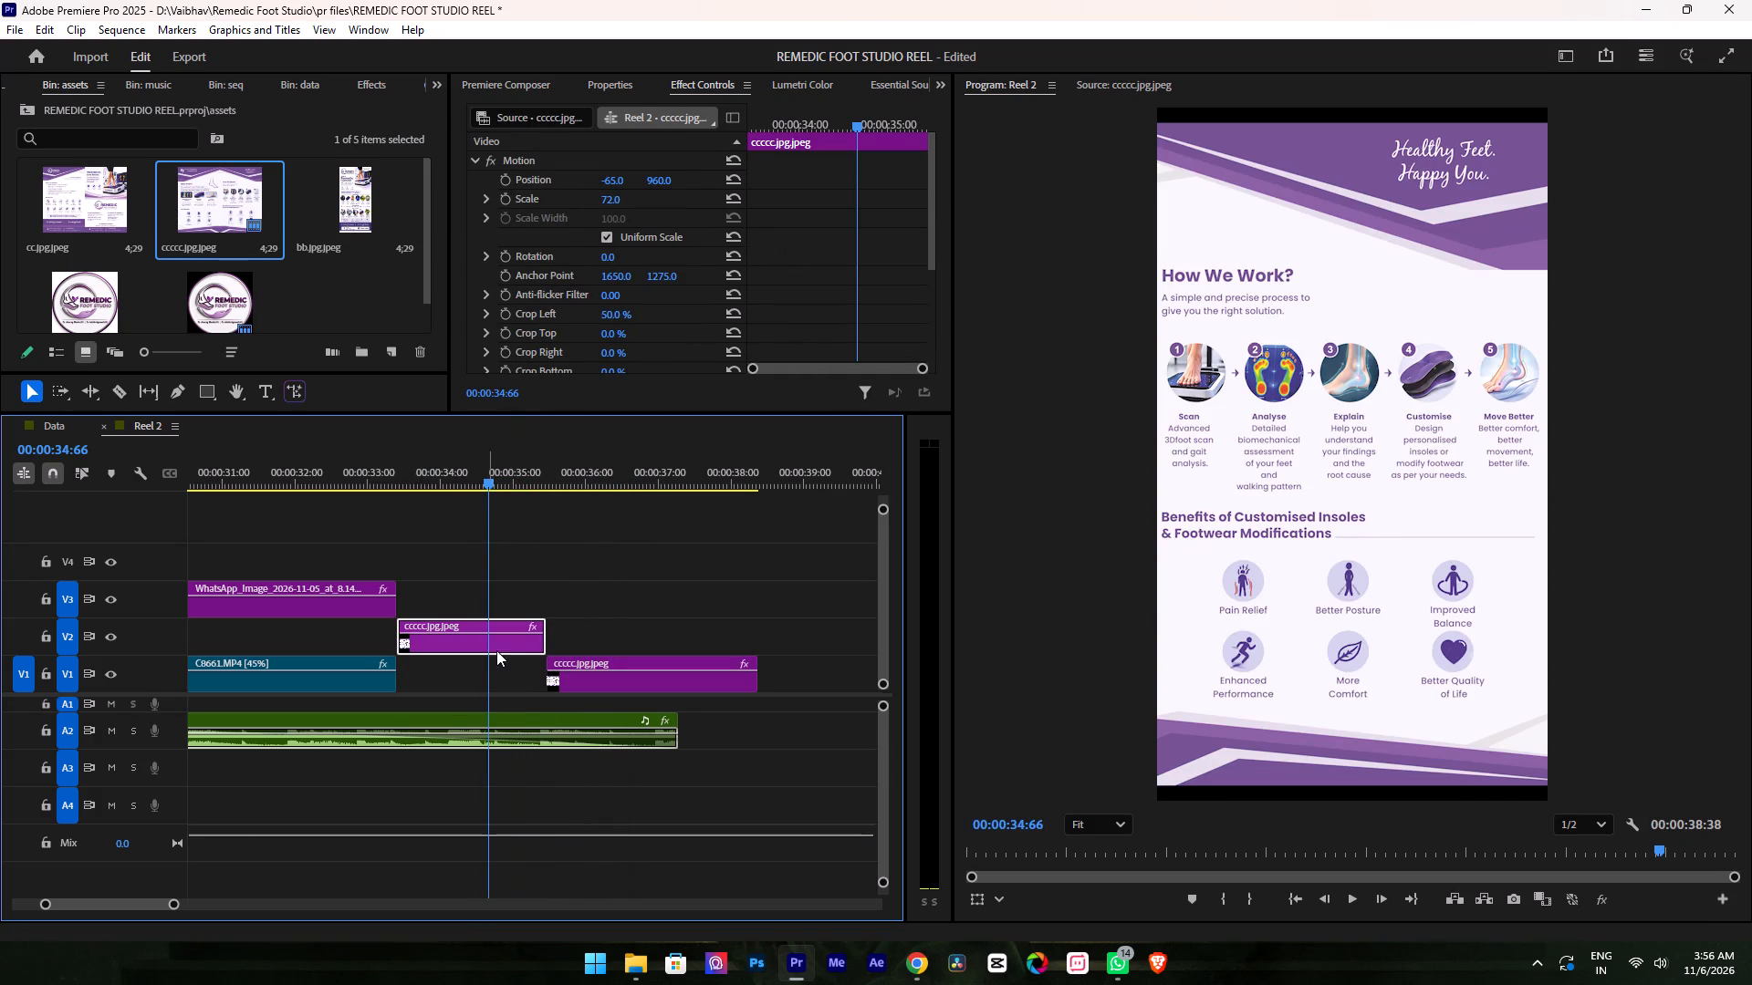
pyautogui.scroll(-10, 549, 257)
pyautogui.scroll(3, 545, 304)
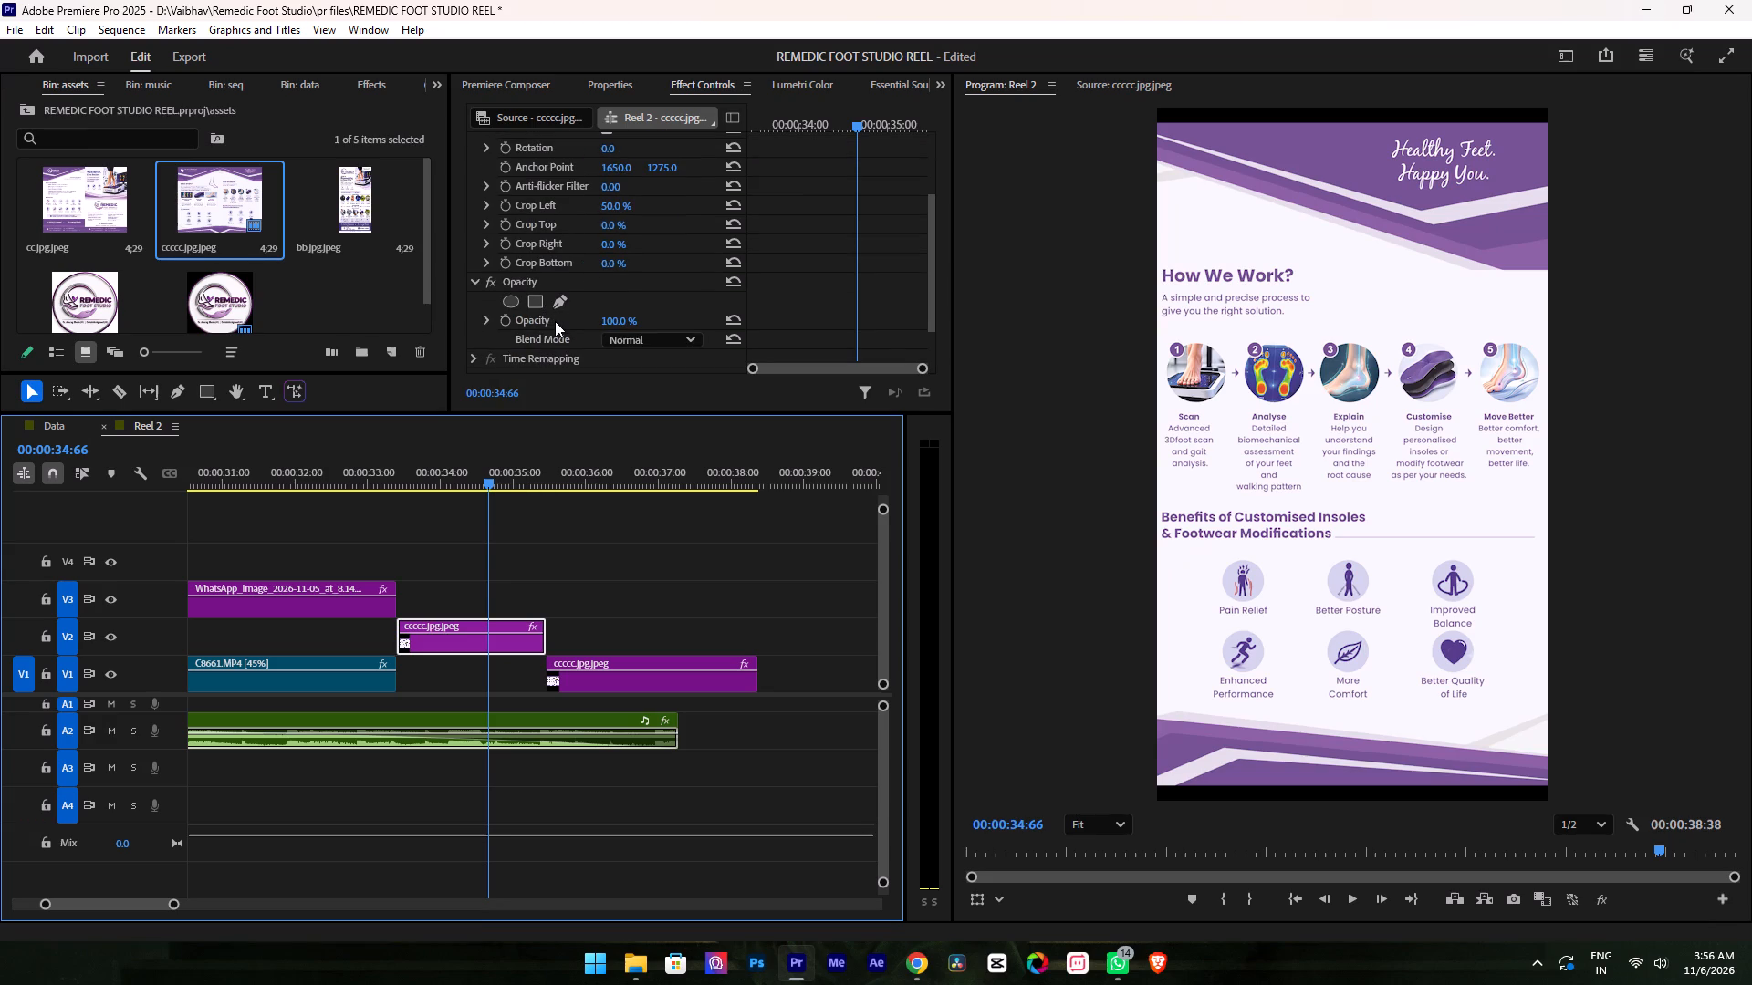
pyautogui.scroll(-6, 555, 321)
pyautogui.scroll(9, 555, 327)
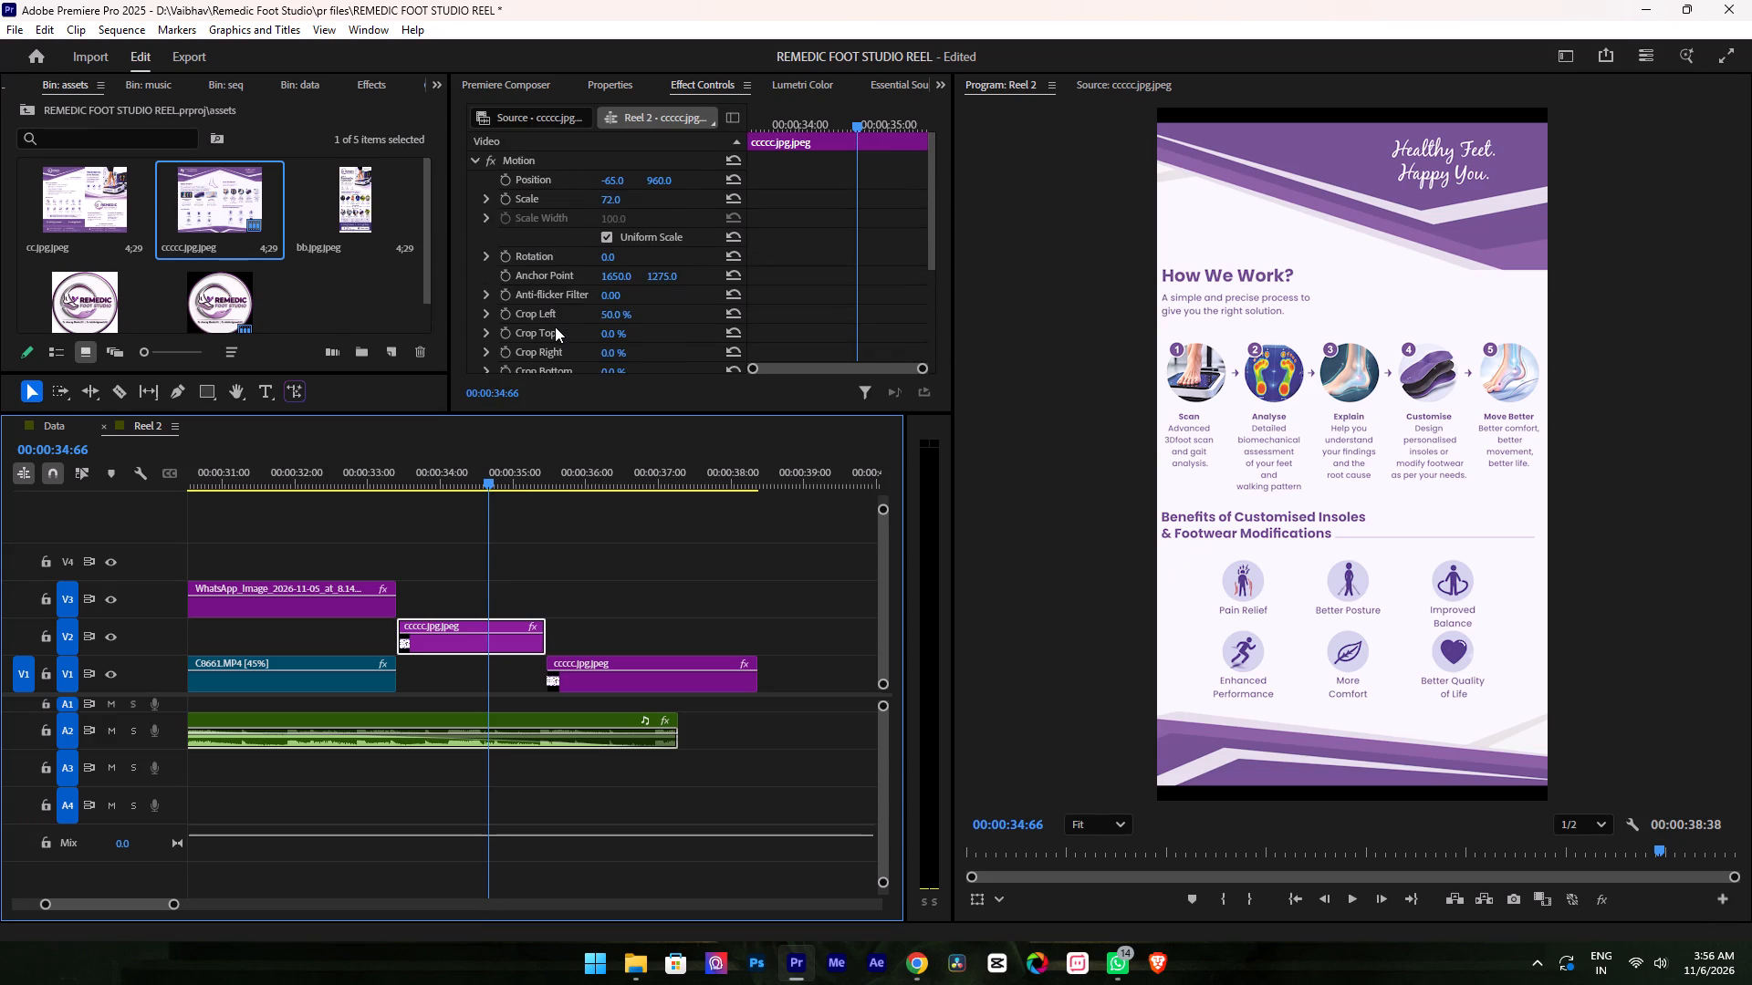
pyautogui.scroll(3, 558, 336)
pyautogui.scroll(-12, 558, 336)
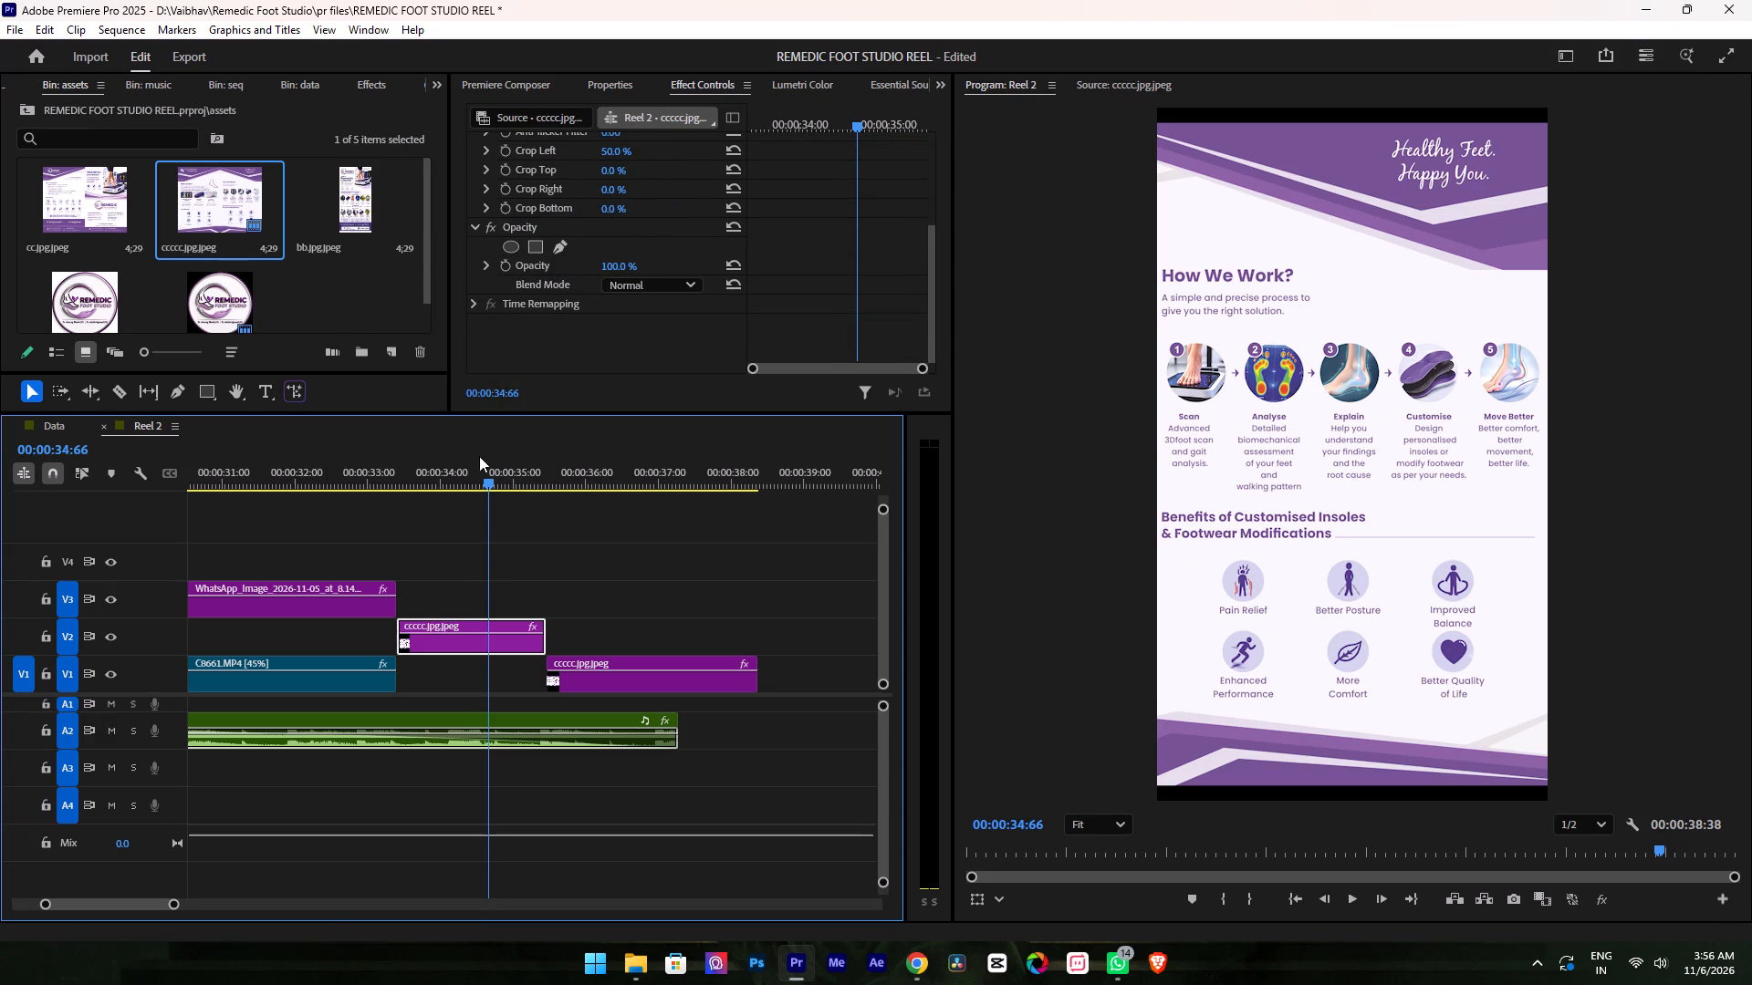
pyautogui.click(458, 577)
pyautogui.click(465, 648)
pyautogui.scroll(4, 508, 348)
pyautogui.scroll(-5, 508, 348)
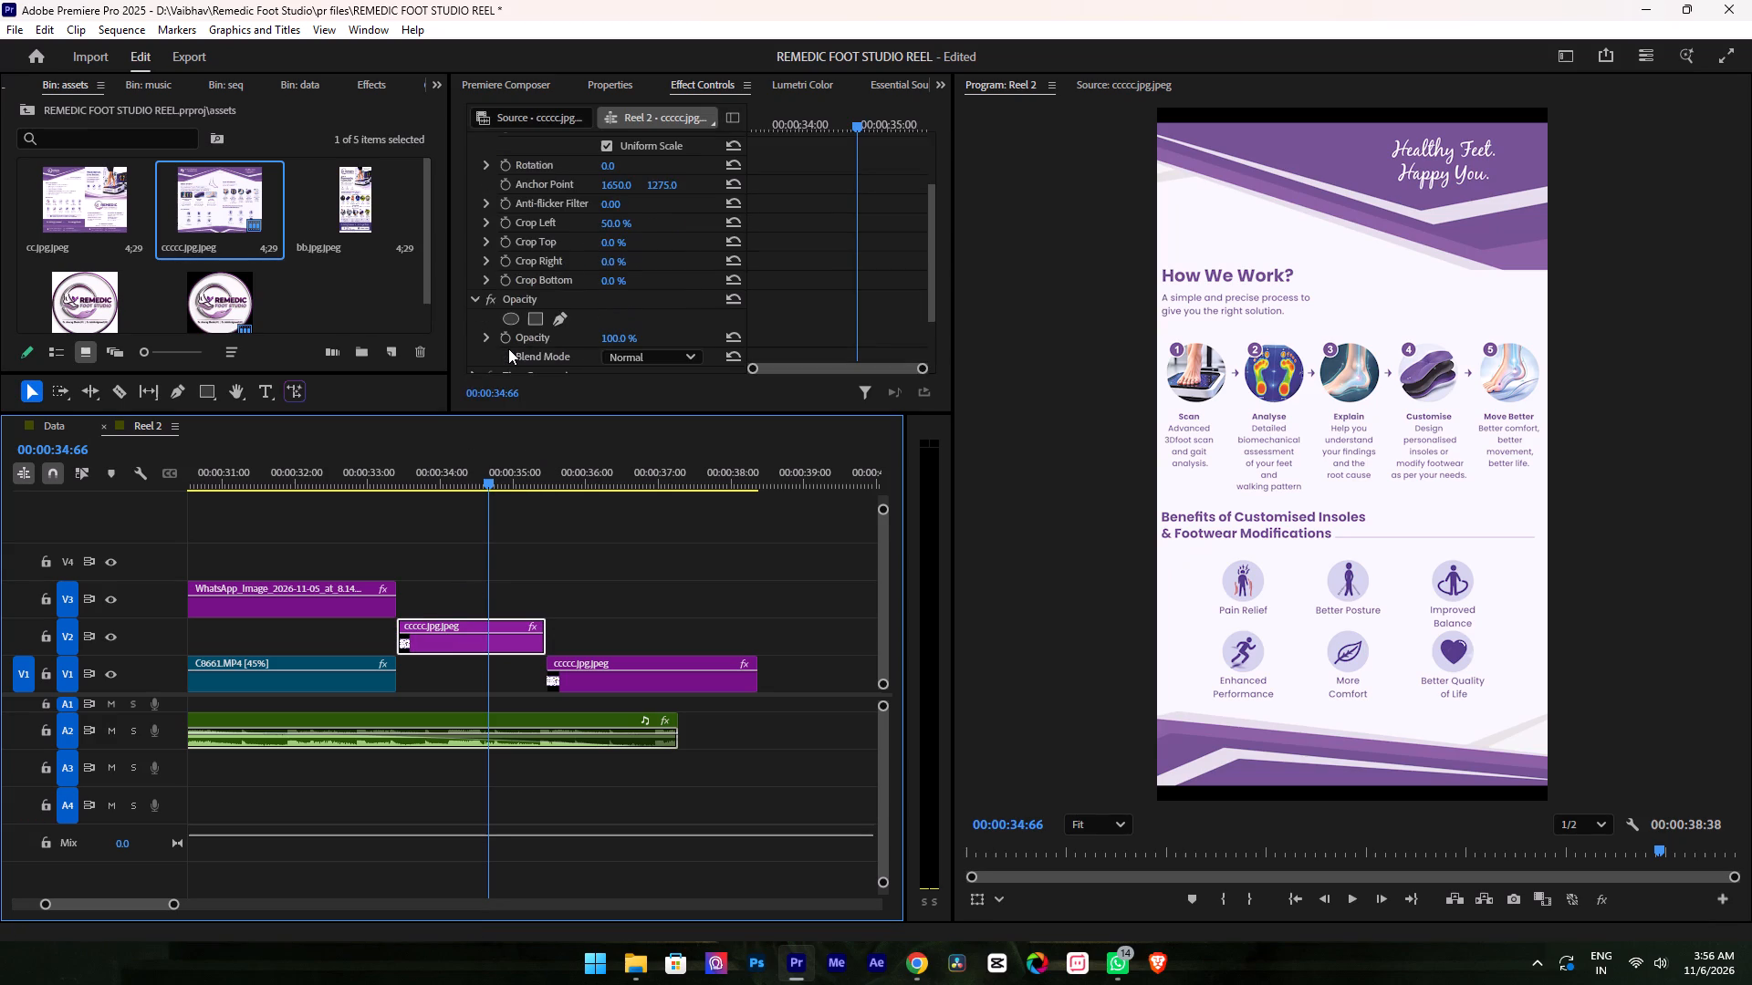
# Set Crop Right to 50% on the brochure clip on V1.
pyautogui.click(632, 492)
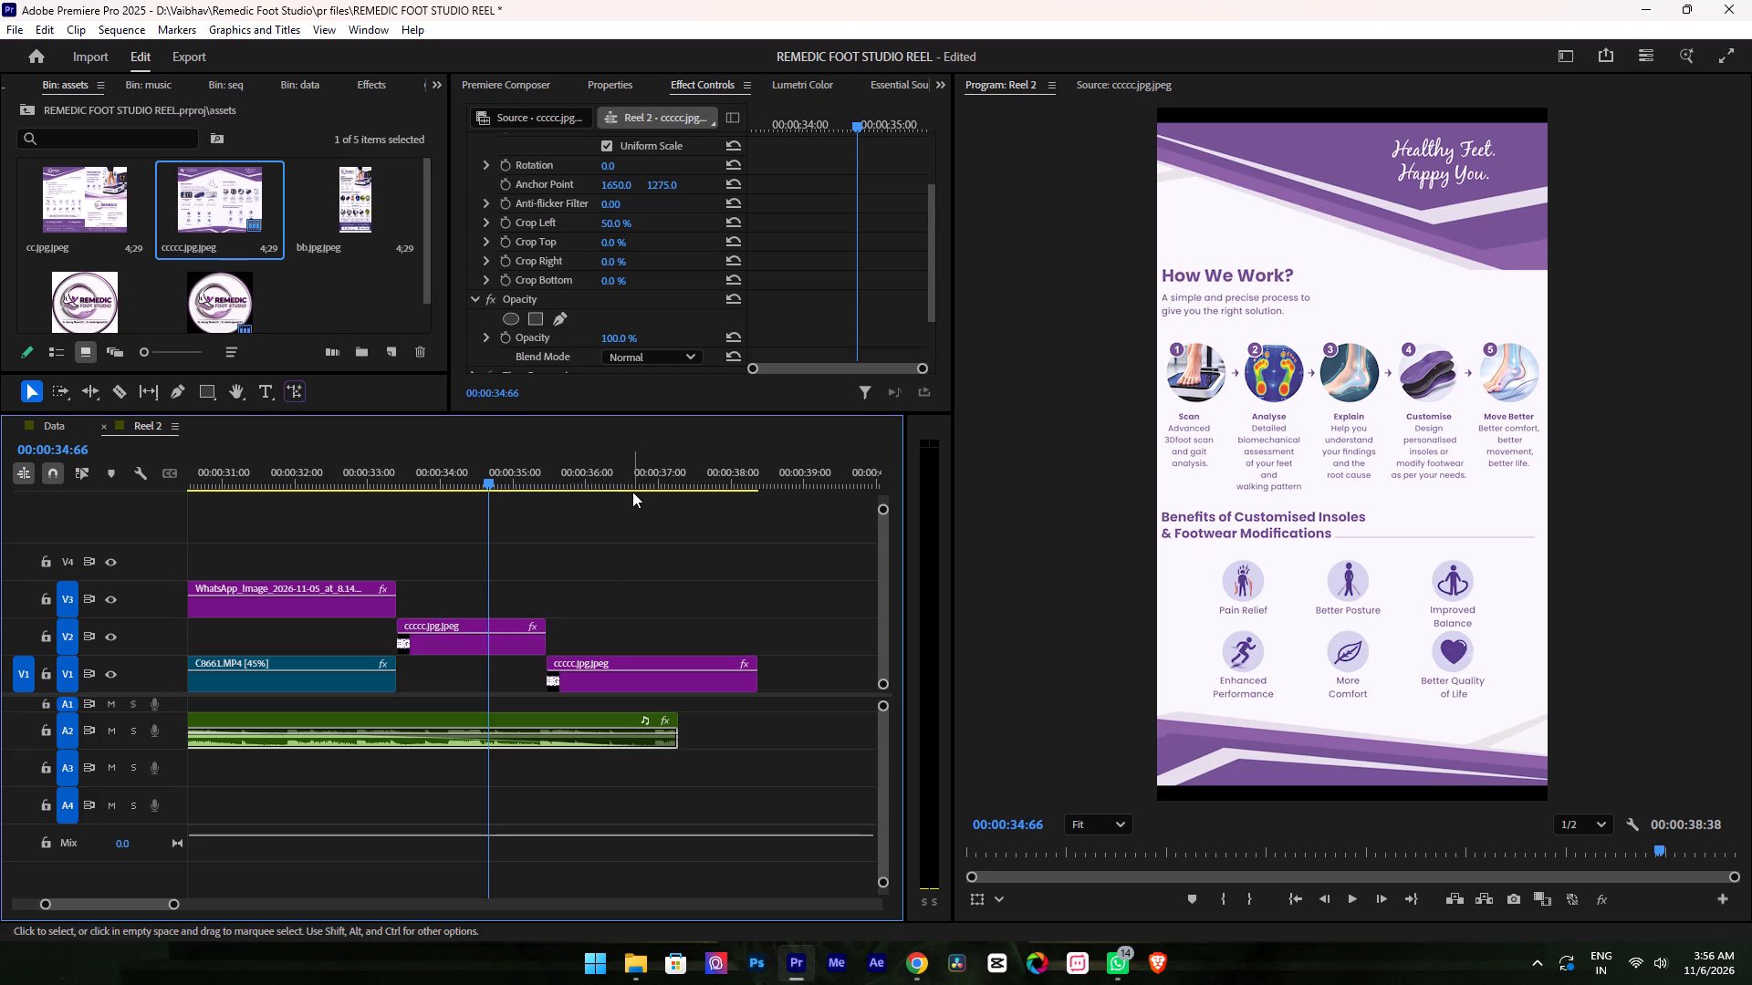
pyautogui.click(652, 454)
pyautogui.scroll(-5, 559, 313)
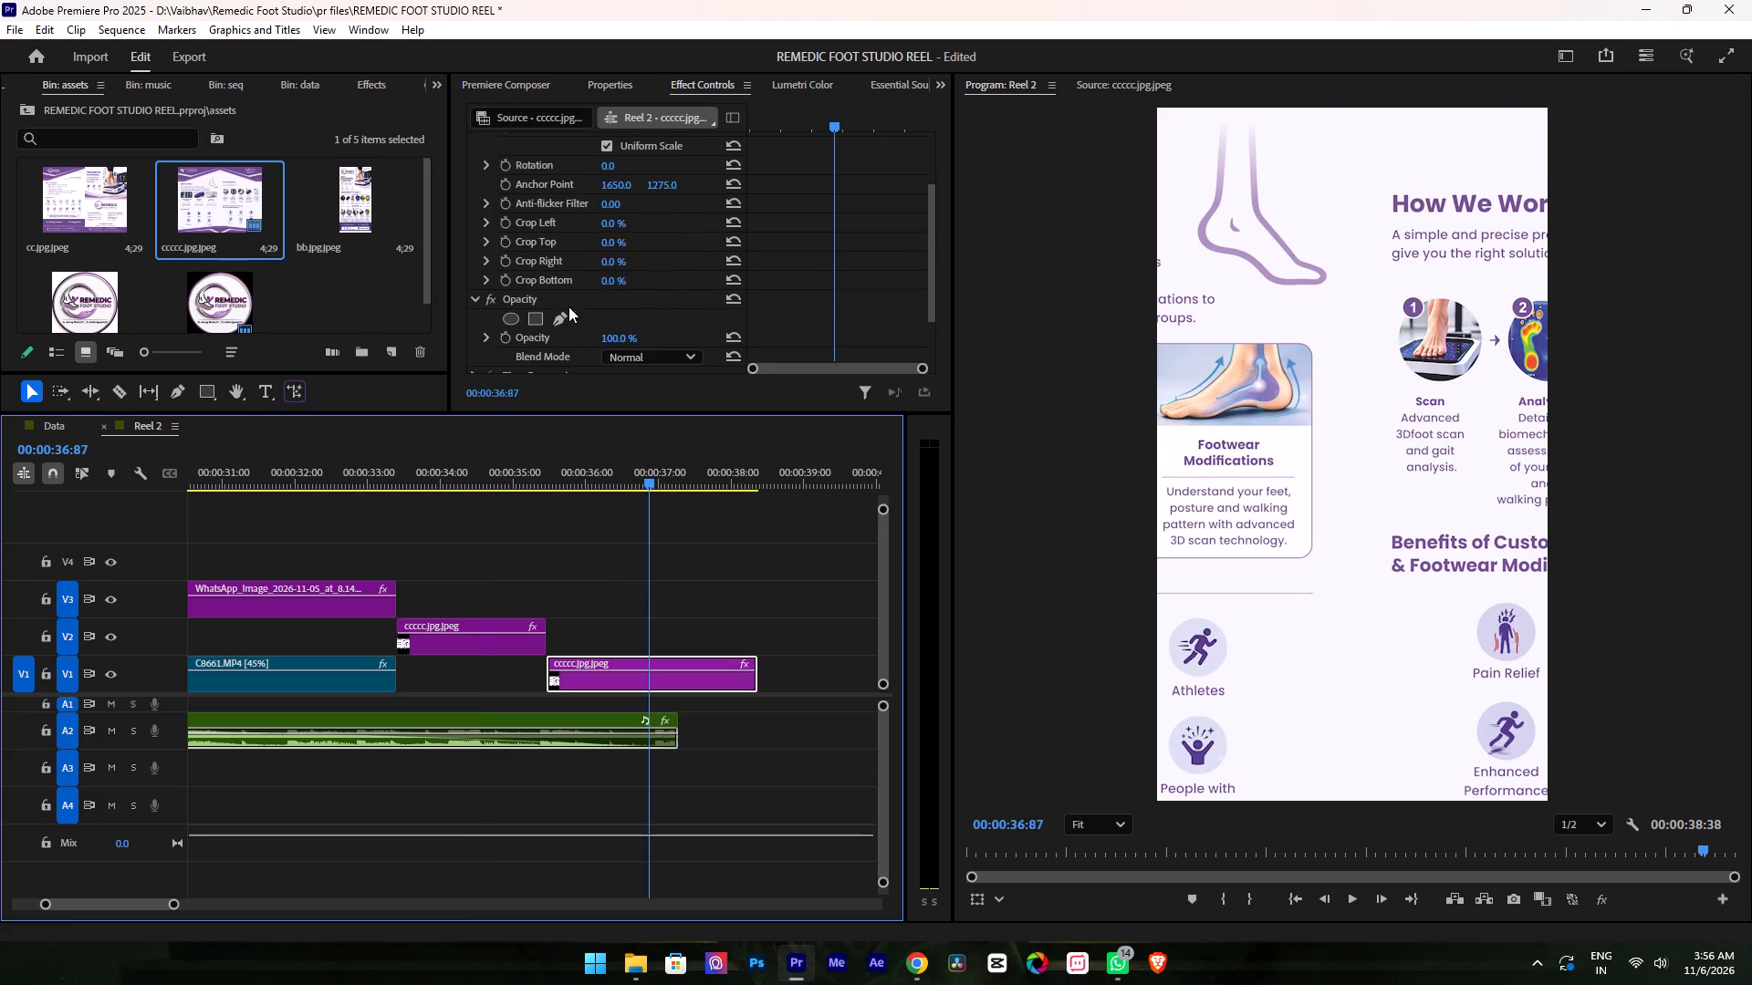
pyautogui.click(617, 259)
pyautogui.write('50')
pyautogui.press('Return')
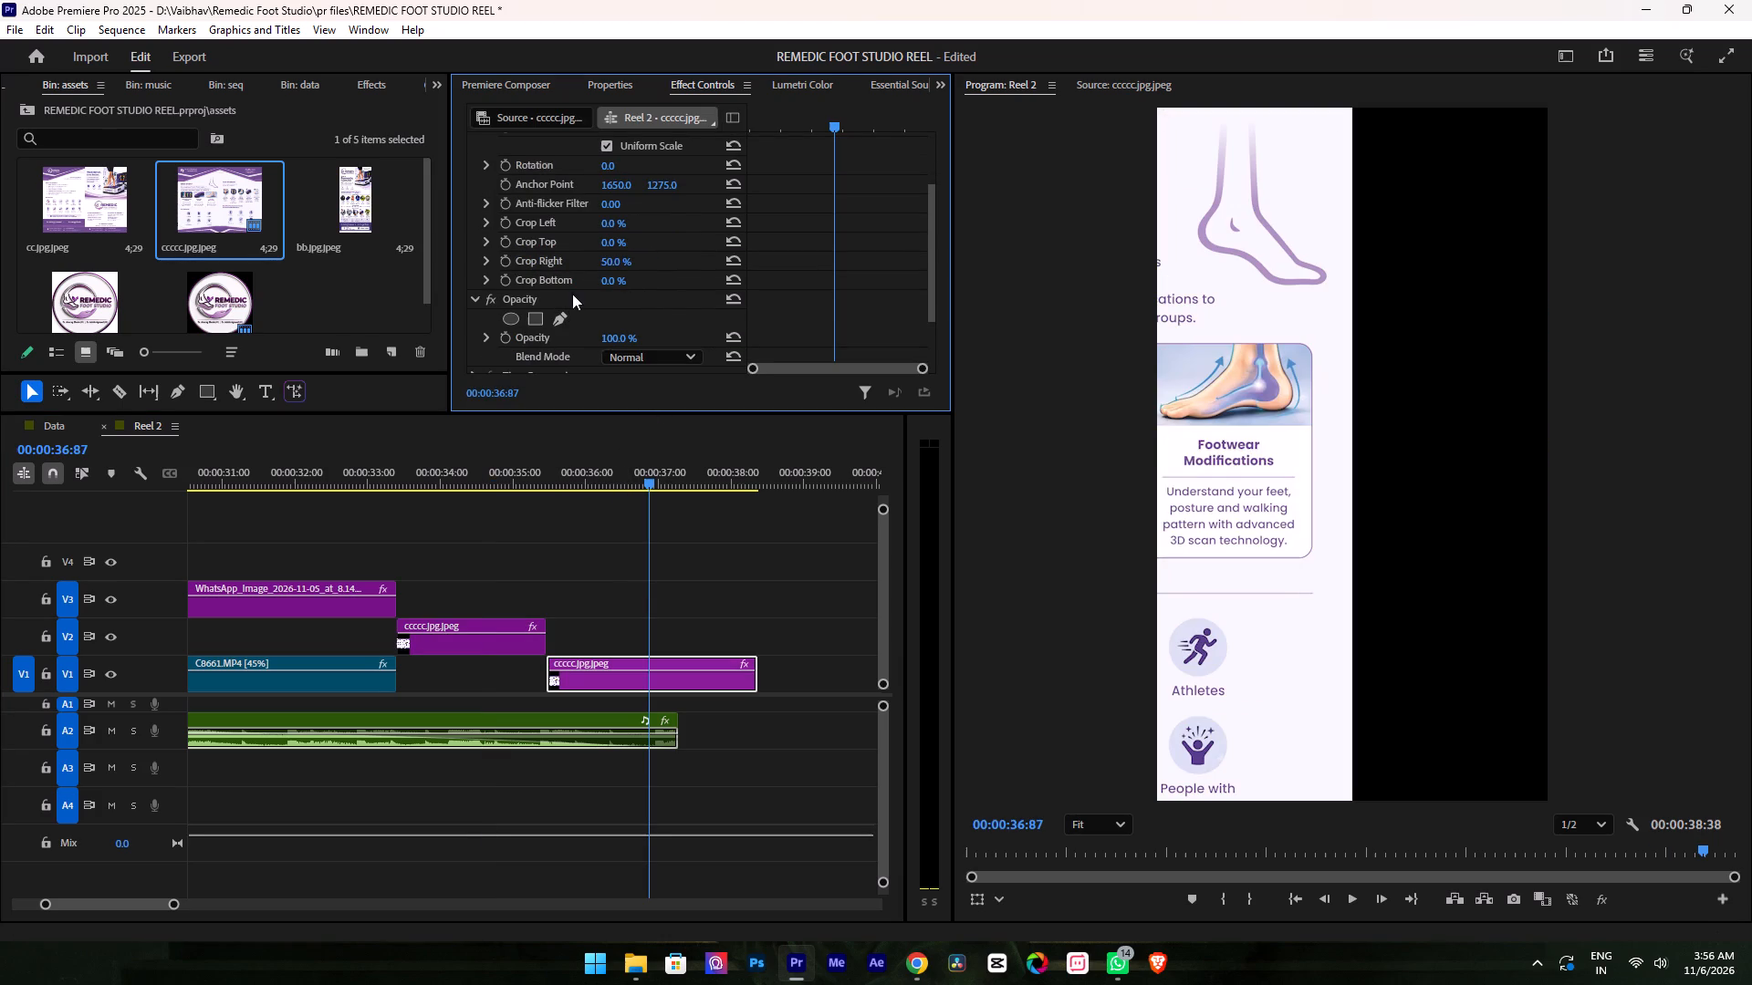
# Fit the cropped brochure half on V1 to the frame width with a scale of 72 and a horizontal position of 1135.
pyautogui.scroll(15, 561, 294)
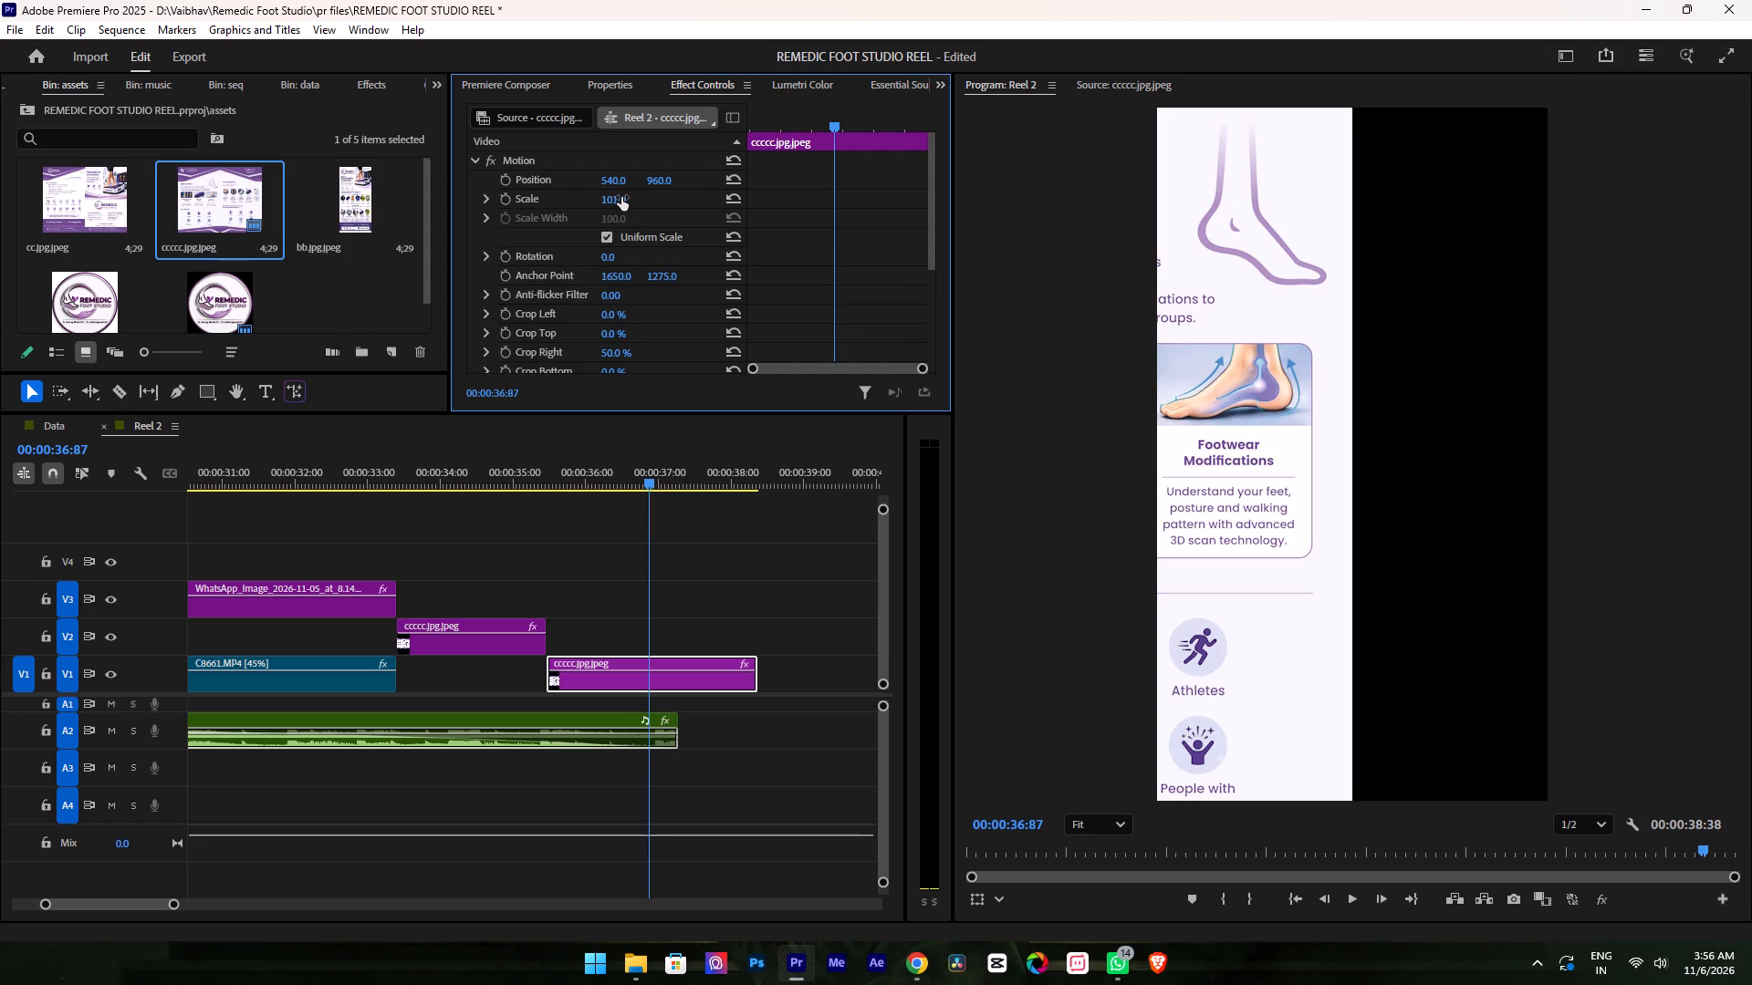
pyautogui.moveTo(622, 202); pyautogui.dragTo(580, 228)
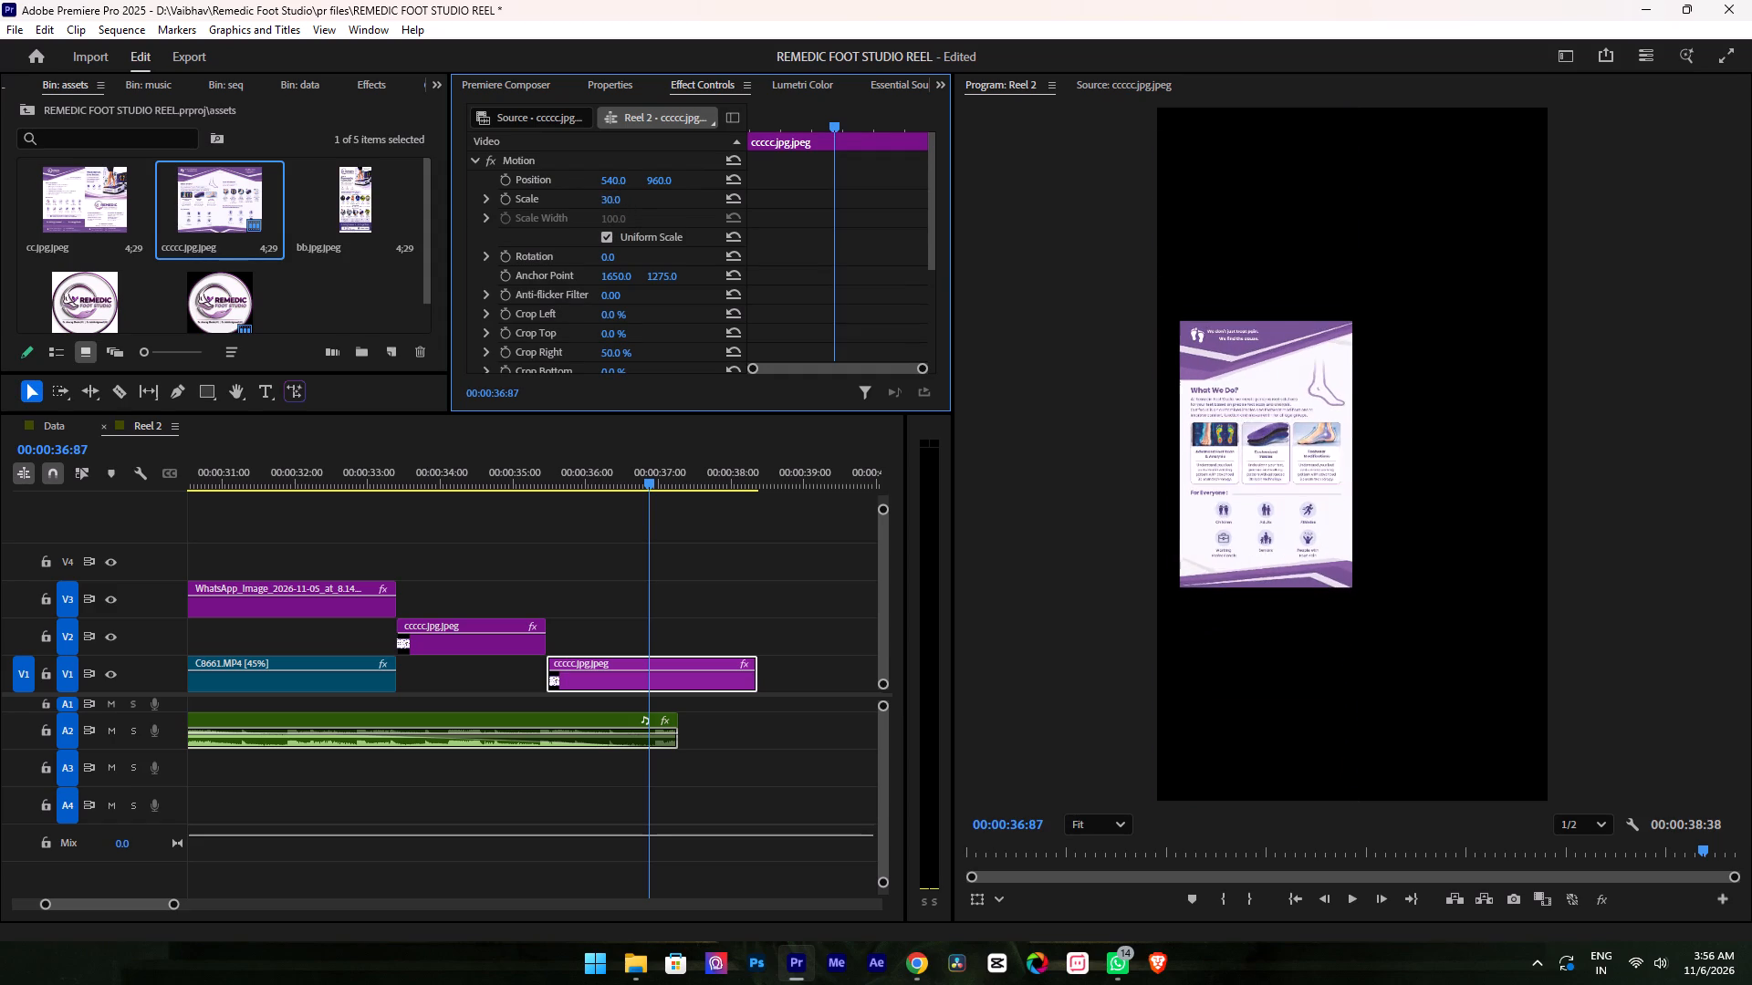
pyautogui.moveTo(610, 180); pyautogui.dragTo(1296, 238)
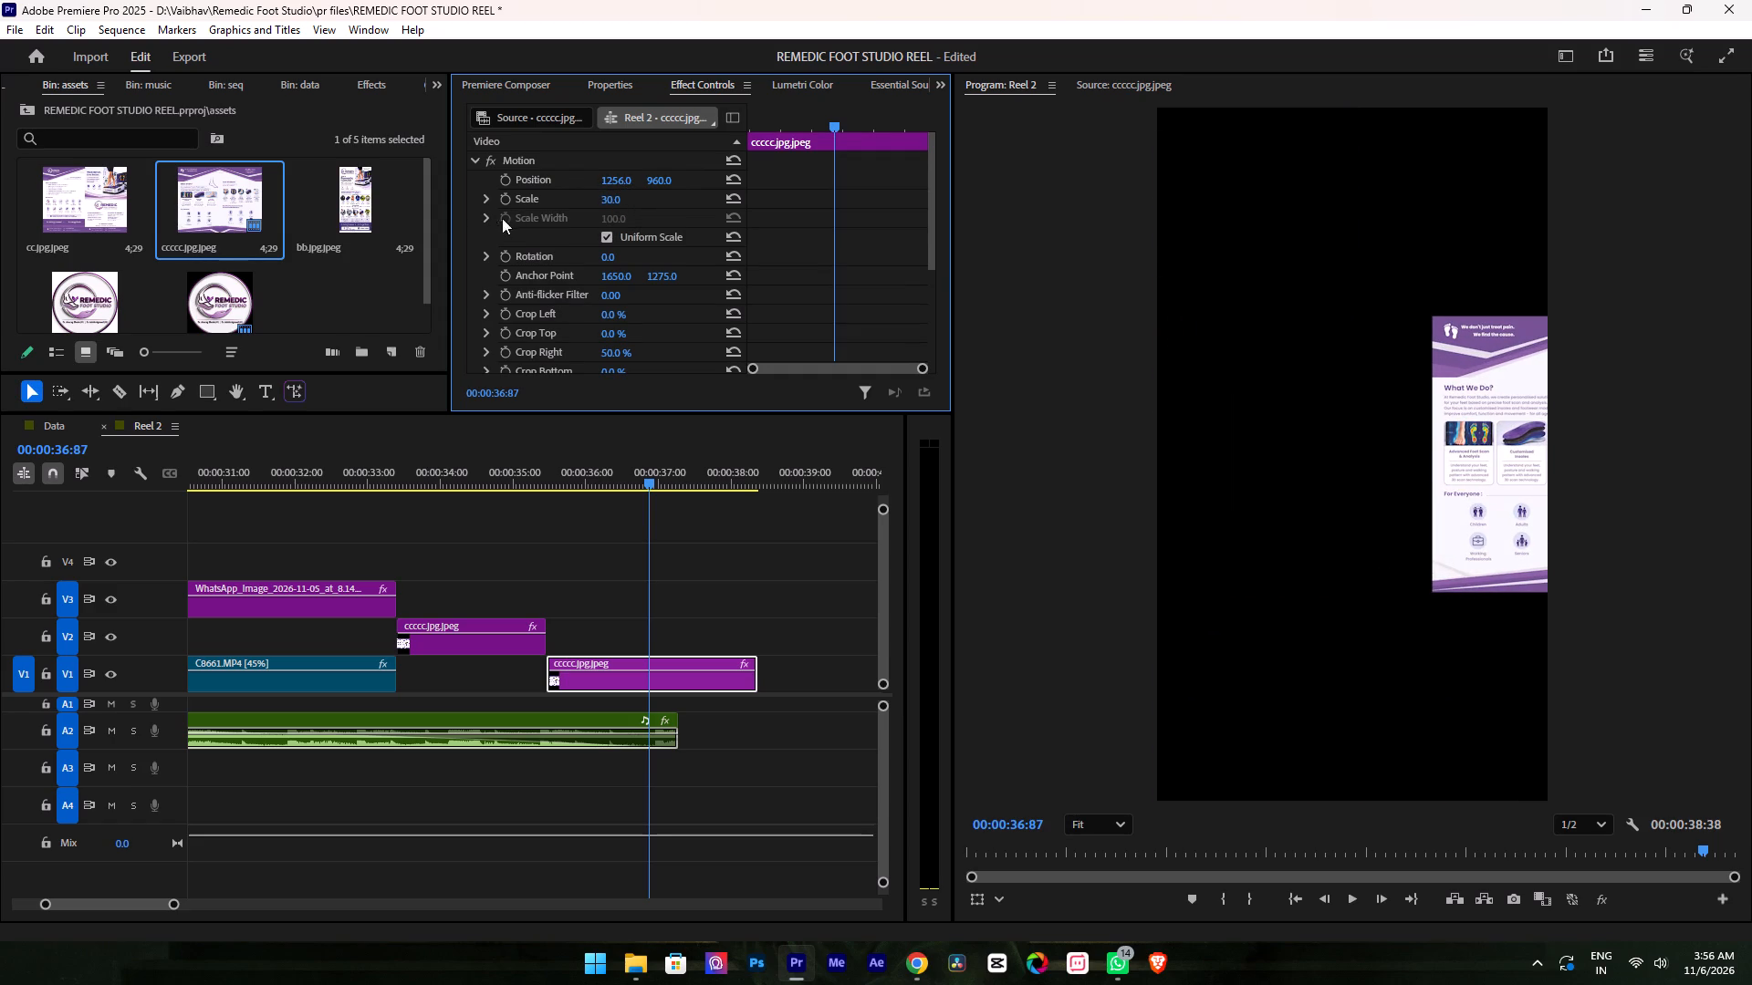
pyautogui.moveTo(610, 203); pyautogui.dragTo(664, 222)
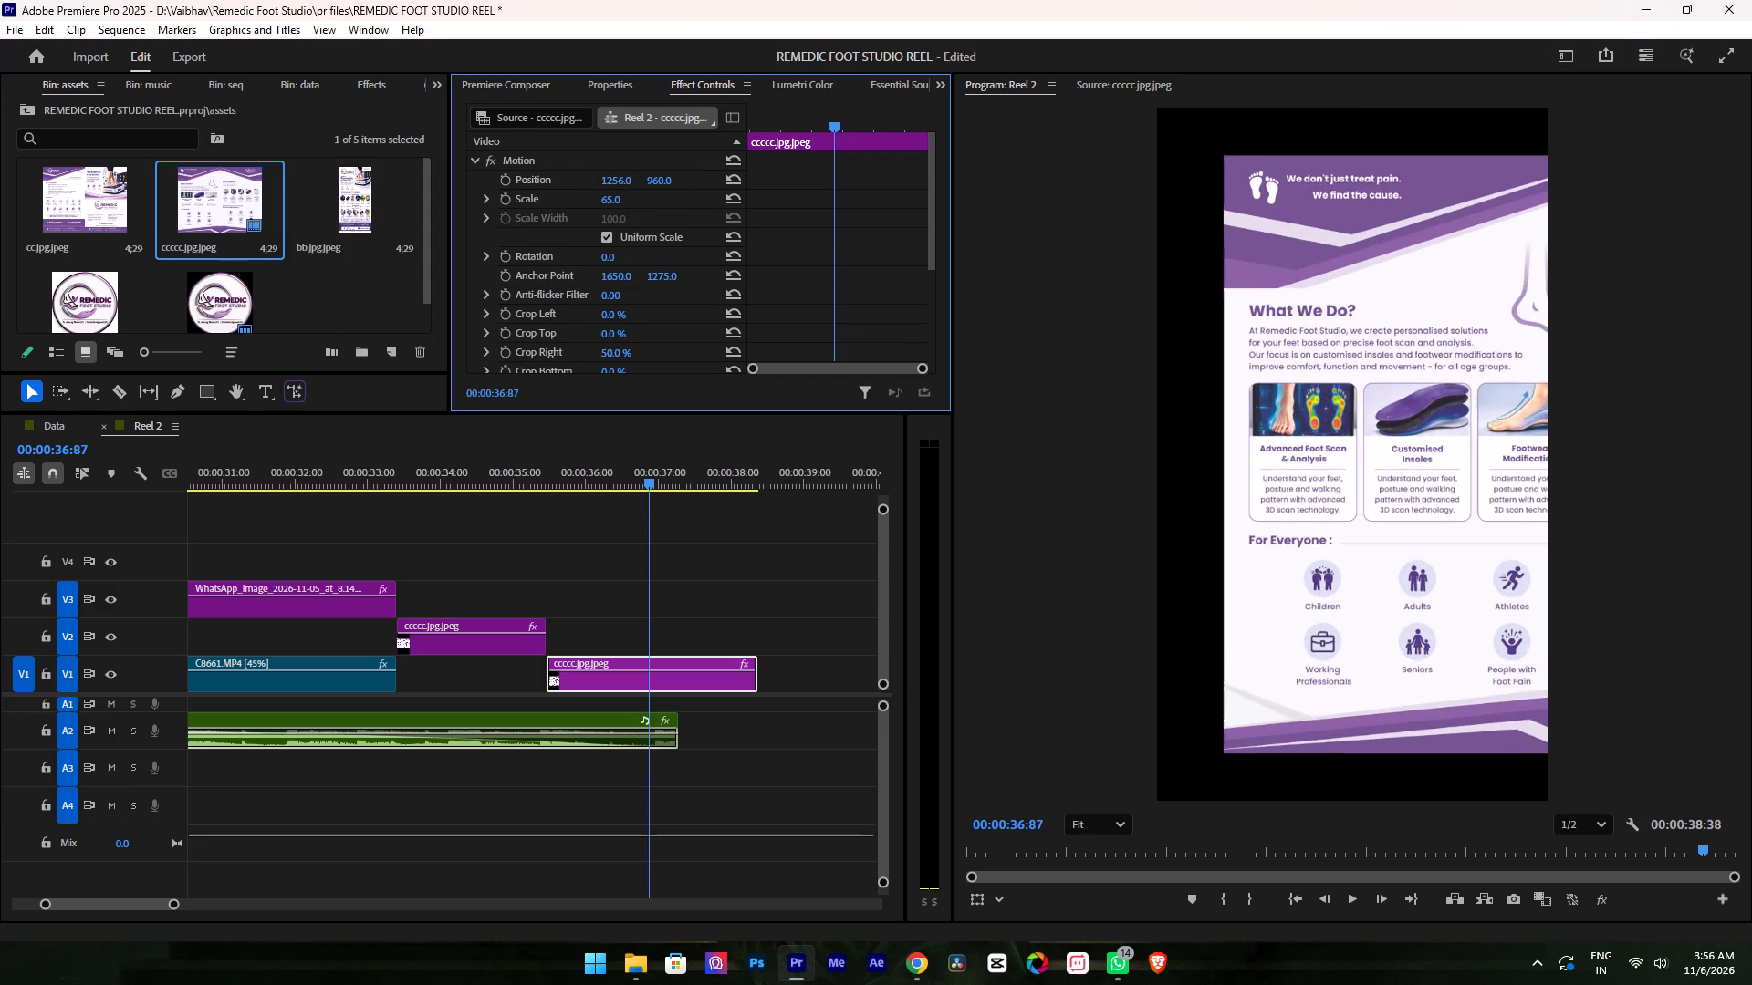
pyautogui.moveTo(664, 222); pyautogui.dragTo(689, 233)
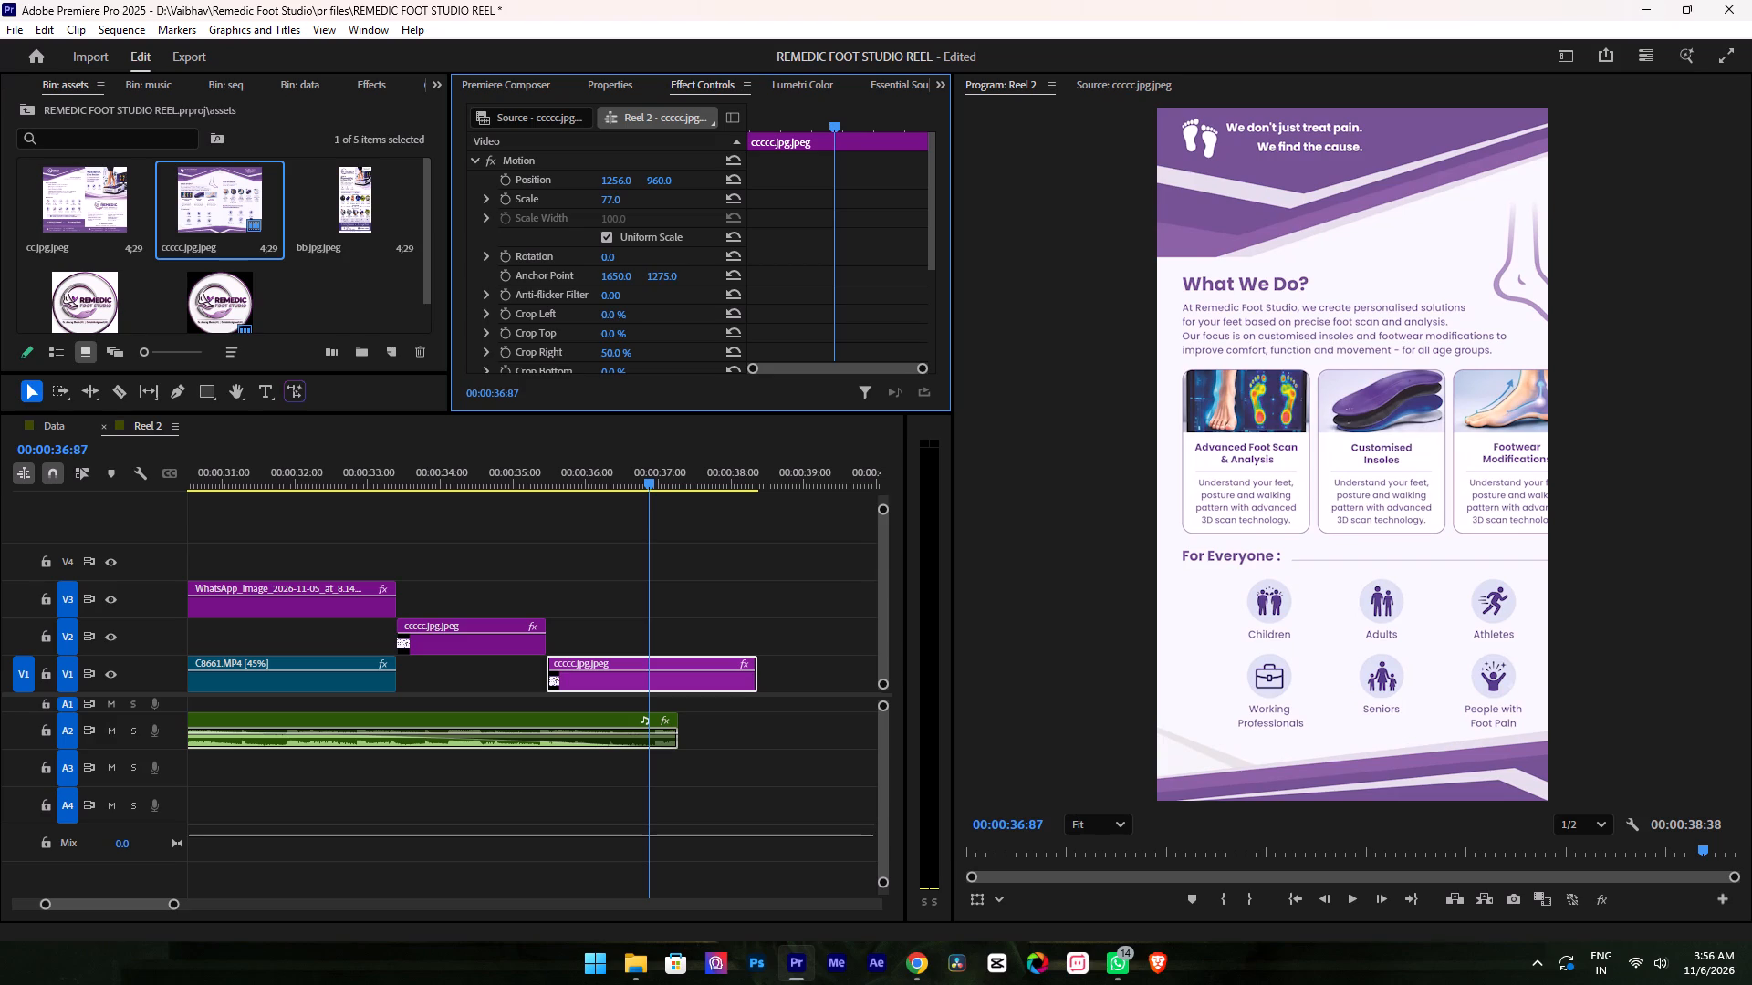
pyautogui.moveTo(689, 233); pyautogui.dragTo(685, 234)
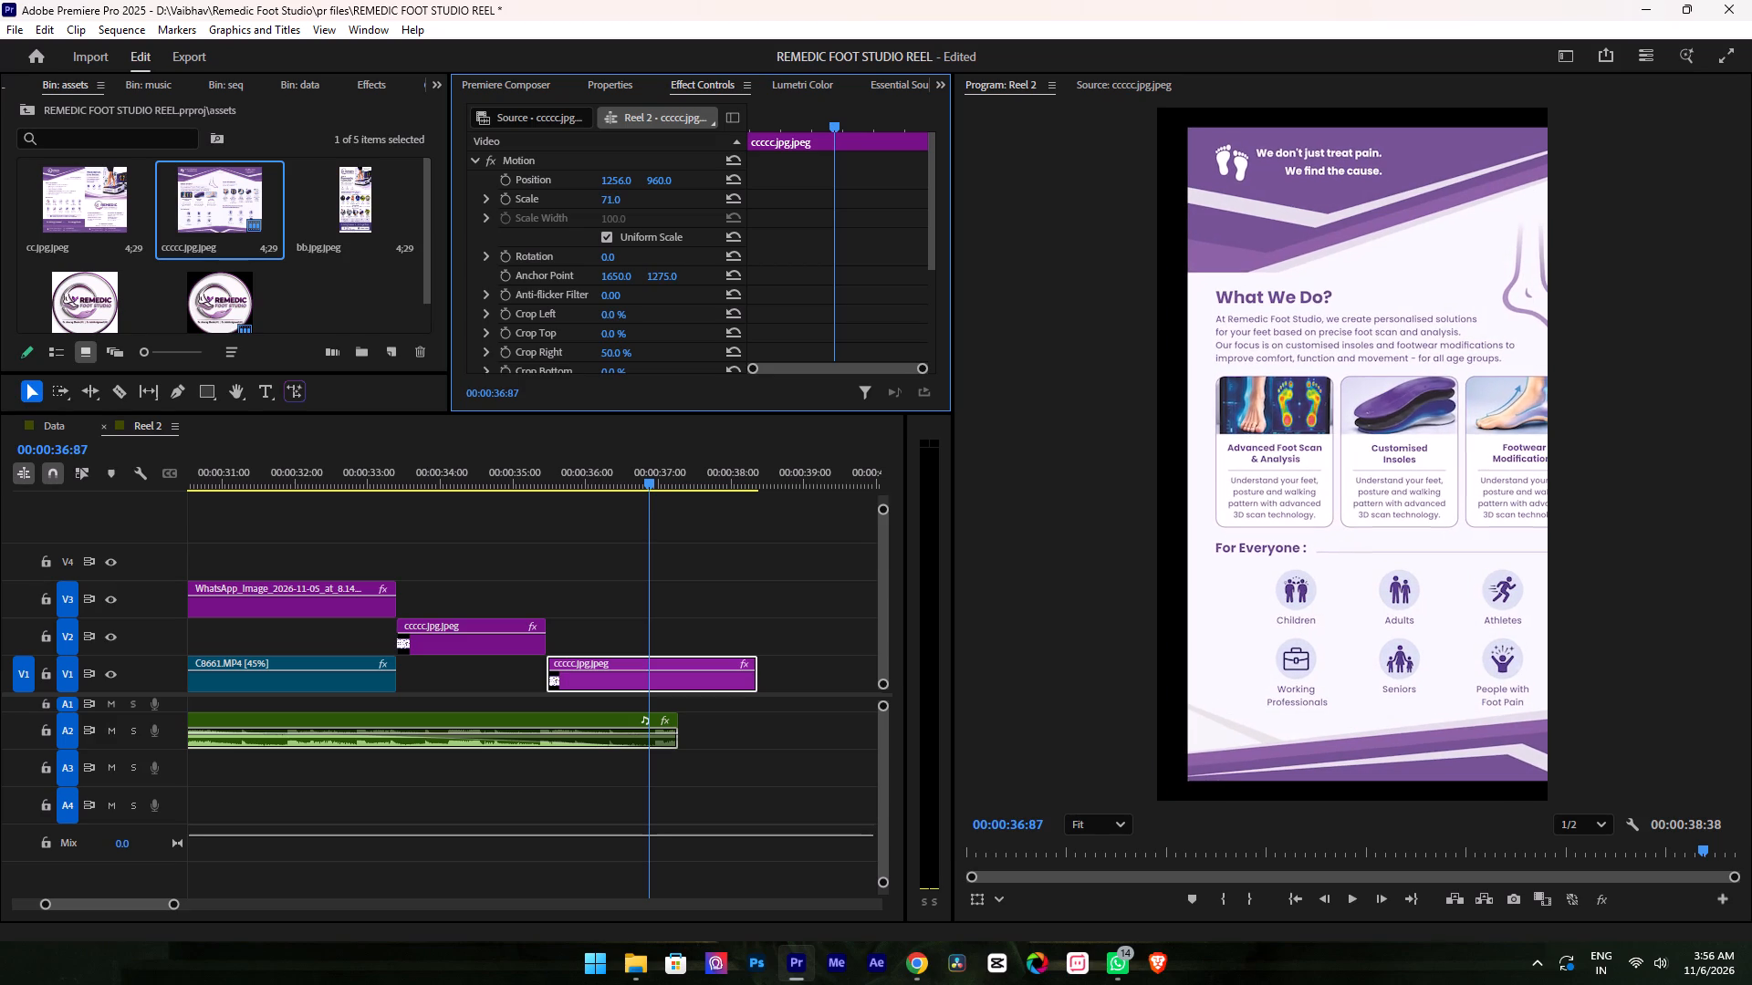
pyautogui.moveTo(685, 234); pyautogui.dragTo(686, 234)
pyautogui.moveTo(612, 177); pyautogui.dragTo(525, 191)
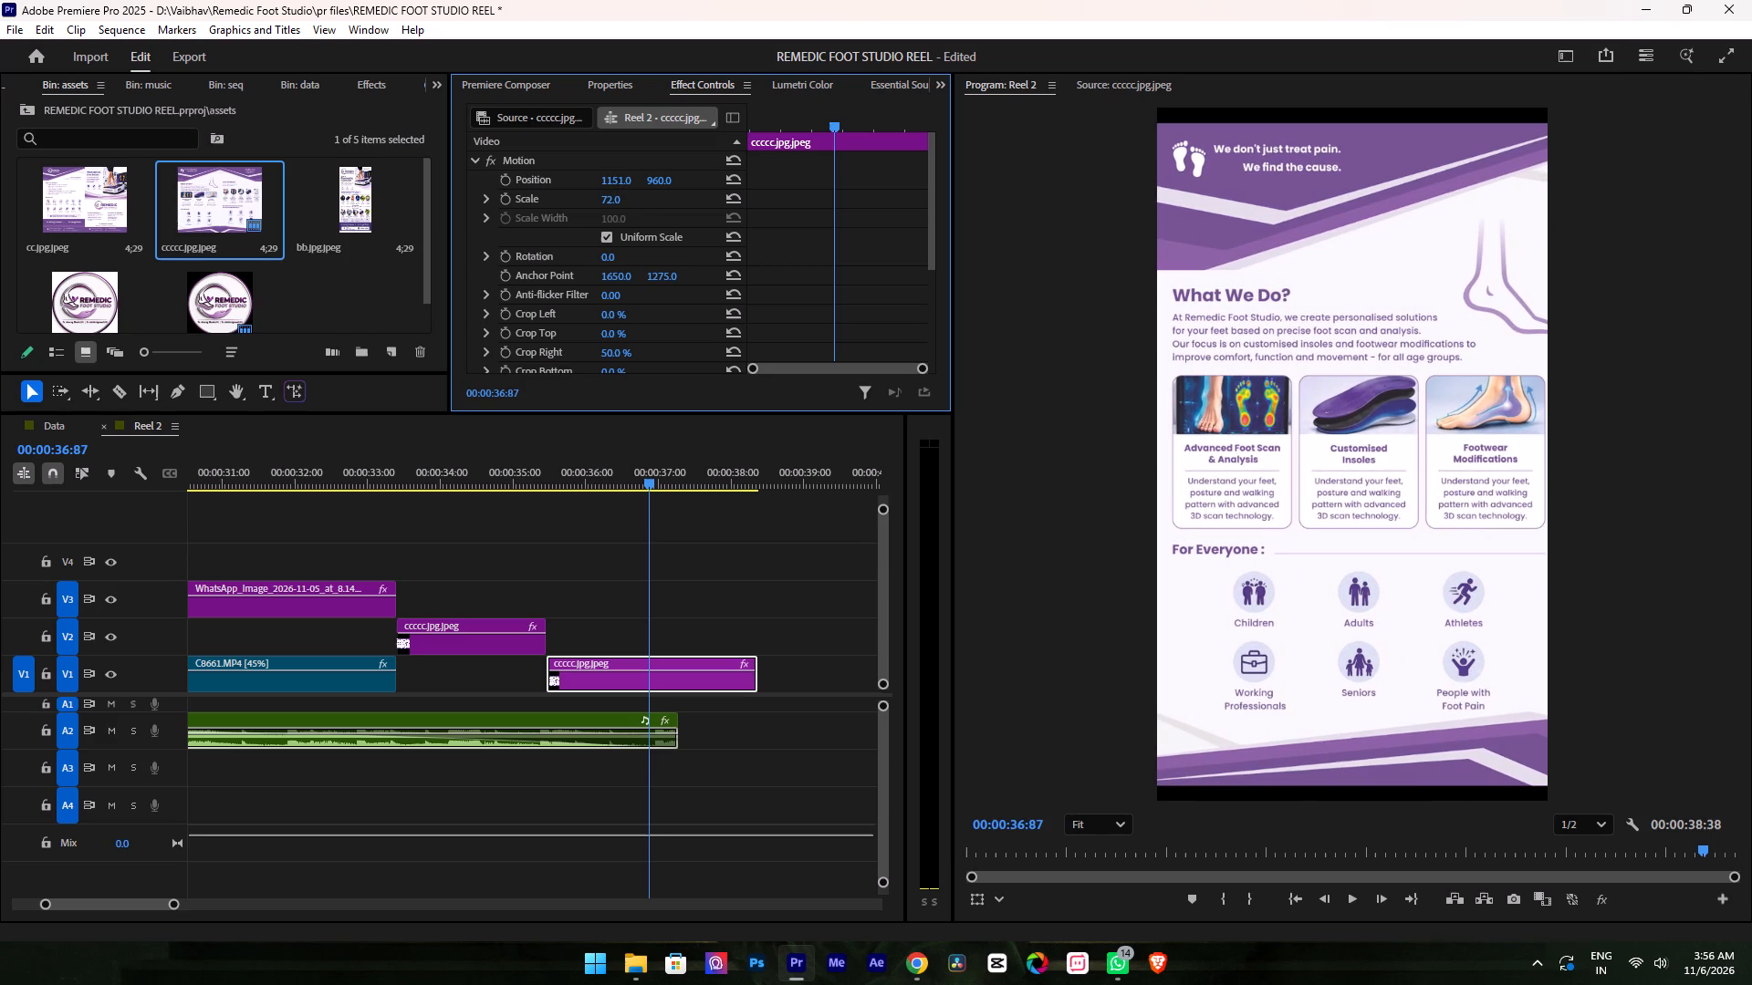
pyautogui.moveTo(525, 191); pyautogui.dragTo(510, 191)
# Move the V2 brochure clip down to V1, directly before the other brochure clip.
pyautogui.moveTo(564, 465); pyautogui.dragTo(562, 466)
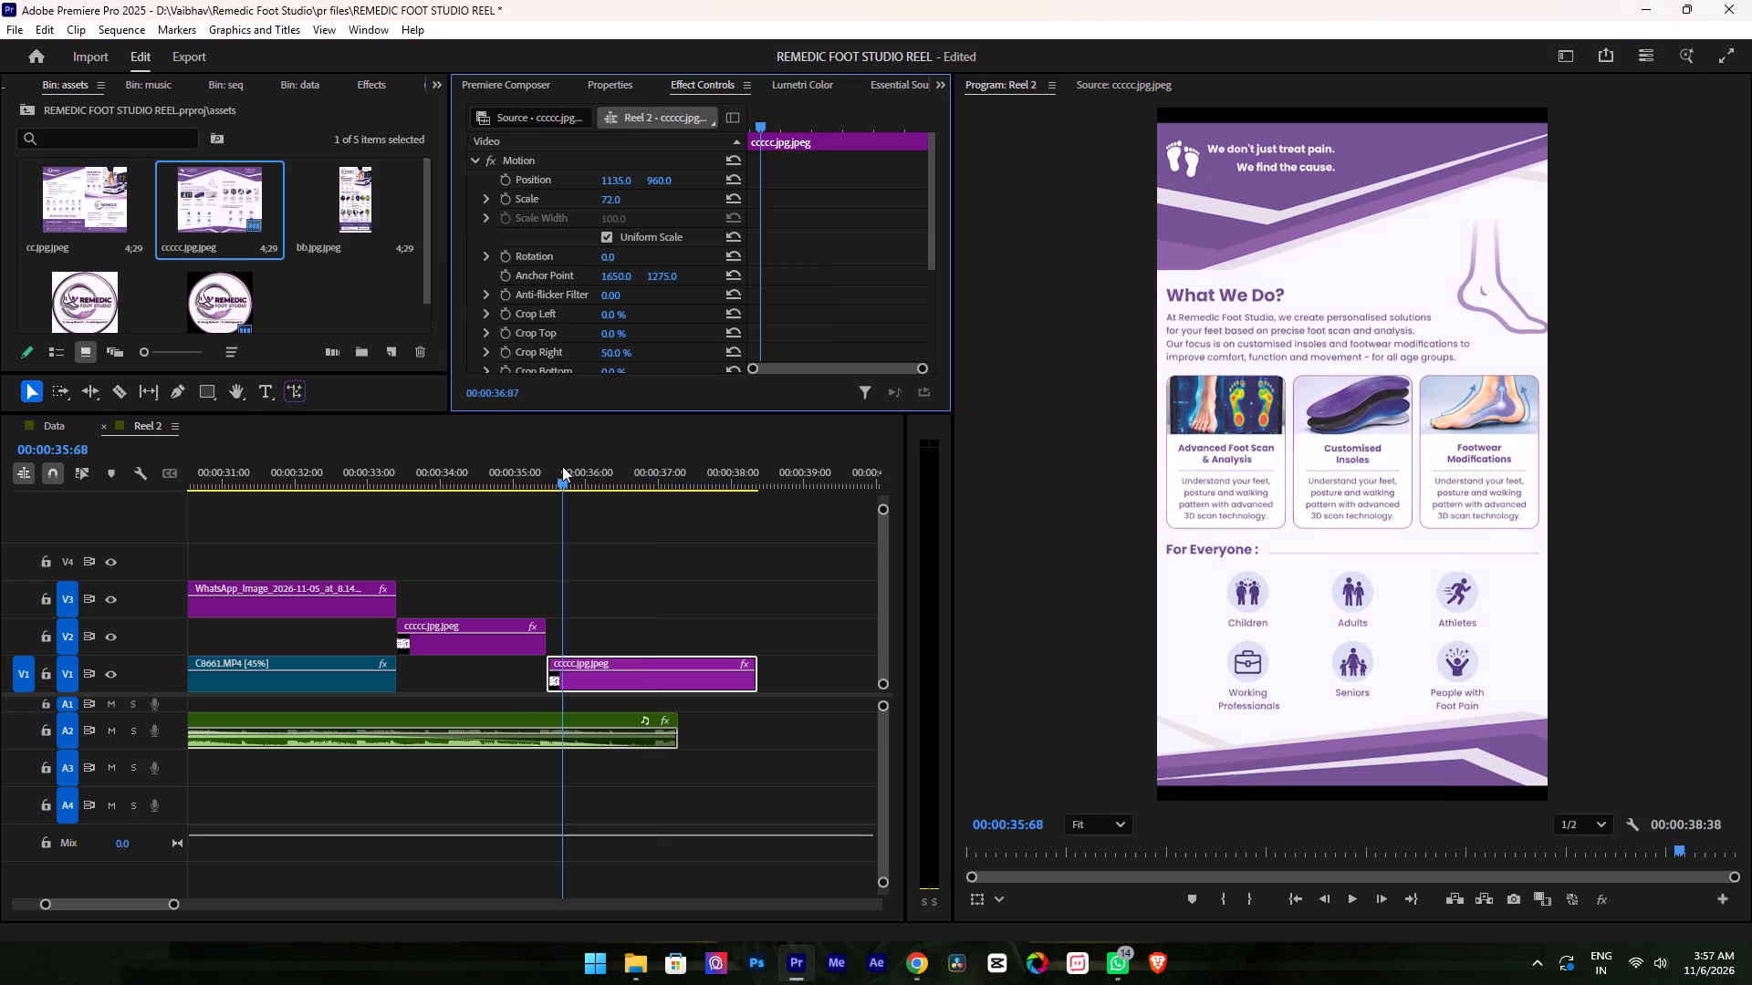
pyautogui.moveTo(562, 466); pyautogui.dragTo(572, 499)
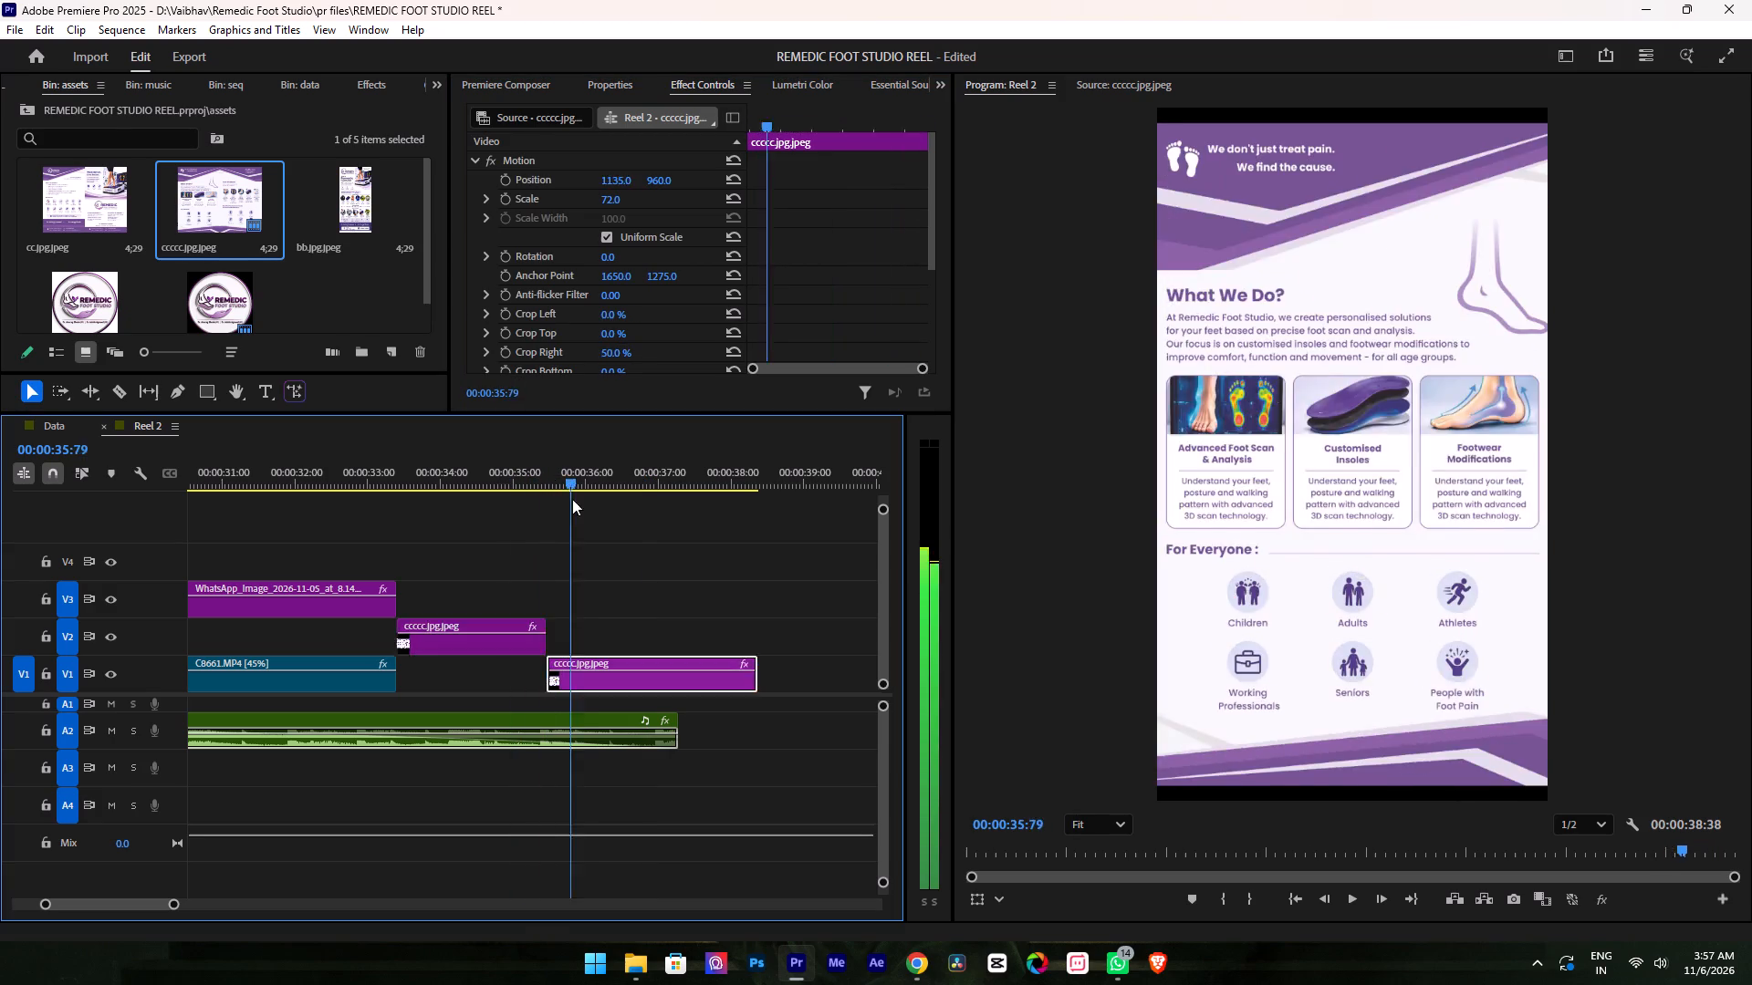
pyautogui.moveTo(572, 499); pyautogui.dragTo(601, 496)
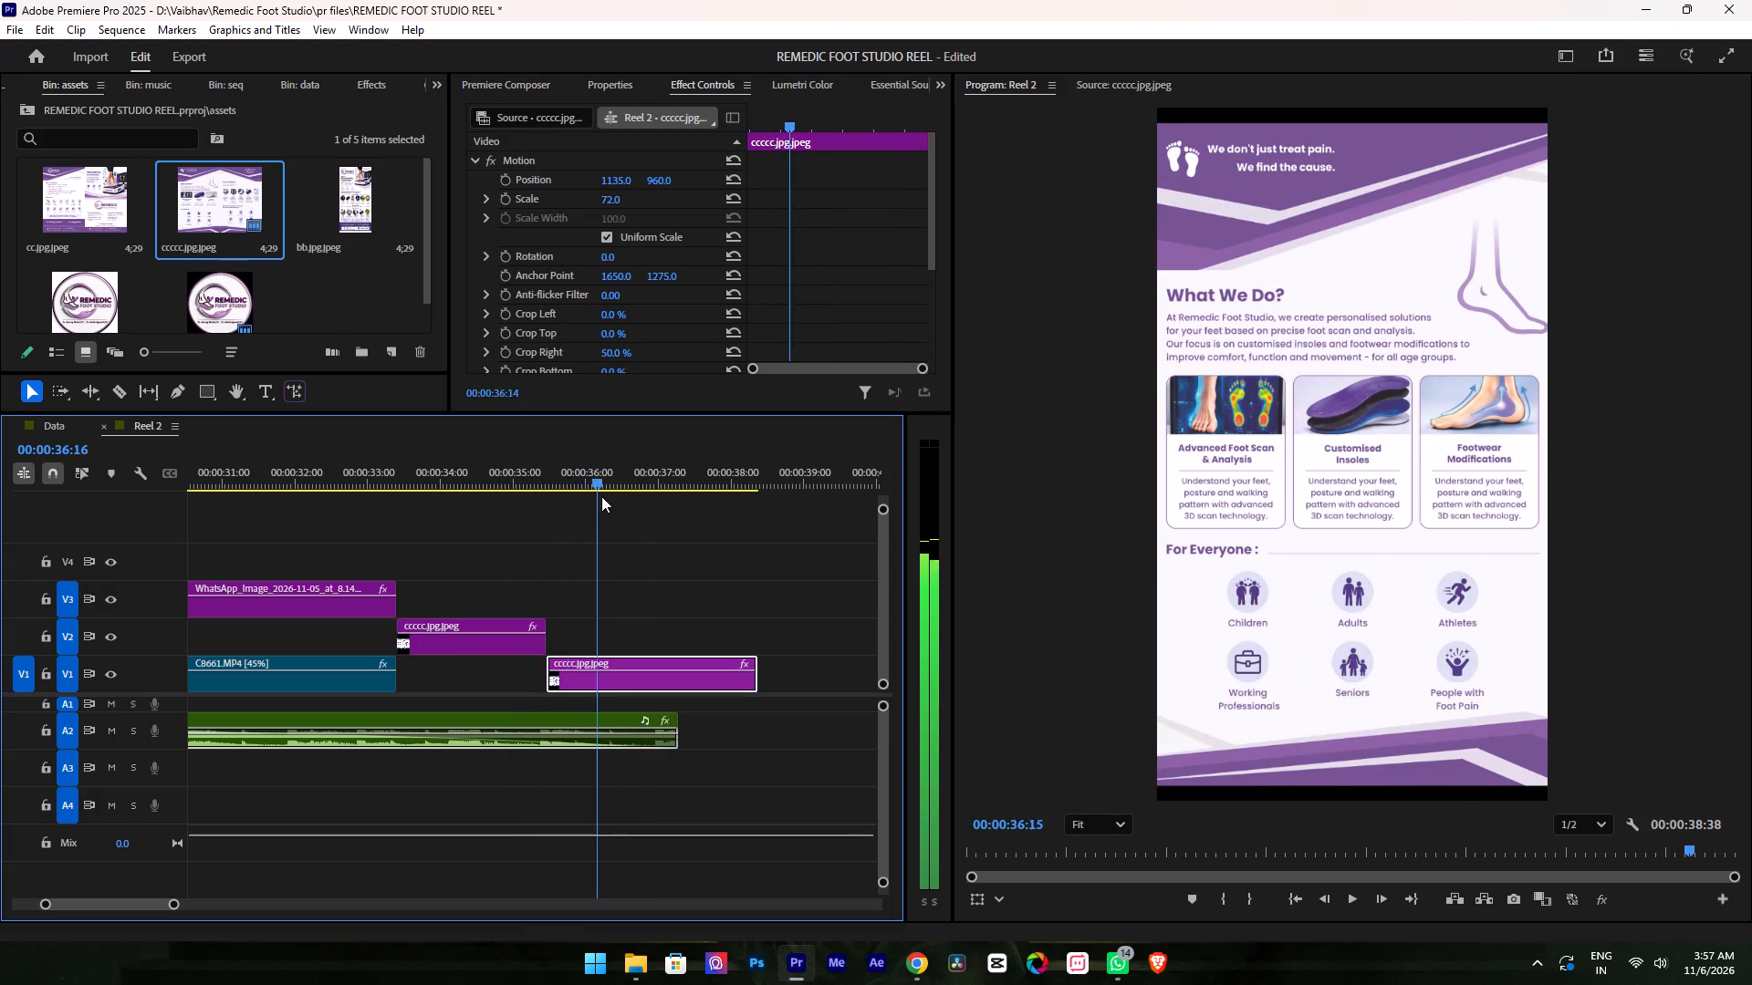
pyautogui.moveTo(601, 496); pyautogui.dragTo(572, 493)
pyautogui.click(546, 491)
pyautogui.moveTo(485, 648); pyautogui.dragTo(485, 671)
# Apply the default Cross Dissolve transition at the cut between the two brochure clips and play it back.
pyautogui.rightClick(547, 686)
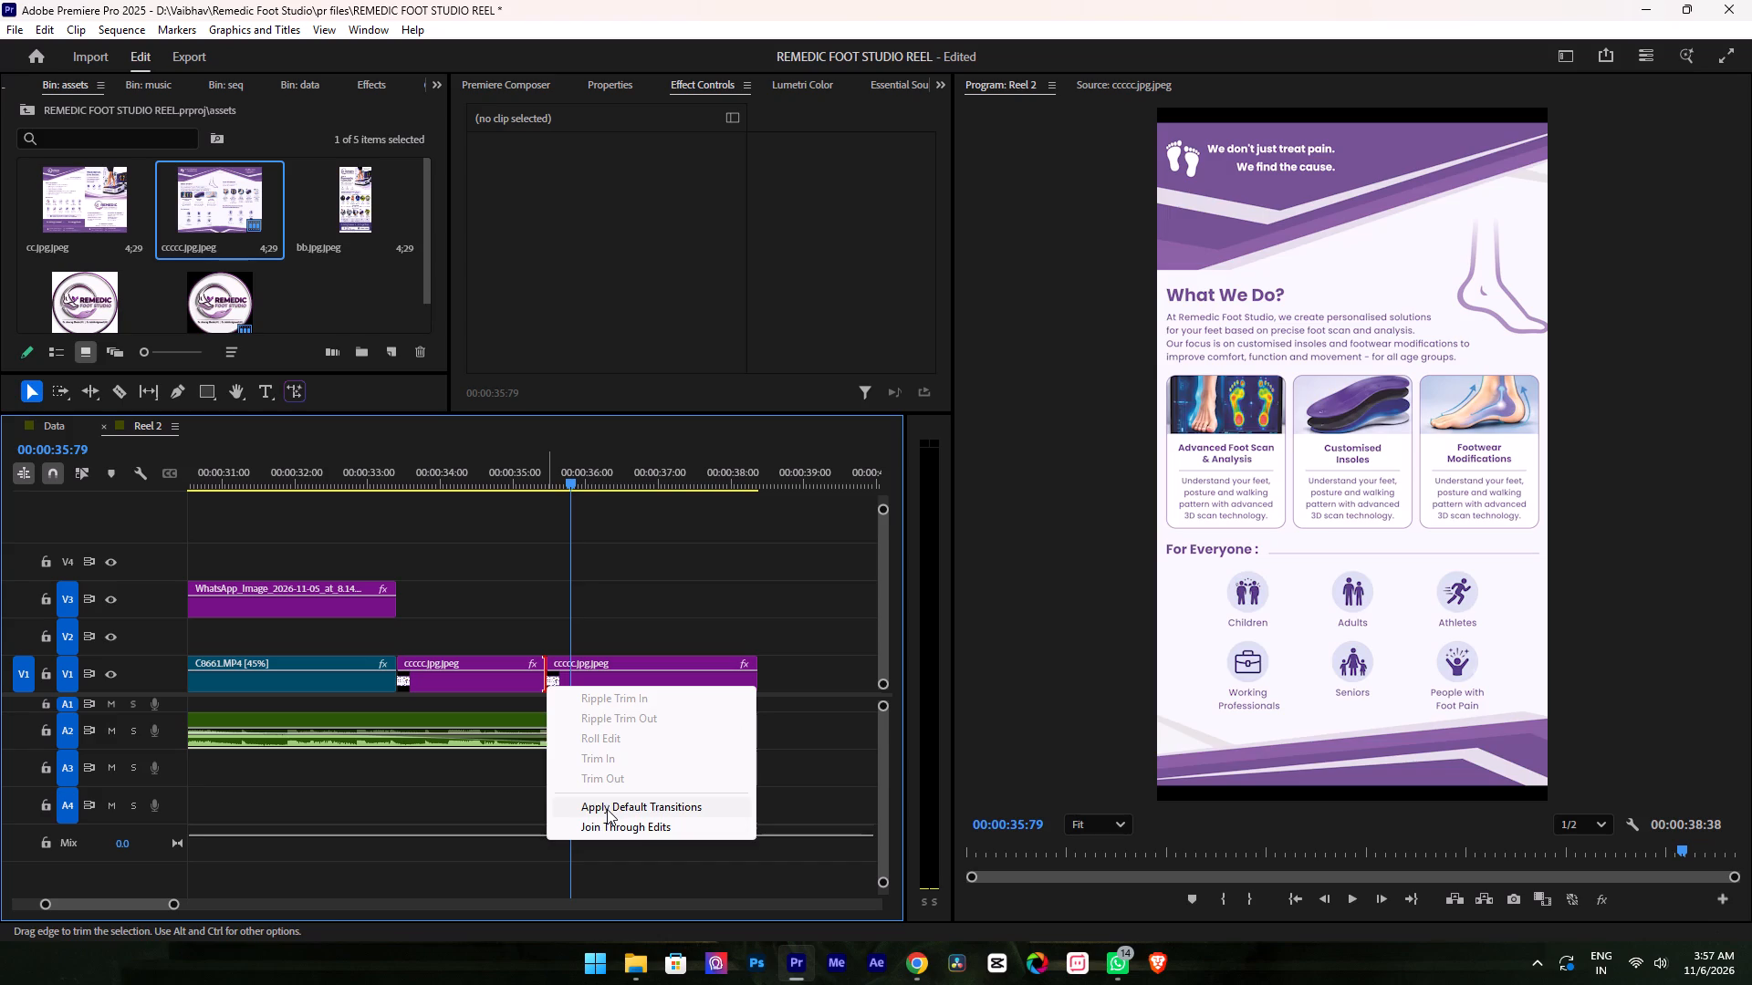
pyautogui.click(607, 809)
pyautogui.click(453, 443)
pyautogui.click(466, 463)
pyautogui.press('space')
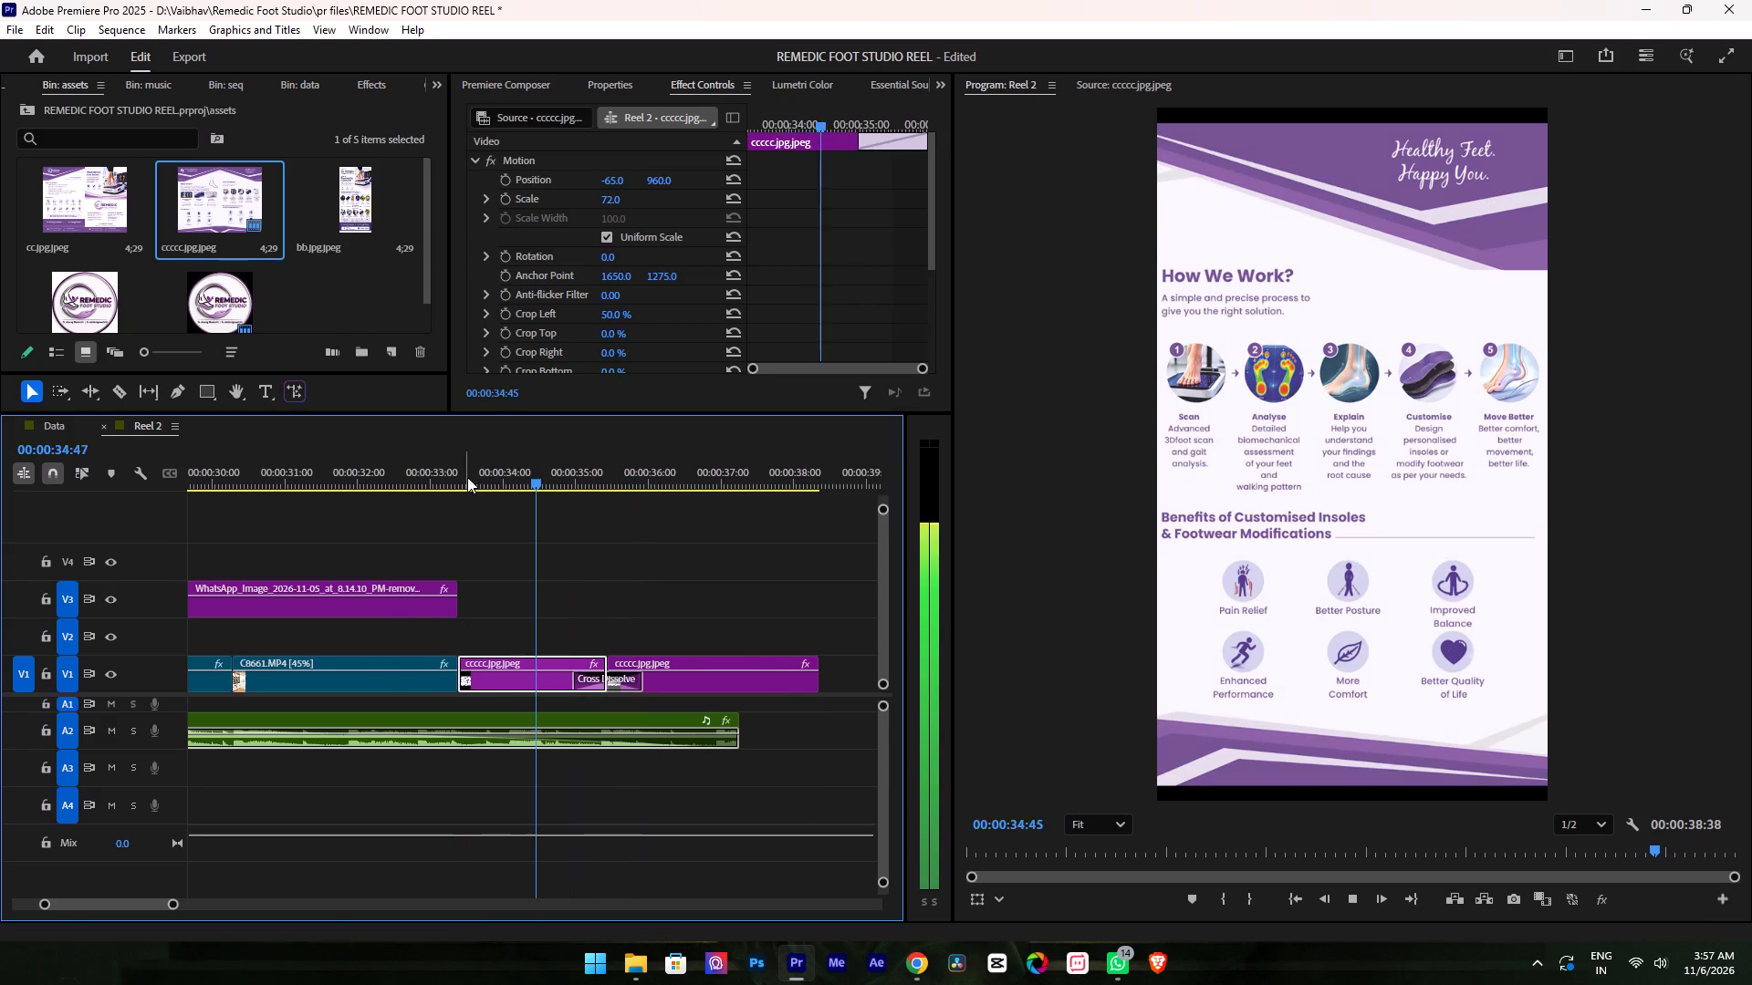
pyautogui.keyDown('alt'); pyautogui.scroll(-4, 485, 533); pyautogui.keyUp('alt')
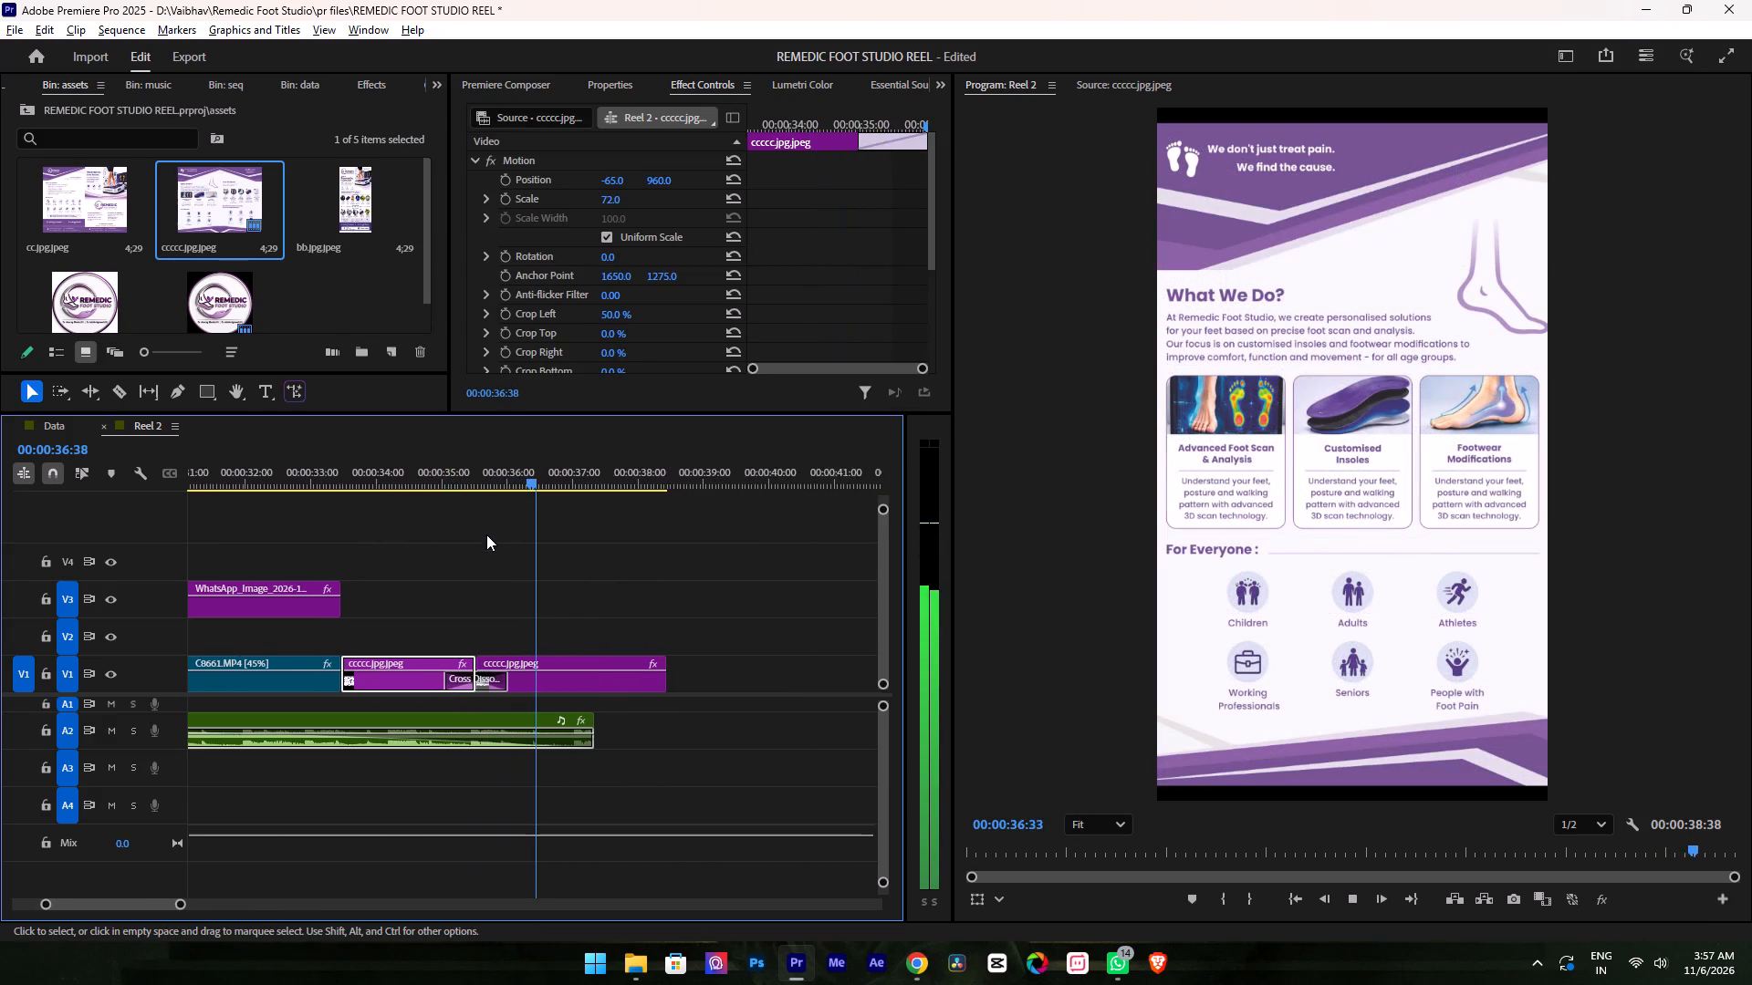
pyautogui.press('space')
# Extend the end of the music clip on A2 to 00:00:40:90.
pyautogui.moveTo(552, 734); pyautogui.dragTo(669, 731)
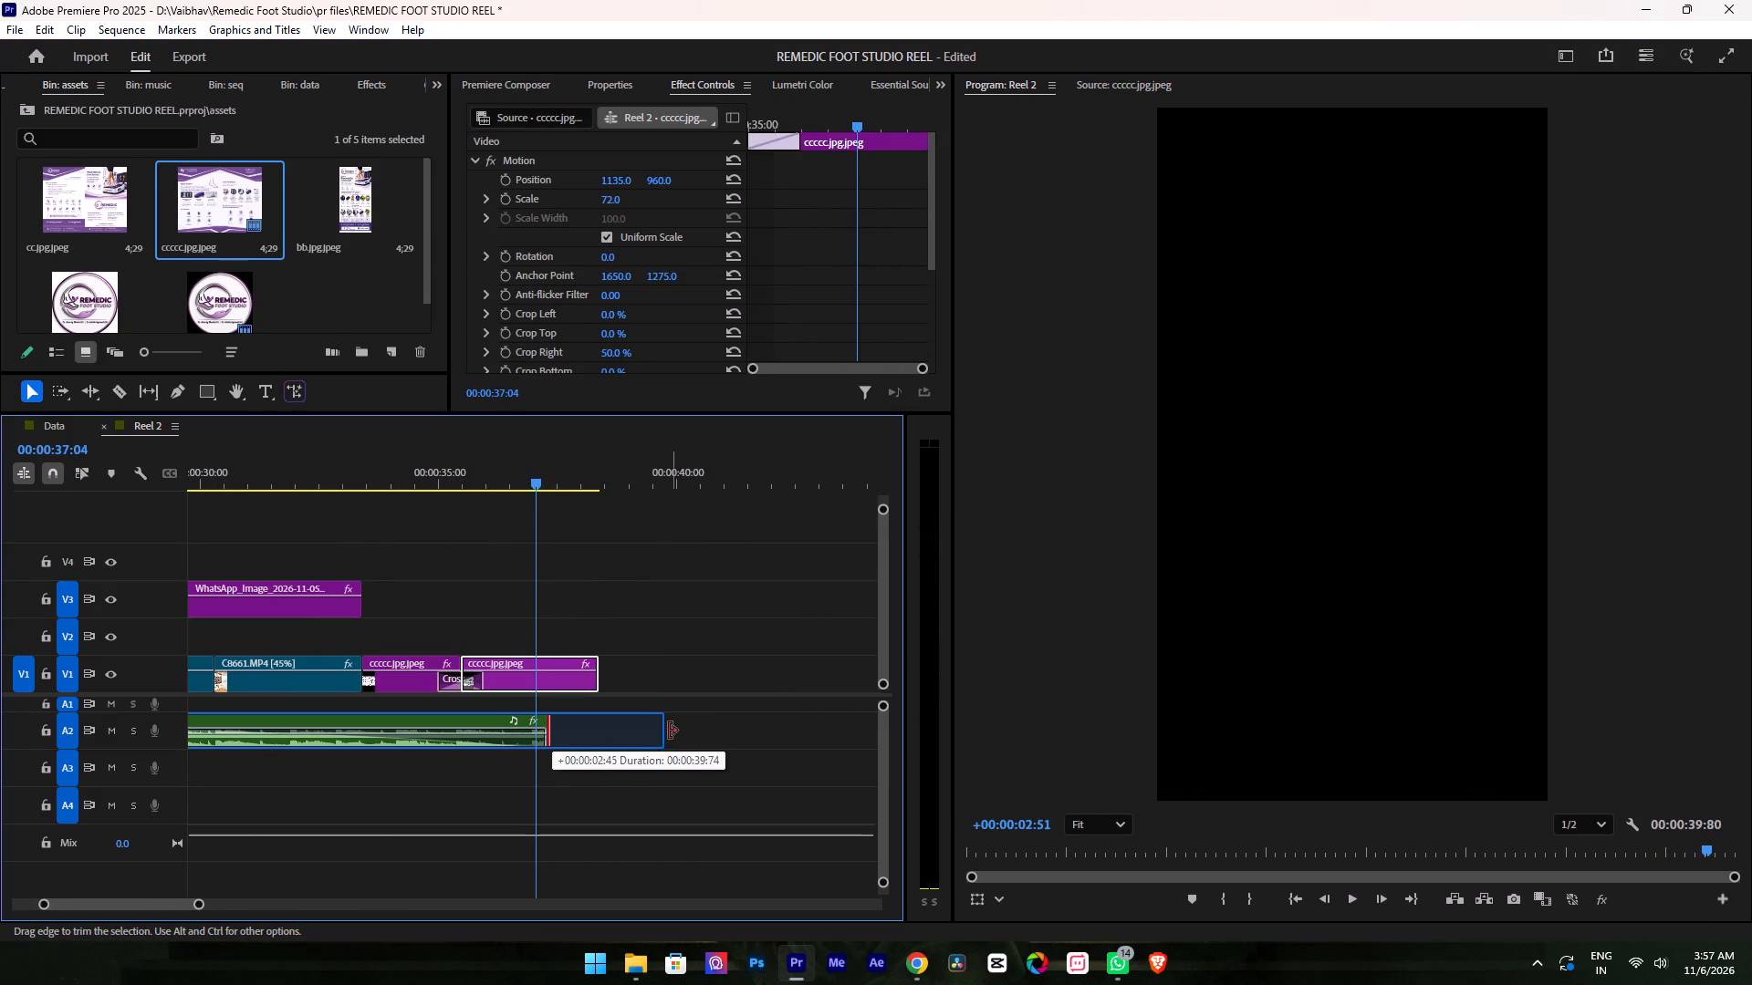
pyautogui.moveTo(669, 731); pyautogui.dragTo(674, 733)
pyautogui.press('space')
pyautogui.press('space')
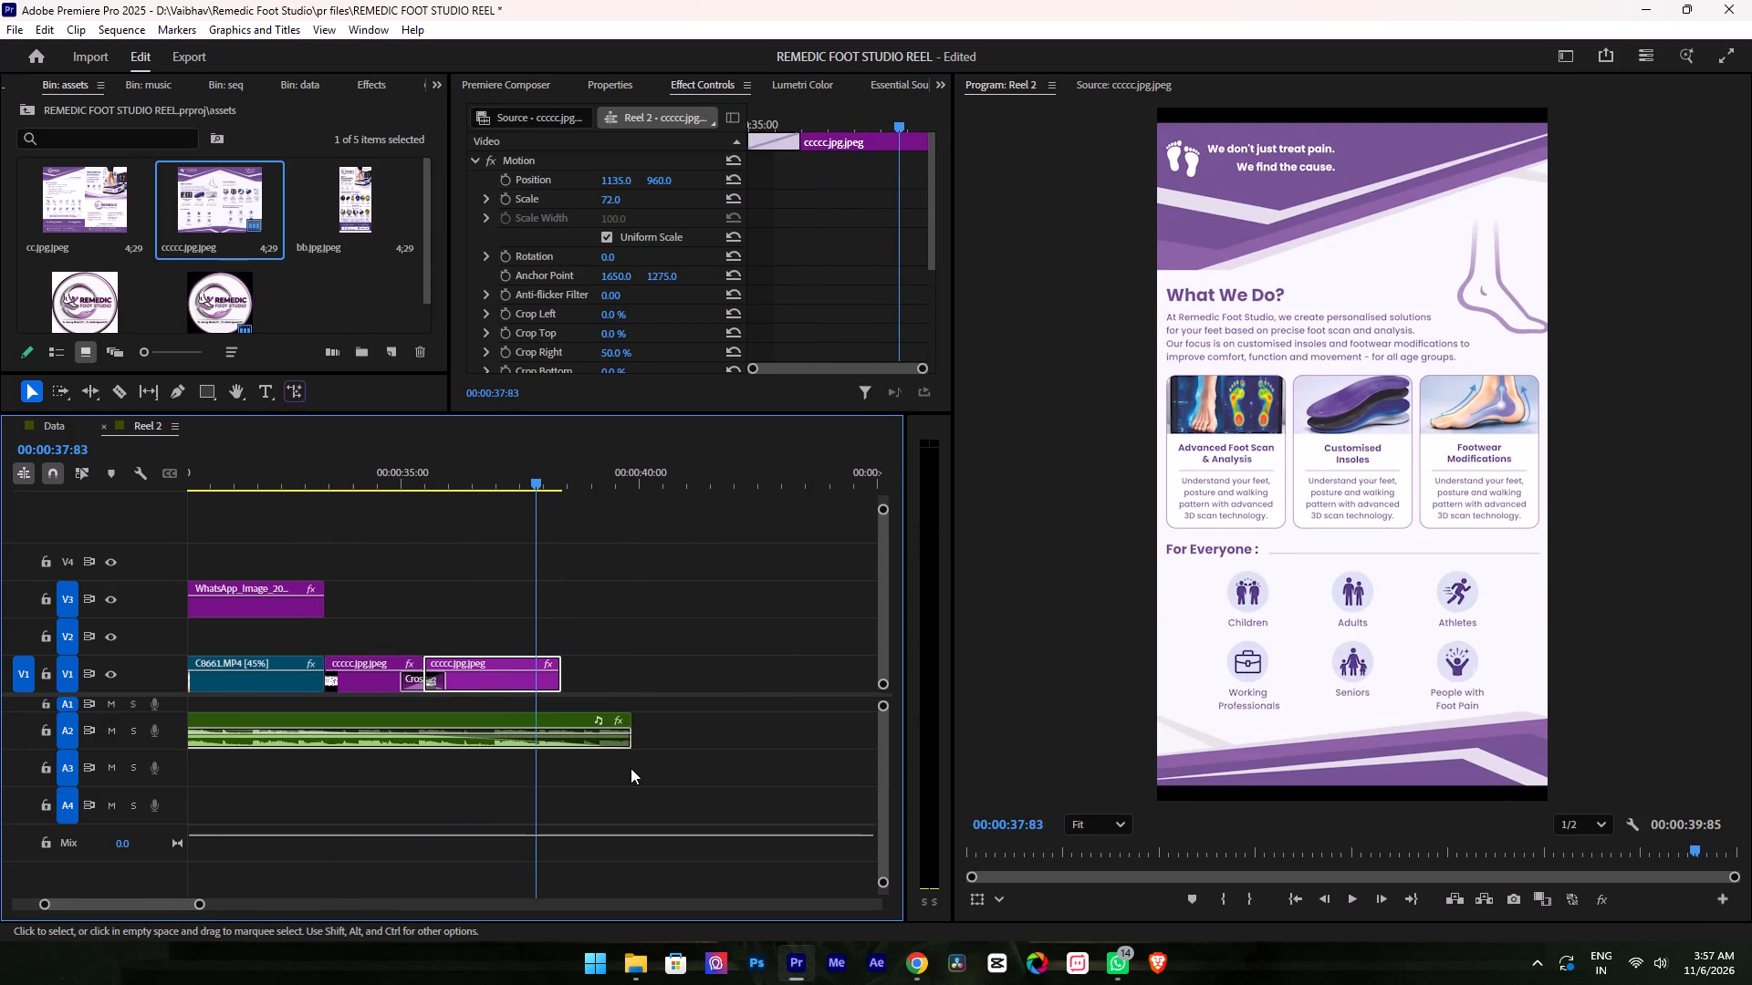
pyautogui.moveTo(631, 739); pyautogui.dragTo(707, 740)
pyautogui.hotkey('ctrl', 'z')
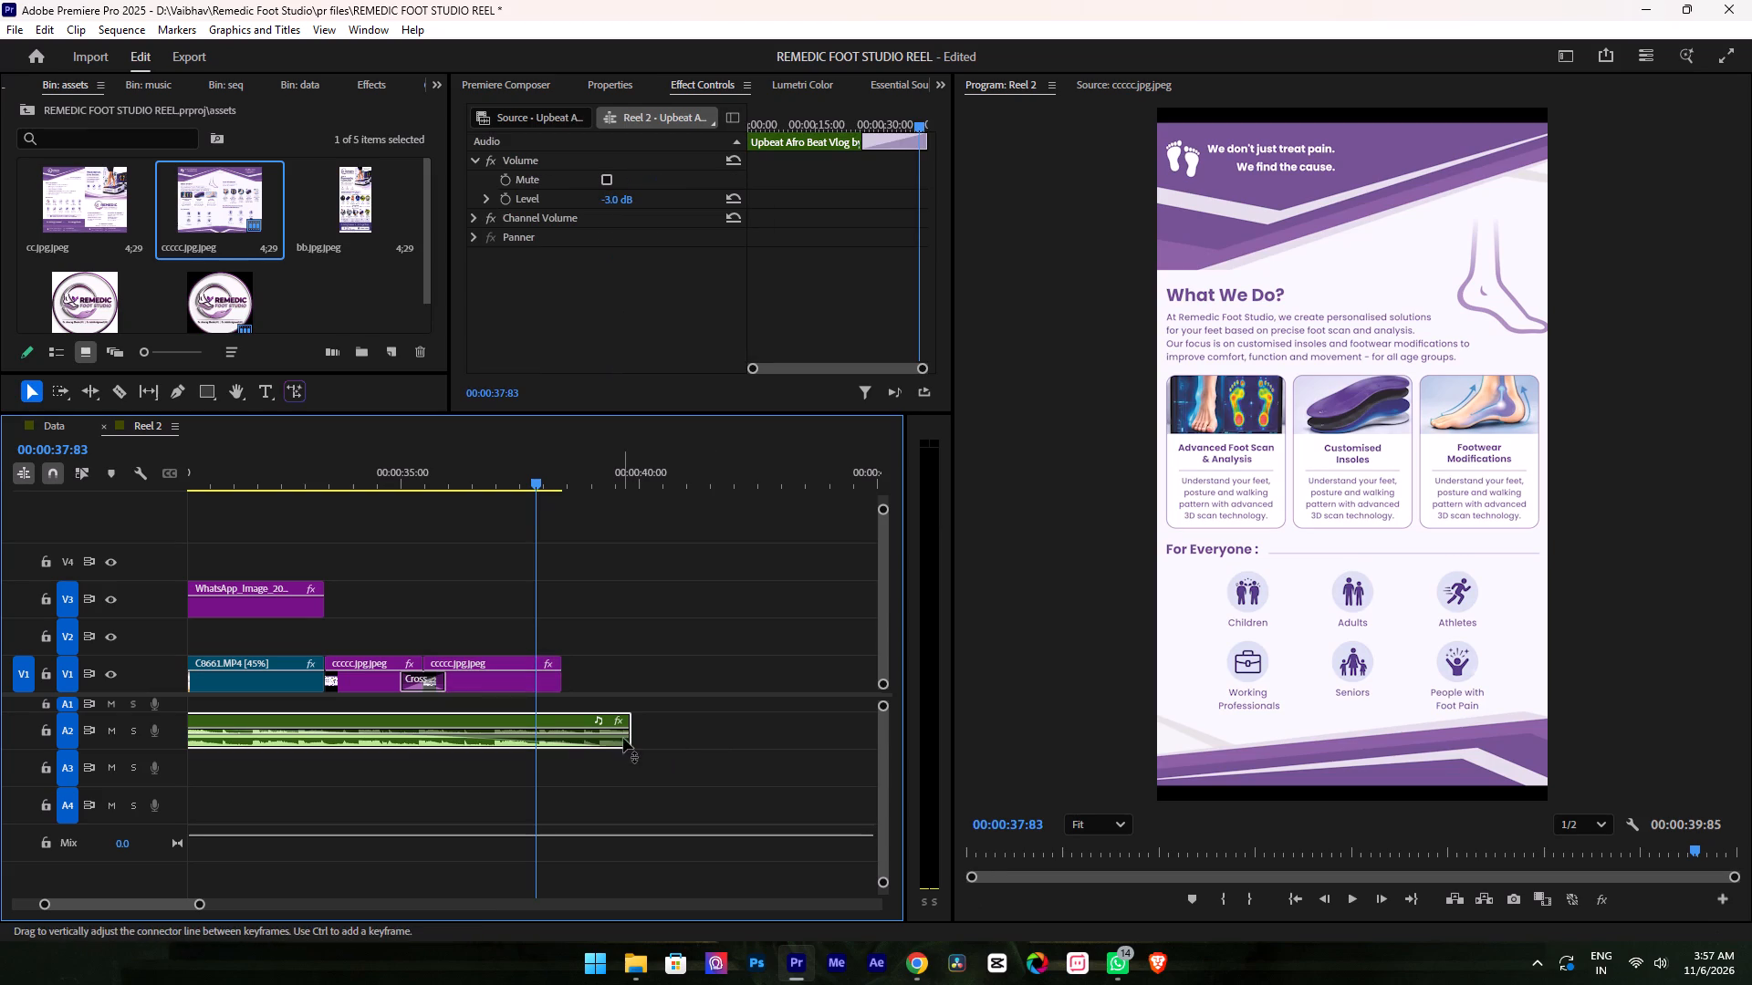
pyautogui.moveTo(634, 738); pyautogui.dragTo(684, 738)
# Trim the end of the second brochure clip on V1 to about 00:00:37:70.
pyautogui.keyDown('alt'); pyautogui.scroll(5, 527, 621); pyautogui.keyUp('alt')
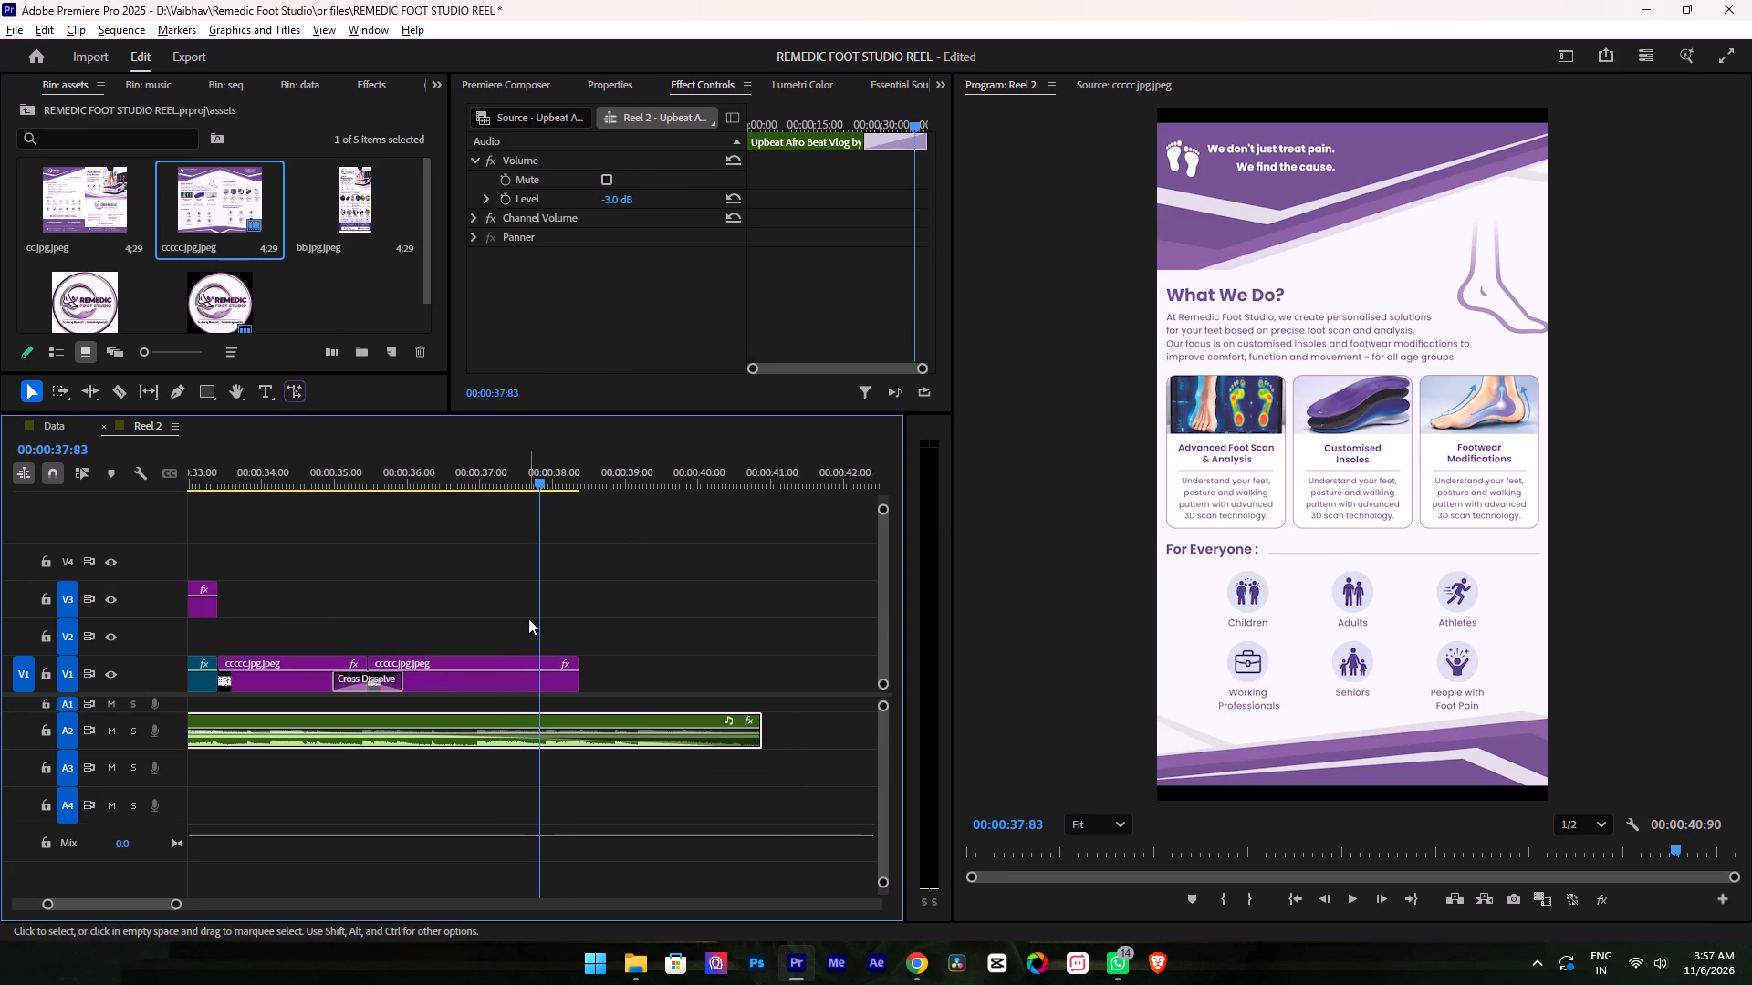
pyautogui.moveTo(588, 668); pyautogui.dragTo(534, 670)
pyautogui.keyDown('alt'); pyautogui.scroll(-2, 569, 603); pyautogui.keyUp('alt')
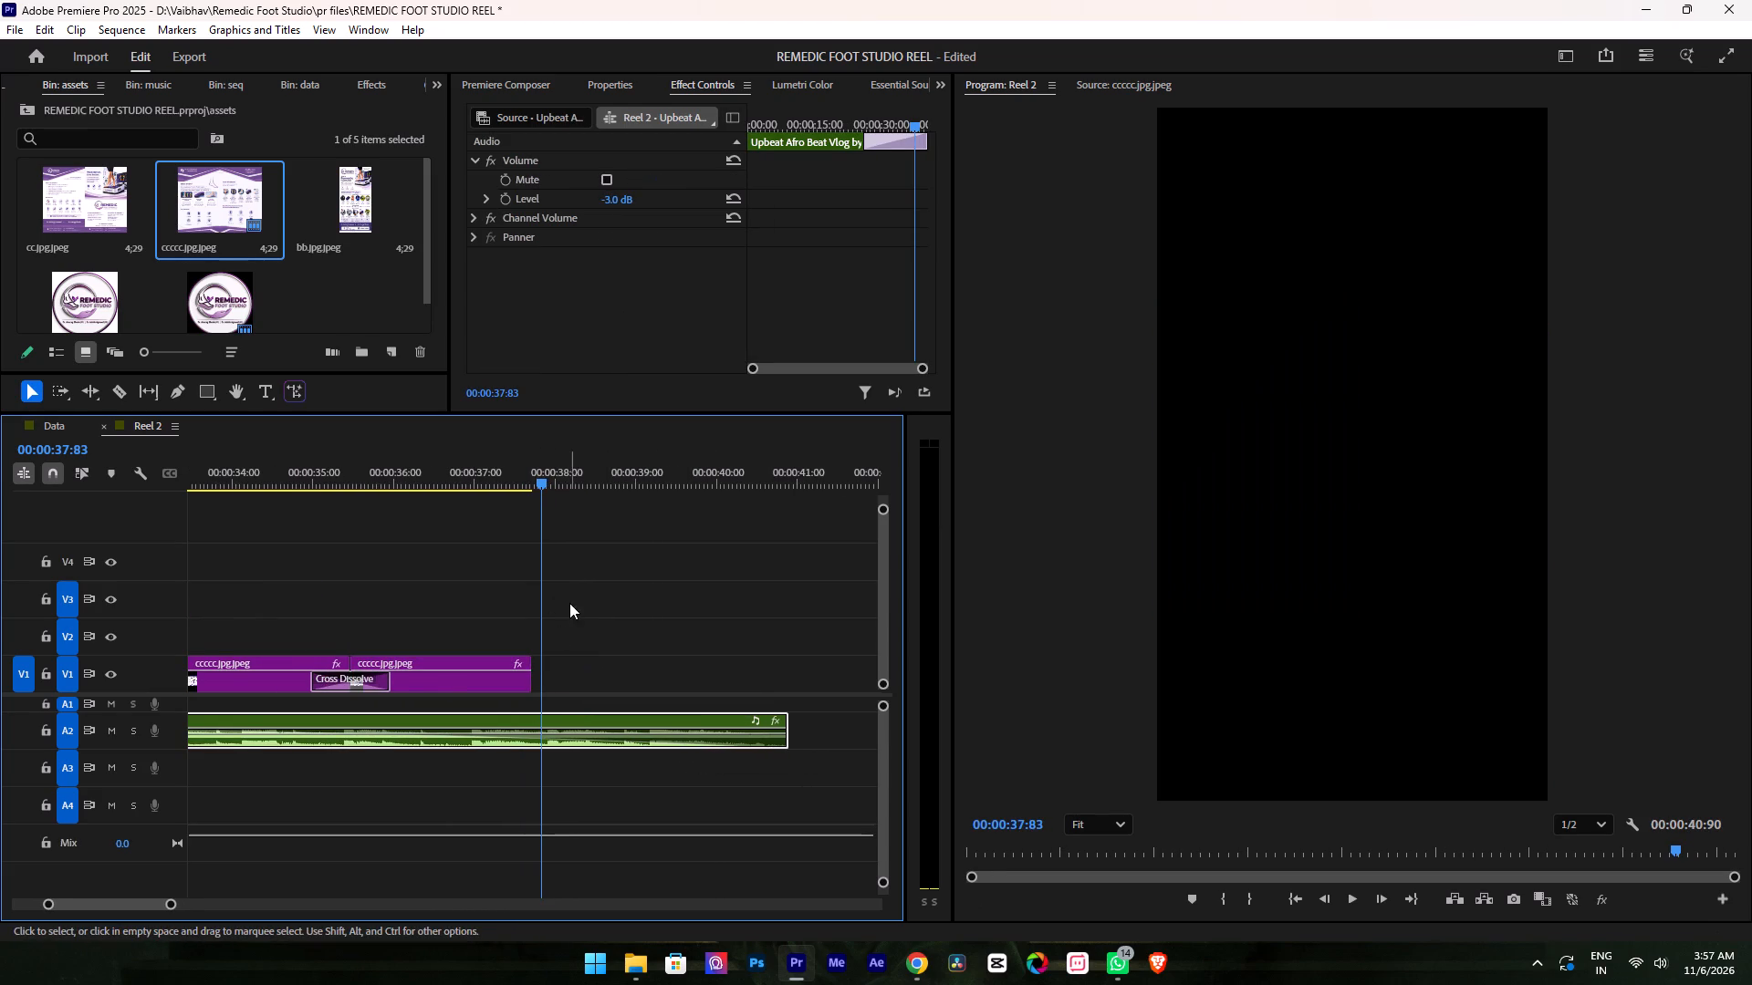
# Place the Remedic Foot Studio logo image on V2 right after the last brochure clip and play back the ending.
pyautogui.keyDown('alt'); pyautogui.scroll(-2, 569, 603); pyautogui.keyUp('alt')
pyautogui.moveTo(86, 290); pyautogui.dragTo(398, 496)
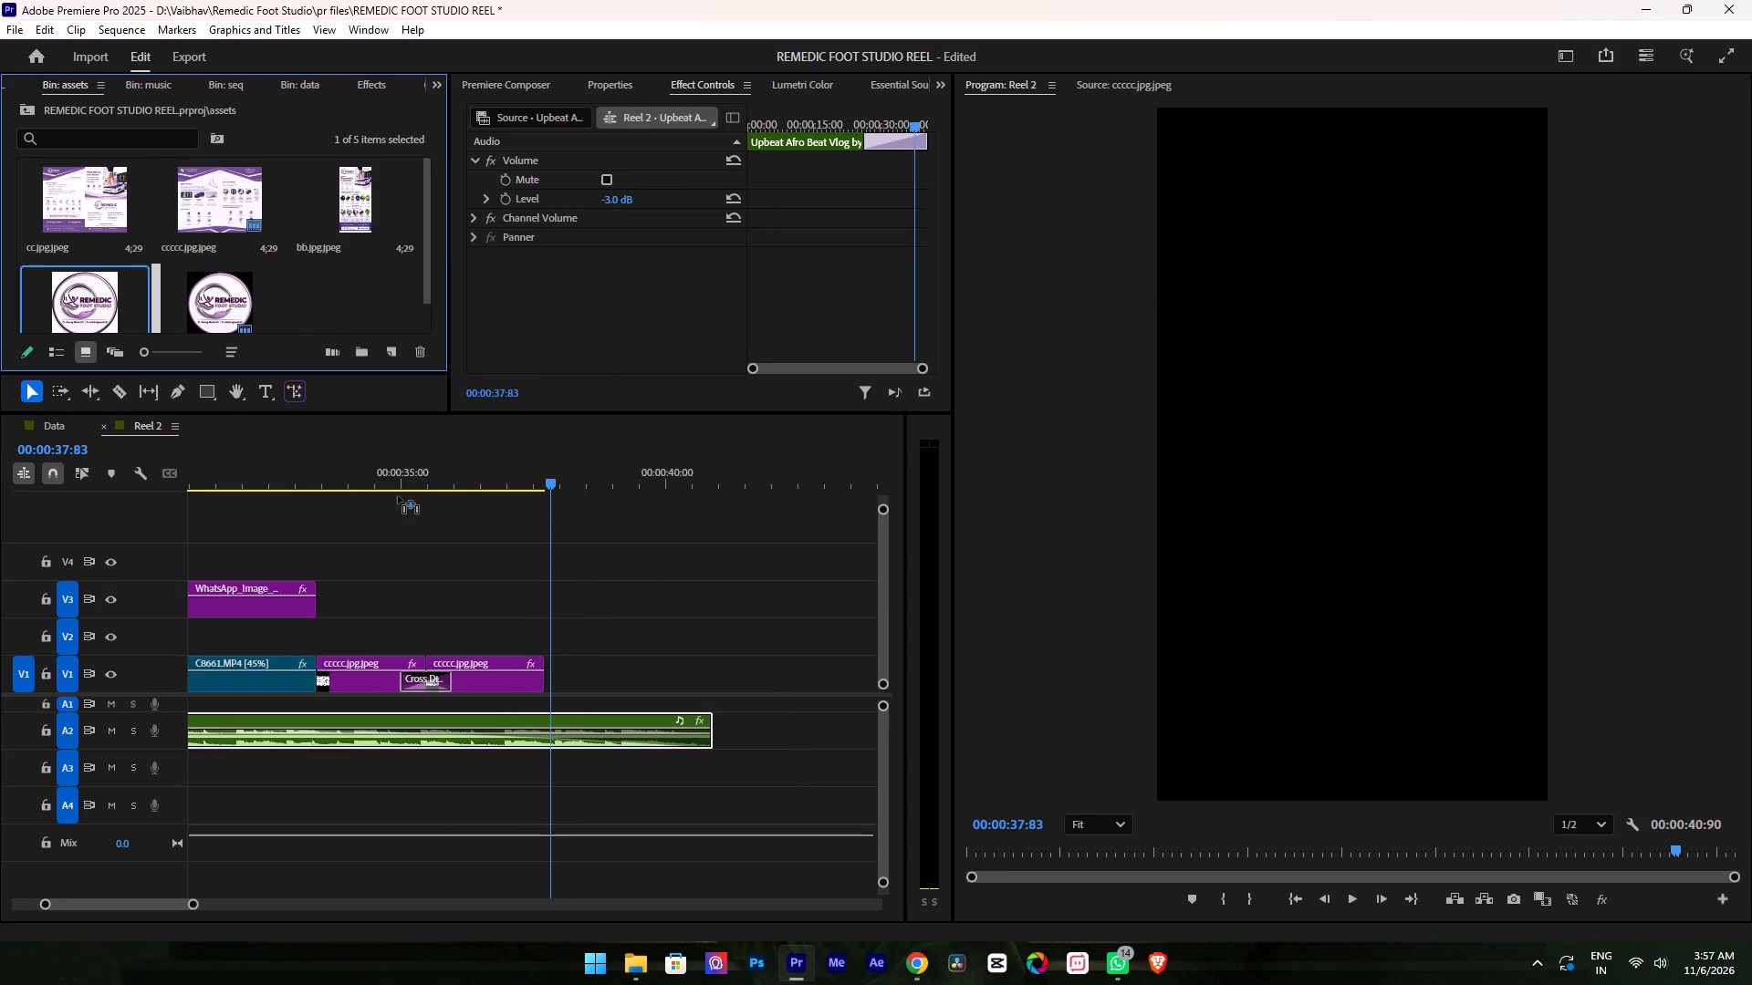
pyautogui.moveTo(398, 496); pyautogui.dragTo(545, 634)
pyautogui.moveTo(529, 483); pyautogui.dragTo(500, 483)
pyautogui.press('space')
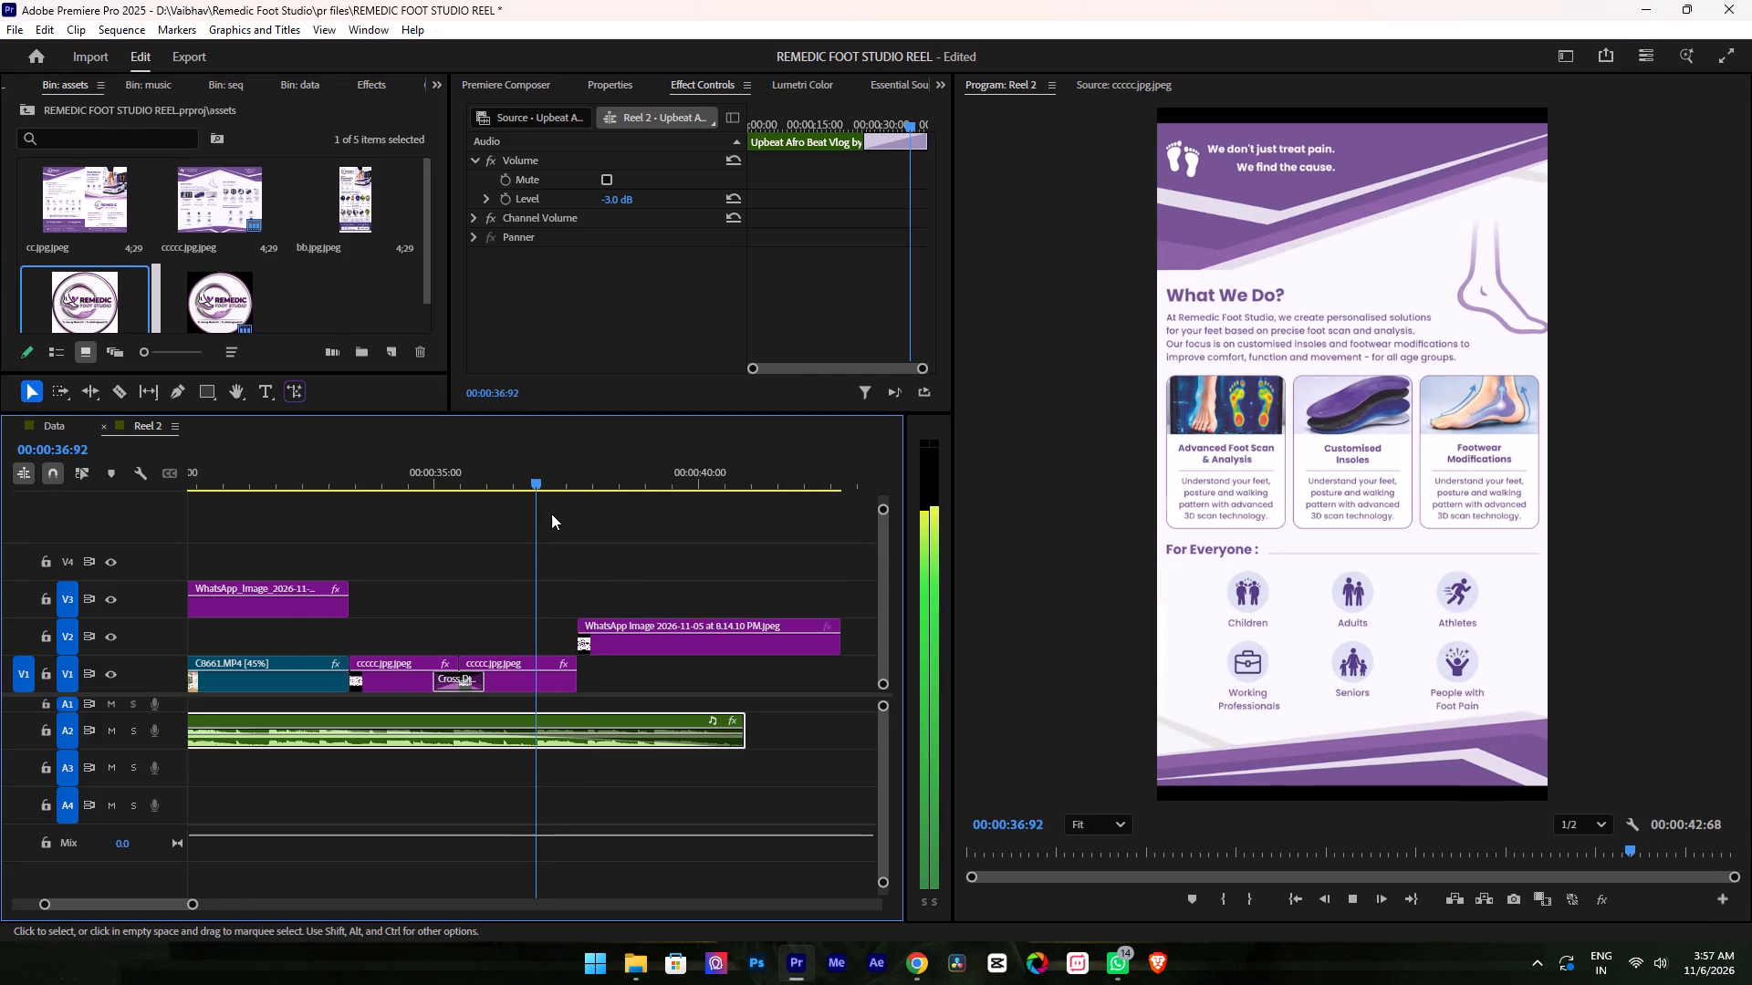
pyautogui.press('space')
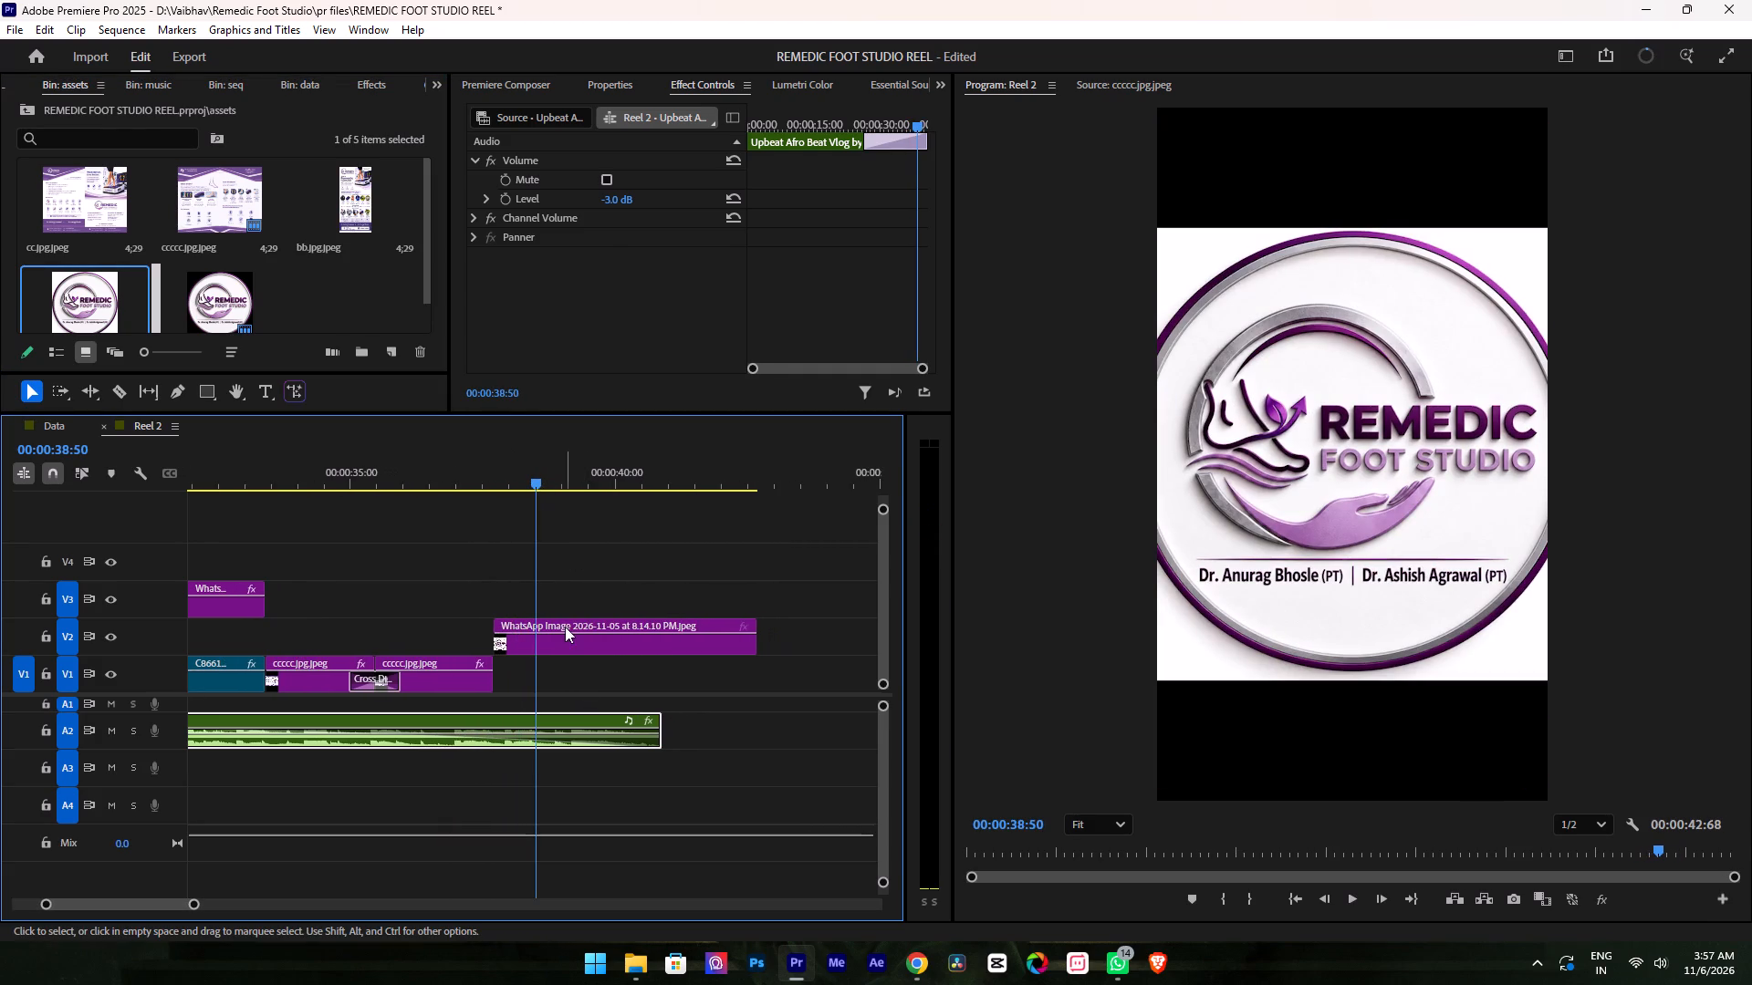
# Set the scale of the logo image on V2 to 86 so the whole logo fits the frame width.
pyautogui.click(565, 627)
pyautogui.click(609, 202)
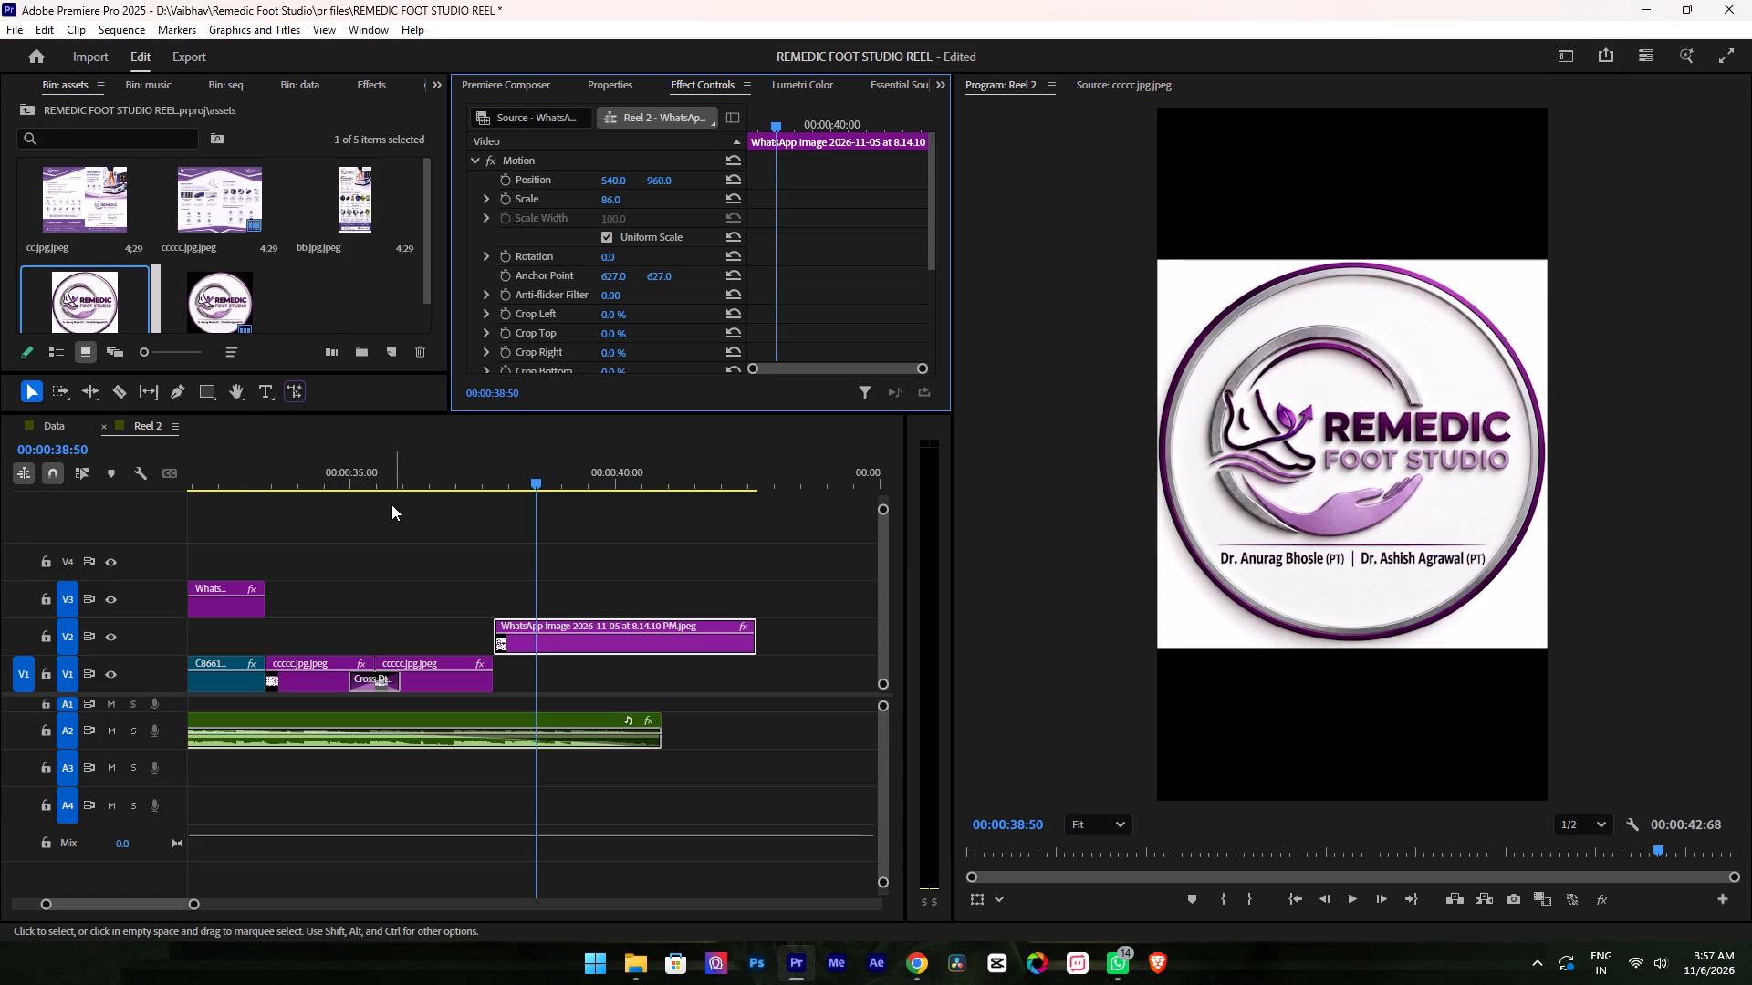
pyautogui.moveTo(308, 636); pyautogui.dragTo(518, 617)
pyautogui.click(569, 637)
pyautogui.click(573, 567)
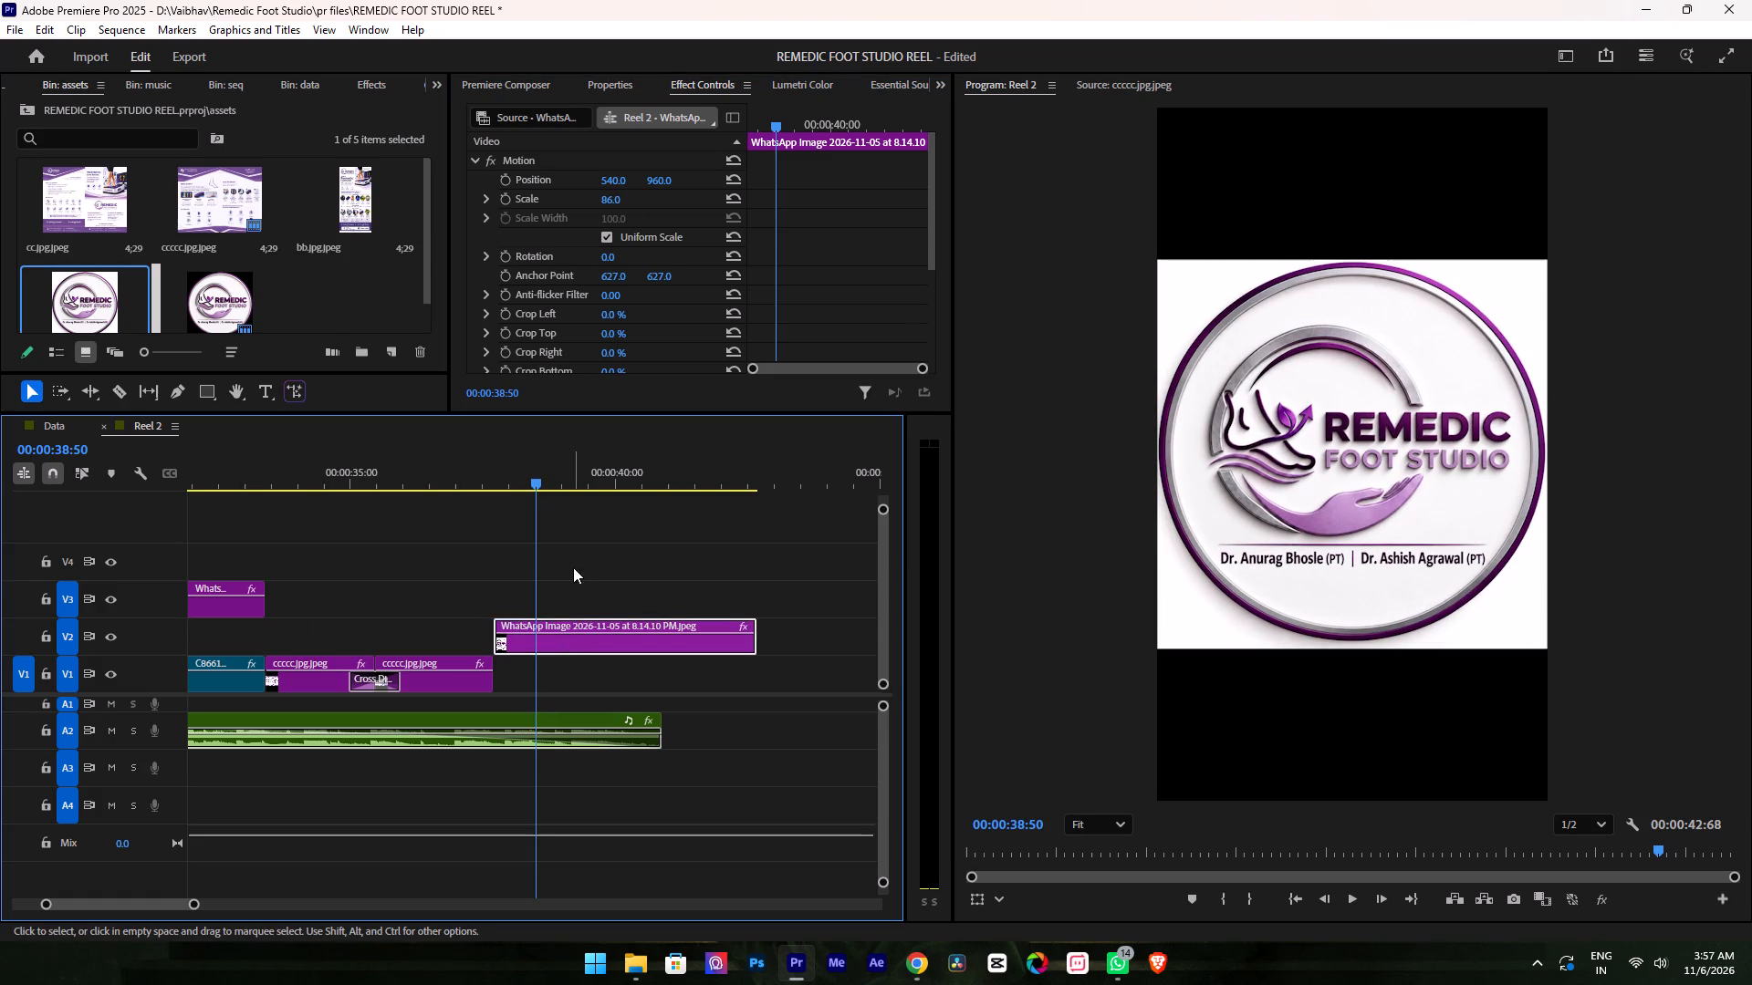
# Line up the closing logo image with the two brochure clips and move all three up to V2, freeing V1 beneath them.
pyautogui.moveTo(577, 641); pyautogui.dragTo(583, 668)
pyautogui.moveTo(337, 634); pyautogui.dragTo(503, 667)
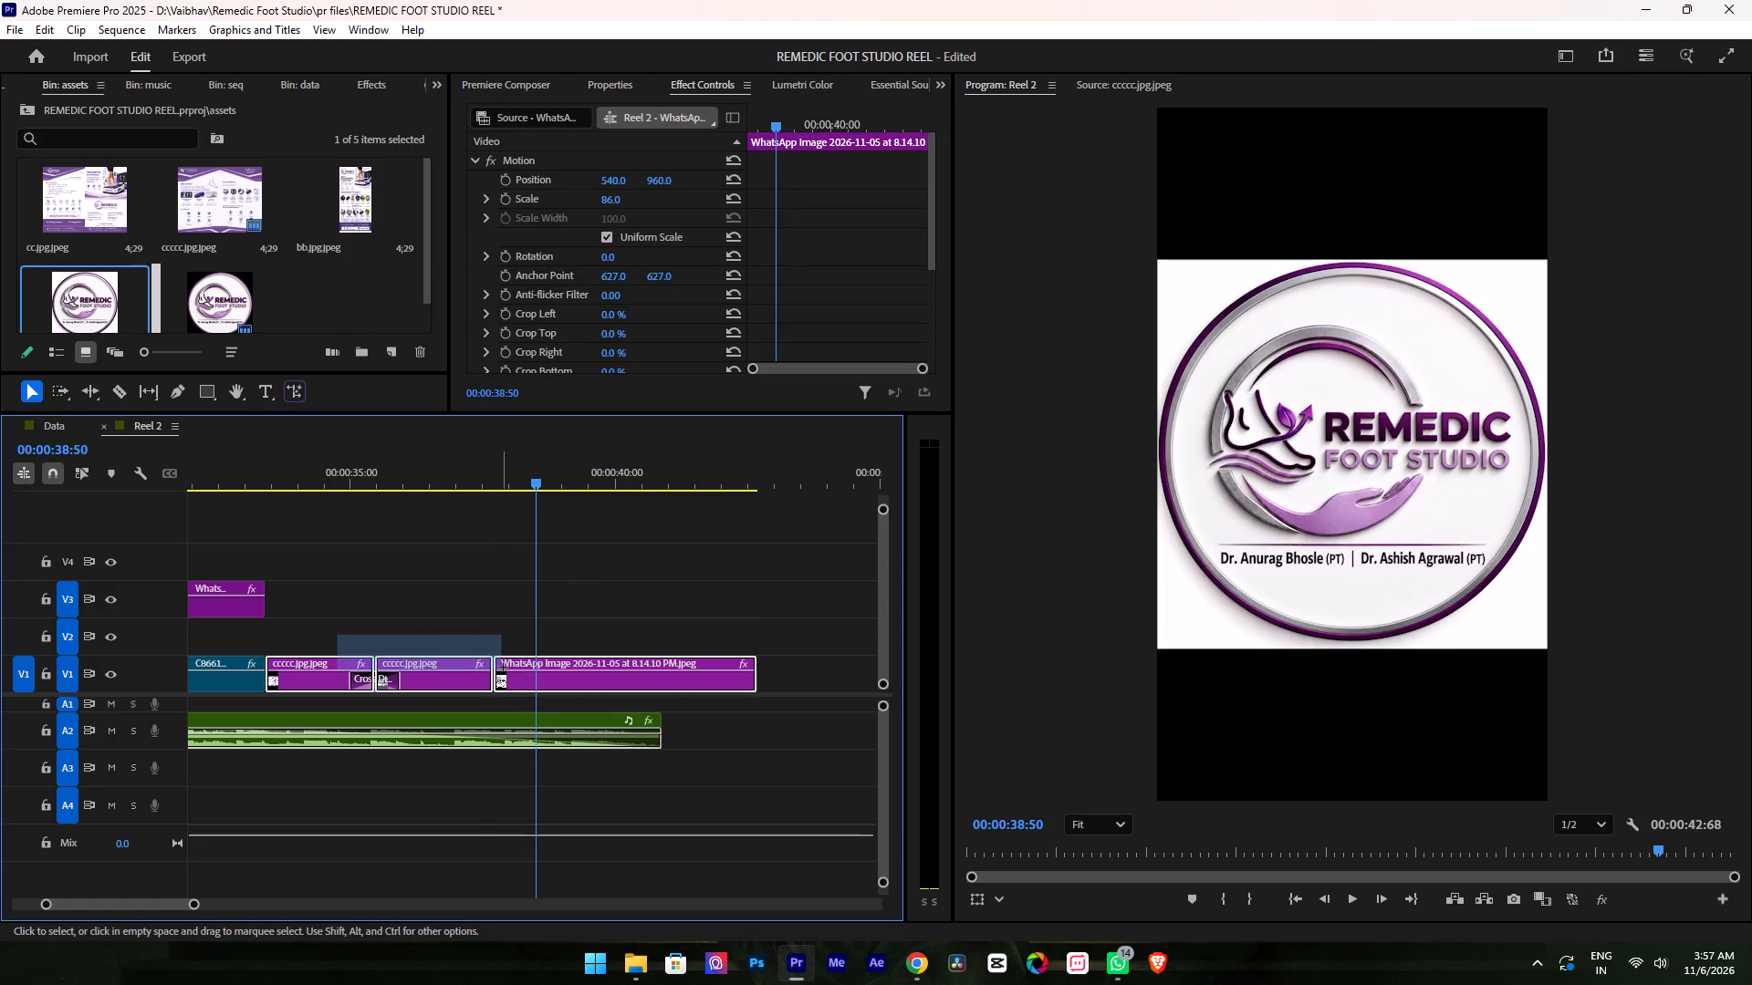
pyautogui.moveTo(503, 667); pyautogui.dragTo(515, 660)
pyautogui.moveTo(550, 656); pyautogui.dragTo(546, 633)
pyautogui.click(518, 558)
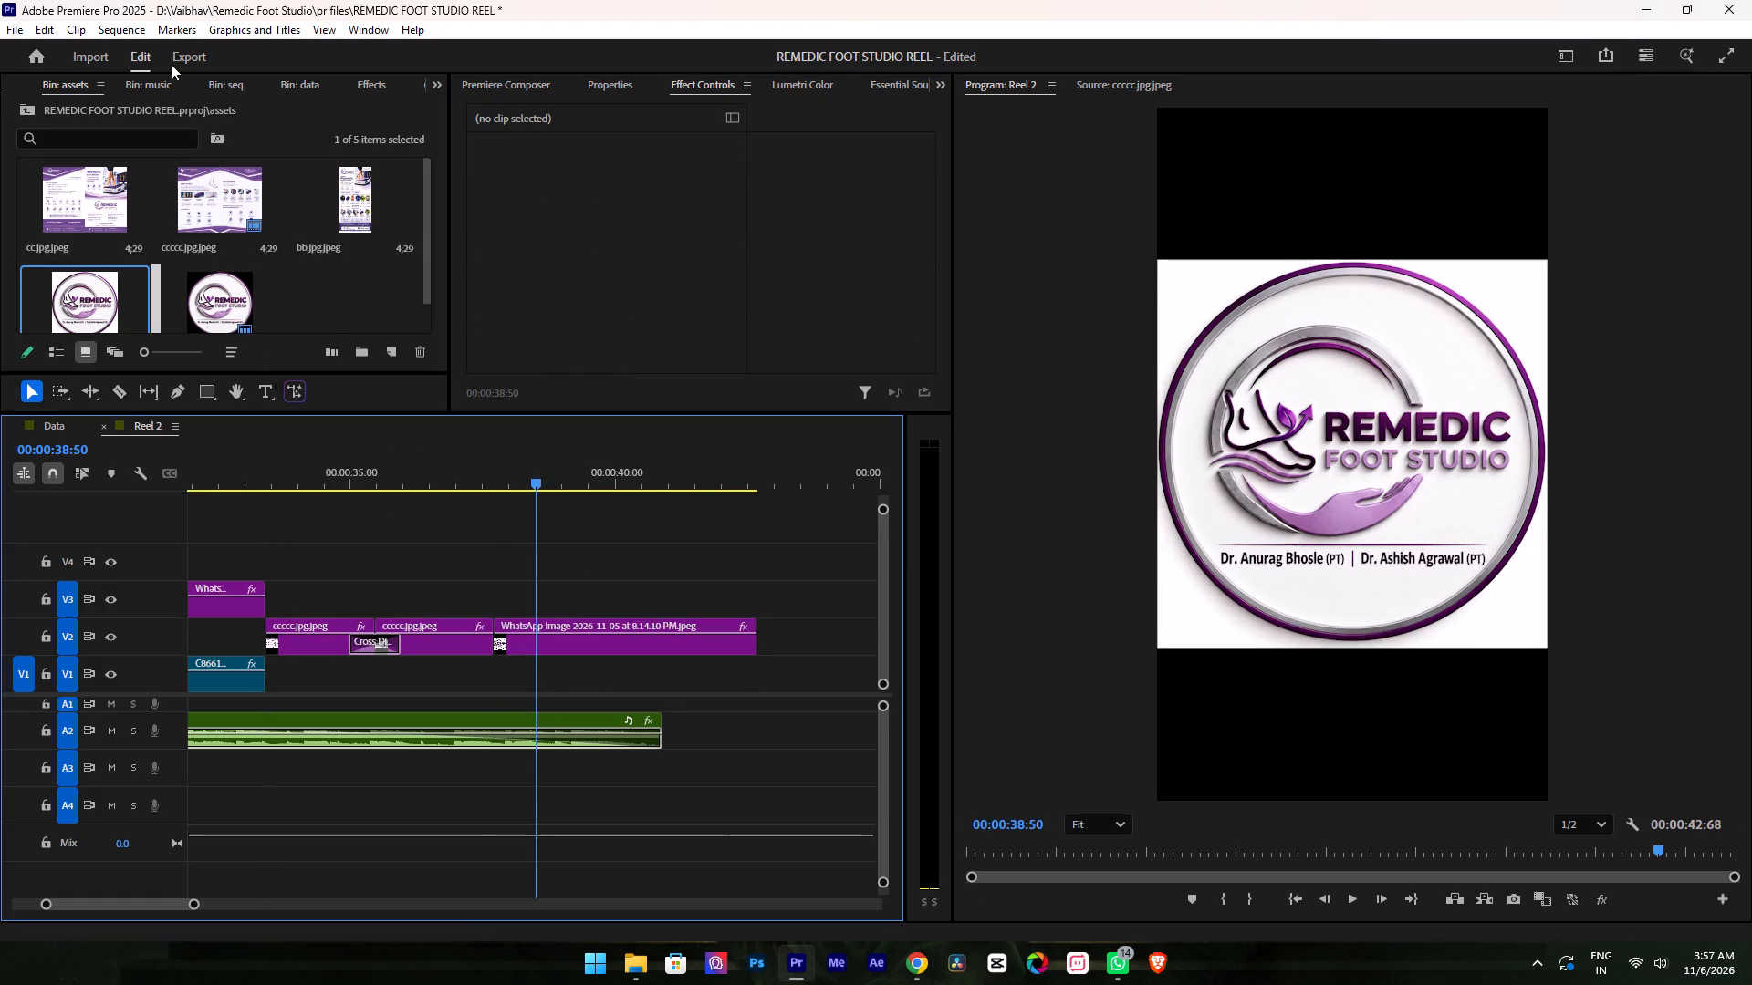
# Create a color matte in the assets bin using the near-white FEFEFE sampled from the logo image's background, keeping the default name.
pyautogui.click(366, 302)
pyautogui.click(358, 291)
pyautogui.click(398, 348)
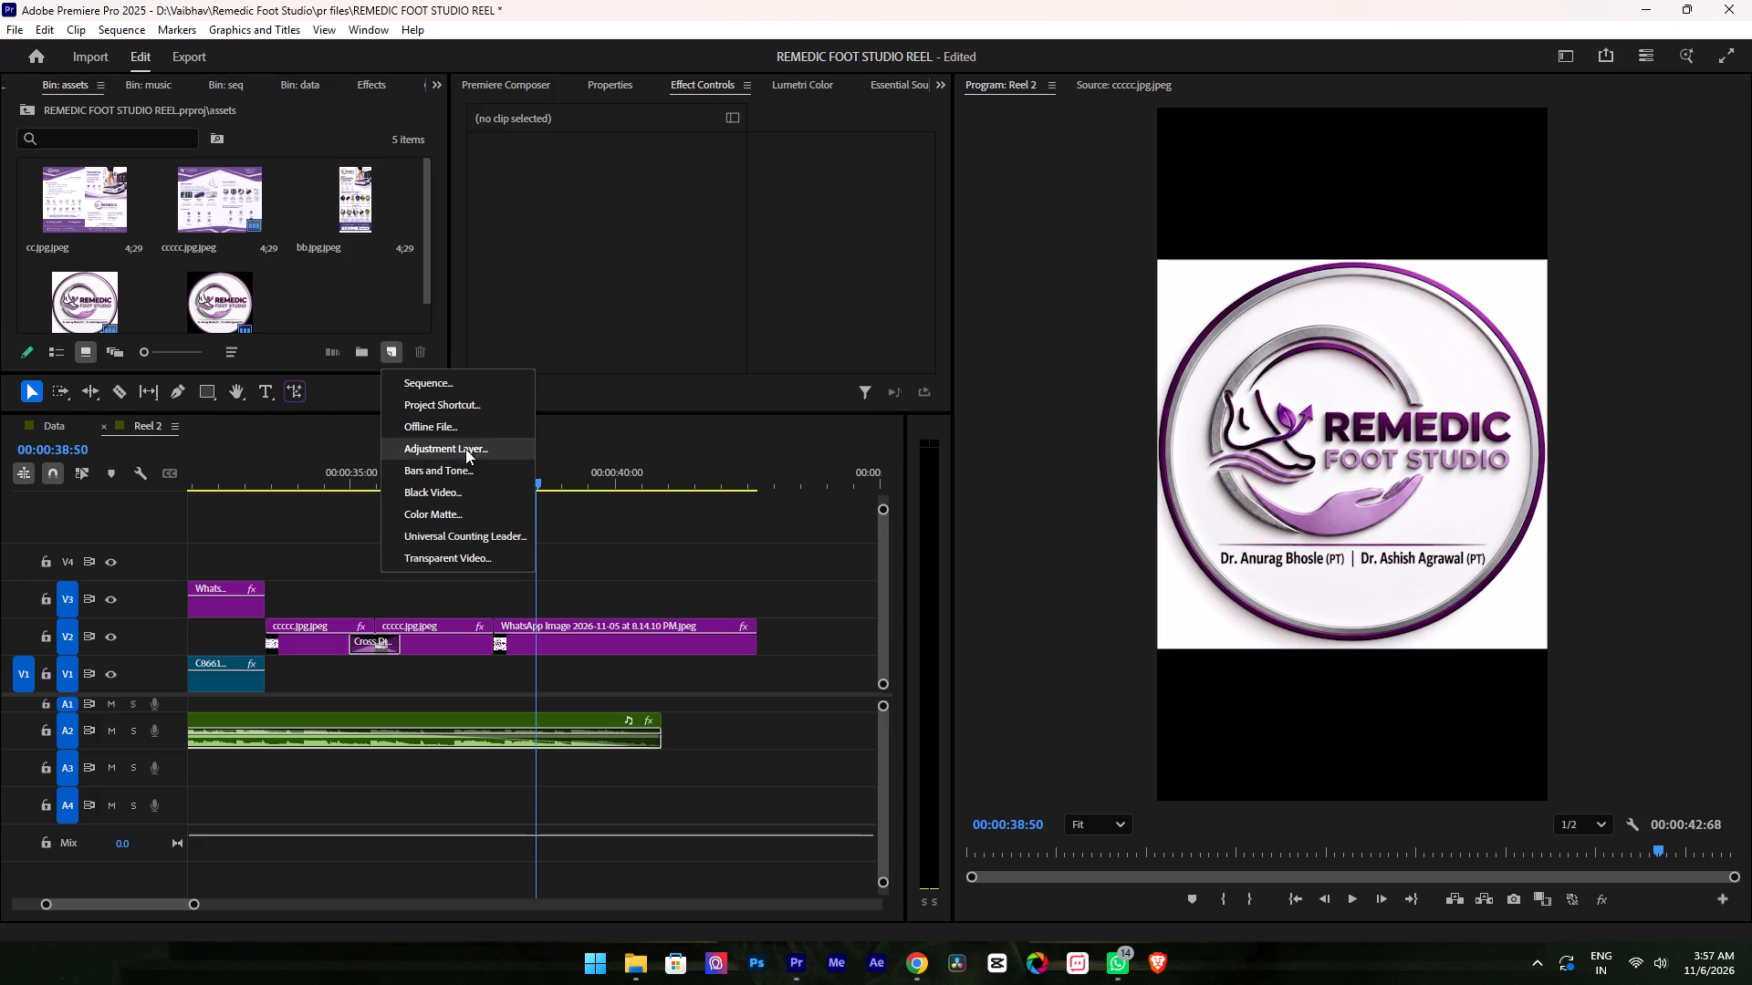
pyautogui.click(446, 513)
pyautogui.click(930, 561)
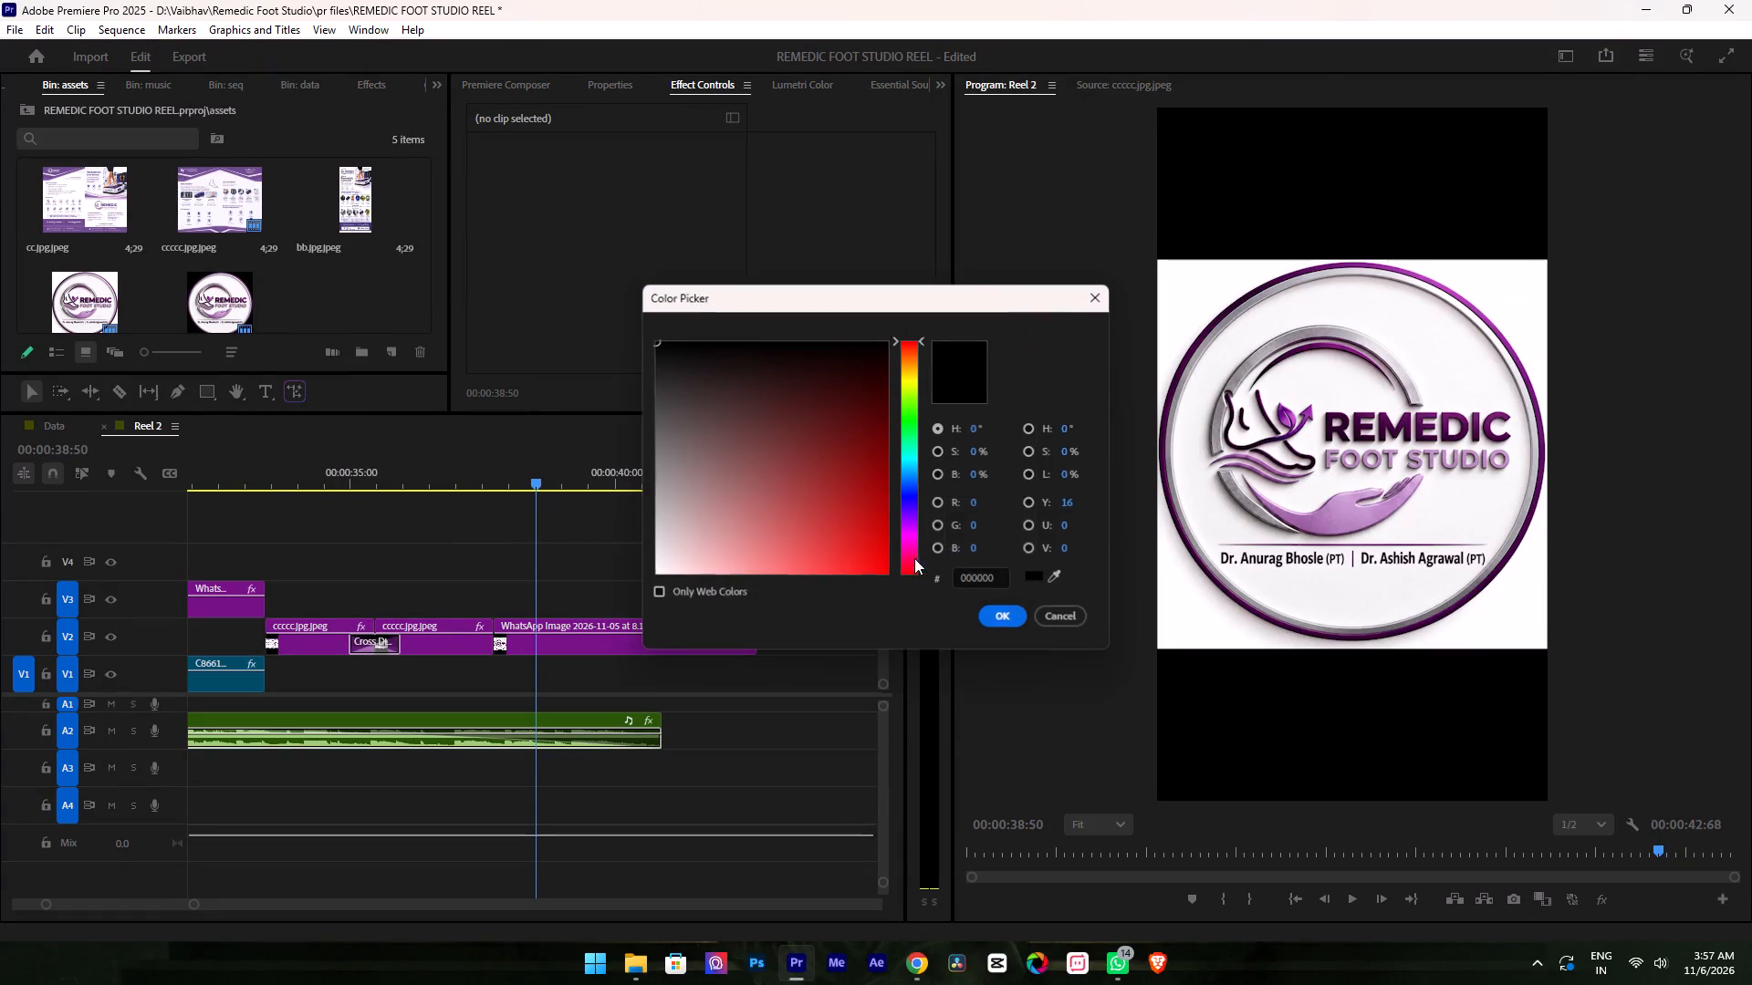
pyautogui.click(1057, 576)
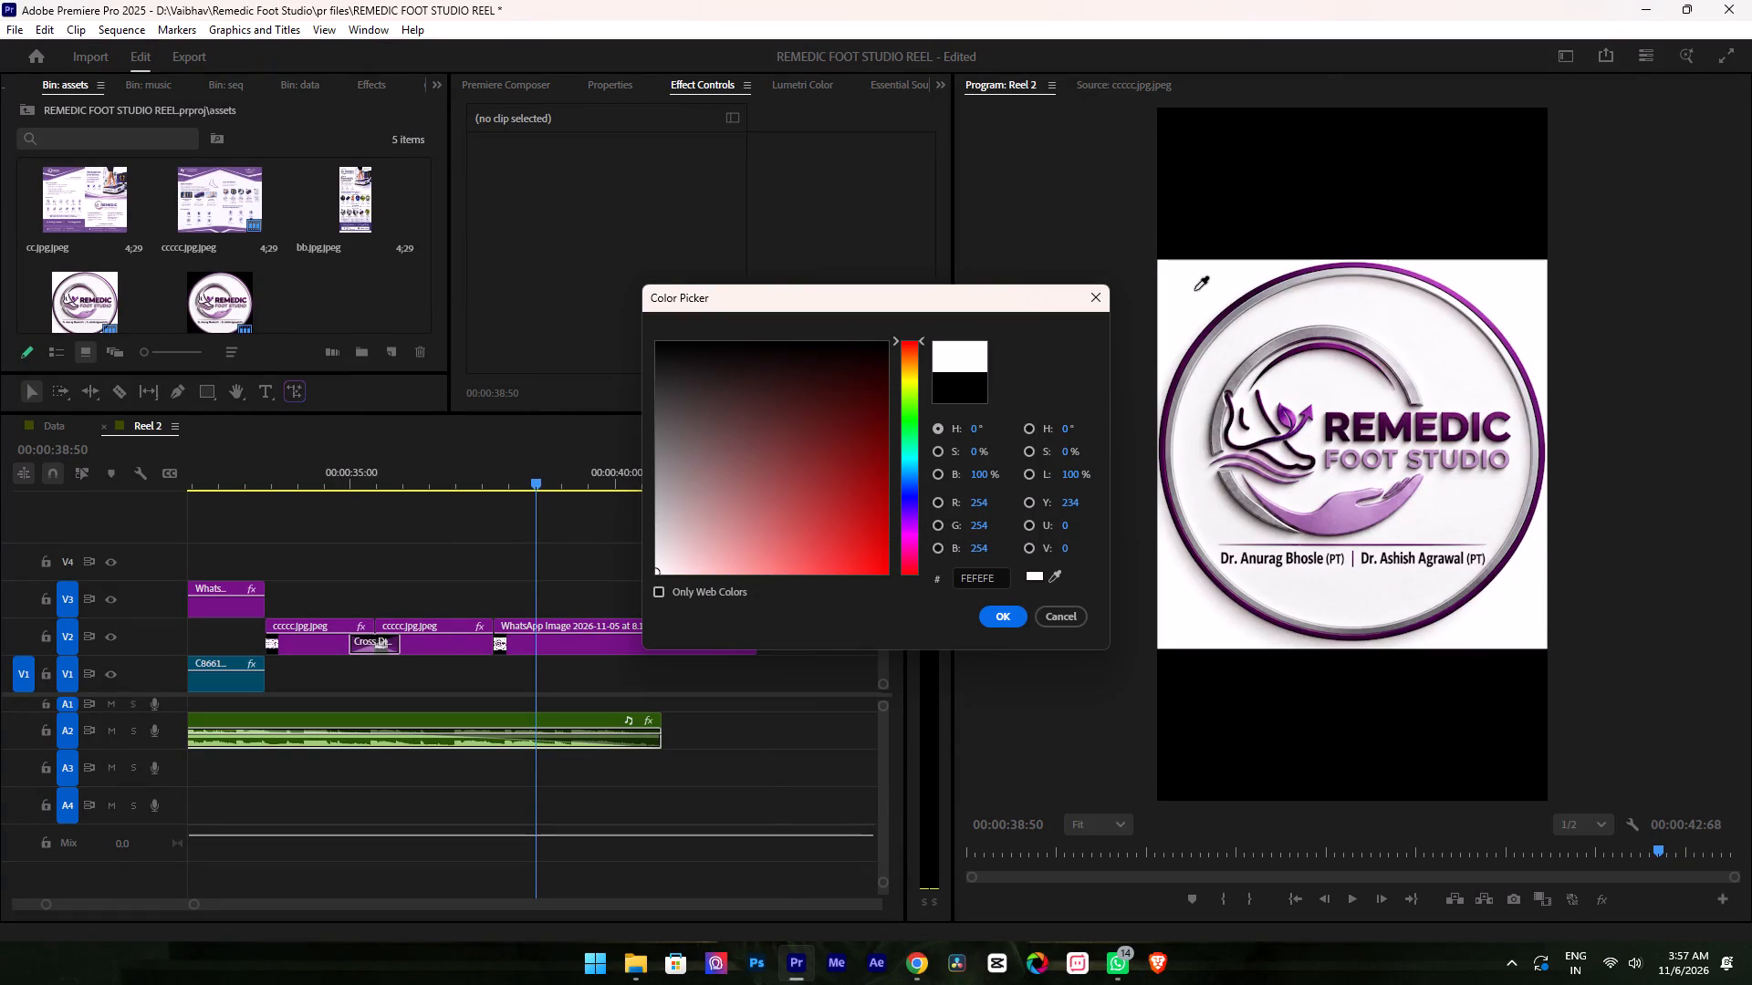
pyautogui.click(1194, 285)
pyautogui.click(1006, 620)
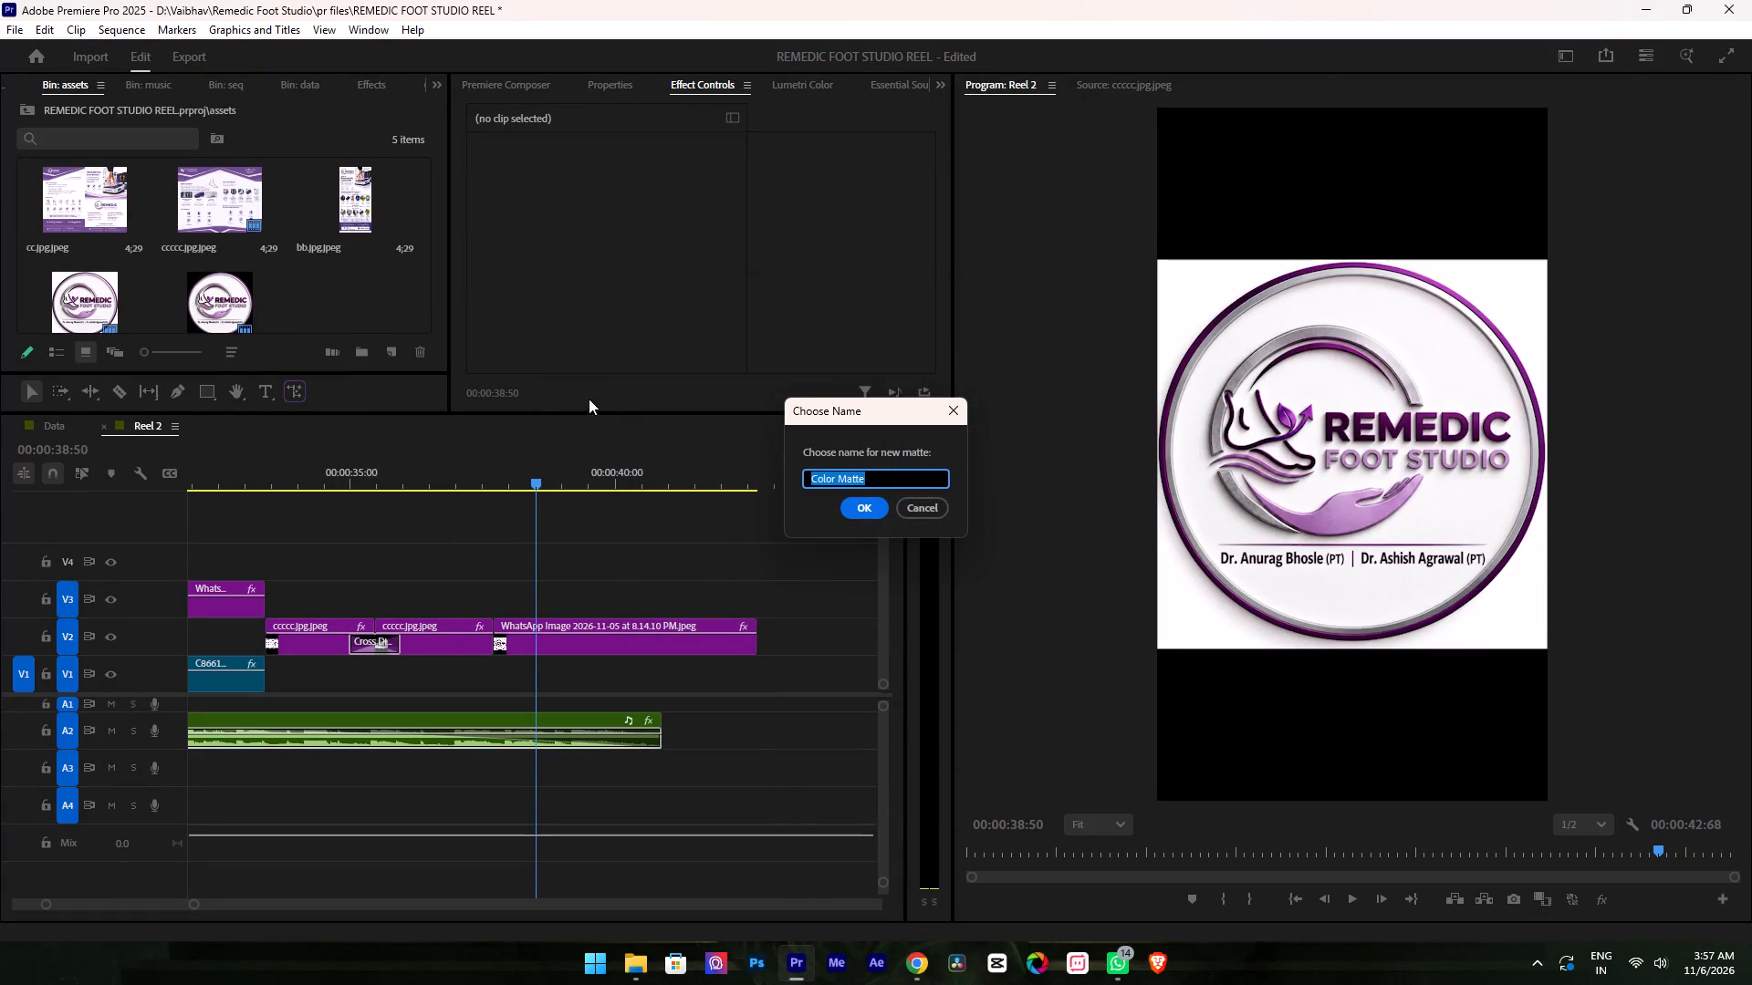
pyautogui.click(870, 514)
# Place the color matte on V1 beneath the end clips, spanning from the first brochure clip's start to the music's end at 00:00:40:90.
pyautogui.moveTo(372, 275); pyautogui.dragTo(336, 671)
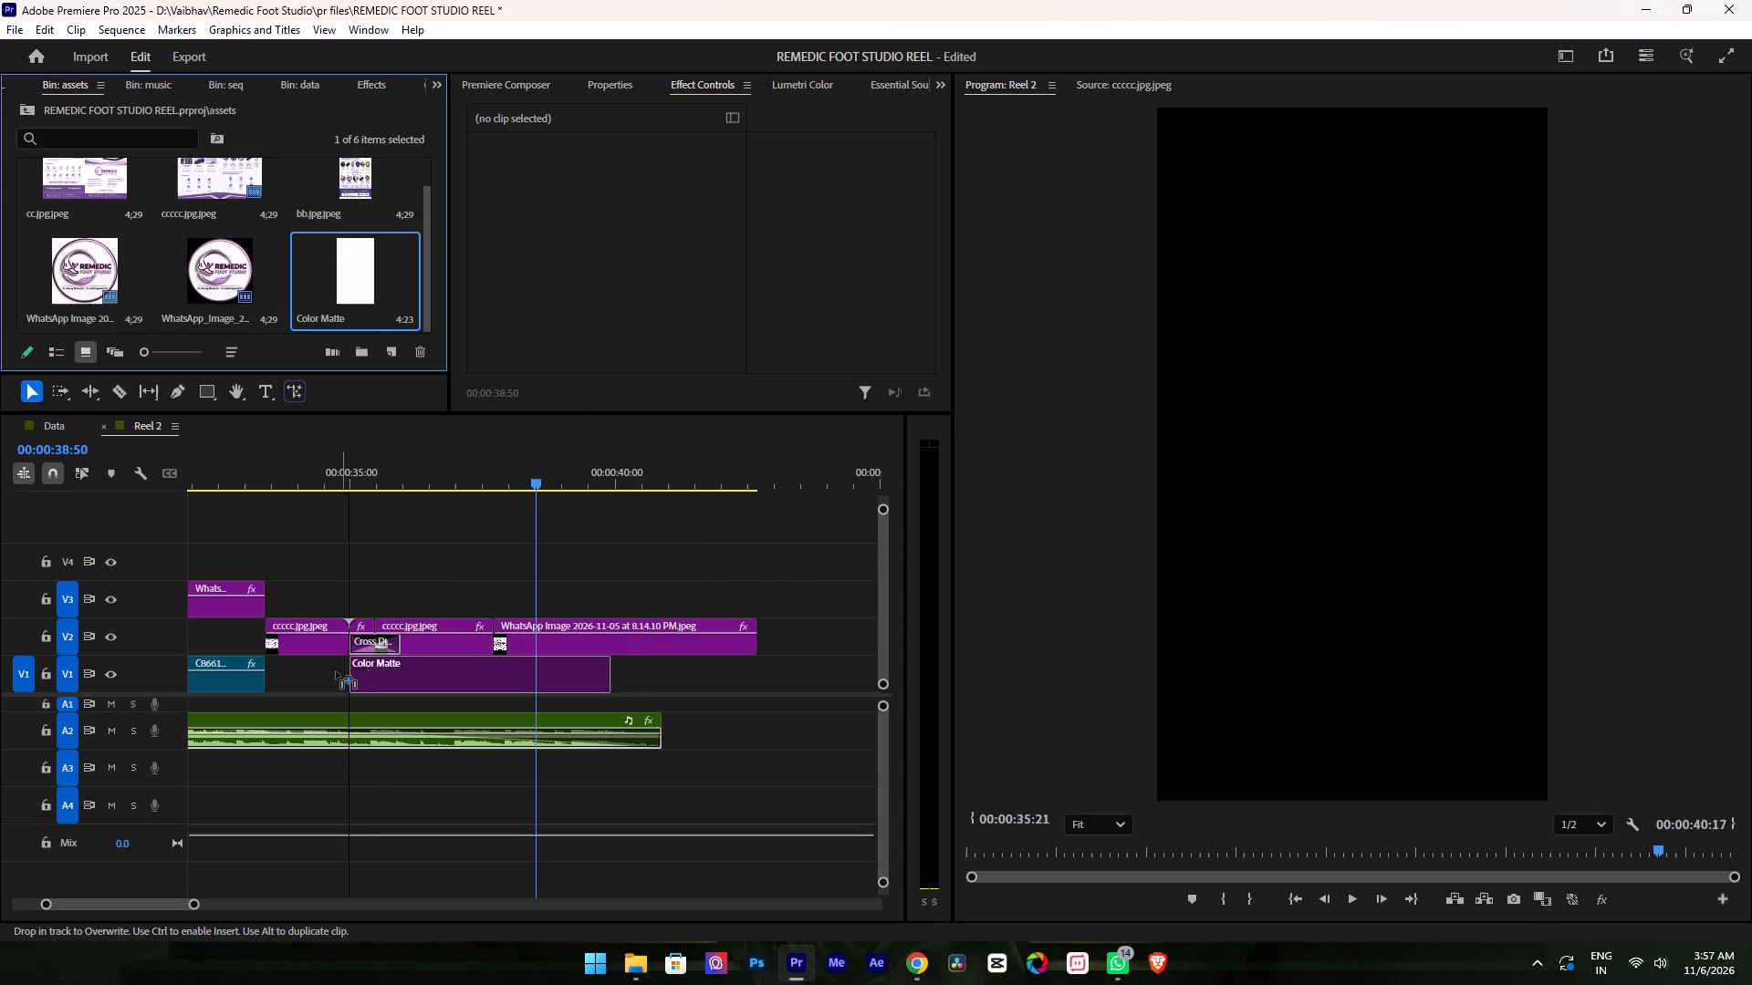
pyautogui.moveTo(336, 671); pyautogui.dragTo(272, 673)
pyautogui.moveTo(279, 680); pyautogui.dragTo(273, 680)
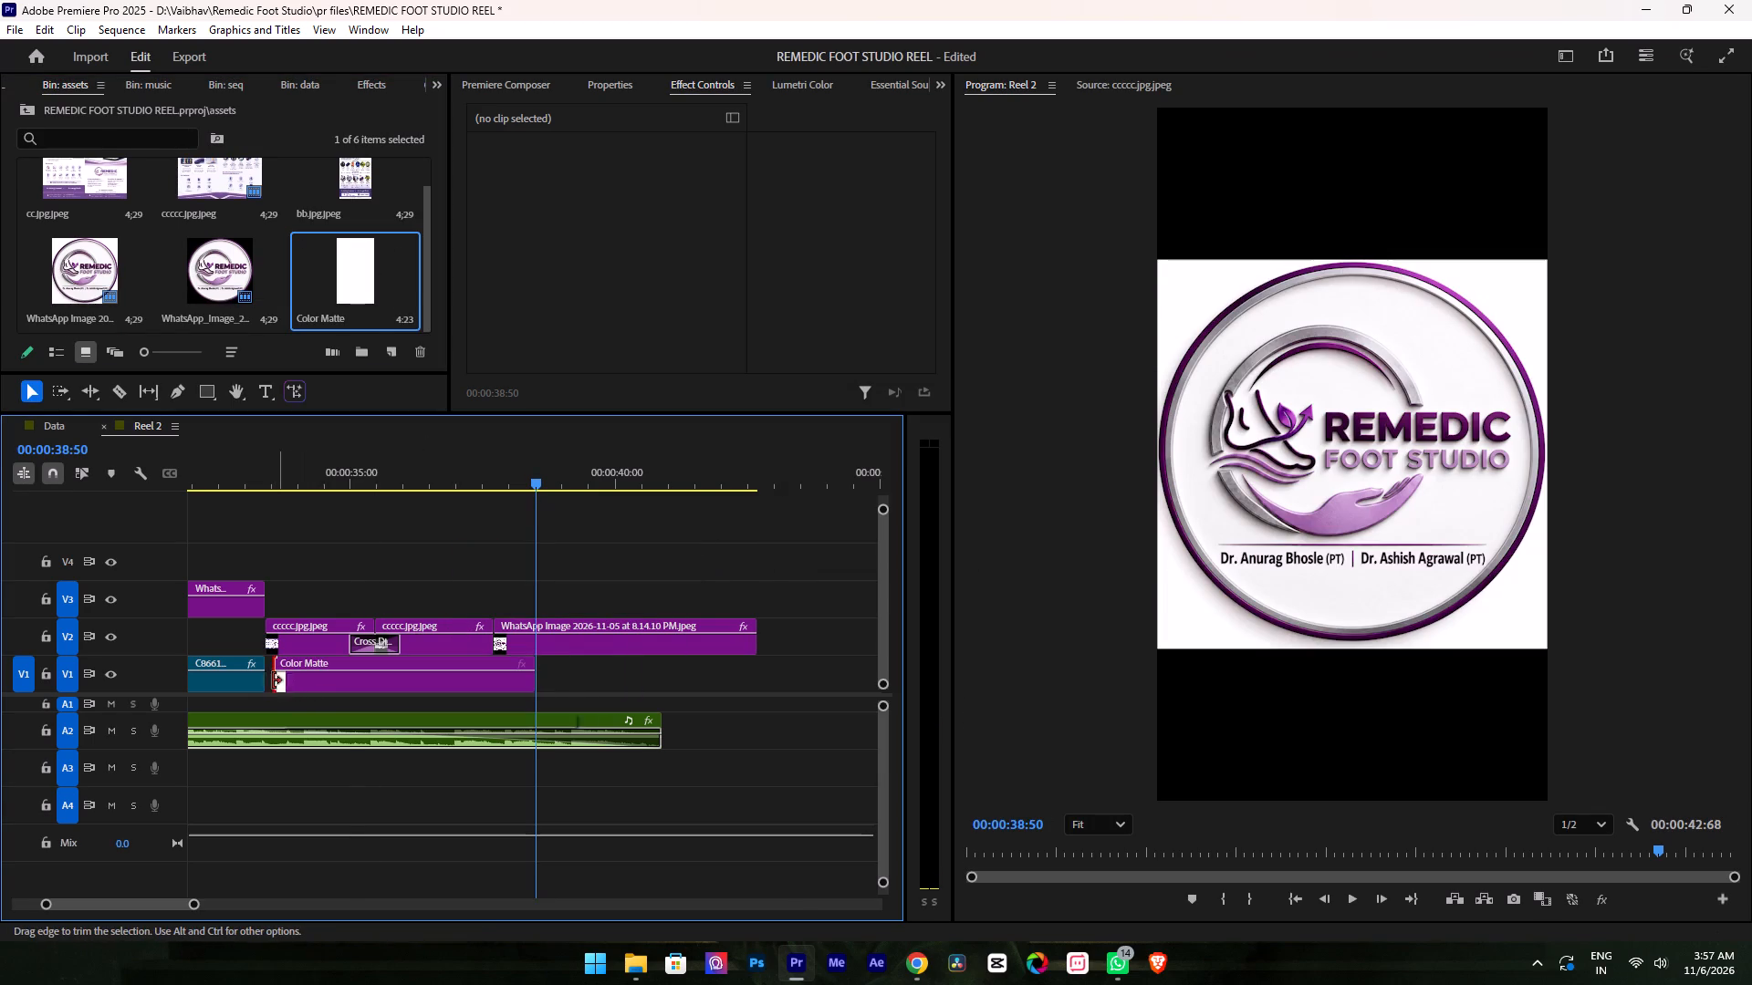
pyautogui.moveTo(273, 680); pyautogui.dragTo(235, 681)
pyautogui.moveTo(528, 673); pyautogui.dragTo(578, 674)
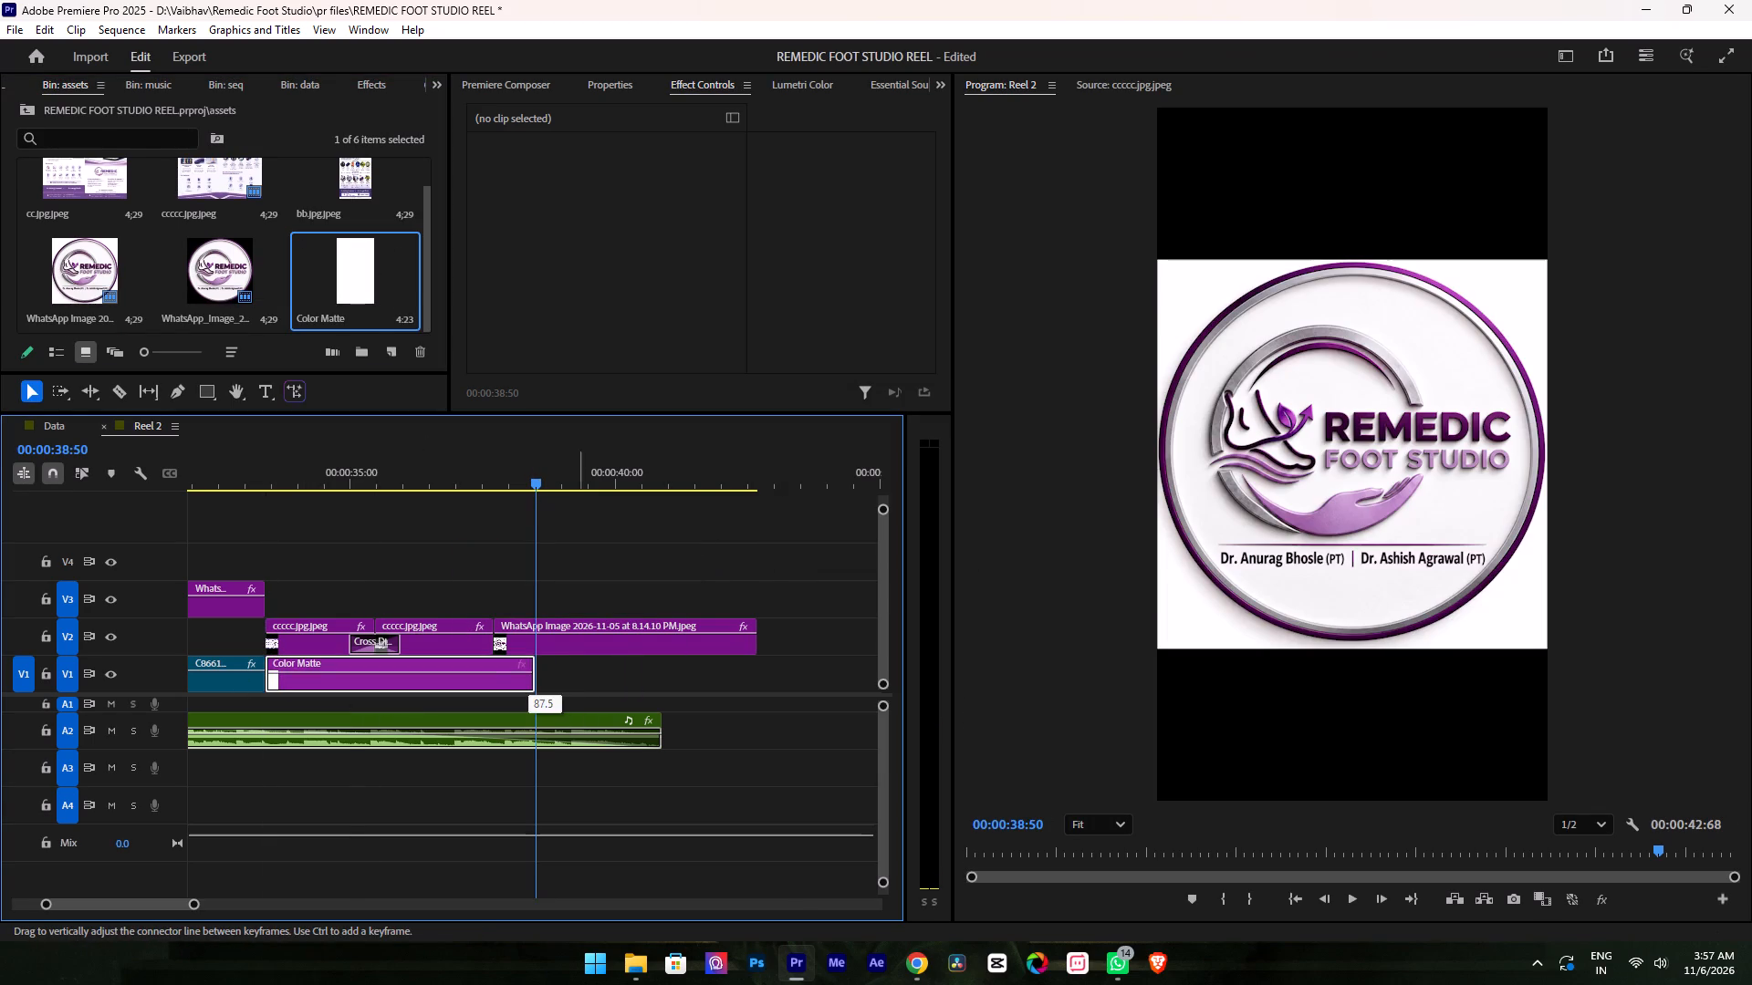
pyautogui.moveTo(578, 674); pyautogui.dragTo(593, 607)
pyautogui.moveTo(545, 682); pyautogui.dragTo(694, 680)
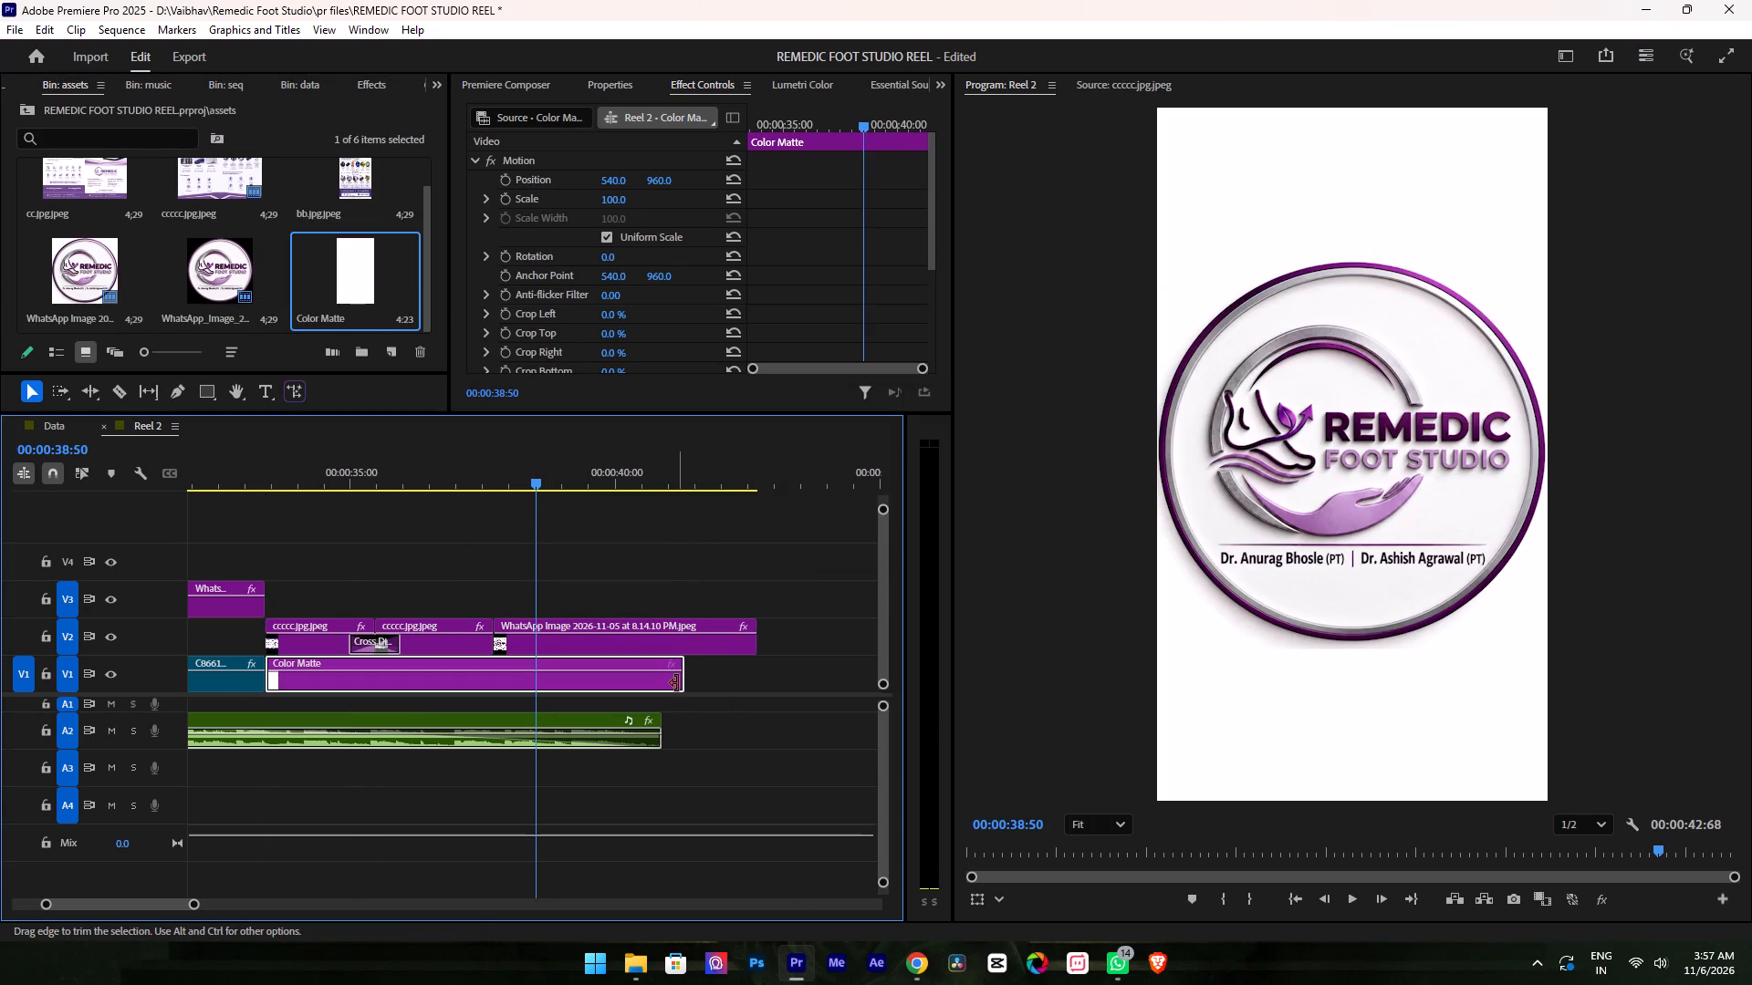
pyautogui.moveTo(680, 686); pyautogui.dragTo(663, 687)
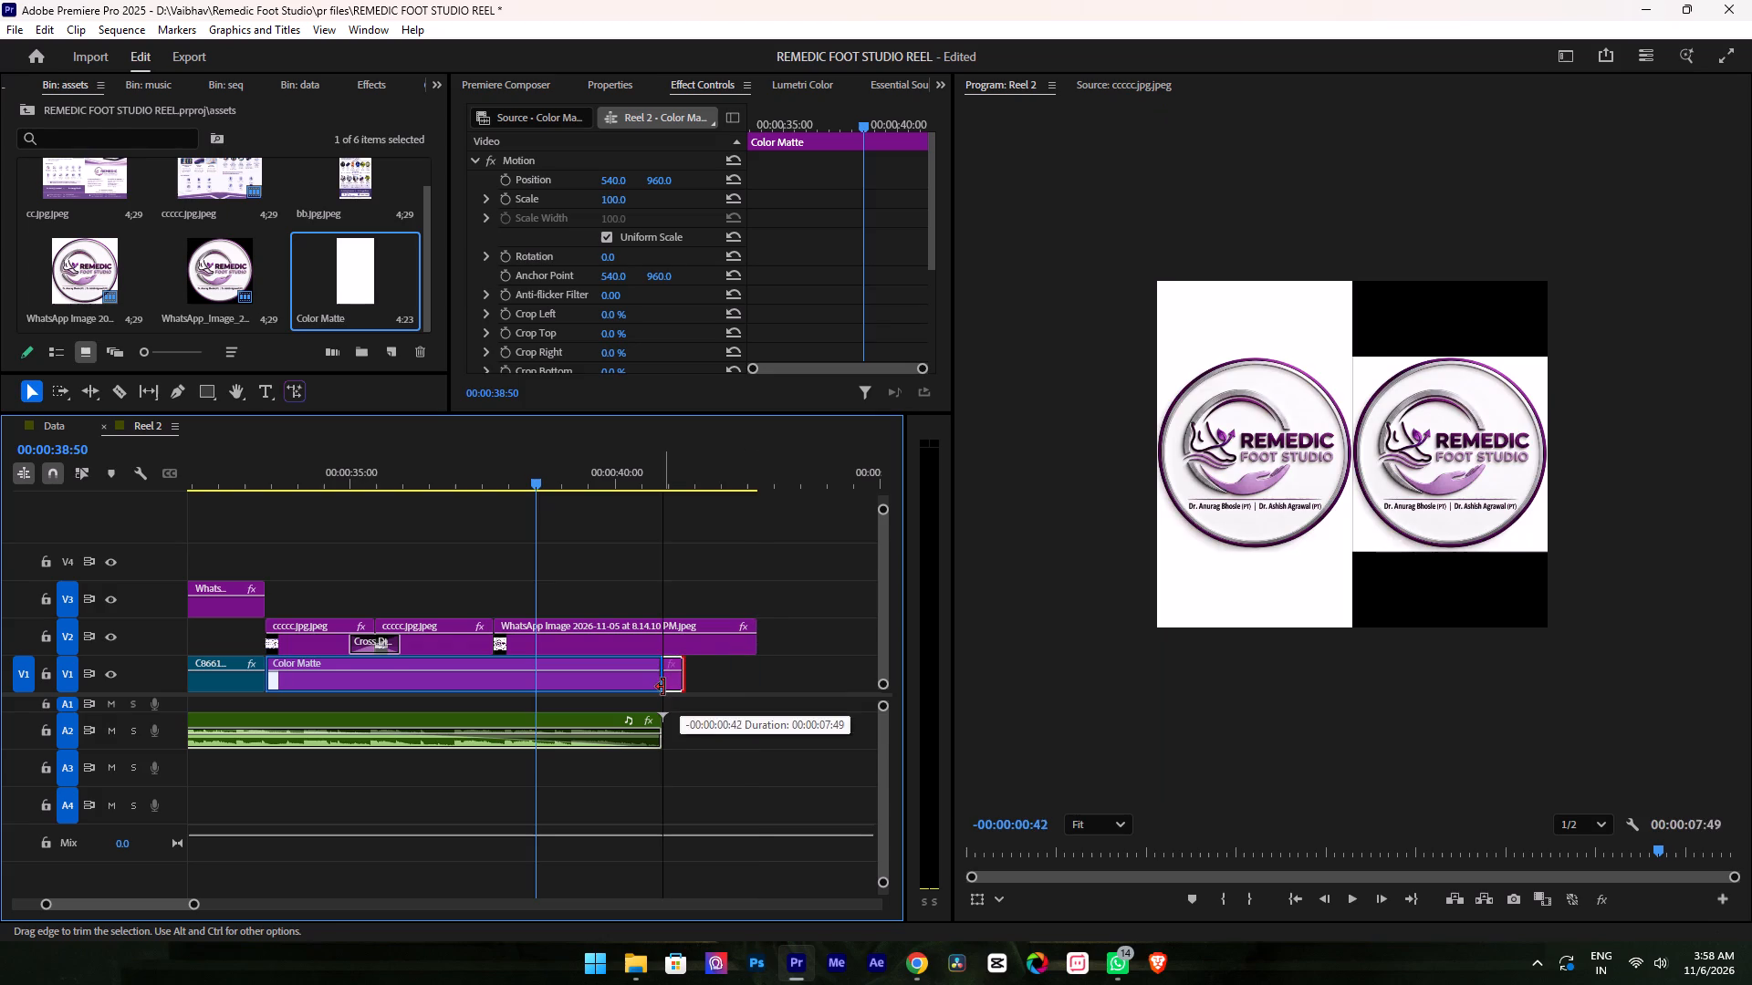
pyautogui.moveTo(663, 687); pyautogui.dragTo(662, 687)
# Trim the end of the closing logo image on V2 to the end of the music at 00:00:40:90.
pyautogui.moveTo(751, 644); pyautogui.dragTo(657, 650)
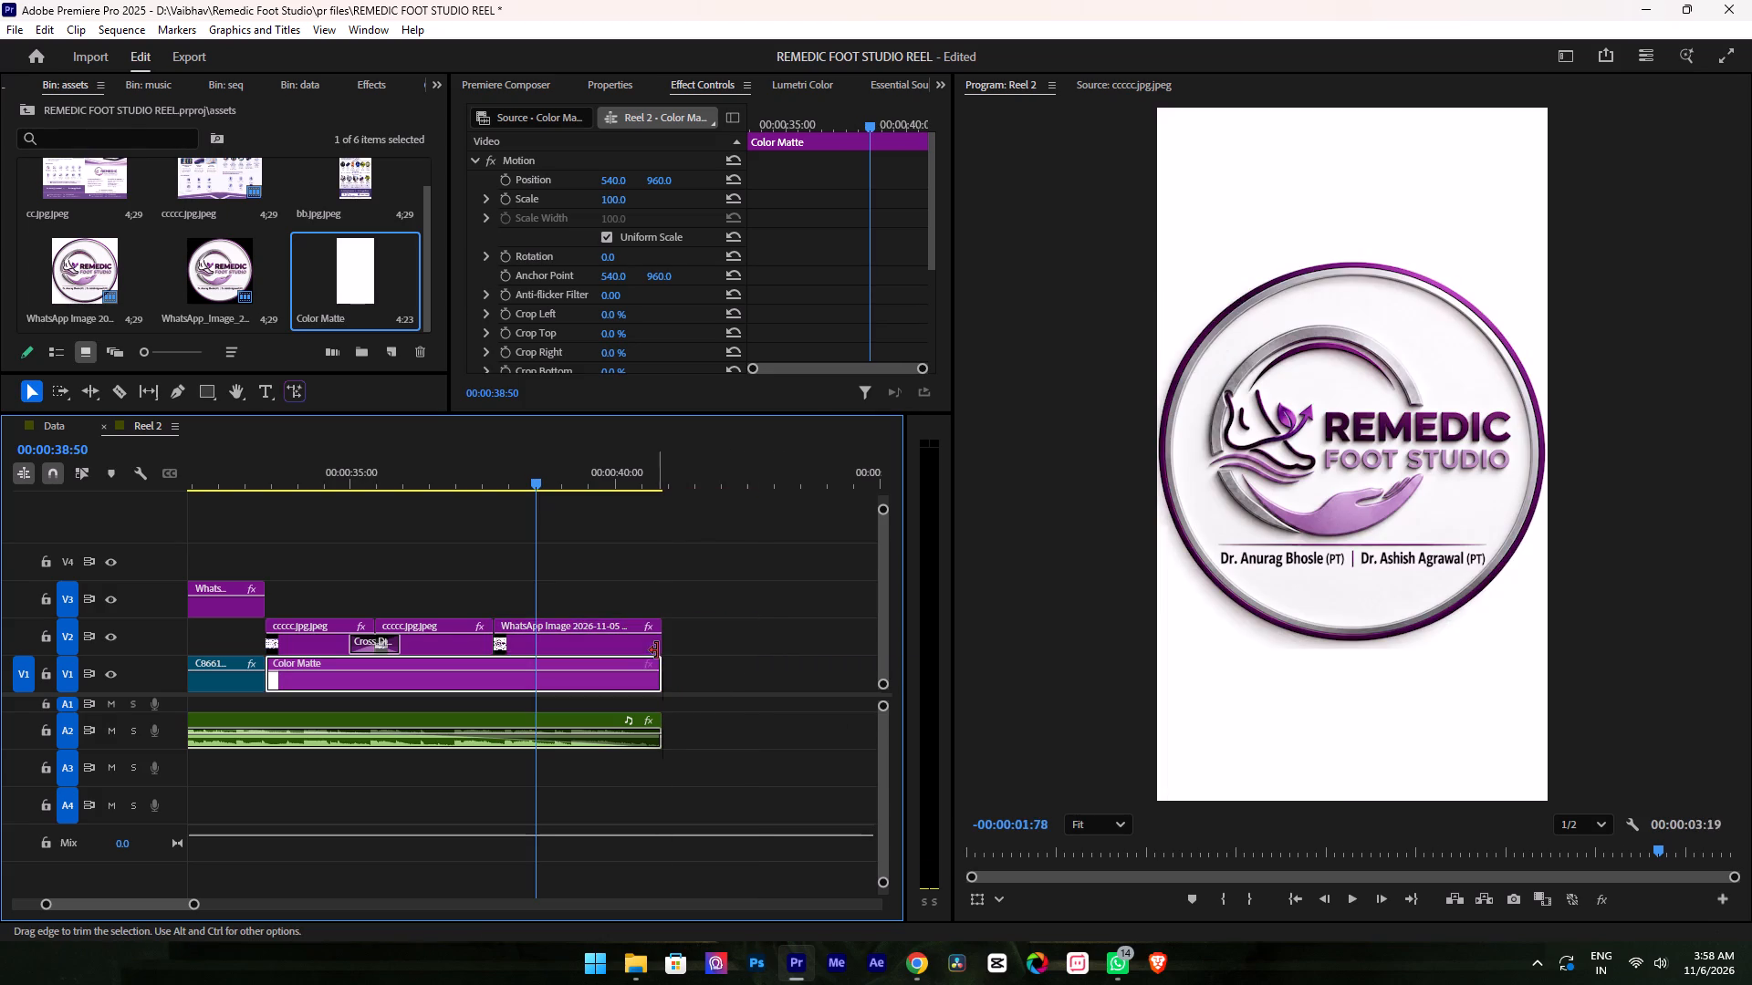
# Apply the default Cross Dissolve at the cut between the second brochure clip and the logo image, and play back the ending.
pyautogui.rightClick(491, 654)
pyautogui.click(540, 764)
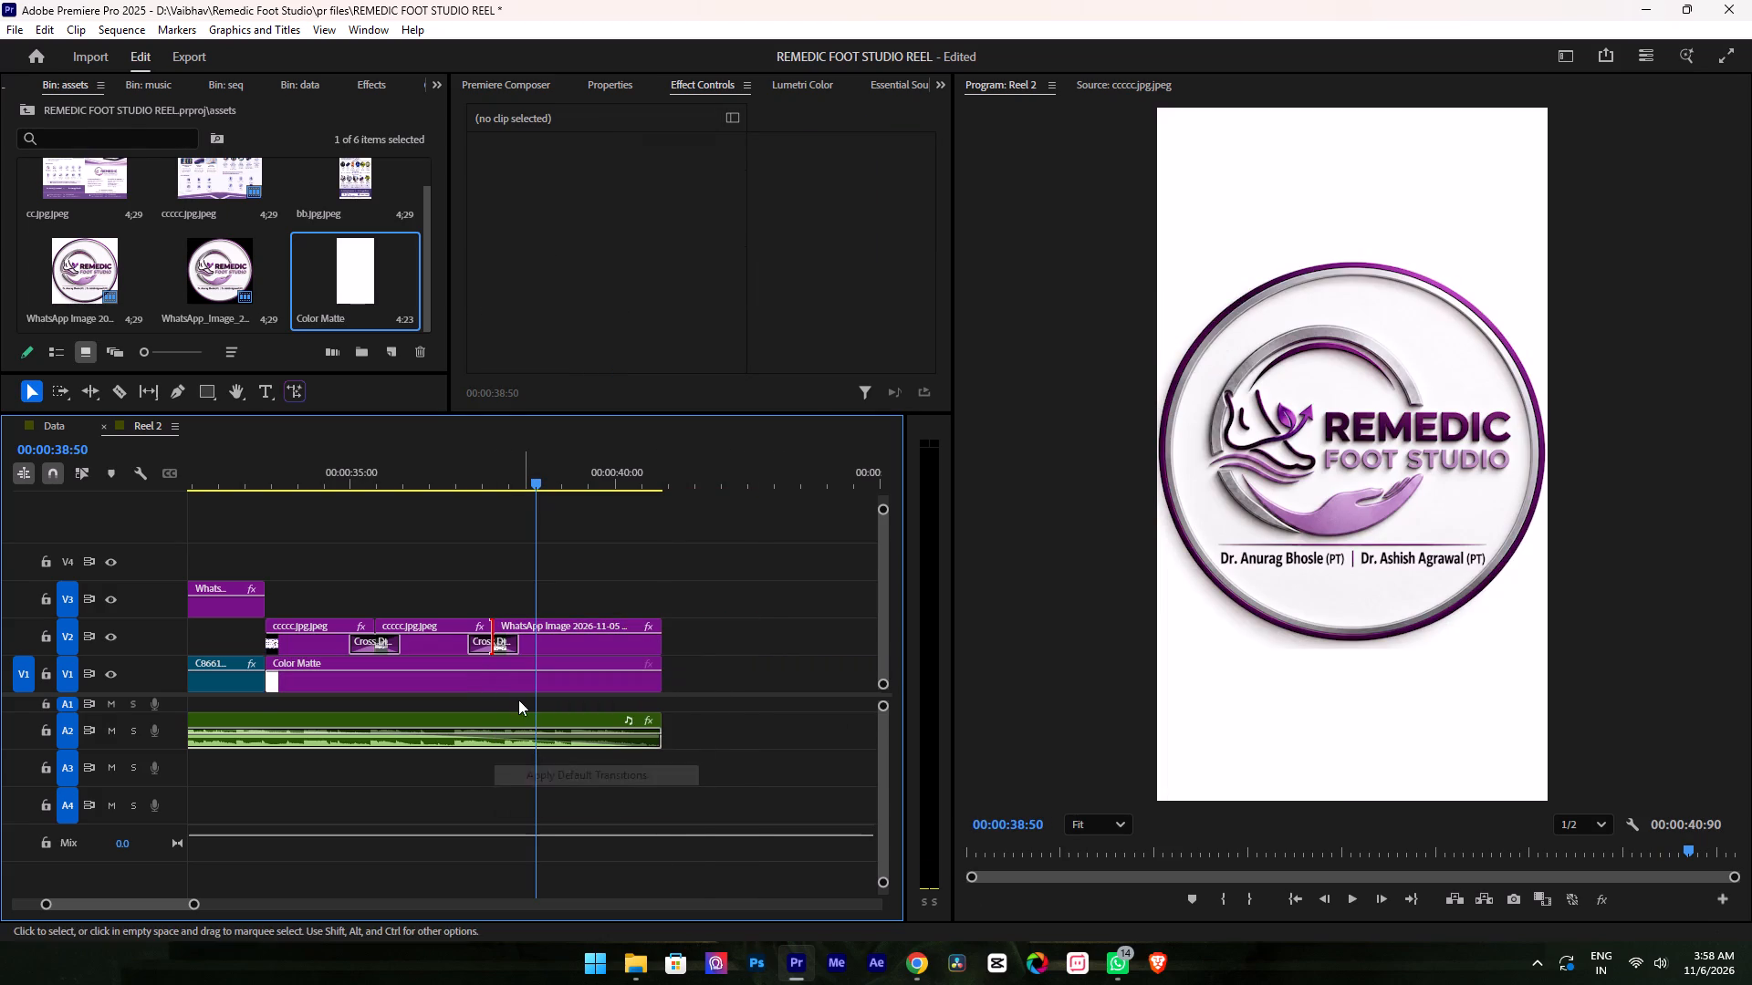
pyautogui.moveTo(478, 489); pyautogui.dragTo(245, 493)
pyautogui.press('space')
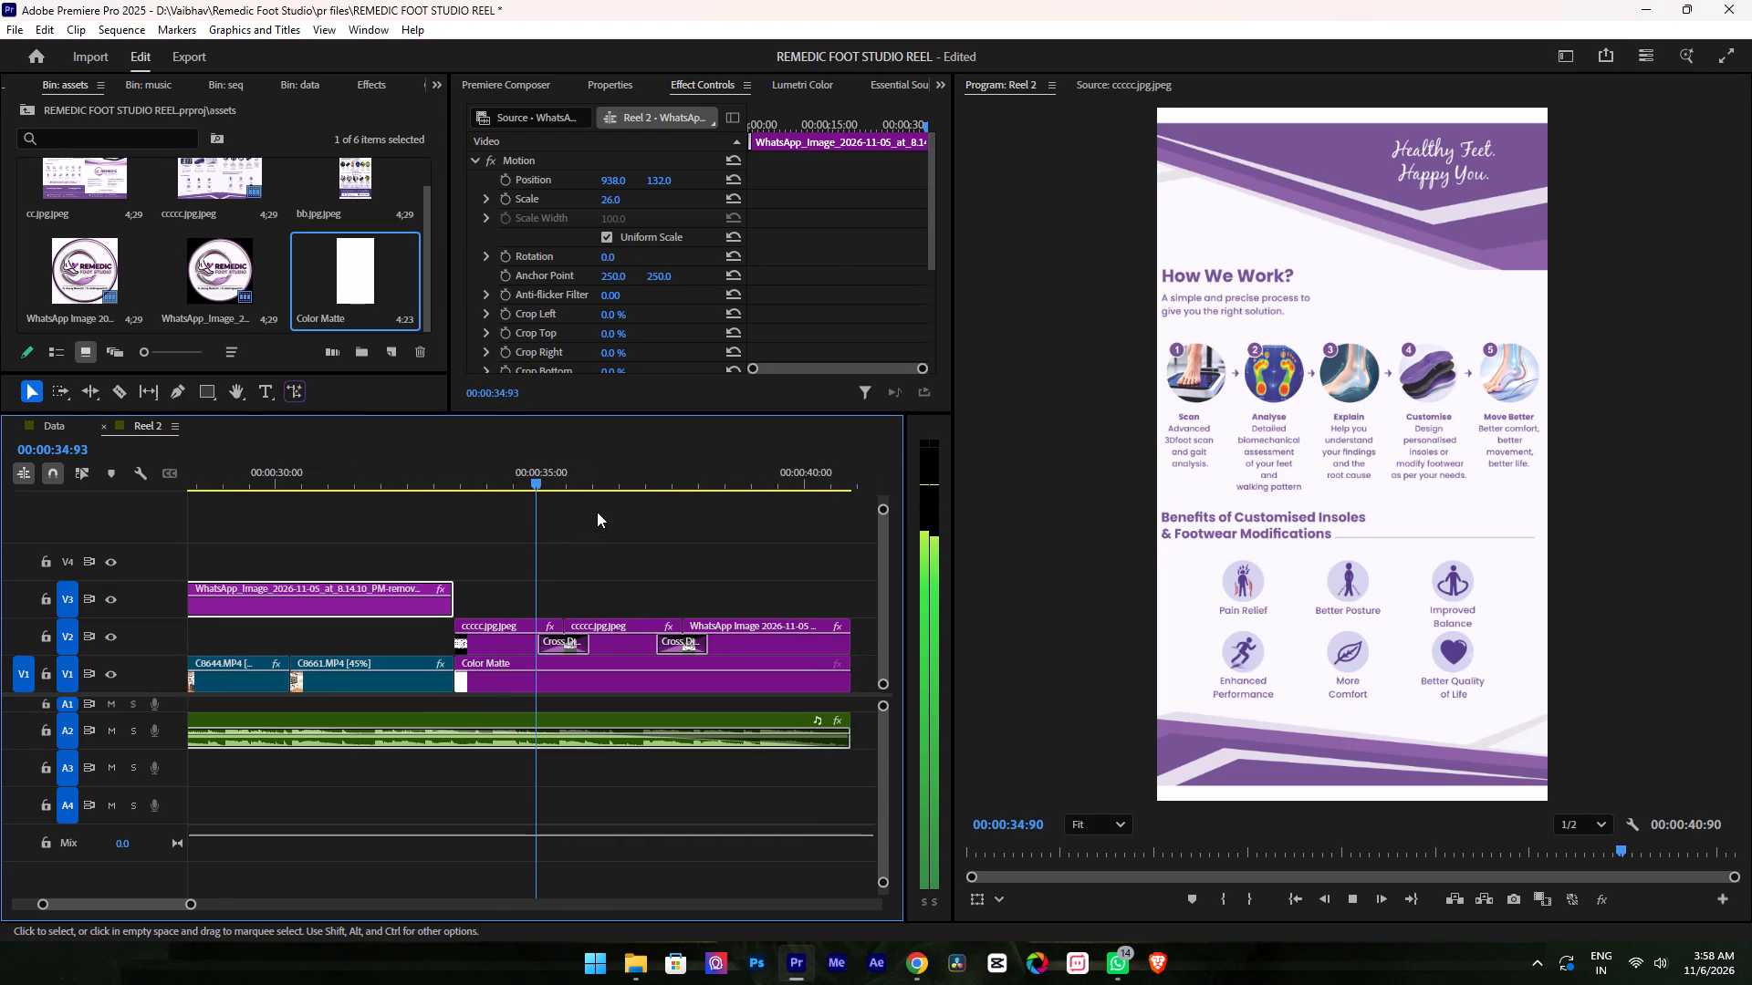
pyautogui.press('space')
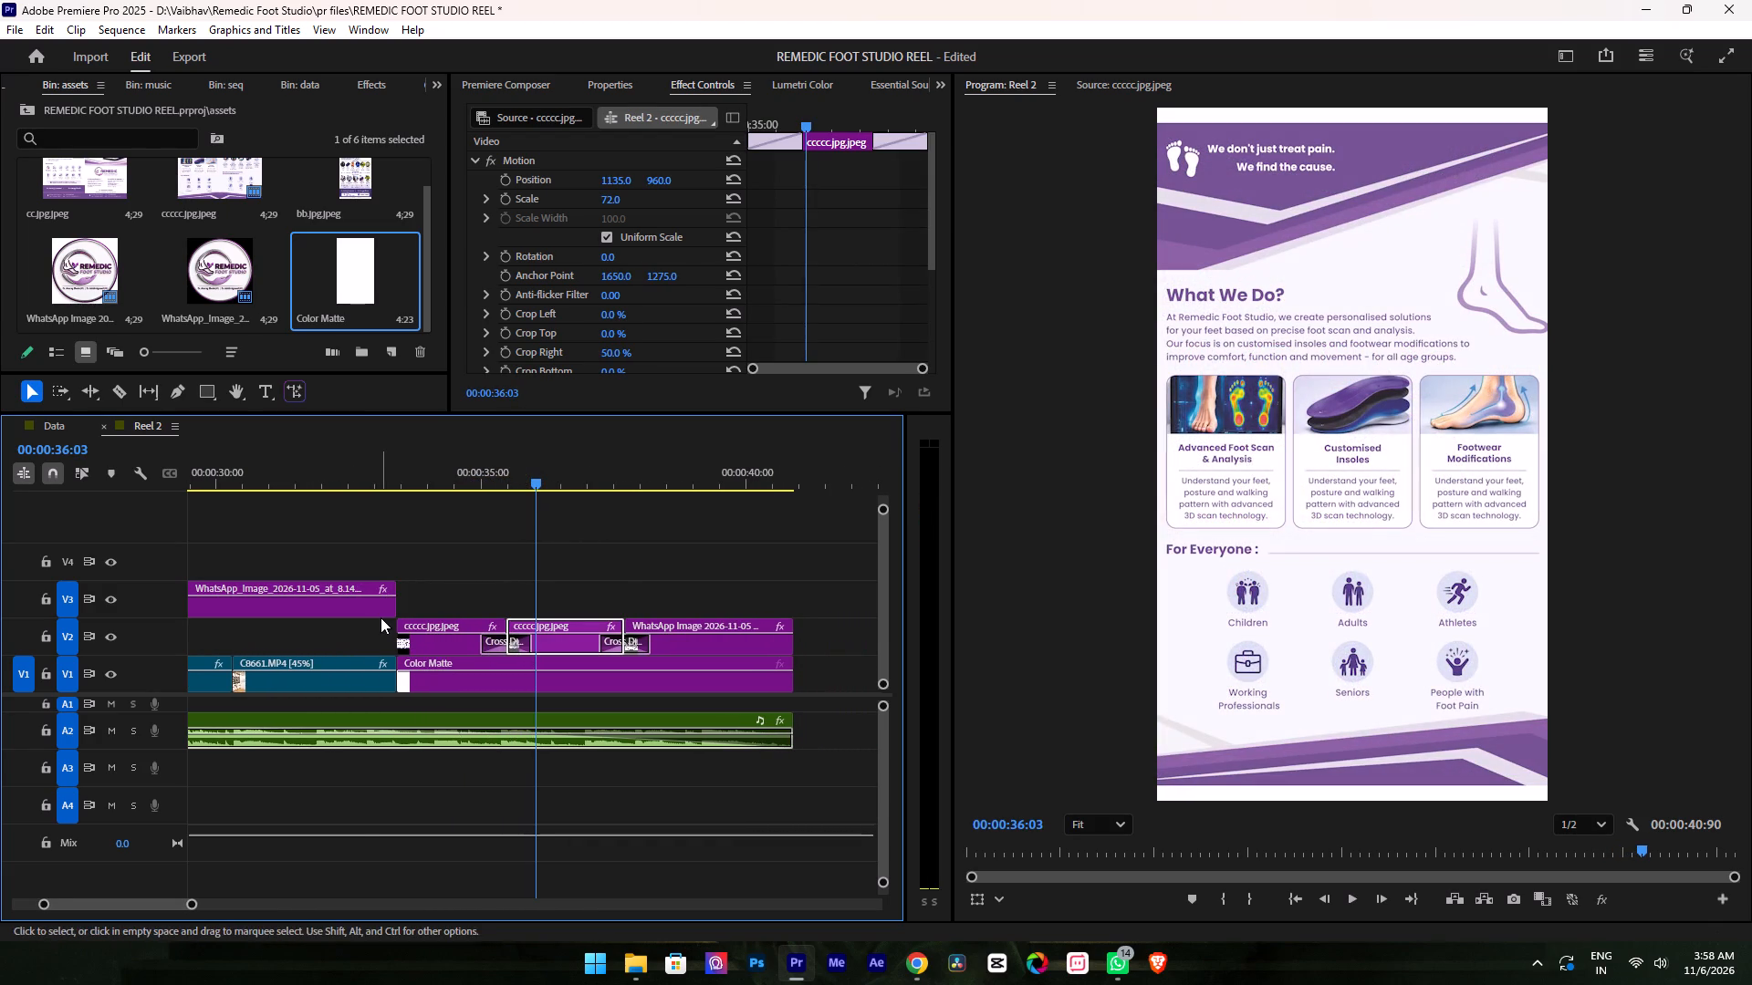
# Move the C8661.MP4 clip up to V2 and apply the default transition at its cut with the first brochure clip.
pyautogui.keyDown('alt'); pyautogui.scroll(-4, 381, 618); pyautogui.keyUp('alt')
pyautogui.scroll(7, 387, 631)
pyautogui.keyDown('alt'); pyautogui.scroll(6, 593, 683); pyautogui.keyUp('alt')
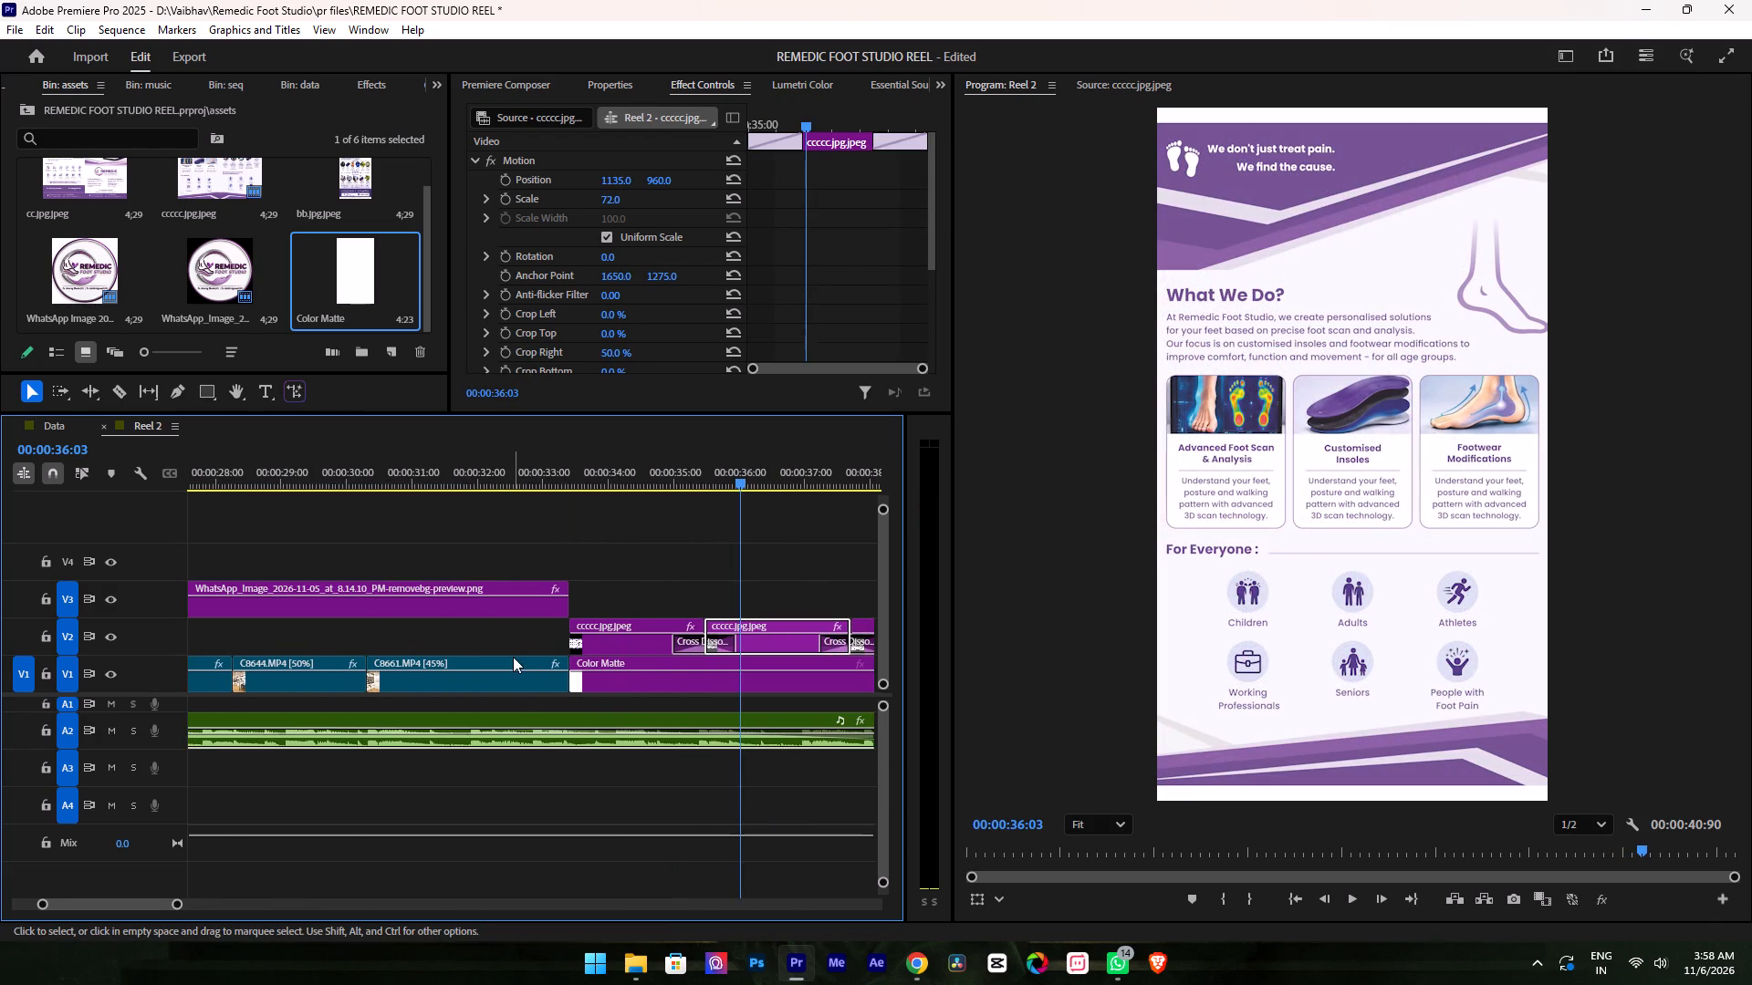
pyautogui.moveTo(513, 657); pyautogui.dragTo(507, 643)
pyautogui.rightClick(558, 645)
pyautogui.click(623, 769)
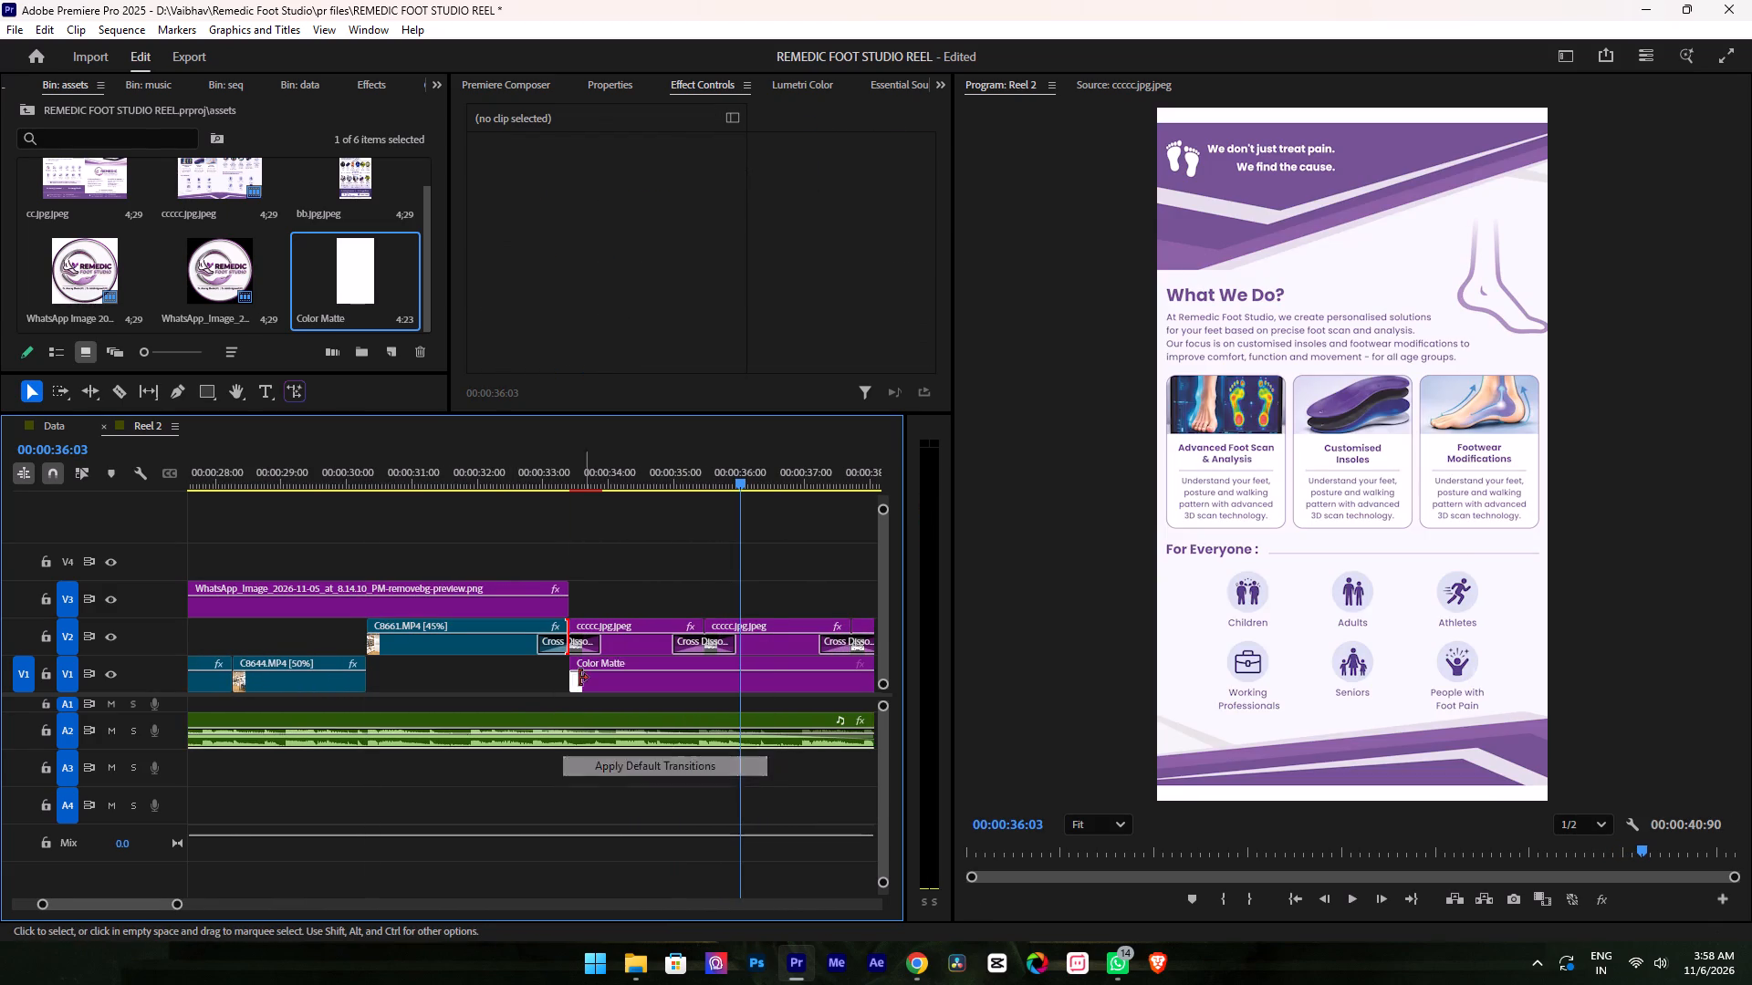
pyautogui.click(501, 493)
pyautogui.click(516, 460)
pyautogui.press('space')
pyautogui.press('space')
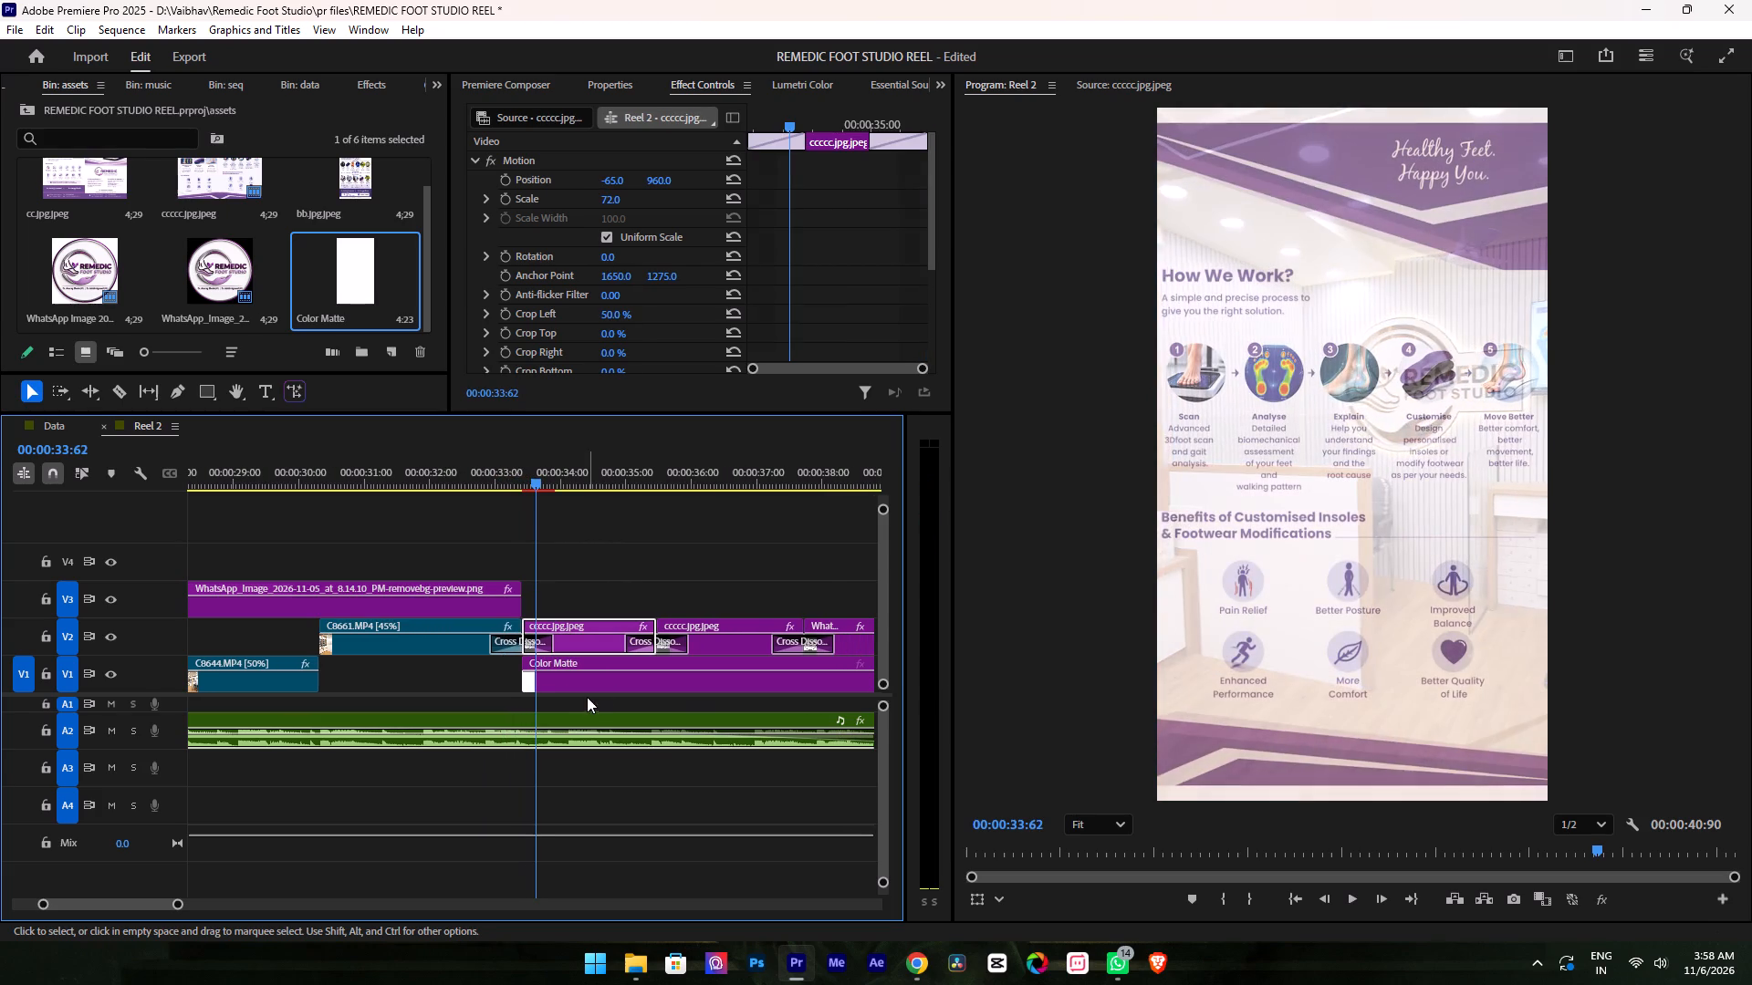
# Extend the start of the color matte on V1 back to about 00:00:32:40, under the first dissolve, and play back the ending.
pyautogui.moveTo(526, 686); pyautogui.dragTo(459, 689)
pyautogui.click(434, 498)
pyautogui.moveTo(477, 474); pyautogui.dragTo(485, 474)
pyautogui.press('space')
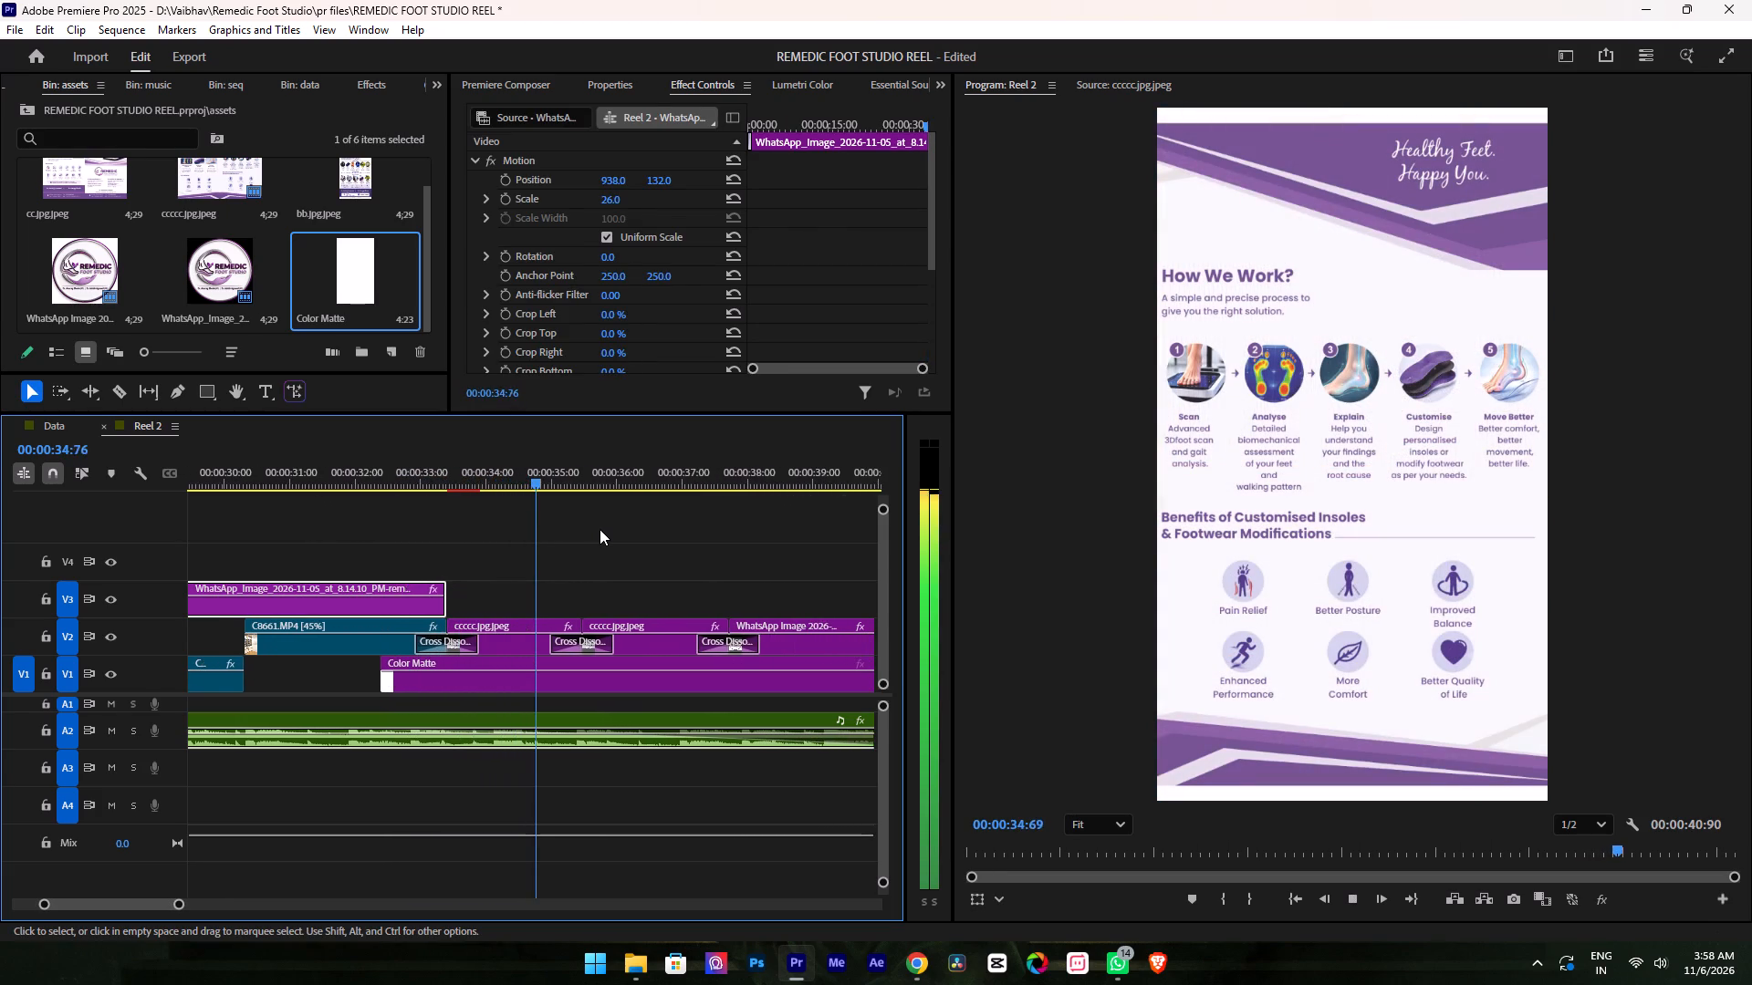
pyautogui.keyDown('alt'); pyautogui.scroll(-6, 600, 529); pyautogui.keyUp('alt')
pyautogui.keyDown('alt'); pyautogui.scroll(3, 600, 529); pyautogui.keyUp('alt')
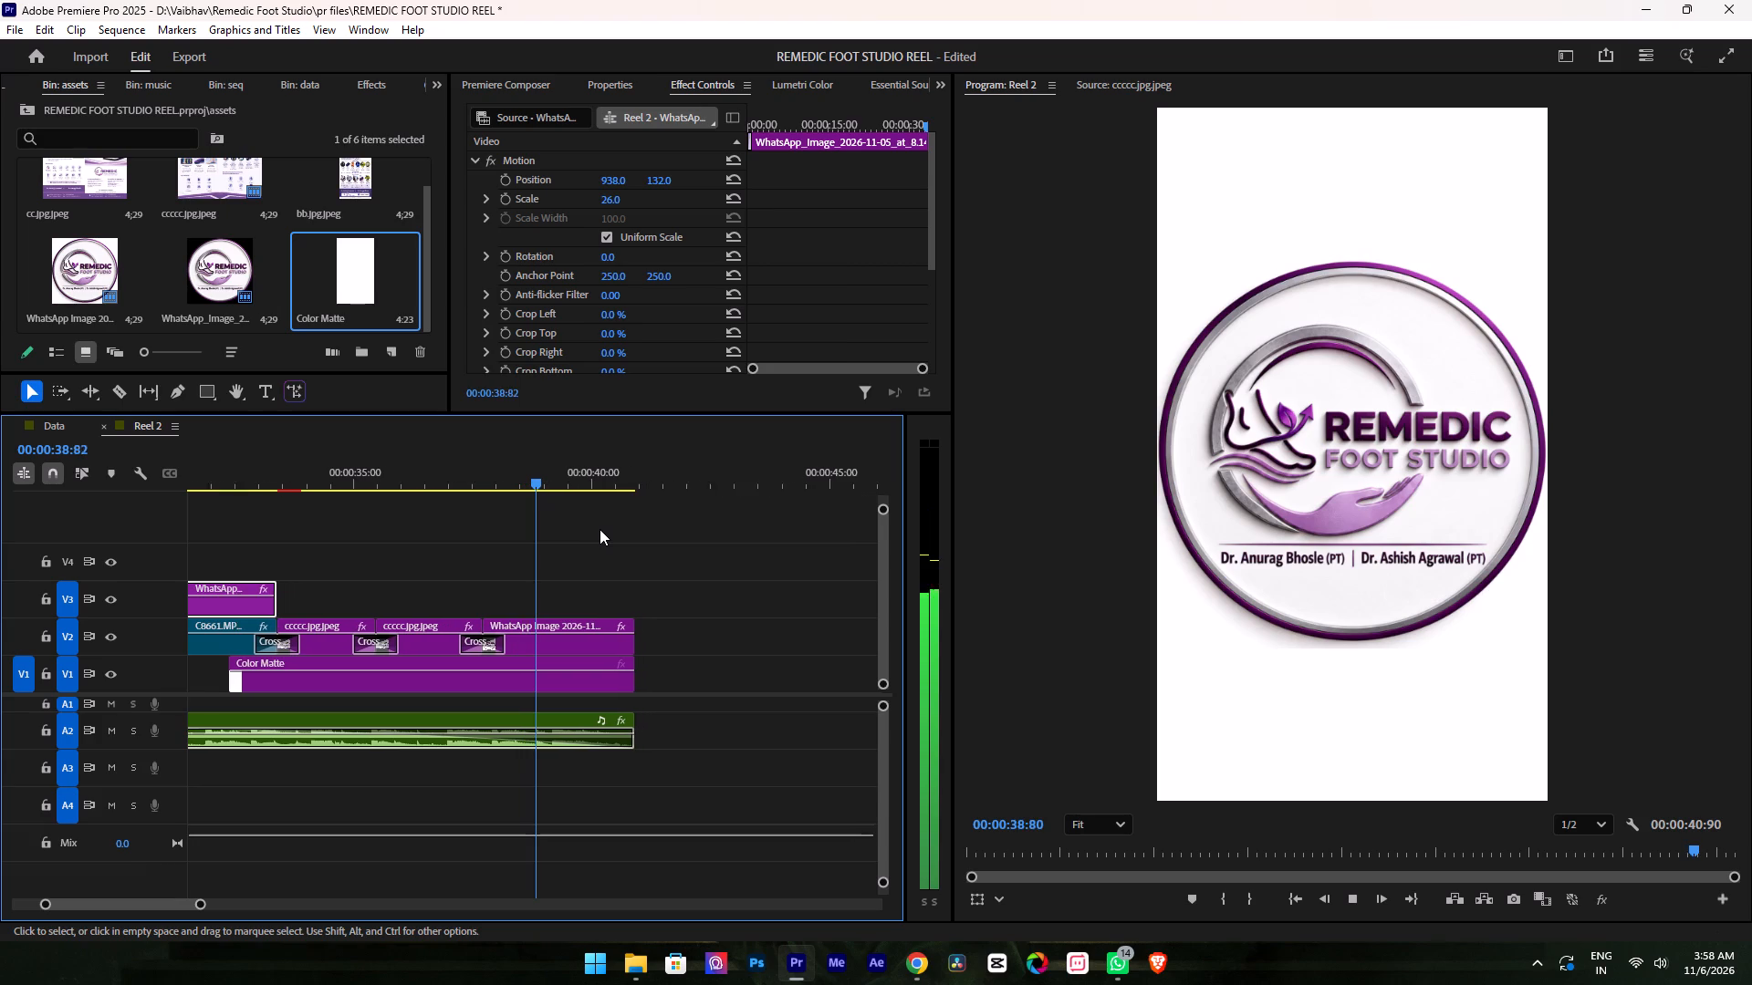
pyautogui.press('space')
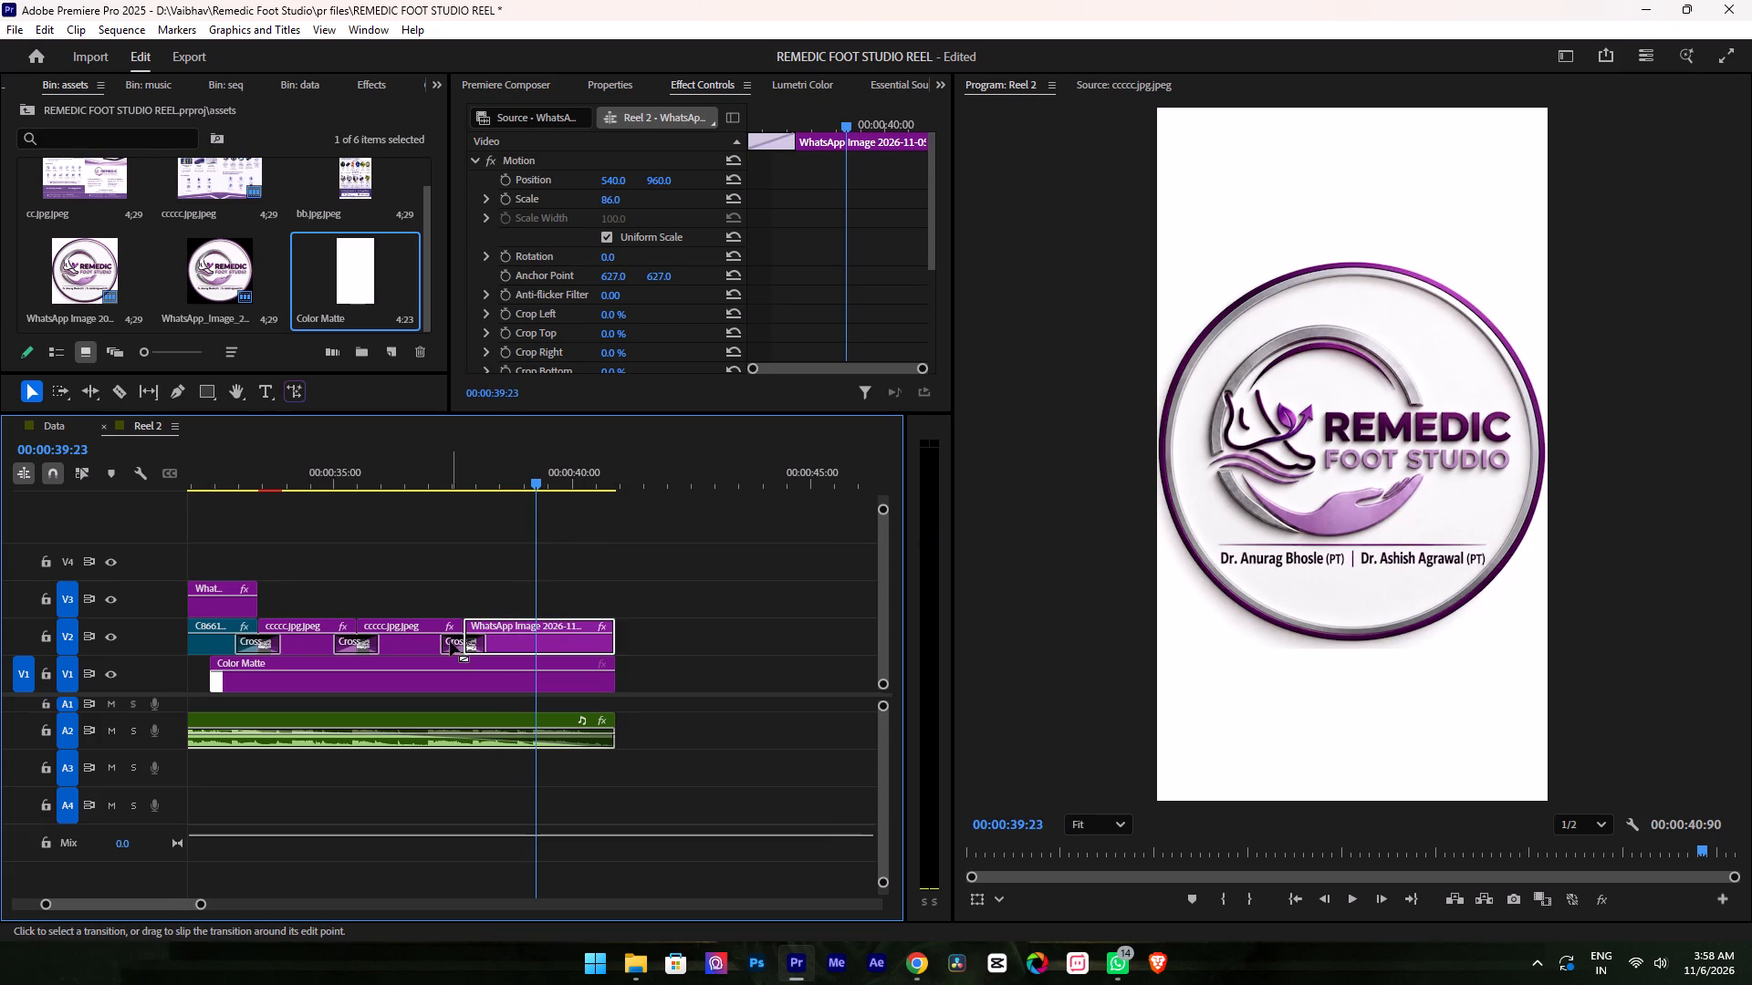
# Check the dissolve into the closing logo and place the background-removed logo PNG on V3 starting at about 00:00:36:90.
pyautogui.click(449, 645)
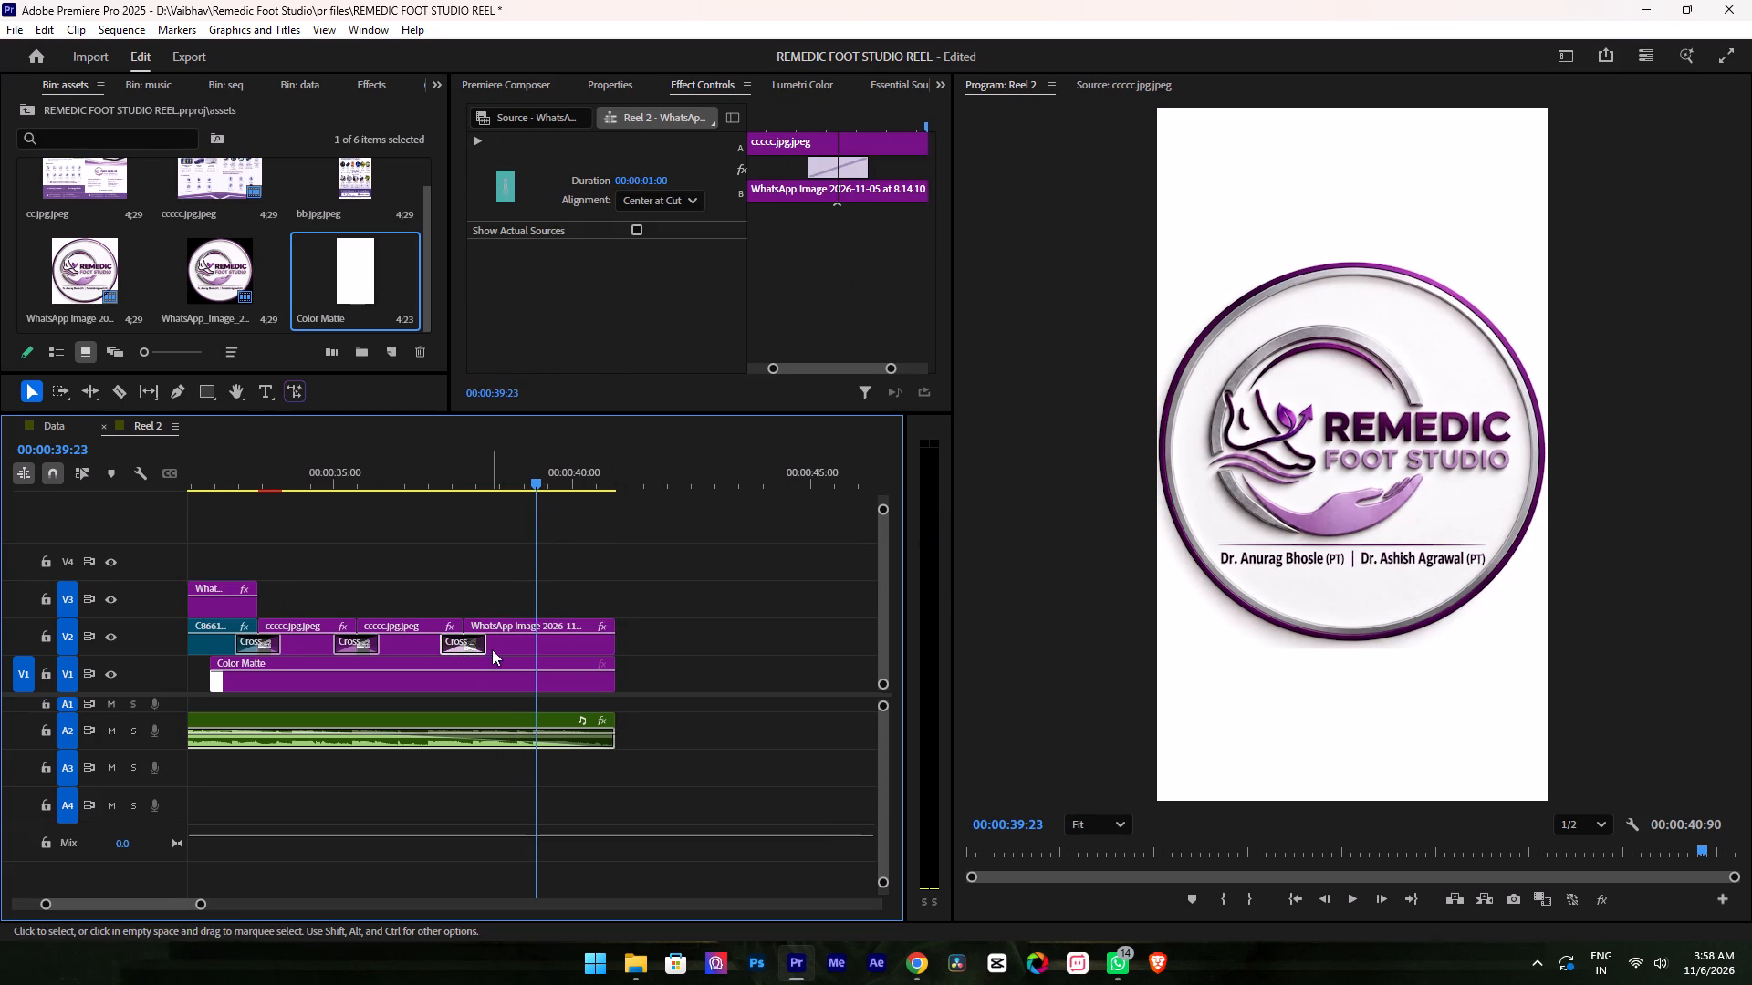
pyautogui.moveTo(429, 473); pyautogui.dragTo(362, 476)
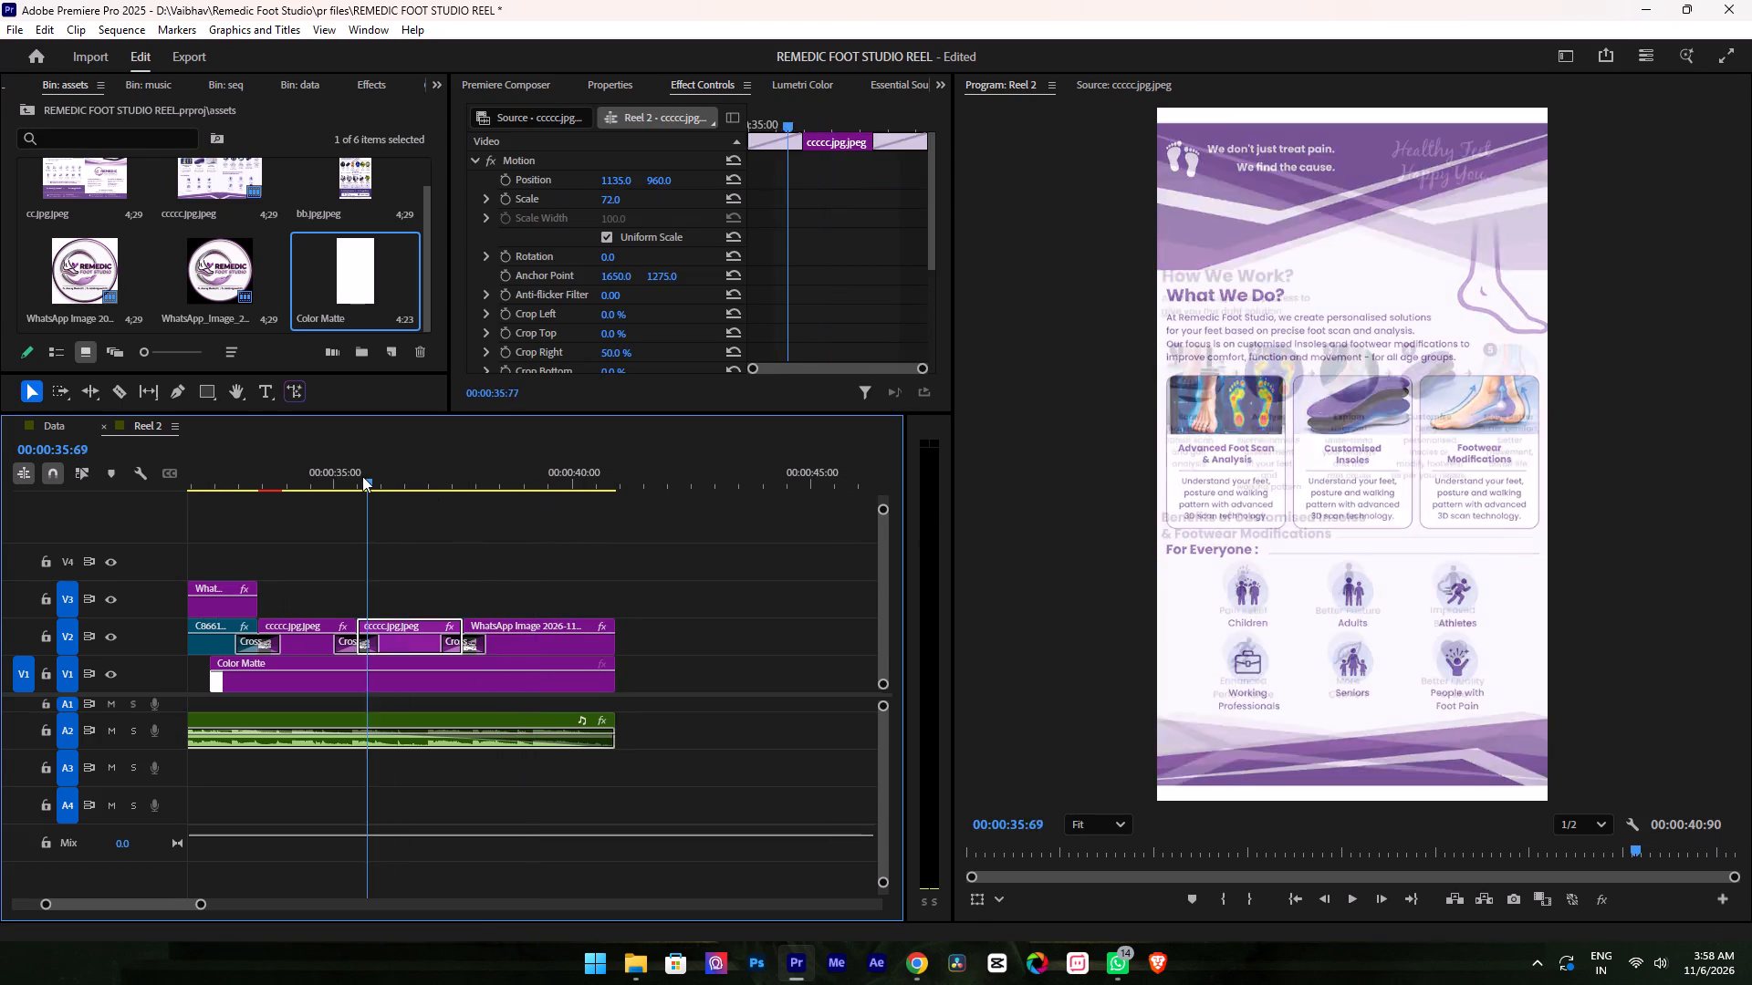
pyautogui.moveTo(362, 476); pyautogui.dragTo(454, 493)
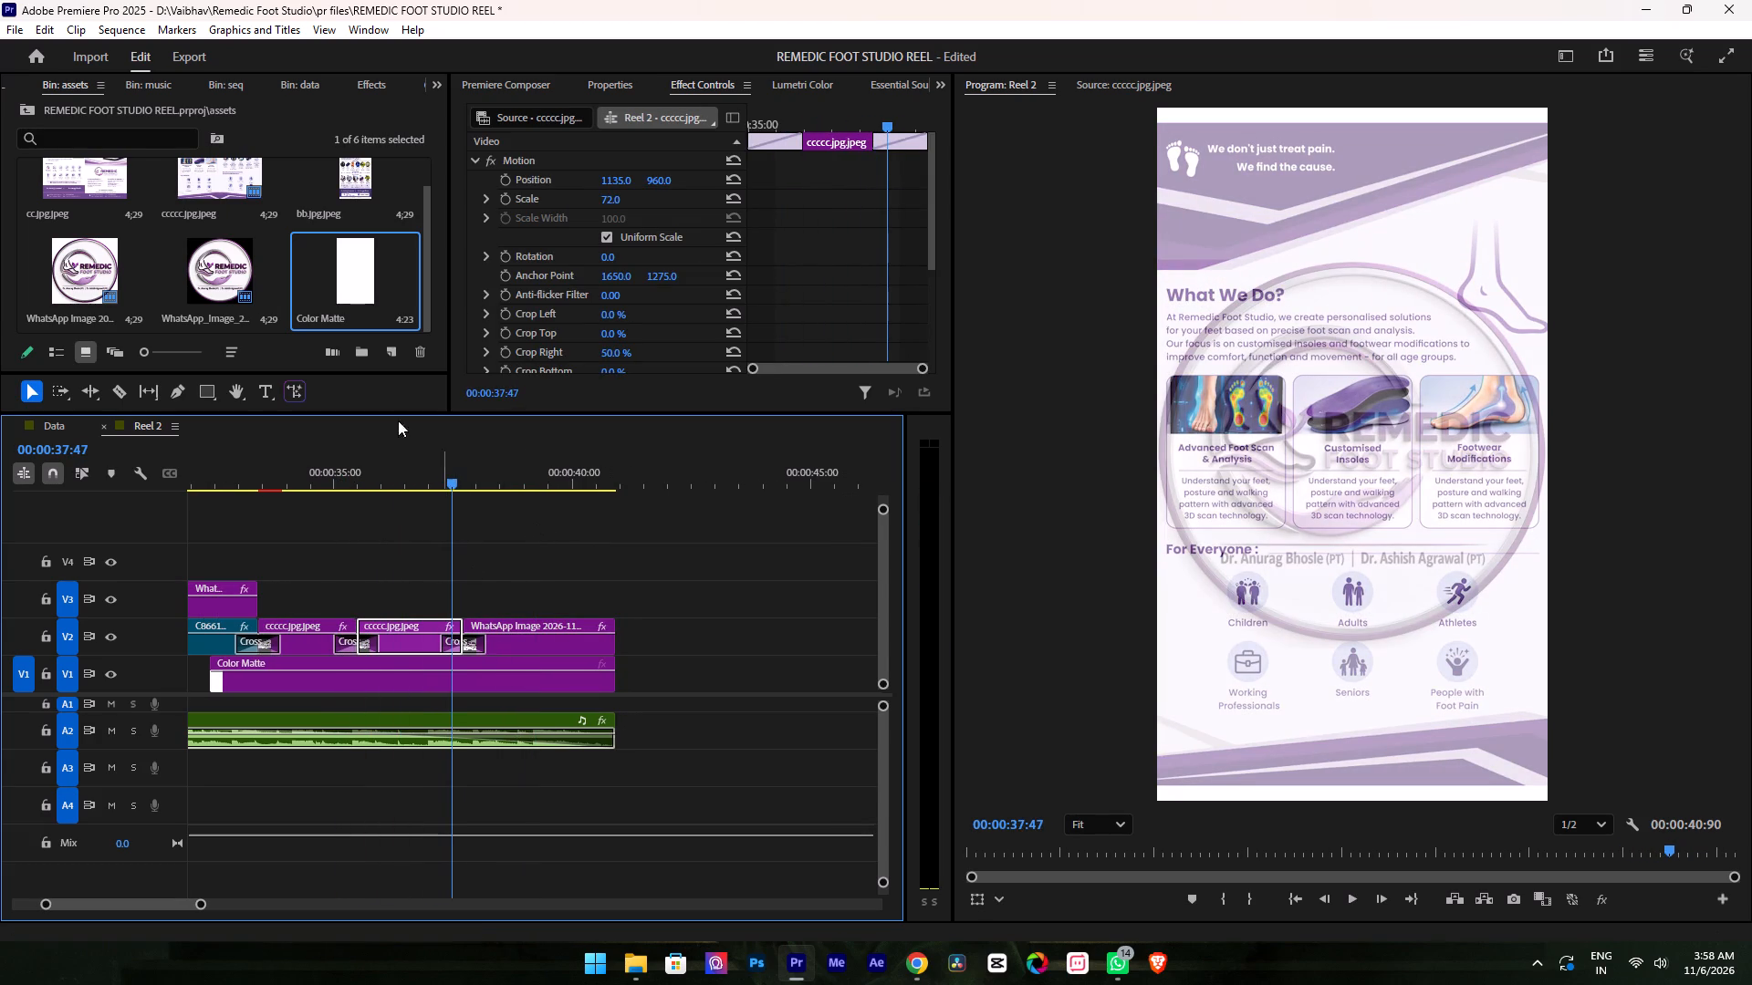
pyautogui.moveTo(213, 267); pyautogui.dragTo(439, 565)
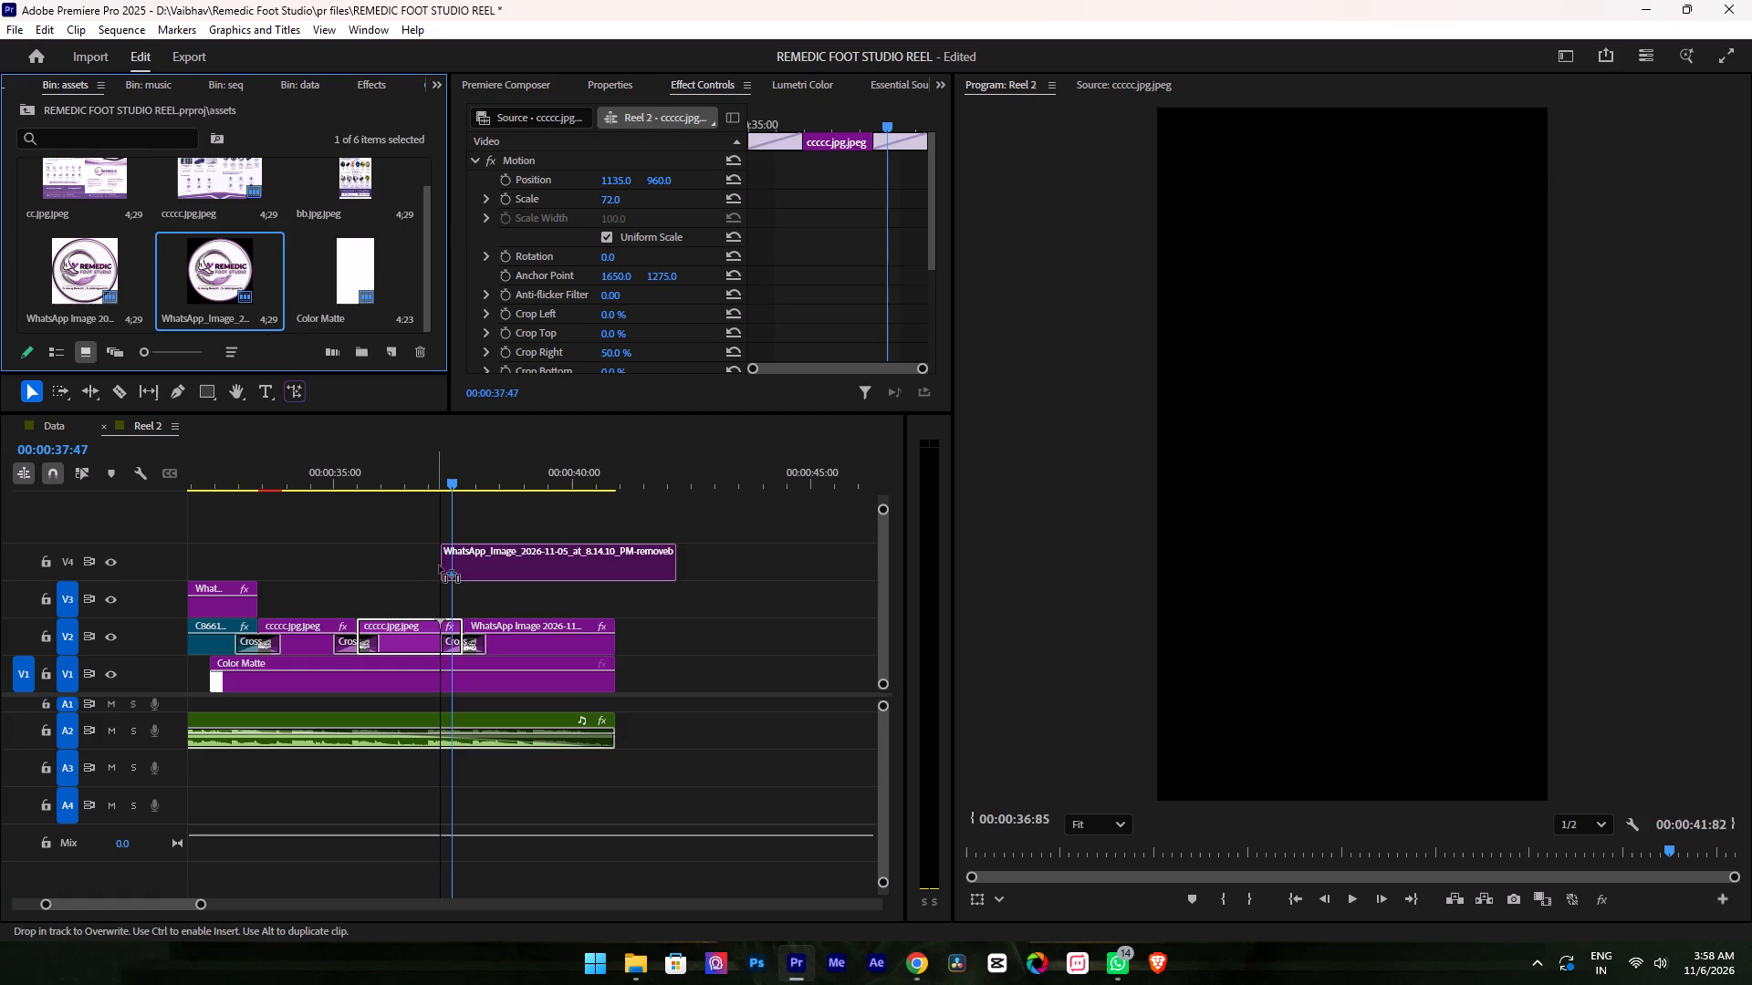
pyautogui.moveTo(439, 565); pyautogui.dragTo(424, 597)
# Set the scale of the logo PNG on V3 to 215 so it matches the logo image beneath it.
pyautogui.moveTo(421, 467); pyautogui.dragTo(406, 467)
pyautogui.keyDown('alt'); pyautogui.scroll(5, 445, 519); pyautogui.keyUp('alt')
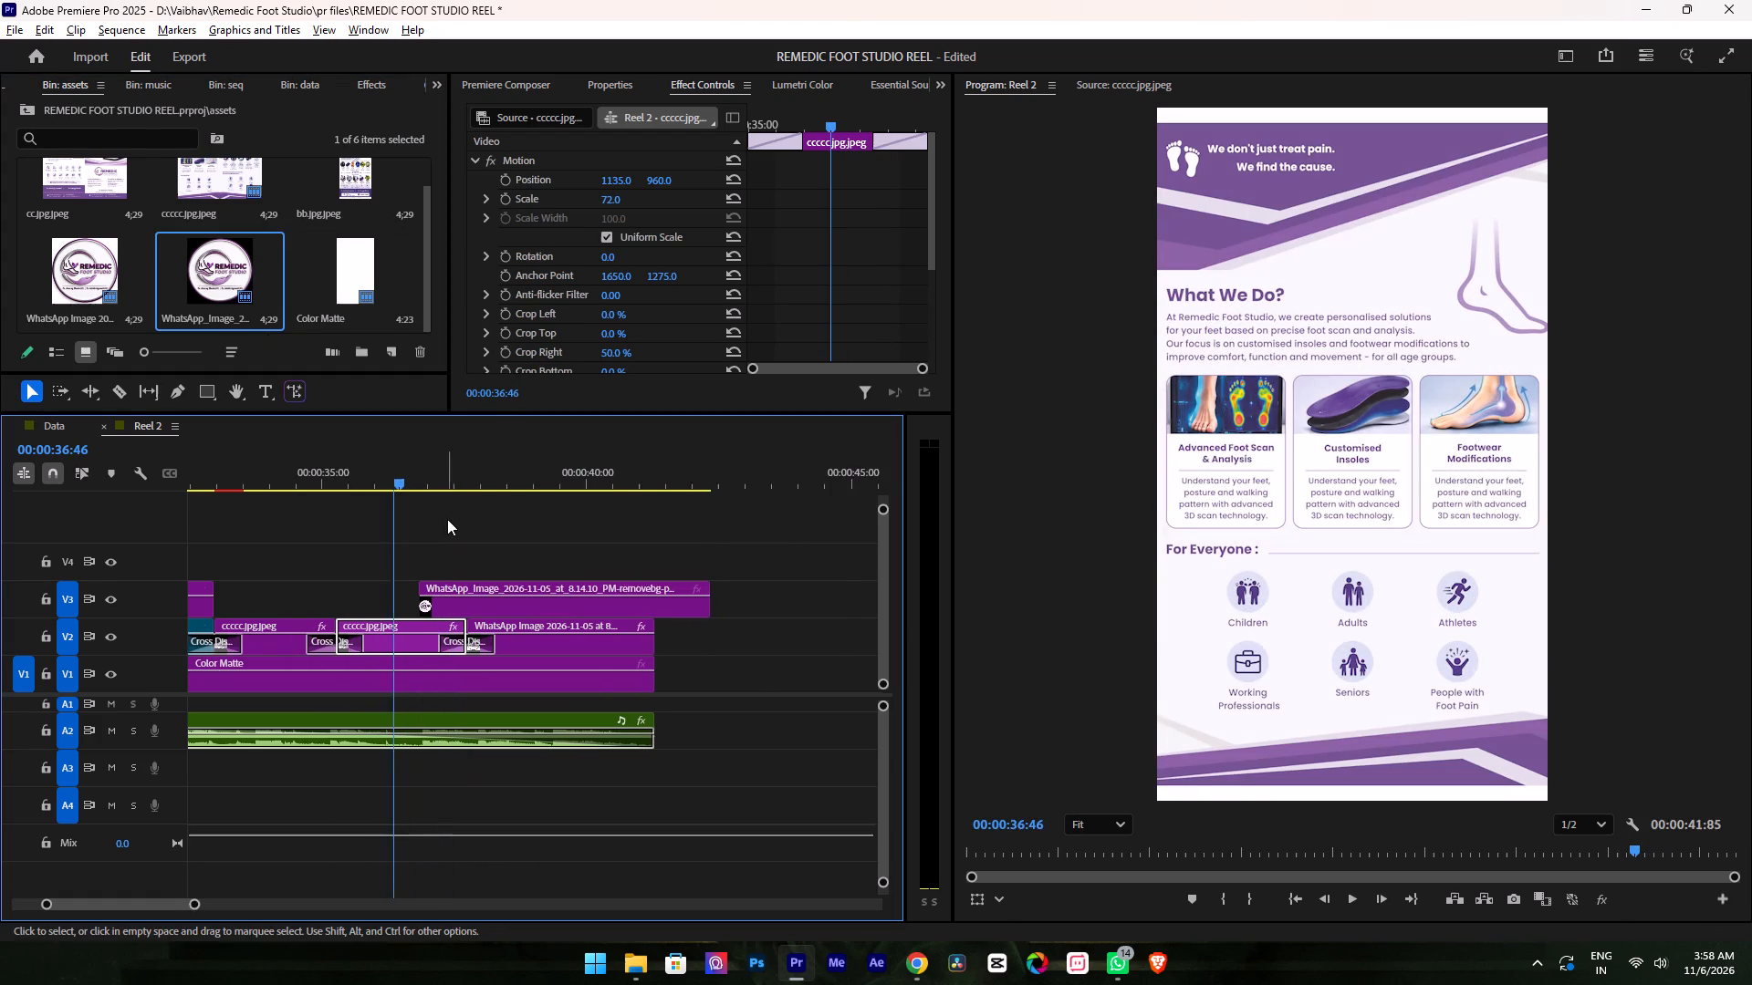
pyautogui.keyDown('alt'); pyautogui.scroll(1, 447, 519); pyautogui.keyUp('alt')
pyautogui.moveTo(391, 471); pyautogui.dragTo(617, 518)
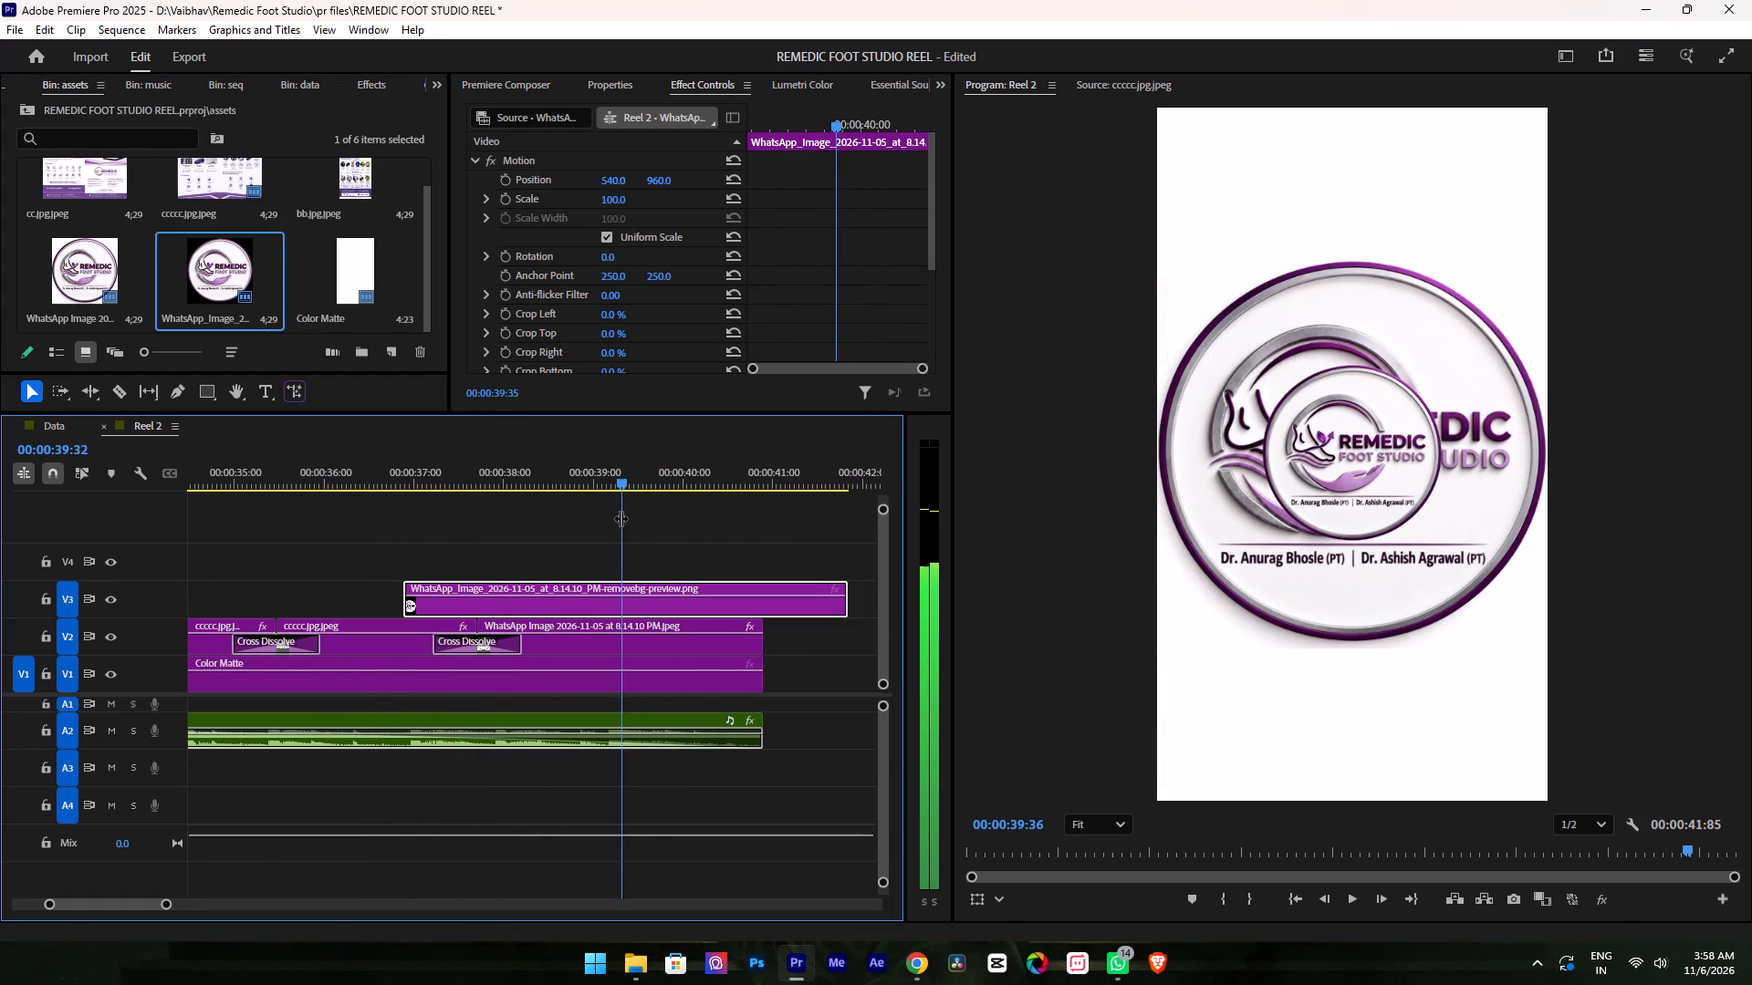
pyautogui.moveTo(623, 199); pyautogui.dragTo(631, 204)
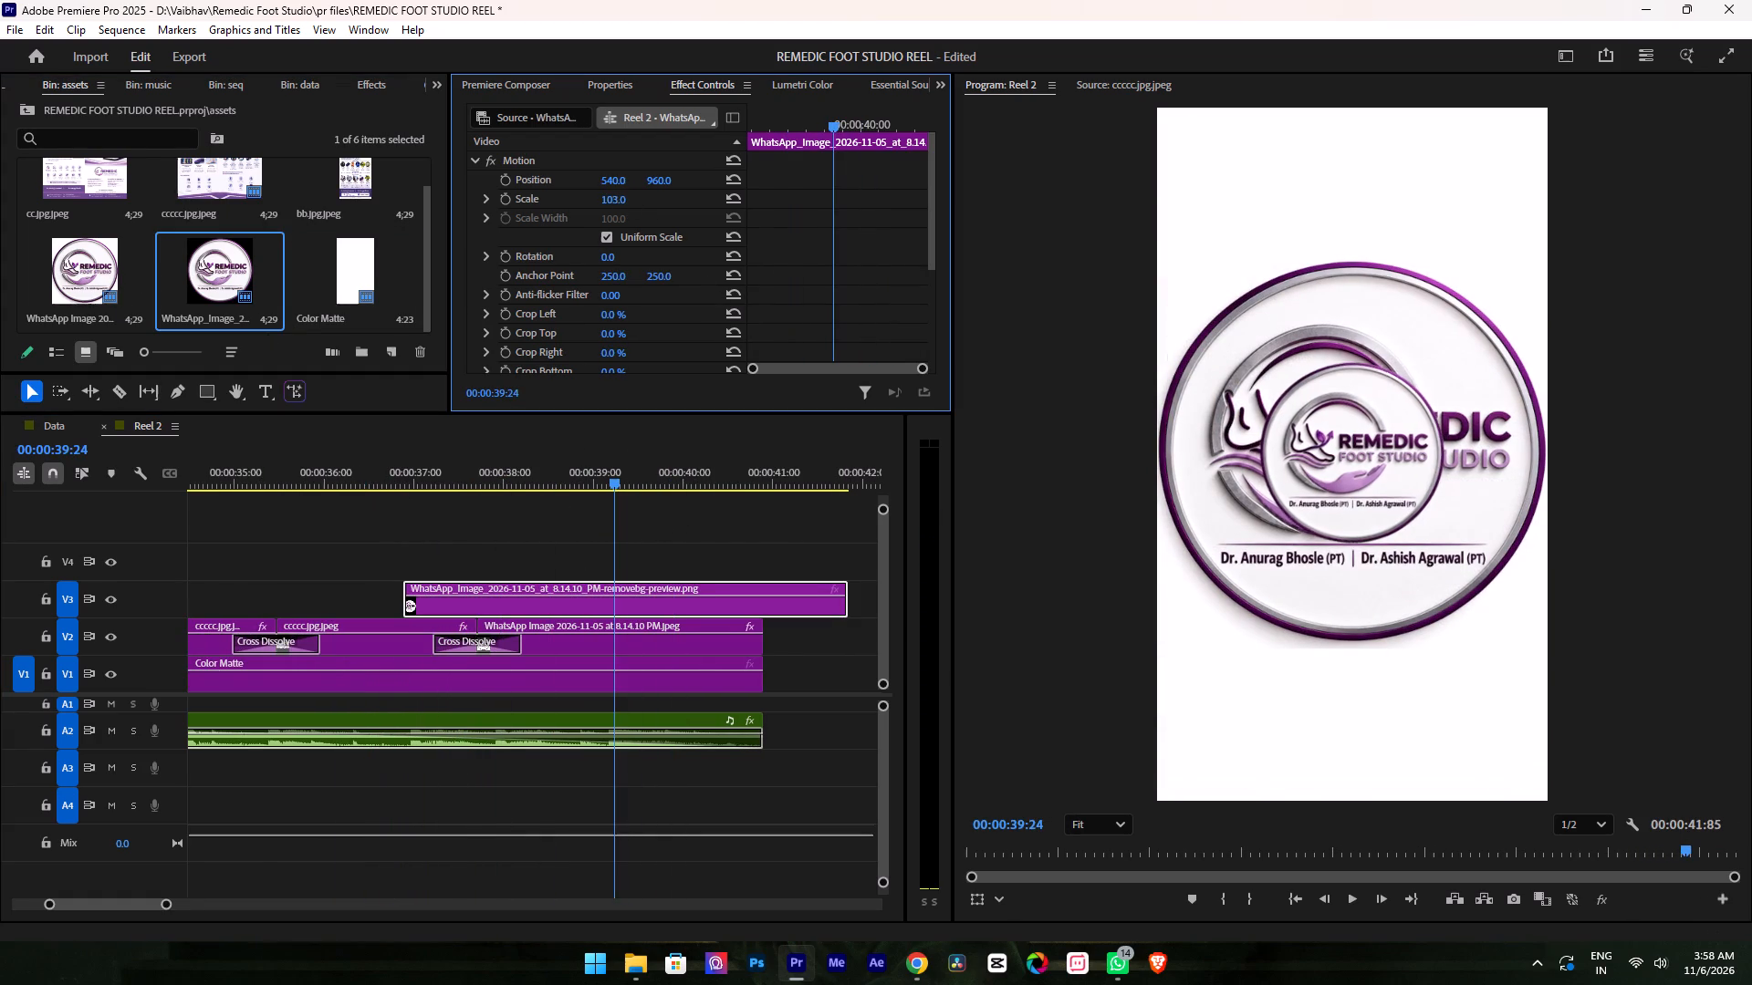
pyautogui.moveTo(631, 204); pyautogui.dragTo(839, 267)
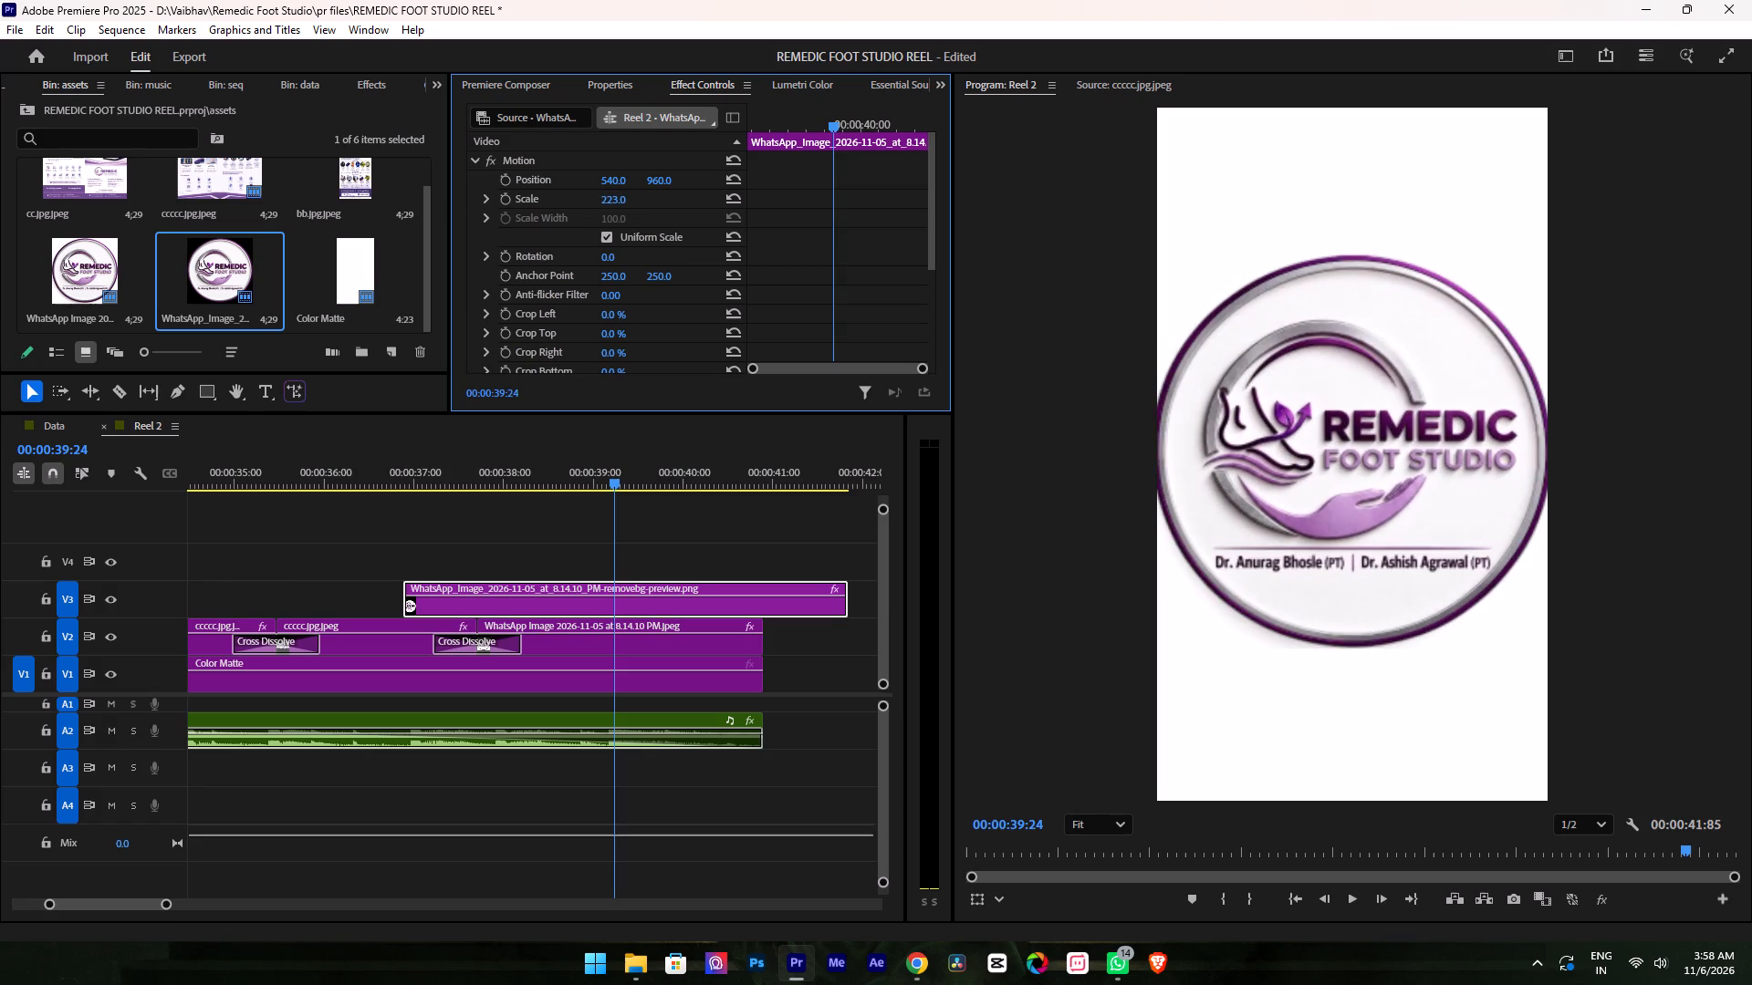
pyautogui.moveTo(839, 267); pyautogui.dragTo(831, 269)
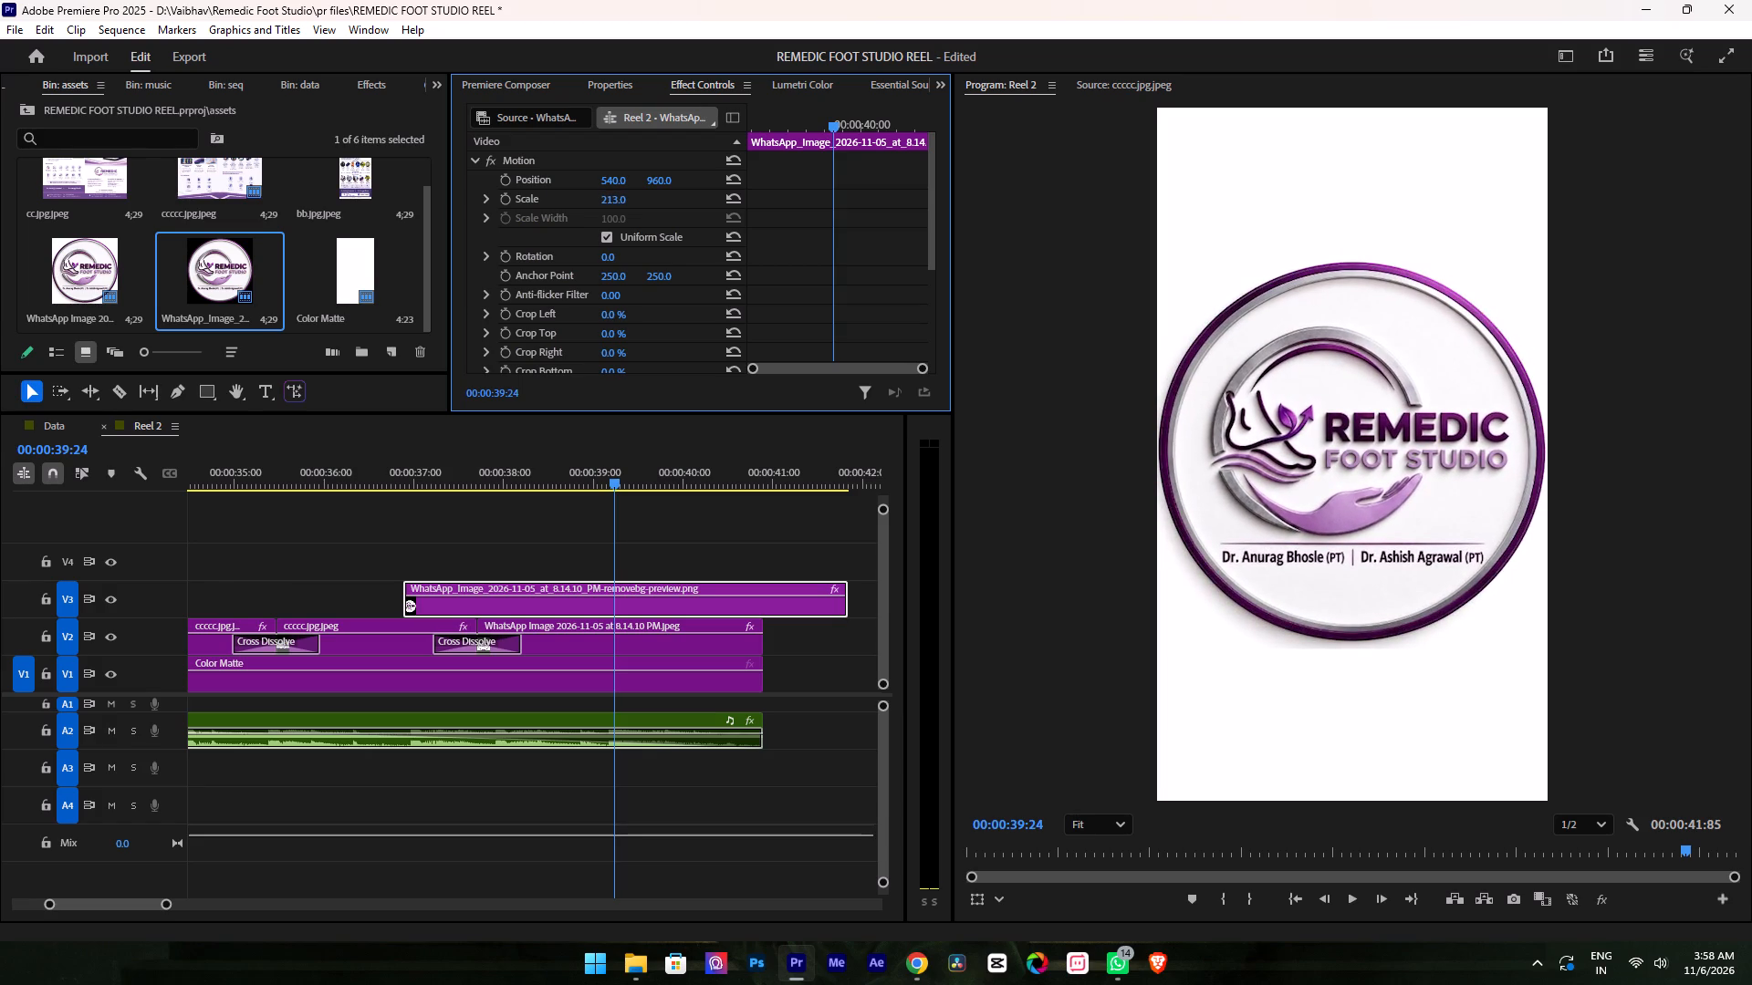
pyautogui.moveTo(831, 269); pyautogui.dragTo(833, 269)
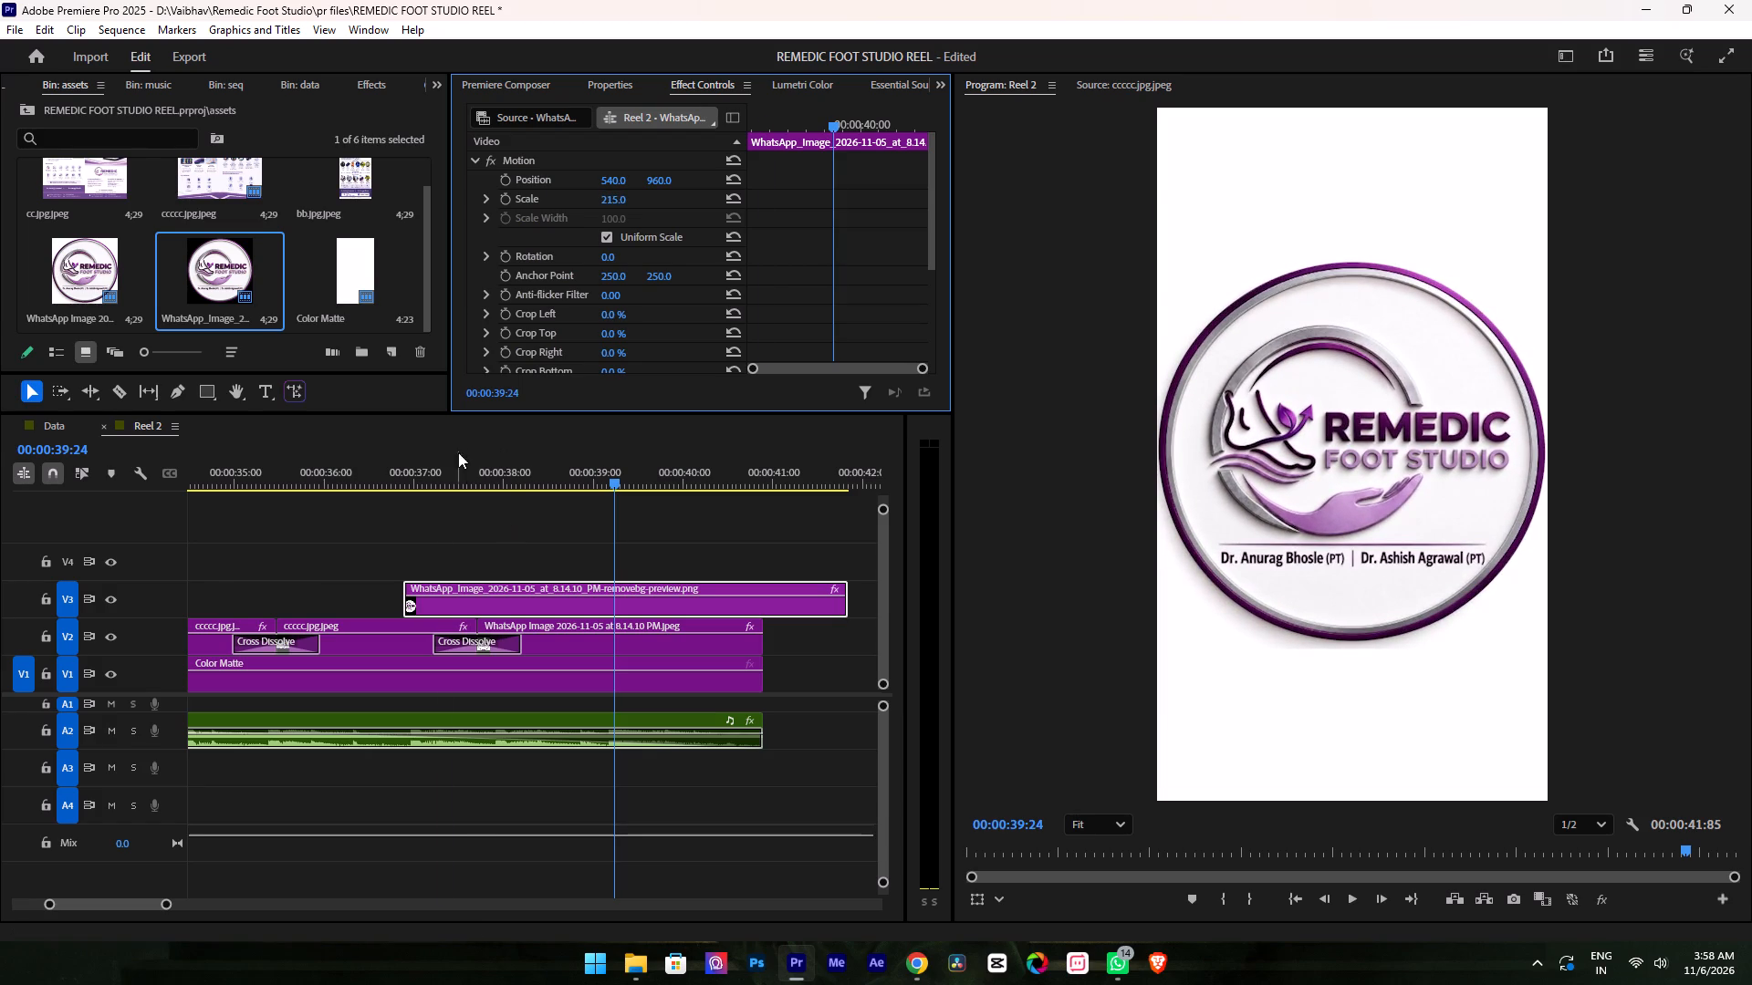
# Trim the end of the logo PNG on V3 to about 00:00:38:30, just past the end of the dissolve on V2.
pyautogui.moveTo(458, 452); pyautogui.dragTo(529, 502)
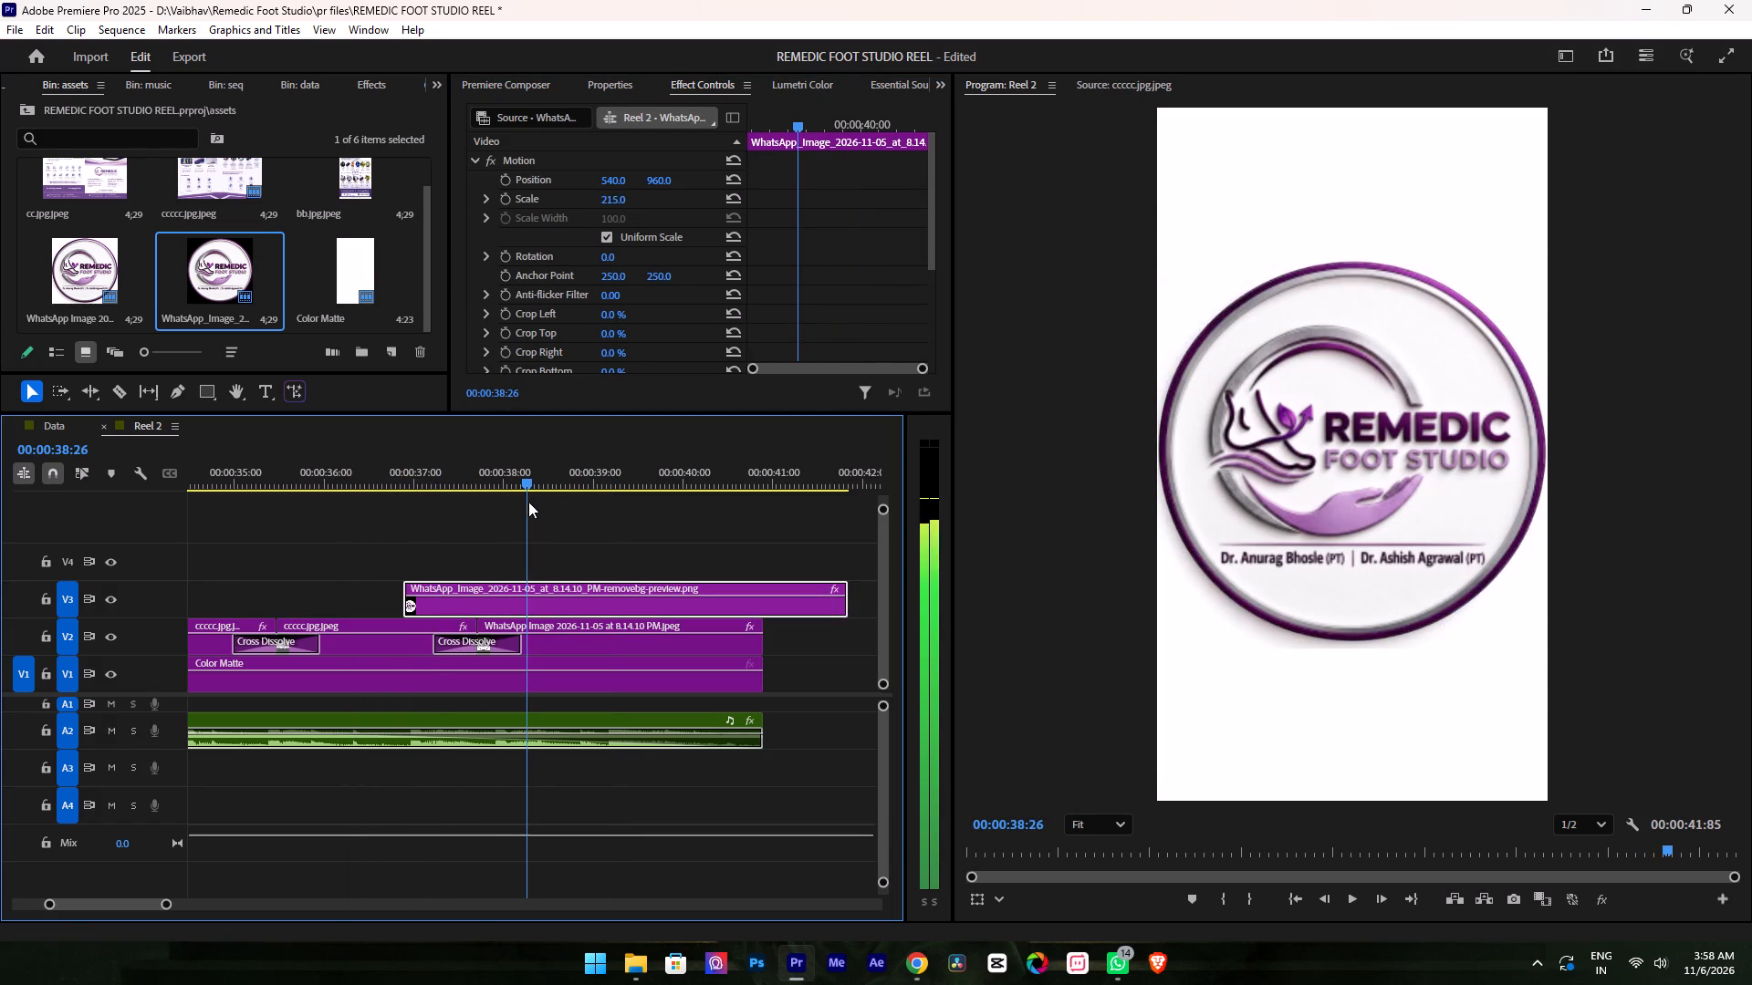
pyautogui.moveTo(859, 602); pyautogui.dragTo(526, 608)
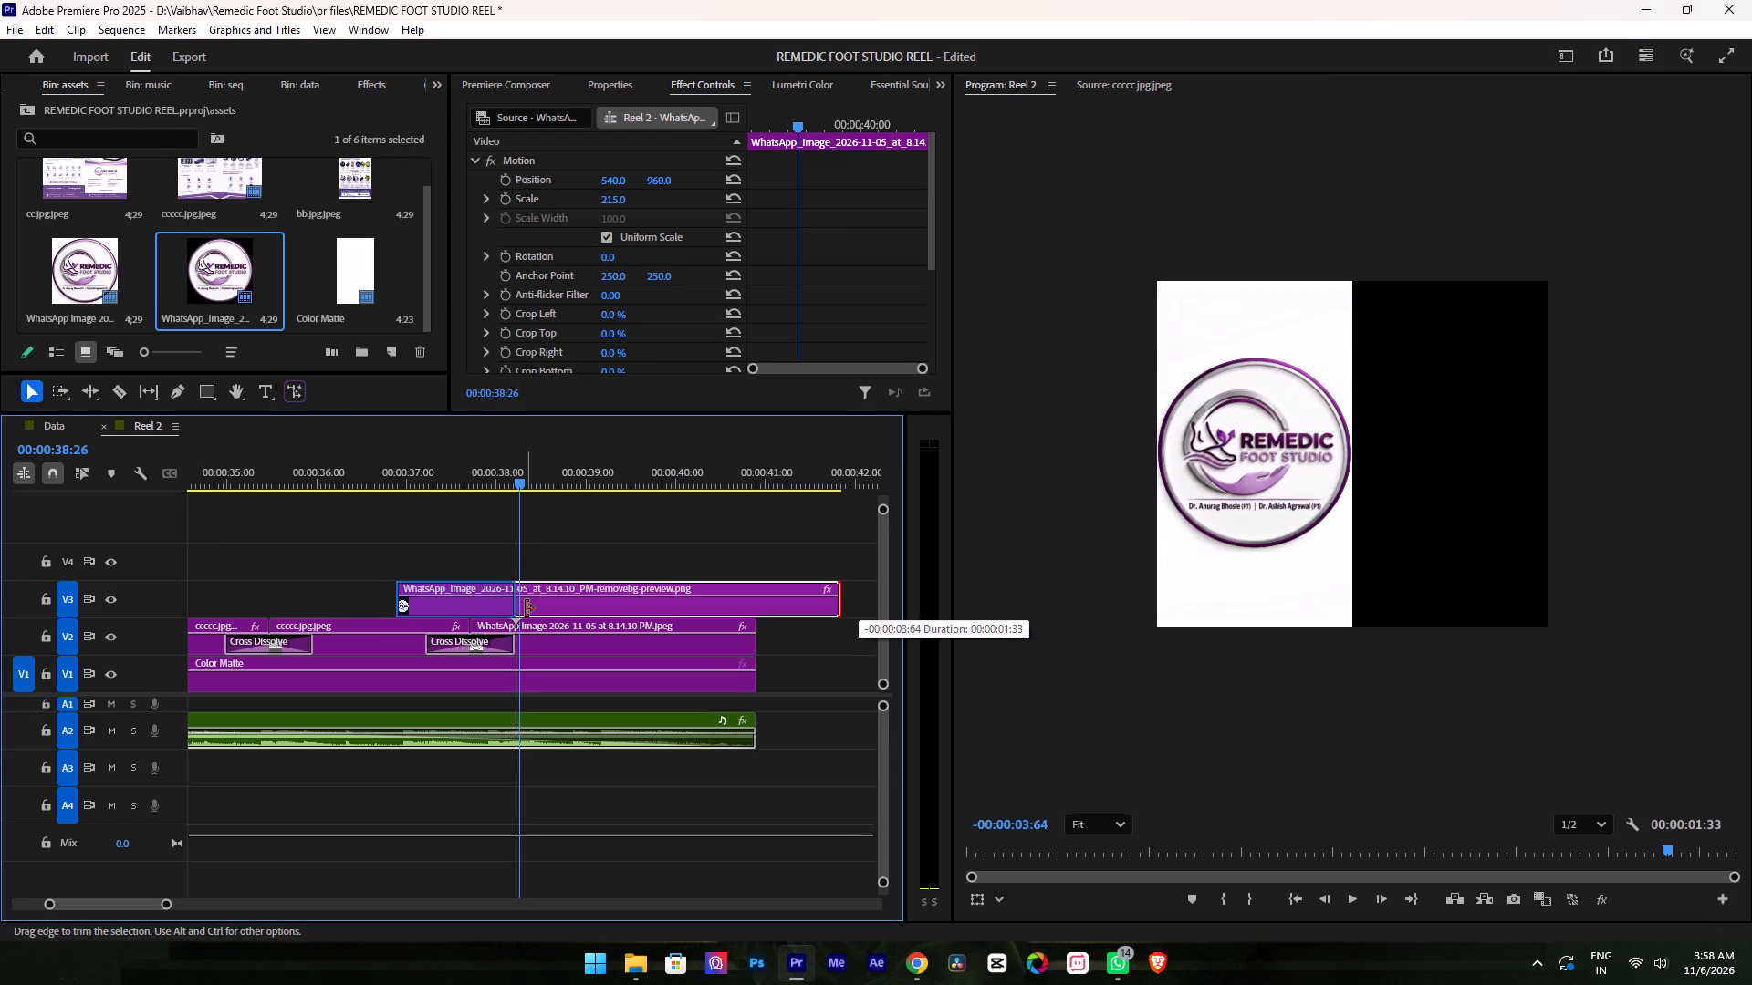
pyautogui.moveTo(526, 608); pyautogui.dragTo(527, 608)
pyautogui.moveTo(513, 599); pyautogui.dragTo(534, 600)
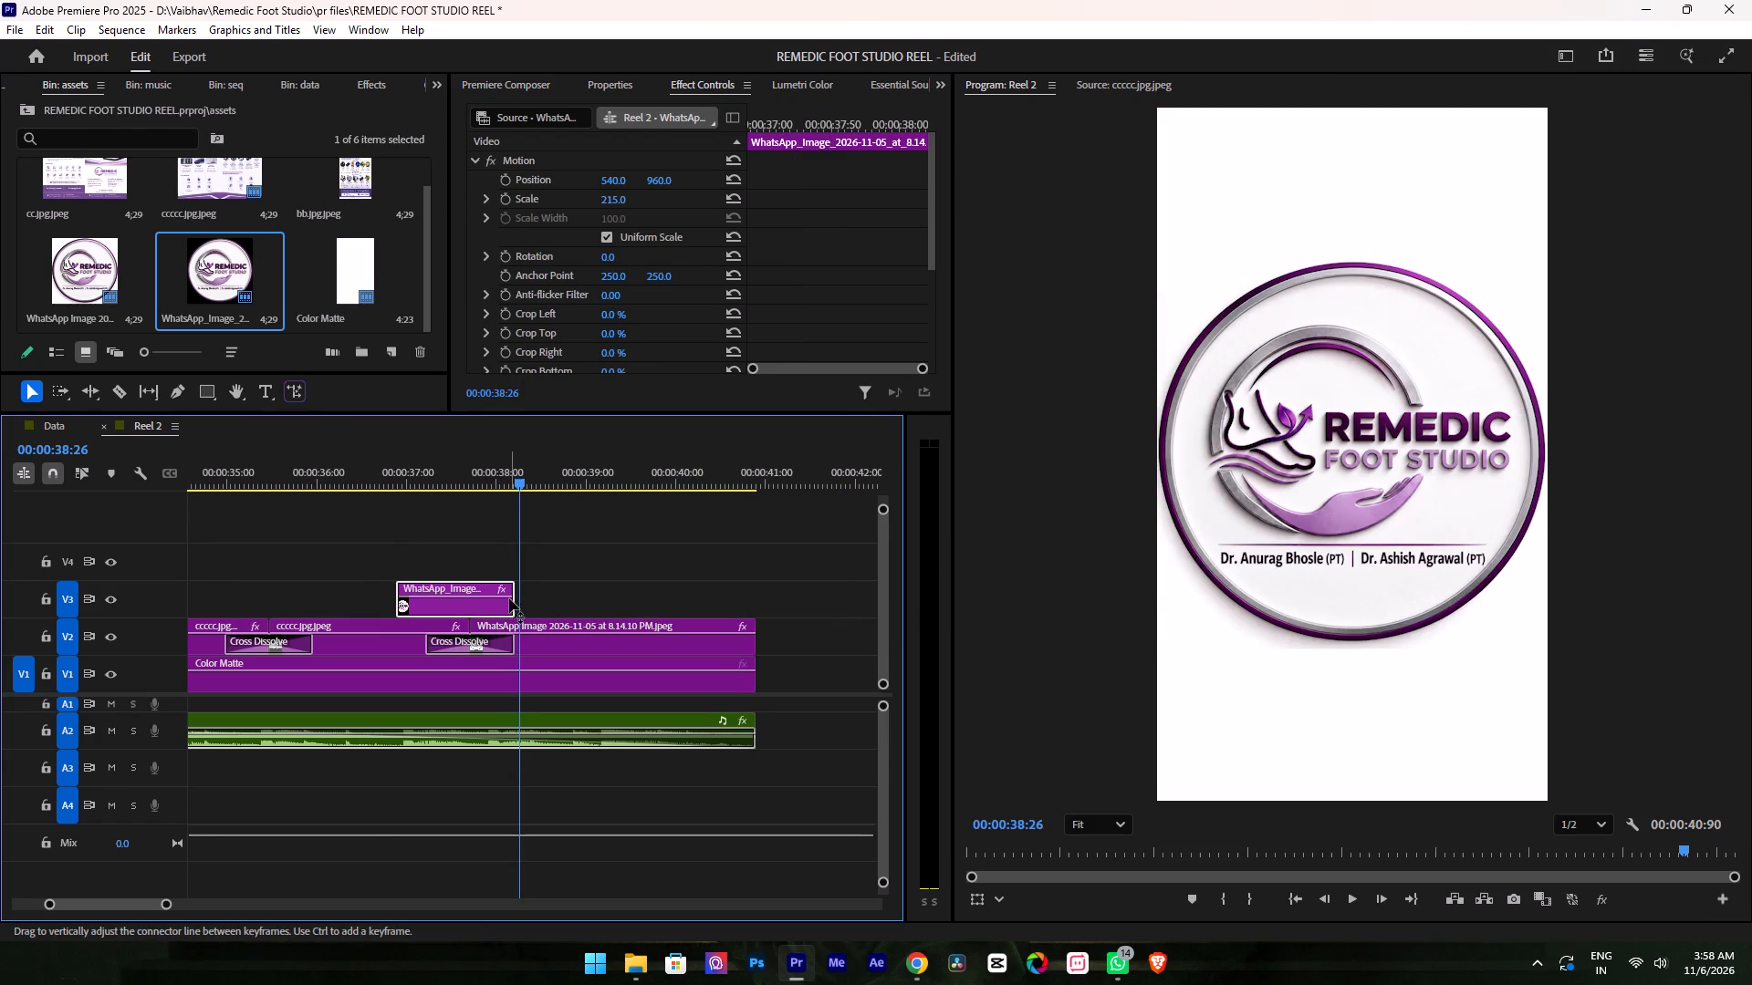
pyautogui.moveTo(509, 598); pyautogui.dragTo(506, 575)
pyautogui.moveTo(525, 605); pyautogui.dragTo(539, 605)
# Add a cross dissolve of about 00:00:00:47 to the end of the logo PNG on V3, keeping the clip's end near 00:00:38:30.
pyautogui.rightClick(539, 597)
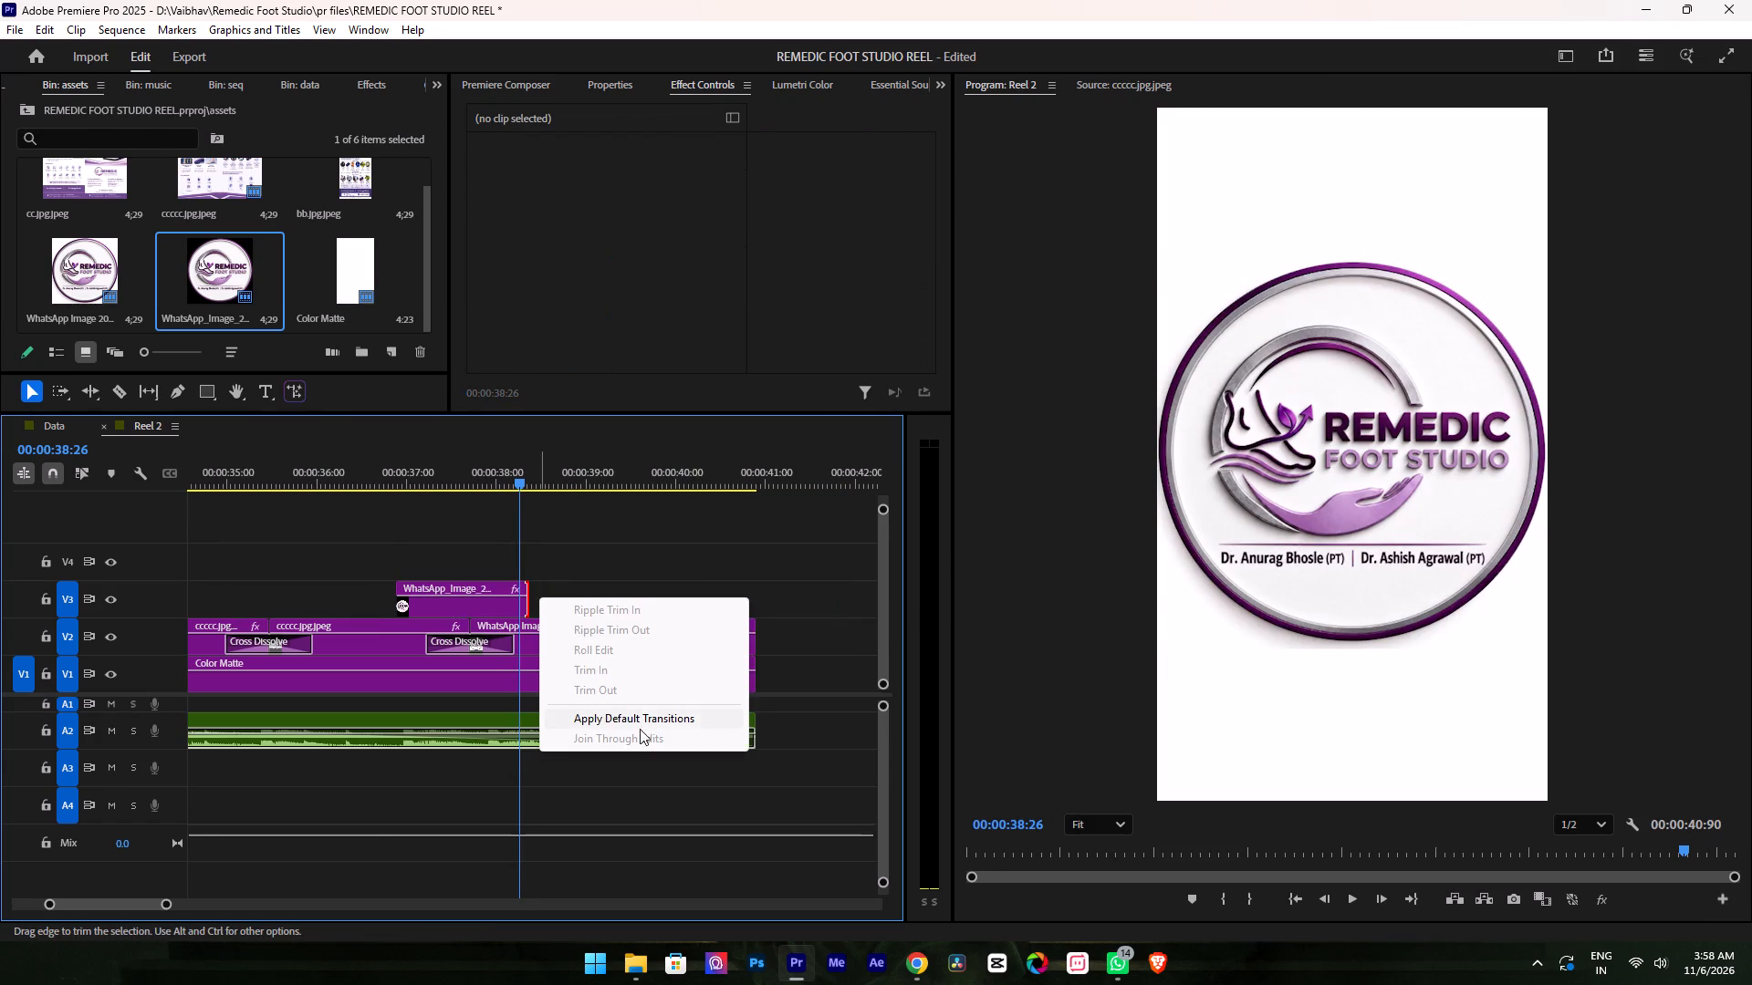
pyautogui.click(639, 709)
pyautogui.moveTo(532, 598); pyautogui.dragTo(572, 603)
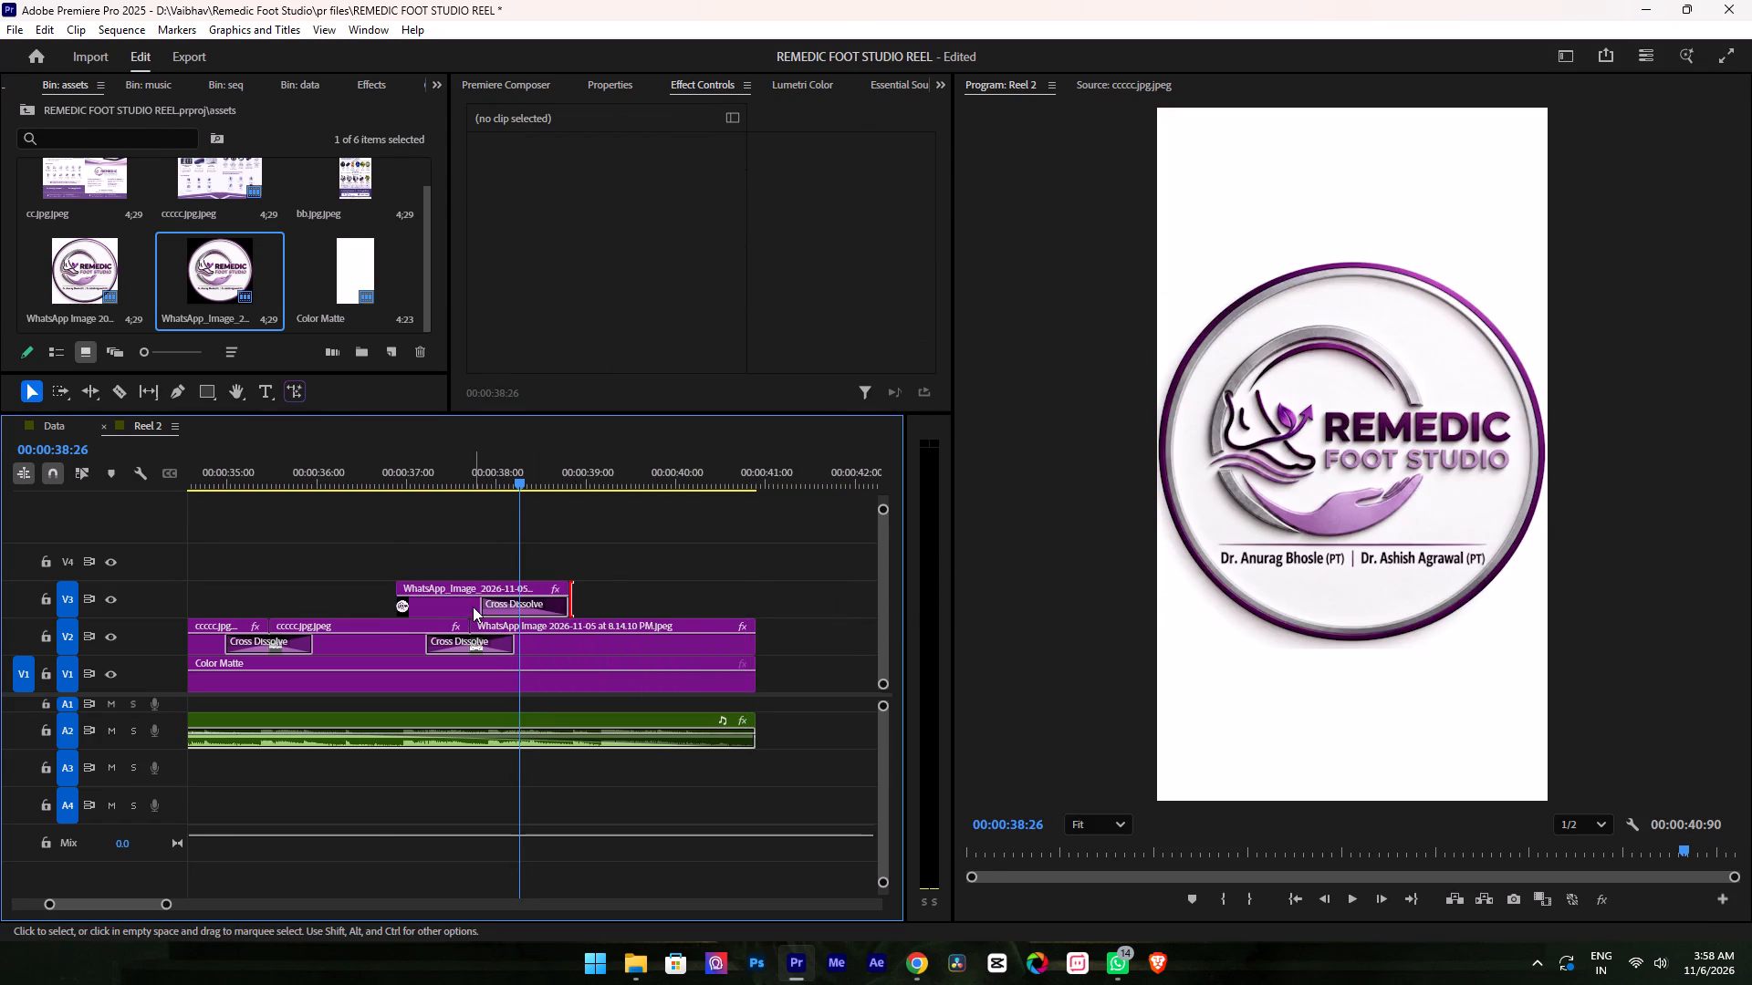
pyautogui.moveTo(484, 607); pyautogui.dragTo(531, 611)
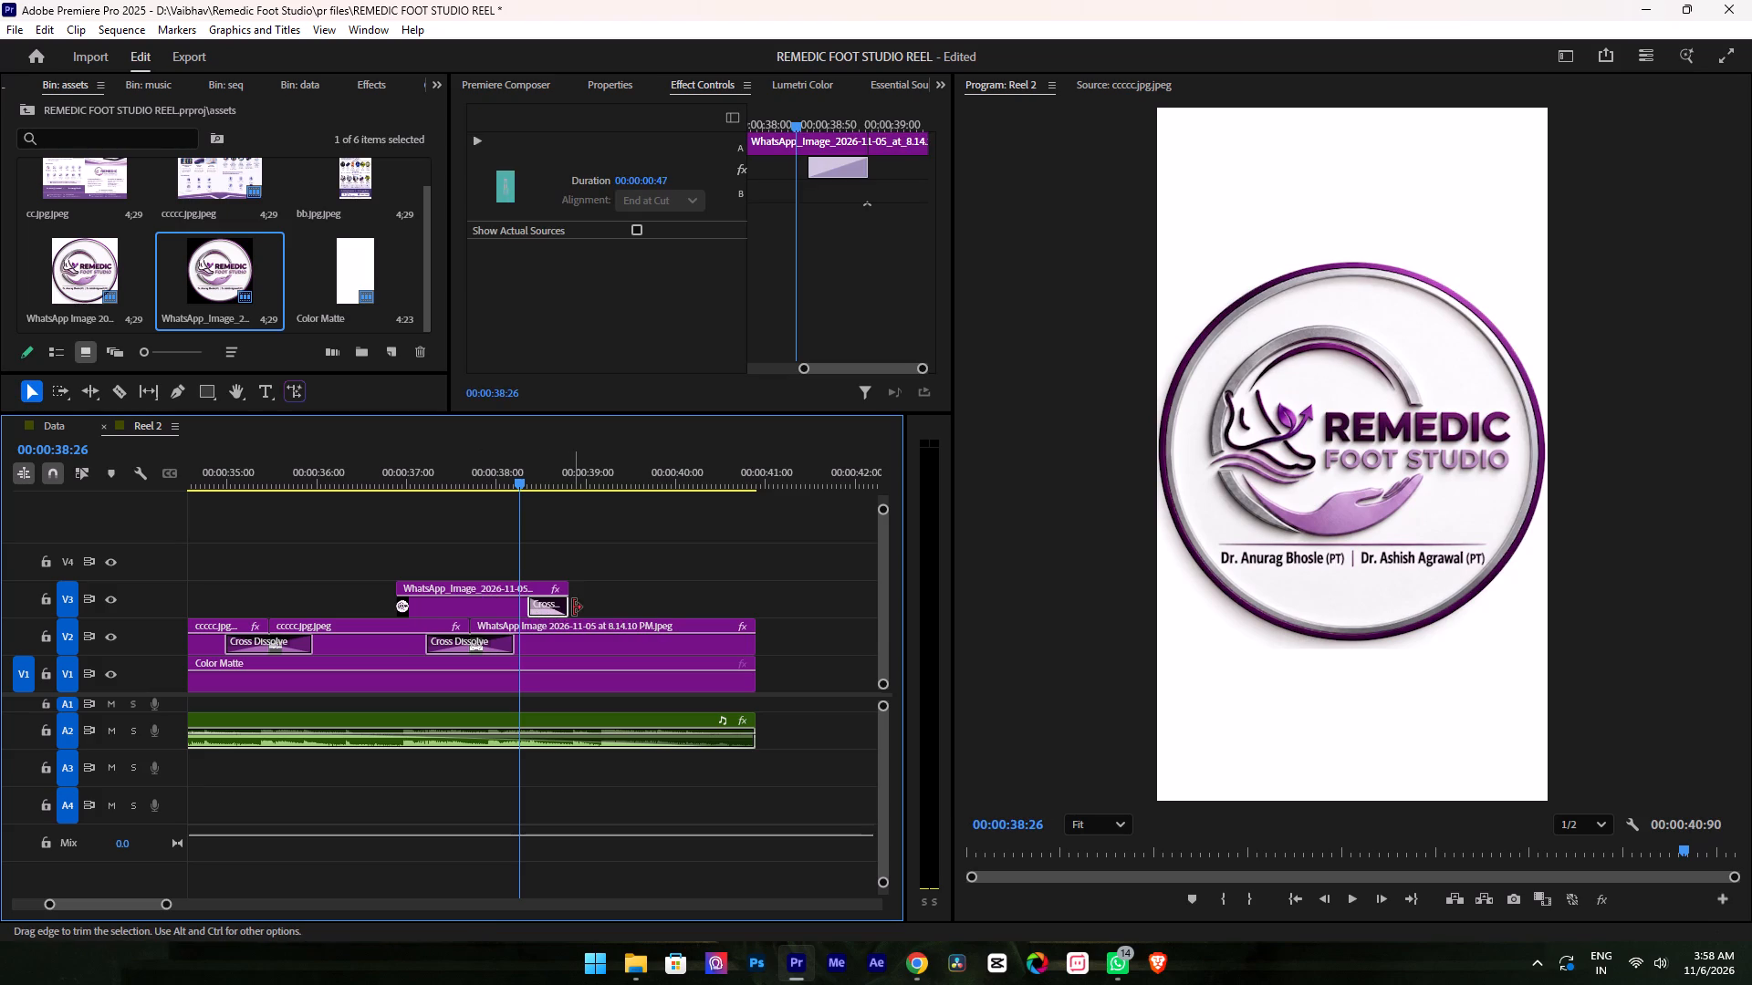
pyautogui.moveTo(571, 607); pyautogui.dragTo(537, 607)
# Check the logo transition, then enable Position and Scale keyframing for the logo PNG on V3 at its start, 00:00:36:90.
pyautogui.moveTo(484, 483); pyautogui.dragTo(572, 506)
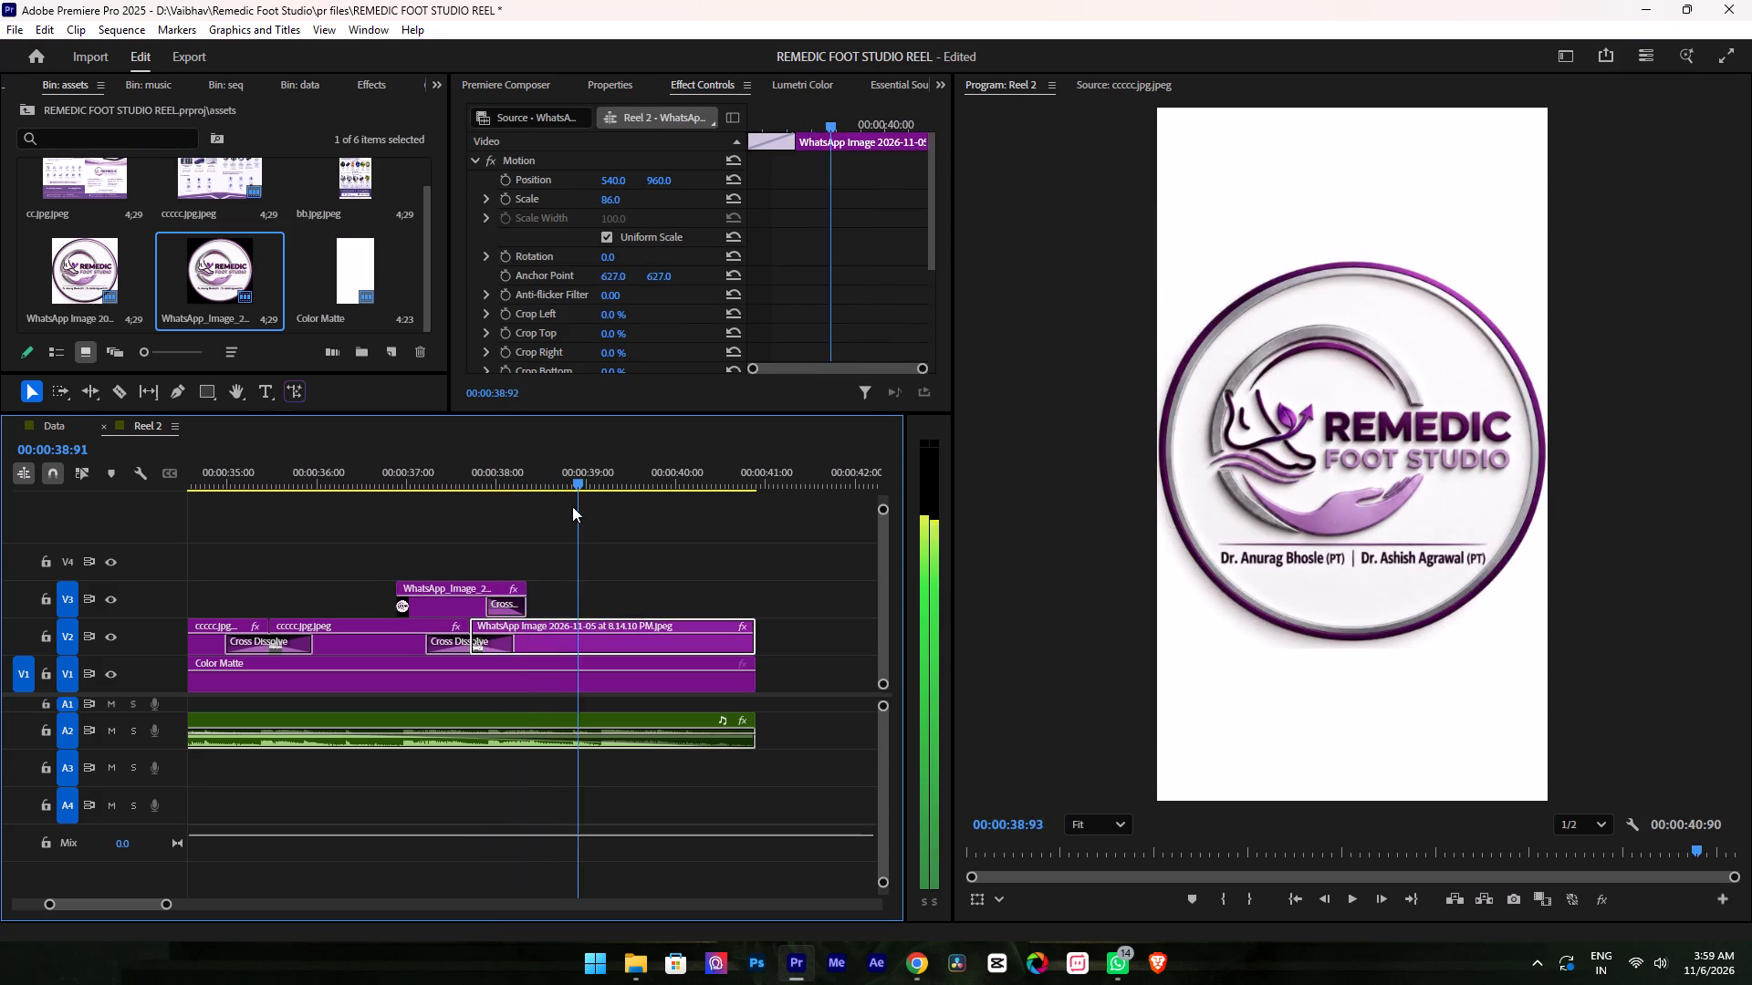
pyautogui.moveTo(572, 506); pyautogui.dragTo(517, 546)
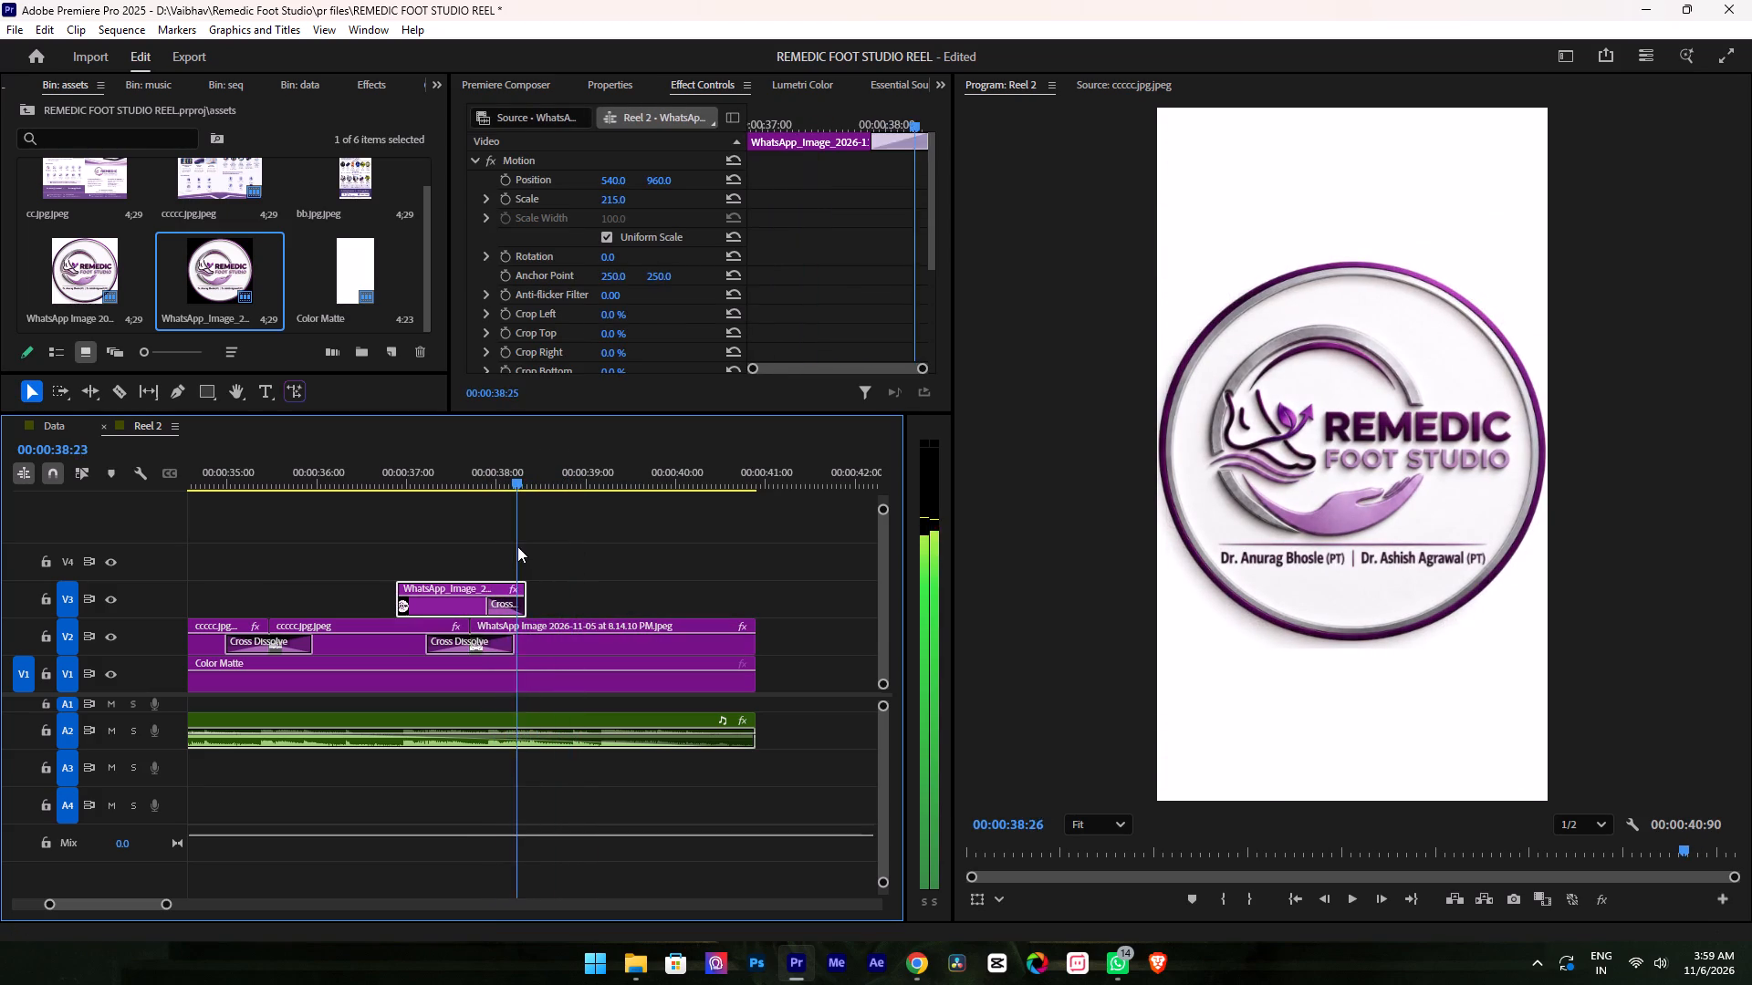
pyautogui.moveTo(517, 546); pyautogui.dragTo(383, 512)
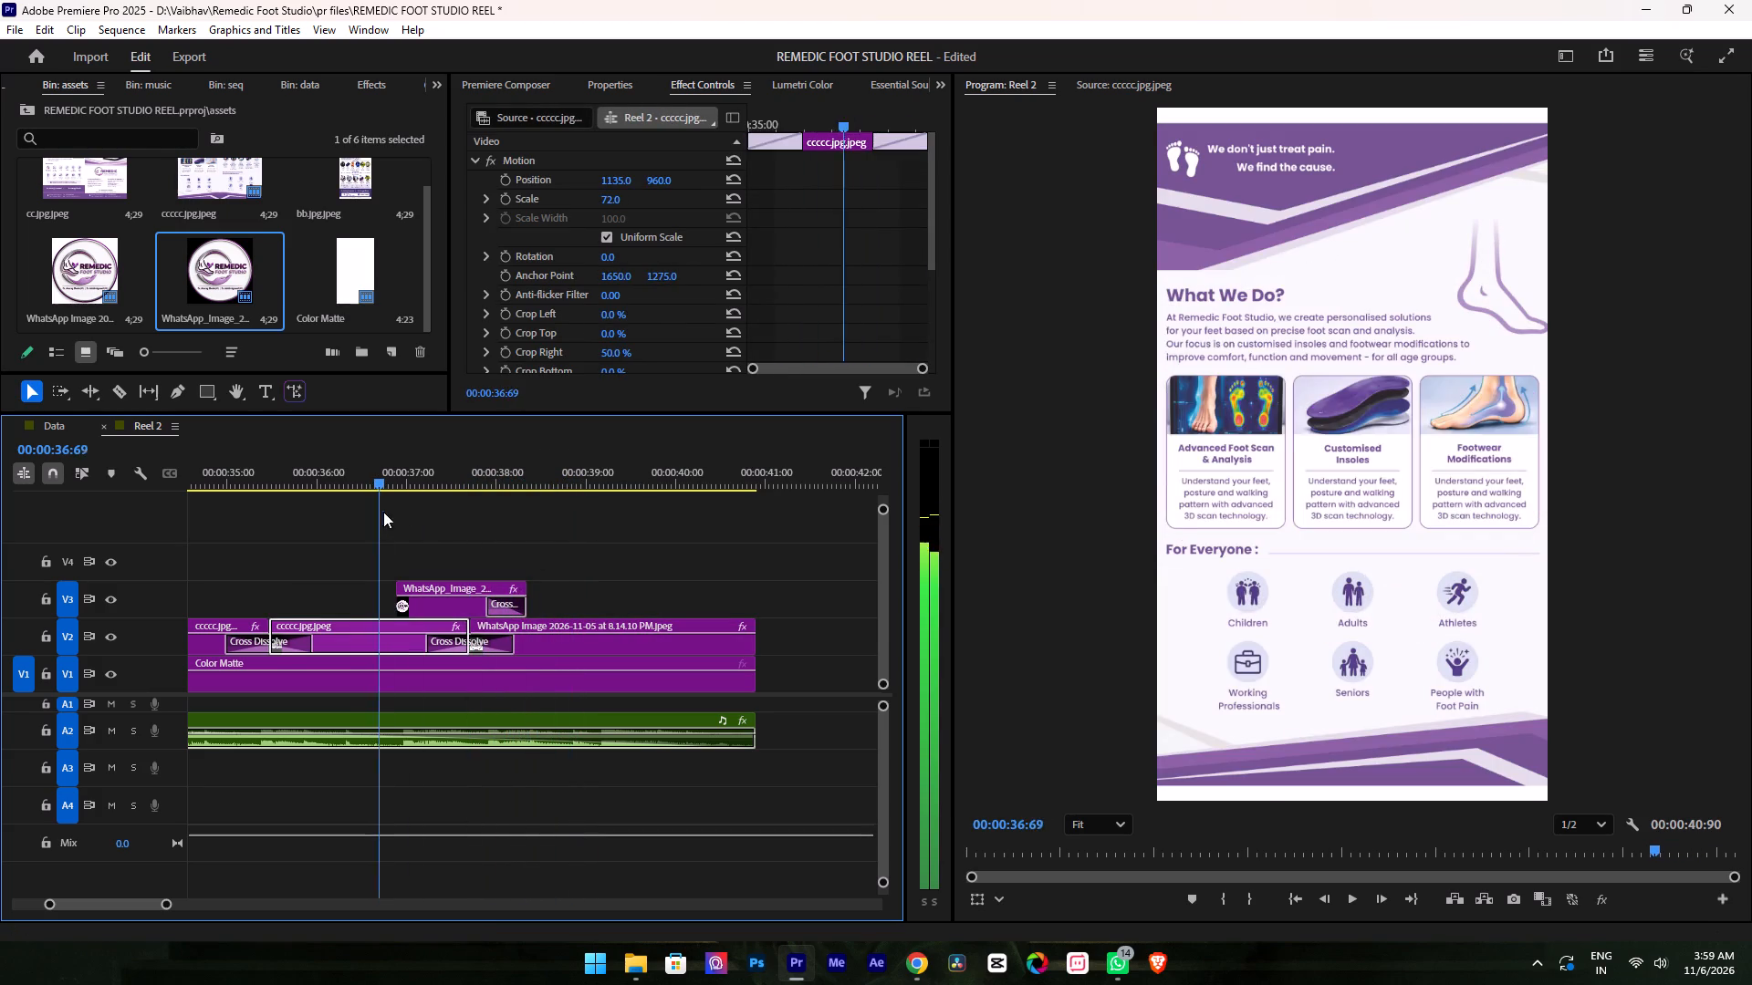
pyautogui.moveTo(383, 512); pyautogui.dragTo(400, 519)
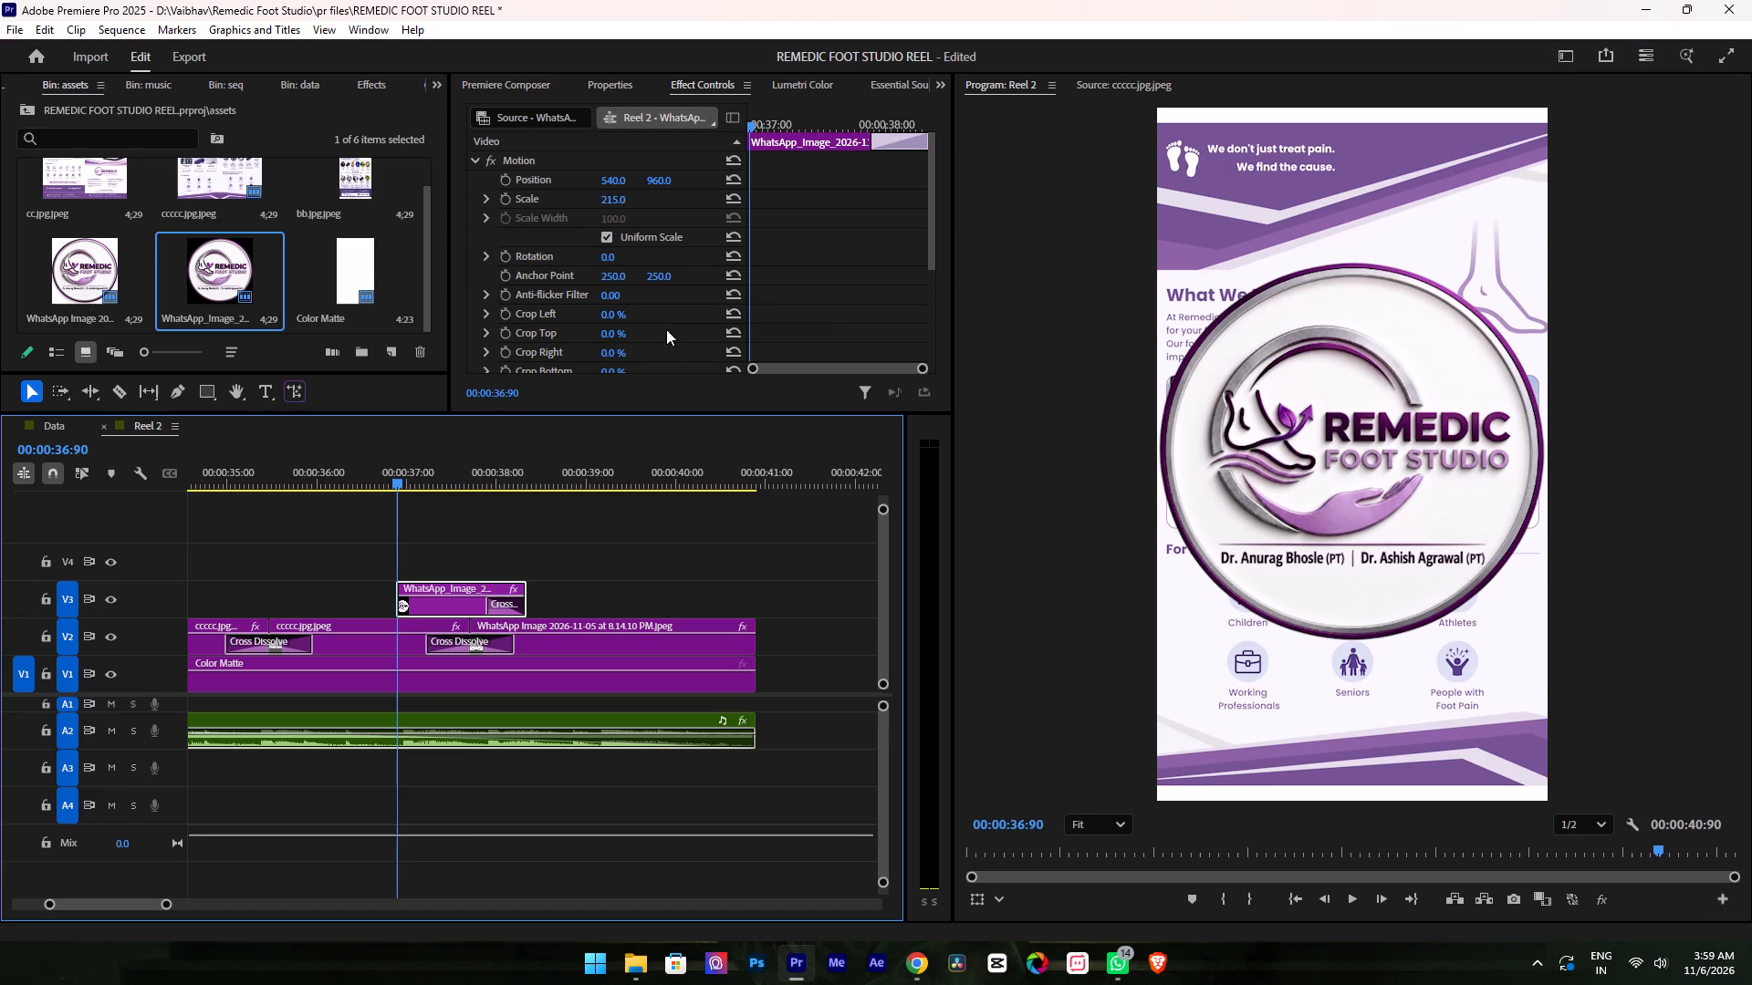
pyautogui.moveTo(772, 139); pyautogui.dragTo(694, 157)
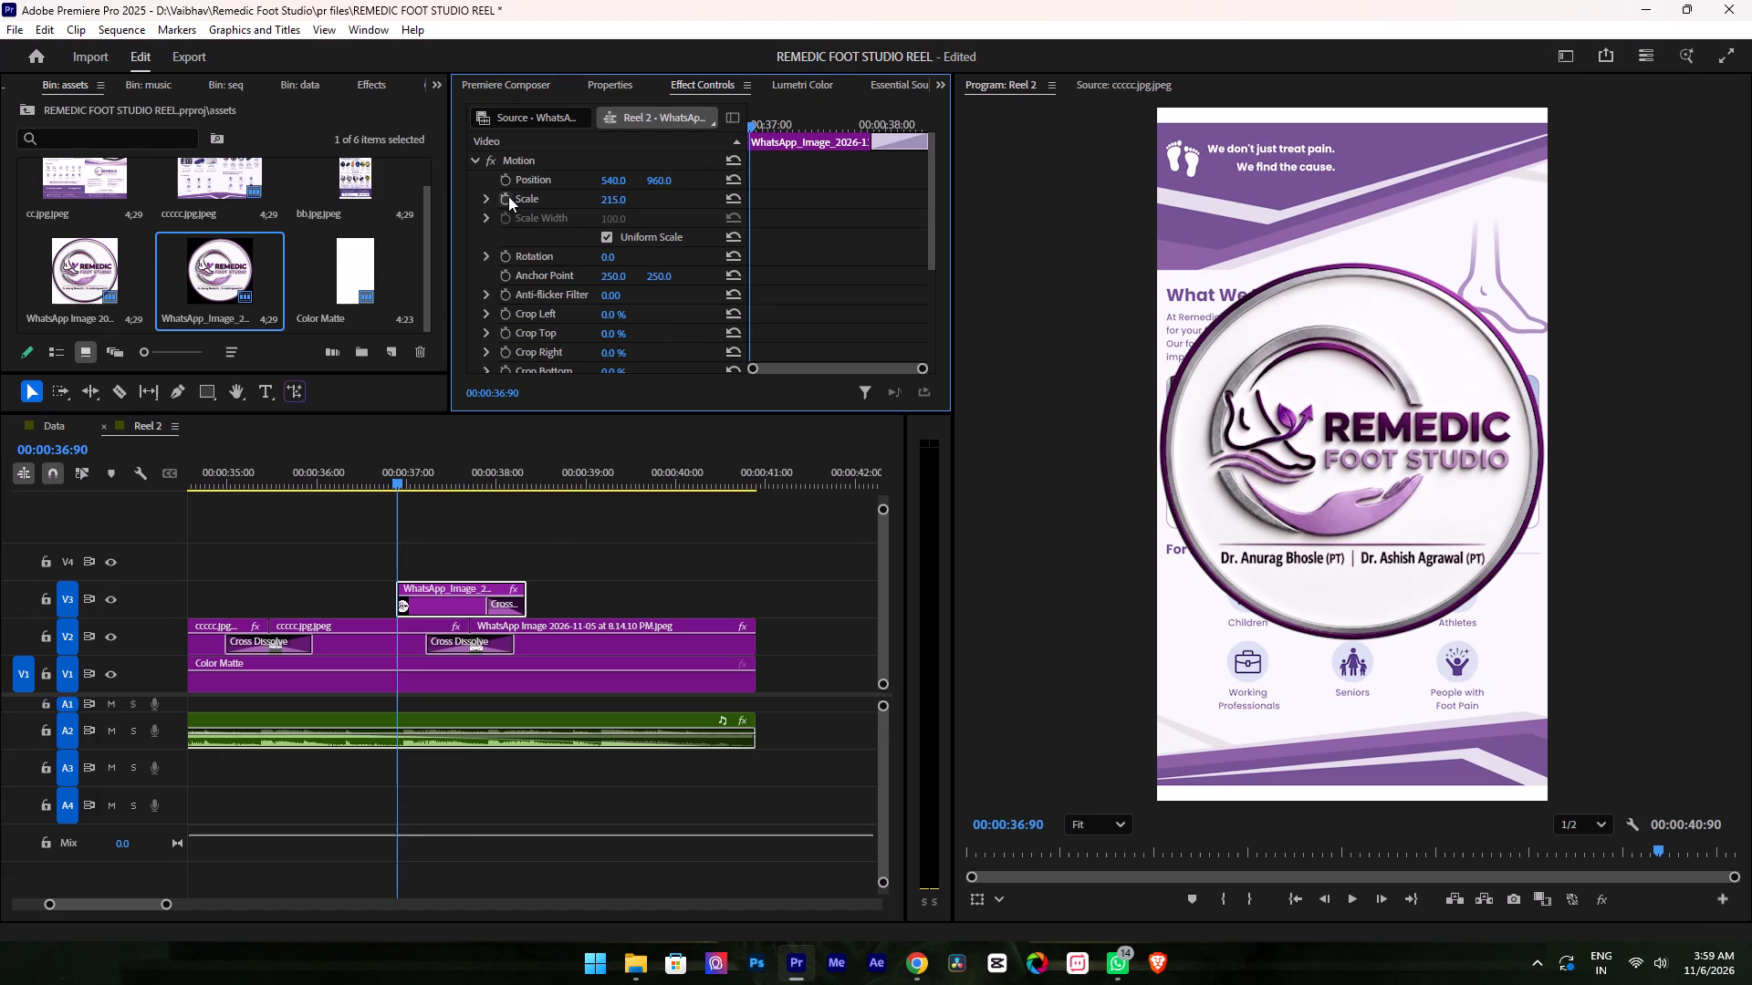
pyautogui.click(506, 189)
pyautogui.click(506, 176)
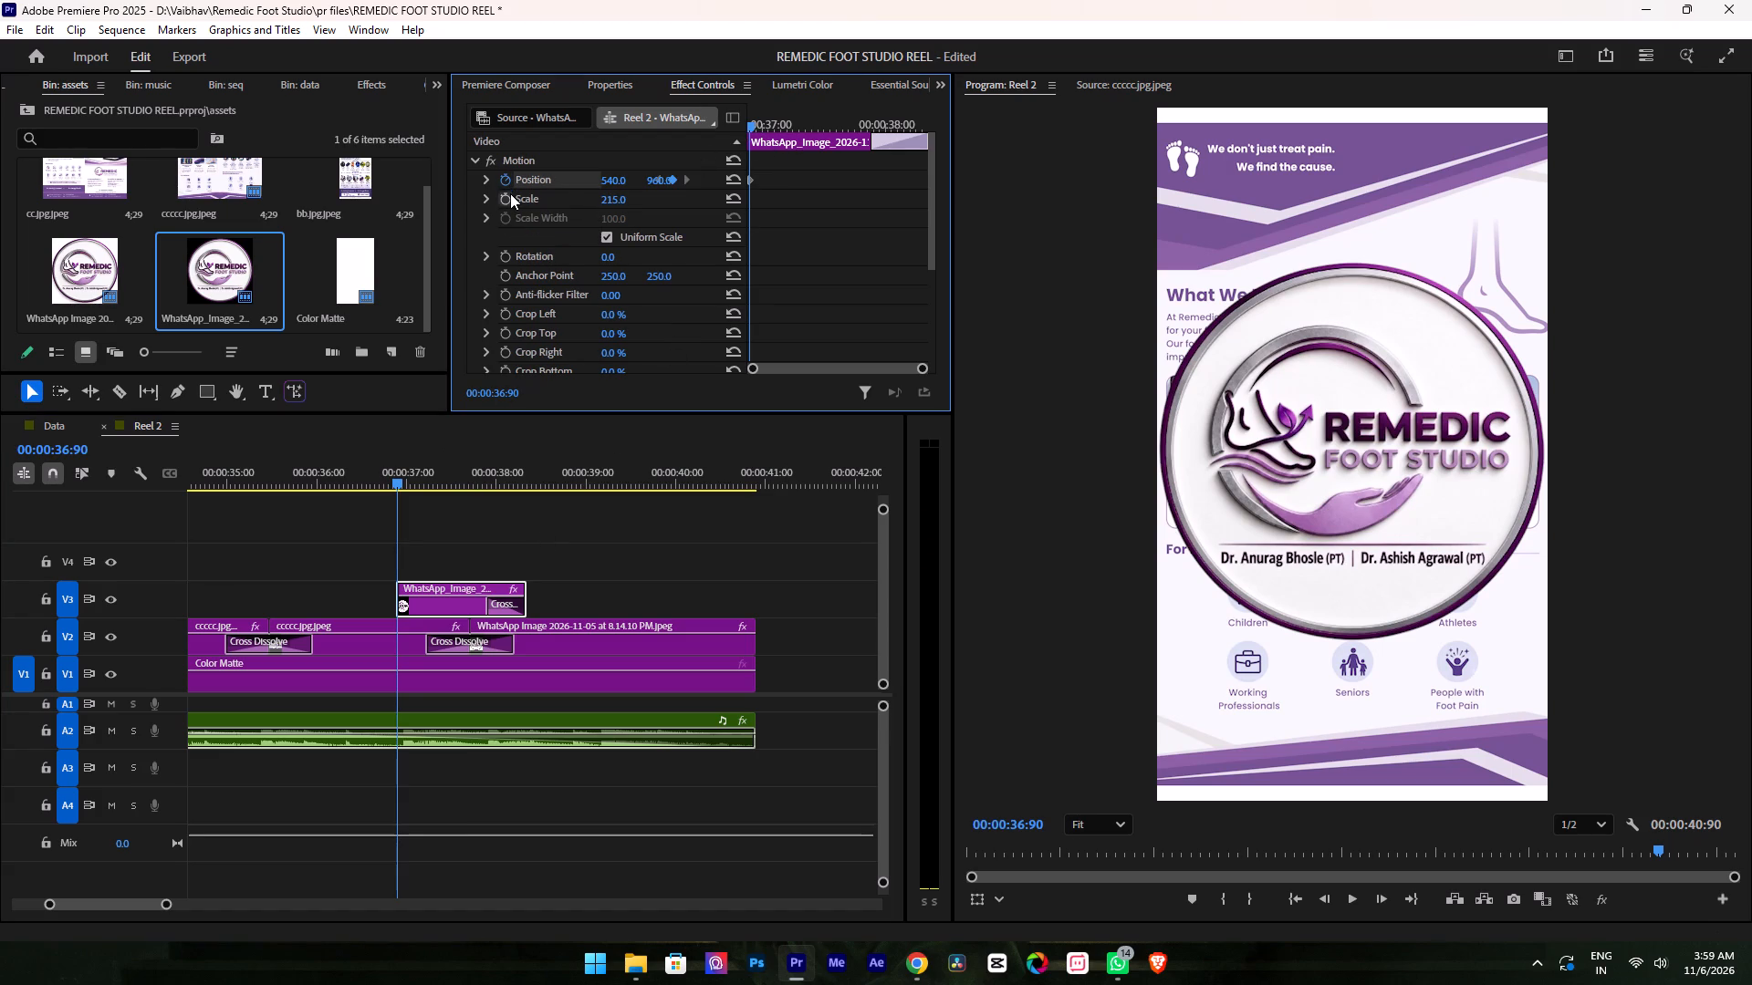
pyautogui.click(510, 193)
# Move the logo PNG's Position and Scale keyframes to about 00:00:37:74, before its end dissolve.
pyautogui.moveTo(792, 119); pyautogui.dragTo(923, 182)
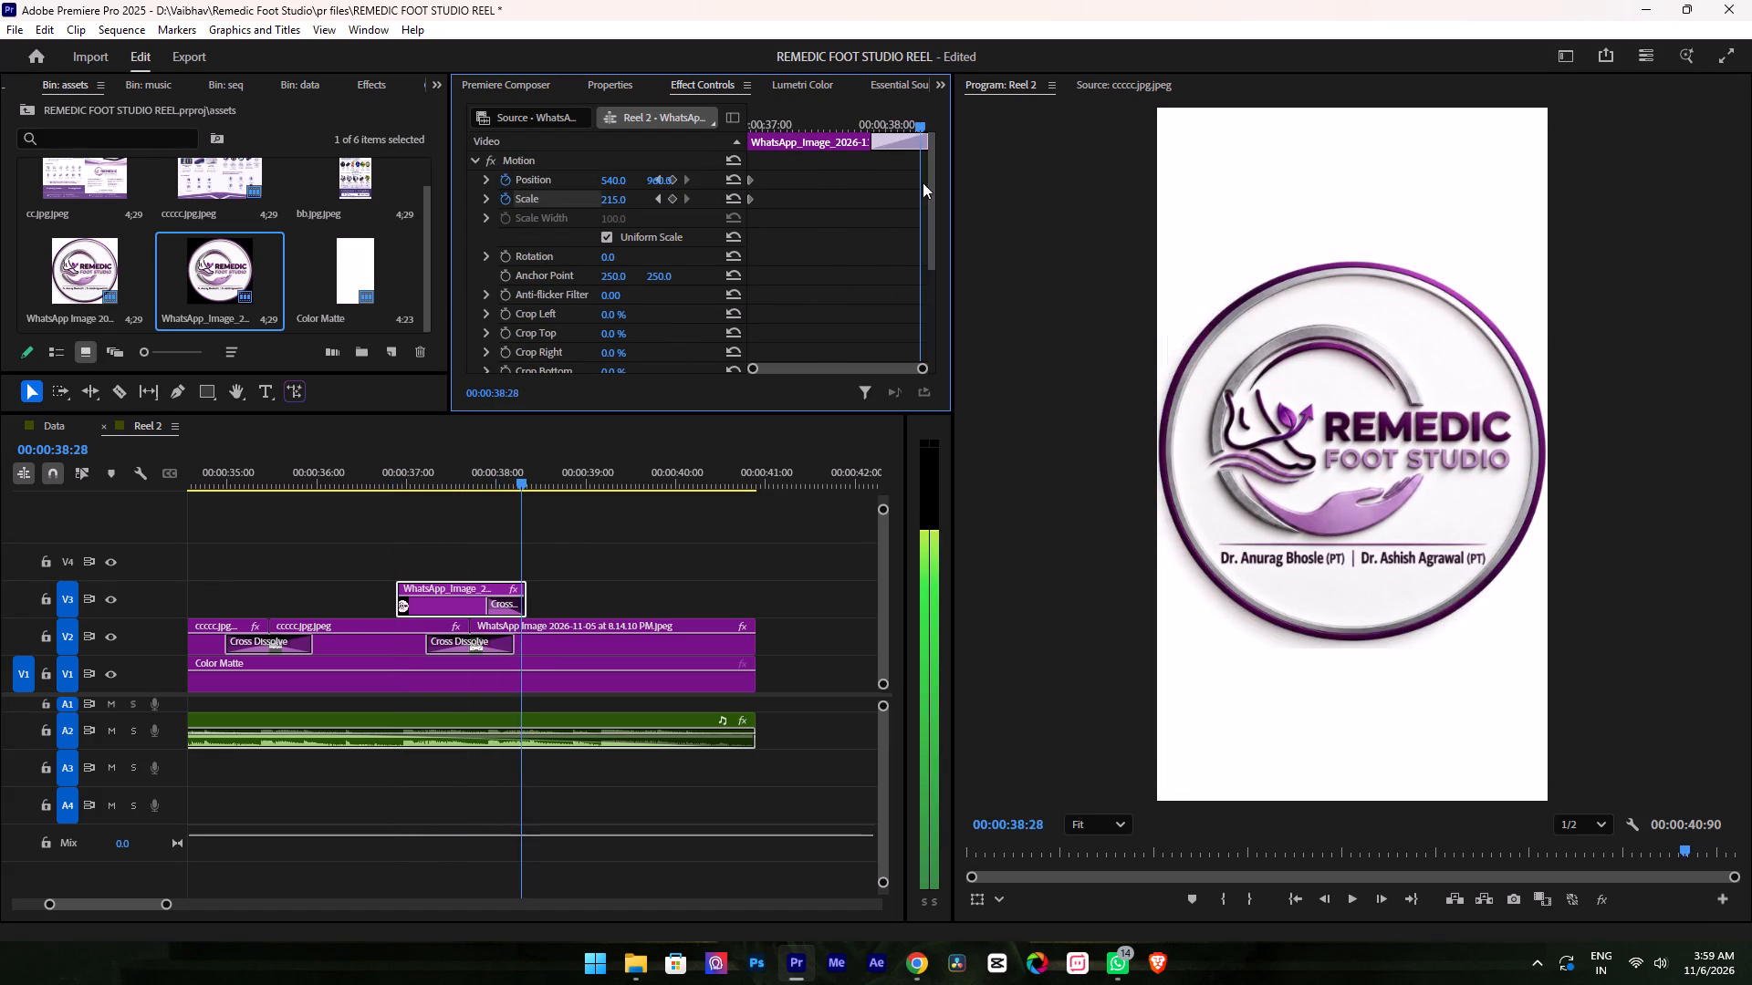
pyautogui.moveTo(923, 182); pyautogui.dragTo(772, 205)
pyautogui.moveTo(788, 166); pyautogui.dragTo(729, 240)
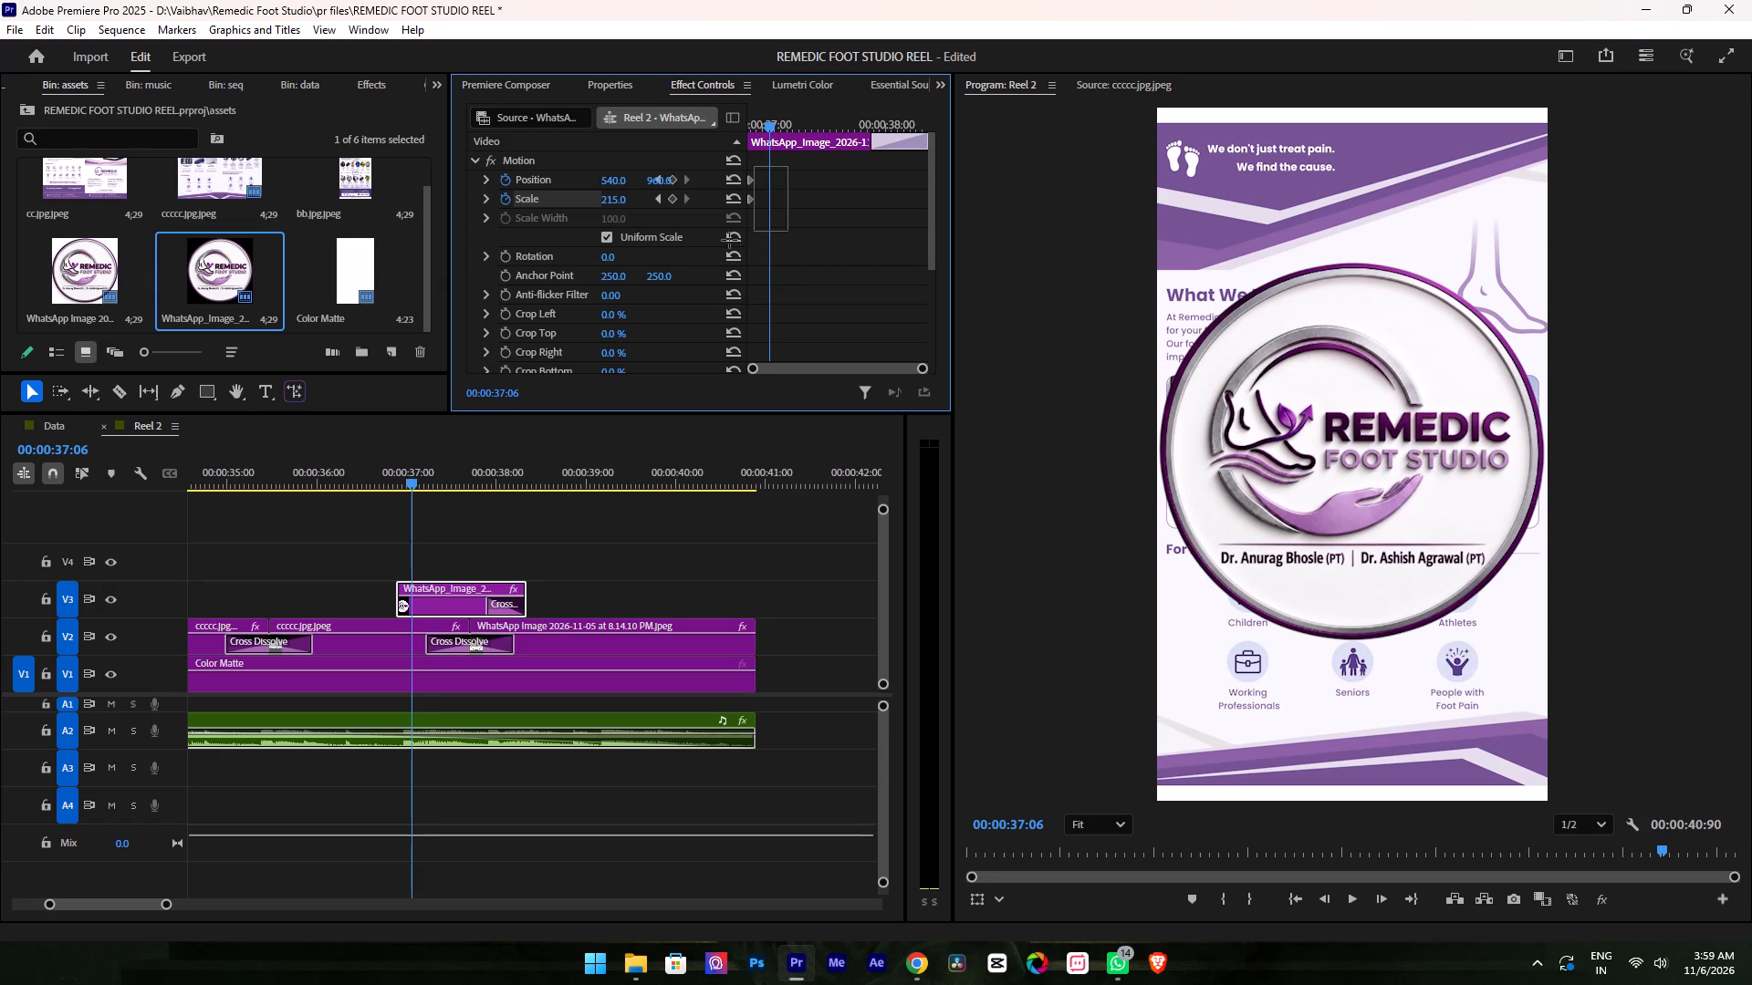
pyautogui.moveTo(729, 240); pyautogui.dragTo(728, 241)
pyautogui.moveTo(750, 196); pyautogui.dragTo(925, 219)
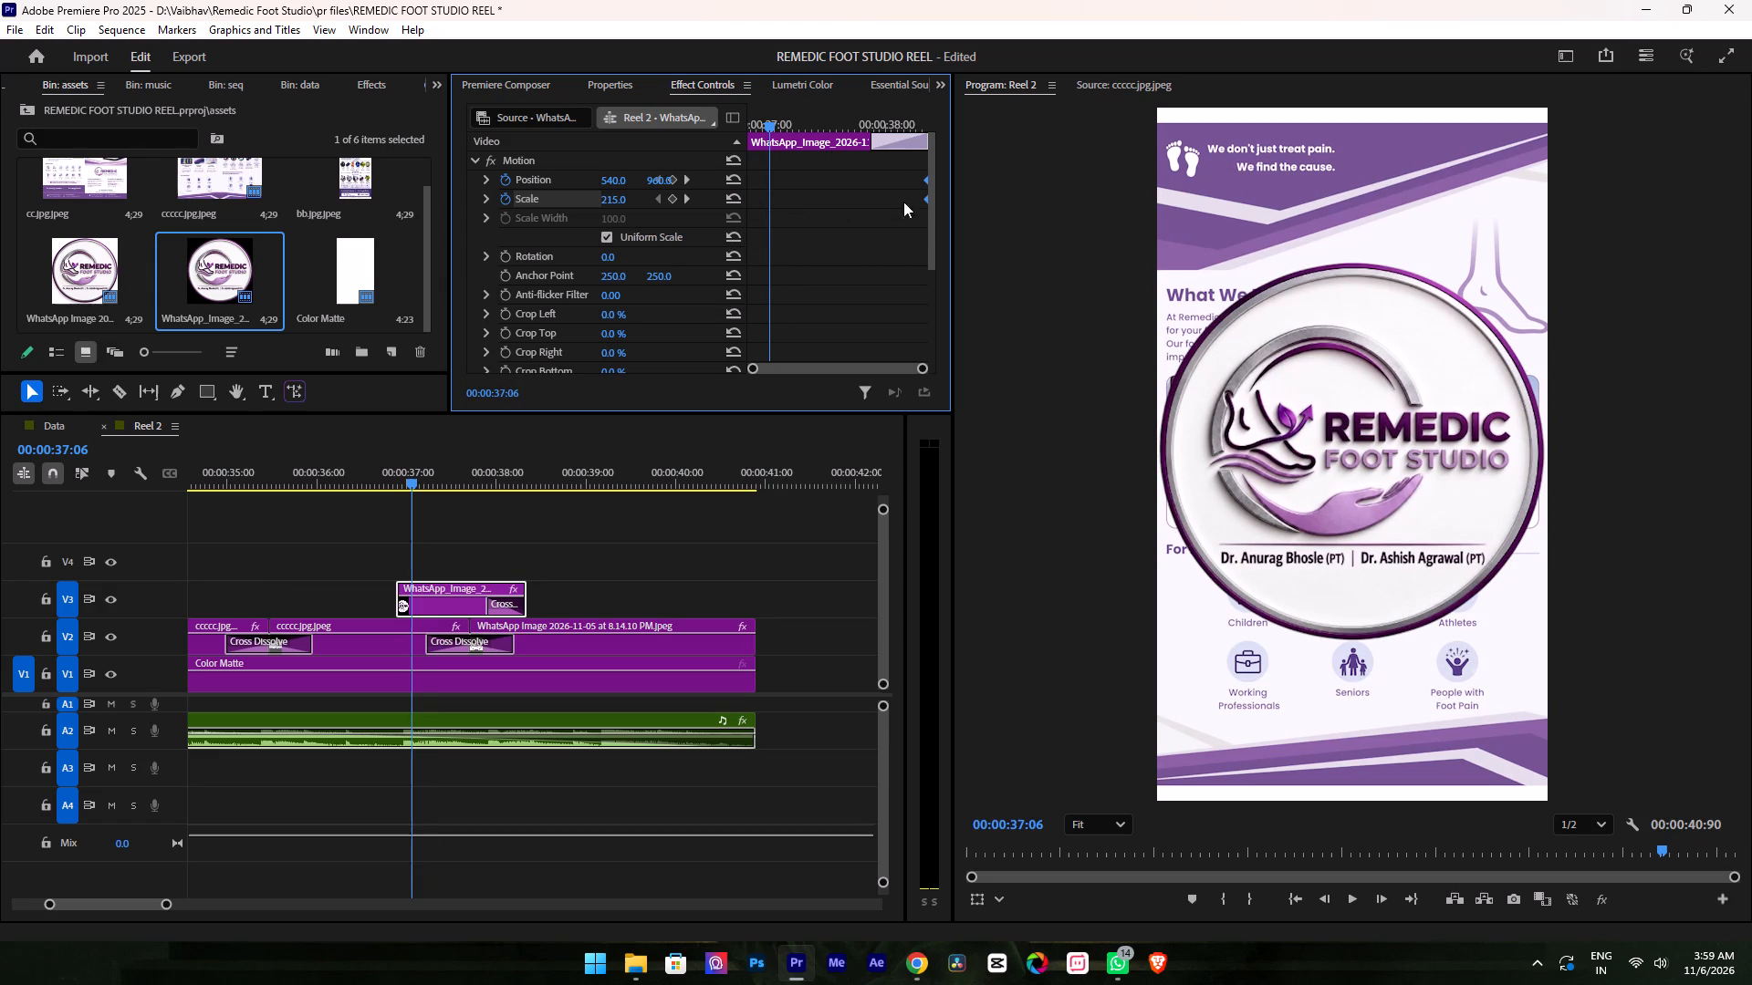
pyautogui.moveTo(922, 195); pyautogui.dragTo(858, 213)
pyautogui.moveTo(858, 213); pyautogui.dragTo(850, 214)
pyautogui.moveTo(894, 178); pyautogui.dragTo(956, 240)
pyautogui.moveTo(906, 174); pyautogui.dragTo(928, 228)
pyautogui.moveTo(924, 200); pyautogui.dragTo(854, 213)
pyautogui.moveTo(923, 179); pyautogui.dragTo(855, 199)
# Add a starting Position keyframe for the logo PNG at 00:00:36:88 with the vertical value at 463.
pyautogui.moveTo(763, 119); pyautogui.dragTo(720, 139)
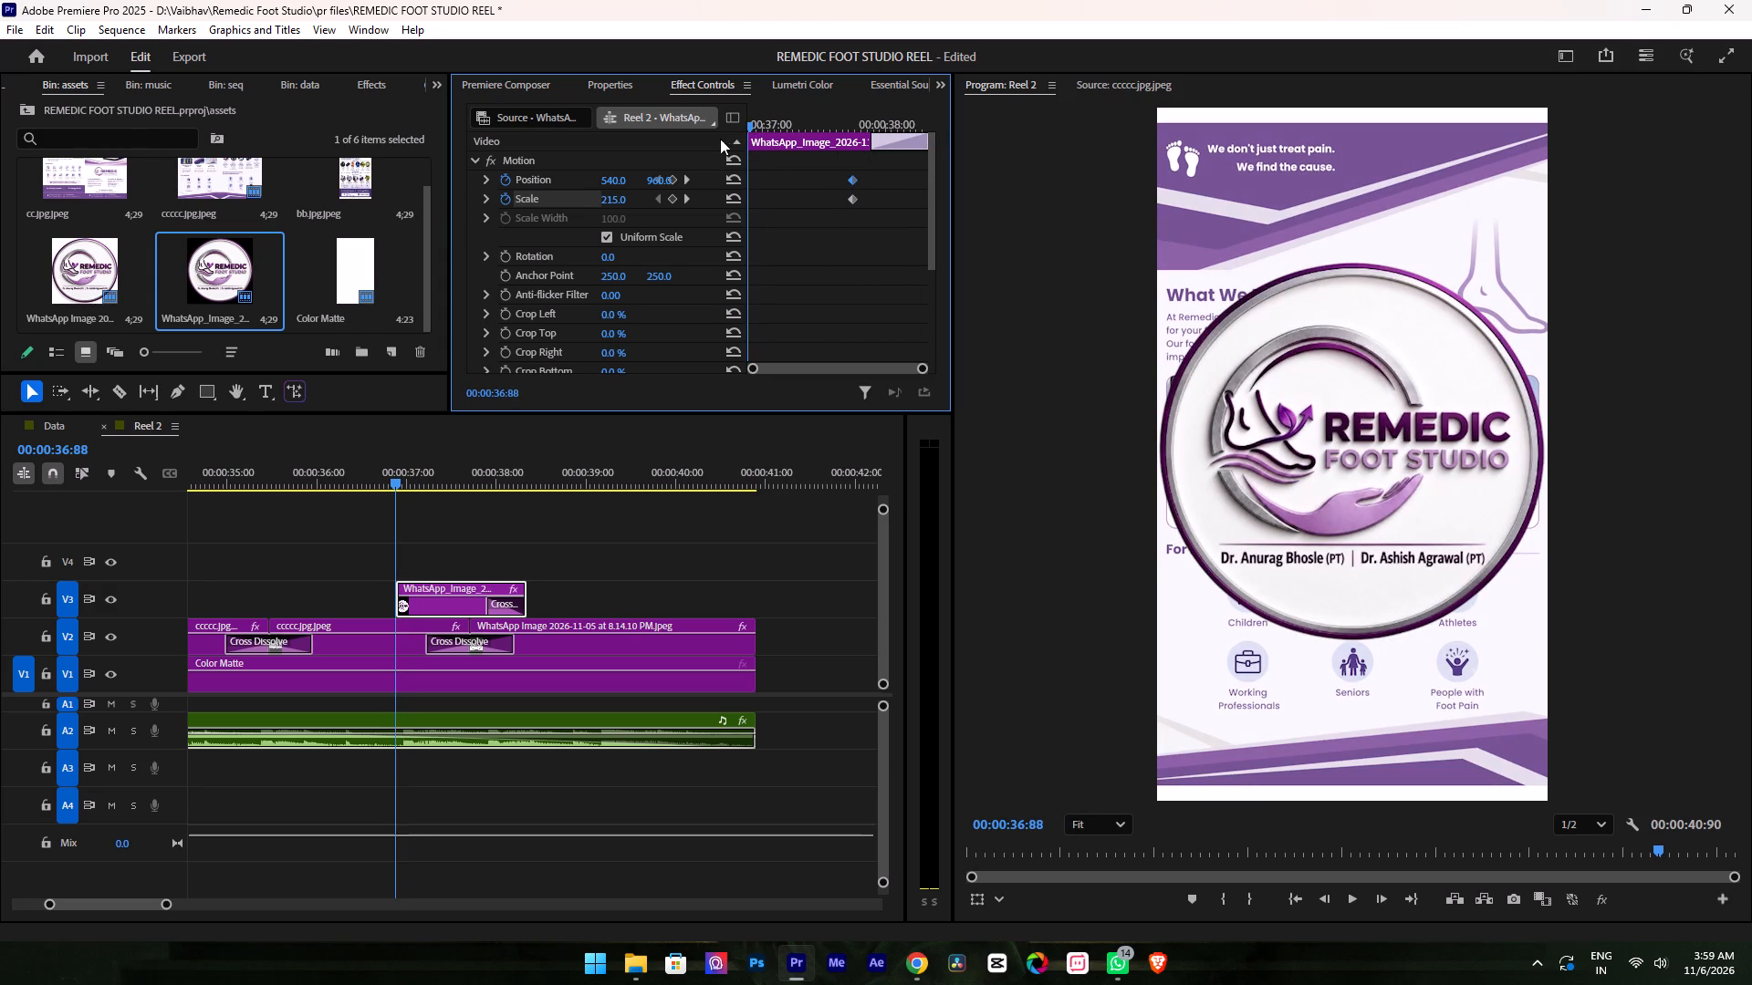
pyautogui.moveTo(617, 178); pyautogui.dragTo(571, 189)
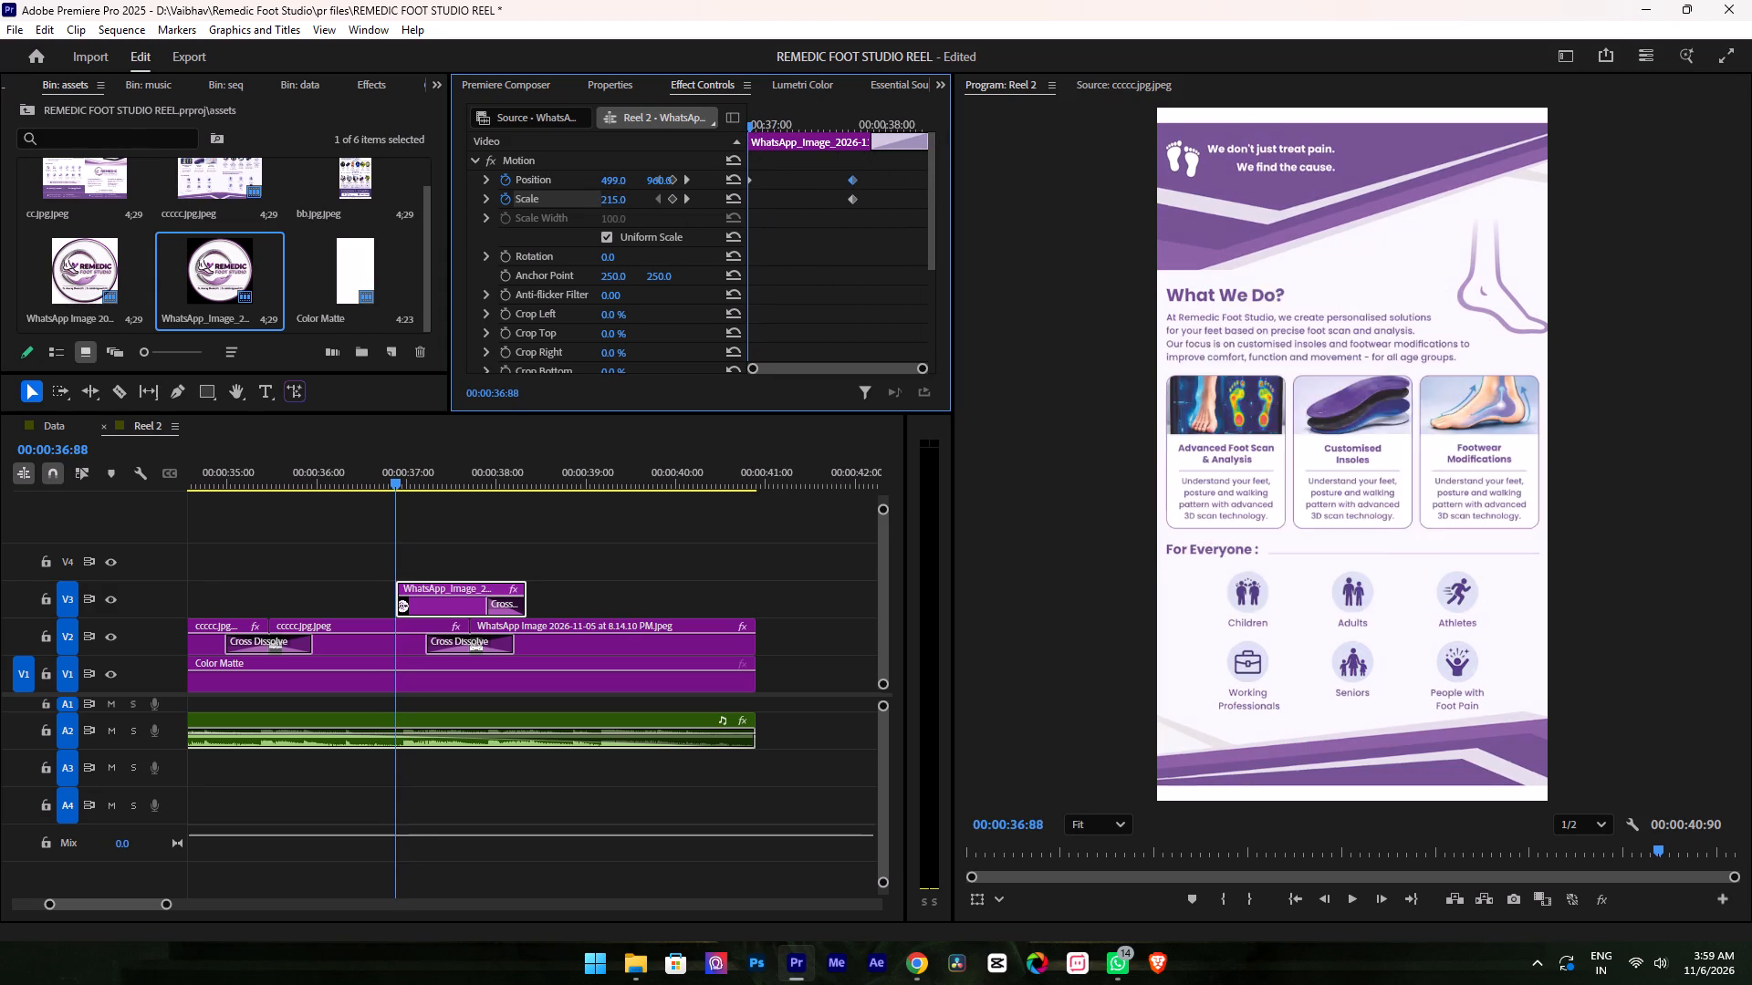
pyautogui.moveTo(571, 189); pyautogui.dragTo(507, 192)
pyautogui.hotkey('ctrl', 'z')
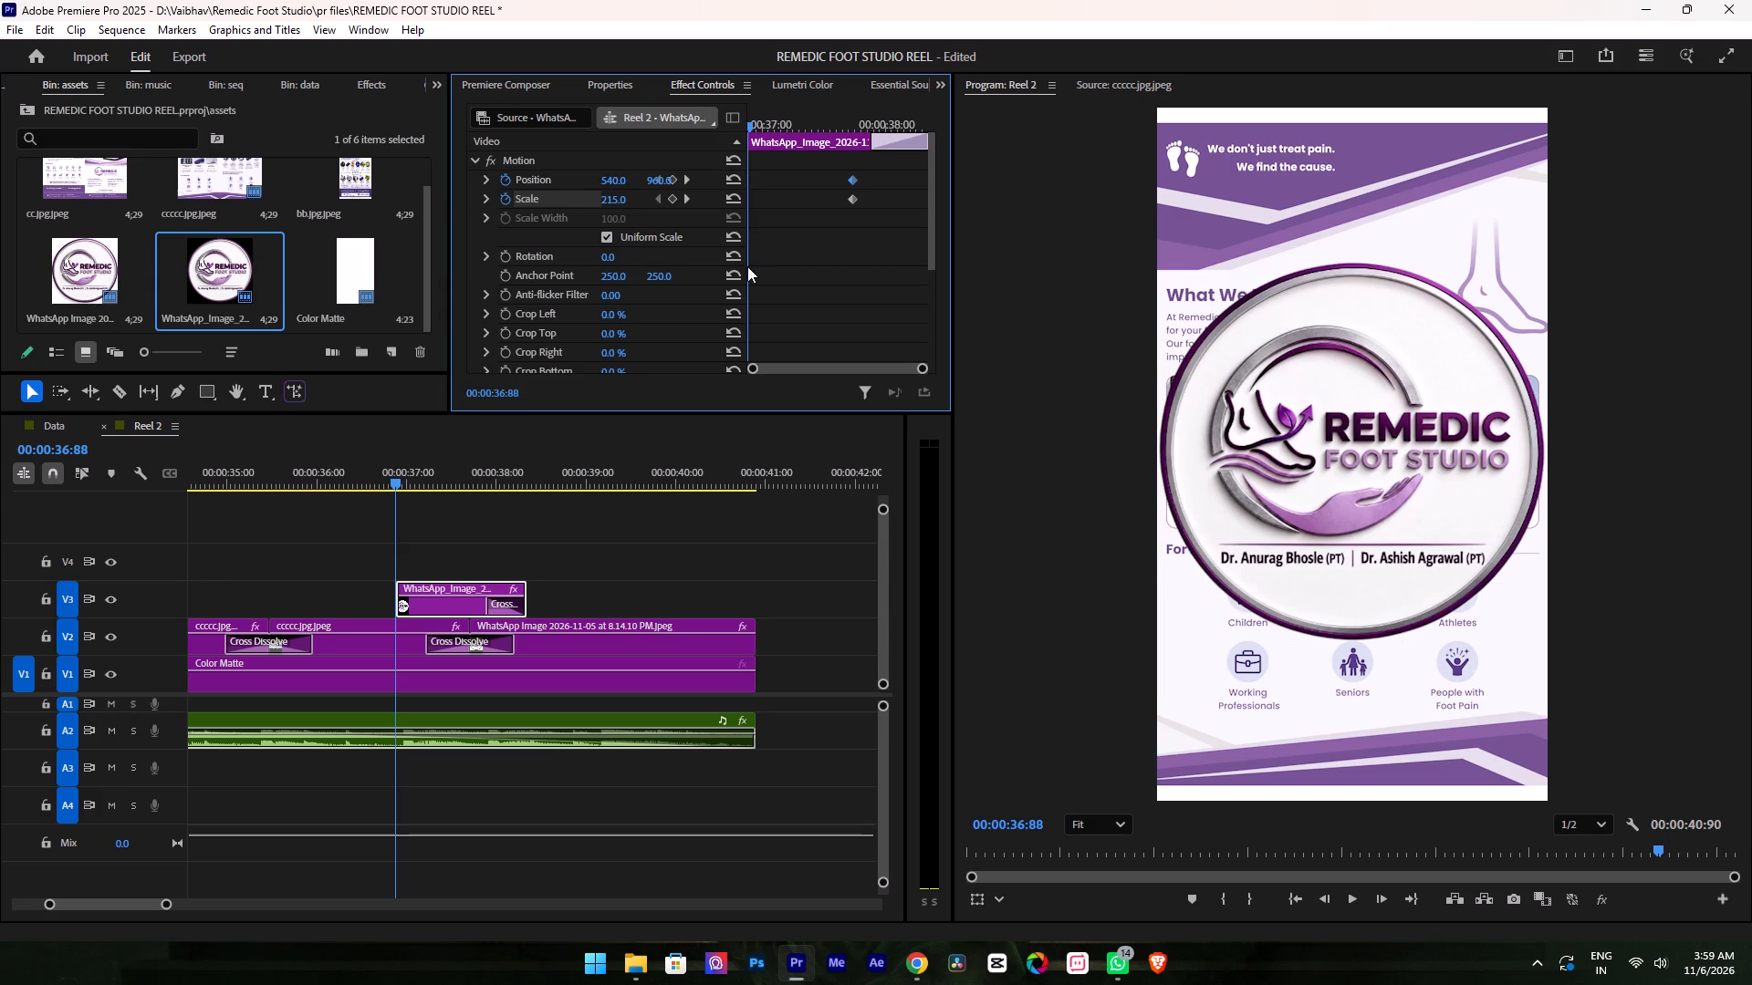
pyautogui.moveTo(743, 260); pyautogui.dragTo(769, 264)
pyautogui.moveTo(448, 274); pyautogui.dragTo(359, 272)
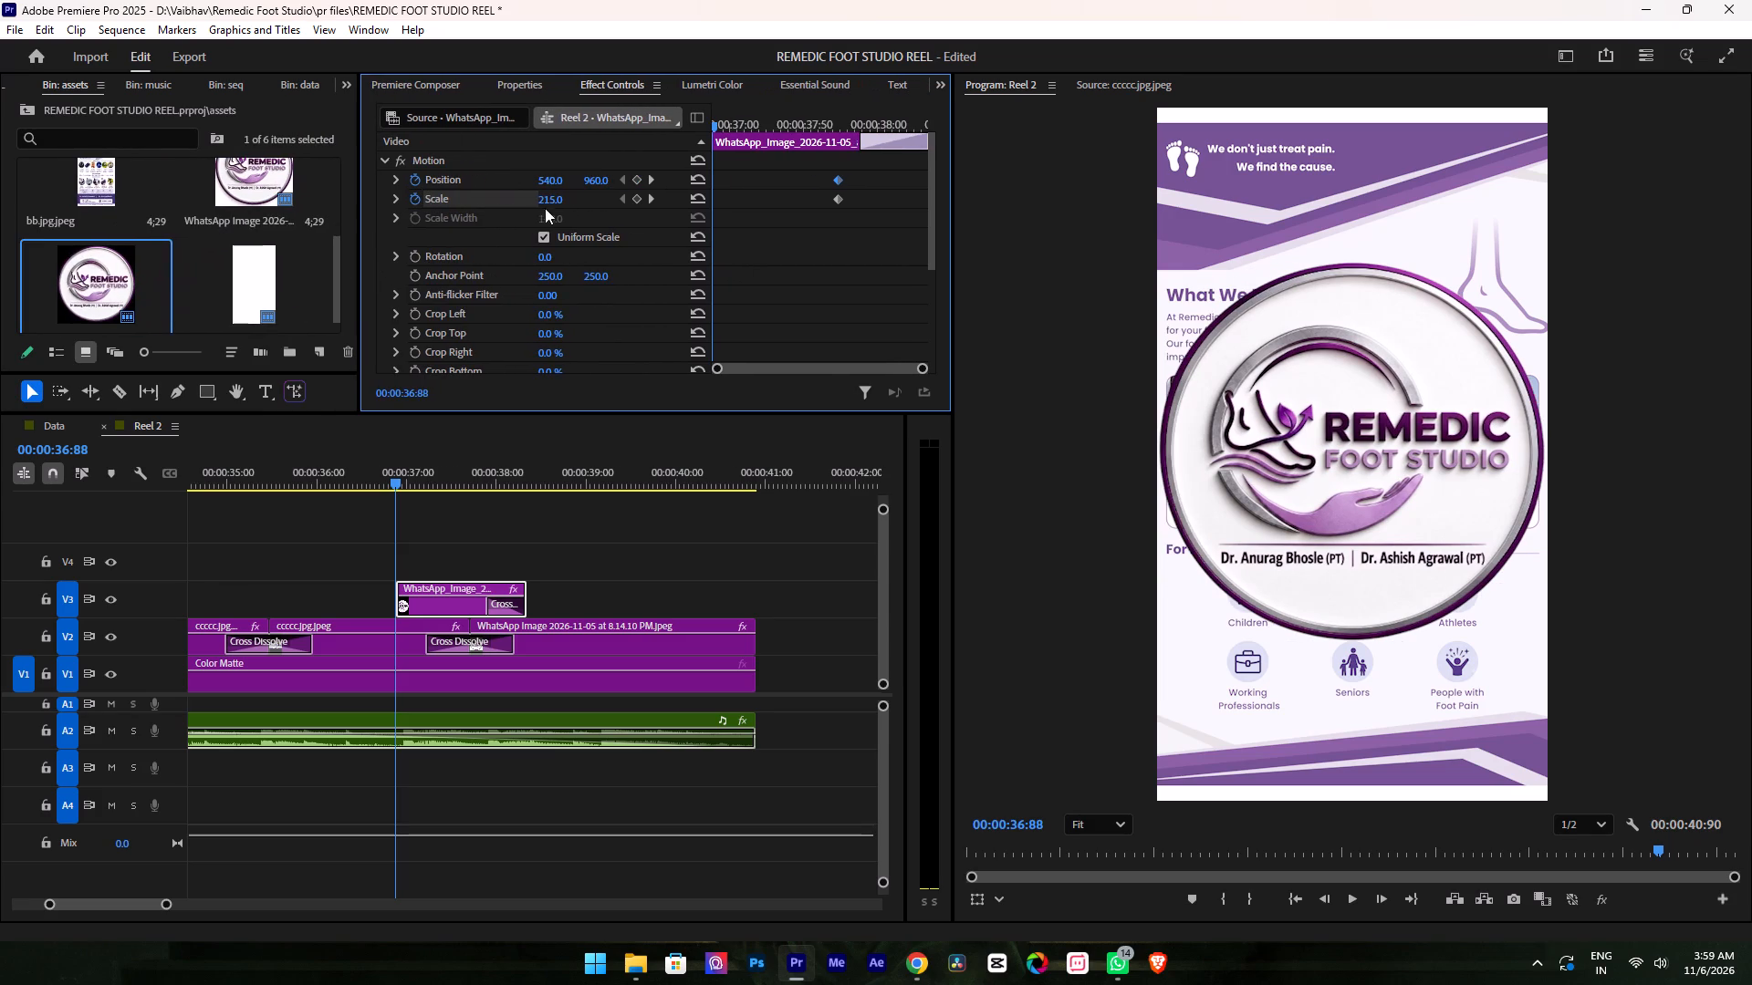
pyautogui.moveTo(592, 183); pyautogui.dragTo(299, 213)
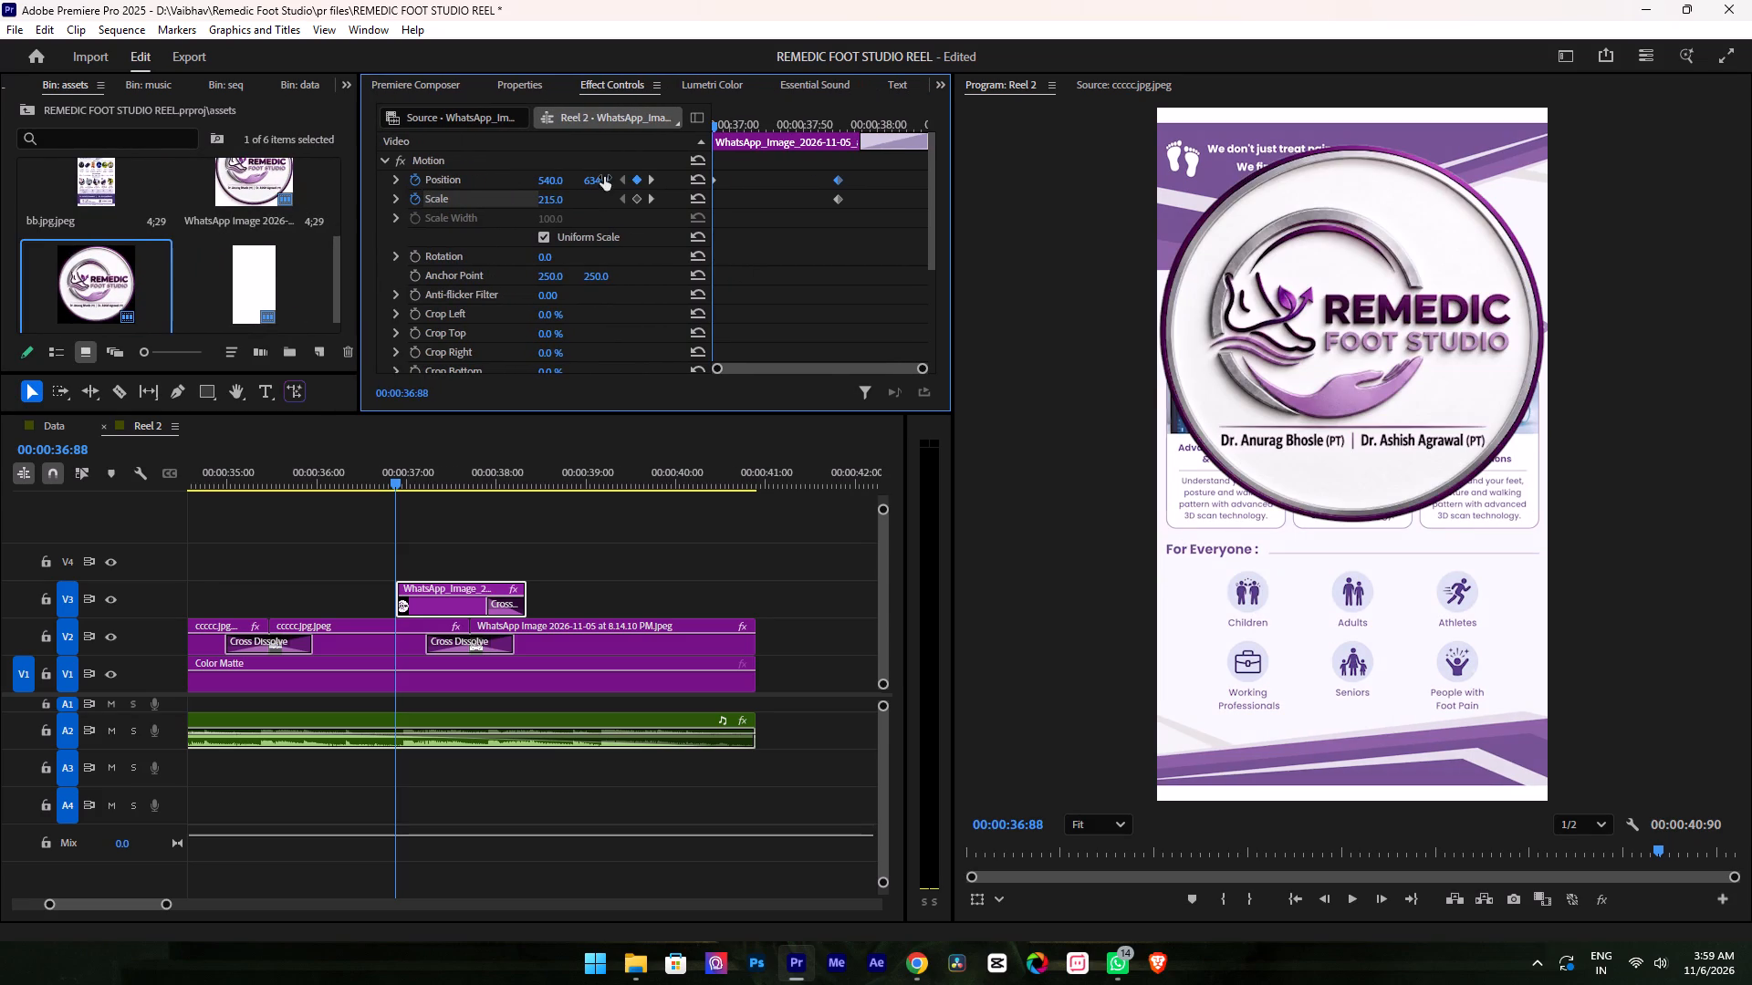
pyautogui.moveTo(603, 179); pyautogui.dragTo(454, 200)
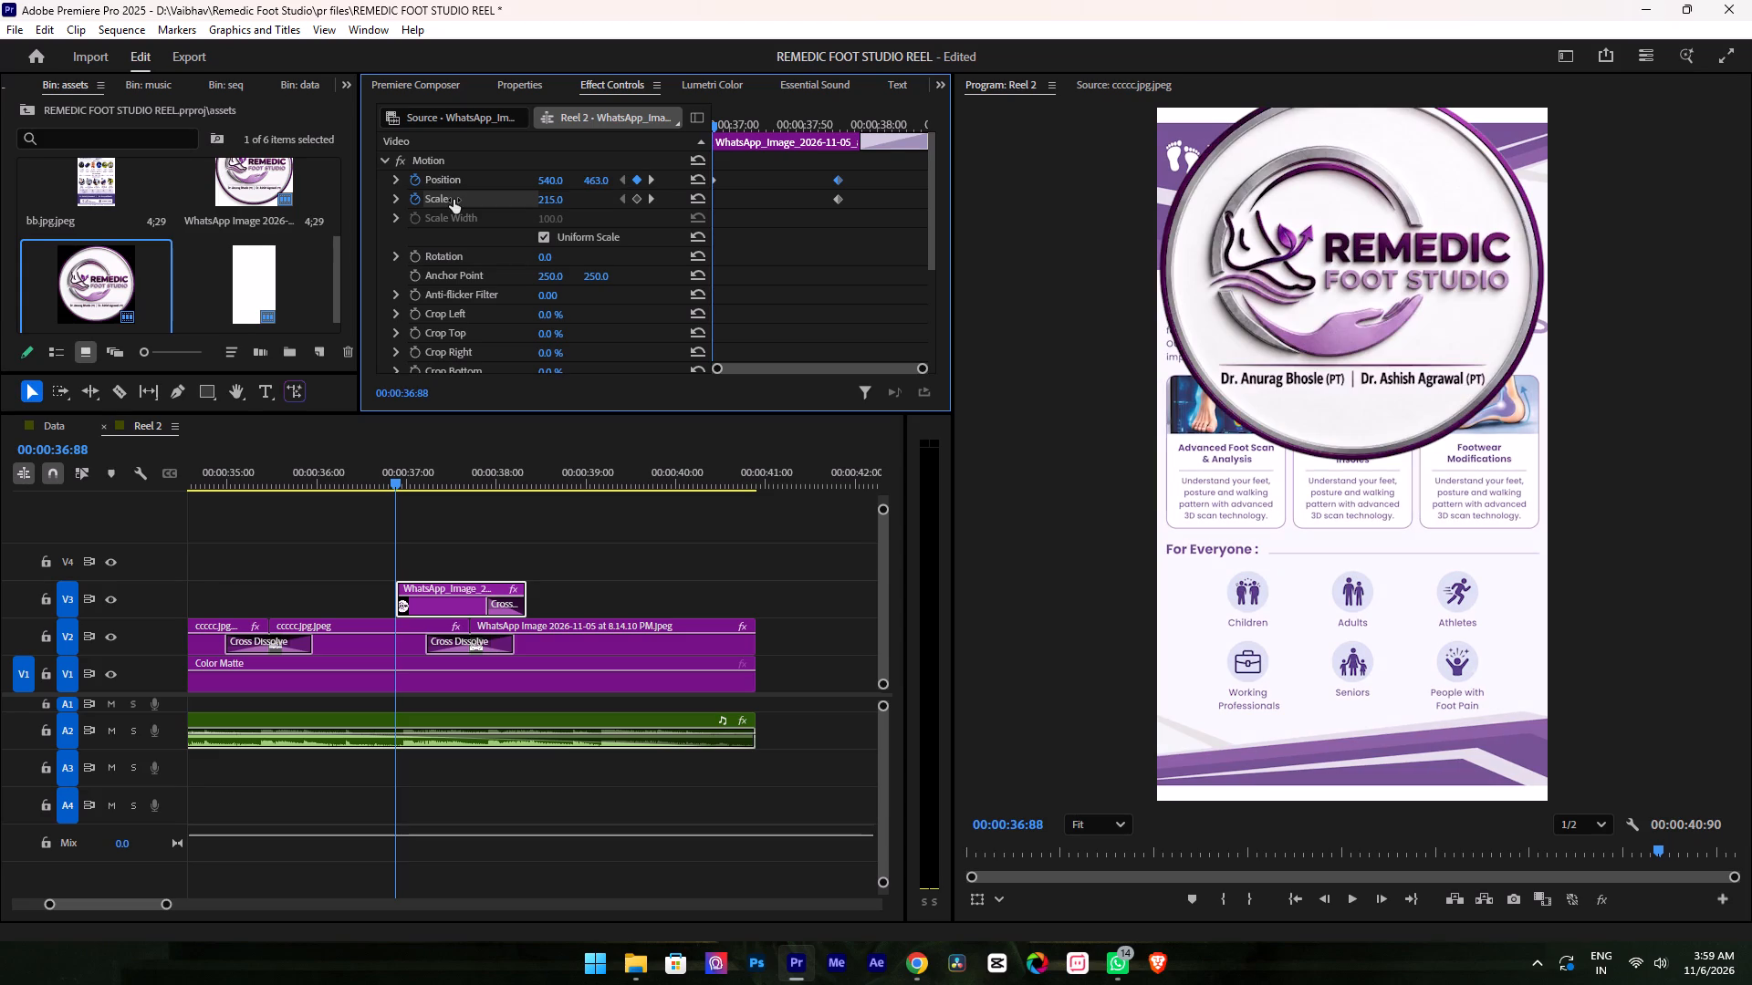
# Set the program monitor's playback resolution to Full.
pyautogui.click(1577, 816)
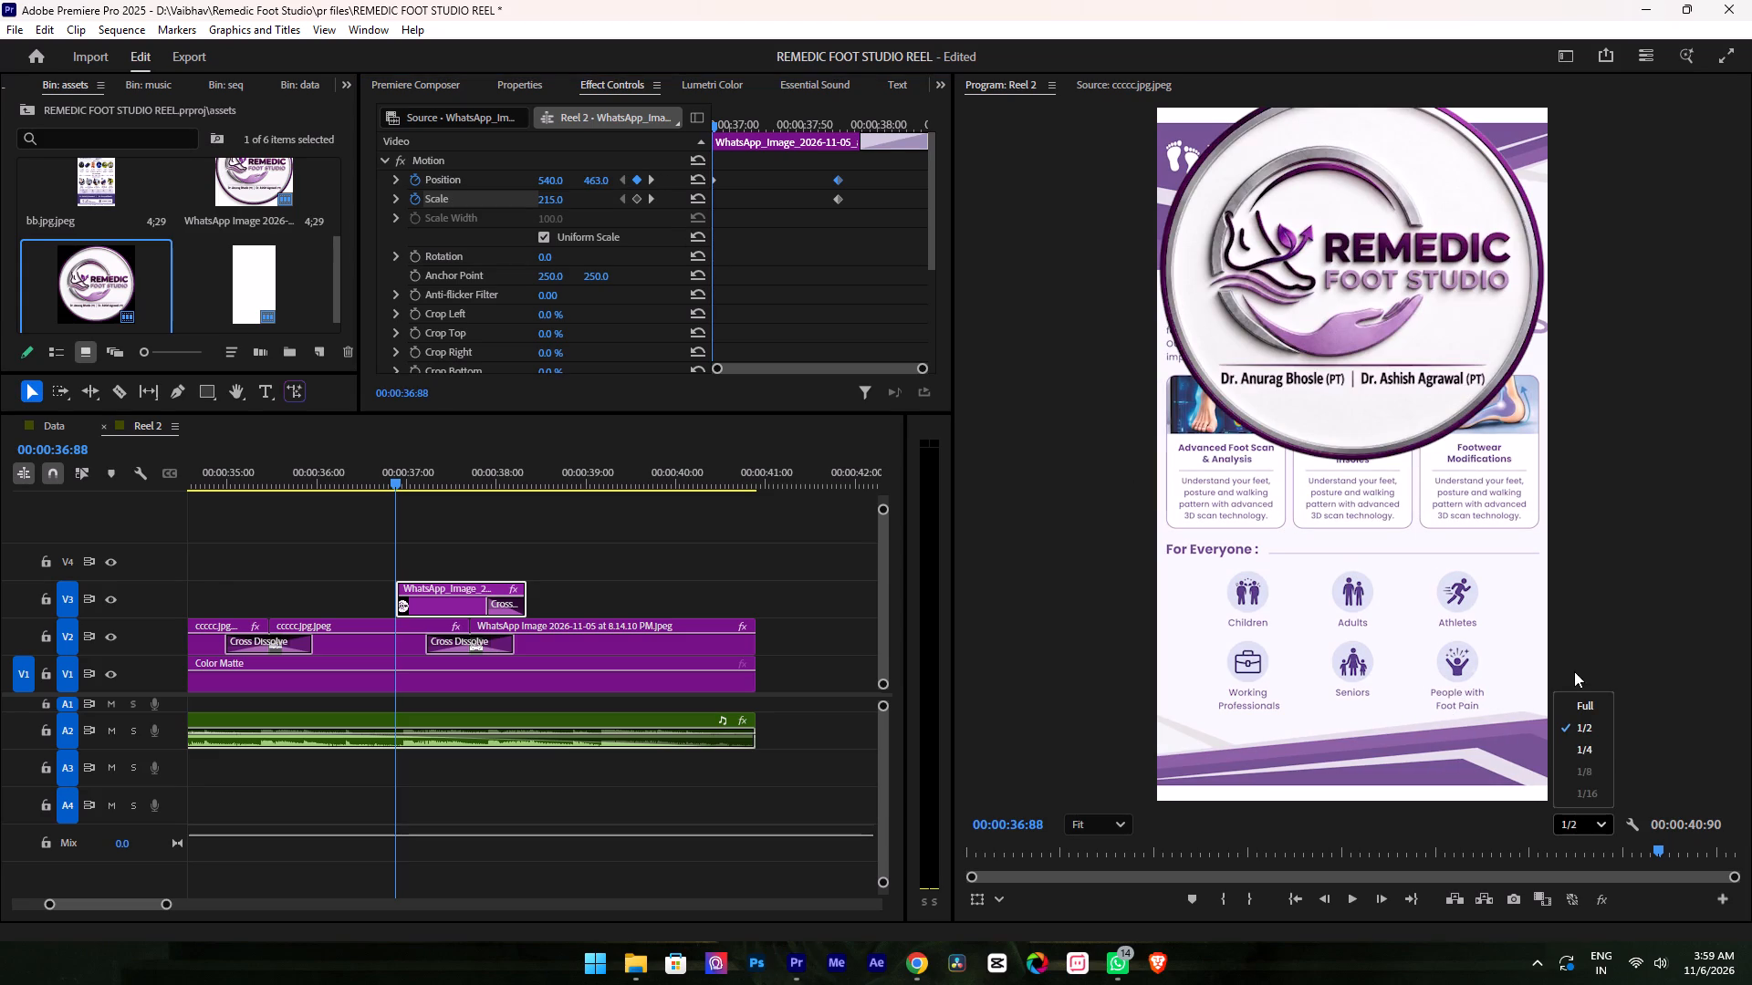
pyautogui.click(1574, 711)
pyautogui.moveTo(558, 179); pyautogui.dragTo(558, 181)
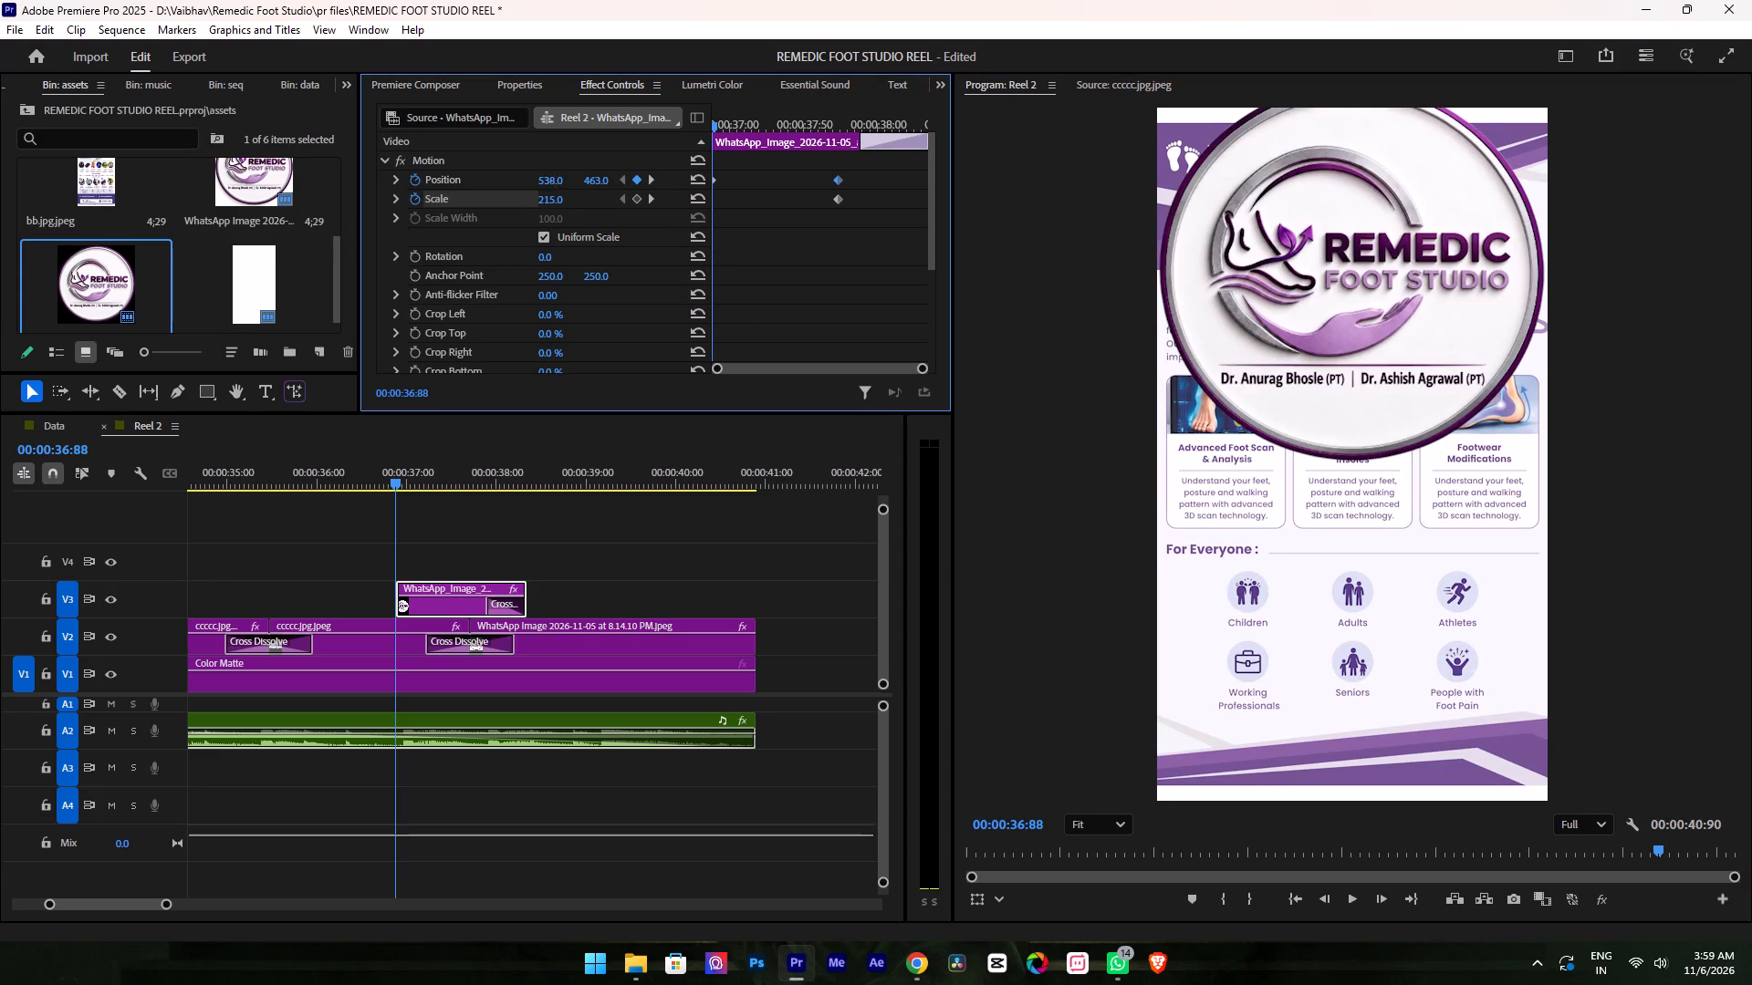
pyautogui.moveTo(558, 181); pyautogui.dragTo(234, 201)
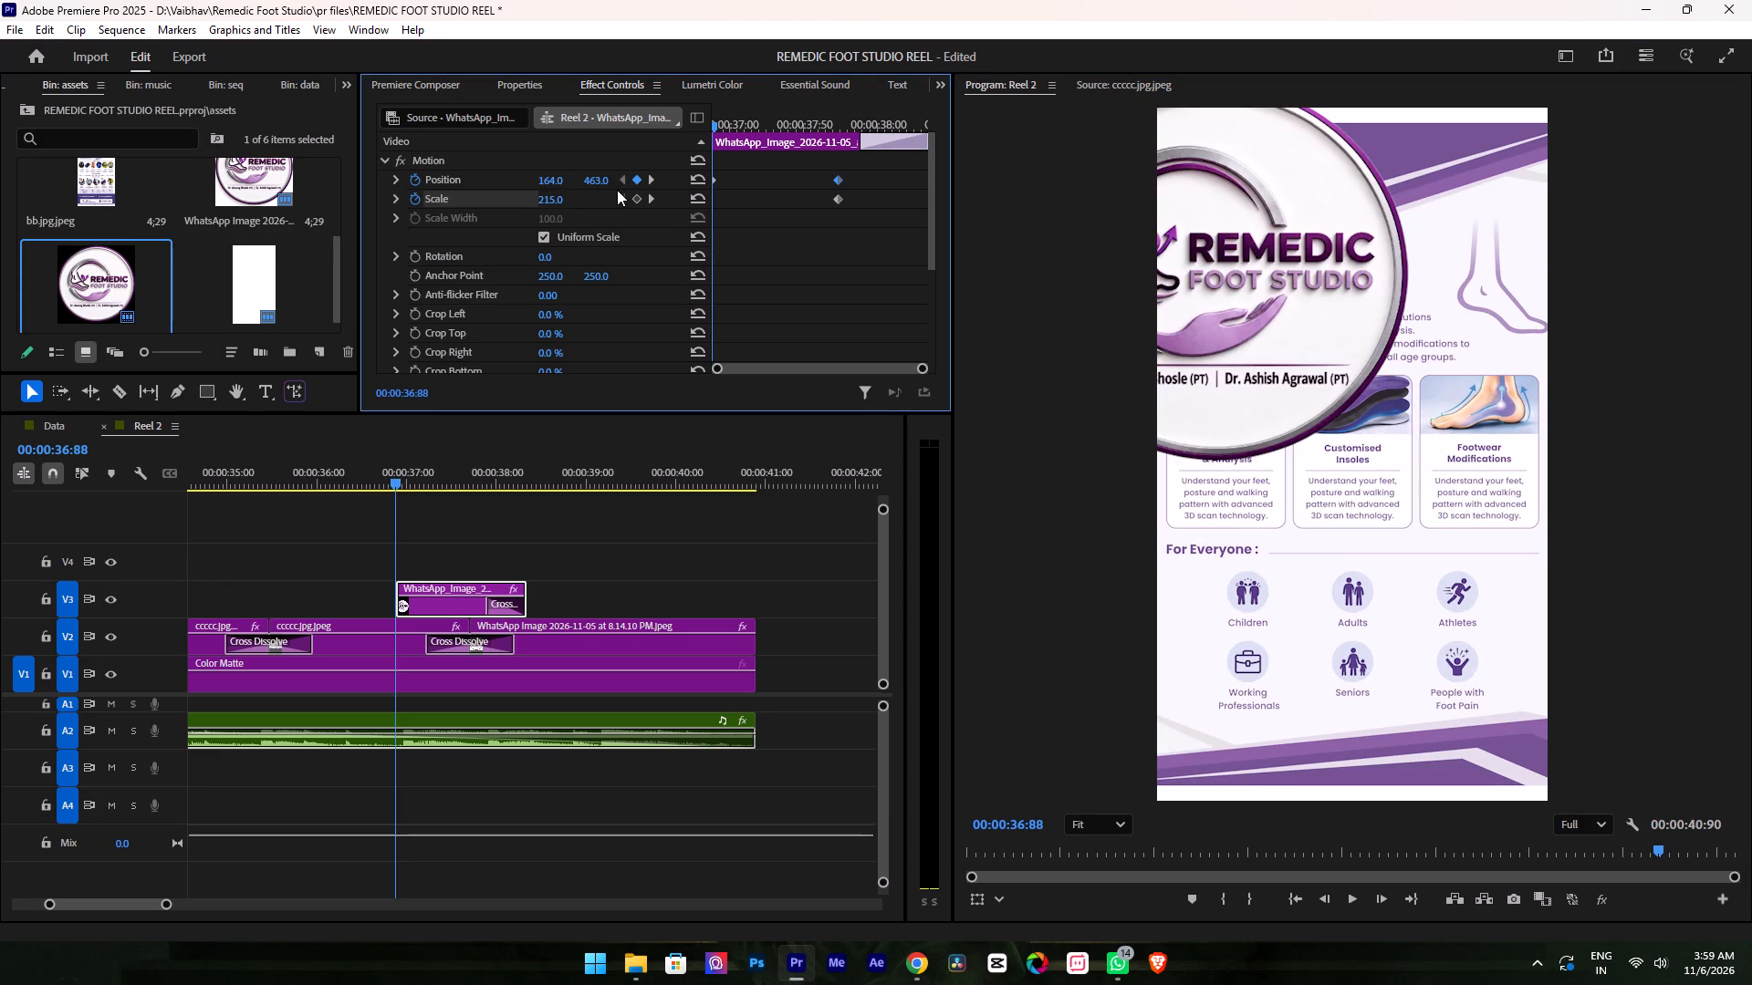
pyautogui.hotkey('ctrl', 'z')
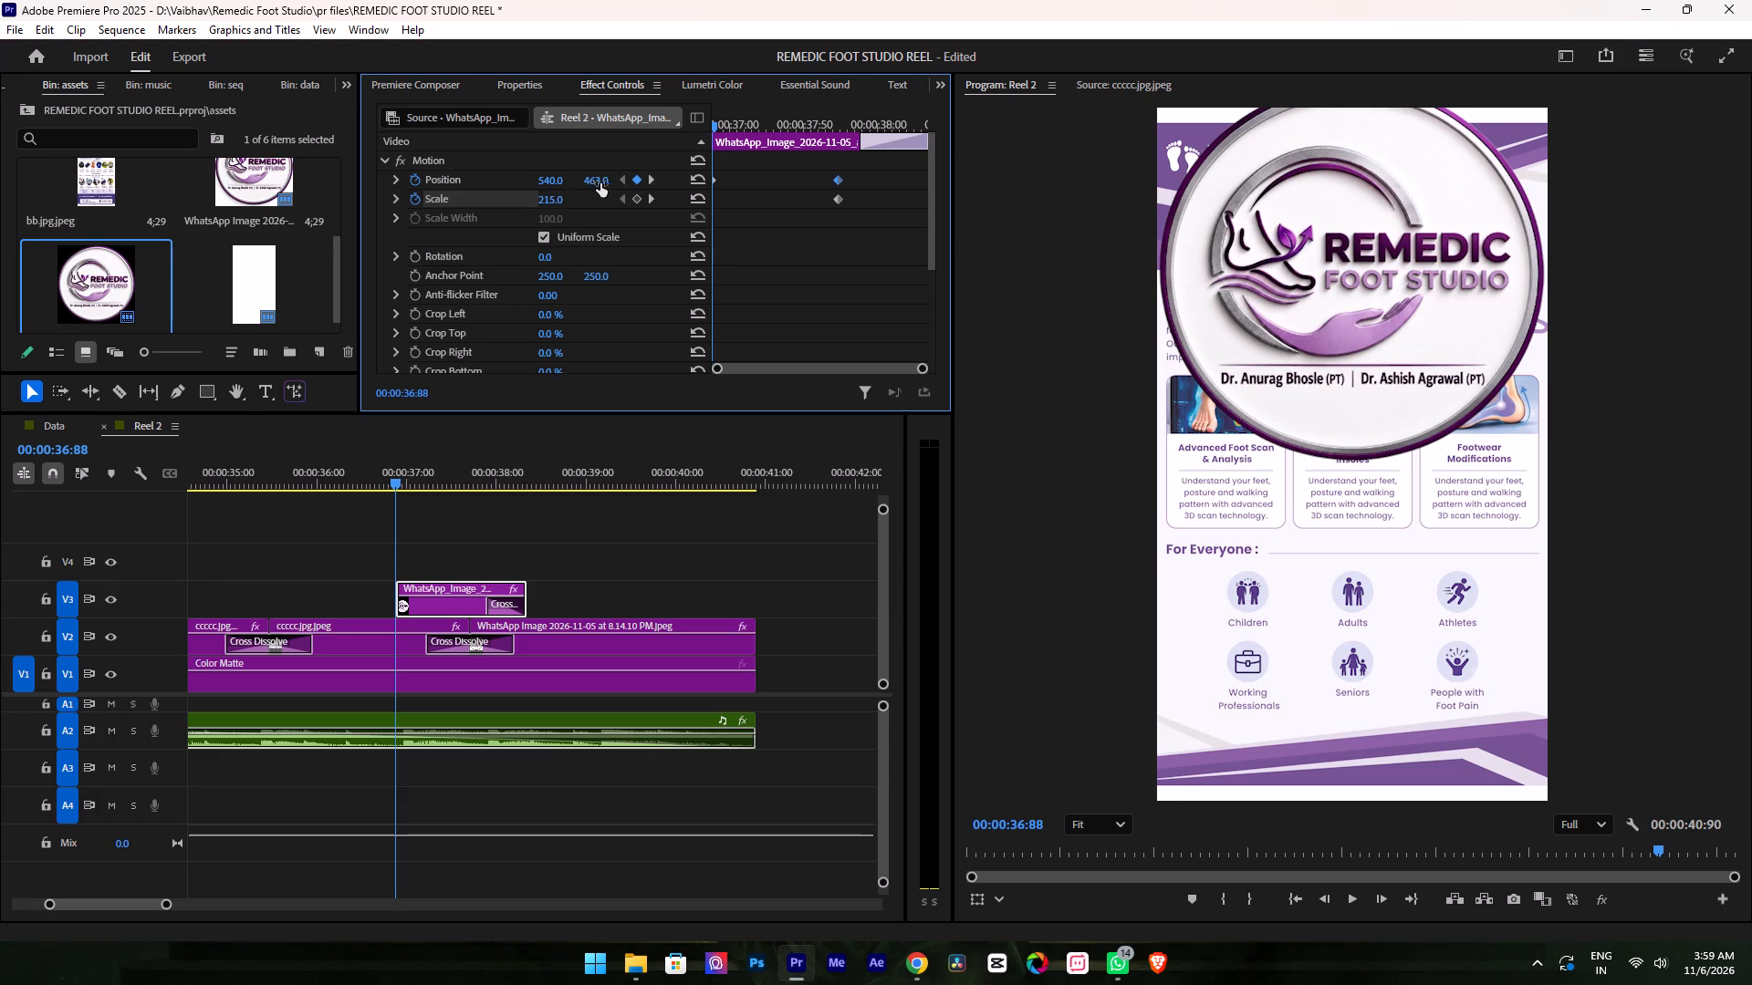
# Set the vertical position of the logo PNG's starting keyframe to about -525, placing the logo above the frame.
pyautogui.moveTo(600, 182); pyautogui.dragTo(20, 203)
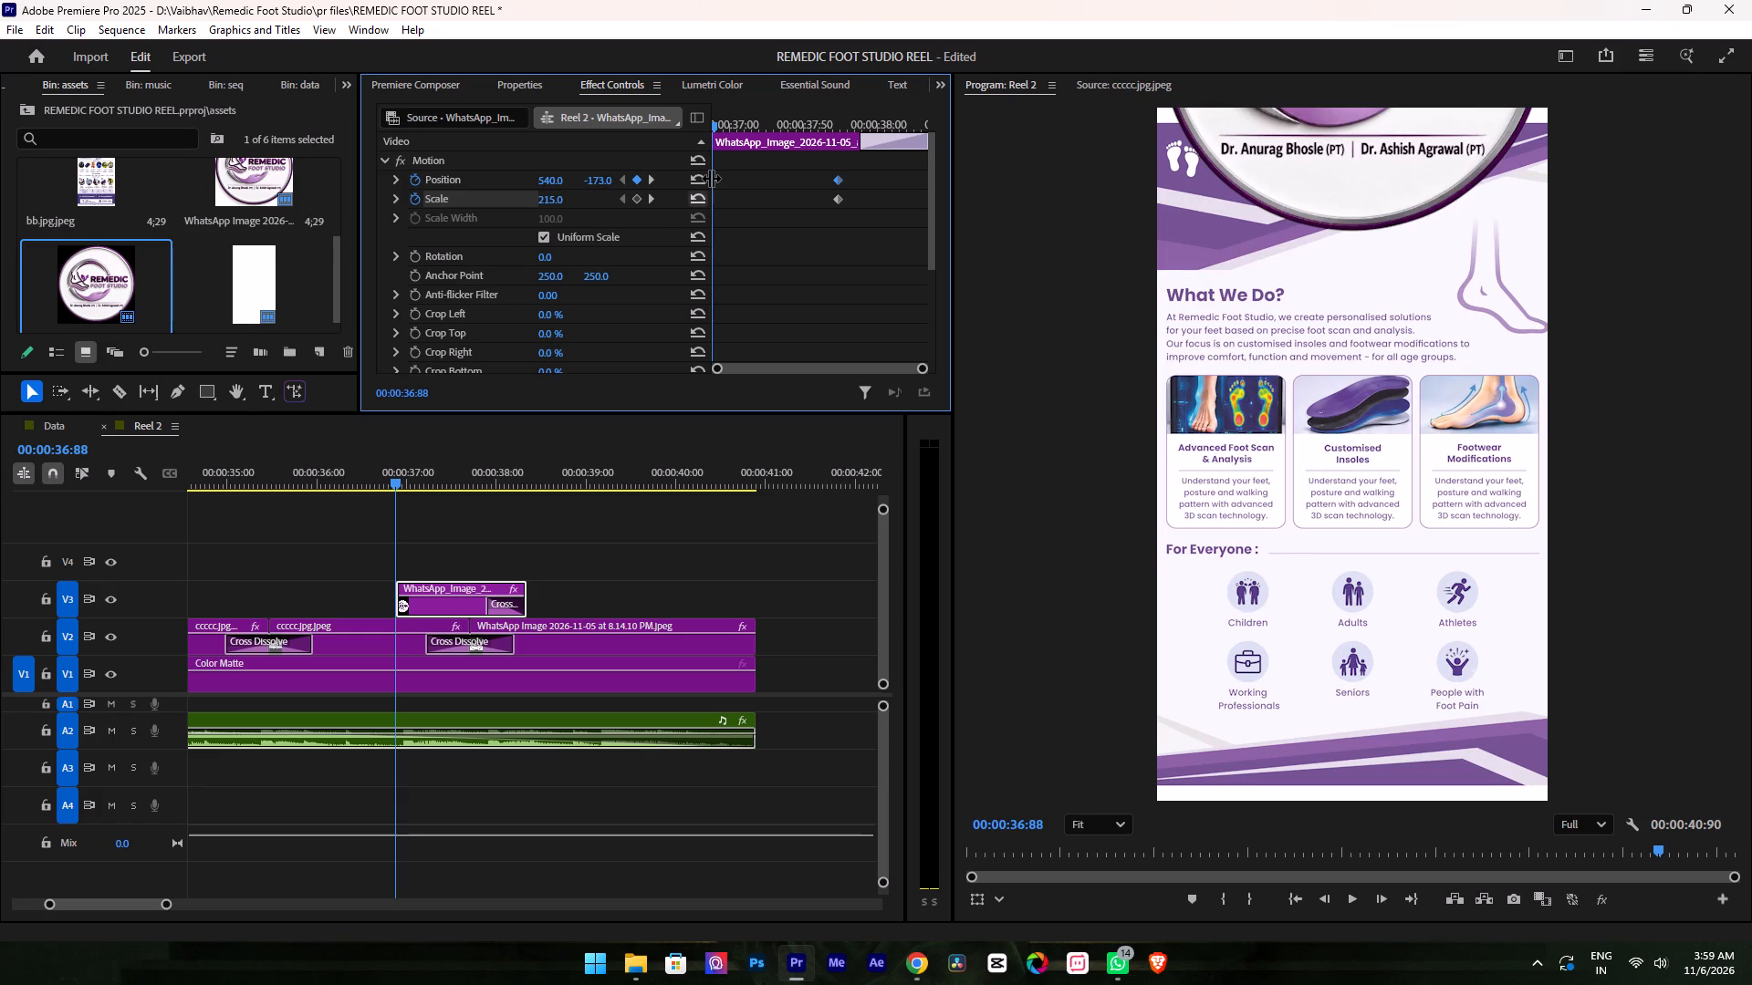
pyautogui.moveTo(606, 179); pyautogui.dragTo(362, 212)
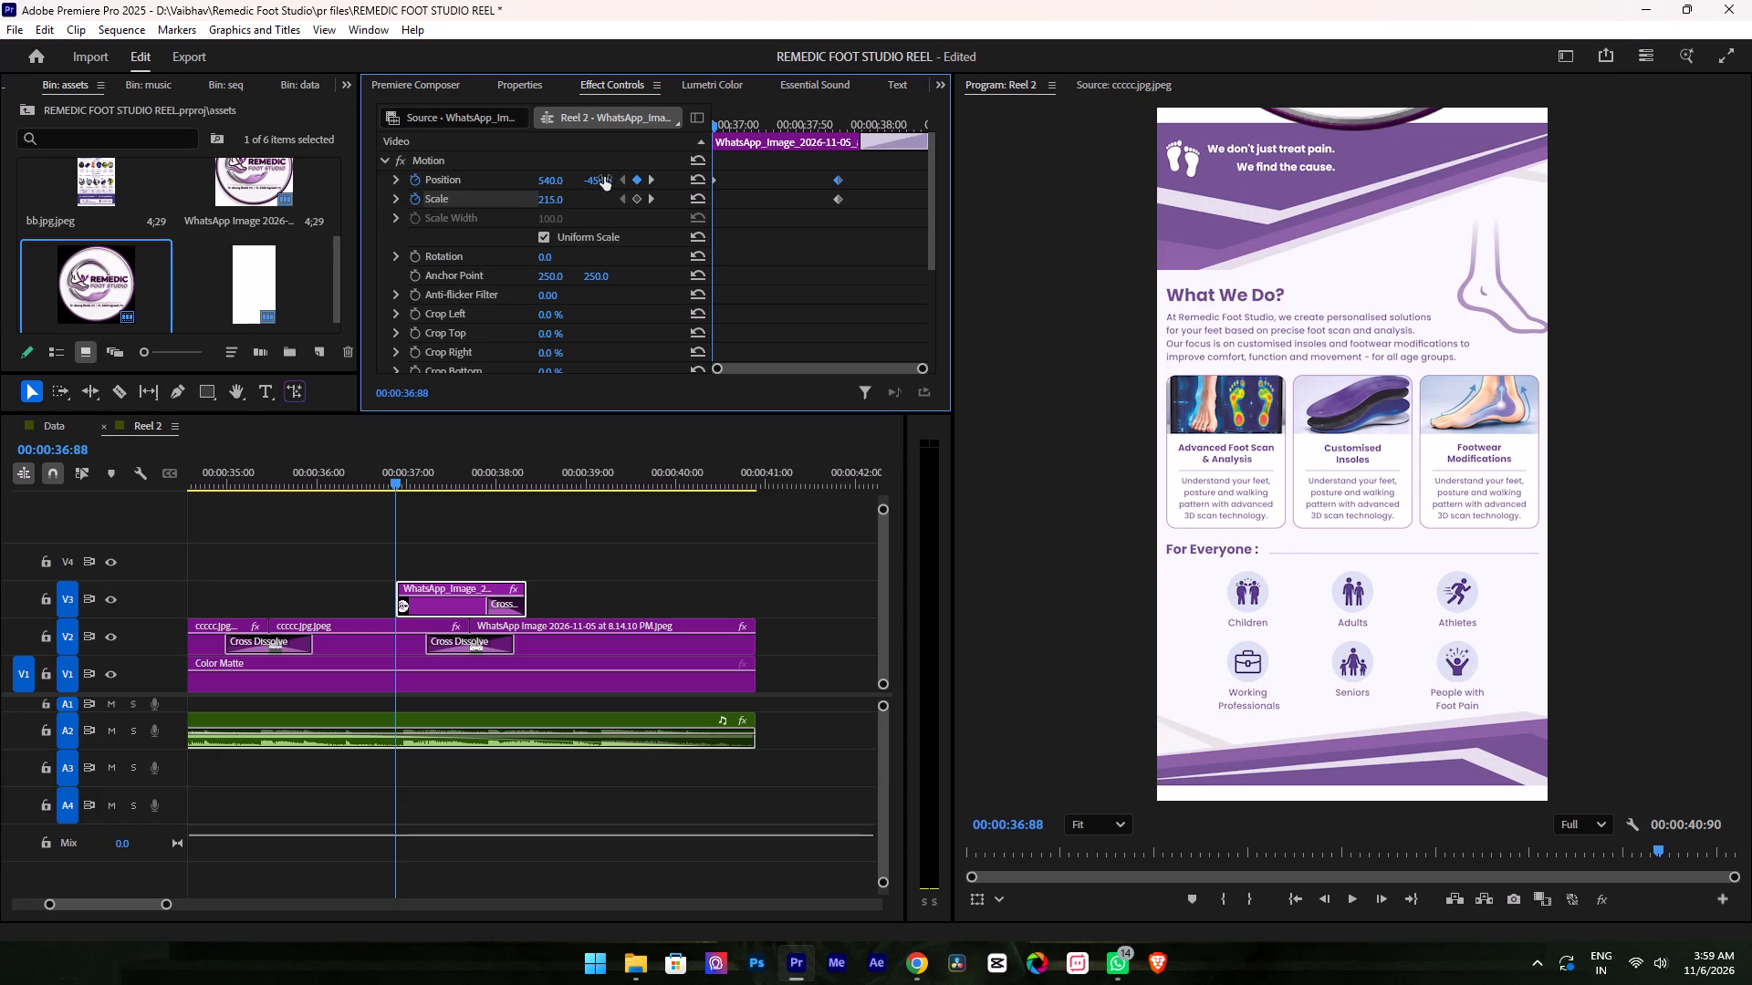
pyautogui.moveTo(600, 181); pyautogui.dragTo(554, 186)
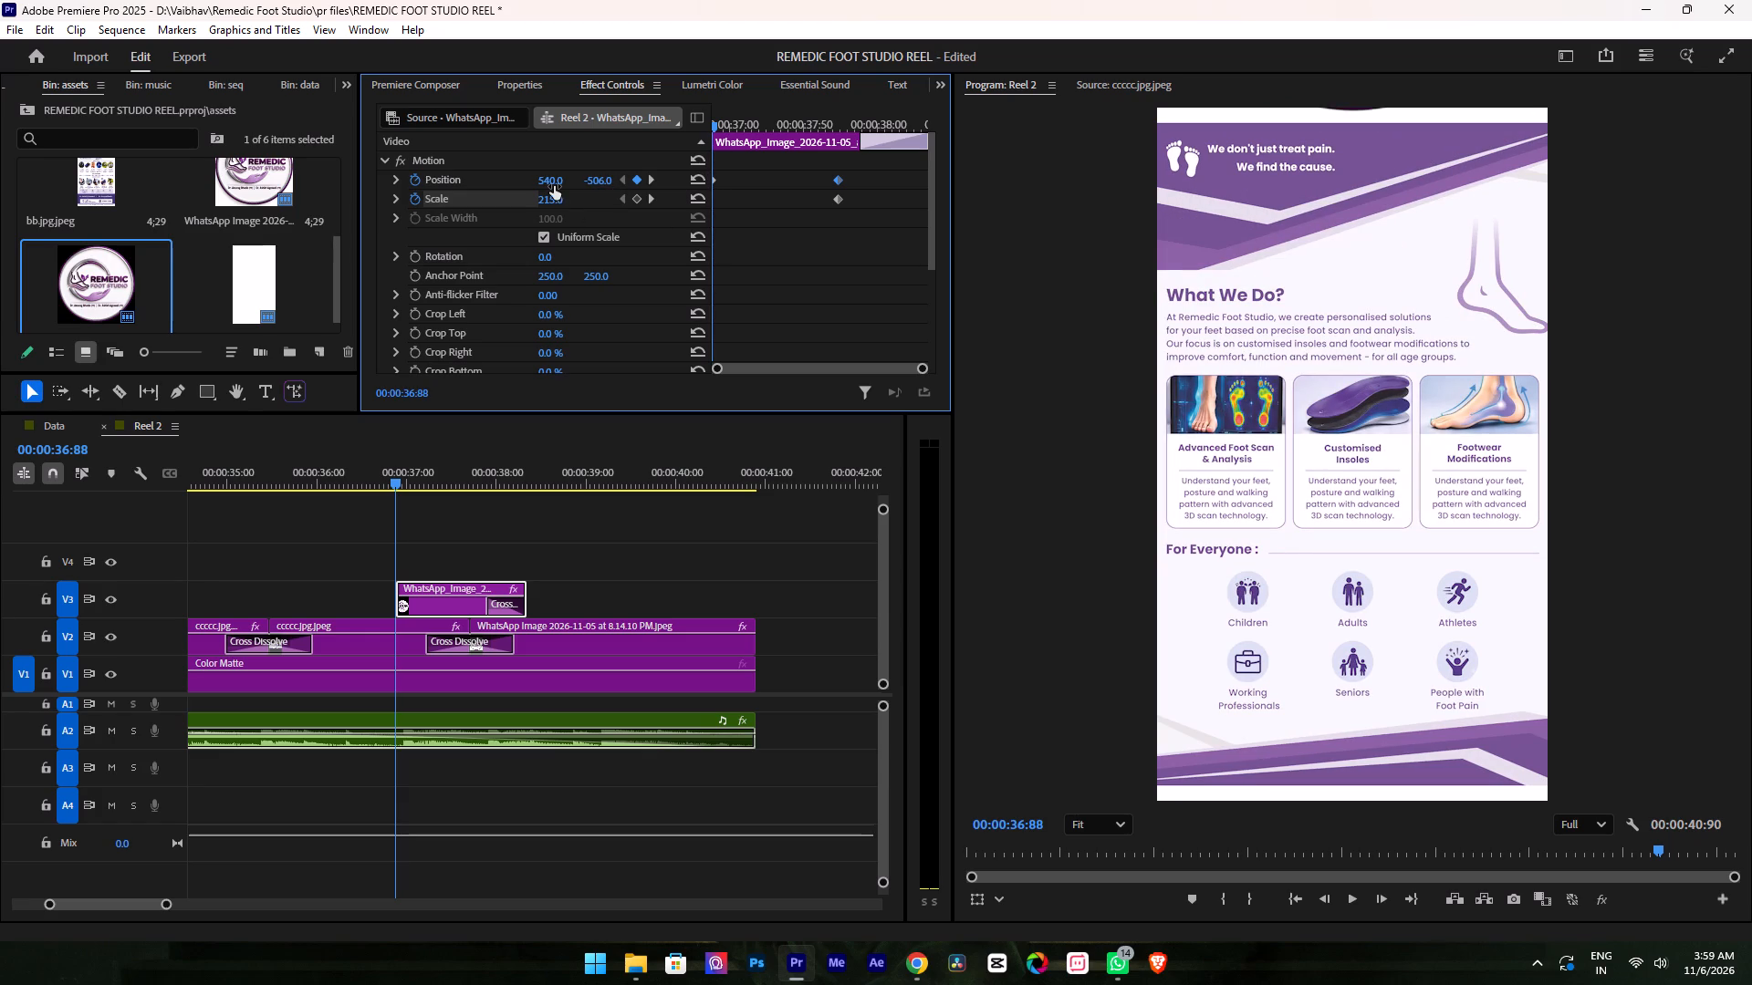
pyautogui.moveTo(606, 180); pyautogui.dragTo(590, 181)
# Play back the ending and examine the logo PNG's slide-in from above the frame over the brochure card.
pyautogui.click(325, 462)
pyautogui.press('space')
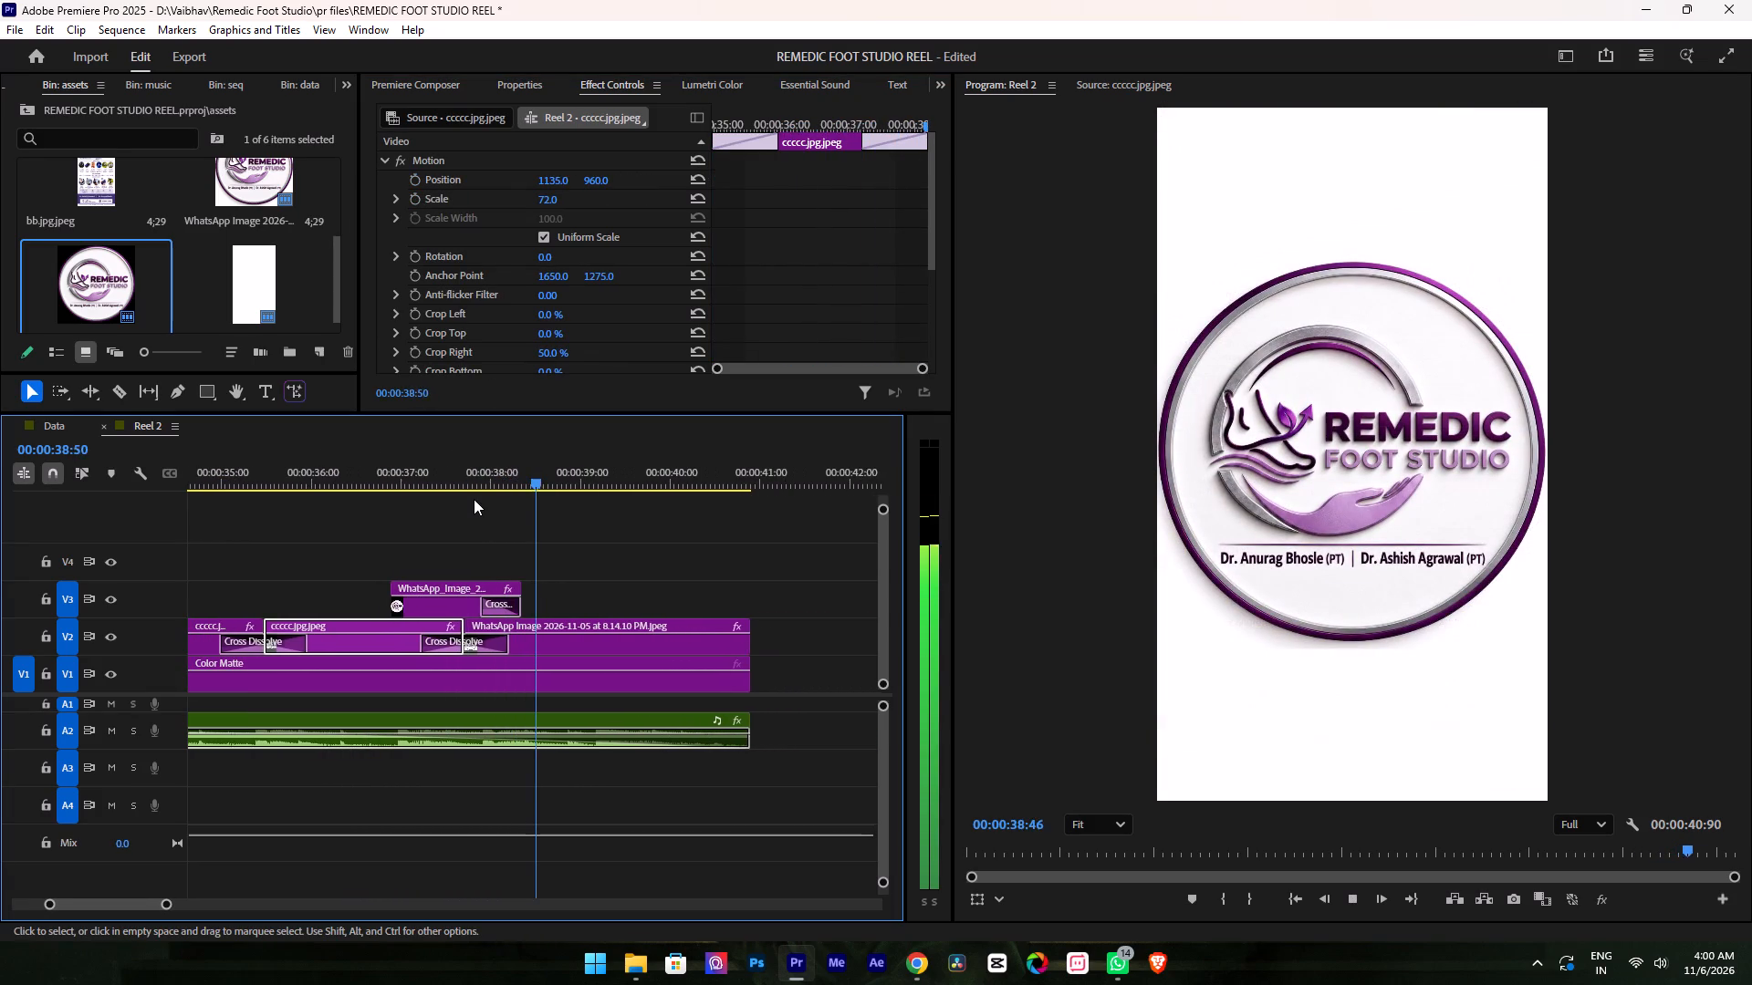
pyautogui.press('space')
pyautogui.click(291, 472)
pyautogui.press('space')
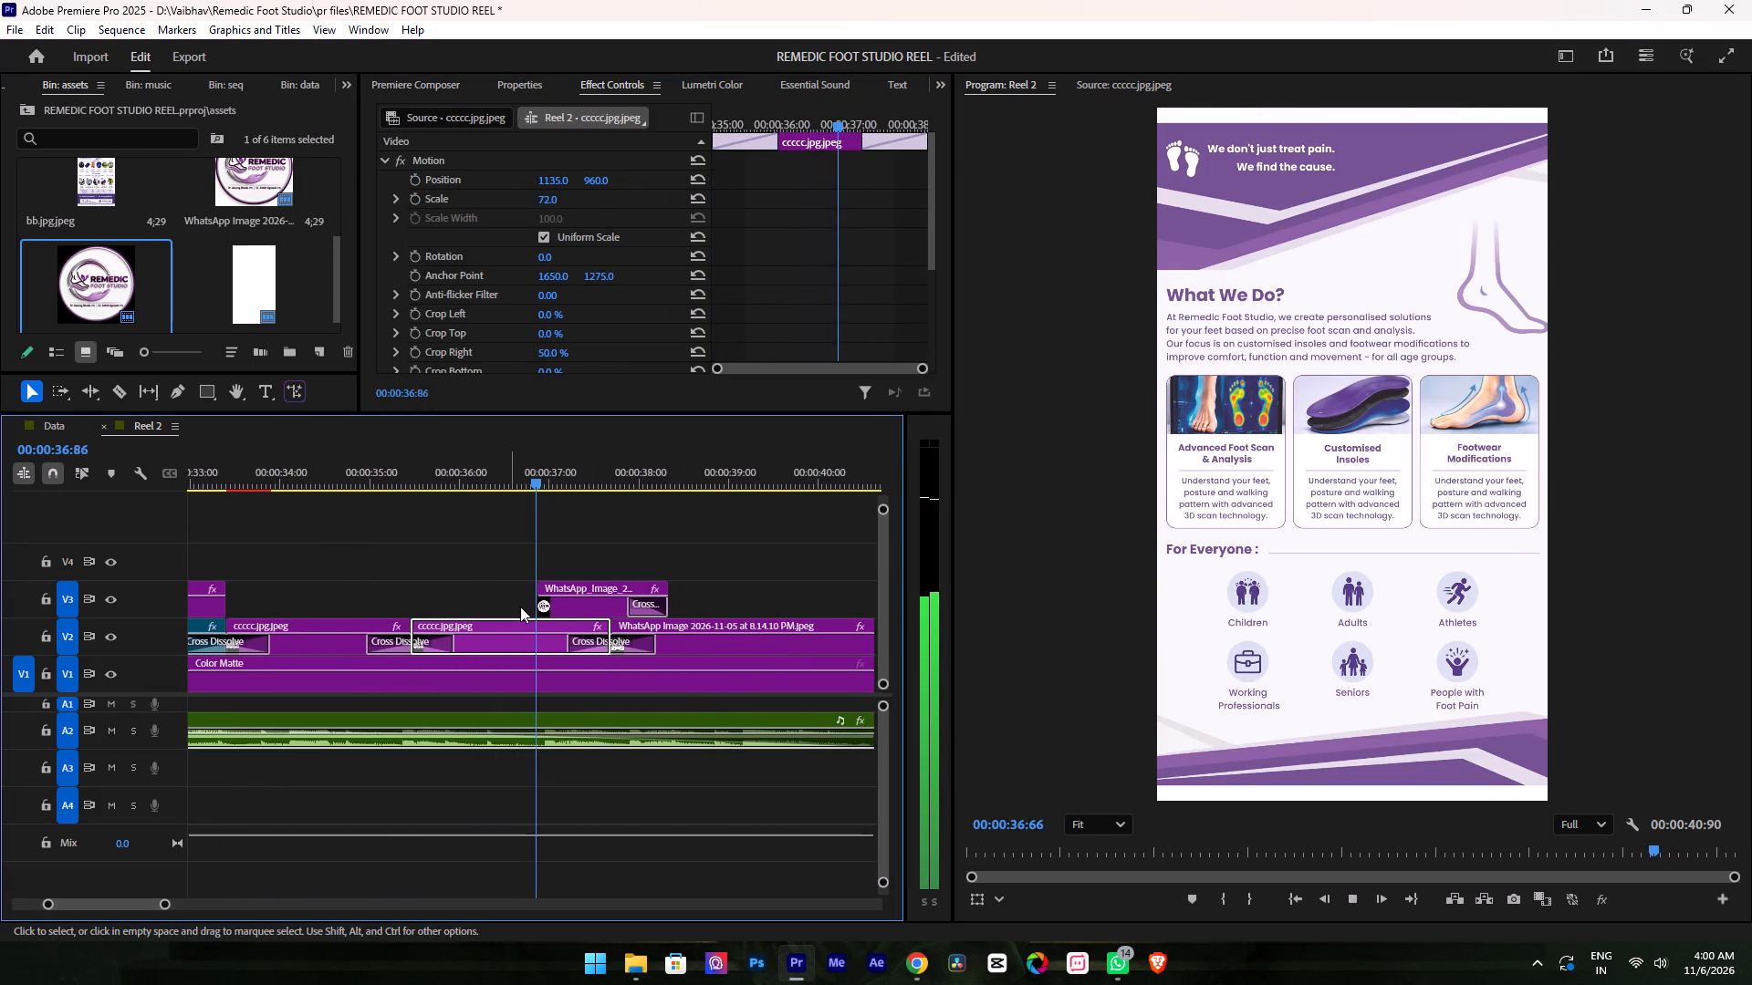
pyautogui.press('space')
pyautogui.click(545, 602)
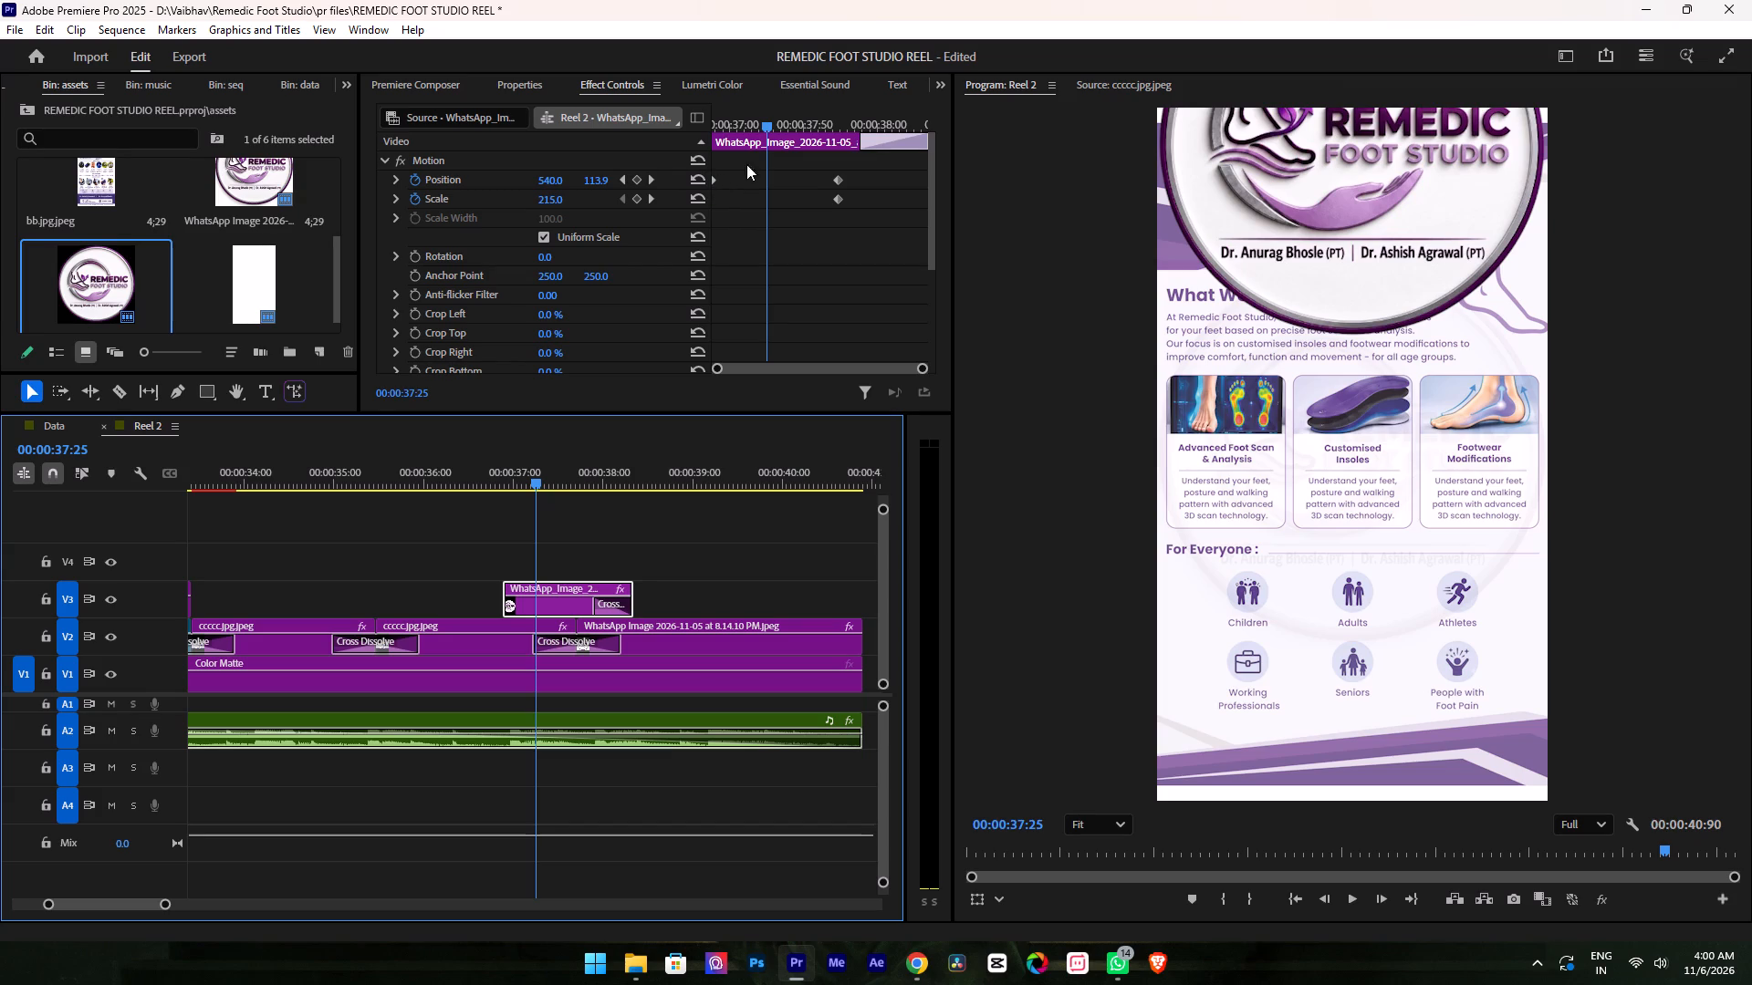
pyautogui.moveTo(787, 113); pyautogui.dragTo(757, 123)
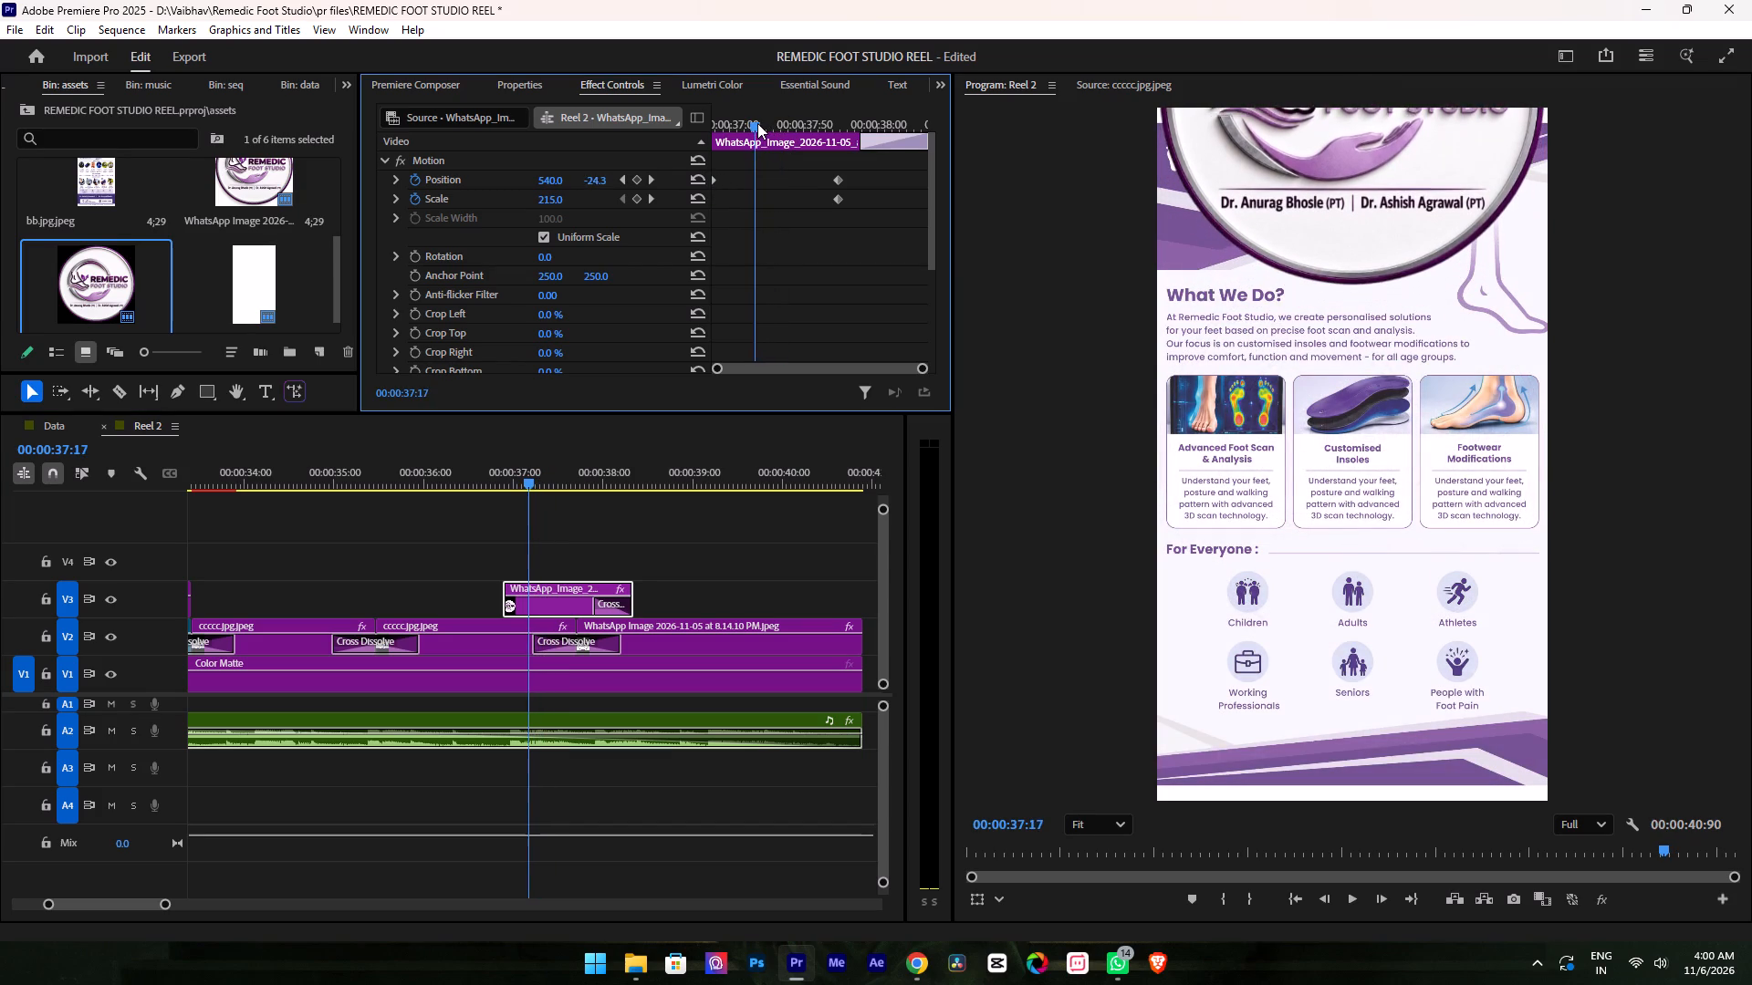
# Move the logo PNG's starting Position keyframe to 00:00:37:19, trim the clip's start to that time, and preview the ending.
pyautogui.moveTo(757, 123); pyautogui.dragTo(761, 130)
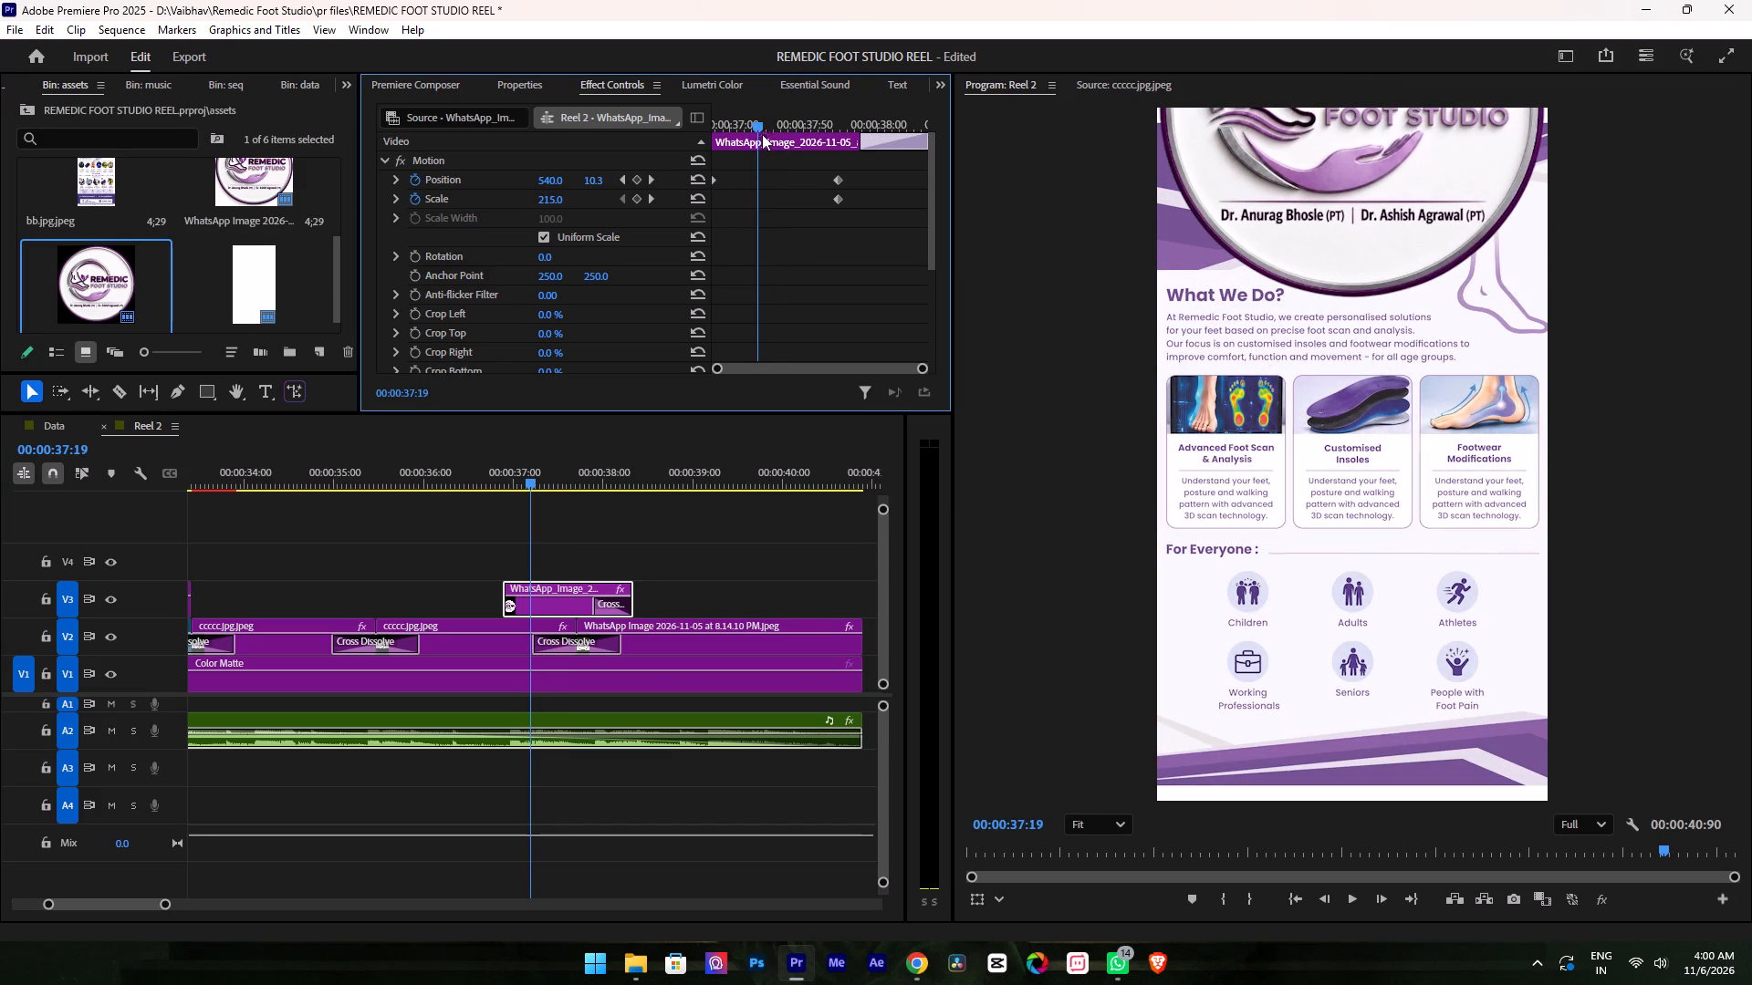
pyautogui.moveTo(713, 181); pyautogui.dragTo(756, 194)
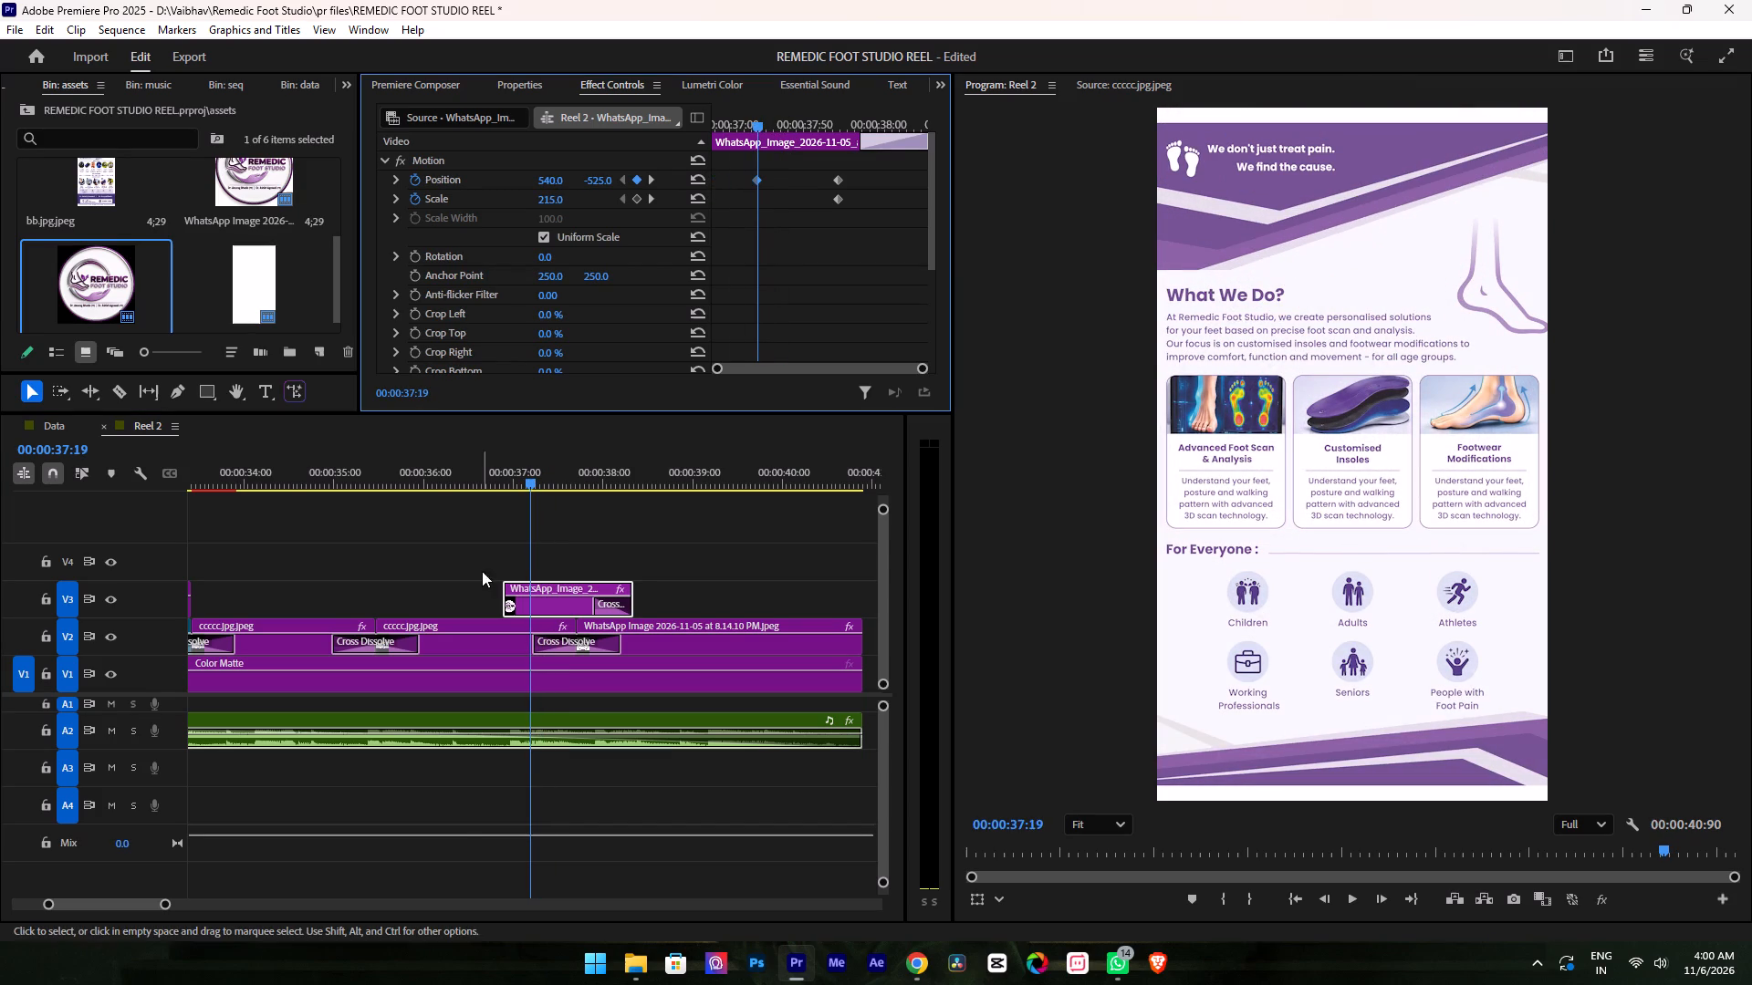
pyautogui.moveTo(497, 606); pyautogui.dragTo(527, 613)
pyautogui.click(436, 434)
pyautogui.click(438, 509)
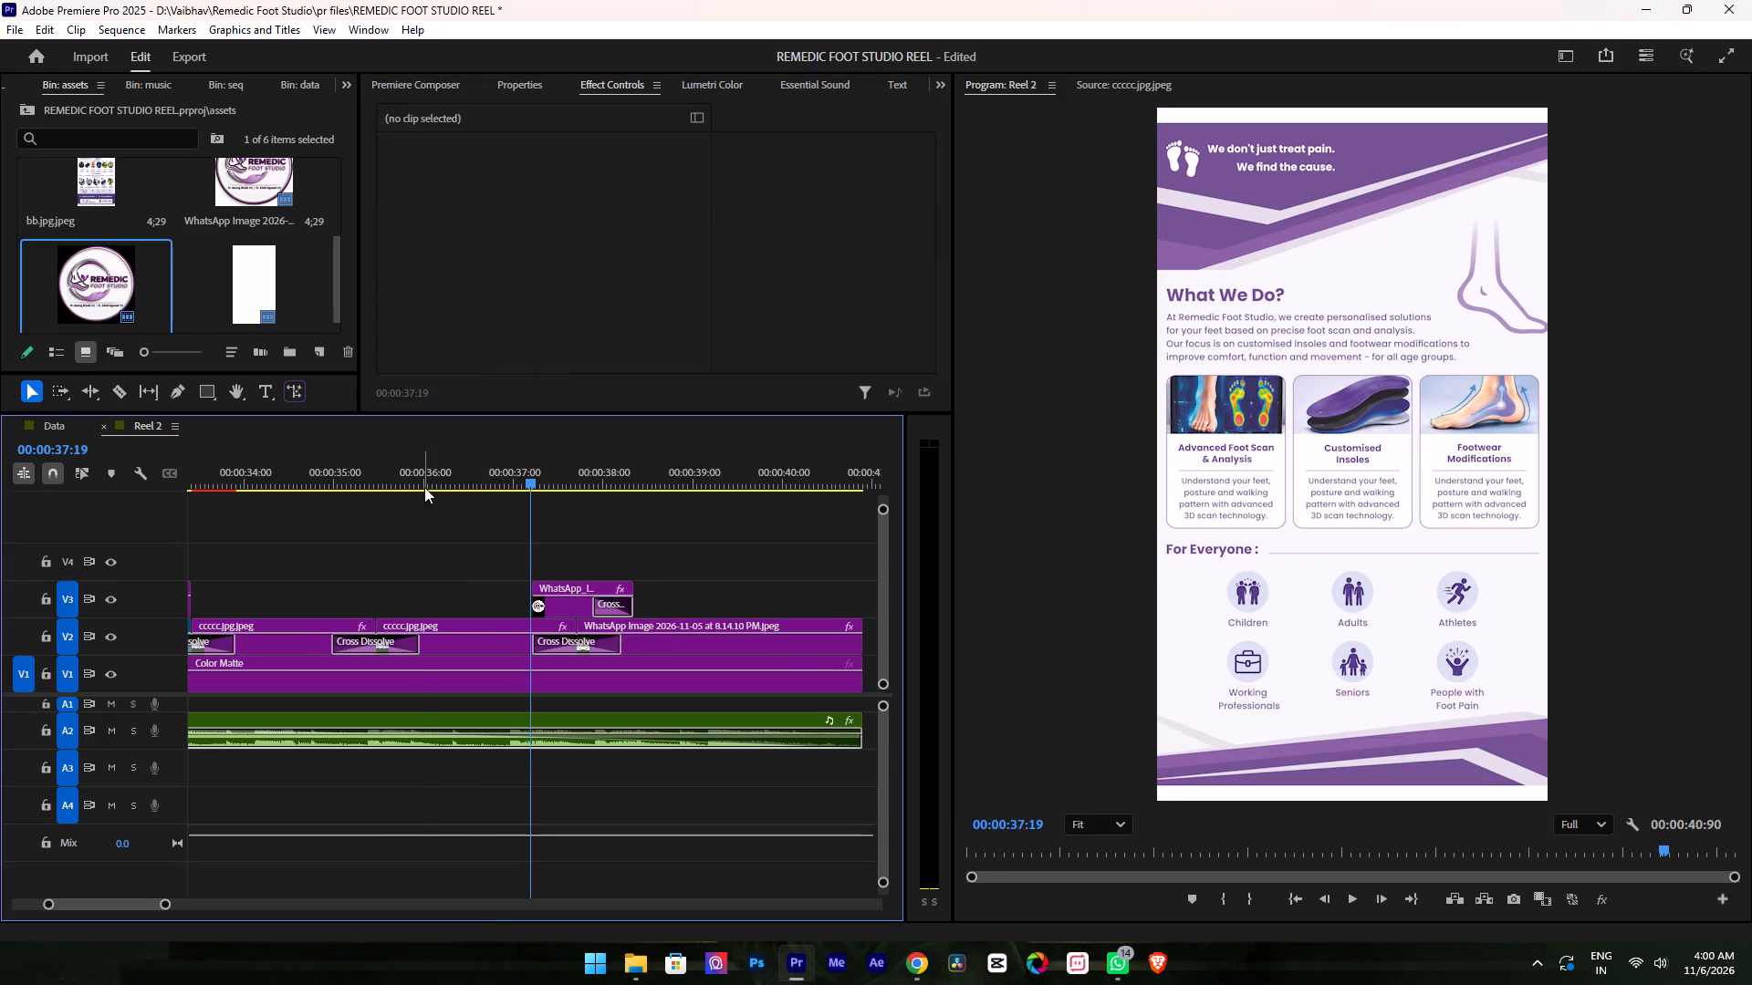
pyautogui.click(424, 487)
pyautogui.press('space')
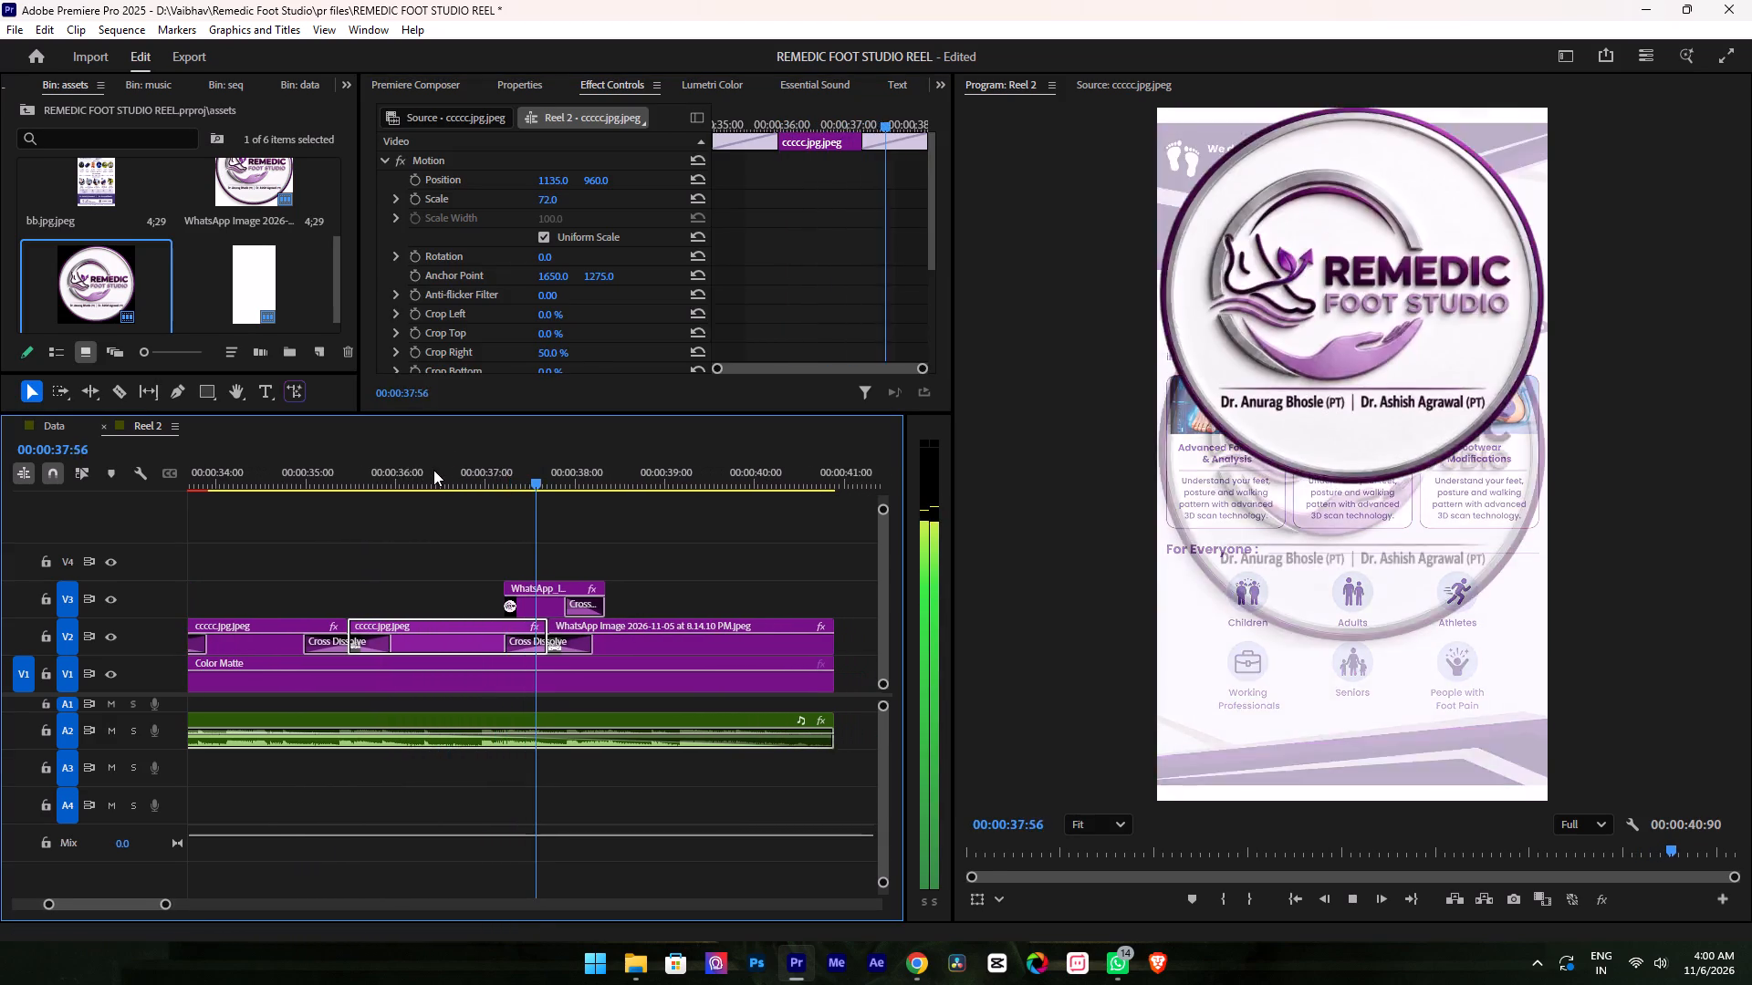
pyautogui.press('space')
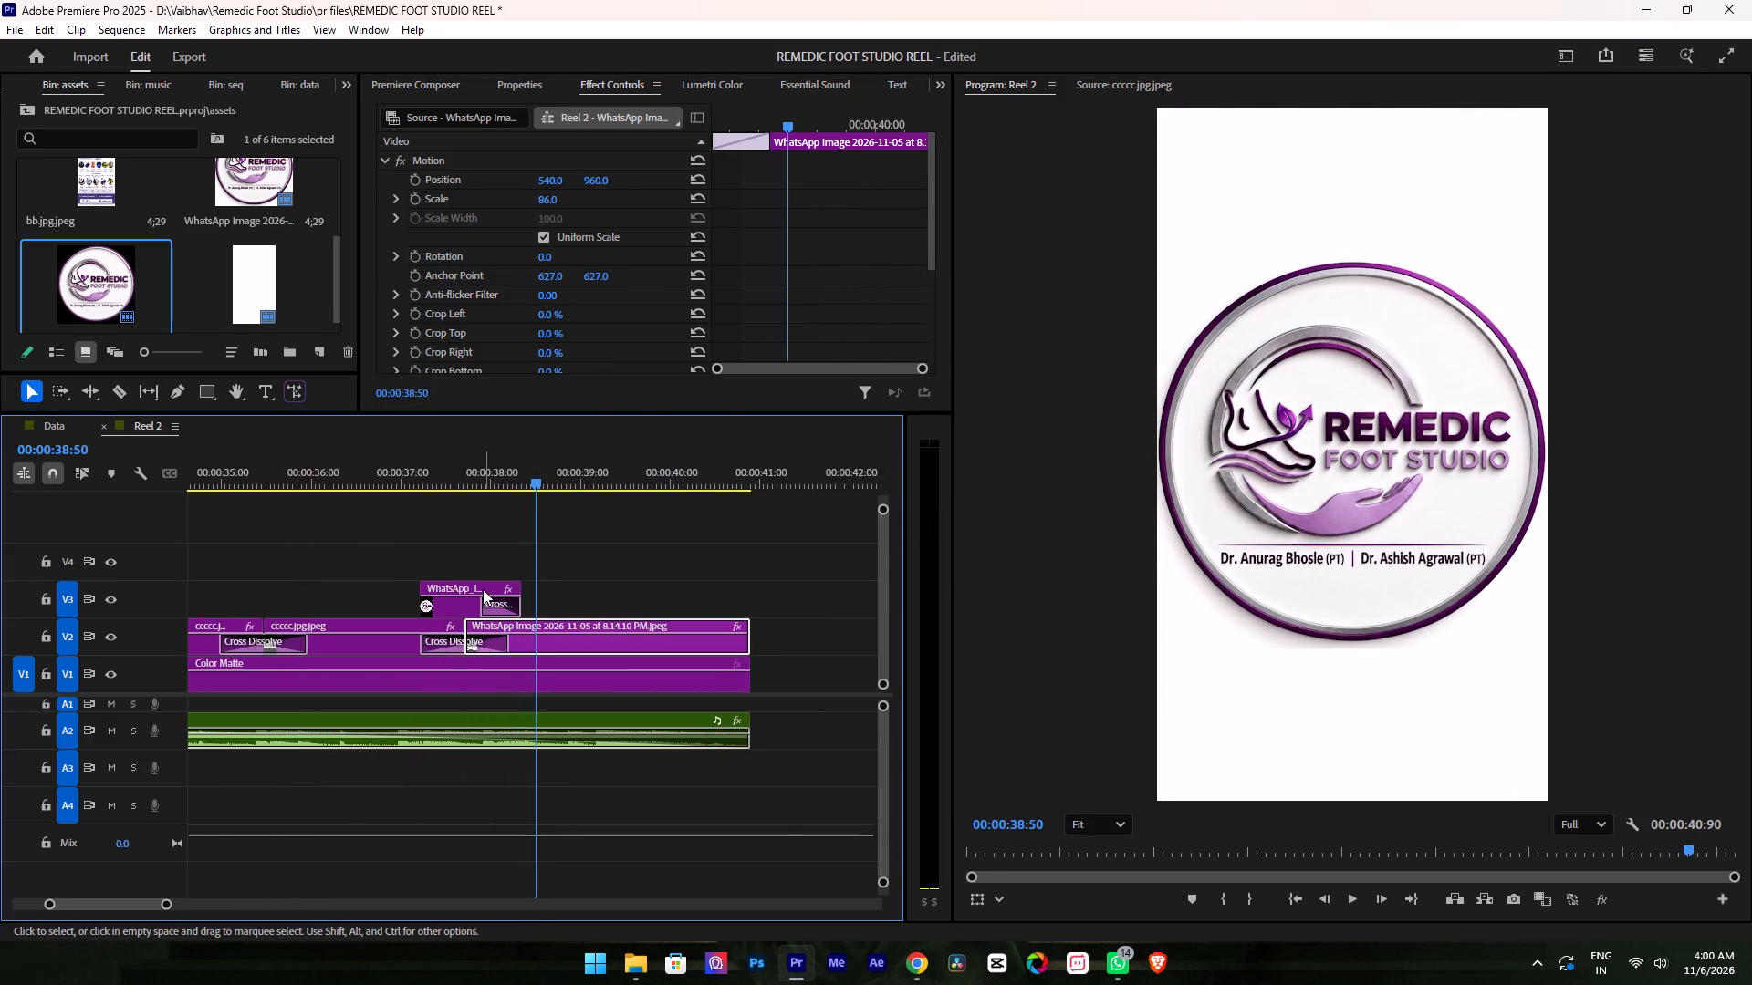
# Shift the logo PNG clip earlier so it ends together with the brochure-to-logo cross dissolve on V2, and preview it.
pyautogui.moveTo(482, 589); pyautogui.dragTo(463, 591)
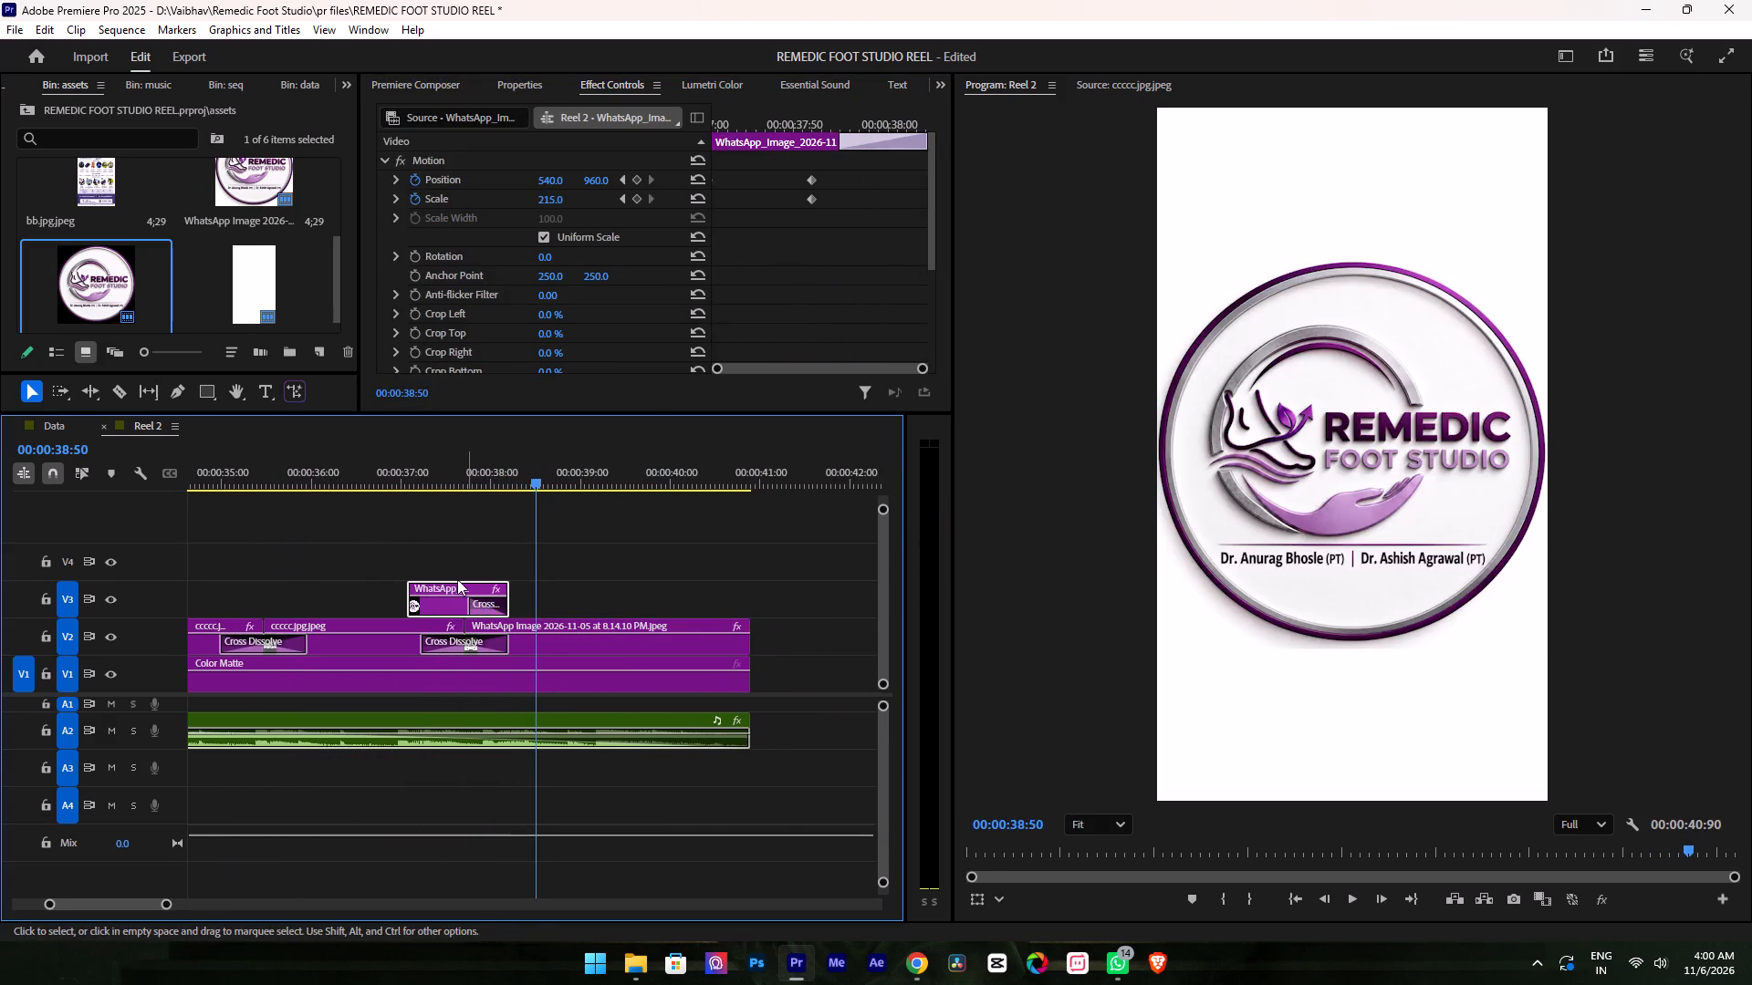
pyautogui.click(361, 482)
pyautogui.press('space')
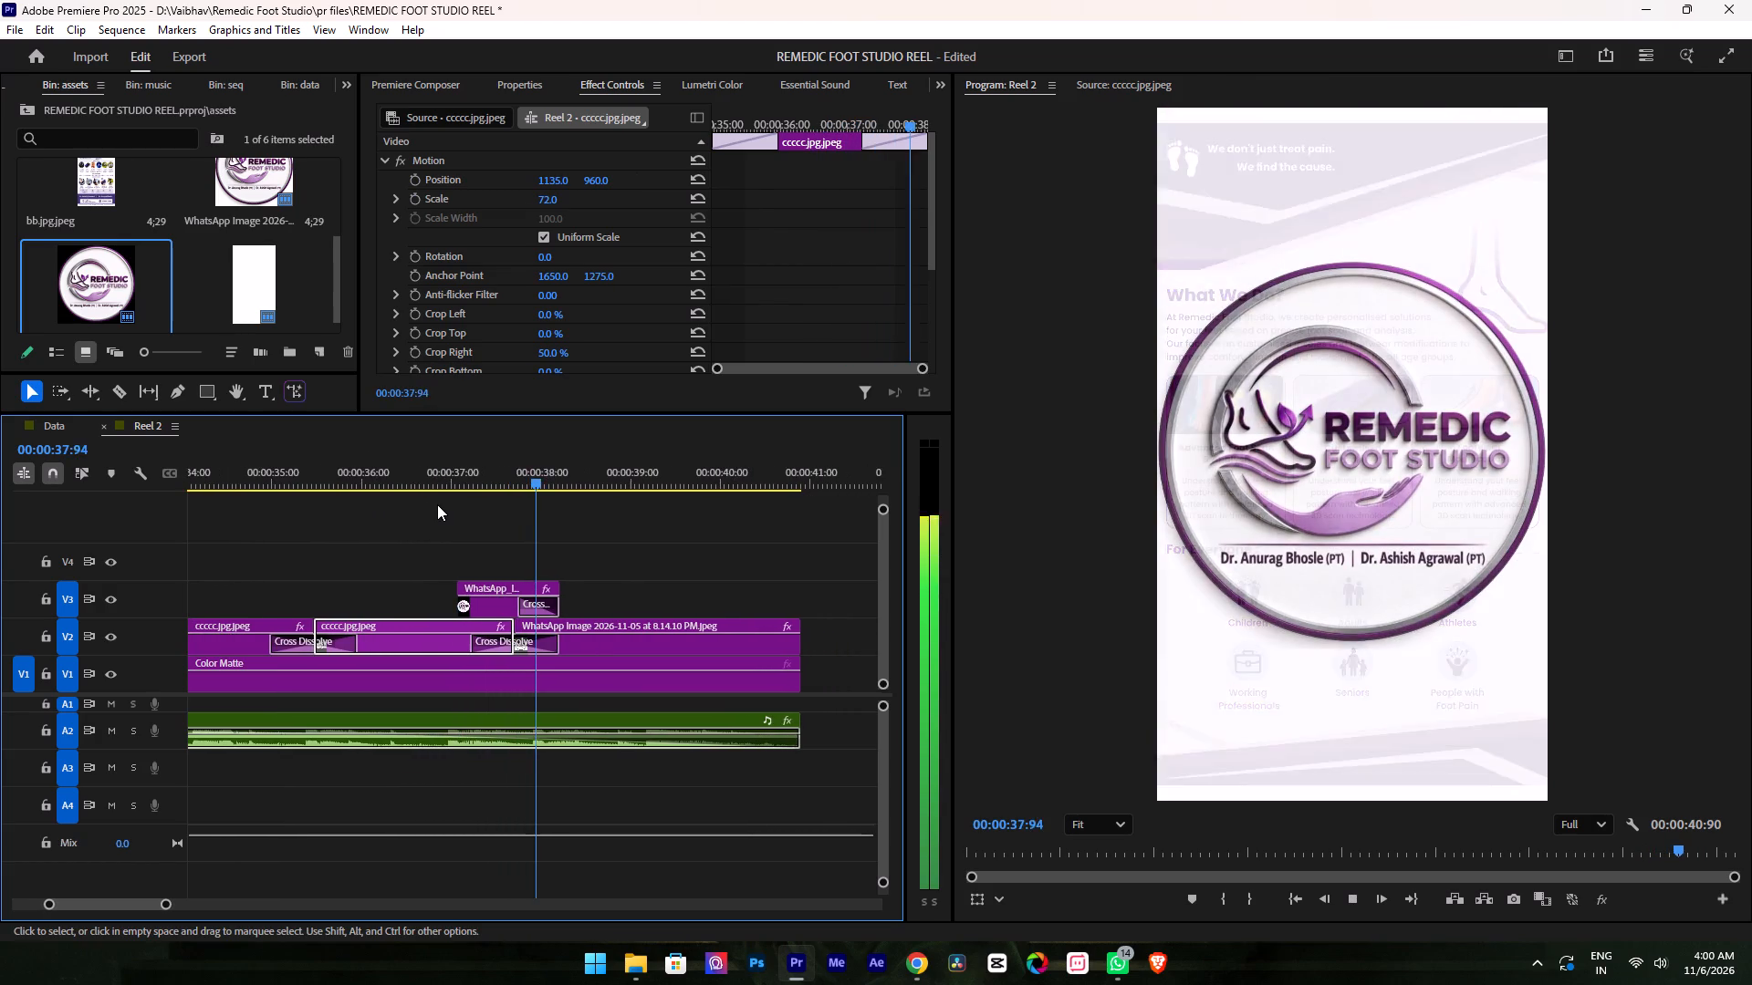
pyautogui.press('space')
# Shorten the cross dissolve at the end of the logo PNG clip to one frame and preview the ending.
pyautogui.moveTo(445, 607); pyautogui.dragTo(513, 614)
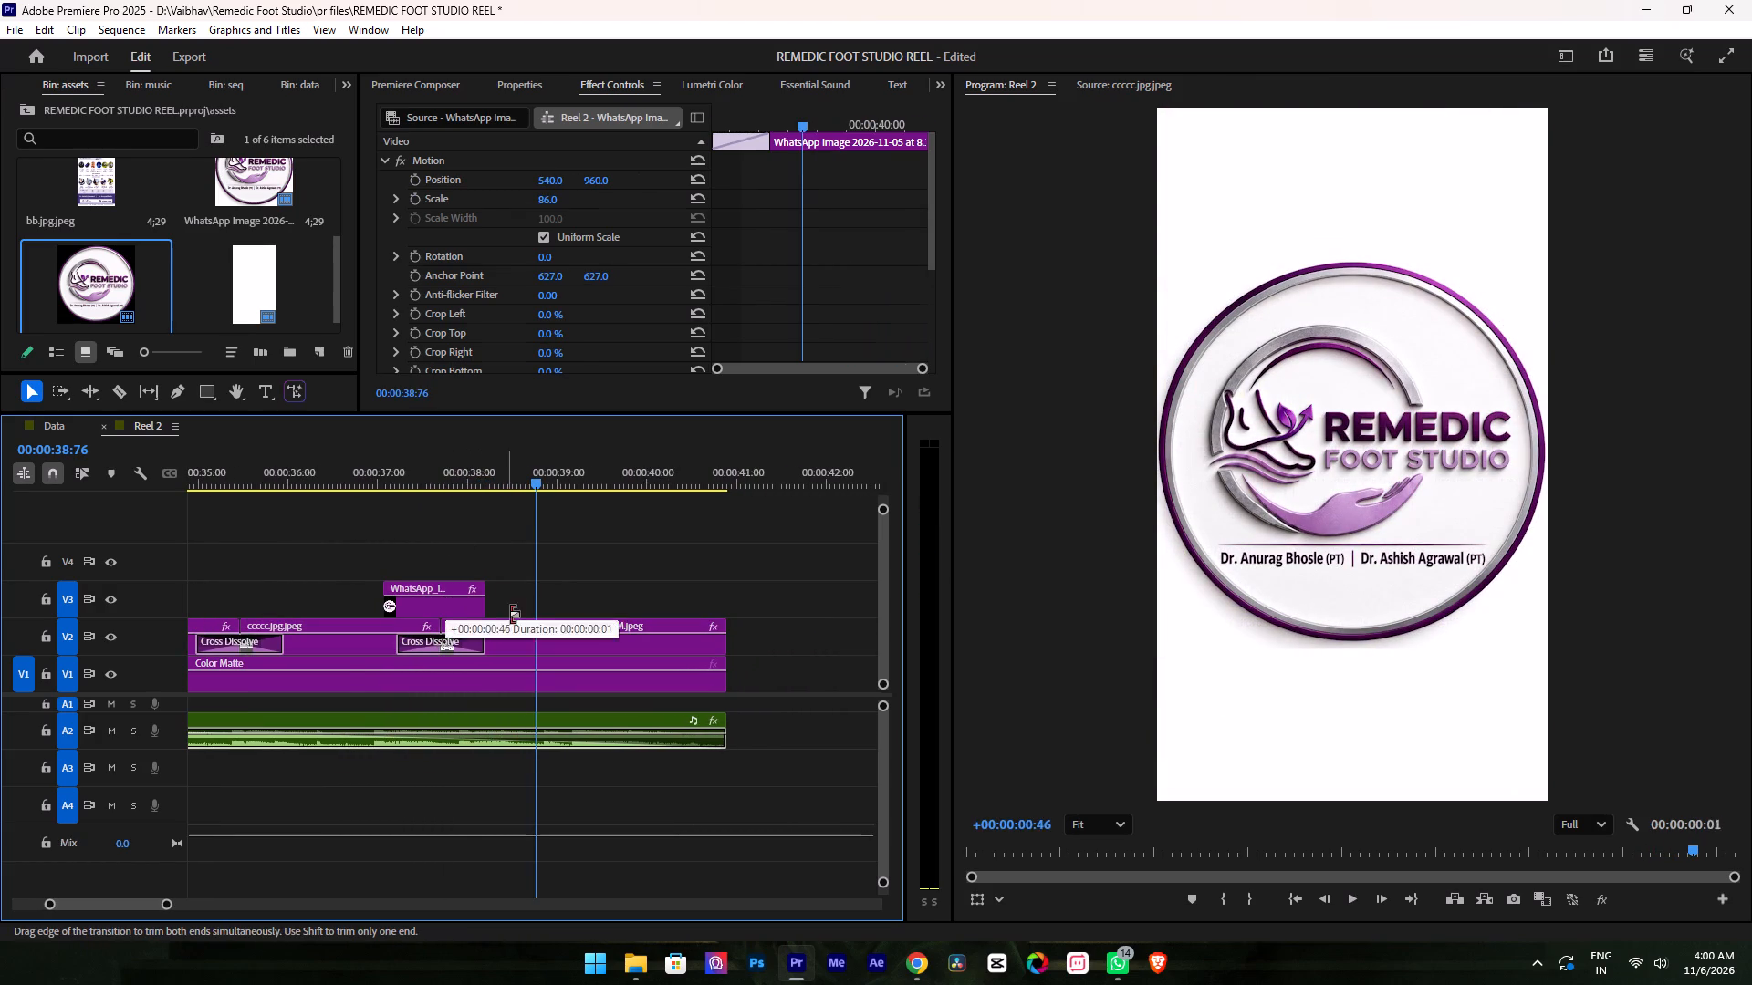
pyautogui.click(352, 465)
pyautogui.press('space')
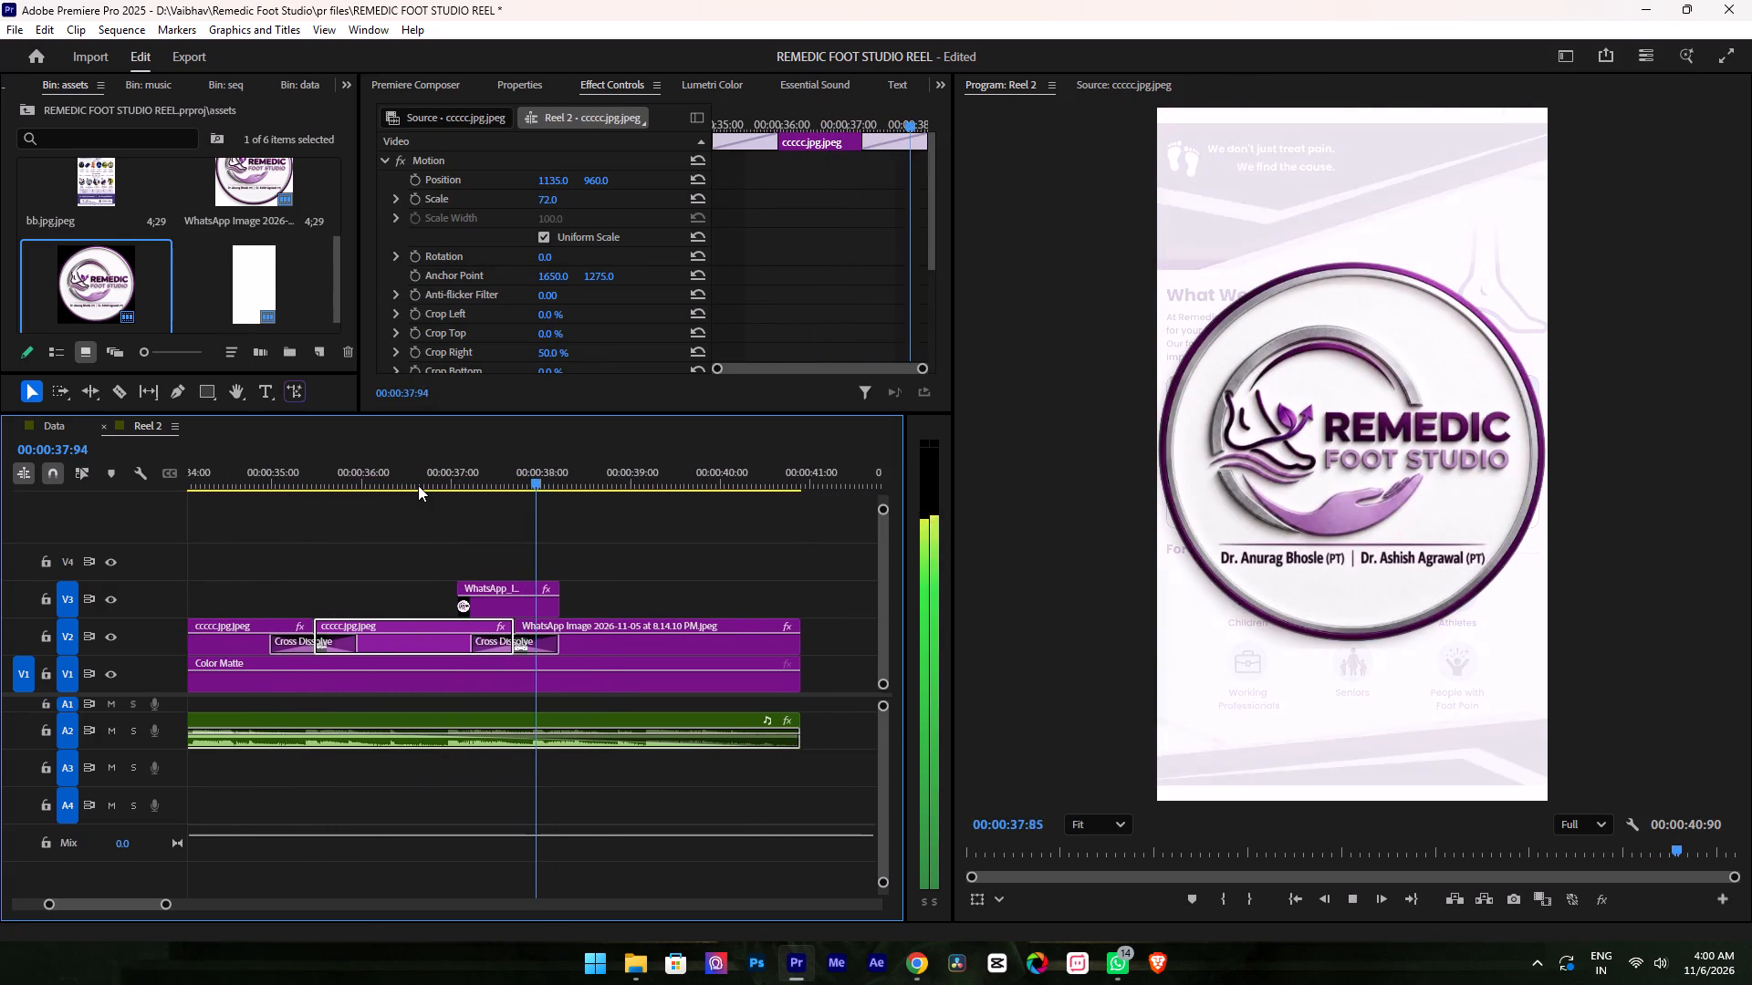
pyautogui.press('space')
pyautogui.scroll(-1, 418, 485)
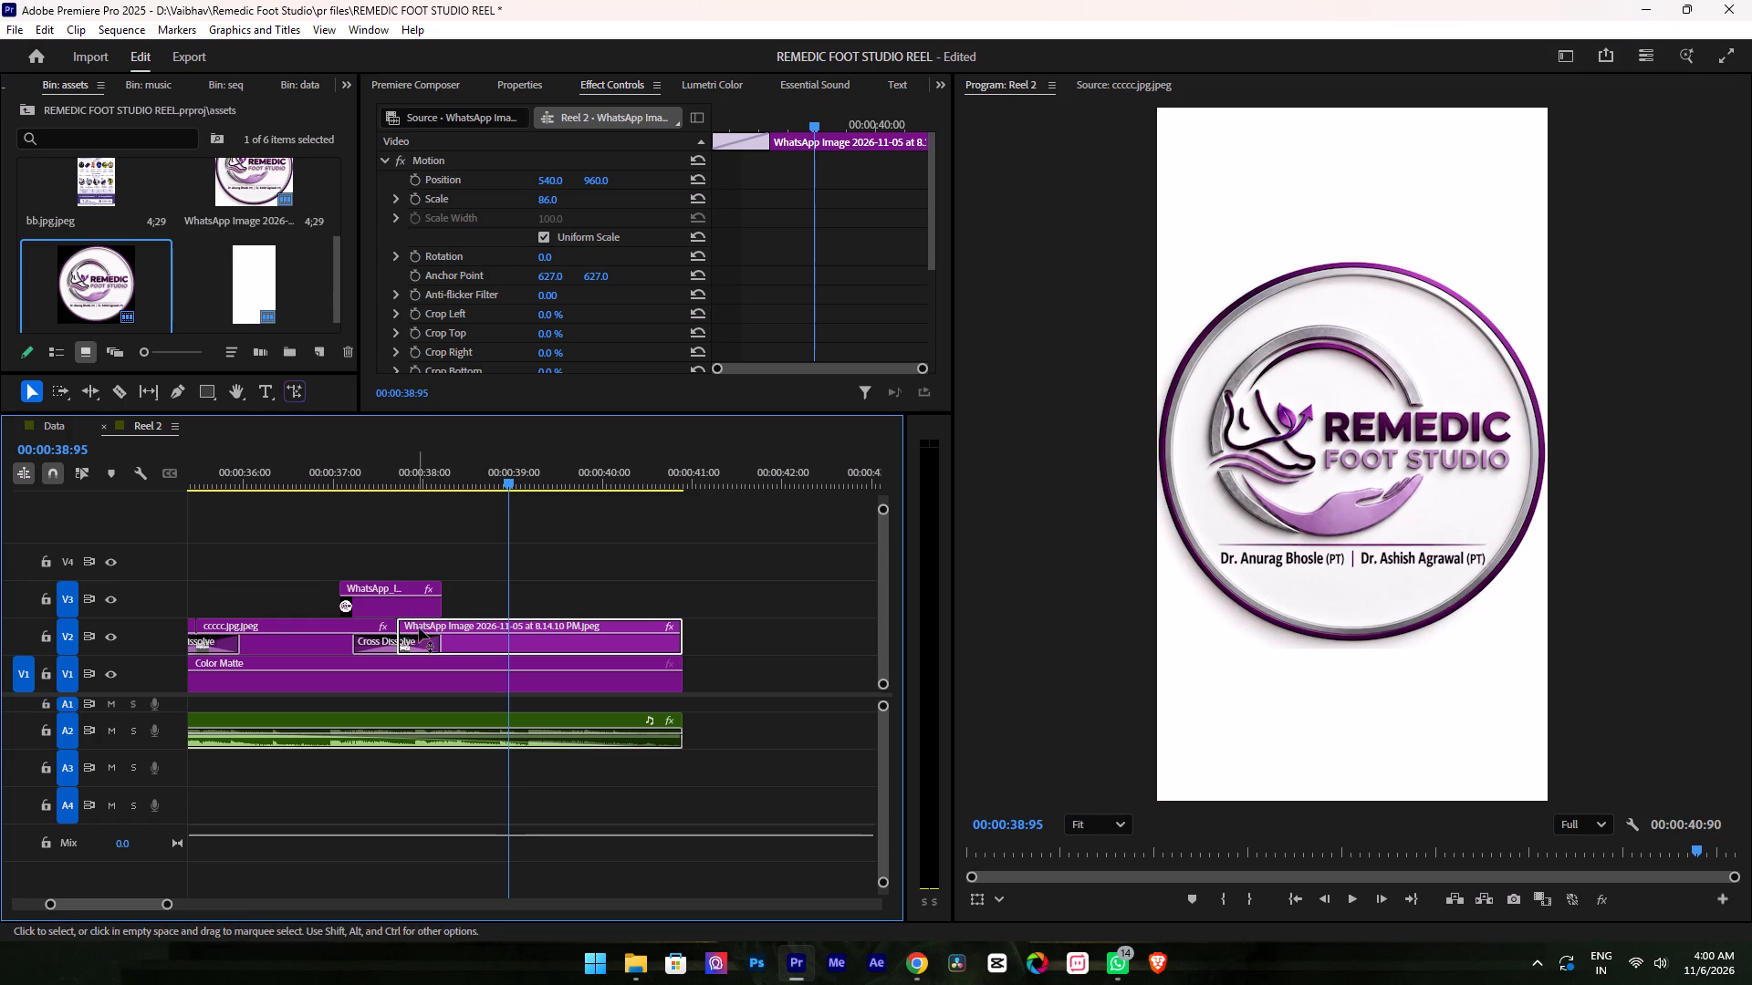
# Nudge the logo PNG clip on V3 earlier so it starts at about 00:00:36:92, and preview the transition.
pyautogui.click(421, 647)
pyautogui.moveTo(414, 603); pyautogui.dragTo(404, 604)
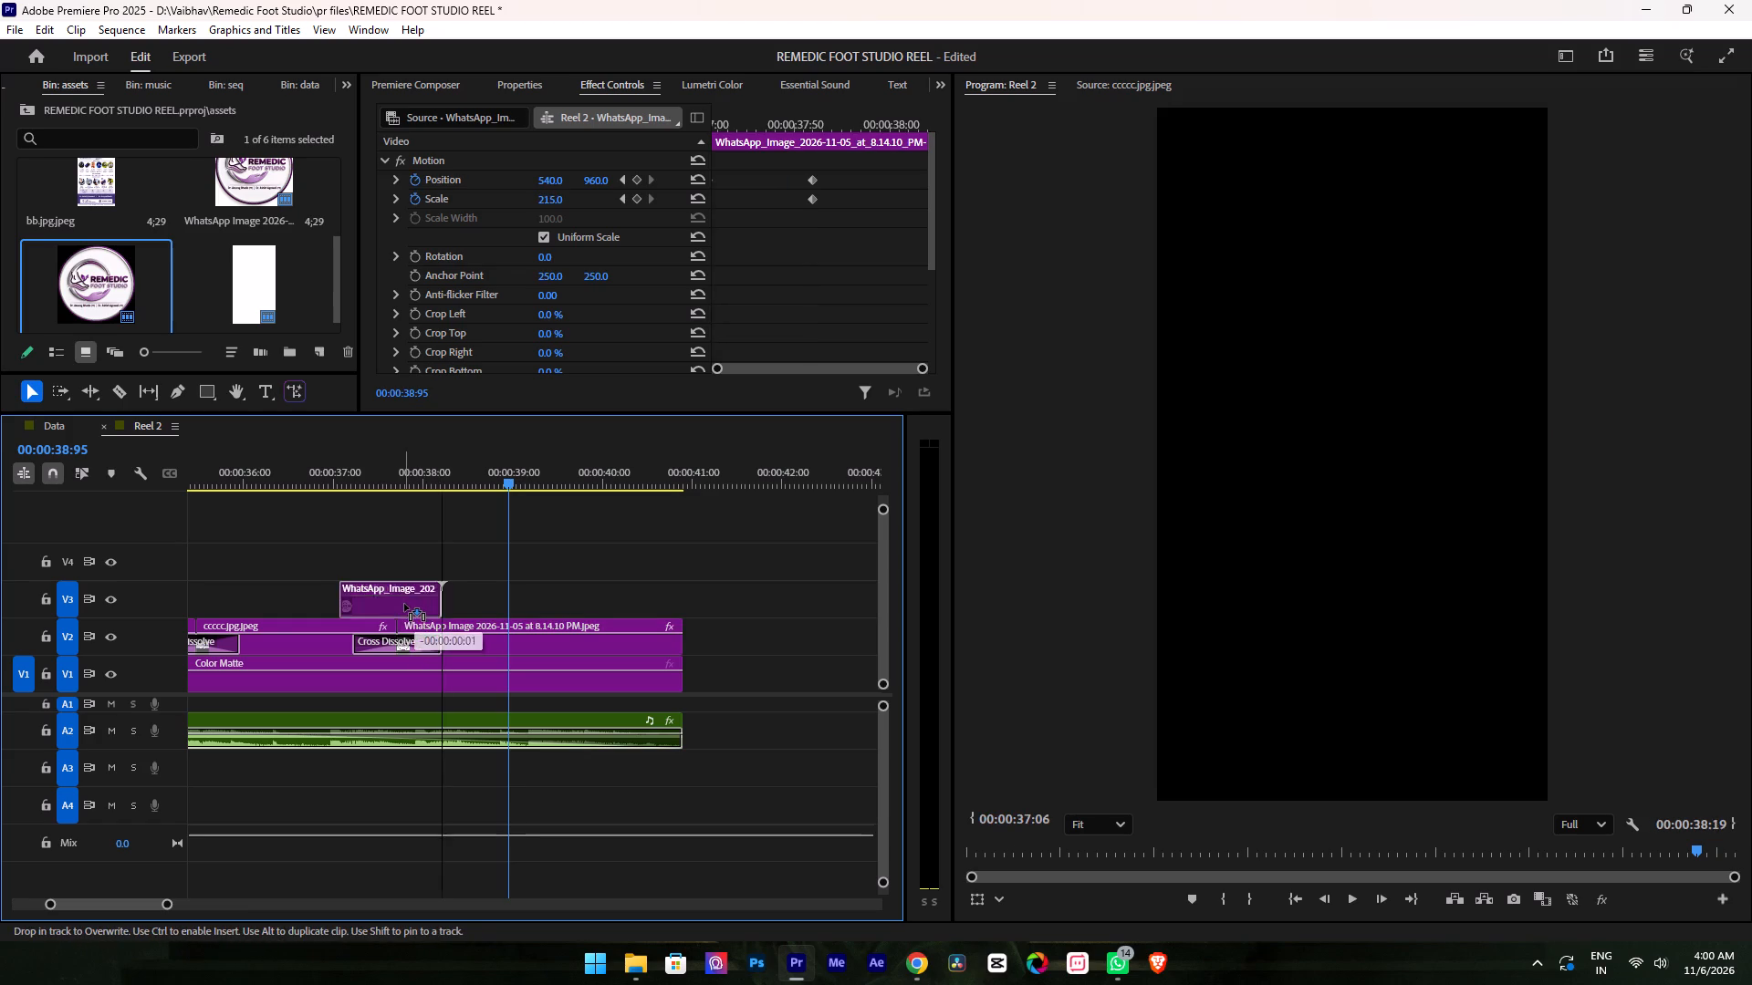
pyautogui.moveTo(404, 604); pyautogui.dragTo(401, 604)
pyautogui.click(291, 467)
pyautogui.press('space')
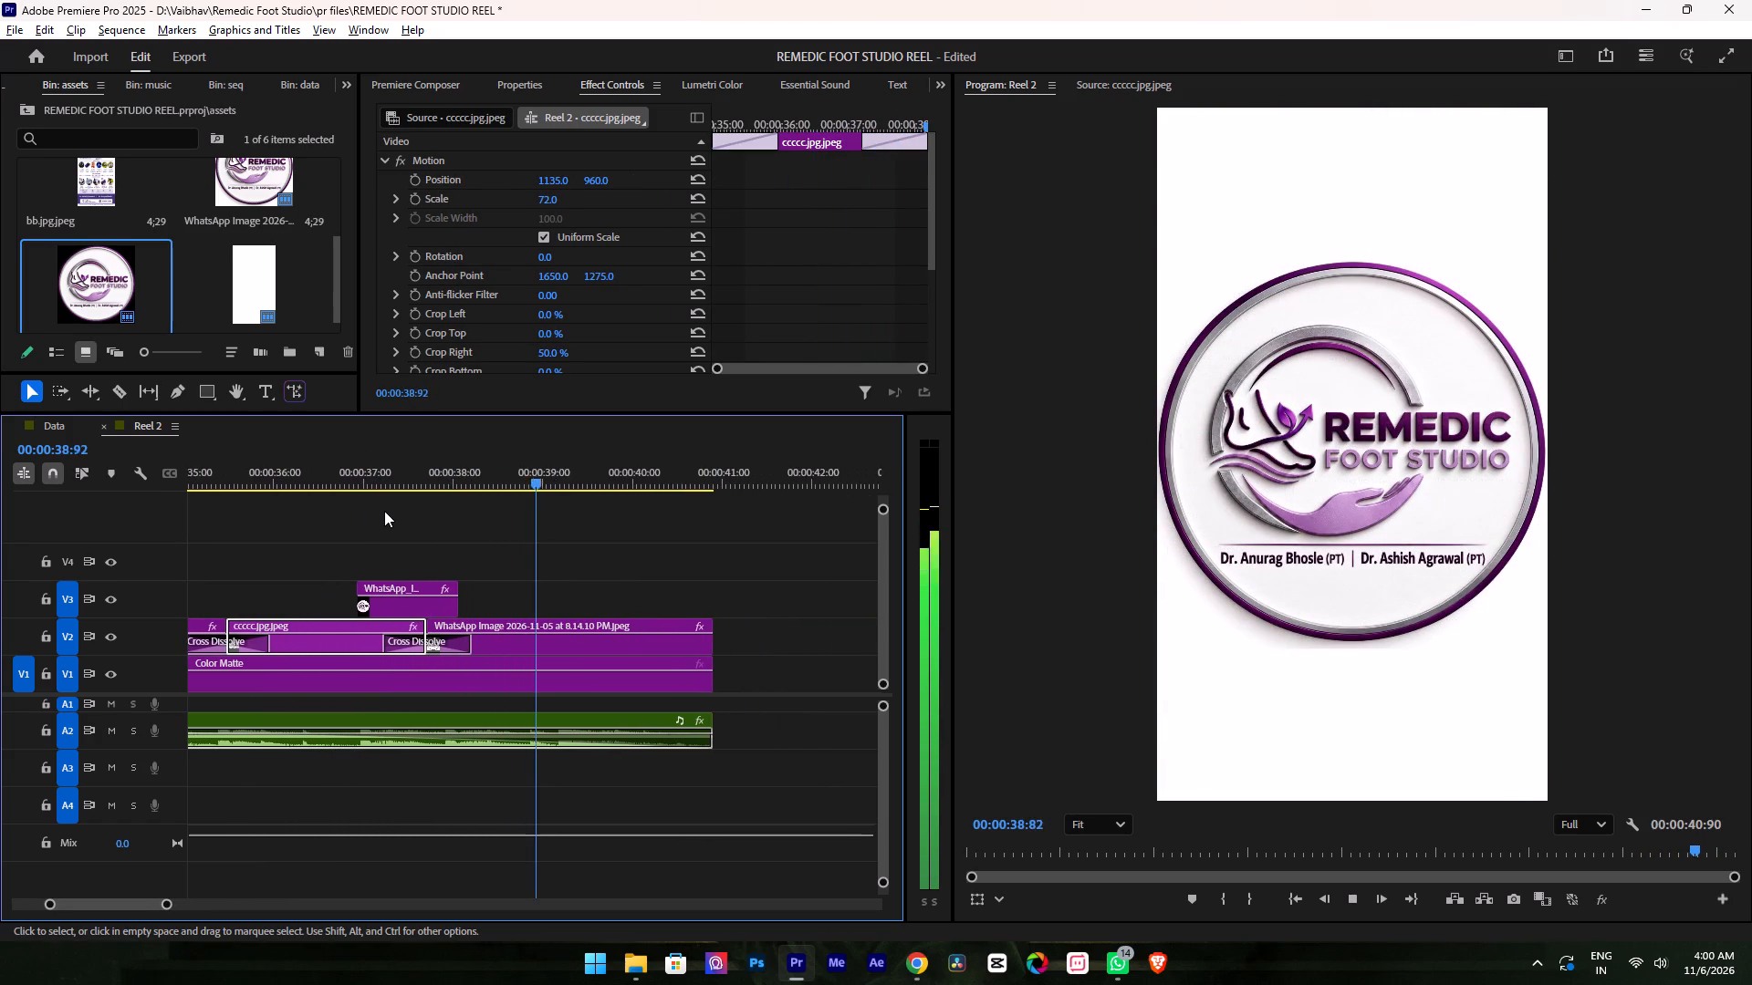
pyautogui.press('space')
pyautogui.press('space')
pyautogui.click(357, 516)
pyautogui.moveTo(310, 465); pyautogui.dragTo(308, 480)
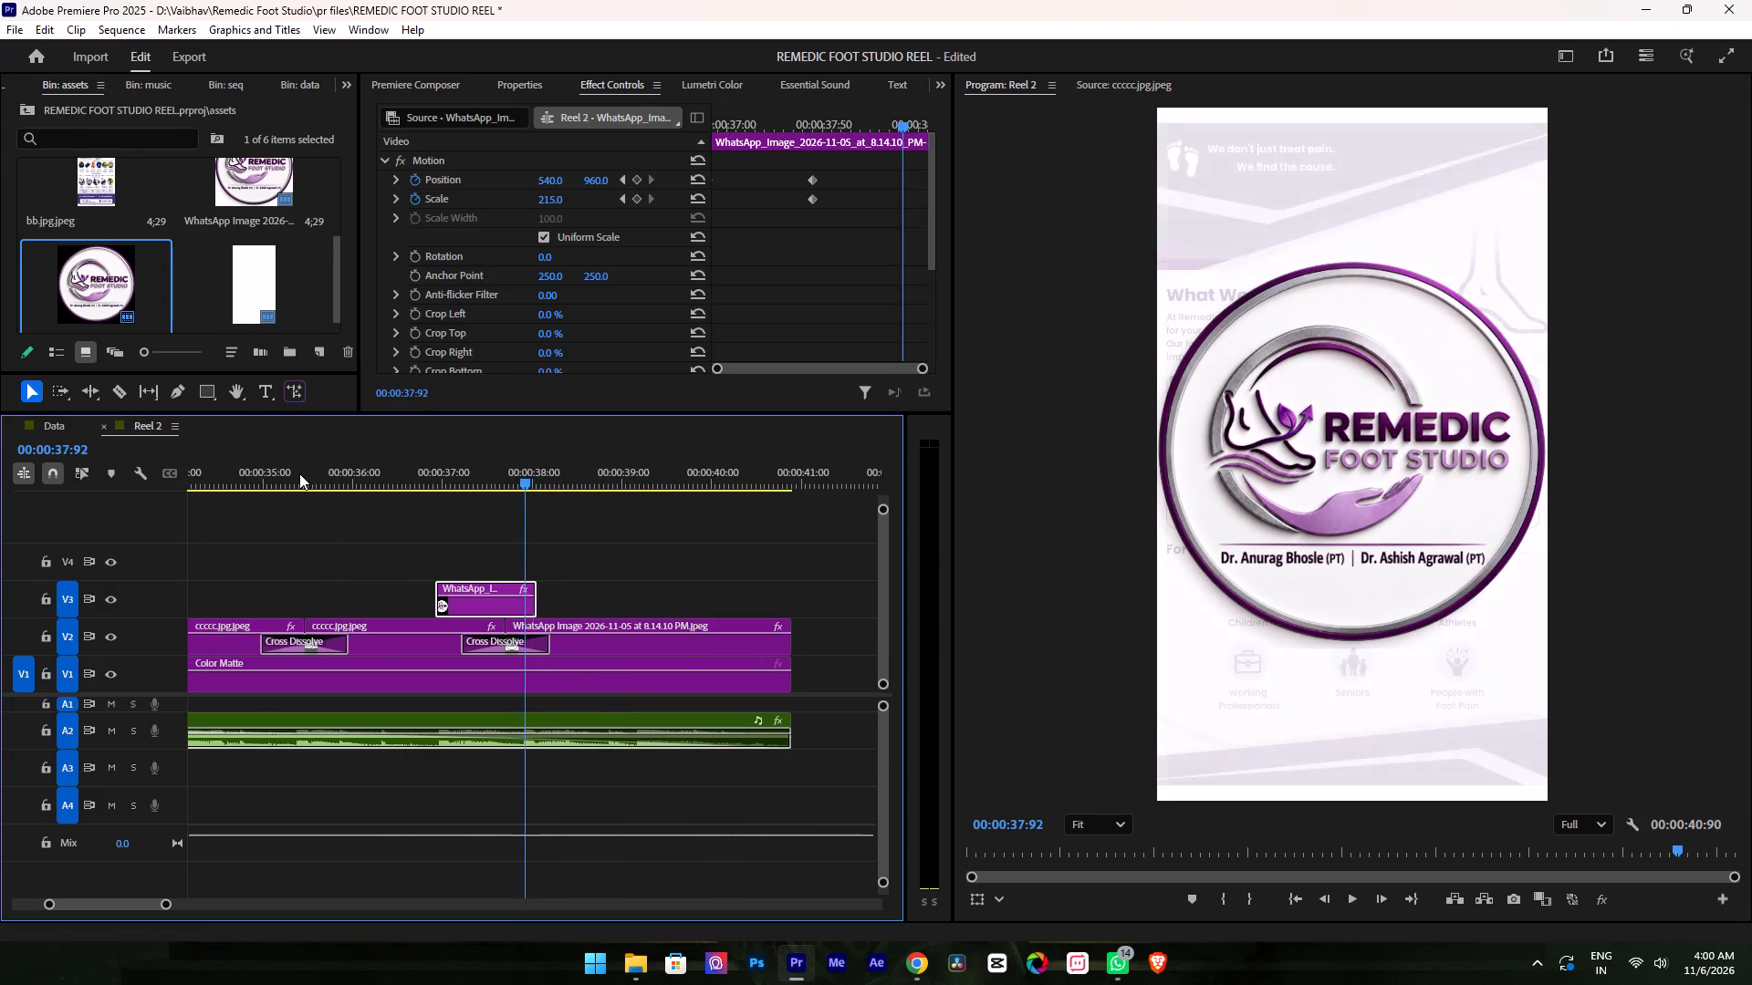
# Add a Cross Dissolve at the end of the logo PNG clip, set its duration to 41 frames, and preview the ending.
pyautogui.rightClick(538, 602)
pyautogui.click(663, 721)
pyautogui.keyDown('alt'); pyautogui.scroll(5, 545, 539); pyautogui.keyUp('alt')
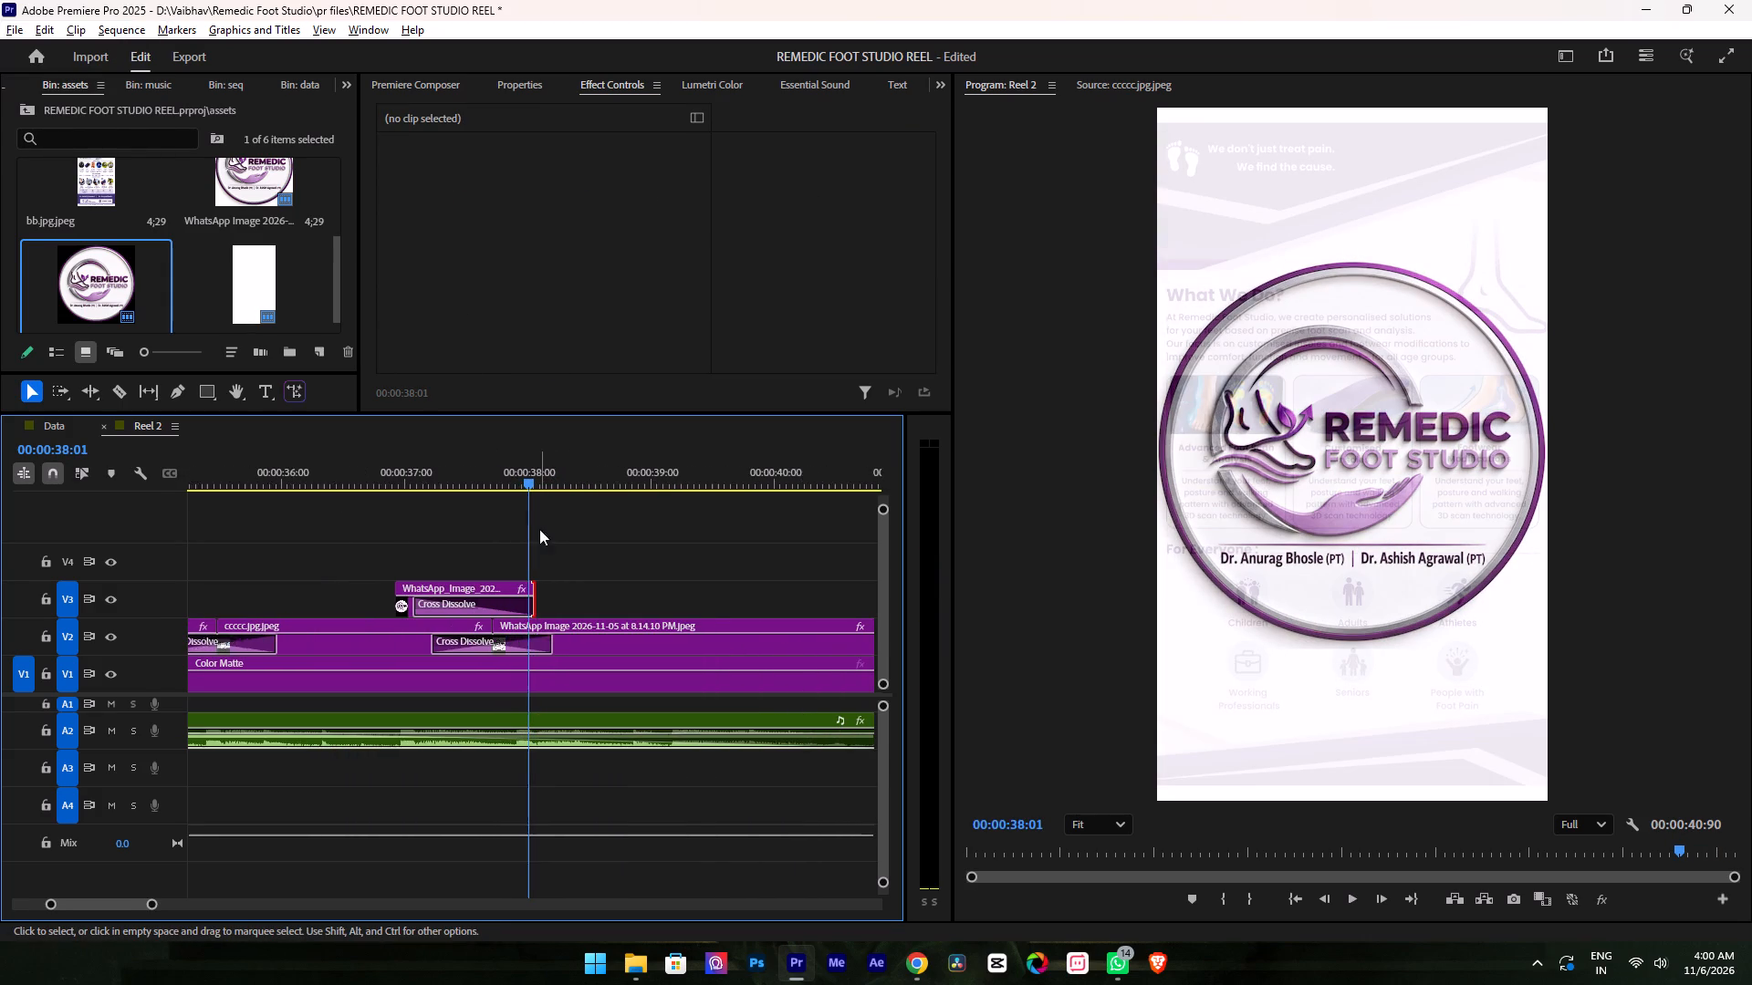
pyautogui.moveTo(396, 602); pyautogui.dragTo(489, 645)
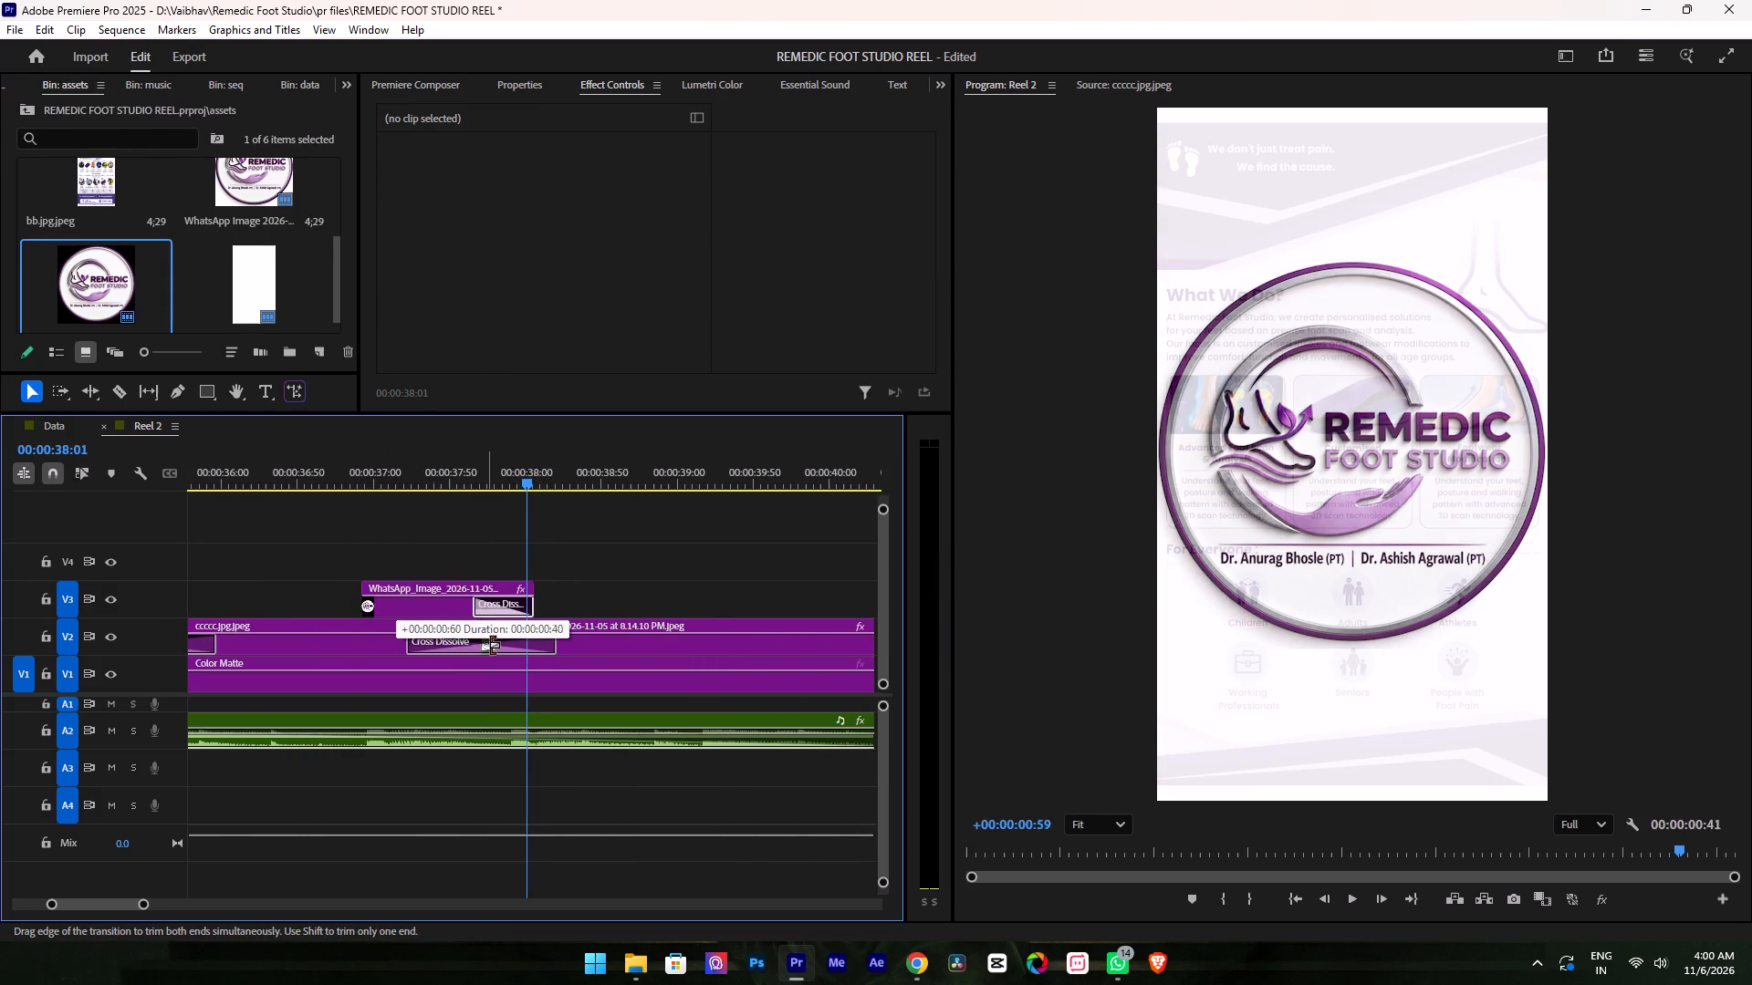
pyautogui.moveTo(489, 645); pyautogui.dragTo(486, 651)
pyautogui.keyDown('alt'); pyautogui.scroll(-5, 487, 530); pyautogui.keyUp('alt')
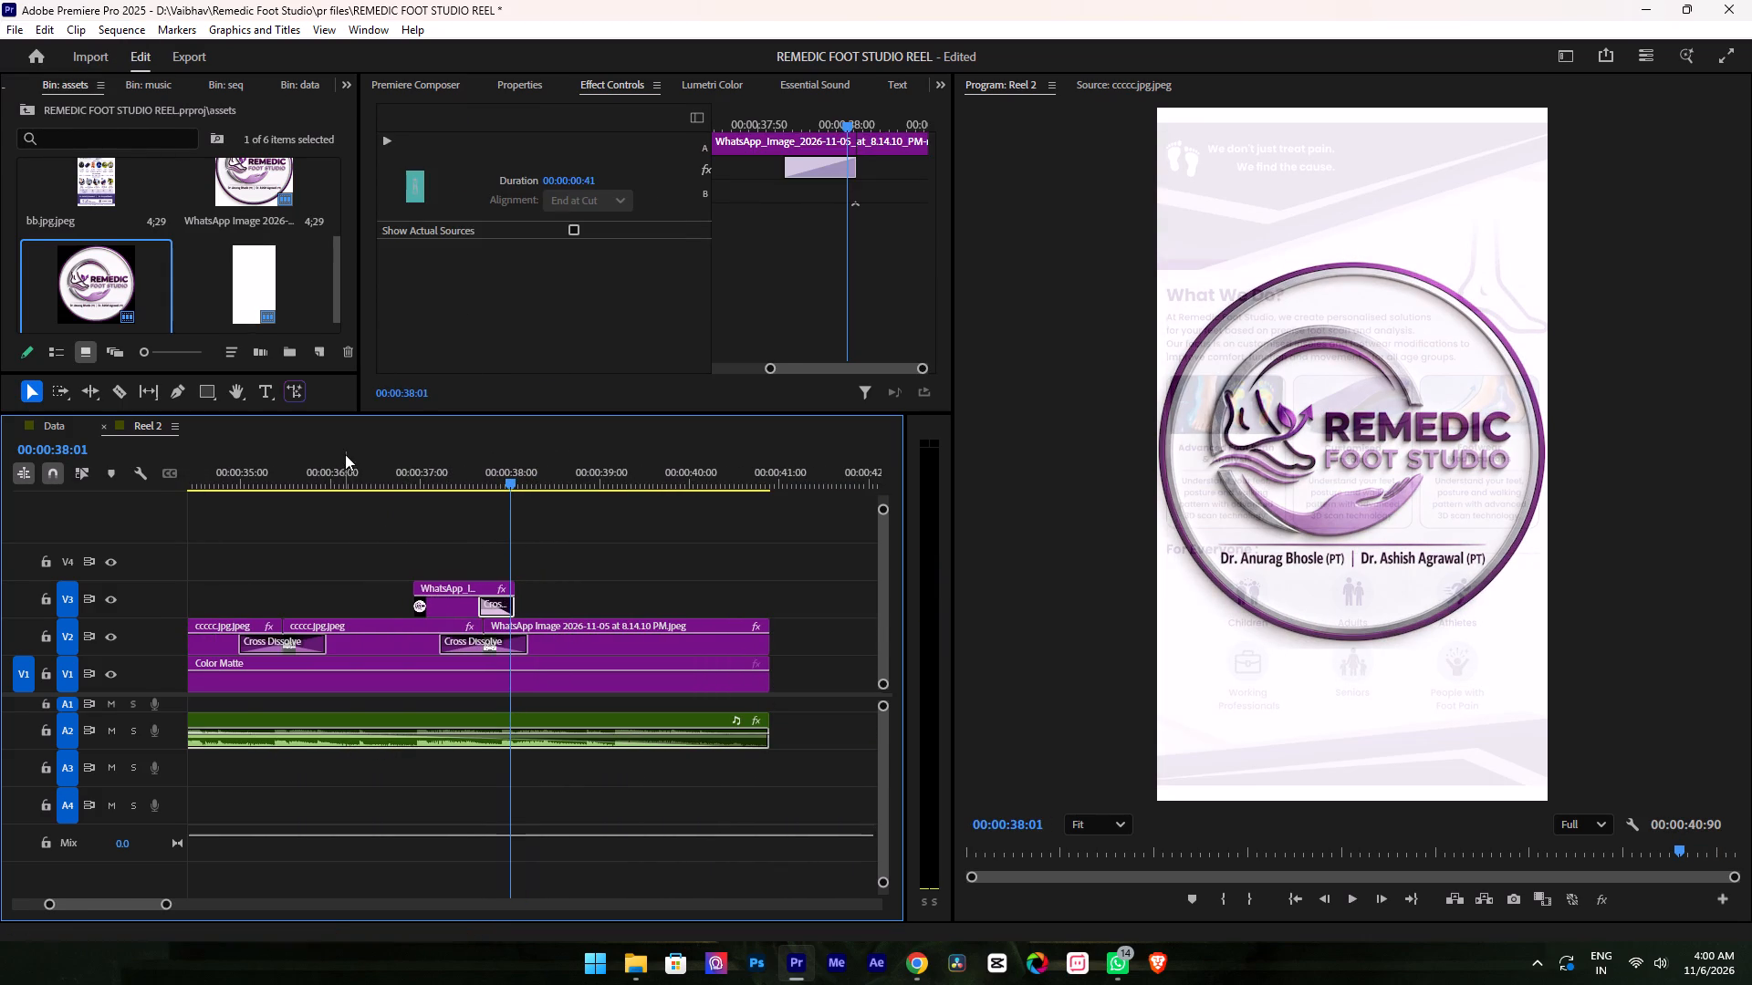
pyautogui.click(342, 465)
pyautogui.press('space')
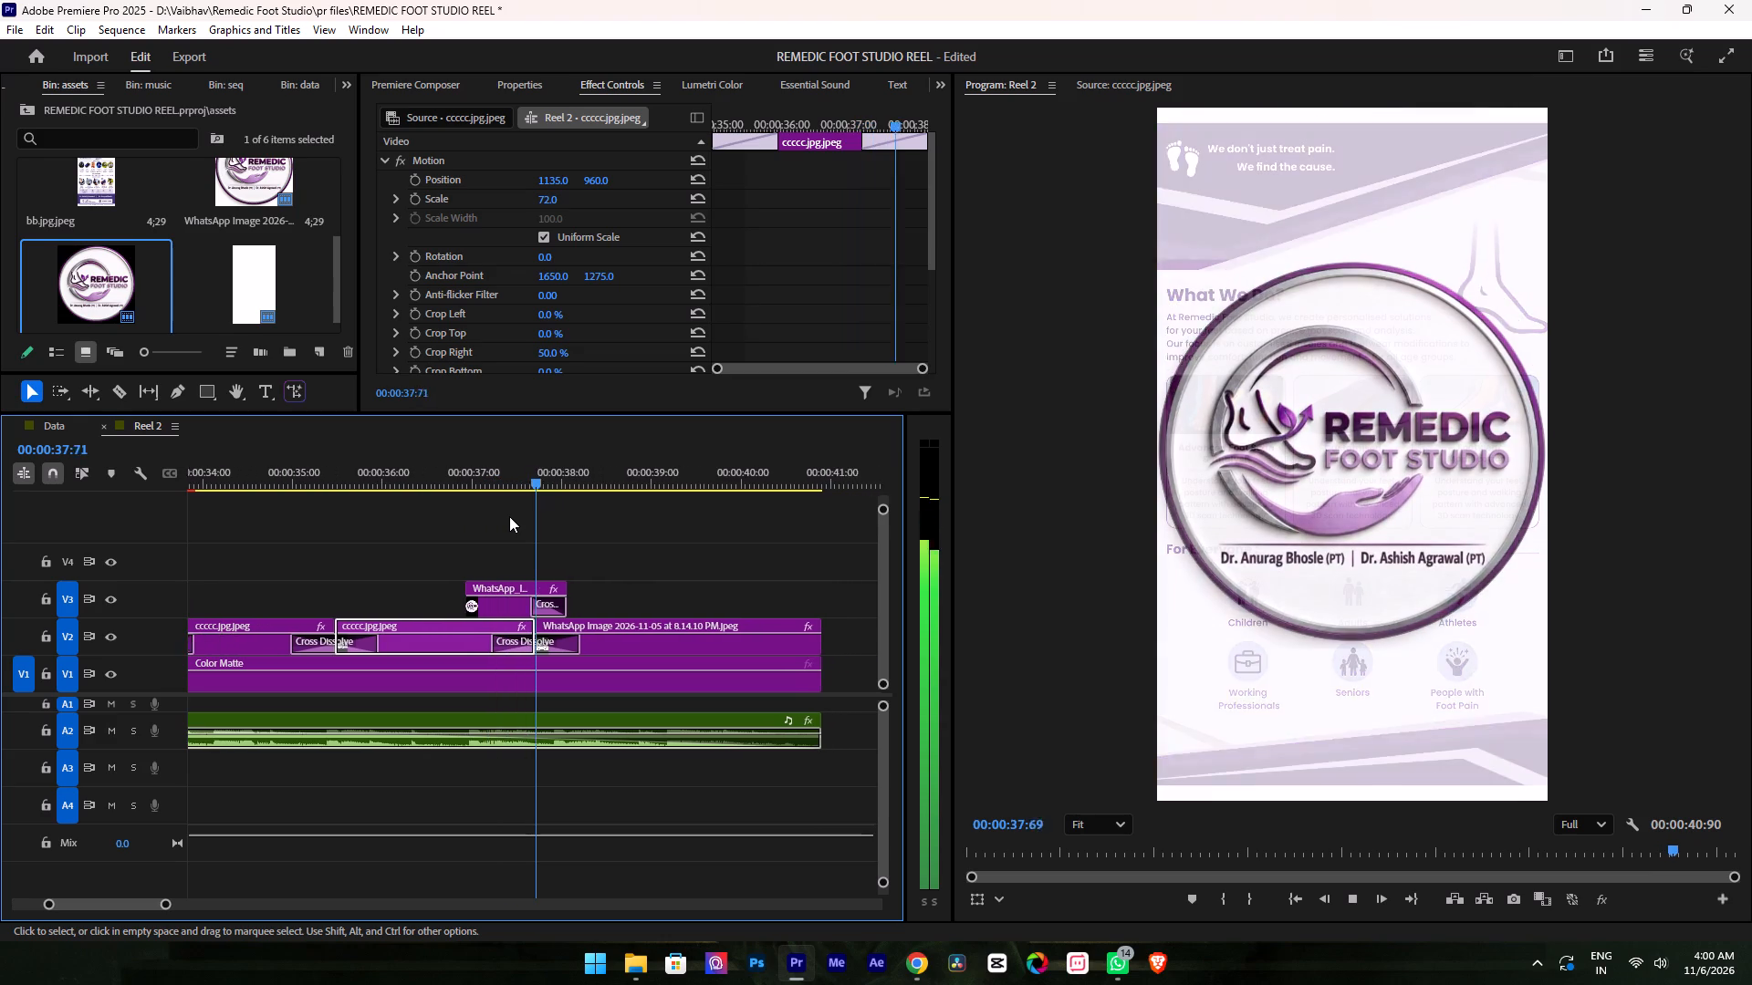
pyautogui.press('space')
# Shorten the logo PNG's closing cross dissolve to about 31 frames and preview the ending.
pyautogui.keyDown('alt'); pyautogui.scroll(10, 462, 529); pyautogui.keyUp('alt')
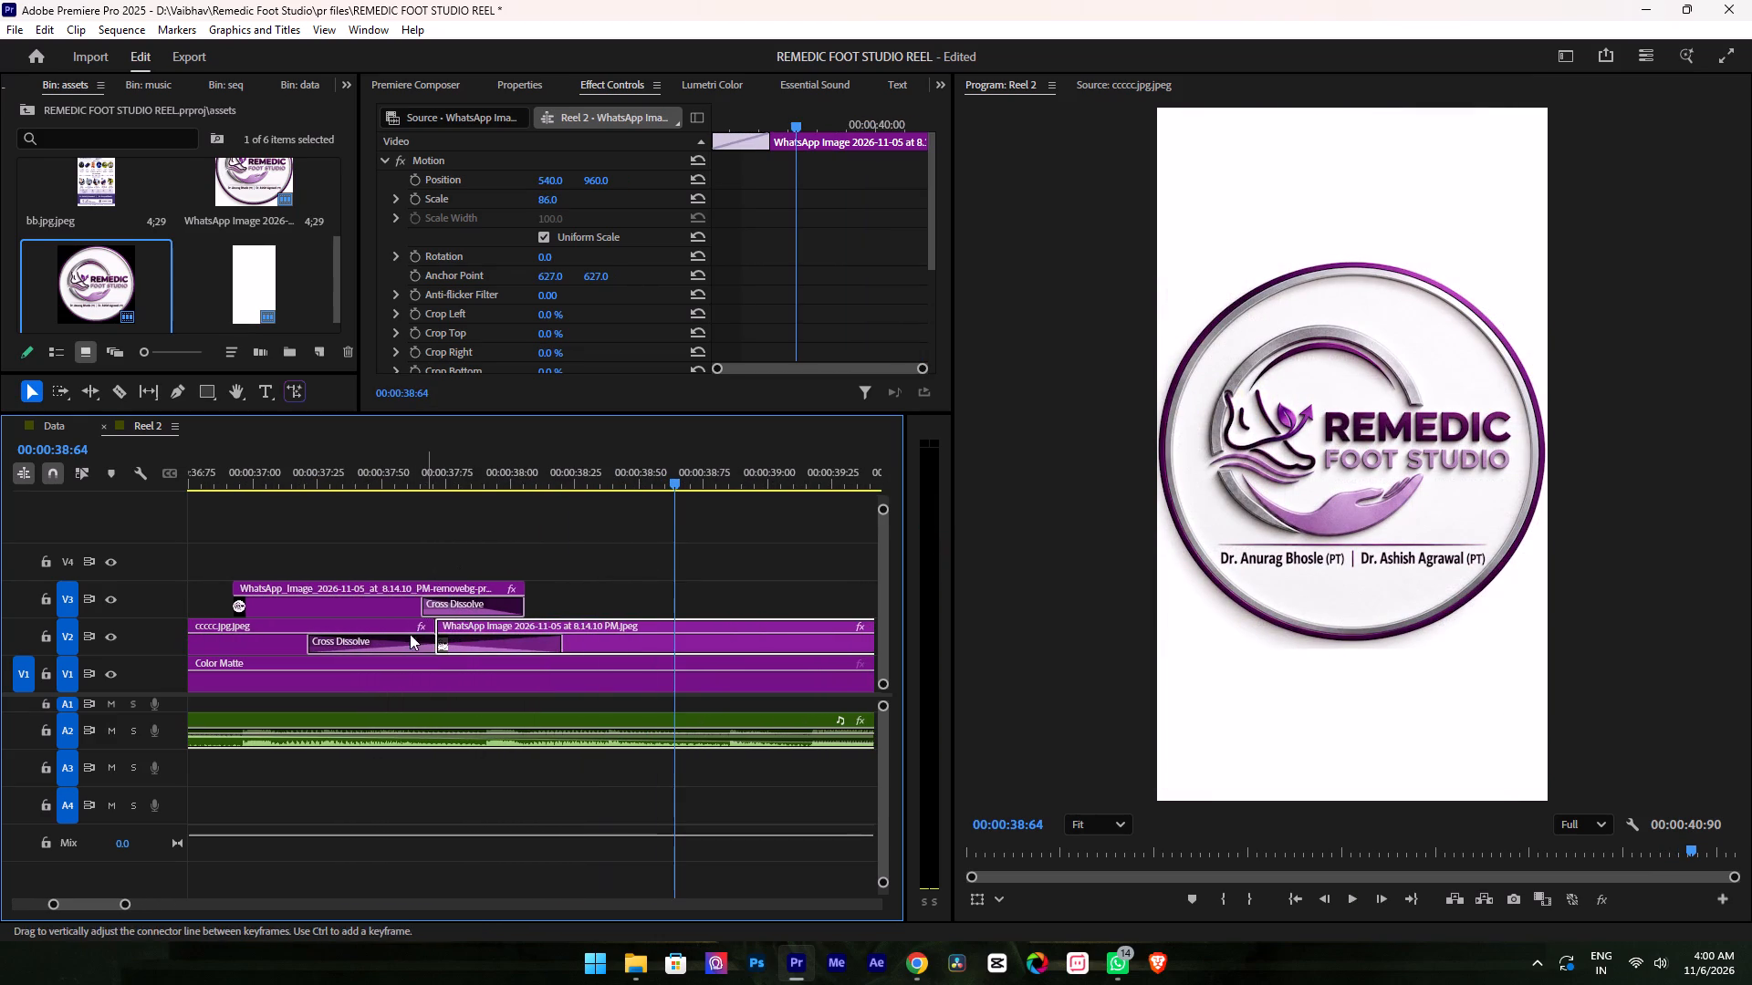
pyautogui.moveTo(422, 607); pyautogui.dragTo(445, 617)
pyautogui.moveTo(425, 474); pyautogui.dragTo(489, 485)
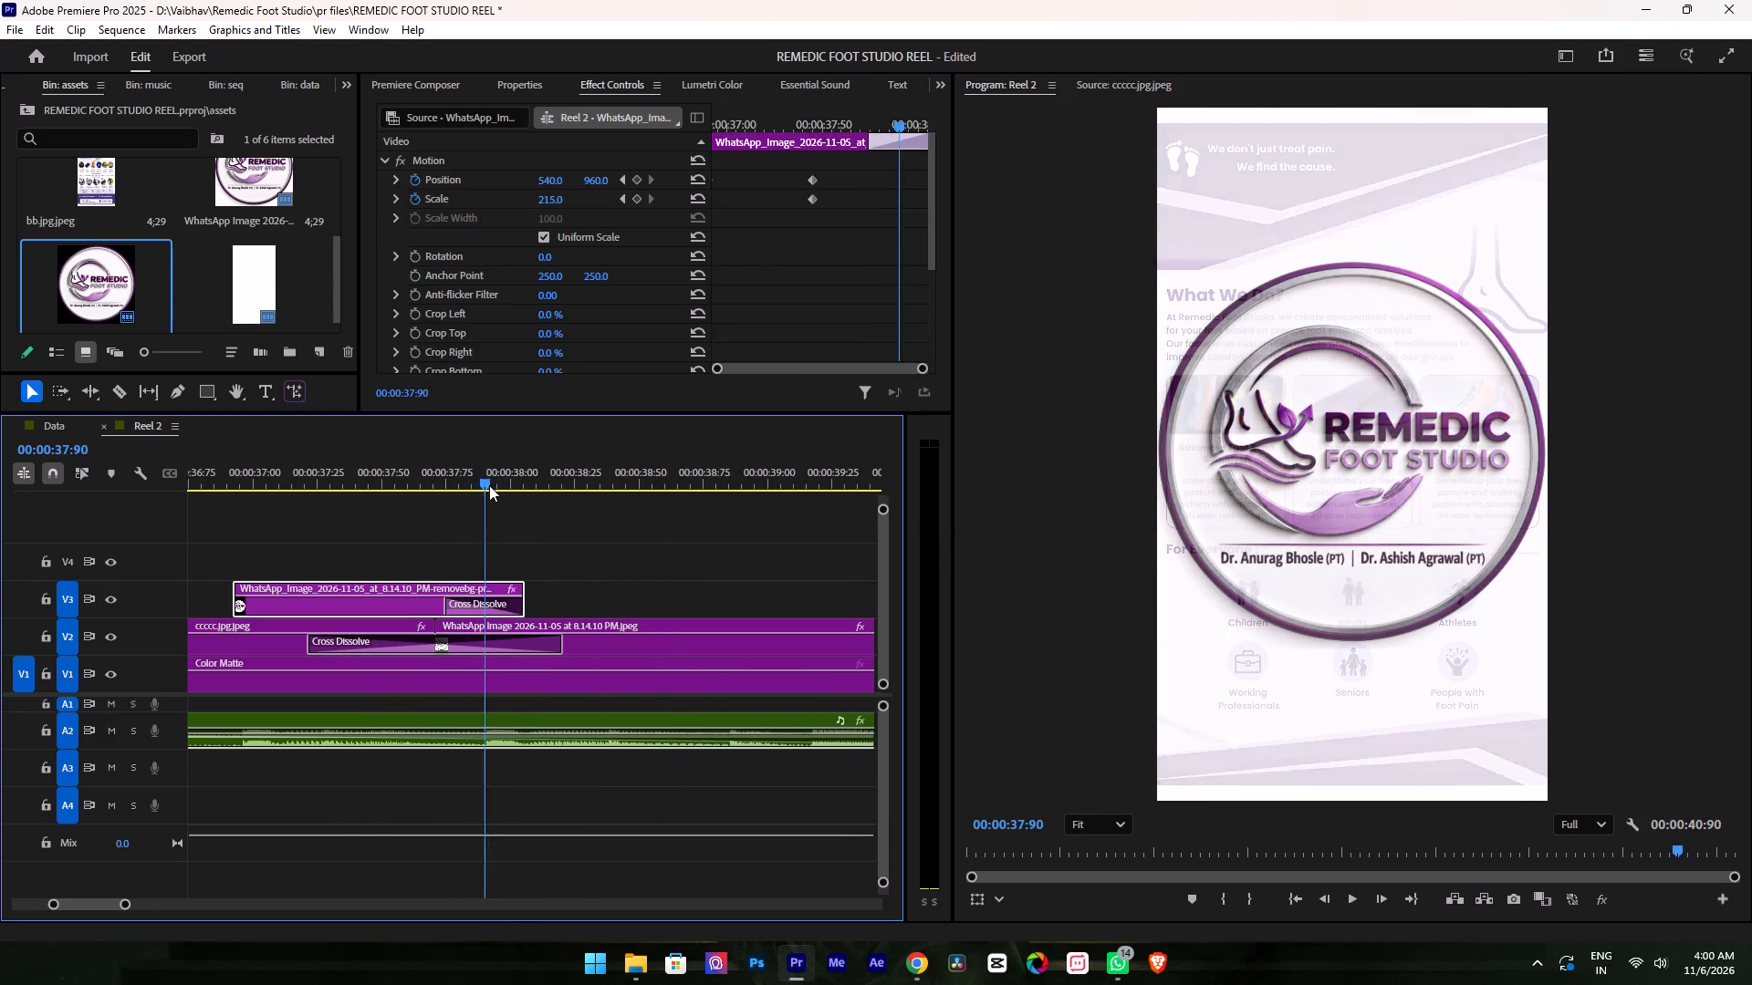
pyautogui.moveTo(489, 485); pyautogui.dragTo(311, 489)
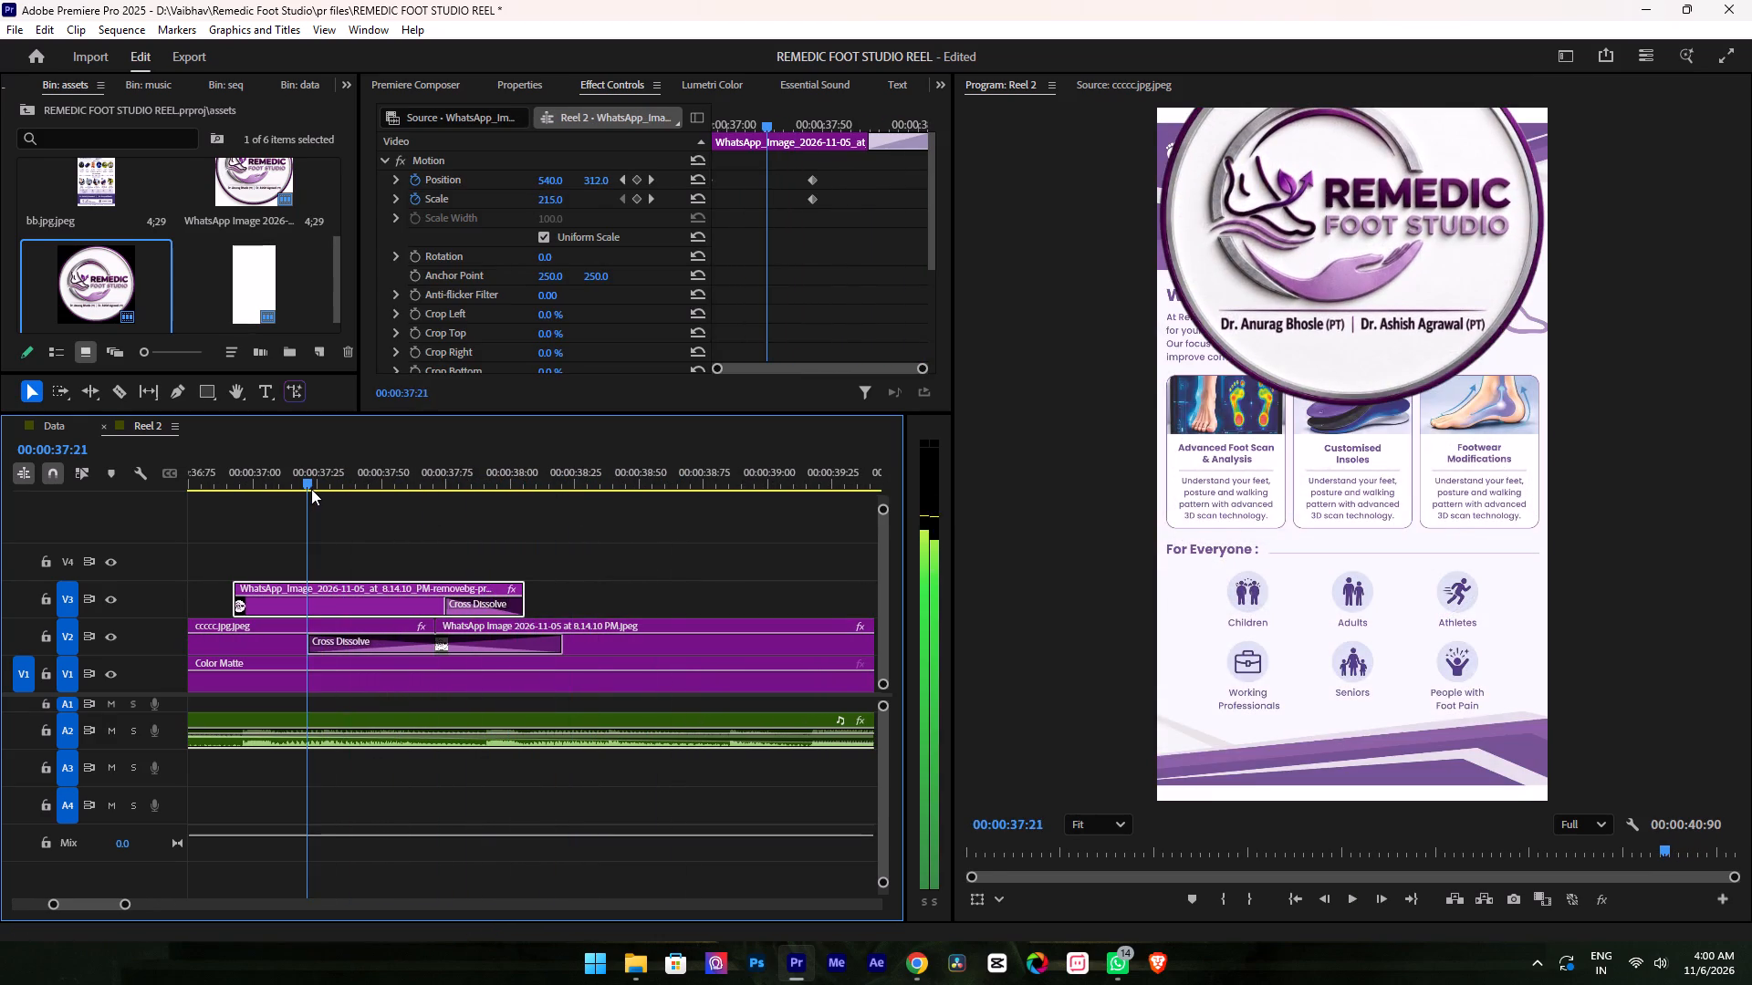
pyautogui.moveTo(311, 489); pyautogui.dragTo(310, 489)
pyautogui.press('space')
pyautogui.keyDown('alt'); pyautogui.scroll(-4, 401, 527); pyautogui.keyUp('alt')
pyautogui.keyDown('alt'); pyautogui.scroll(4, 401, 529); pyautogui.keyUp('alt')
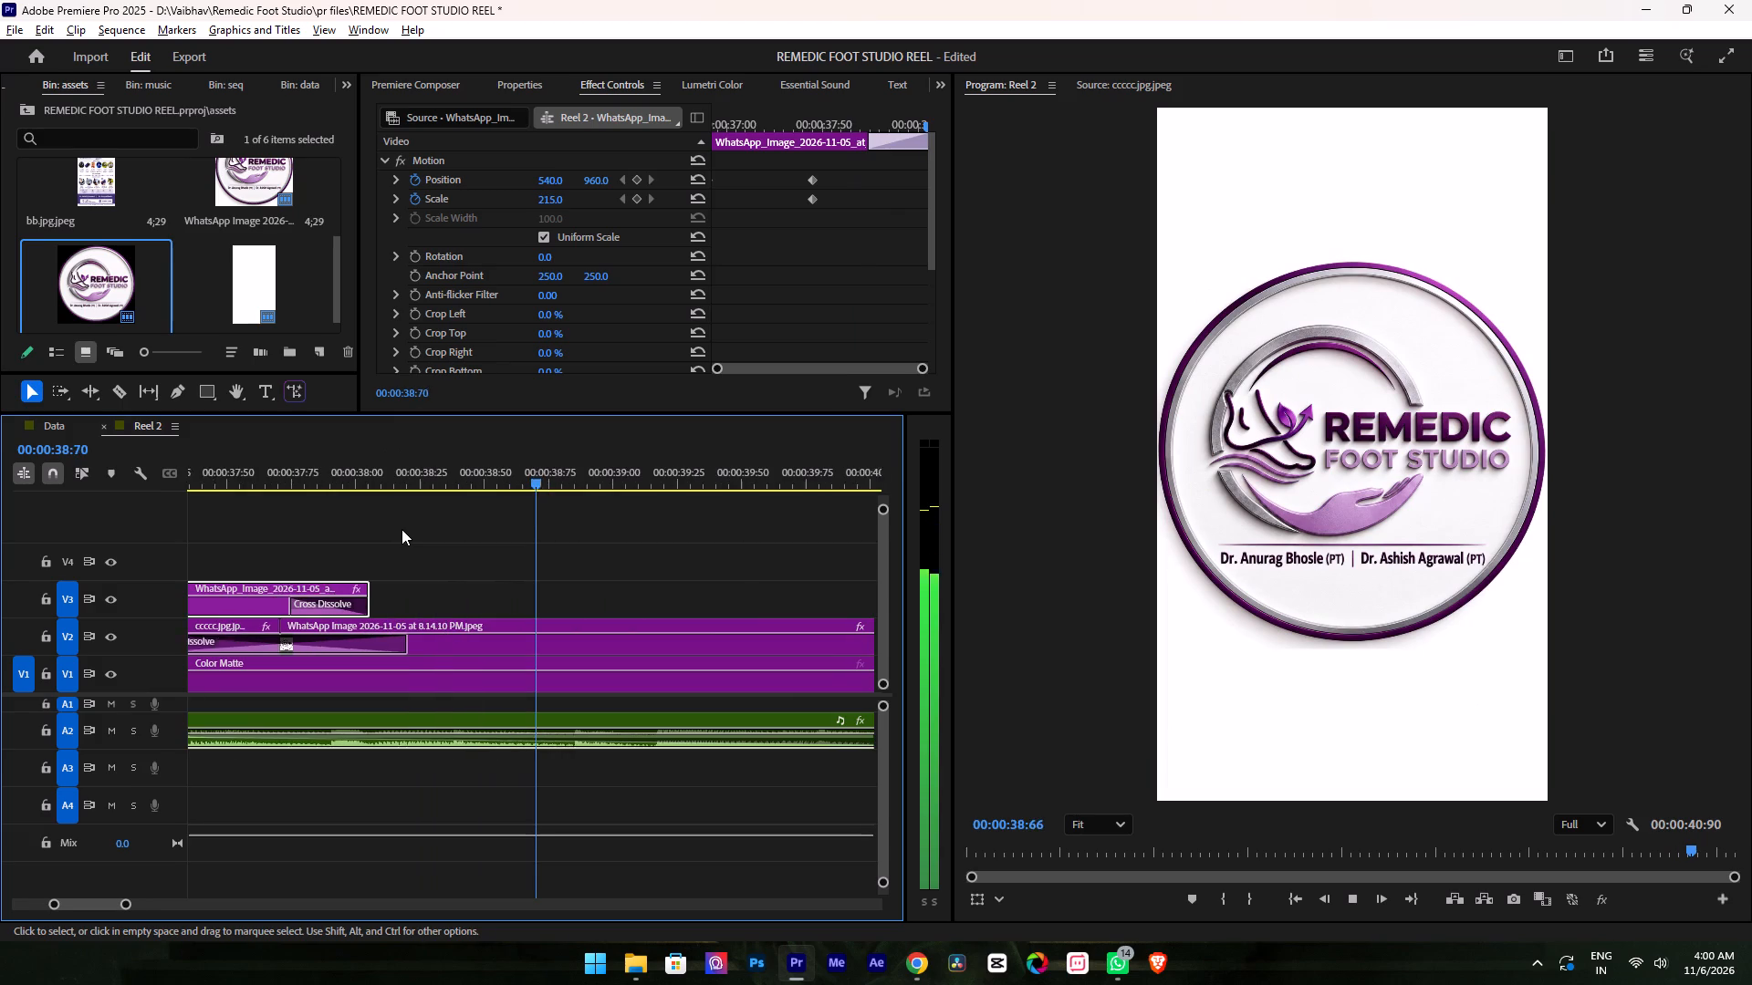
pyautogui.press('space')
# Extend the logo PNG clip's end to about 00:00:38:42 and lengthen its closing cross dissolve to 48 frames.
pyautogui.moveTo(309, 601); pyautogui.dragTo(403, 598)
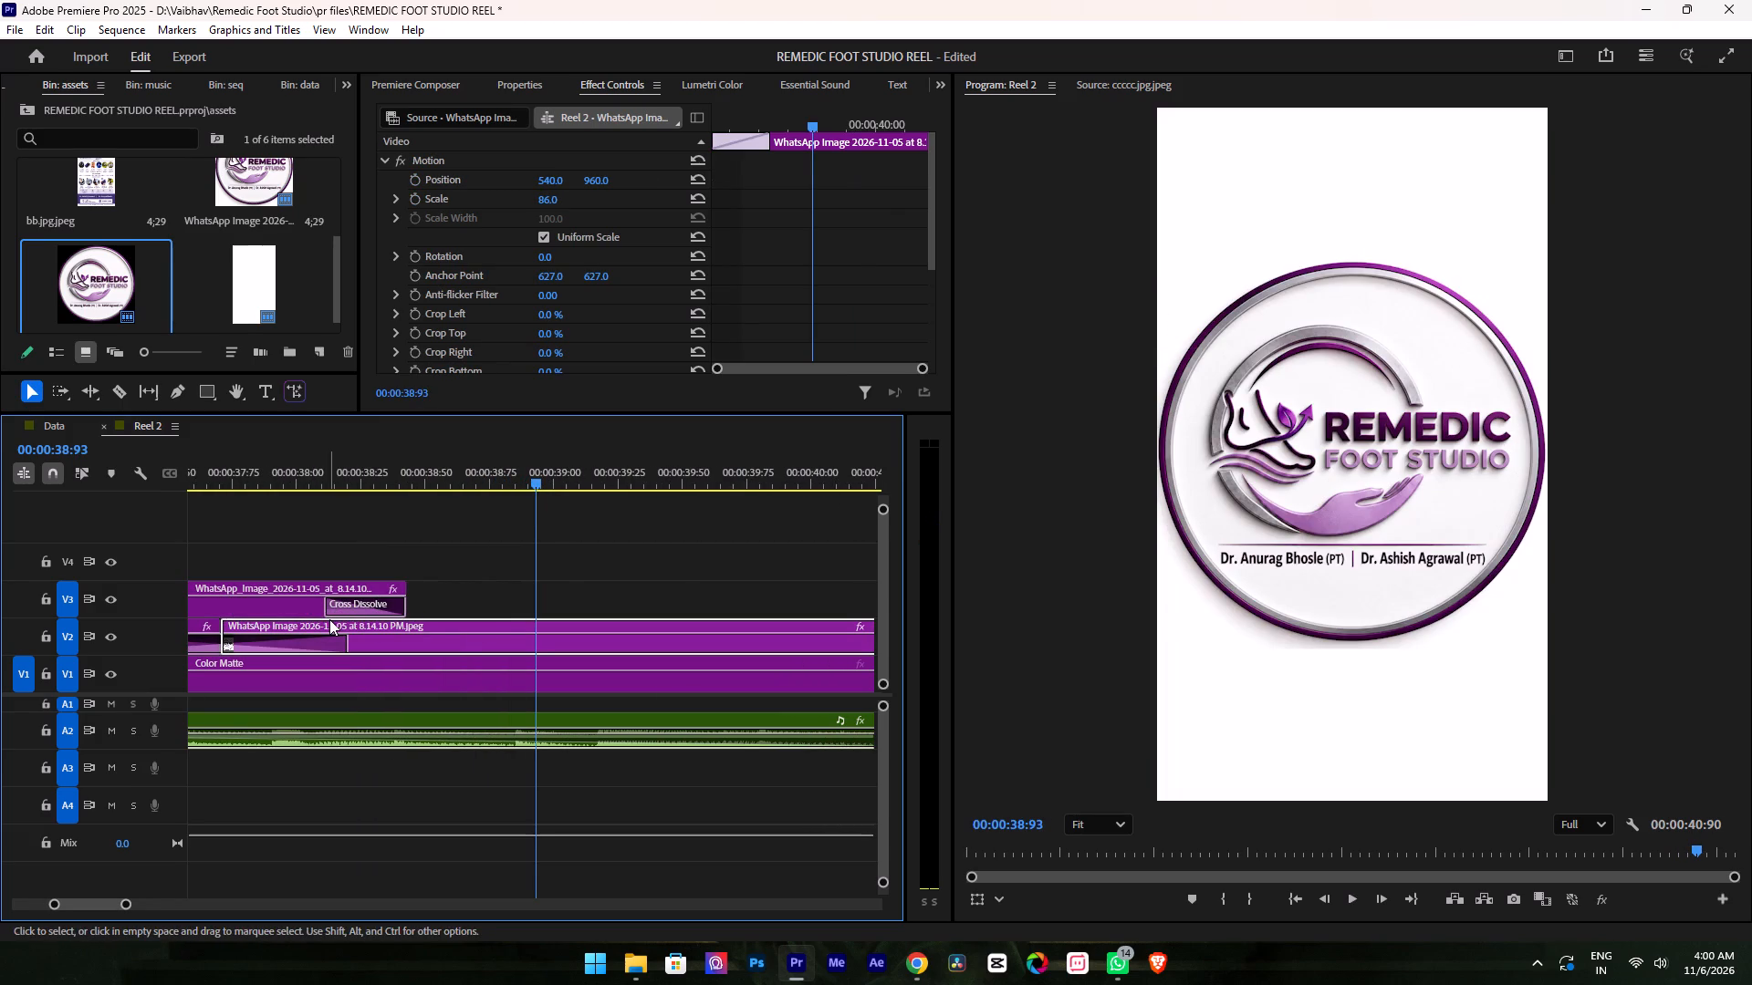
pyautogui.moveTo(325, 606); pyautogui.dragTo(285, 605)
pyautogui.keyDown('alt'); pyautogui.scroll(-5, 339, 571); pyautogui.keyUp('alt')
pyautogui.scroll(7, 353, 571)
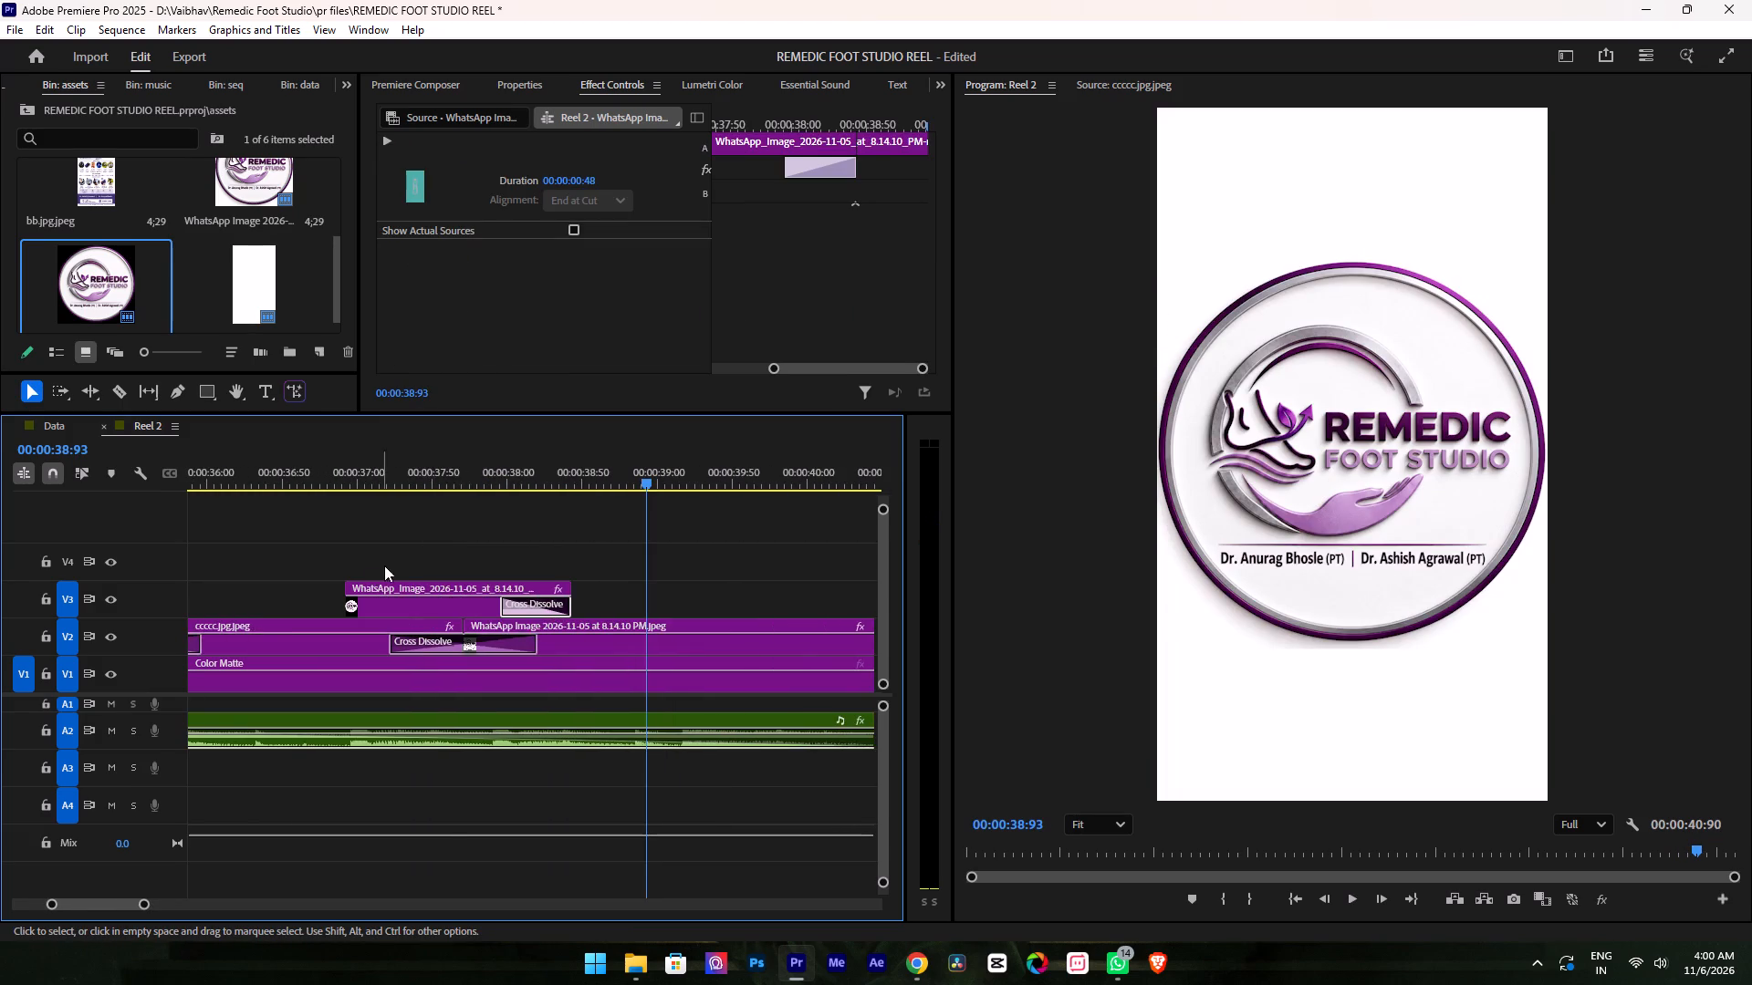
pyautogui.keyDown('alt'); pyautogui.scroll(-4, 388, 562); pyautogui.keyUp('alt')
# Play back the closing logo animation and the reel's opening, checking the logo transition and the watermark's fade-in.
pyautogui.click(274, 463)
pyautogui.press('space')
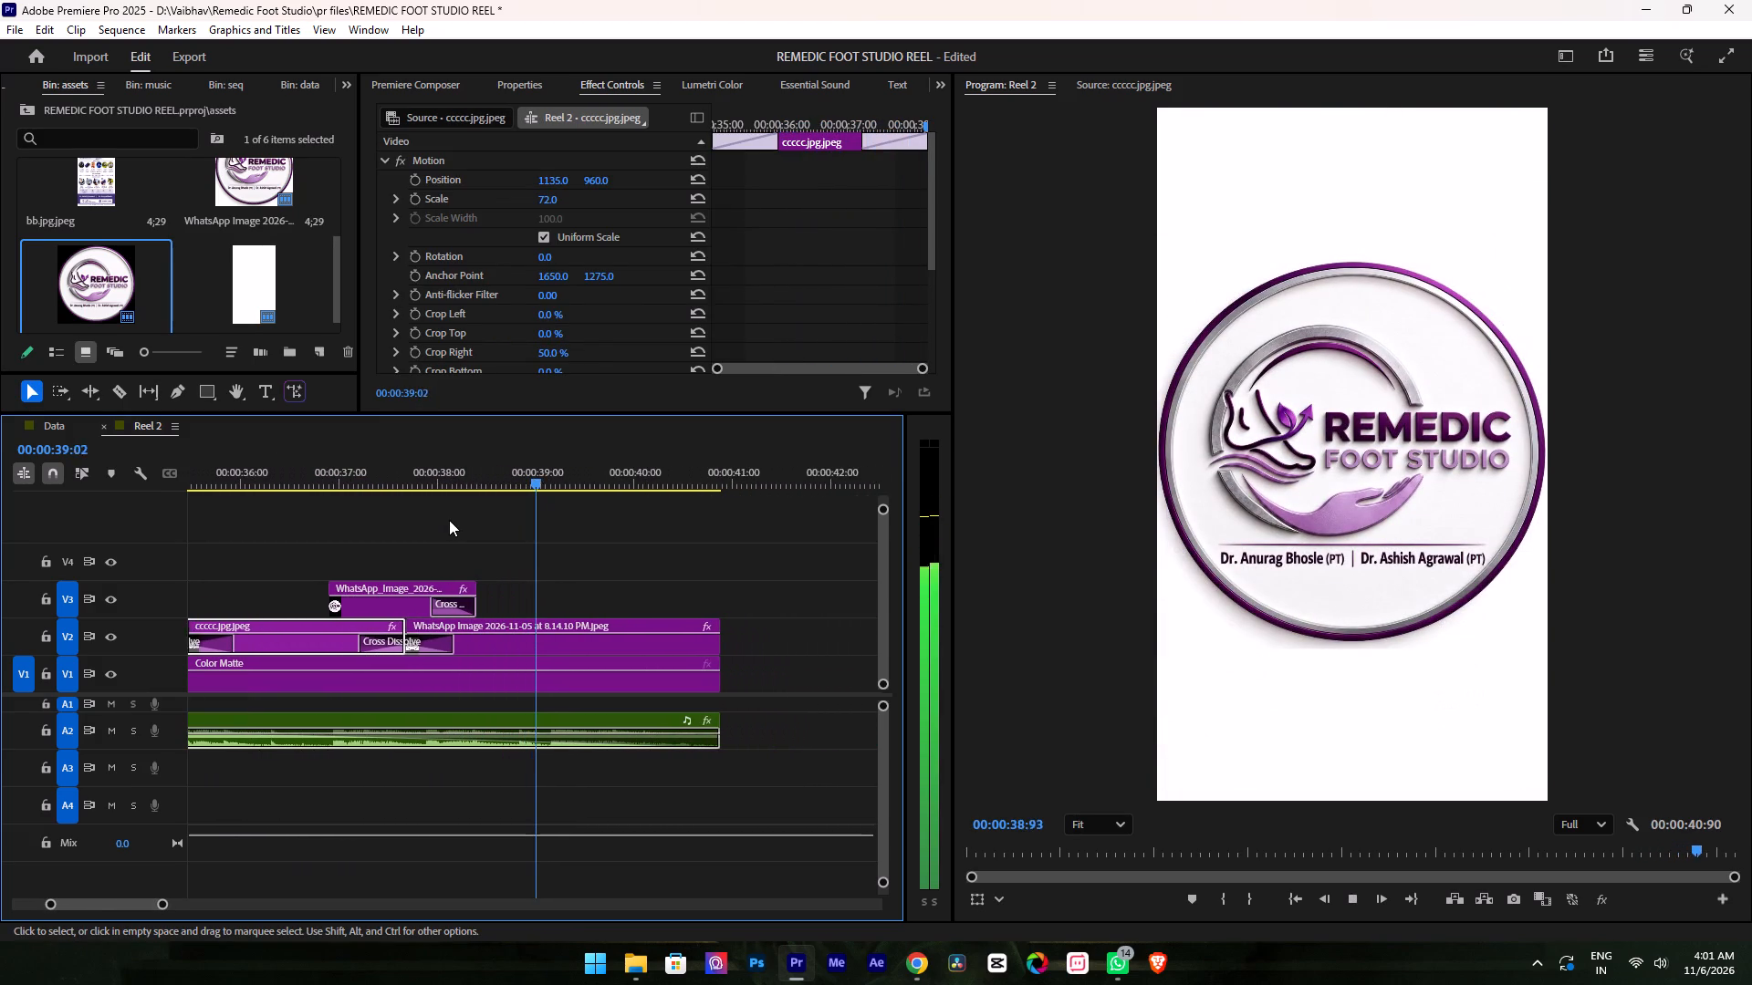
pyautogui.keyDown('alt'); pyautogui.scroll(-9, 449, 520); pyautogui.keyUp('alt')
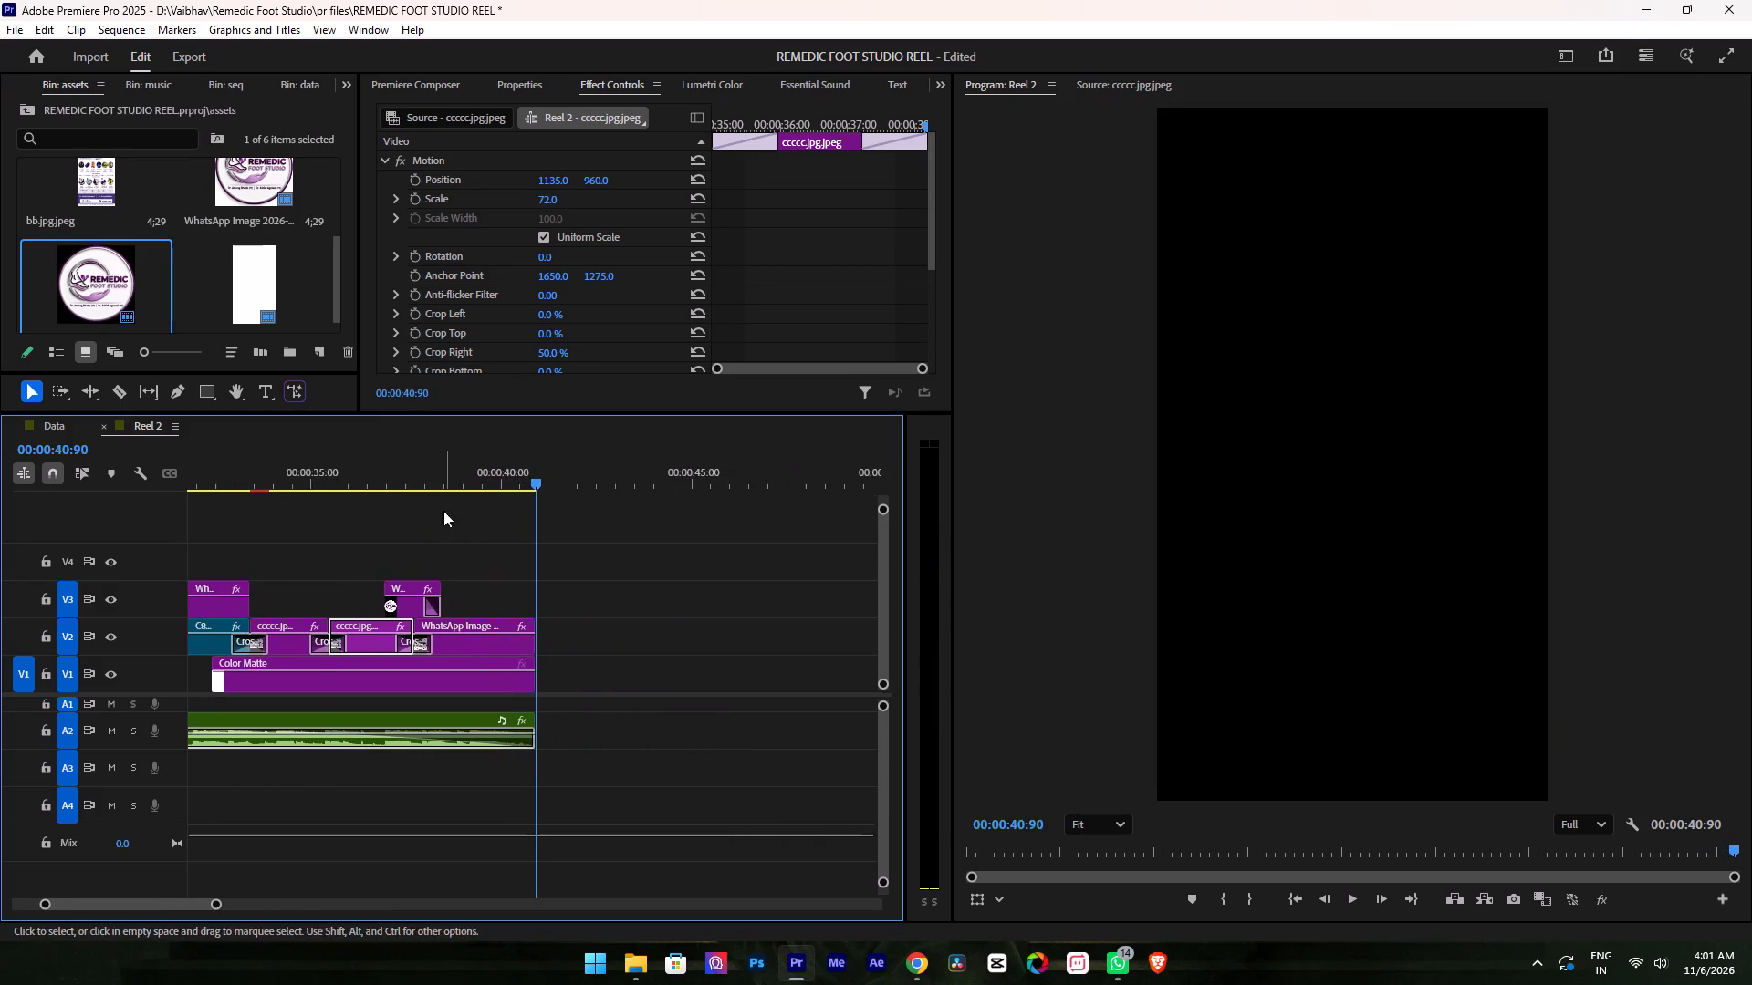
pyautogui.press('space')
pyautogui.moveTo(421, 459); pyautogui.dragTo(0, 674)
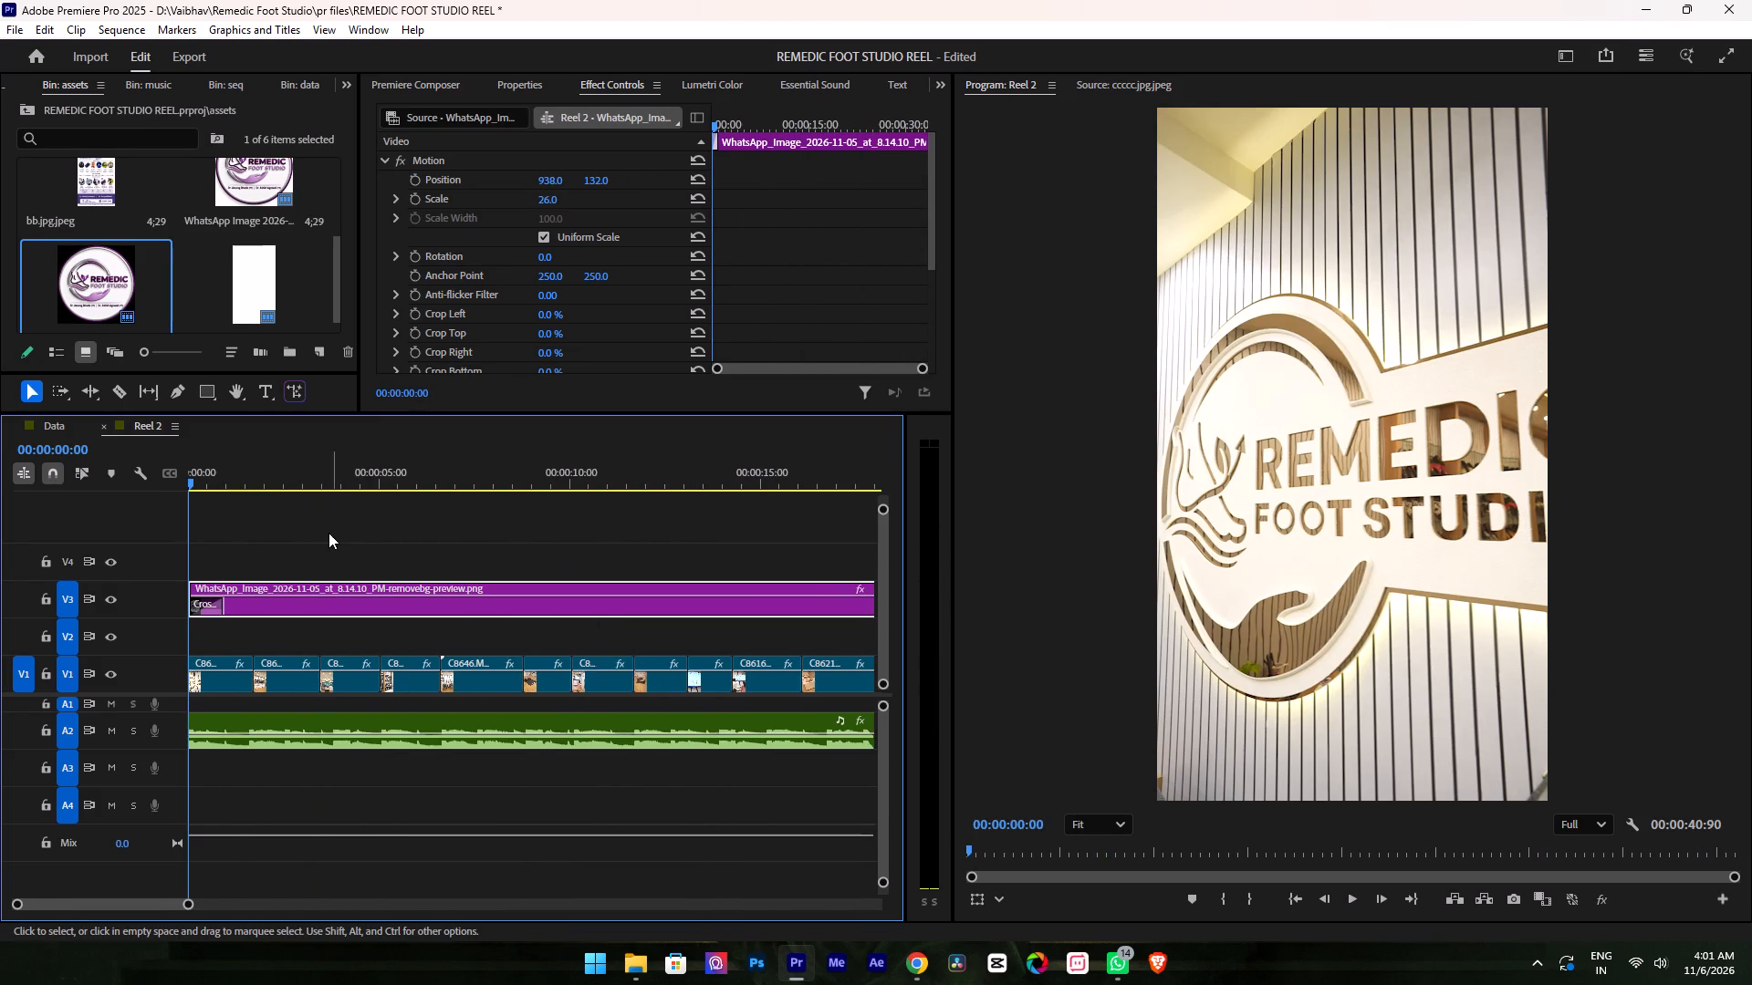
pyautogui.keyDown('alt'); pyautogui.scroll(20, 311, 527); pyautogui.keyUp('alt')
pyautogui.keyDown('alt'); pyautogui.scroll(10, 311, 527); pyautogui.keyUp('alt')
pyautogui.press('space')
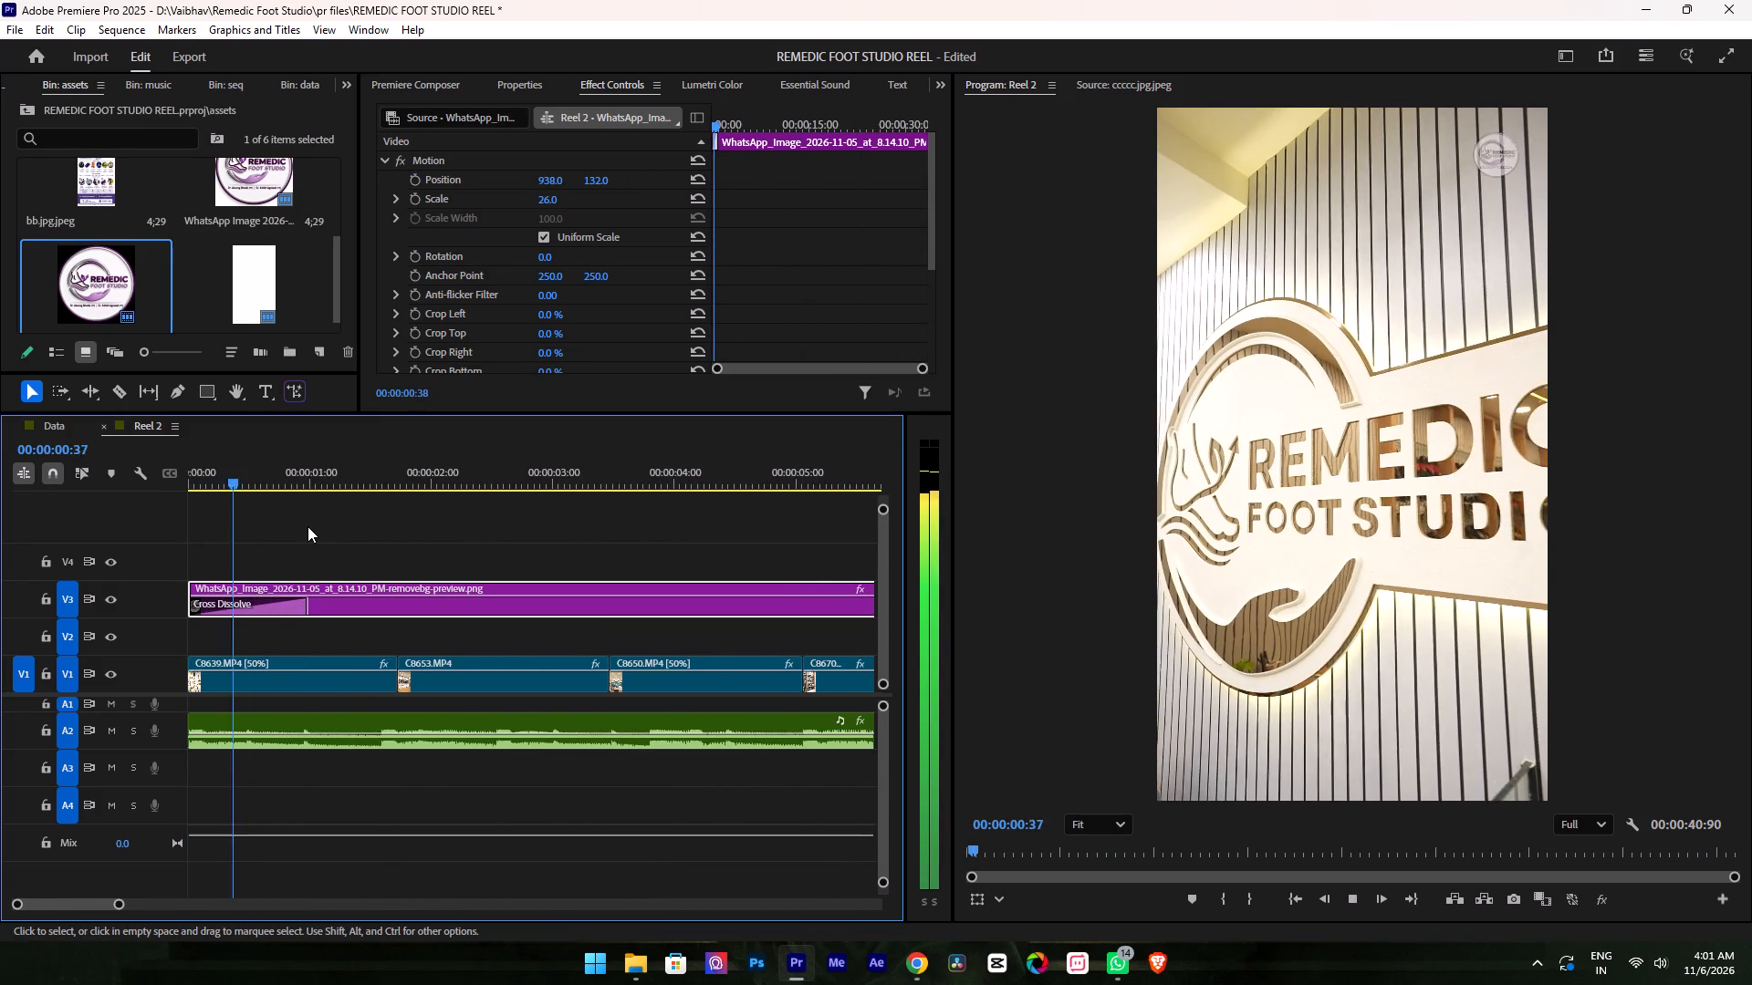
pyautogui.press('space')
pyautogui.moveTo(264, 479); pyautogui.dragTo(97, 545)
# Open the Effects library and clear its "color" search to show all effect categories.
pyautogui.click(14, 98)
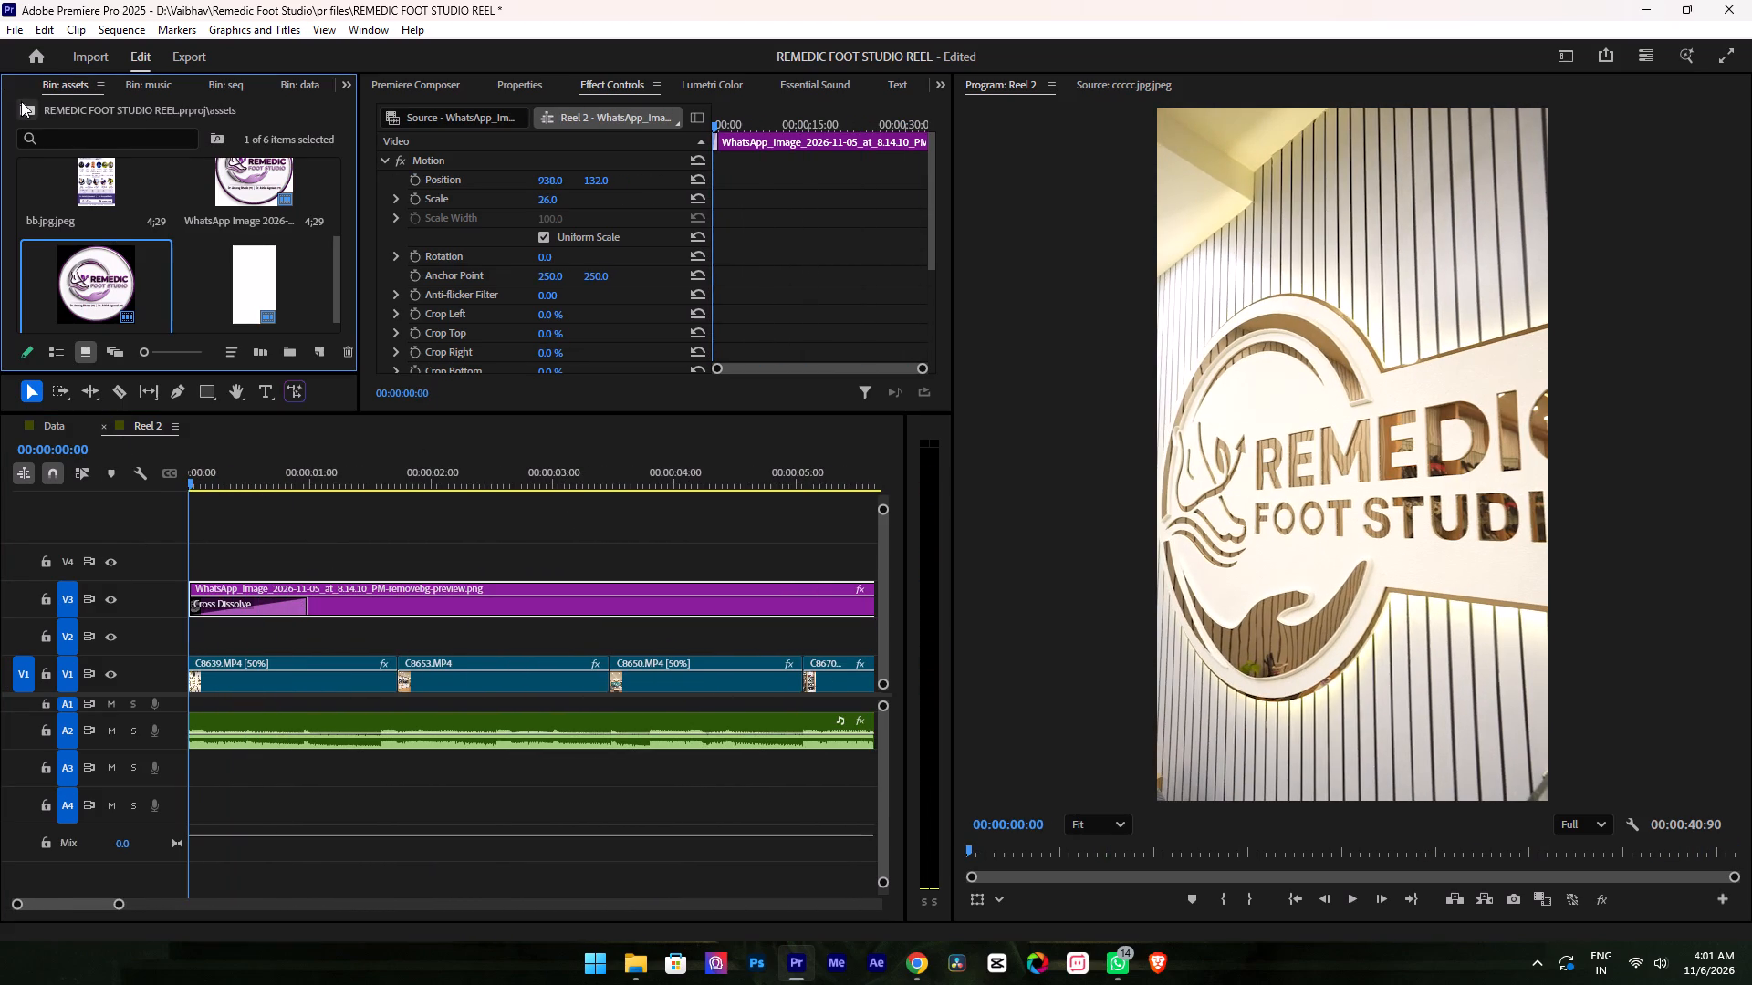
pyautogui.click(290, 84)
pyautogui.click(352, 87)
pyautogui.click(331, 86)
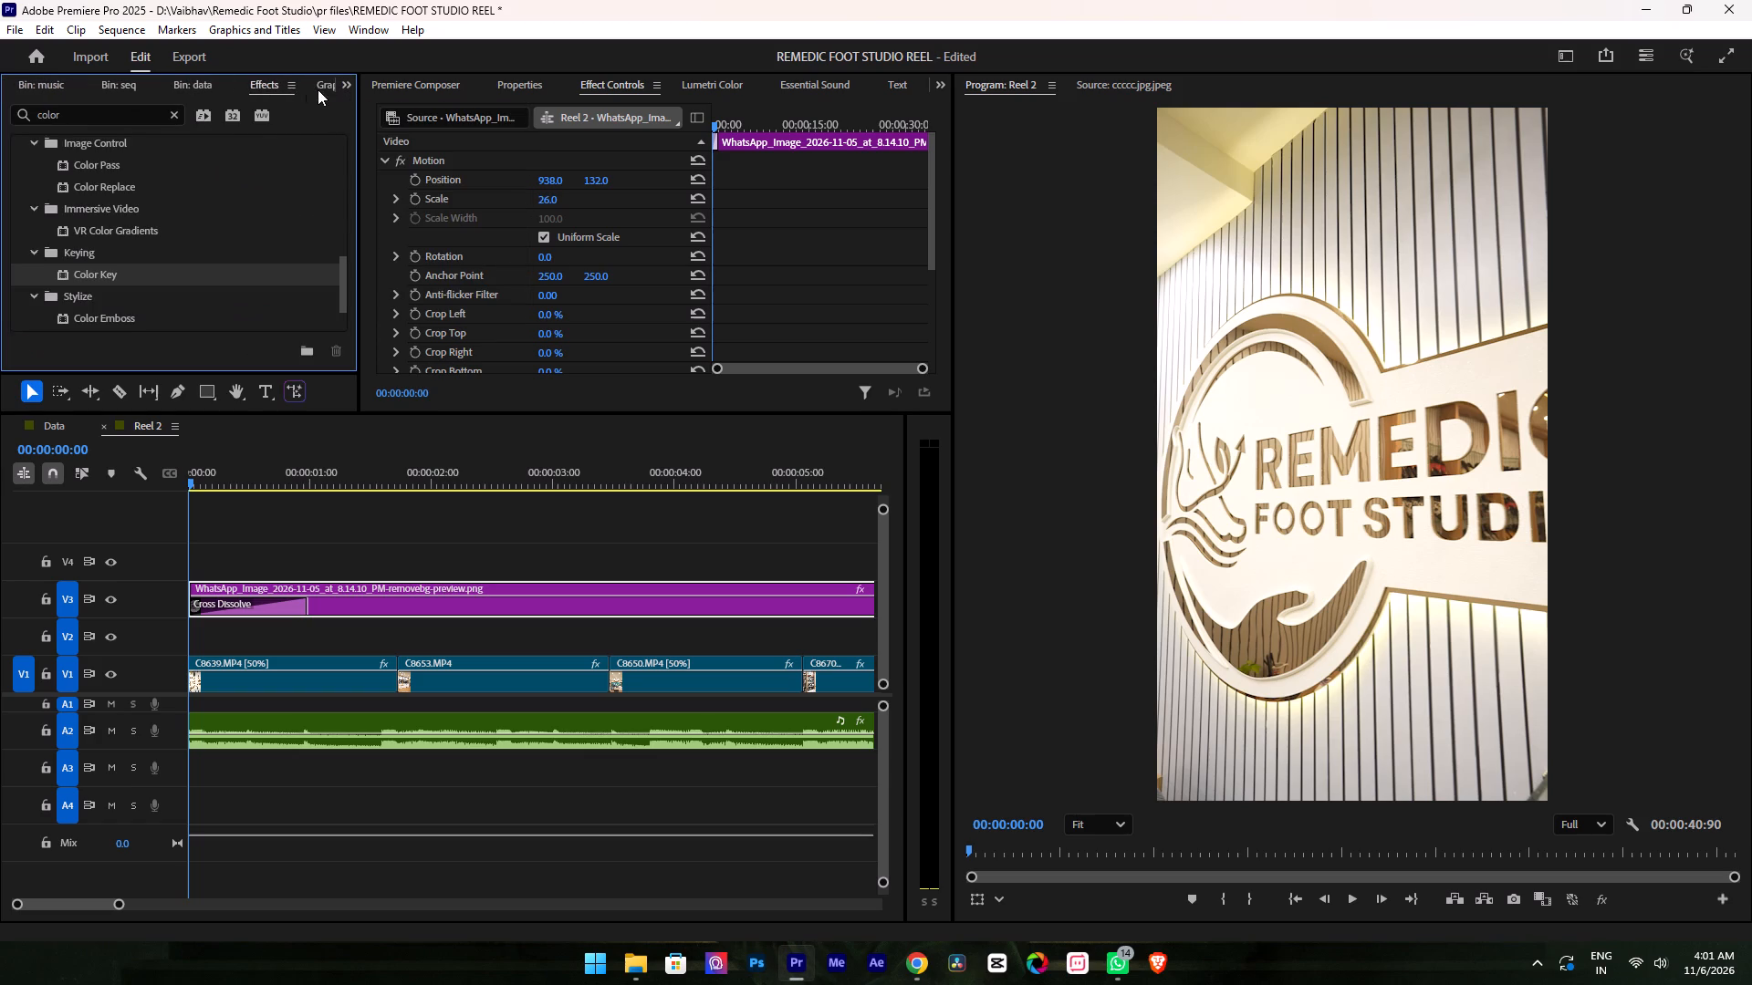
pyautogui.click(162, 115)
pyautogui.click(173, 117)
pyautogui.scroll(2, 68, 194)
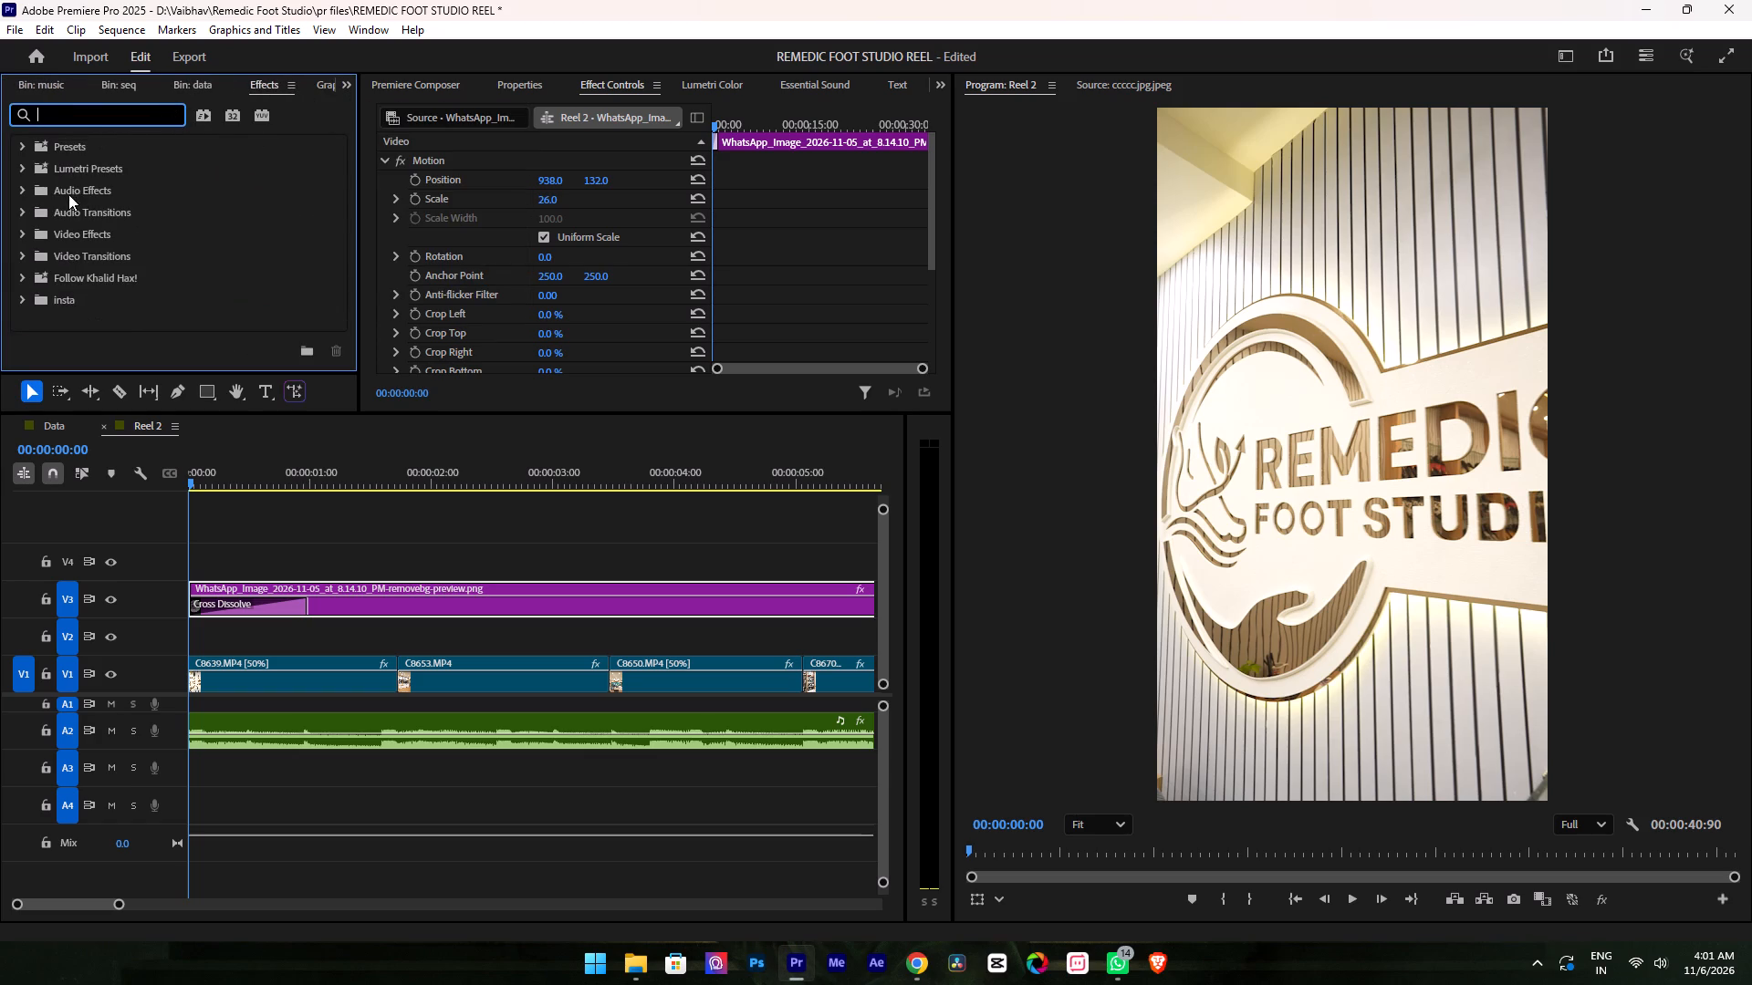
# Apply a Dip to White transition to the start of the opening clip C8639.MP4 and preview it.
pyautogui.scroll(2, 68, 194)
pyautogui.click(26, 147)
pyautogui.click(11, 180)
pyautogui.scroll(-3, 25, 224)
pyautogui.scroll(2, 18, 168)
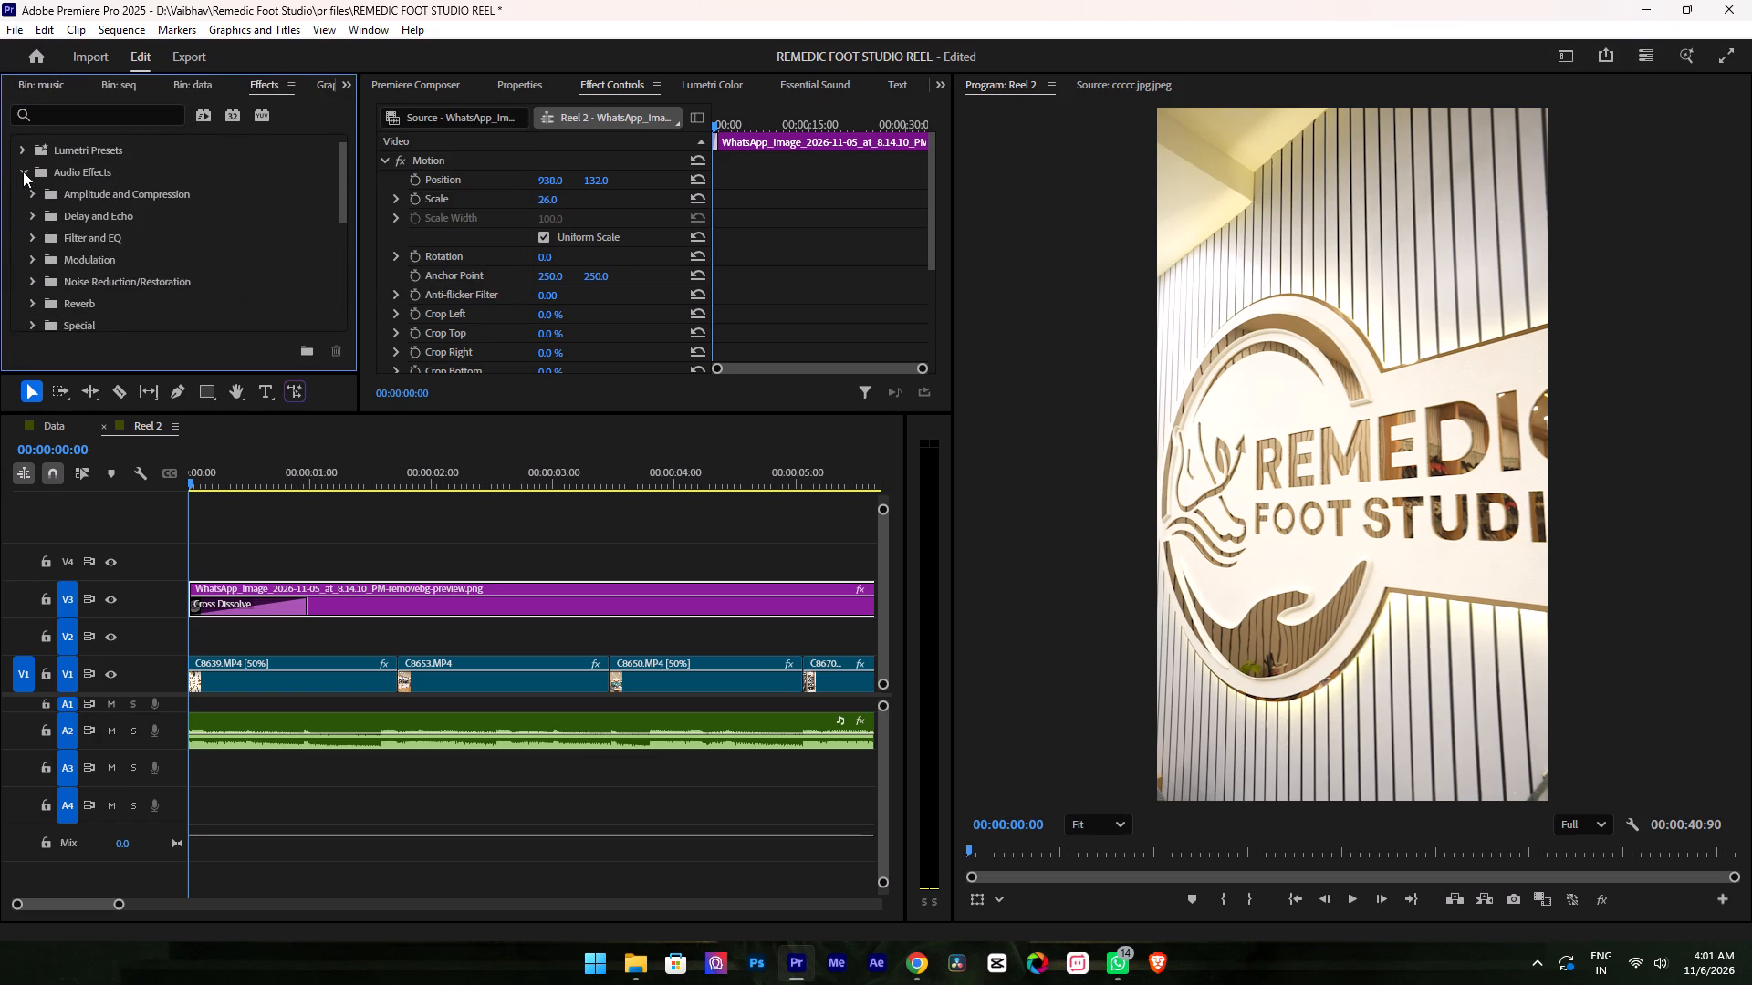
pyautogui.click(13, 172)
pyautogui.scroll(-3, 36, 233)
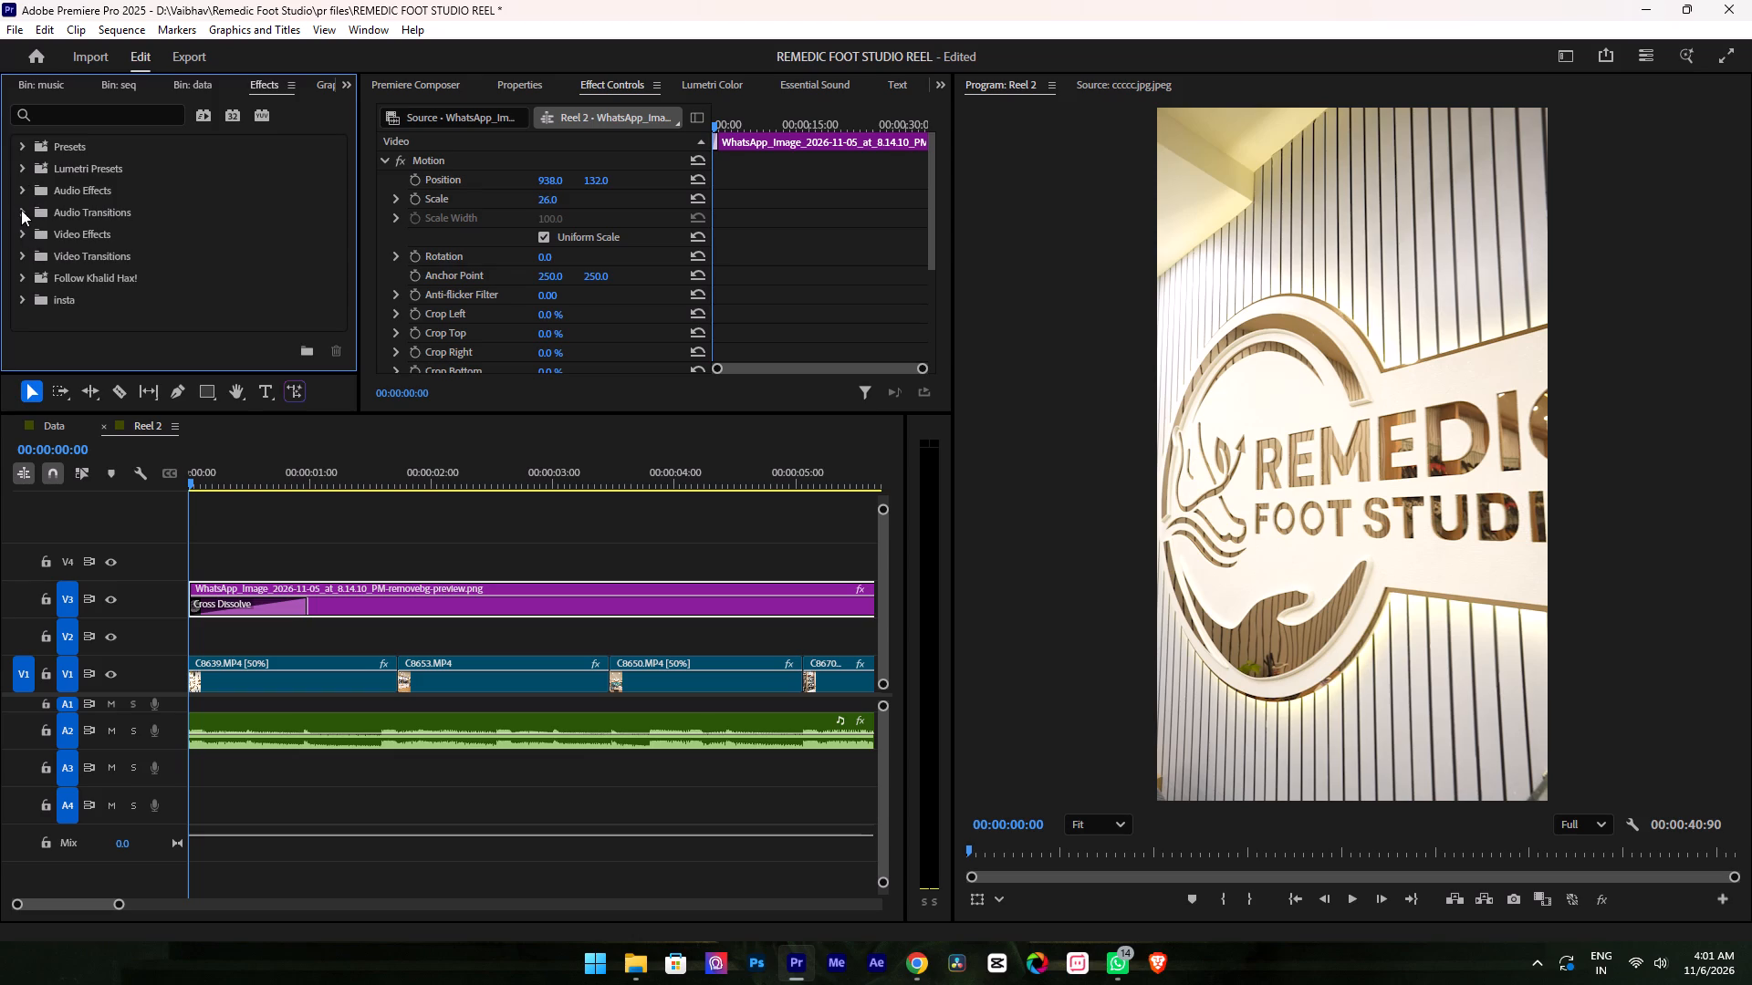
pyautogui.click(23, 263)
pyautogui.scroll(-4, 57, 295)
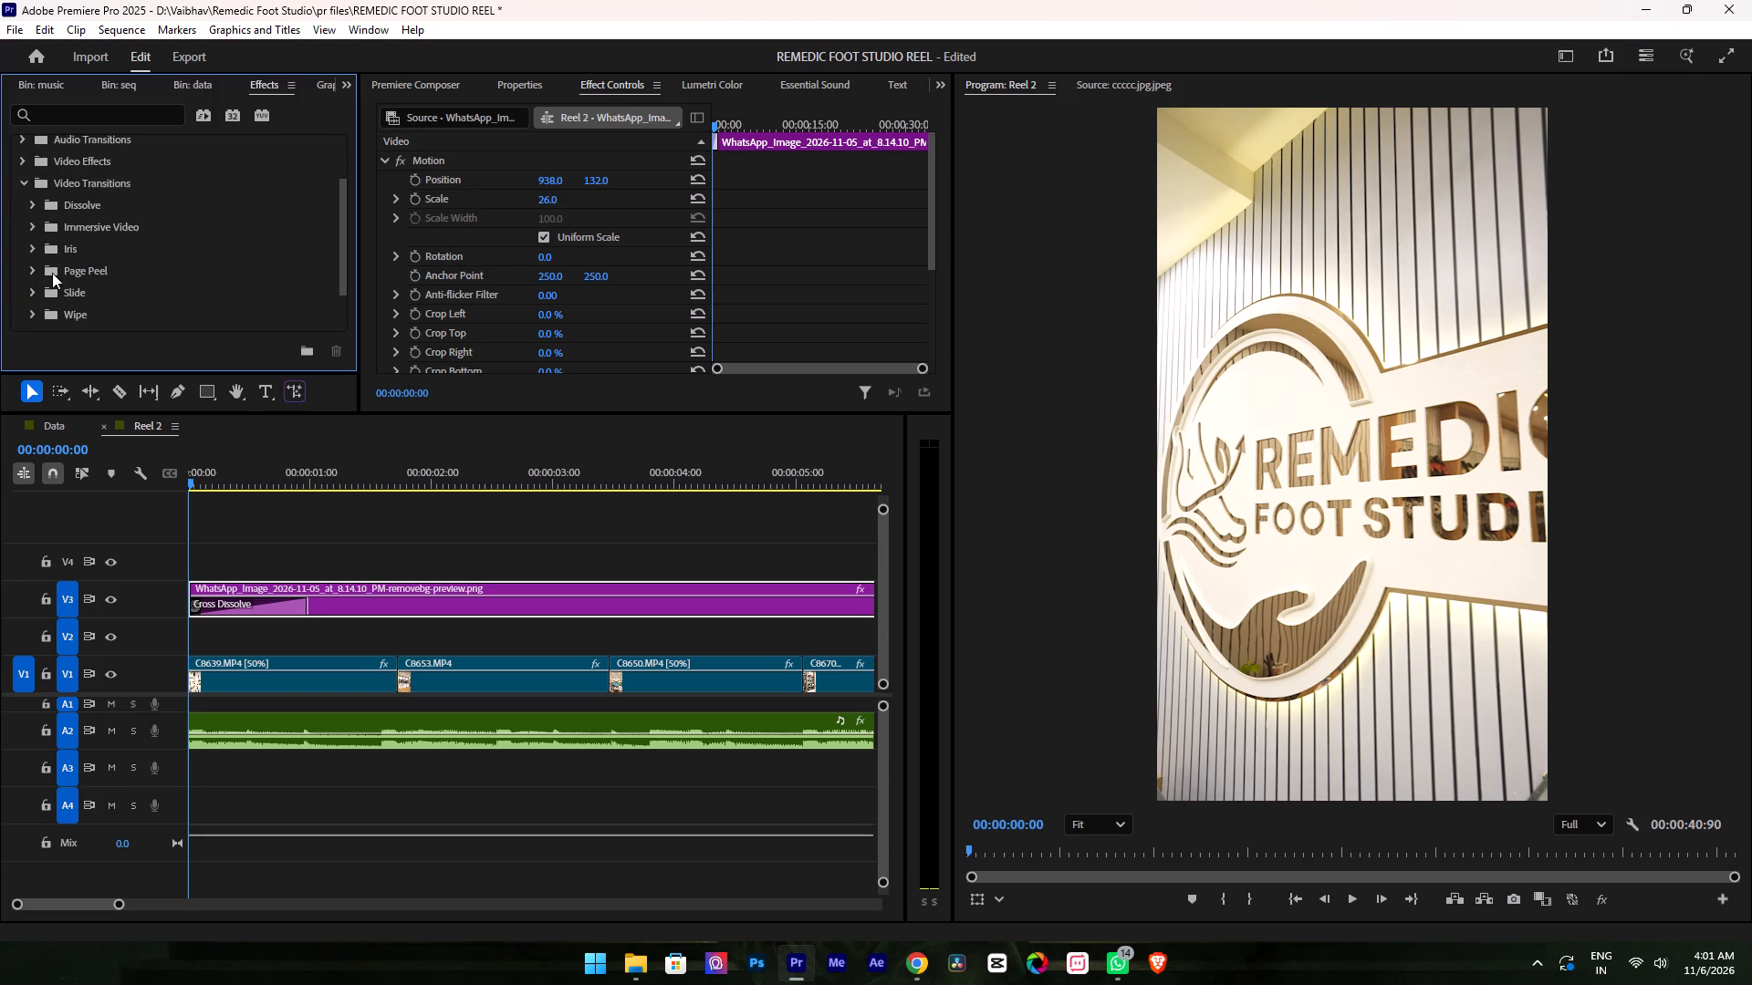
pyautogui.click(27, 198)
pyautogui.doubleClick(31, 206)
pyautogui.click(36, 199)
pyautogui.scroll(-2, 119, 256)
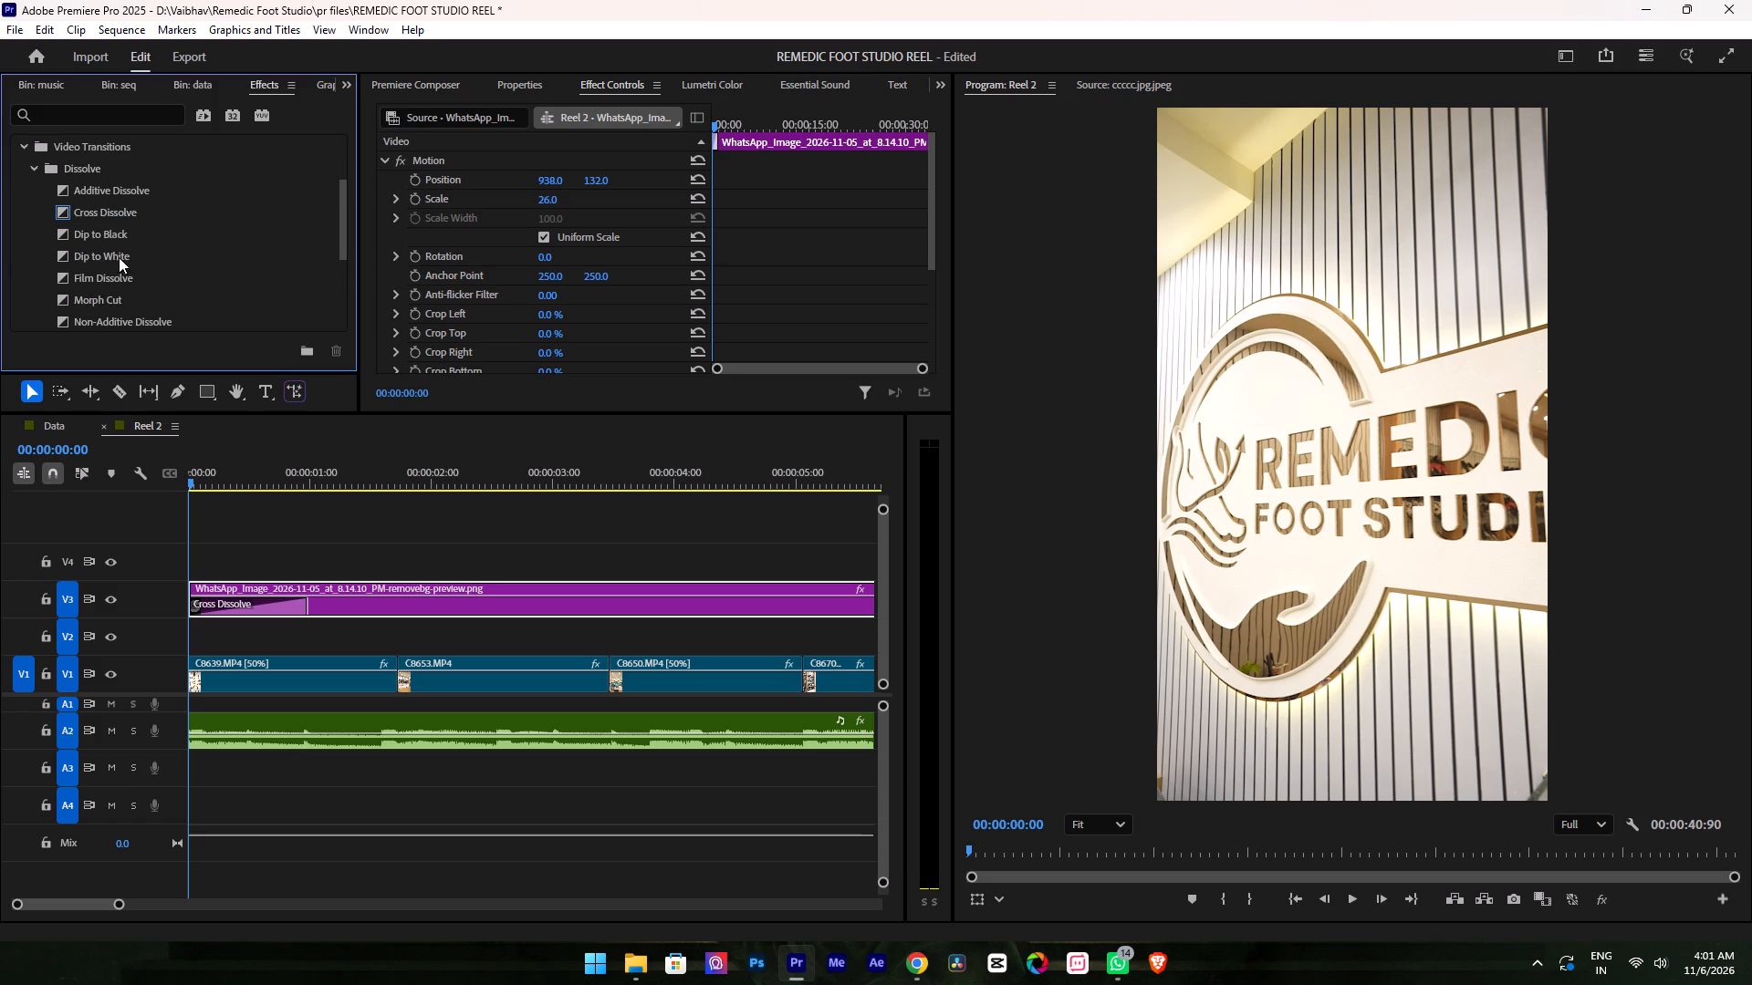
pyautogui.moveTo(119, 257); pyautogui.dragTo(192, 679)
pyautogui.moveTo(203, 474); pyautogui.dragTo(160, 478)
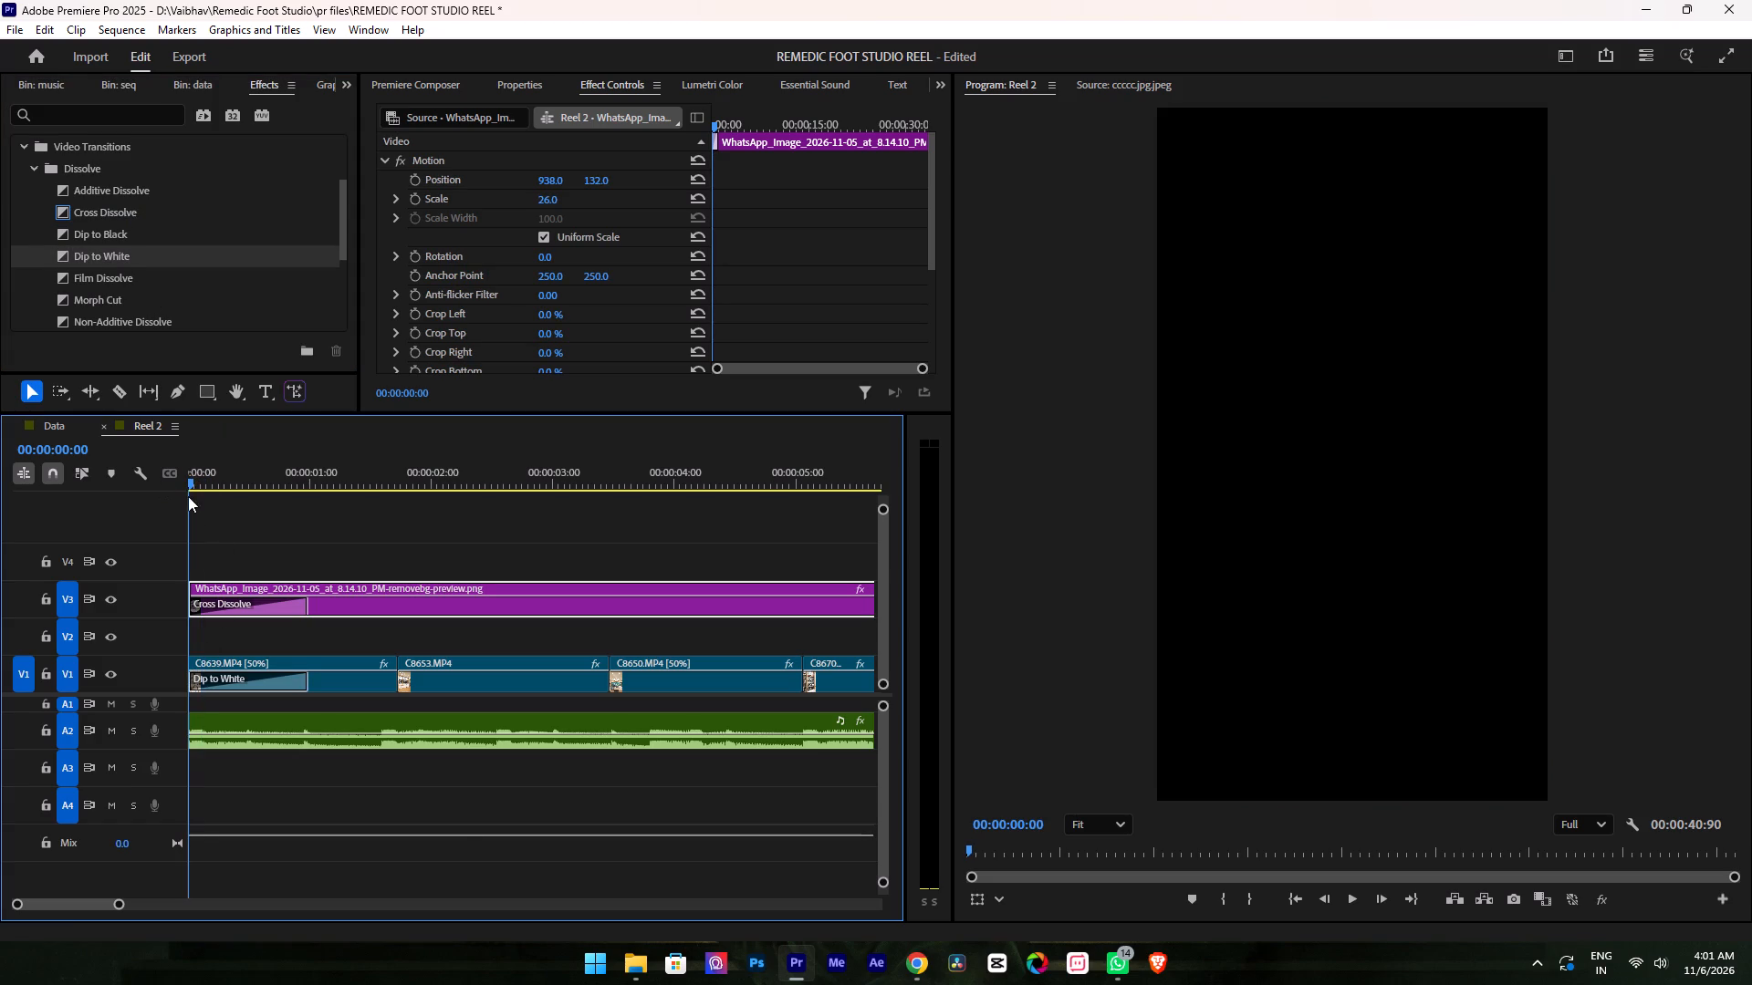
pyautogui.press('space')
pyautogui.press('space')
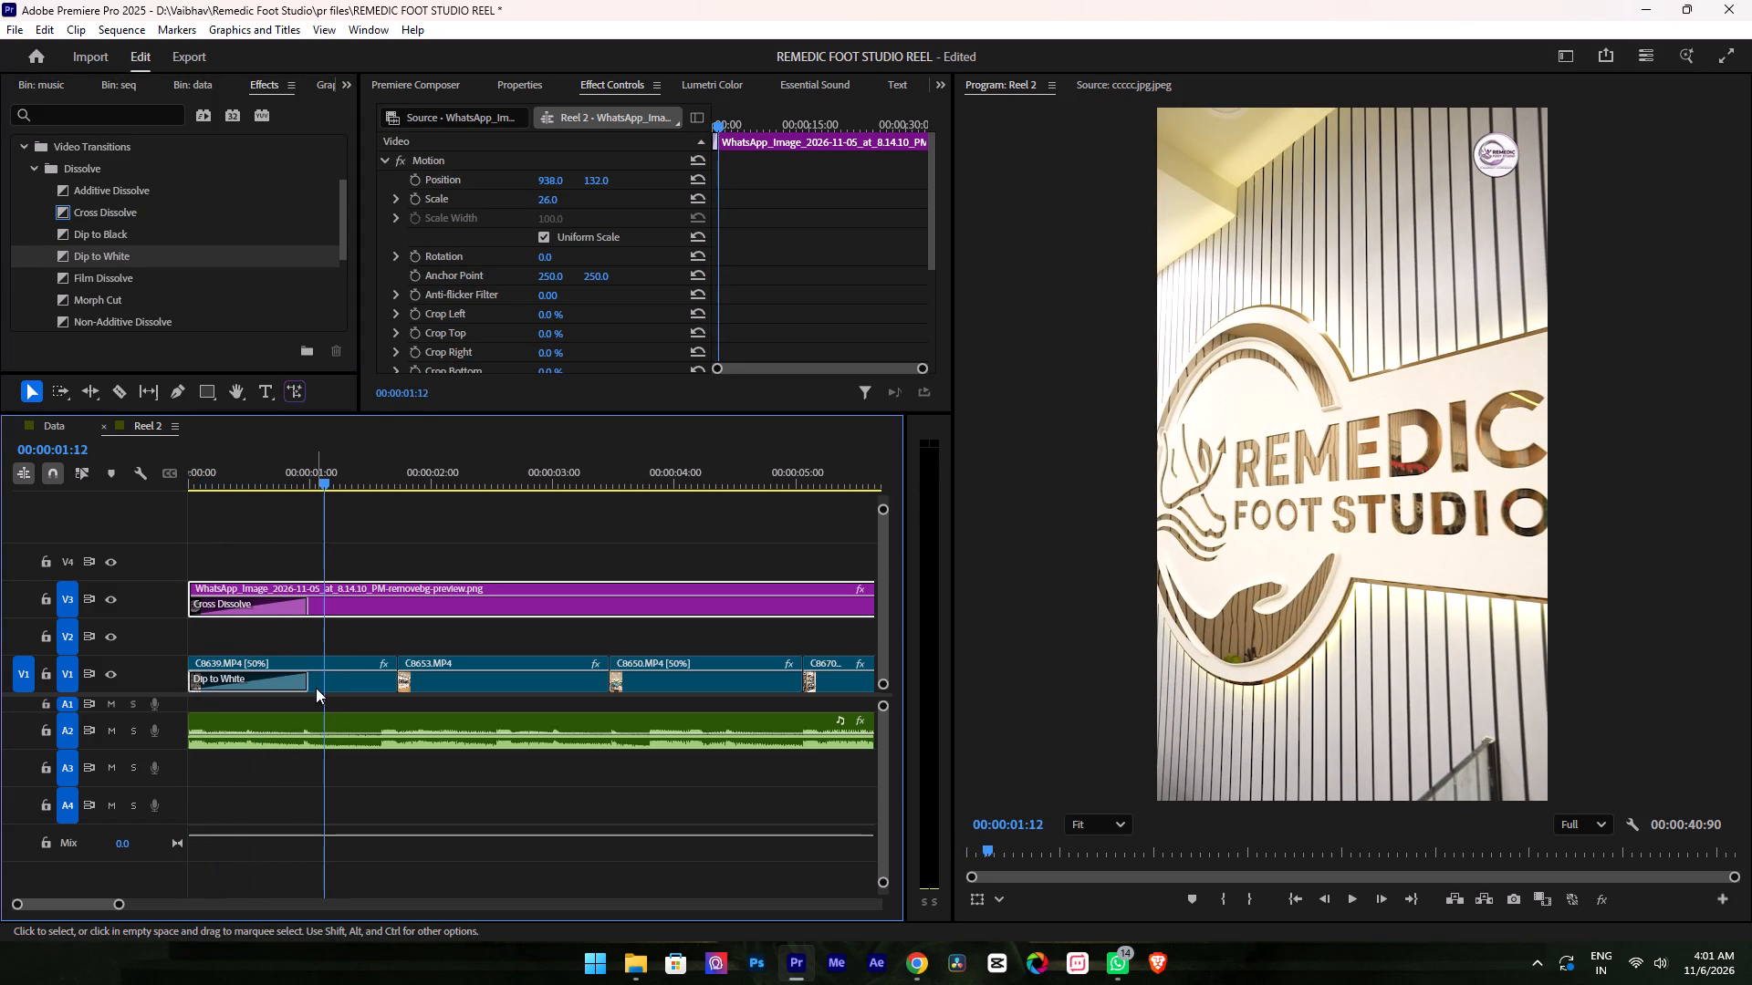
# Shorten the opening clip's Dip to White transition to about half a second.
pyautogui.moveTo(304, 677); pyautogui.dragTo(277, 676)
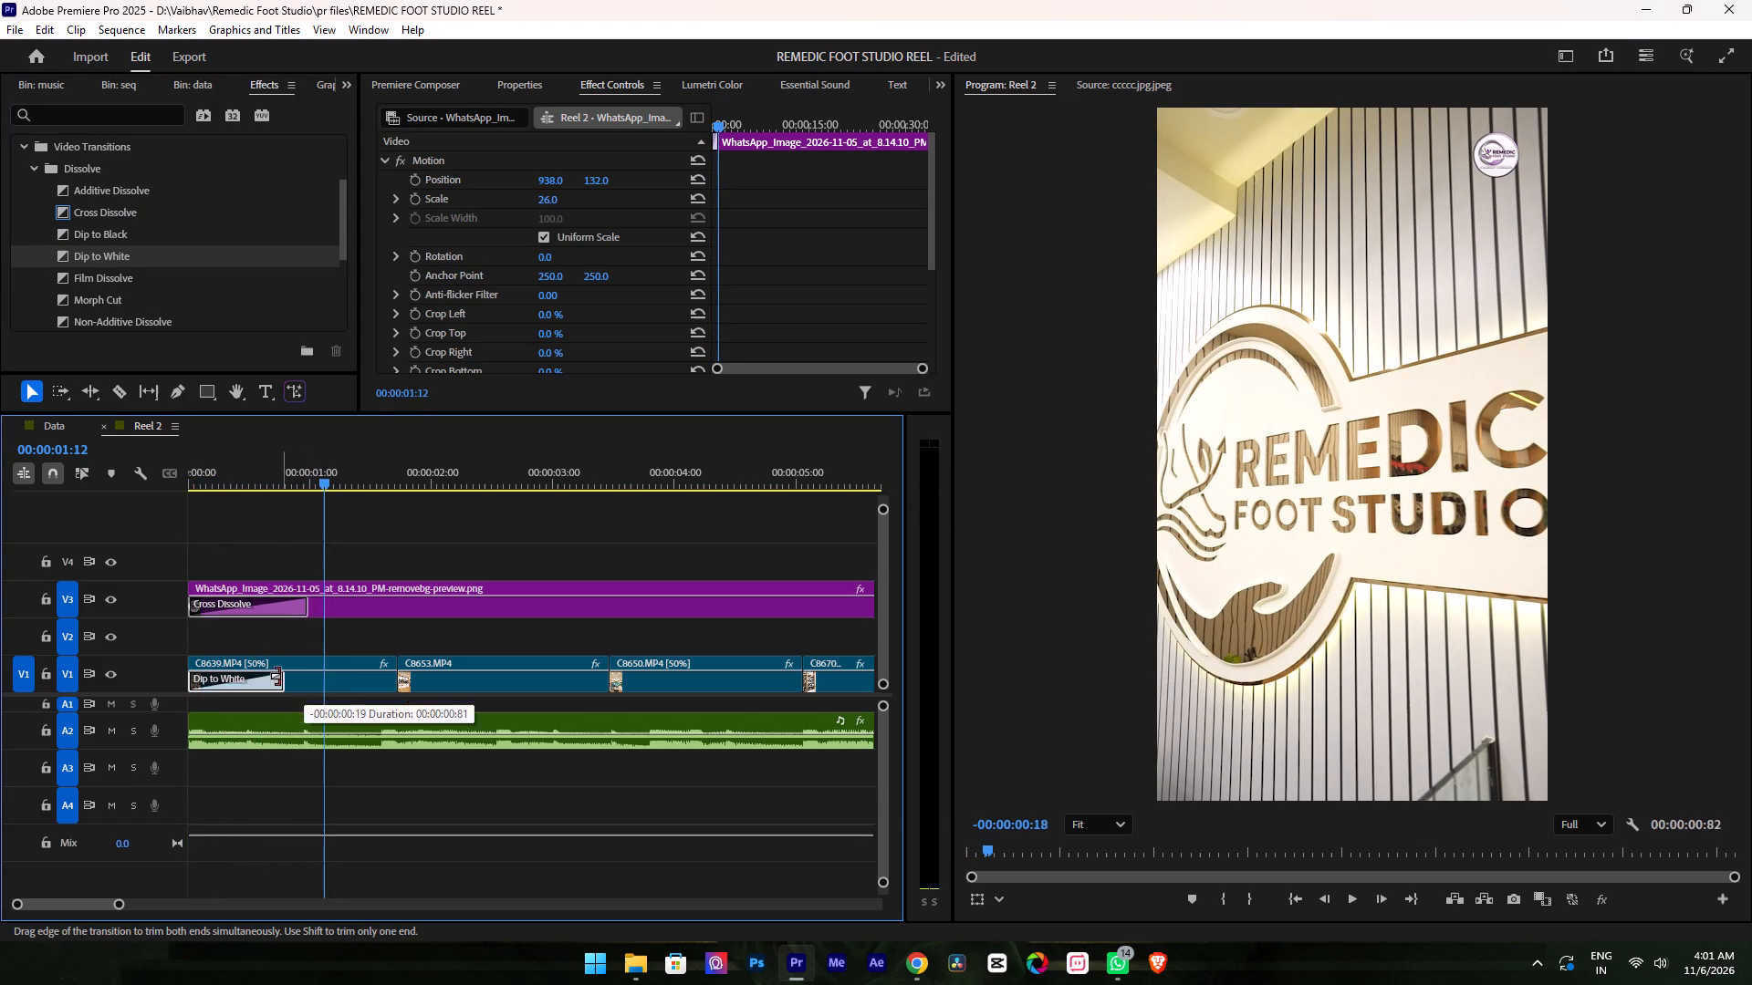
pyautogui.moveTo(277, 676); pyautogui.dragTo(243, 681)
# Play back the reel from the start to about 28 seconds to check the opening transition and the cuts.
pyautogui.moveTo(229, 461); pyautogui.dragTo(161, 470)
pyautogui.press('space')
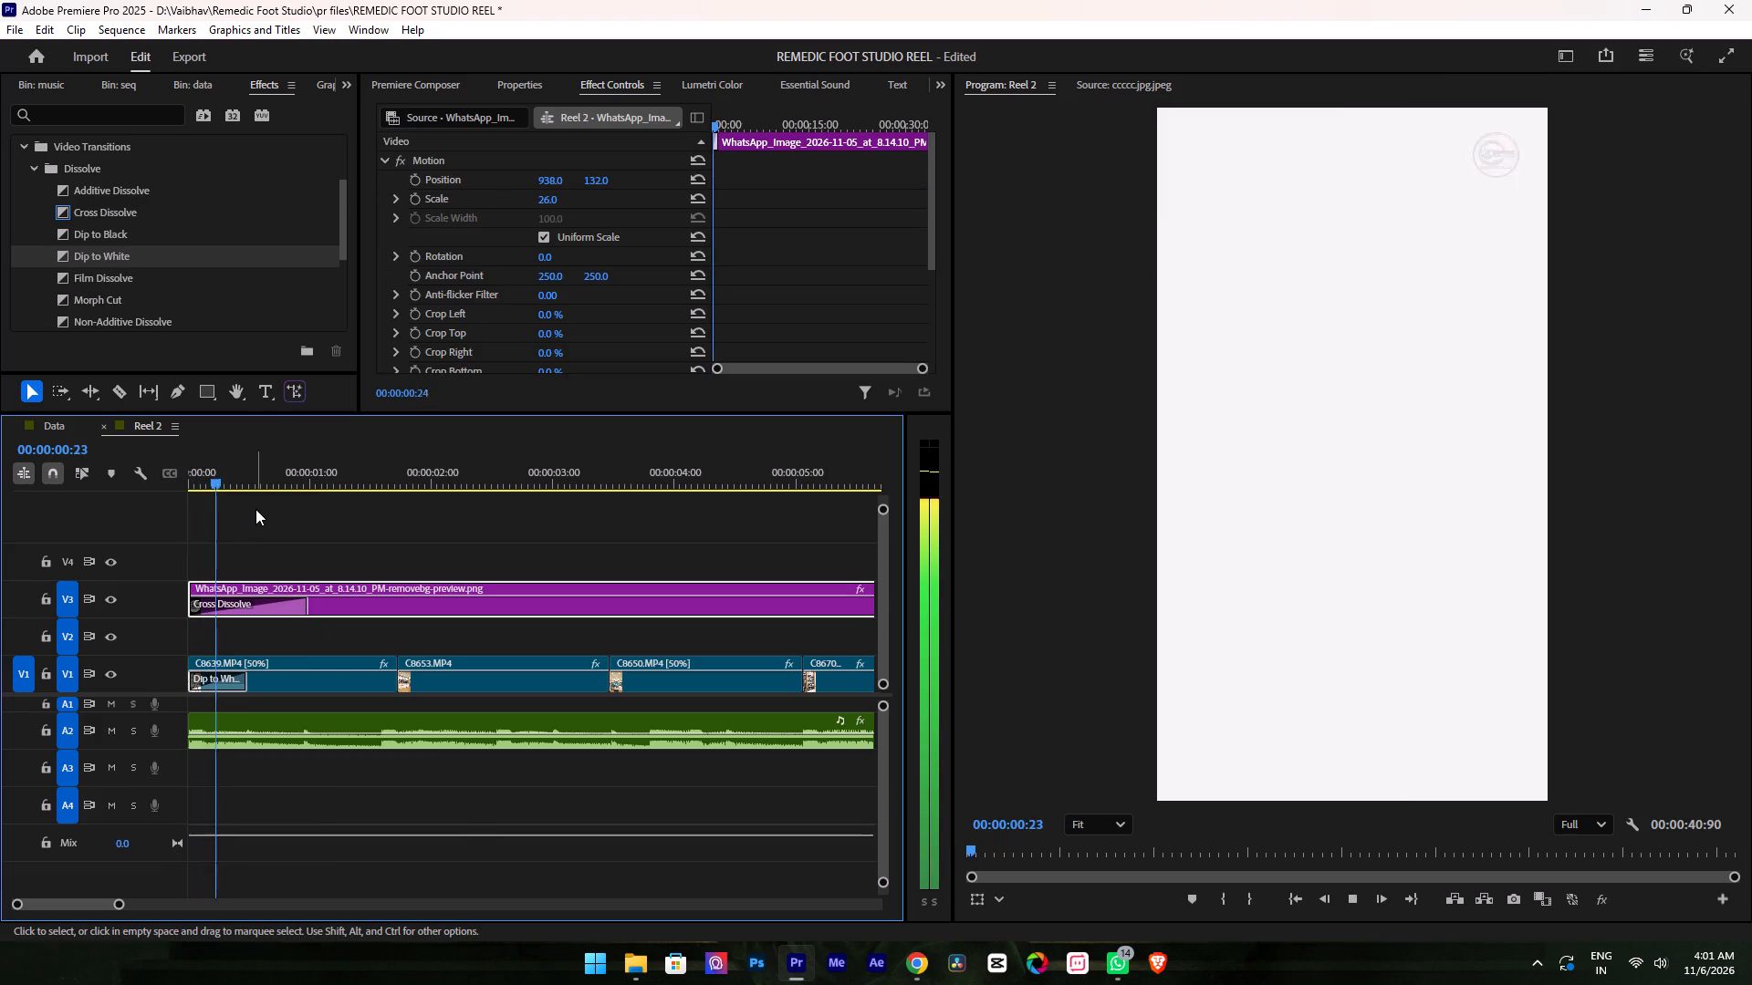
pyautogui.keyDown('alt'); pyautogui.scroll(-4, 278, 518); pyautogui.keyUp('alt')
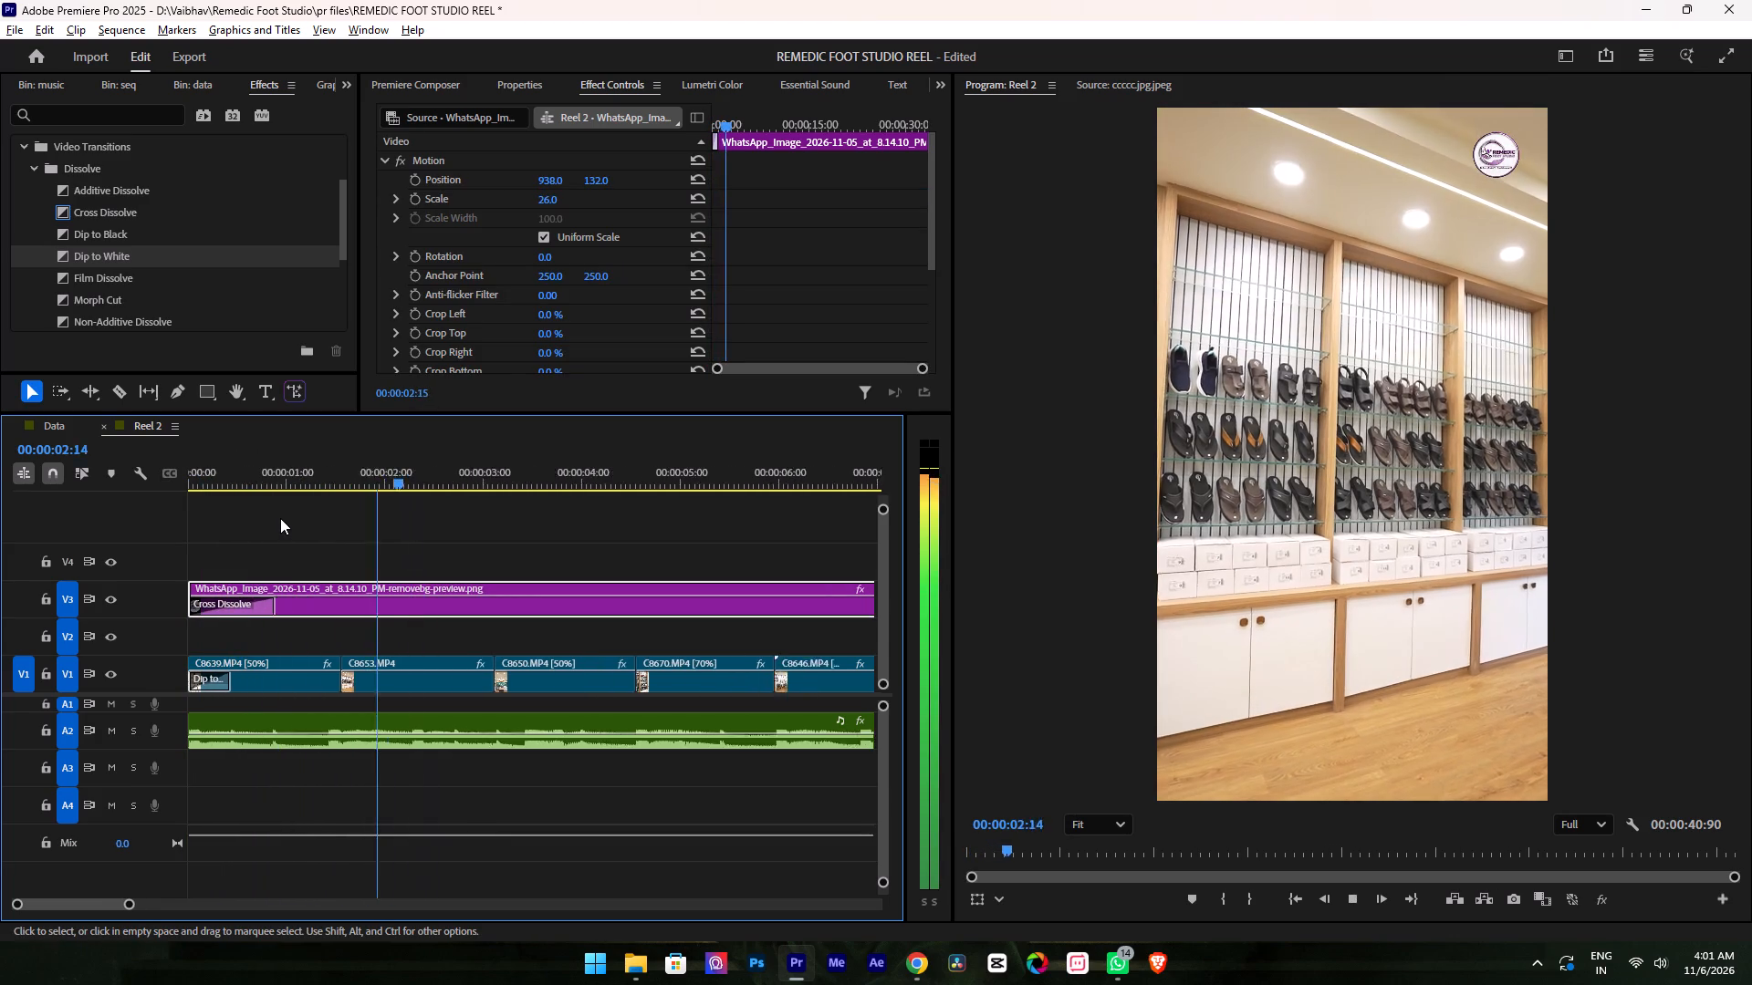
pyautogui.keyDown('alt'); pyautogui.scroll(-1, 286, 522); pyautogui.keyUp('alt')
pyautogui.keyDown('alt'); pyautogui.scroll(7, 286, 522); pyautogui.keyUp('alt')
pyautogui.keyDown('alt'); pyautogui.scroll(-3, 295, 524); pyautogui.keyUp('alt')
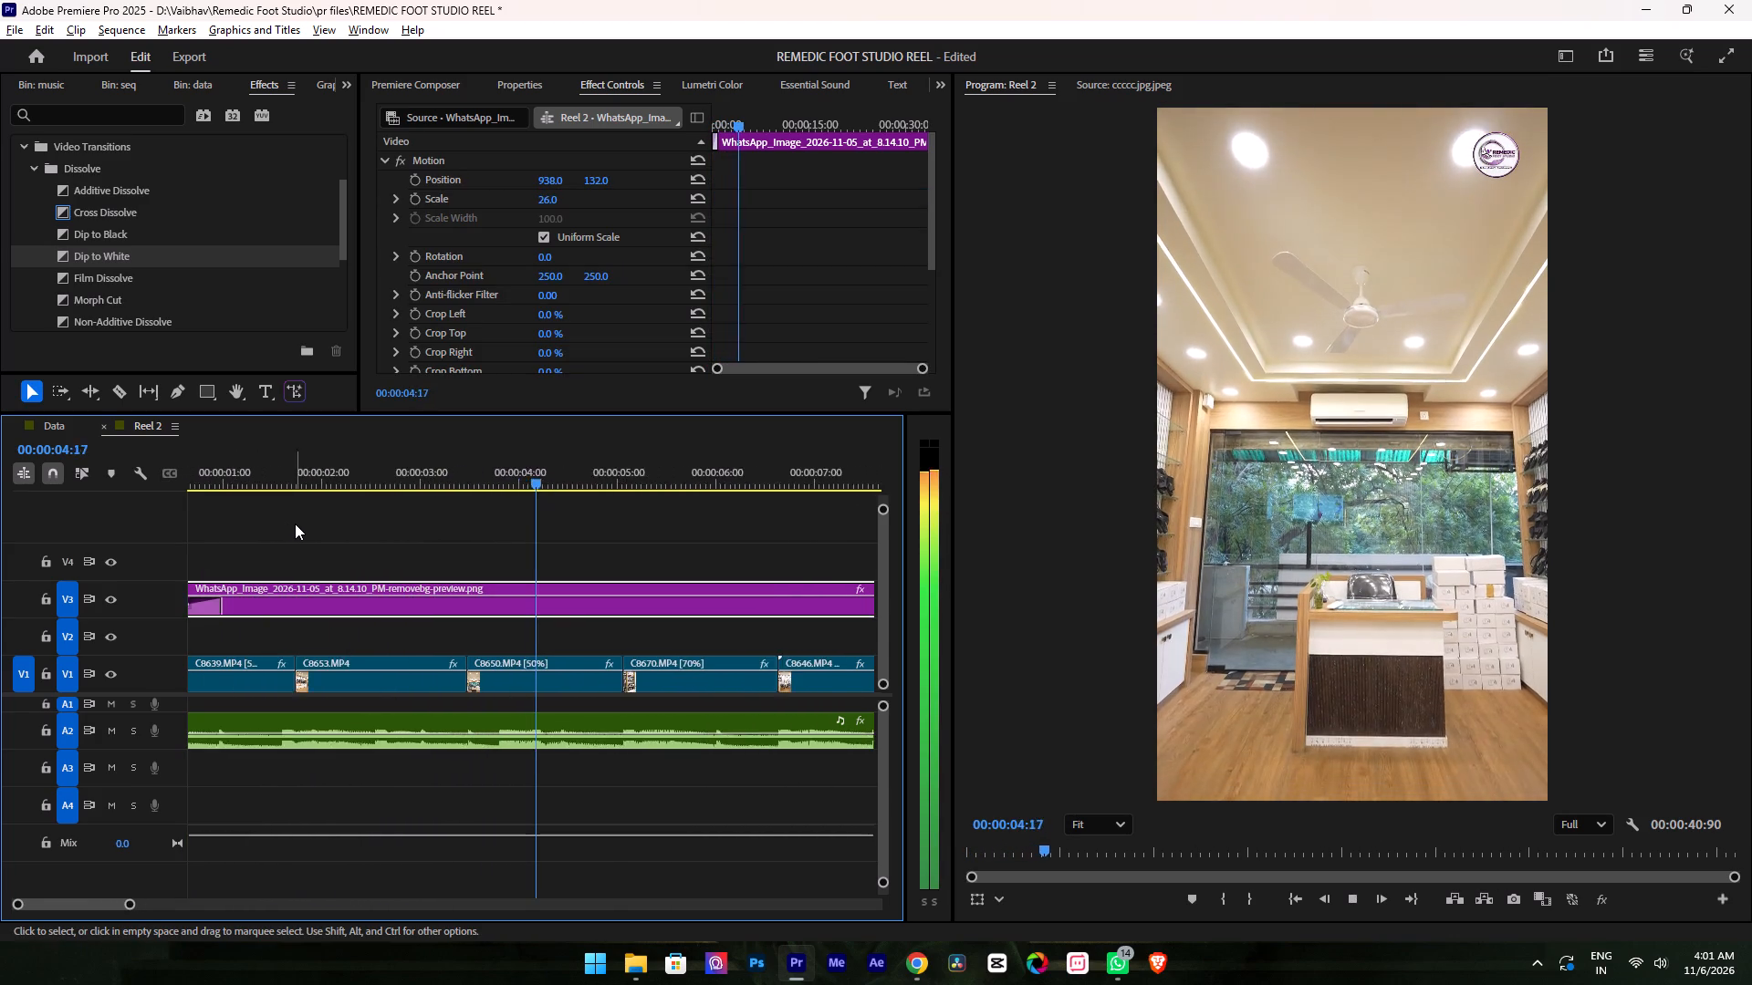
pyautogui.keyDown('alt'); pyautogui.scroll(-7, 295, 524); pyautogui.keyUp('alt')
pyautogui.keyDown('alt'); pyautogui.scroll(-1, 395, 534); pyautogui.keyUp('alt')
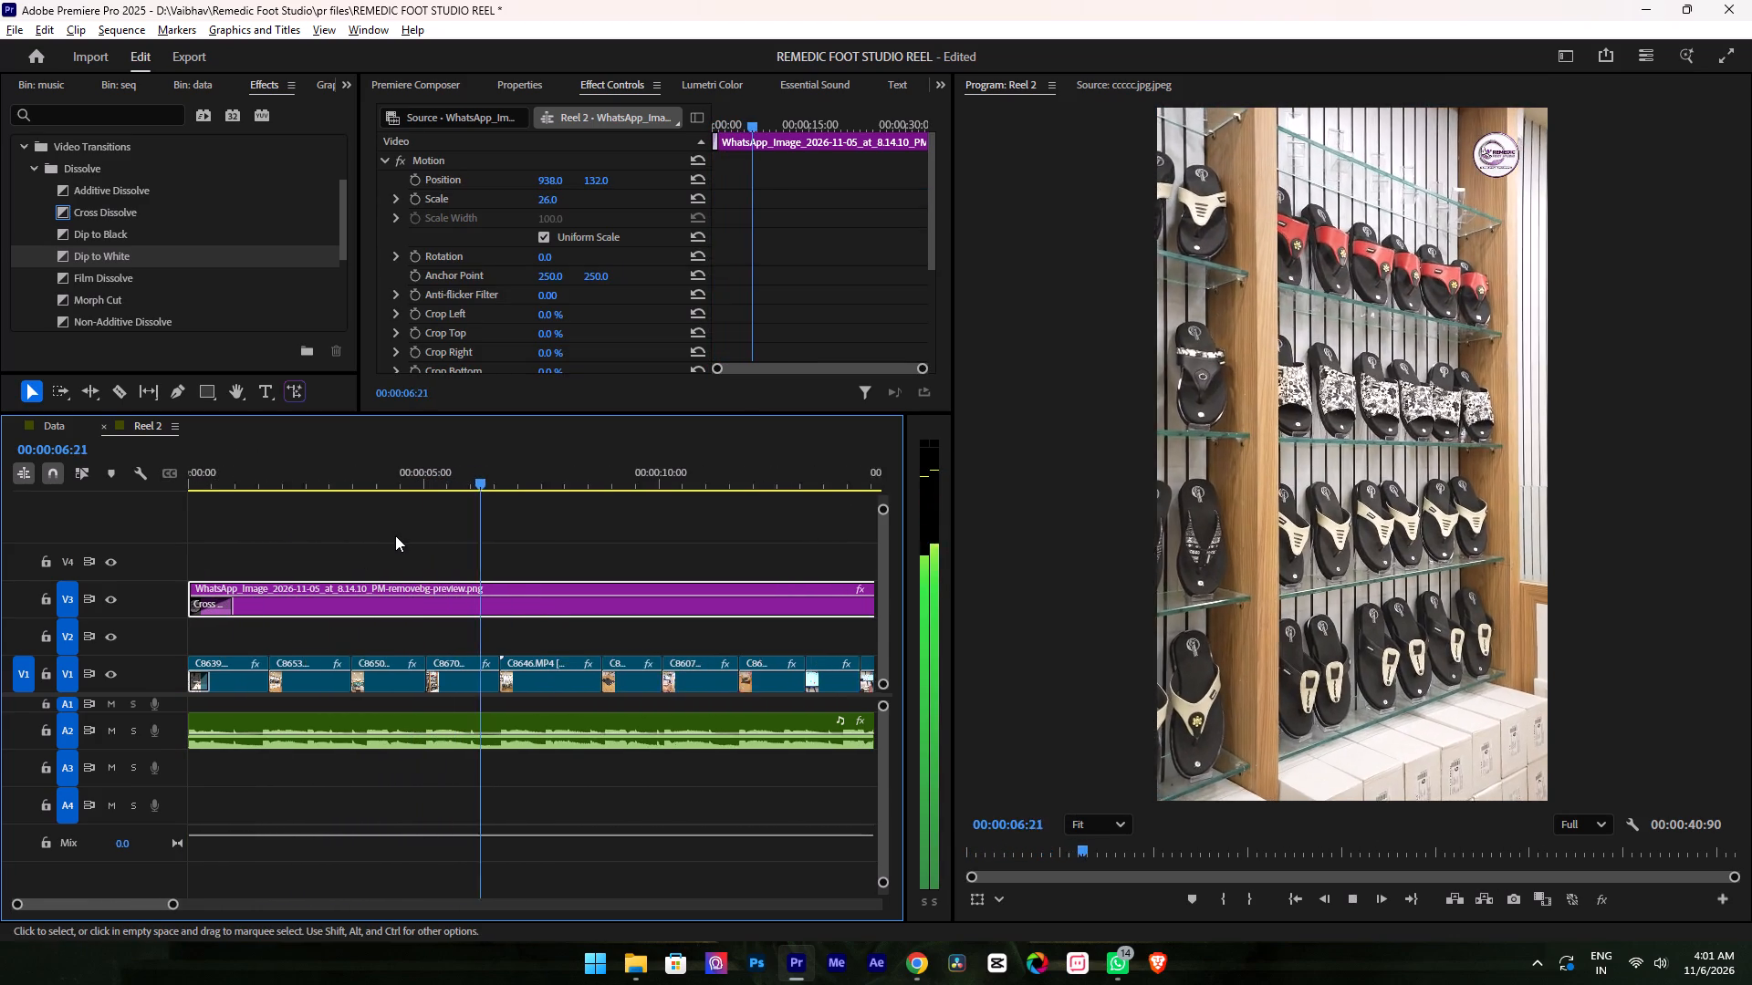
pyautogui.keyDown('alt'); pyautogui.scroll(-4, 395, 535); pyautogui.keyUp('alt')
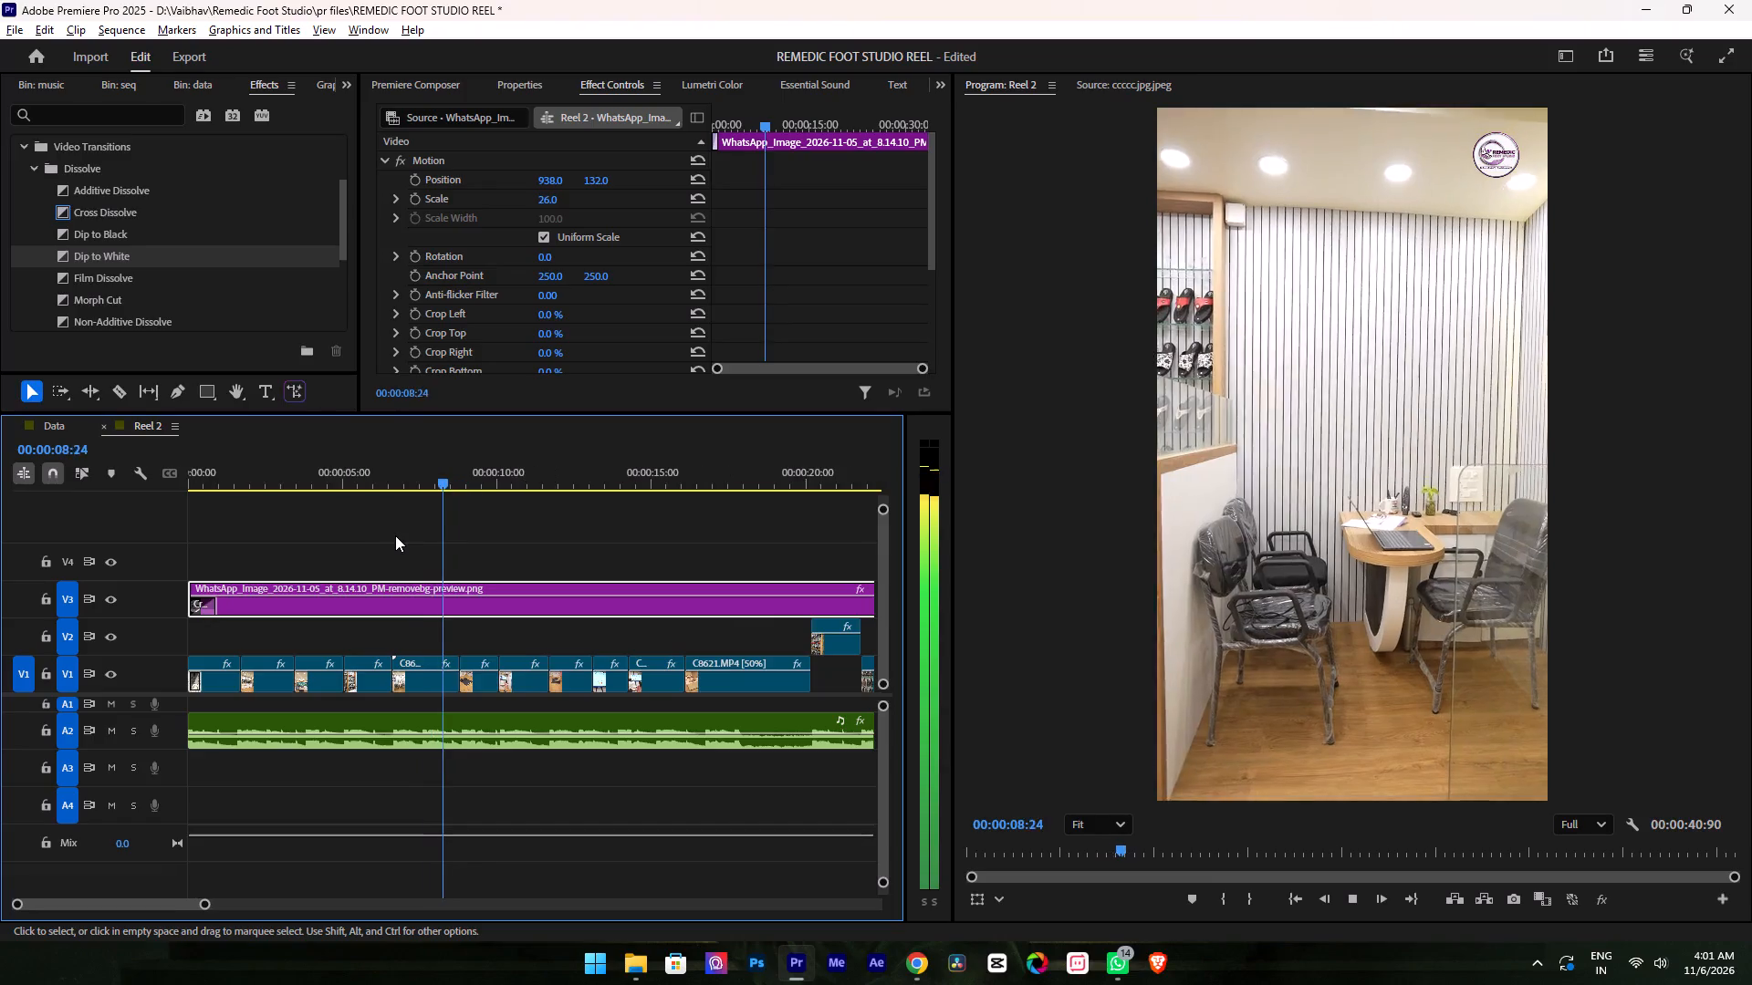
pyautogui.keyDown('alt'); pyautogui.scroll(-2, 395, 535); pyautogui.keyUp('alt')
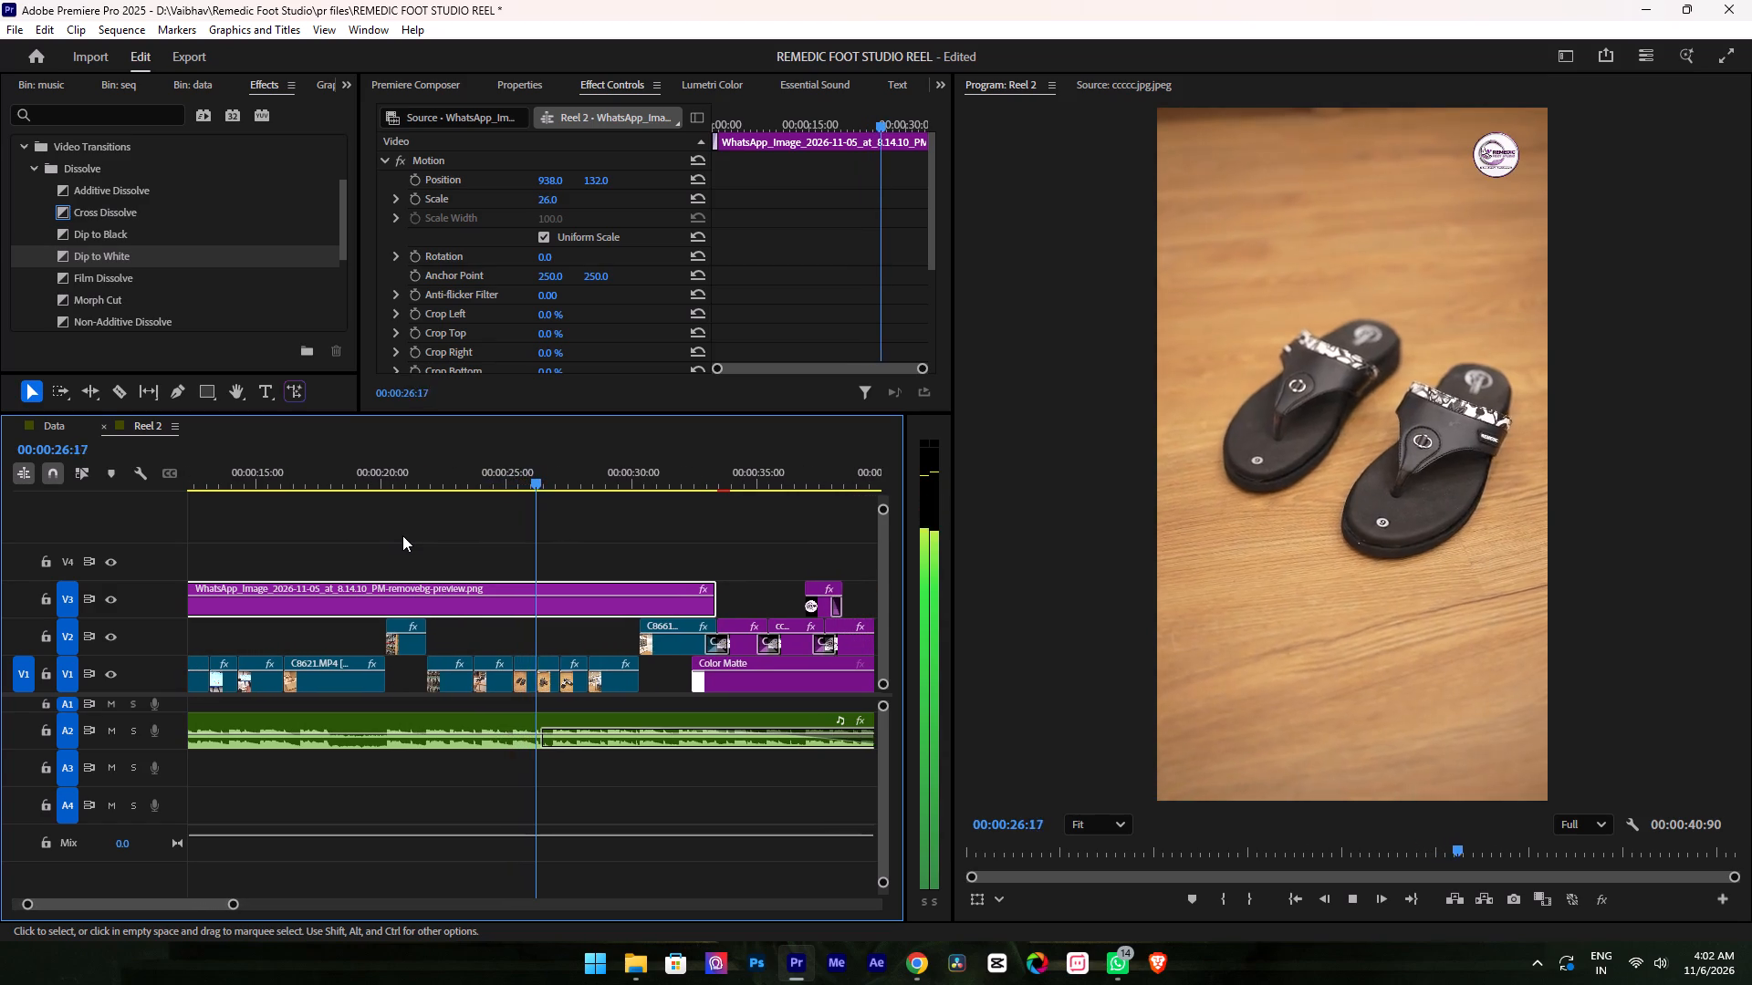
pyautogui.keyDown('alt'); pyautogui.scroll(-8, 477, 540); pyautogui.keyUp('alt')
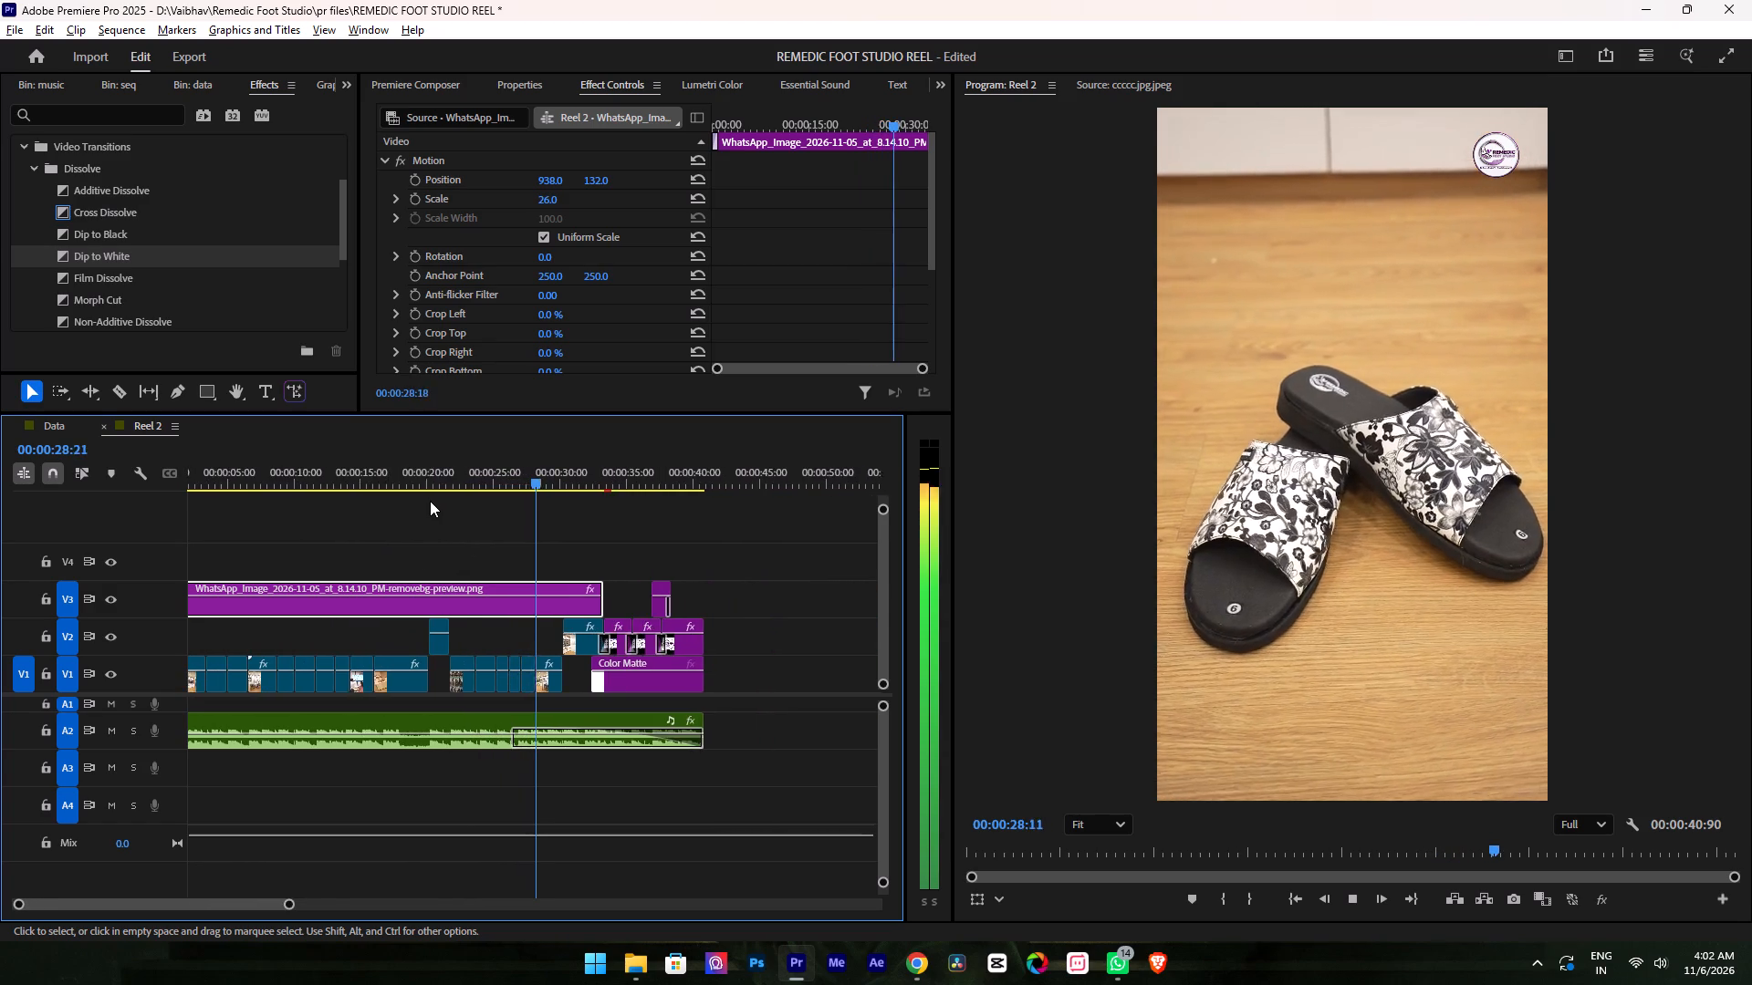
pyautogui.keyDown('alt'); pyautogui.scroll(-1, 430, 501); pyautogui.keyUp('alt')
pyautogui.keyDown('alt'); pyautogui.scroll(3, 379, 487); pyautogui.keyUp('alt')
pyautogui.press('space')
pyautogui.moveTo(374, 451); pyautogui.dragTo(340, 472)
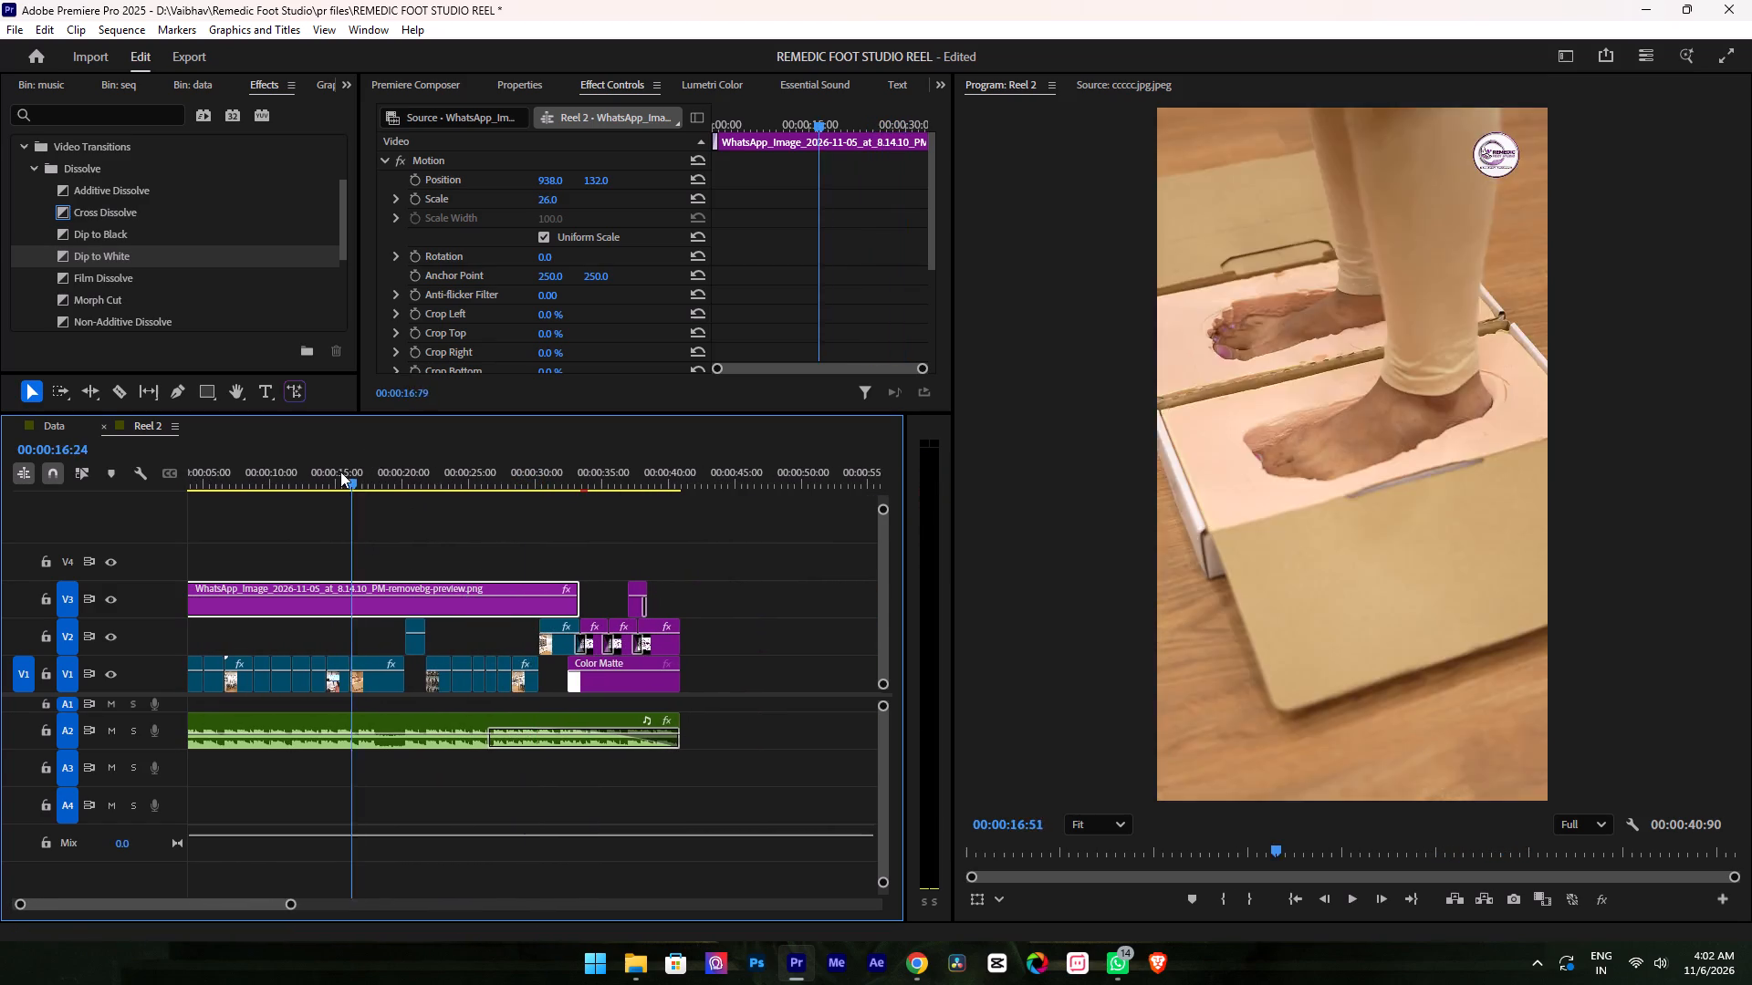
pyautogui.moveTo(340, 472); pyautogui.dragTo(158, 513)
# Apply Lumetri Auto basic correction to the opening clip C8639.MP4 with the playhead at 00:00:01:07.
pyautogui.keyDown('alt'); pyautogui.scroll(13, 252, 494); pyautogui.keyUp('alt')
pyautogui.keyDown('alt'); pyautogui.scroll(13, 254, 512); pyautogui.keyUp('alt')
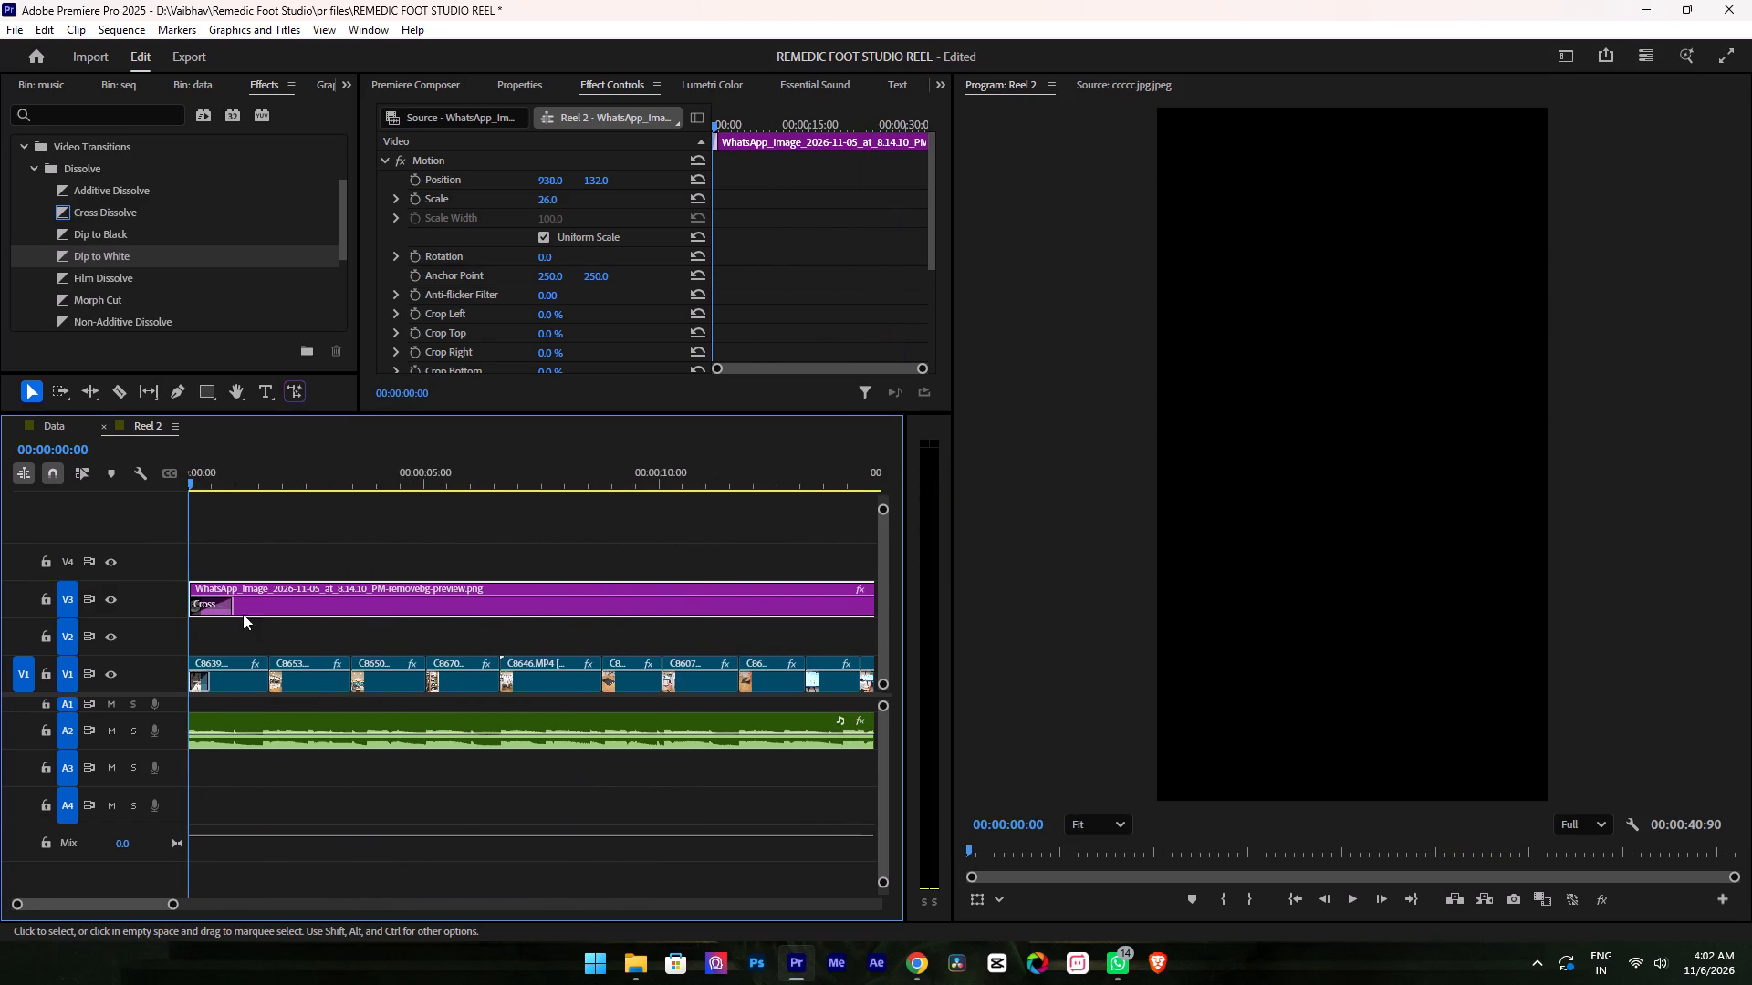
pyautogui.click(224, 681)
pyautogui.click(714, 80)
pyautogui.scroll(-2, 778, 242)
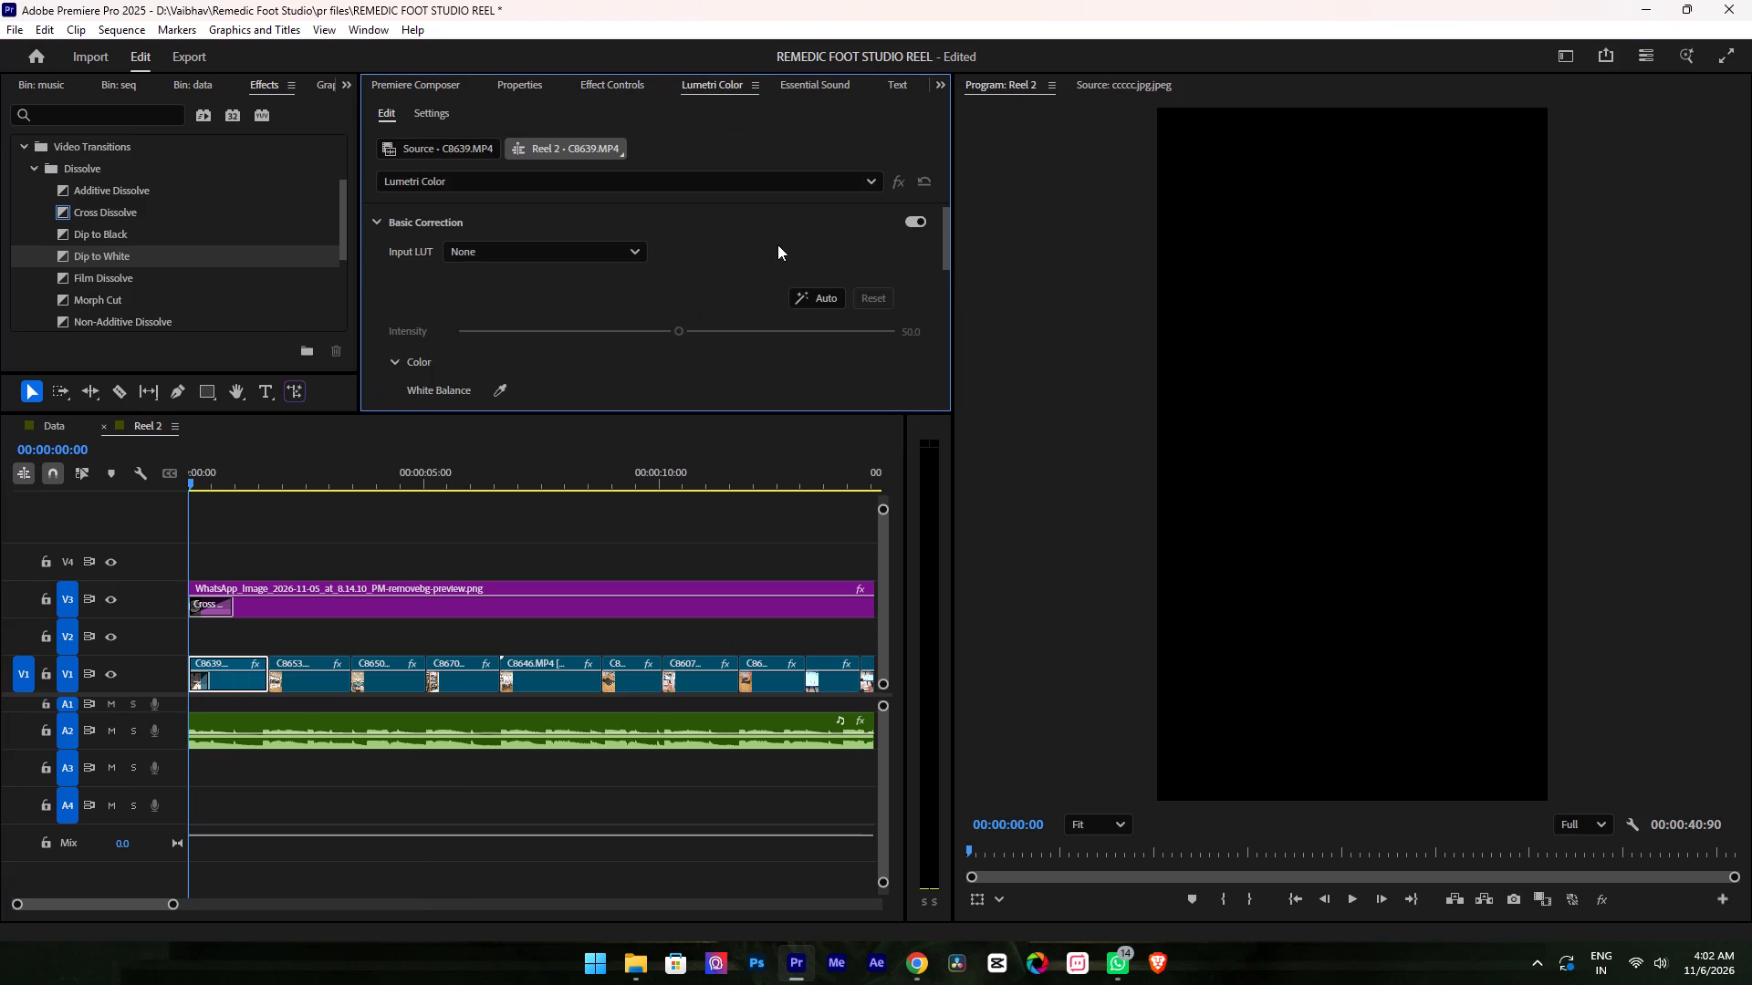
pyautogui.scroll(-2, 777, 244)
pyautogui.moveTo(220, 475); pyautogui.dragTo(240, 510)
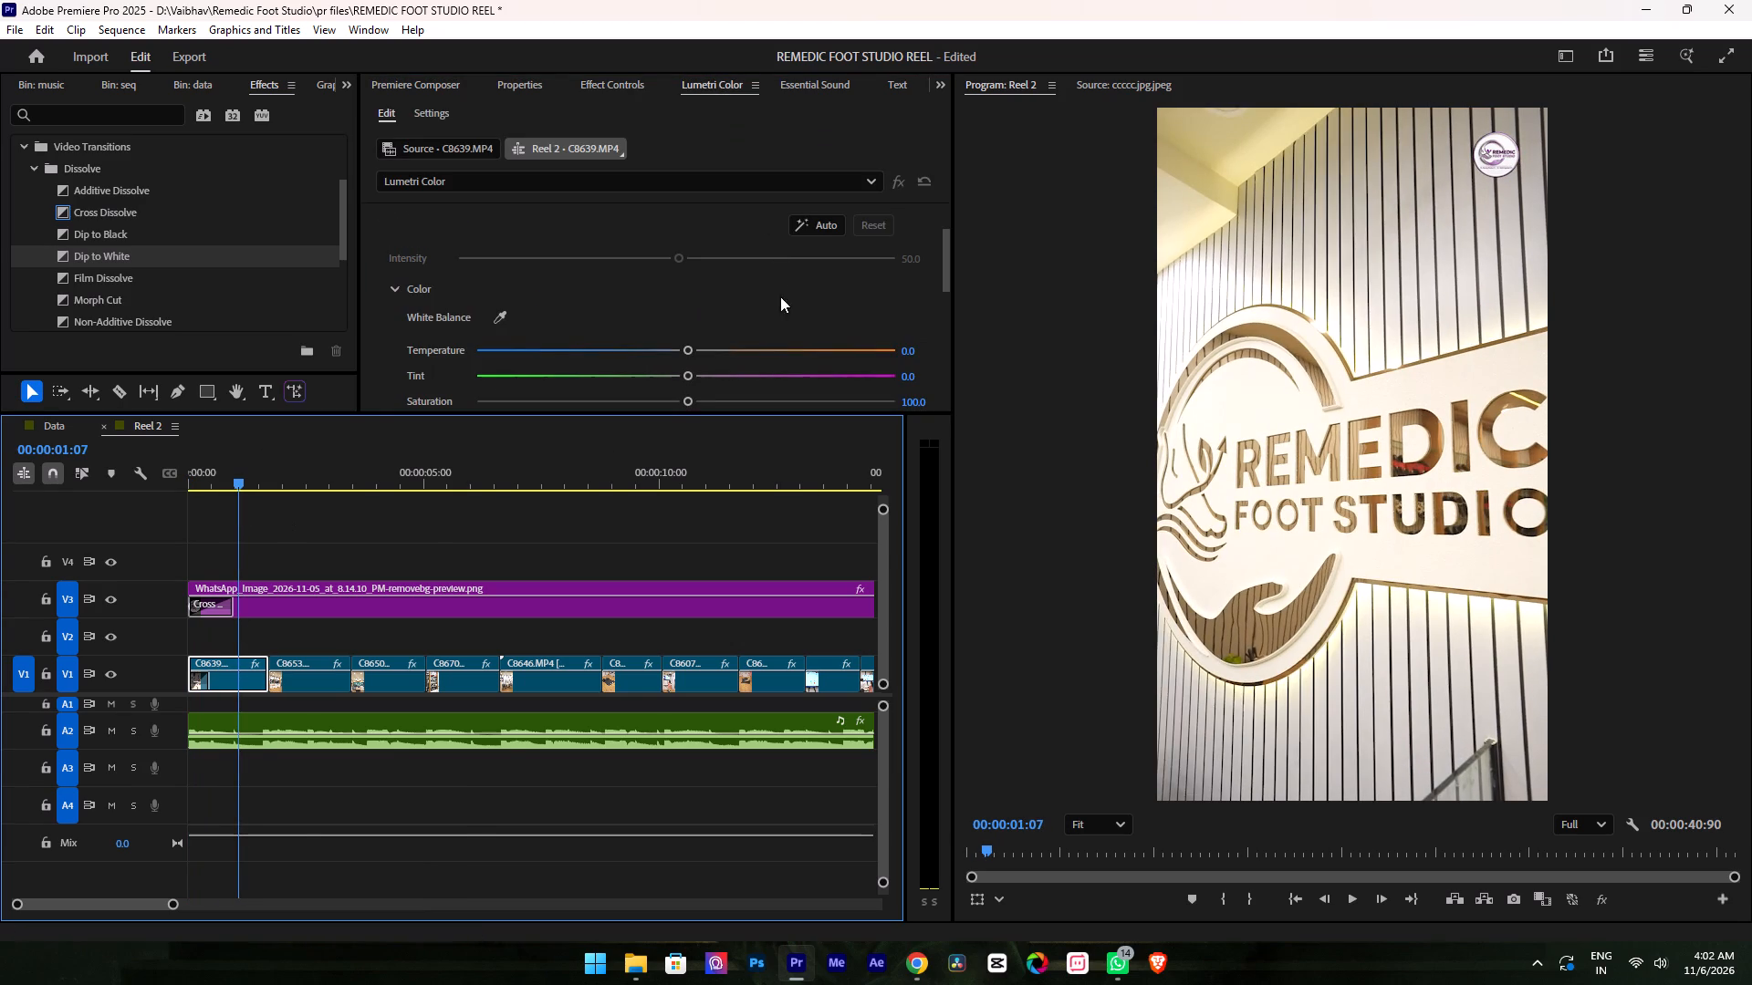
pyautogui.click(803, 222)
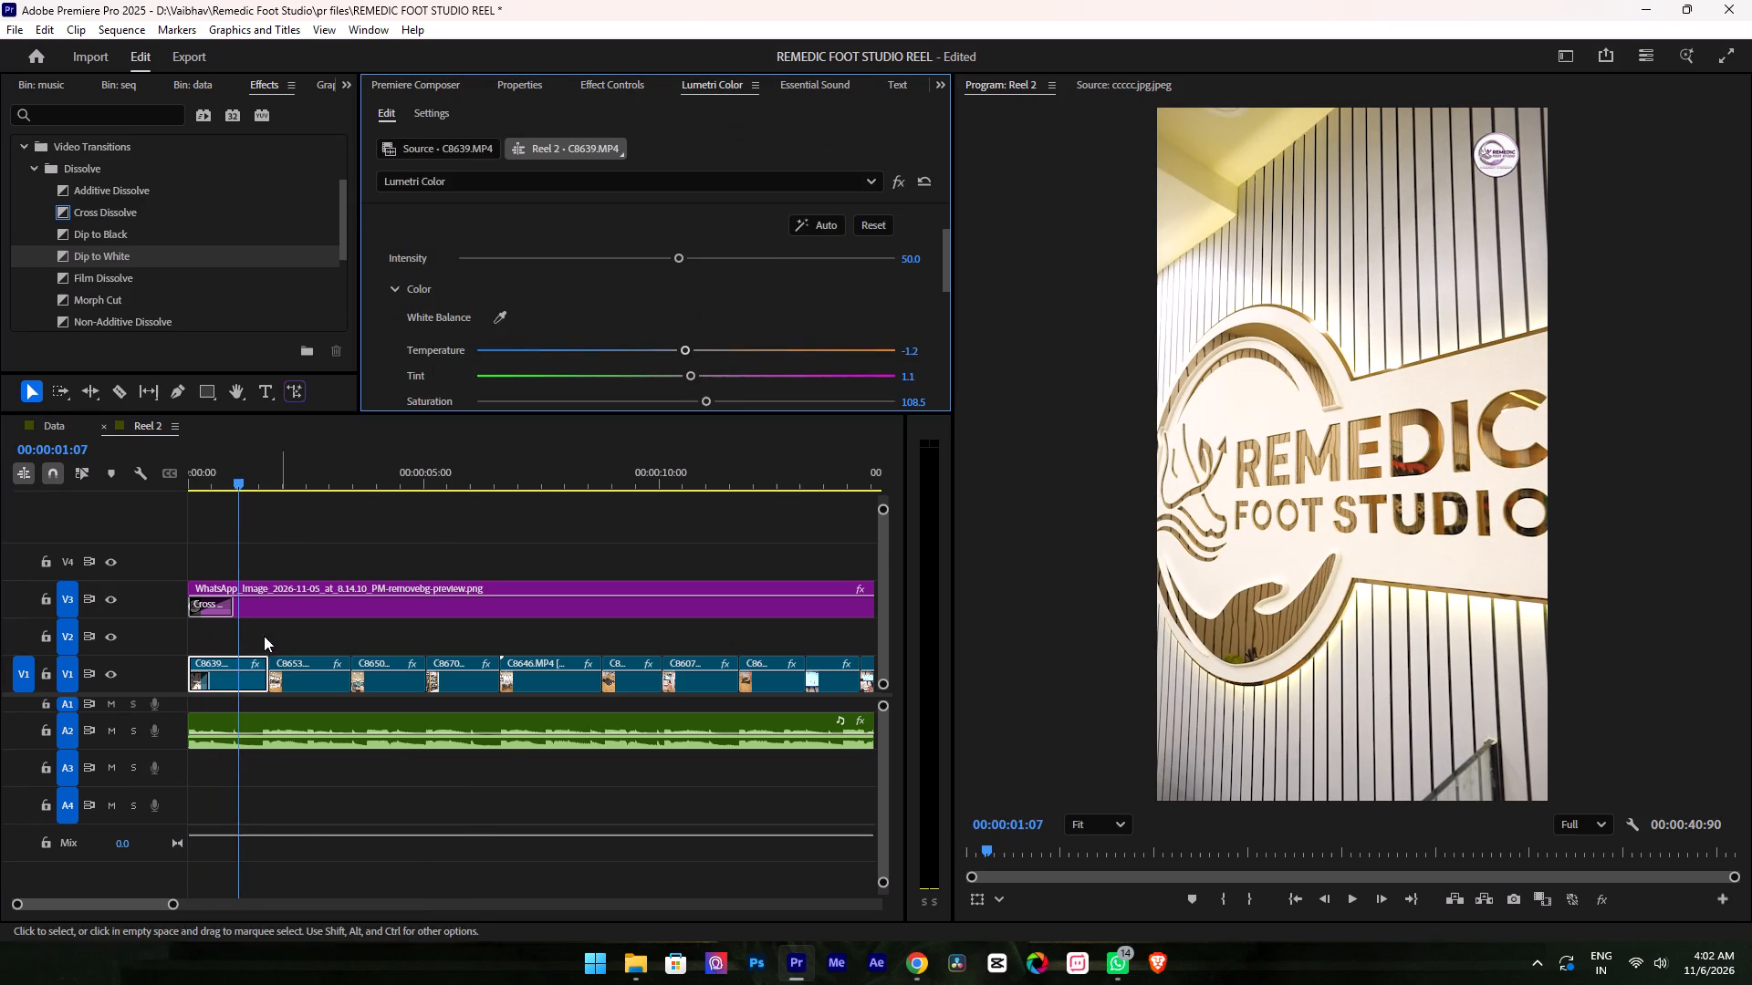
# Untarget tracks V3 and V2, and apply Lumetri Auto correction to clips C8653, C8650, C8670 and C8646 on V1.
pyautogui.click(66, 602)
pyautogui.click(68, 643)
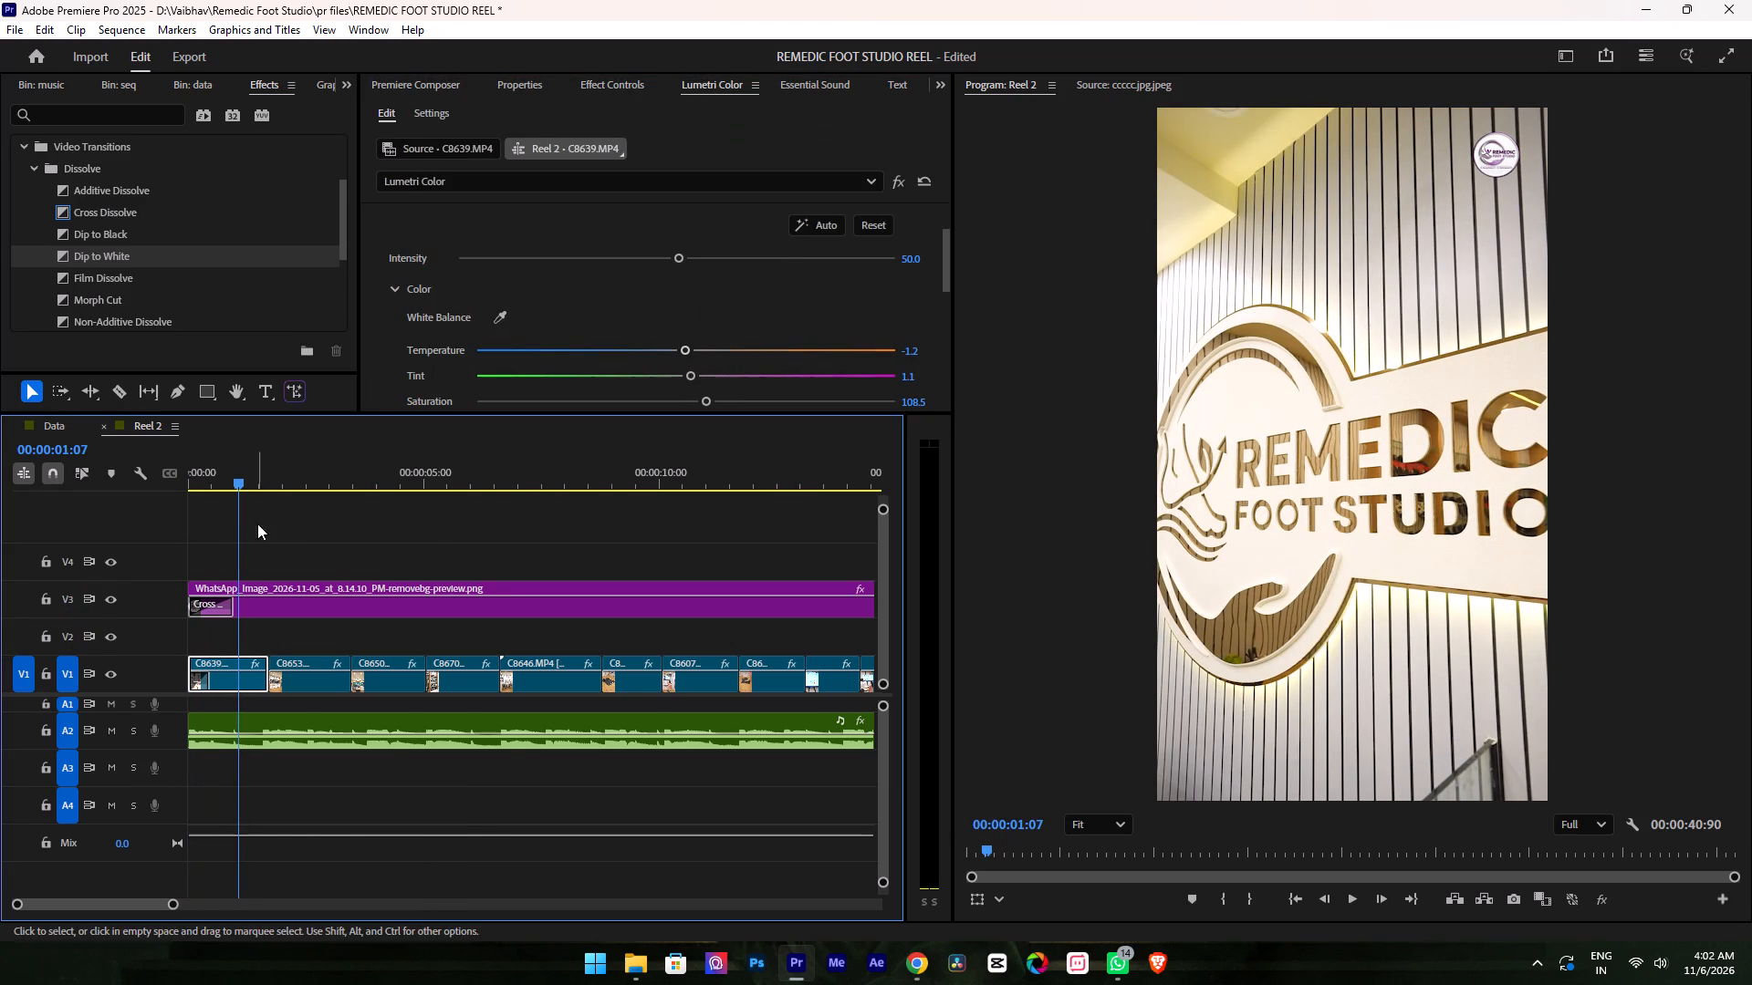
pyautogui.press('Down')
pyautogui.click(819, 218)
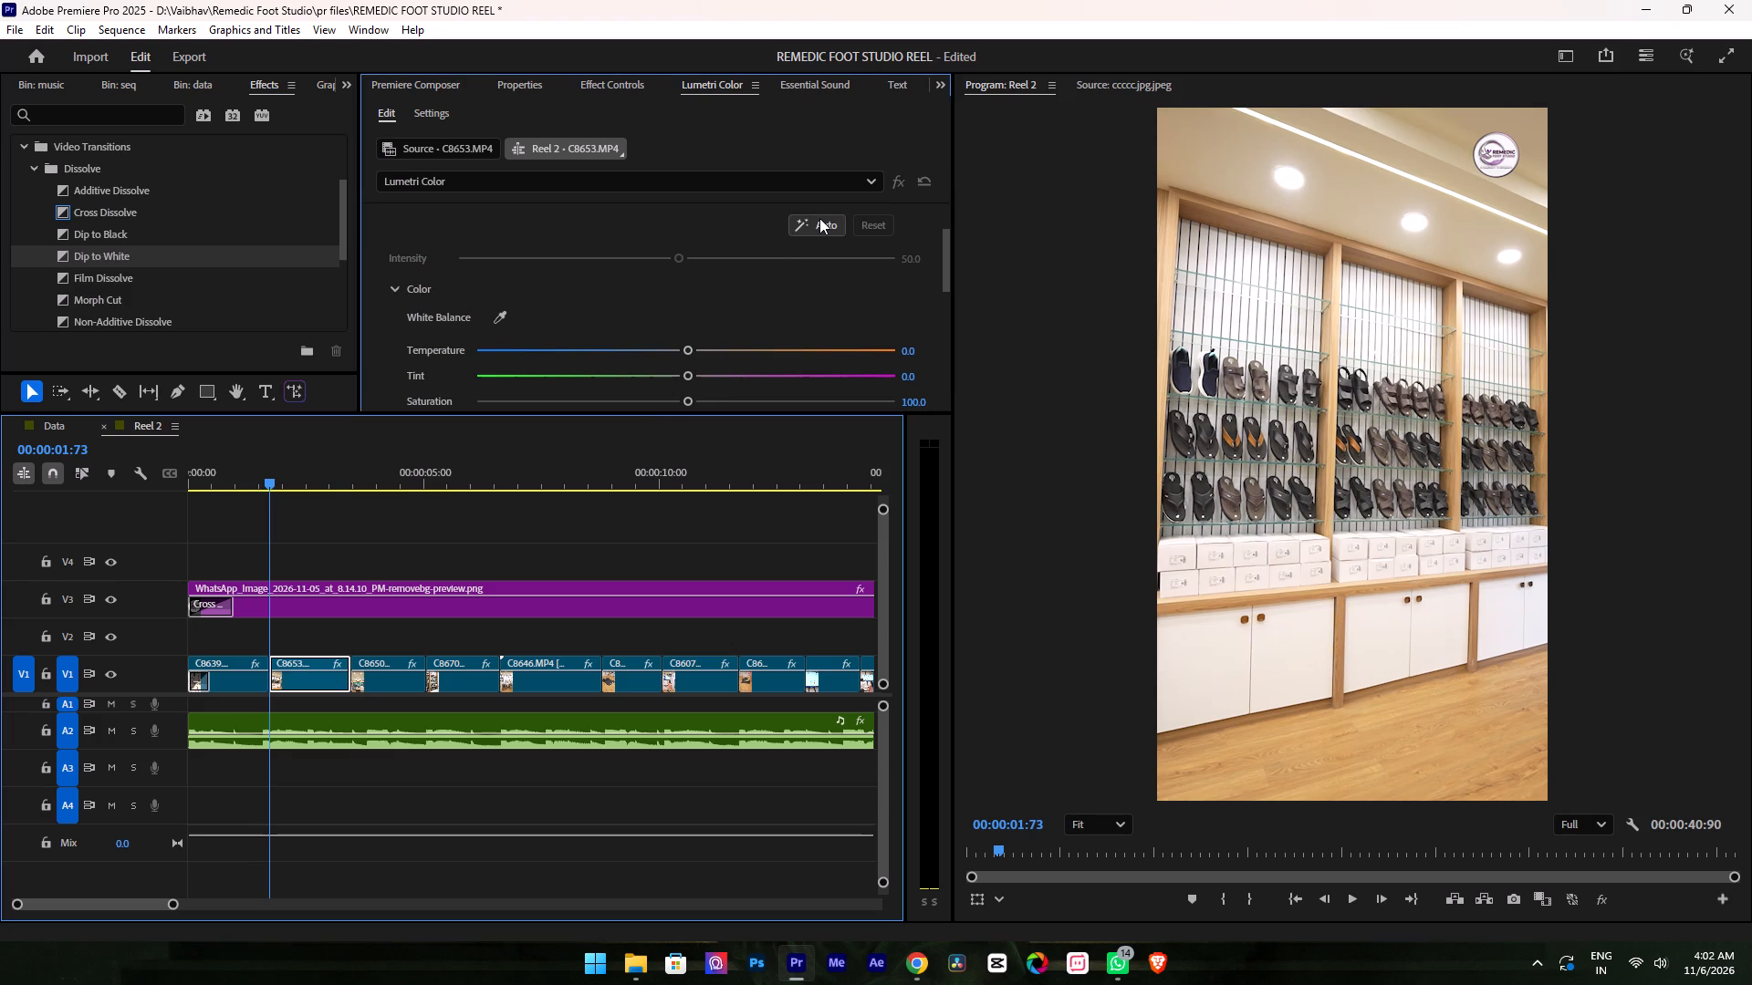
pyautogui.press('Down')
pyautogui.click(819, 218)
pyautogui.press('Down')
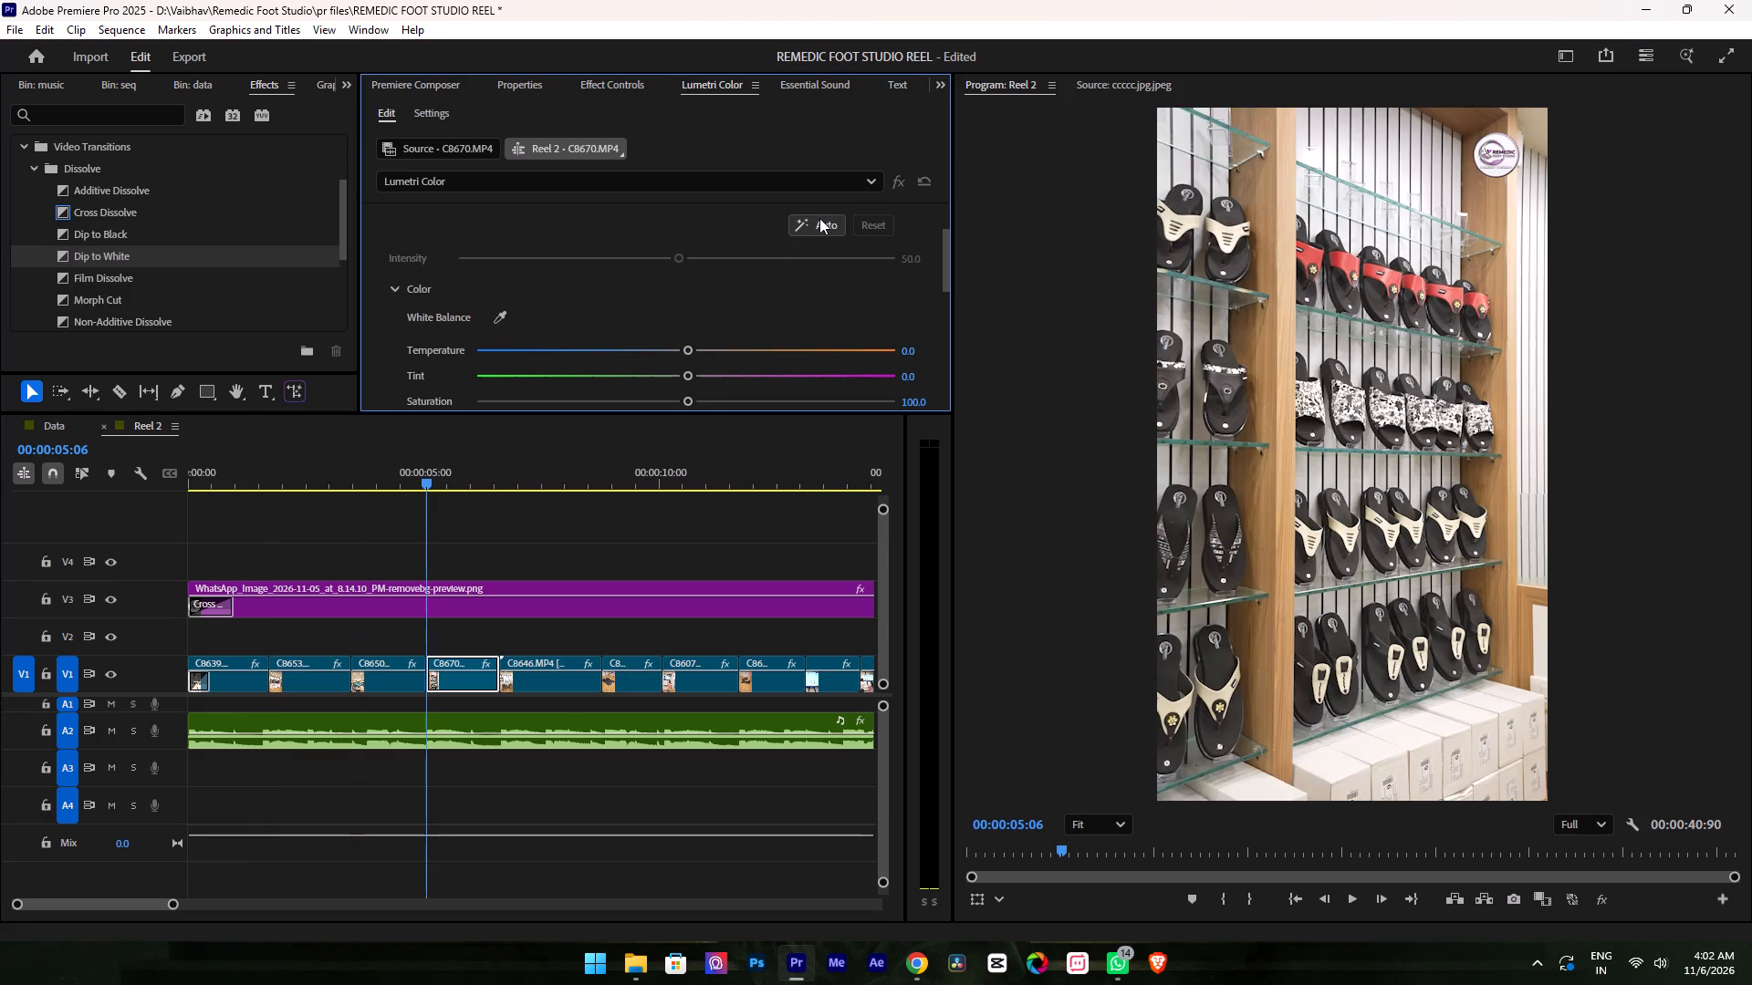
pyautogui.click(819, 218)
pyautogui.press('Down')
pyautogui.click(819, 218)
# Apply Lumetri Auto correction to each of the six following V1 clips, from the one after C8646 through C8621.
pyautogui.press('Down')
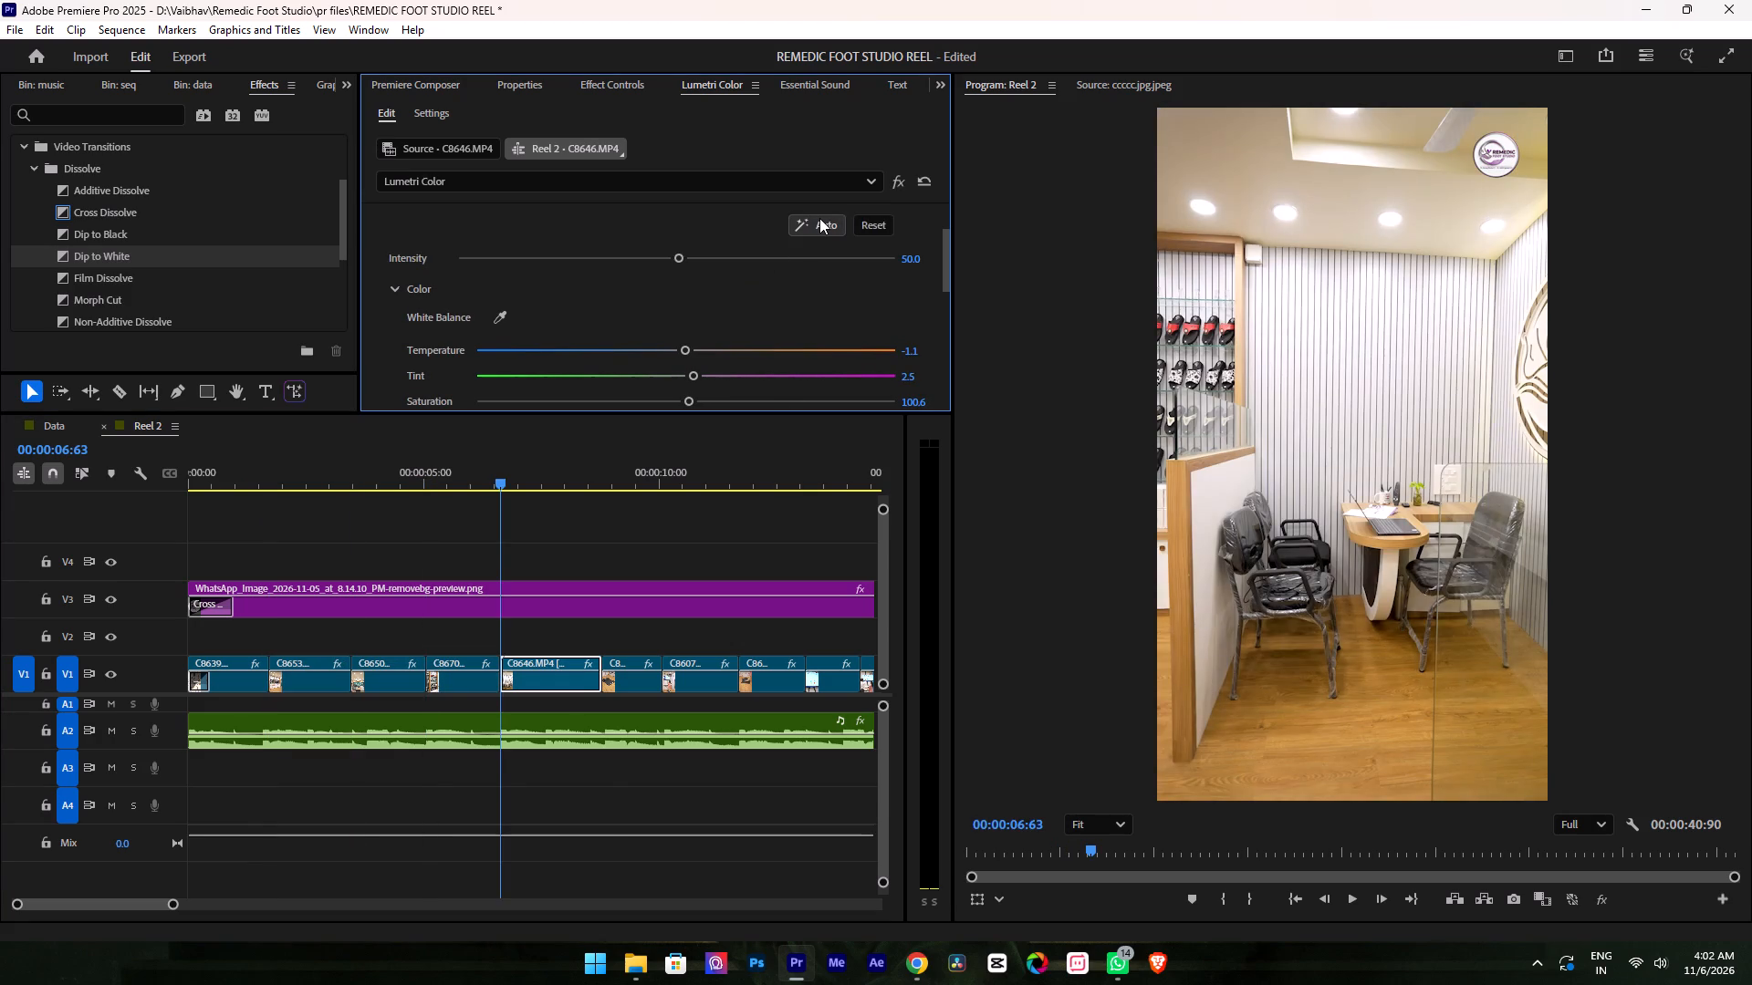
pyautogui.click(819, 218)
pyautogui.press('Down')
pyautogui.click(819, 218)
pyautogui.press('Down')
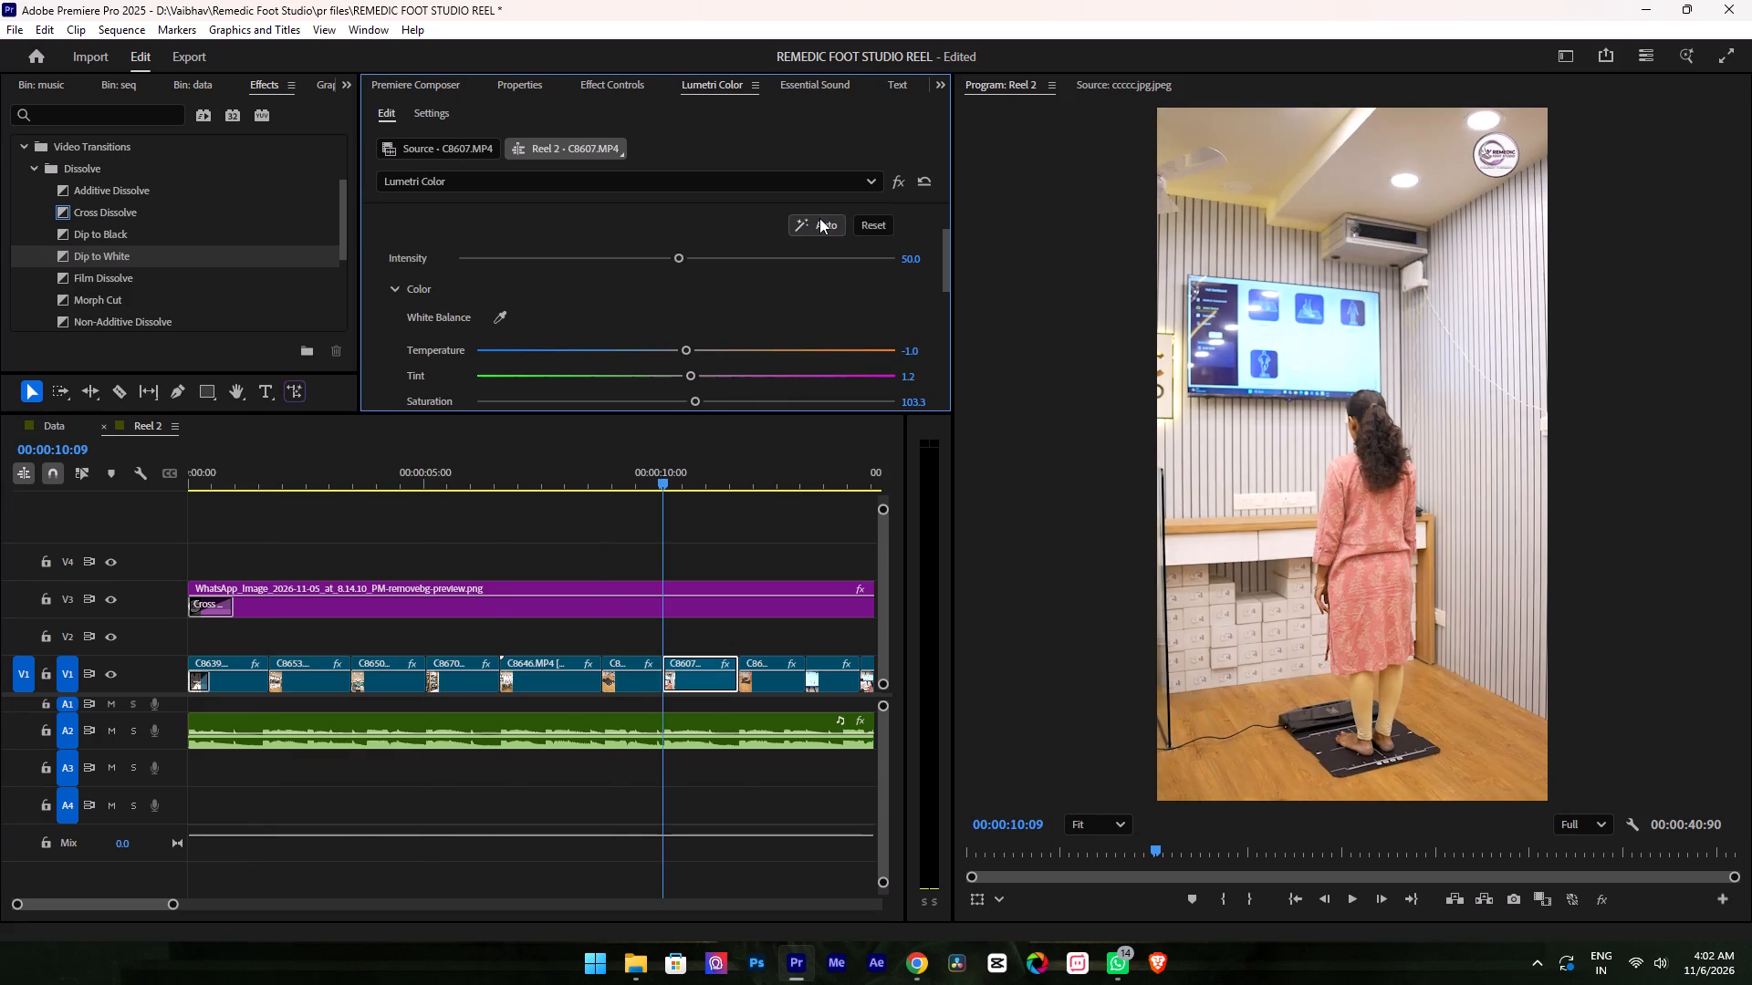
pyautogui.click(819, 218)
pyautogui.press('Down')
pyautogui.click(819, 218)
pyautogui.press('Down')
pyautogui.click(819, 218)
pyautogui.press('Down')
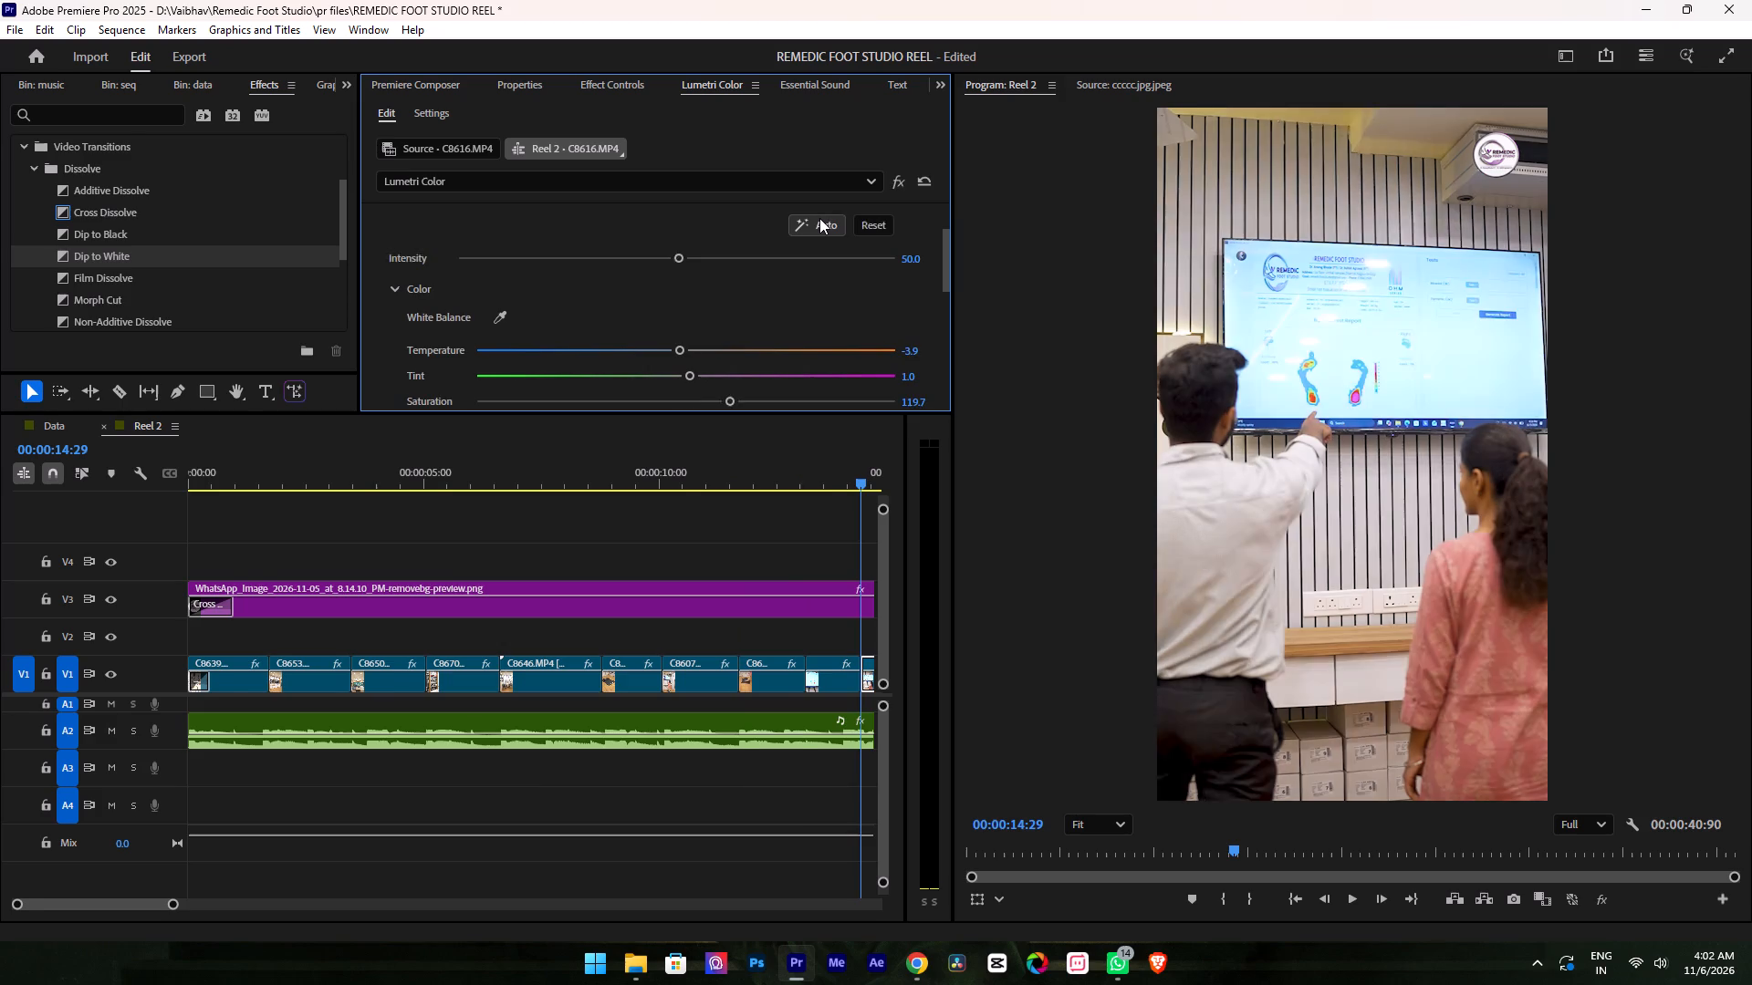
pyautogui.click(819, 218)
# Move clip C8668.MP4 from track V2 down into the gap on V1 after C8621.
pyautogui.press('Down')
pyautogui.click(726, 458)
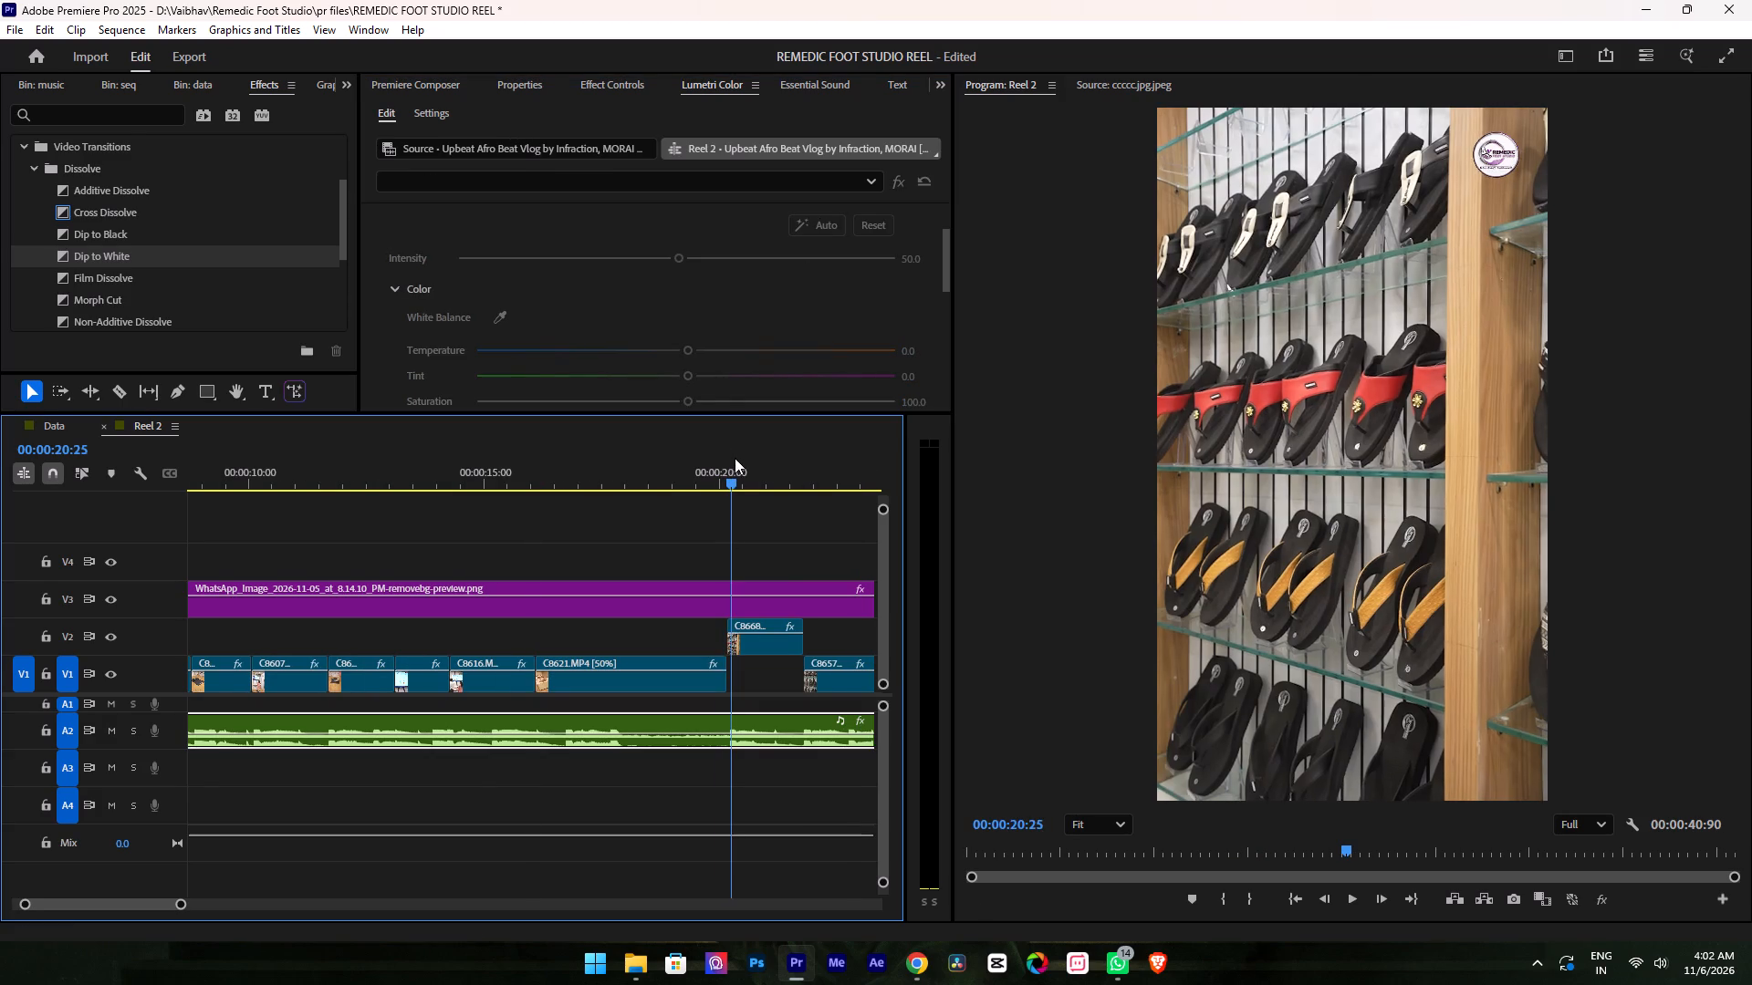
pyautogui.moveTo(757, 648); pyautogui.dragTo(757, 667)
# Apply Lumetri Auto correction to each V1 clip from C8668 through C8644, including C8657, C8623 and C8628.
pyautogui.click(816, 224)
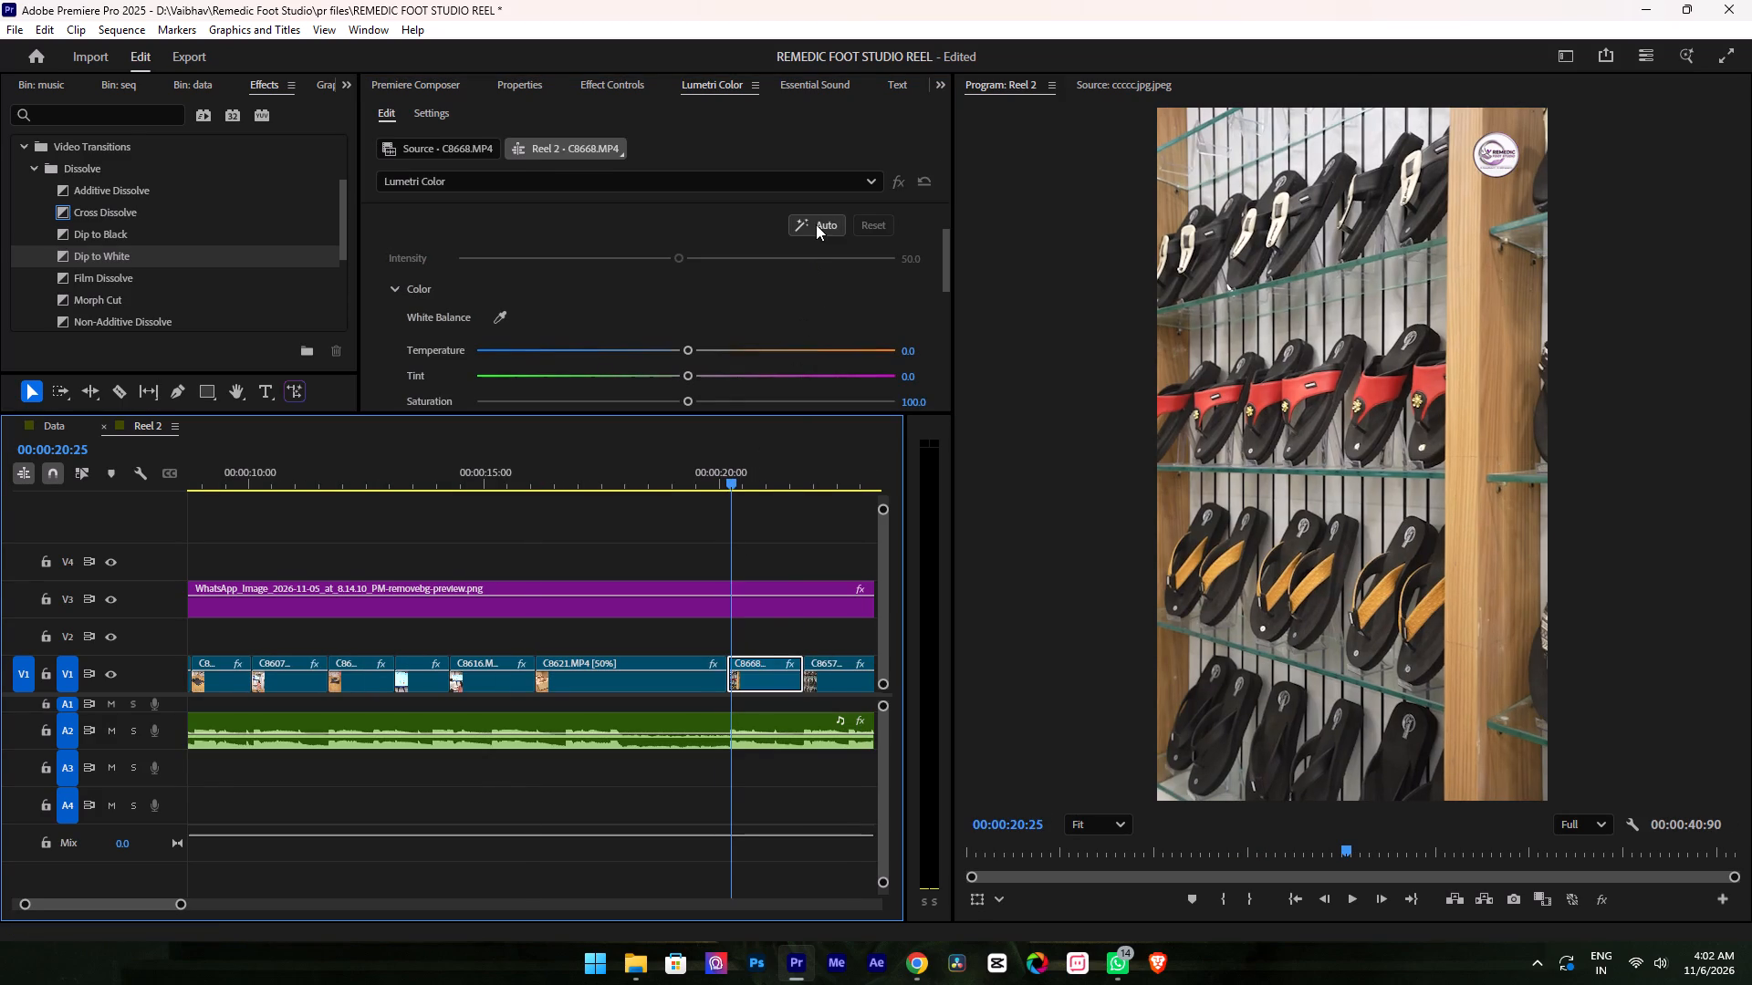
pyautogui.press('Down')
pyautogui.click(816, 224)
pyautogui.press('Down')
pyautogui.click(816, 224)
pyautogui.press('Down')
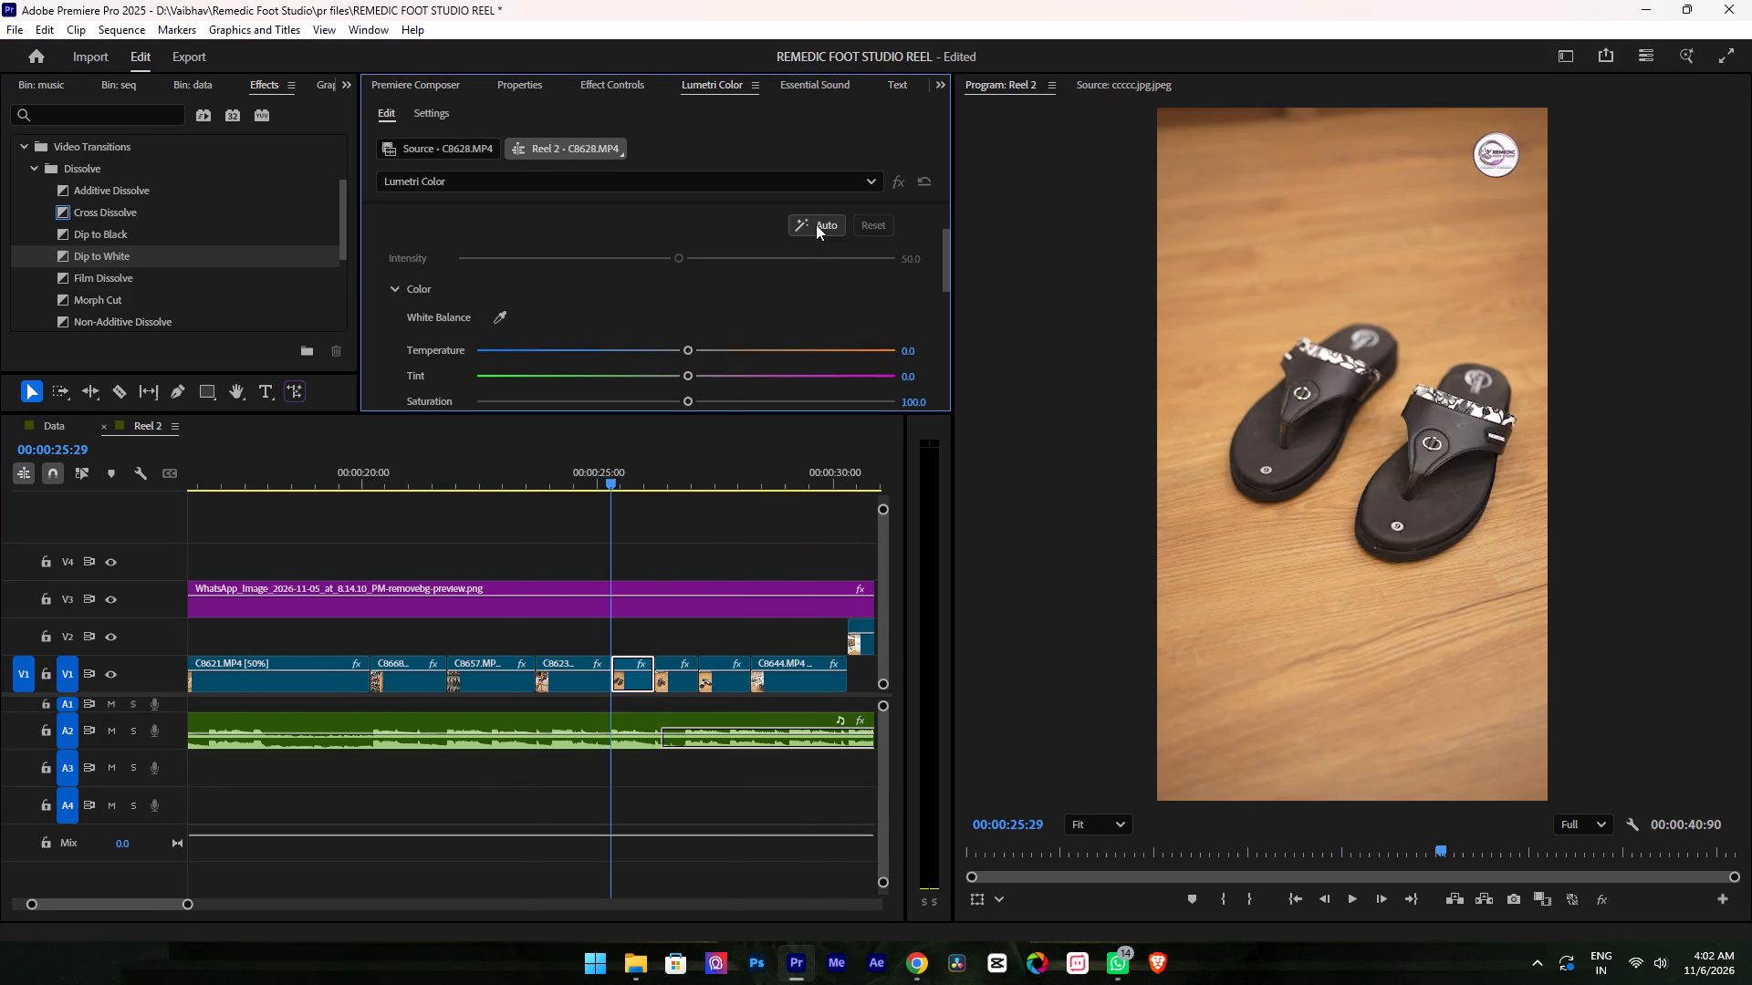
pyautogui.click(816, 224)
pyautogui.press('Down')
pyautogui.click(816, 224)
pyautogui.press('Down')
pyautogui.click(816, 224)
pyautogui.press('Down')
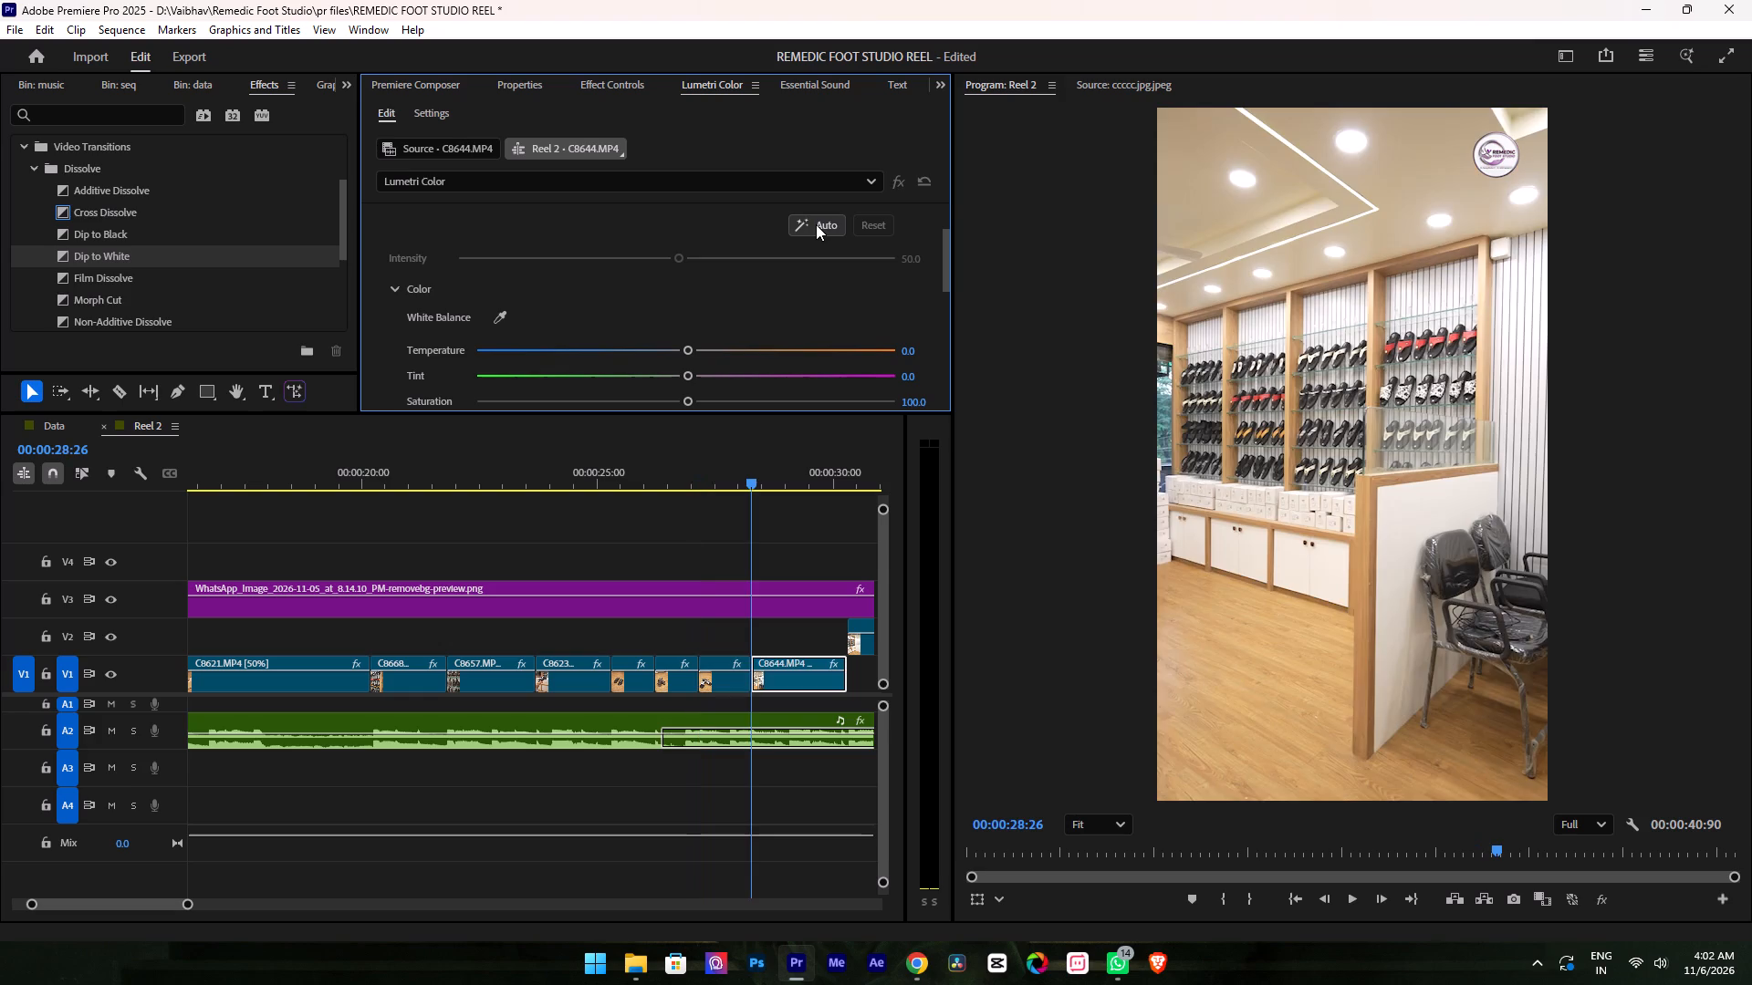
pyautogui.click(816, 224)
# Apply Lumetri Auto correction to clip C8661.MP4 on track V2.
pyautogui.press('Down')
pyautogui.scroll(-10, 708, 515)
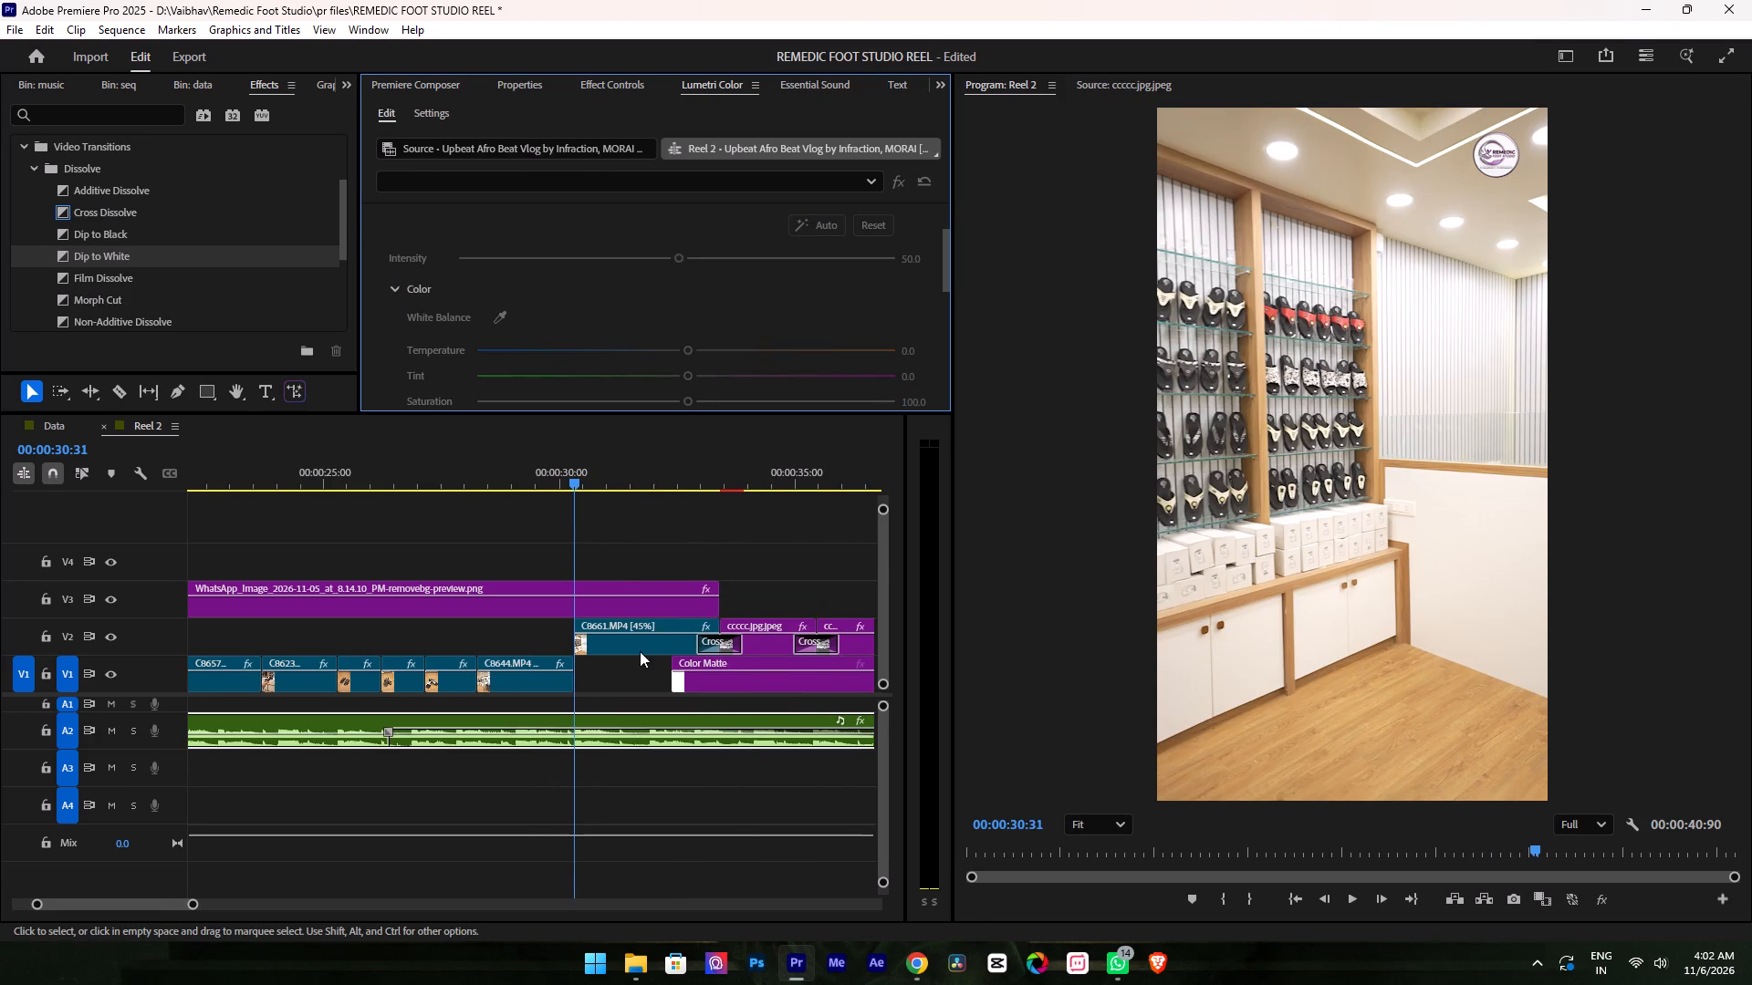
pyautogui.click(641, 645)
pyautogui.click(820, 229)
# Reset the Lumetri saturation to 100 on the first three V1 clips, C8639, C8653 and C8650.
pyautogui.keyDown('alt'); pyautogui.scroll(-4, 585, 528); pyautogui.keyUp('alt')
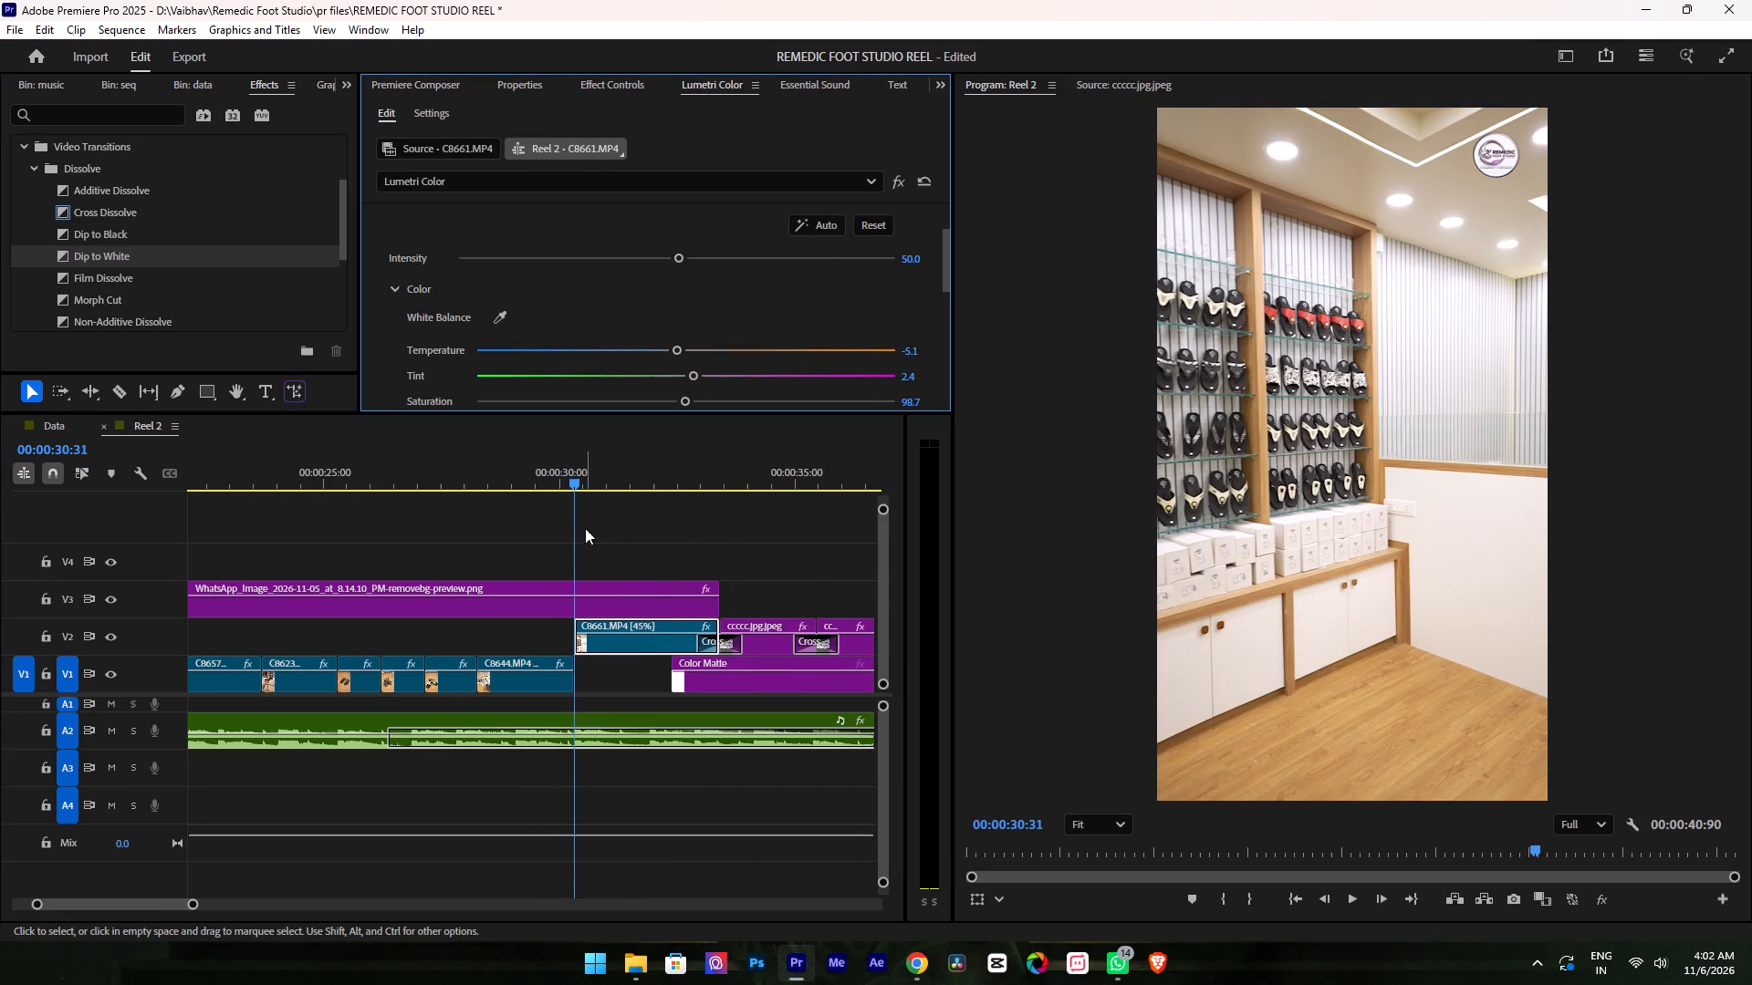
pyautogui.keyDown('alt'); pyautogui.scroll(-2, 585, 528); pyautogui.keyUp('alt')
pyautogui.scroll(7, 542, 552)
pyautogui.moveTo(331, 458); pyautogui.dragTo(178, 494)
pyautogui.keyDown('alt'); pyautogui.scroll(18, 212, 574); pyautogui.keyUp('alt')
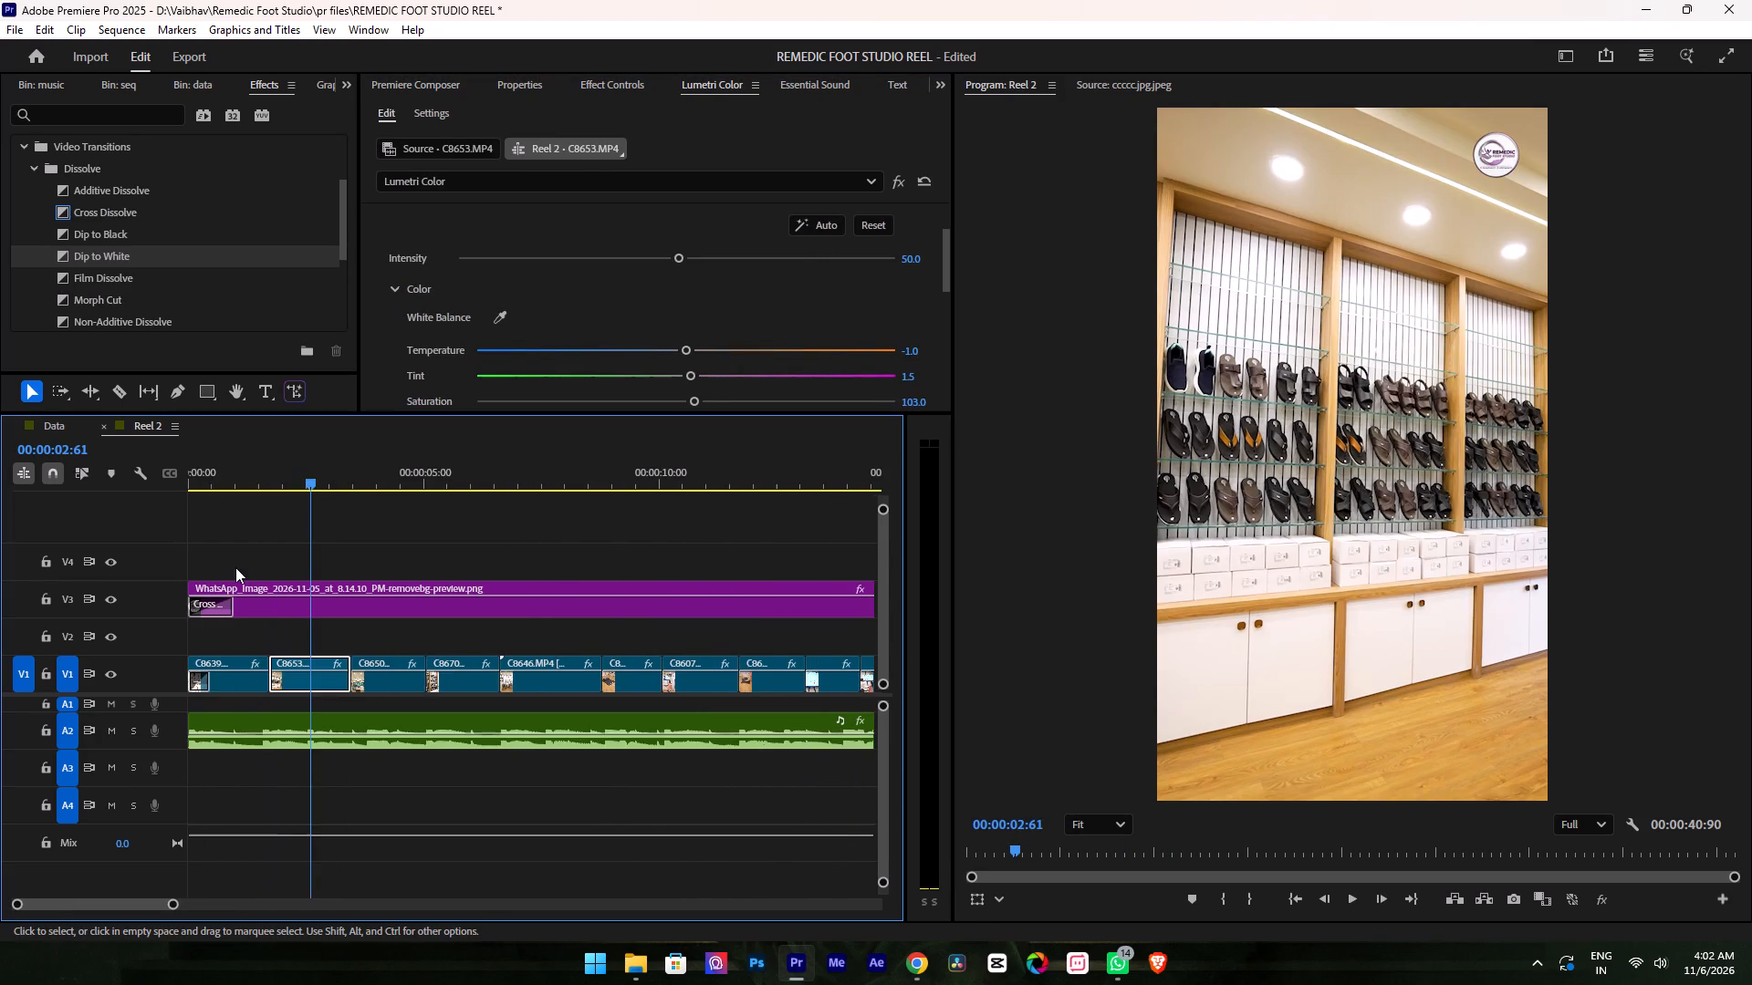
pyautogui.keyDown('alt'); pyautogui.scroll(12, 235, 567); pyautogui.keyUp('alt')
pyautogui.moveTo(260, 470); pyautogui.dragTo(274, 469)
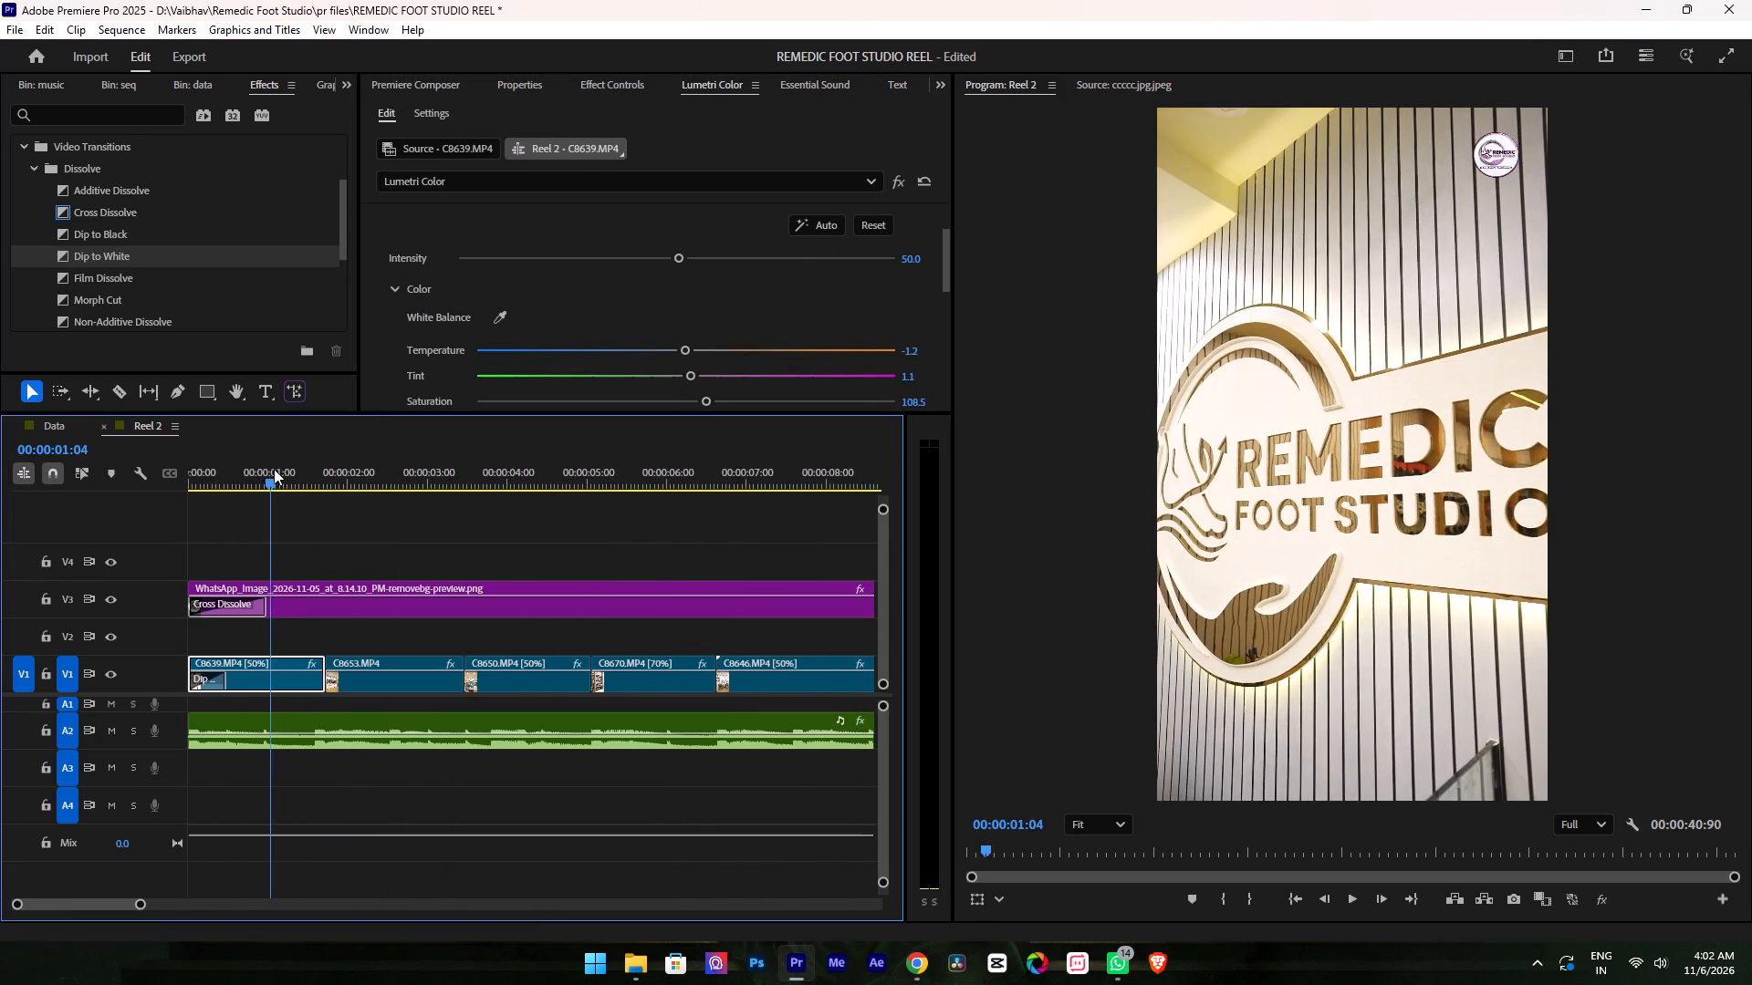
pyautogui.scroll(-3, 468, 295)
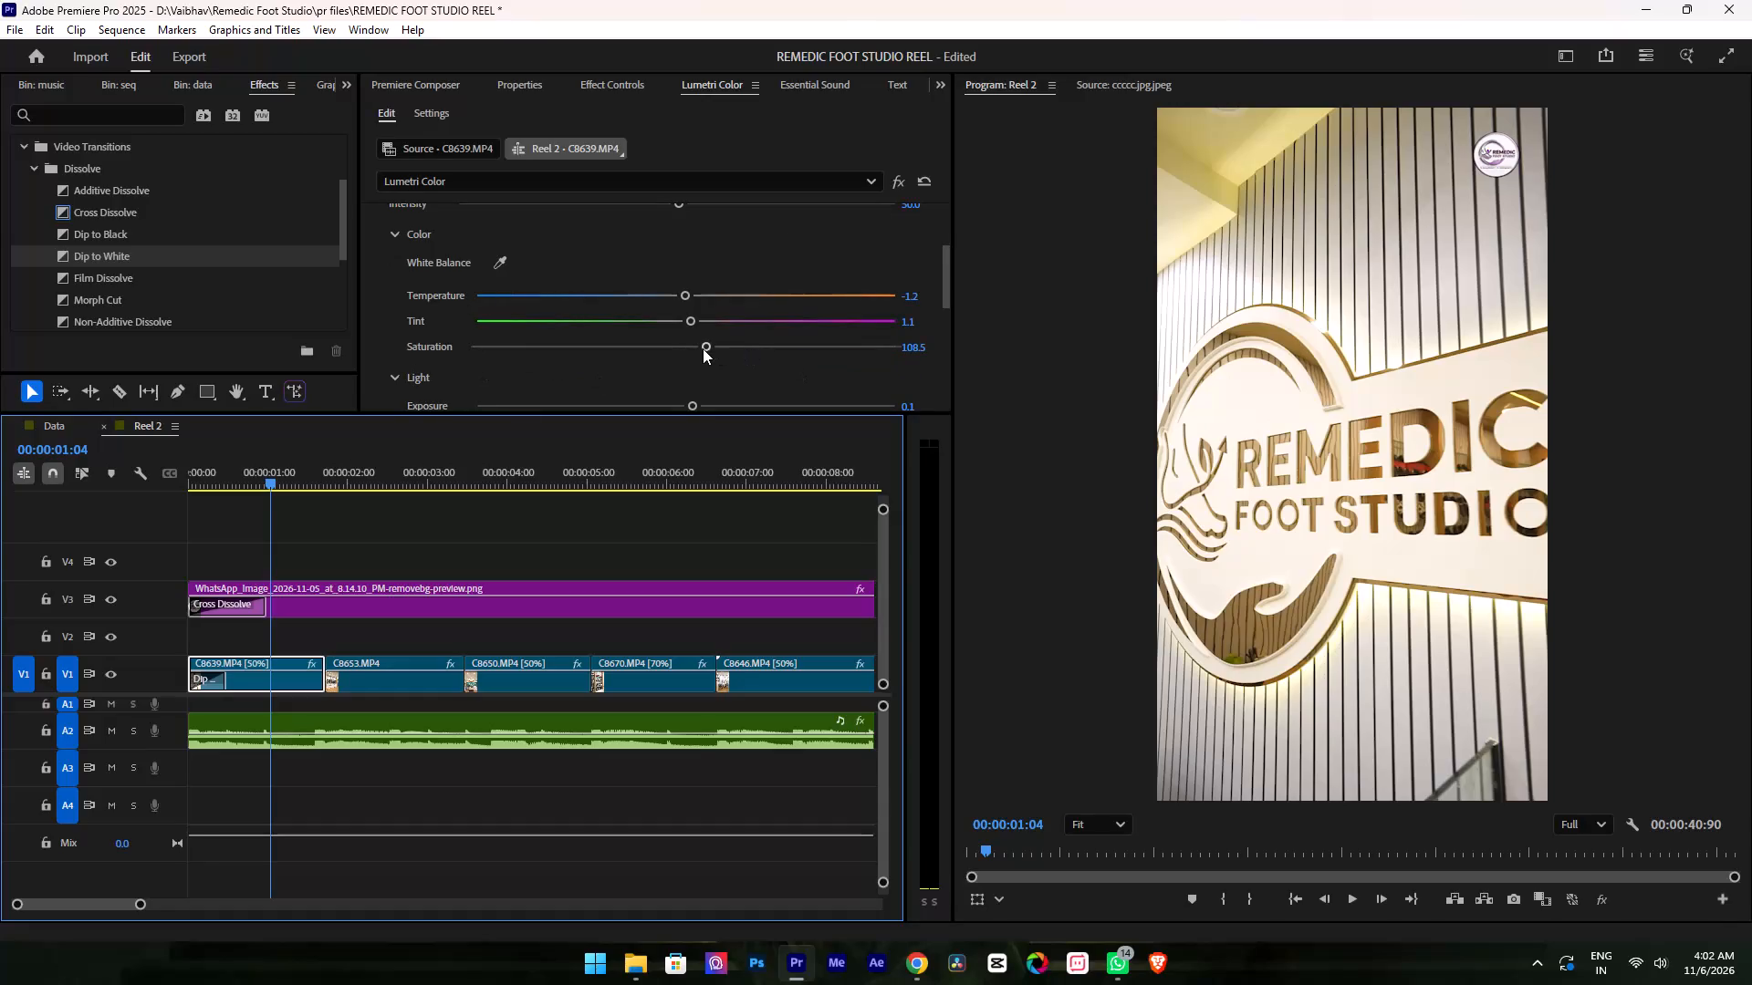
pyautogui.click(701, 348)
pyautogui.doubleClick(702, 348)
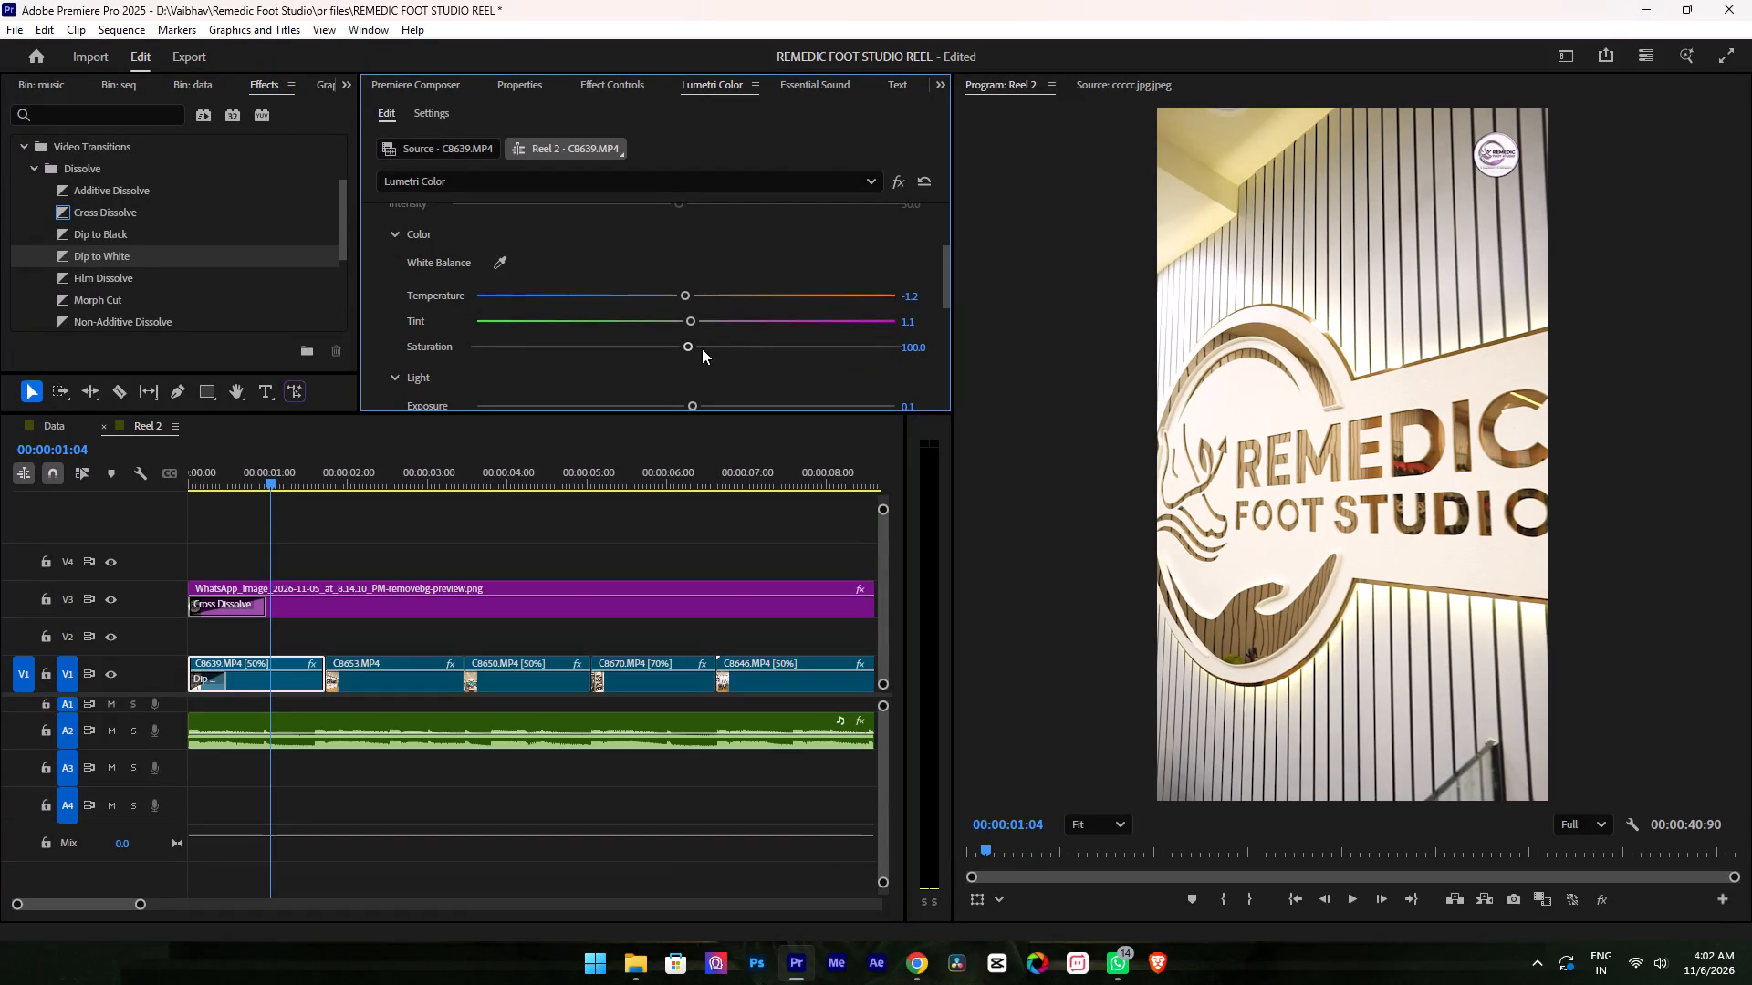
pyautogui.moveTo(346, 472); pyautogui.dragTo(391, 491)
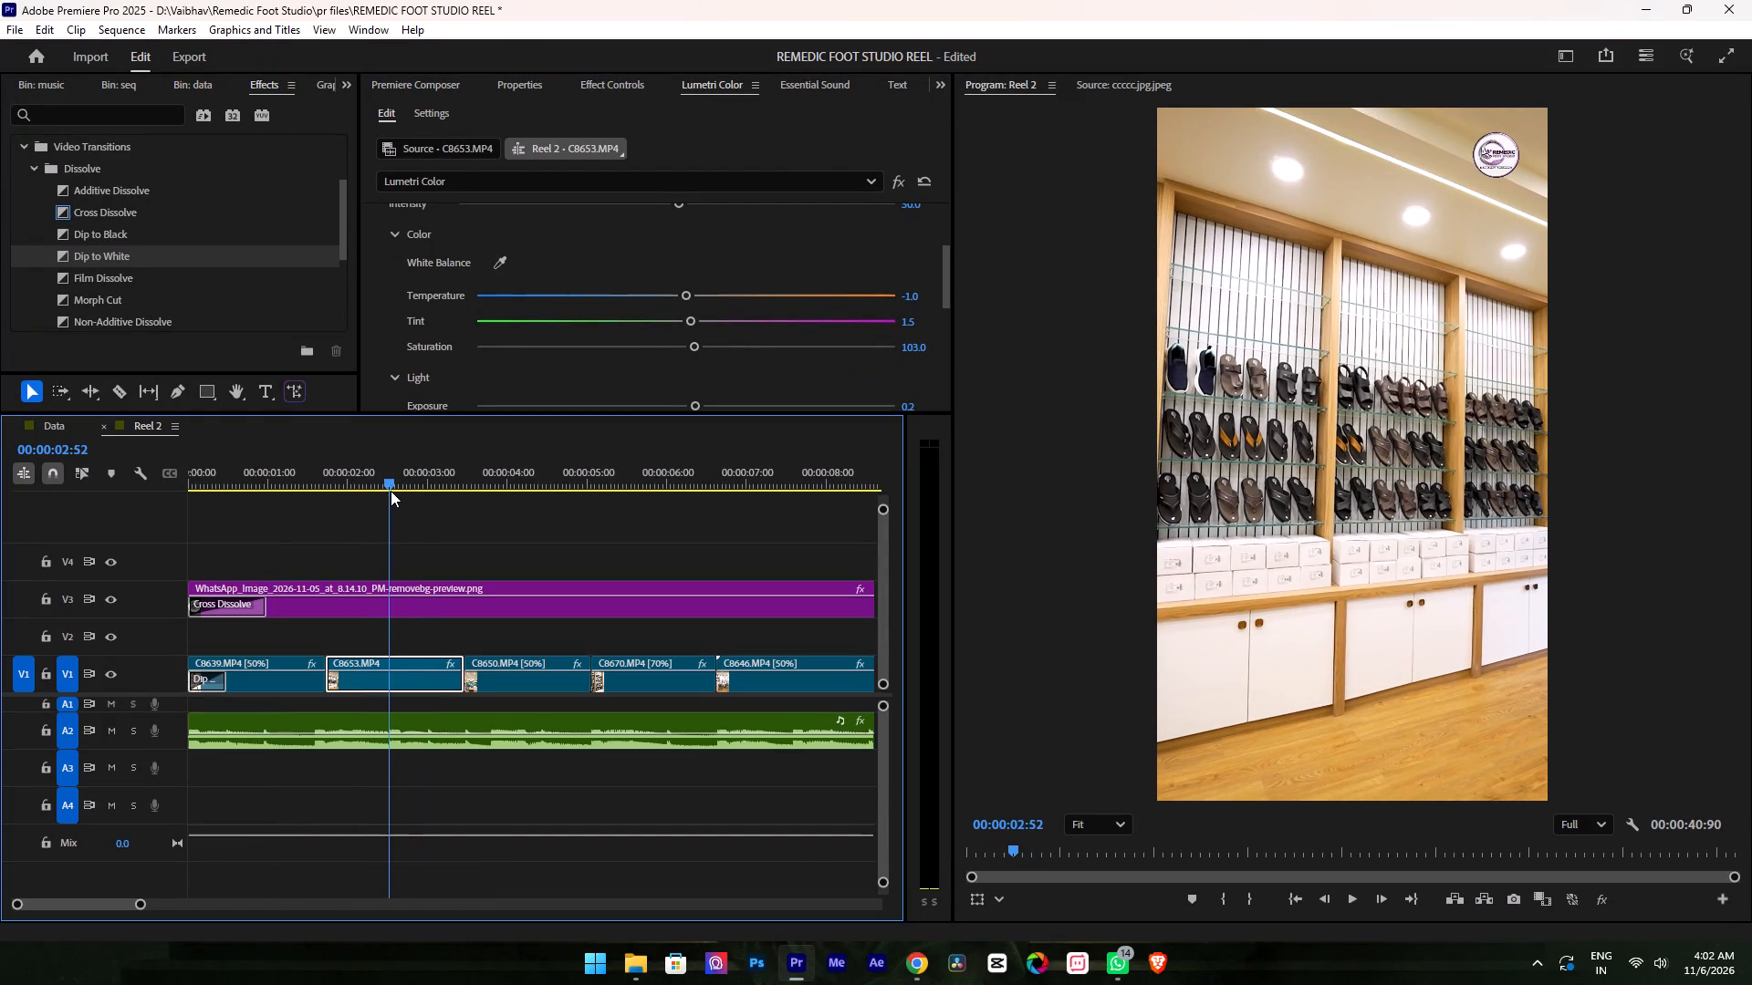
pyautogui.doubleClick(693, 341)
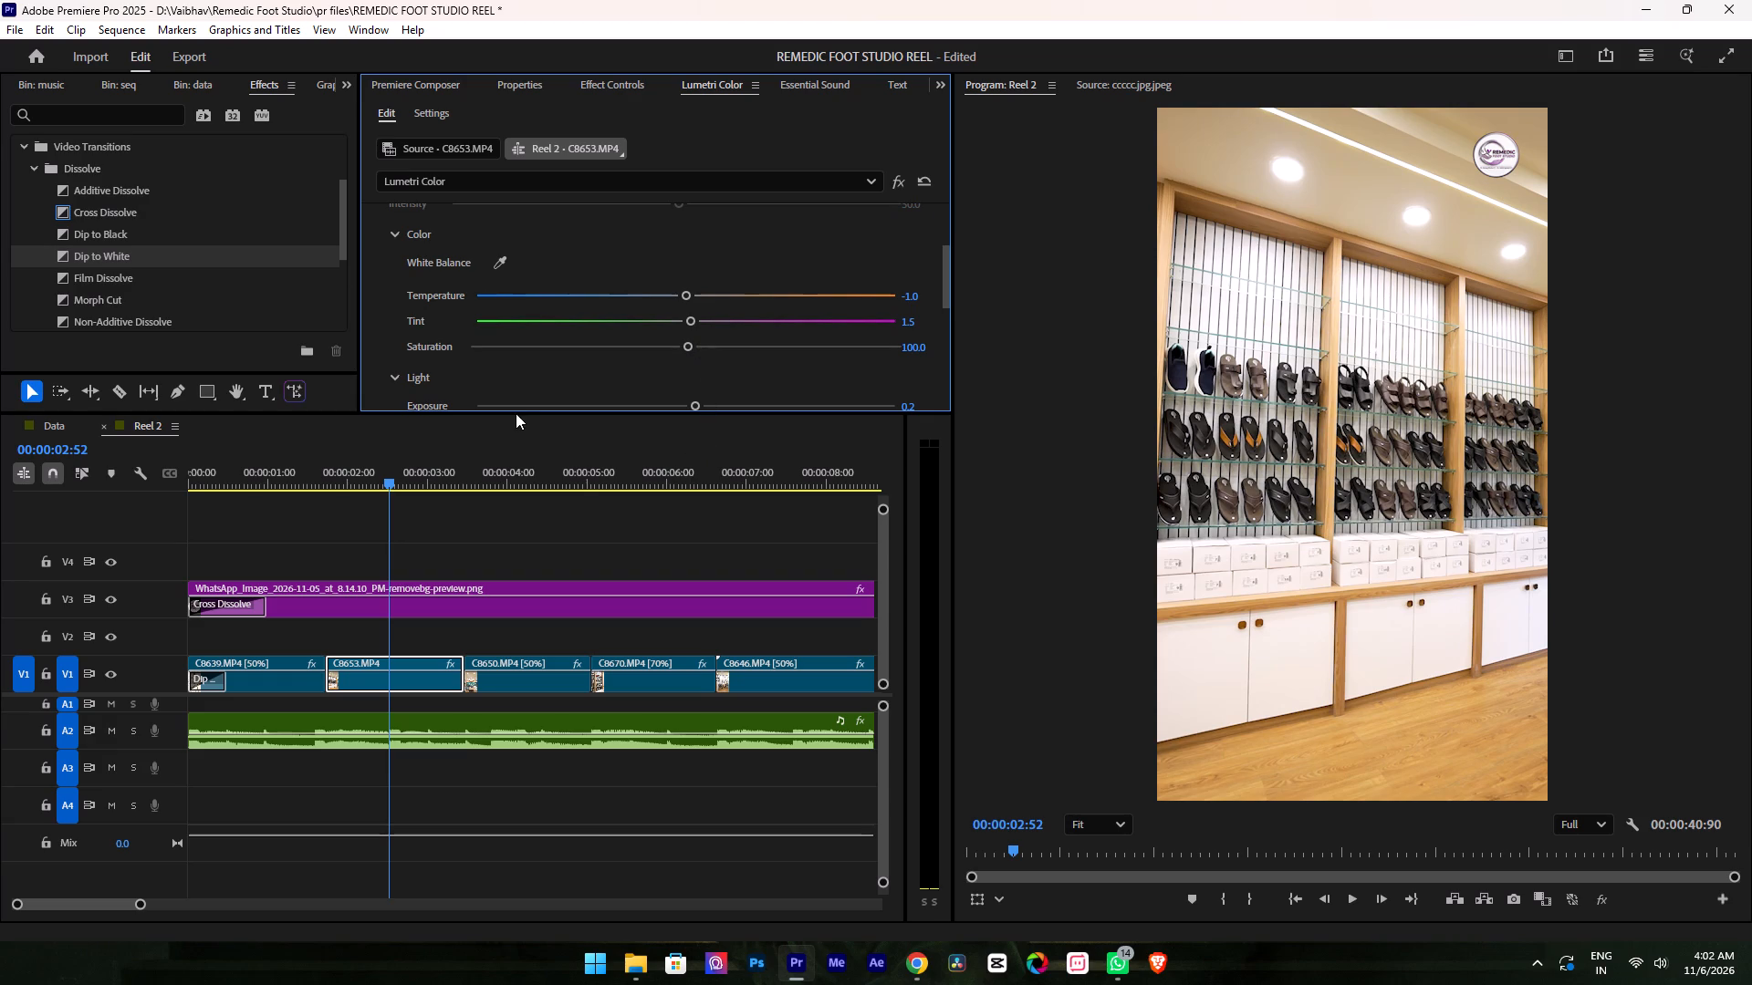
pyautogui.moveTo(547, 461); pyautogui.dragTo(546, 478)
pyautogui.doubleClick(696, 347)
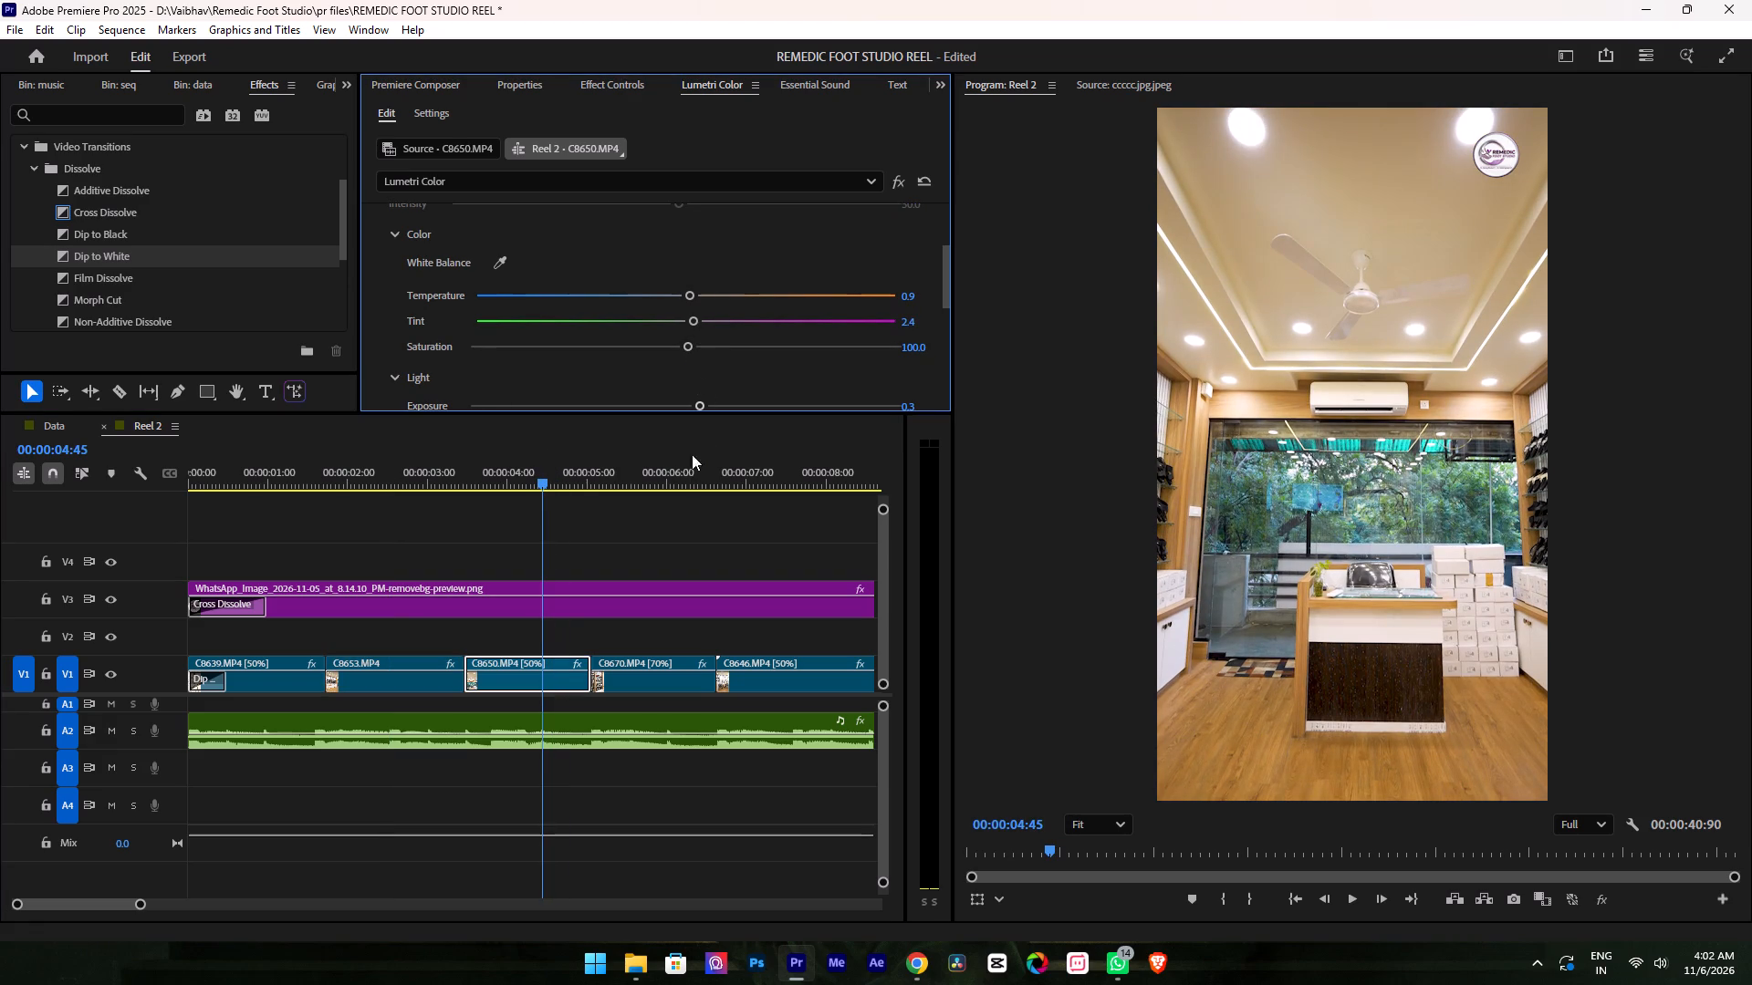
# Reset clip C8670.MP4's Lumetri saturation, and give it a mild boost slightly above 100.
pyautogui.click(650, 475)
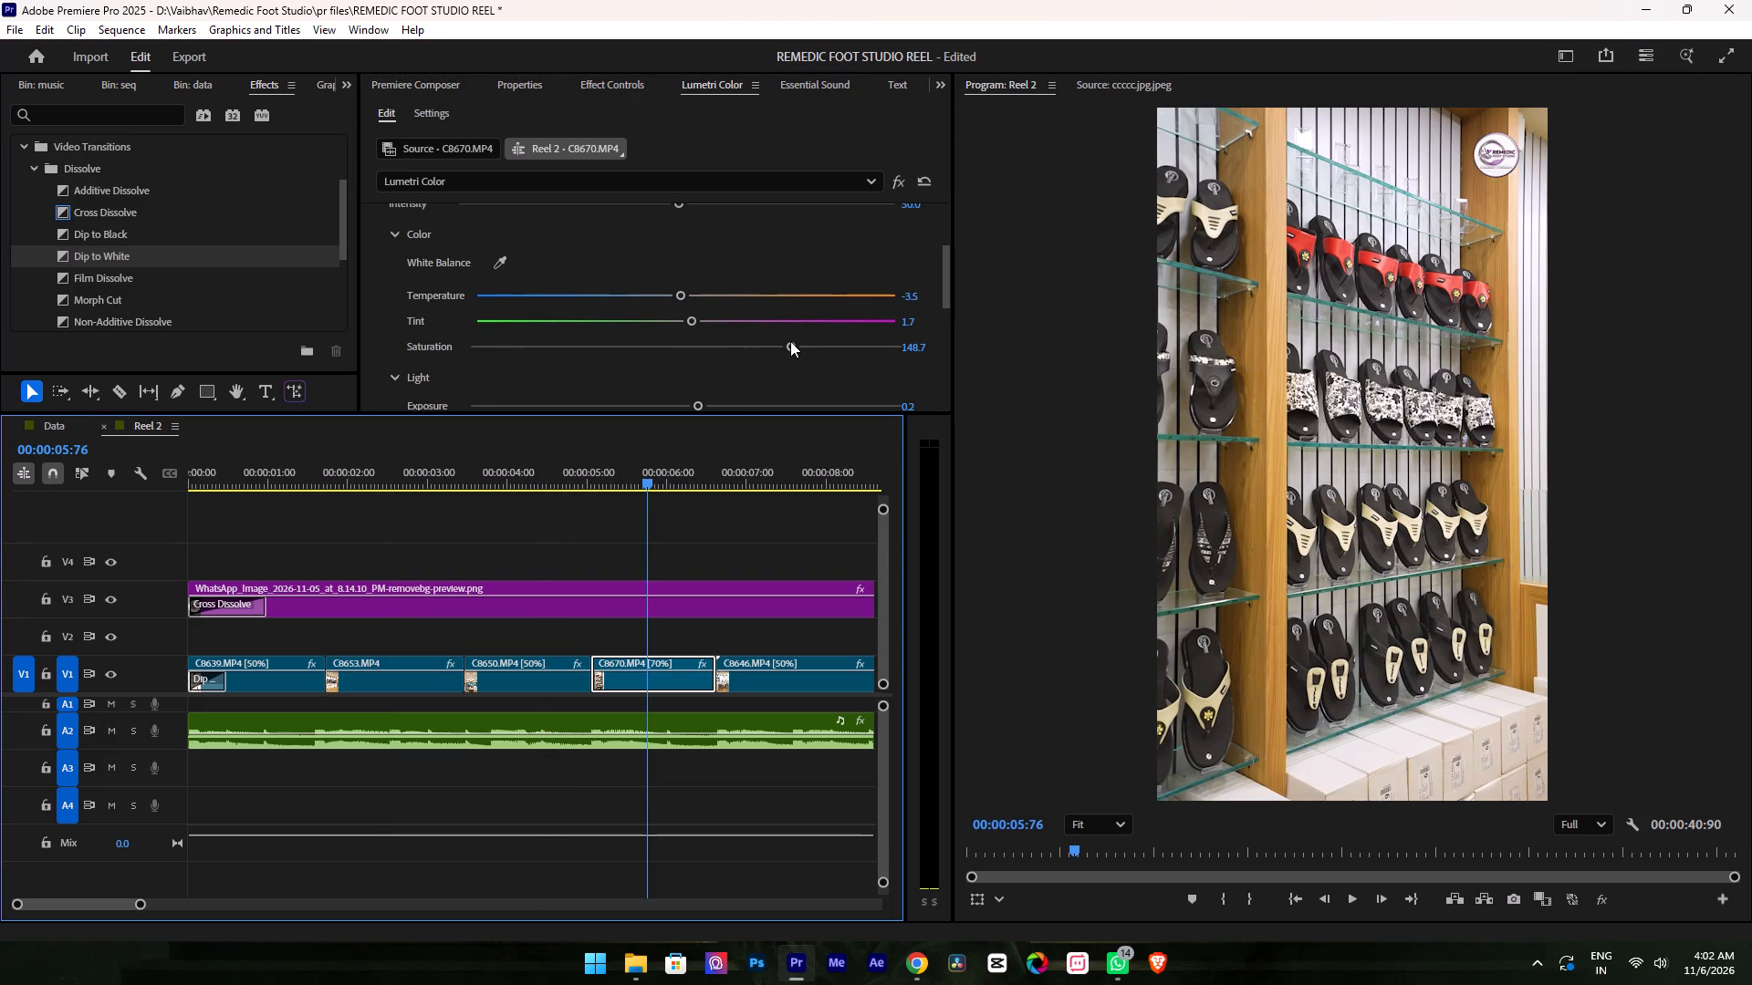
pyautogui.doubleClick(790, 341)
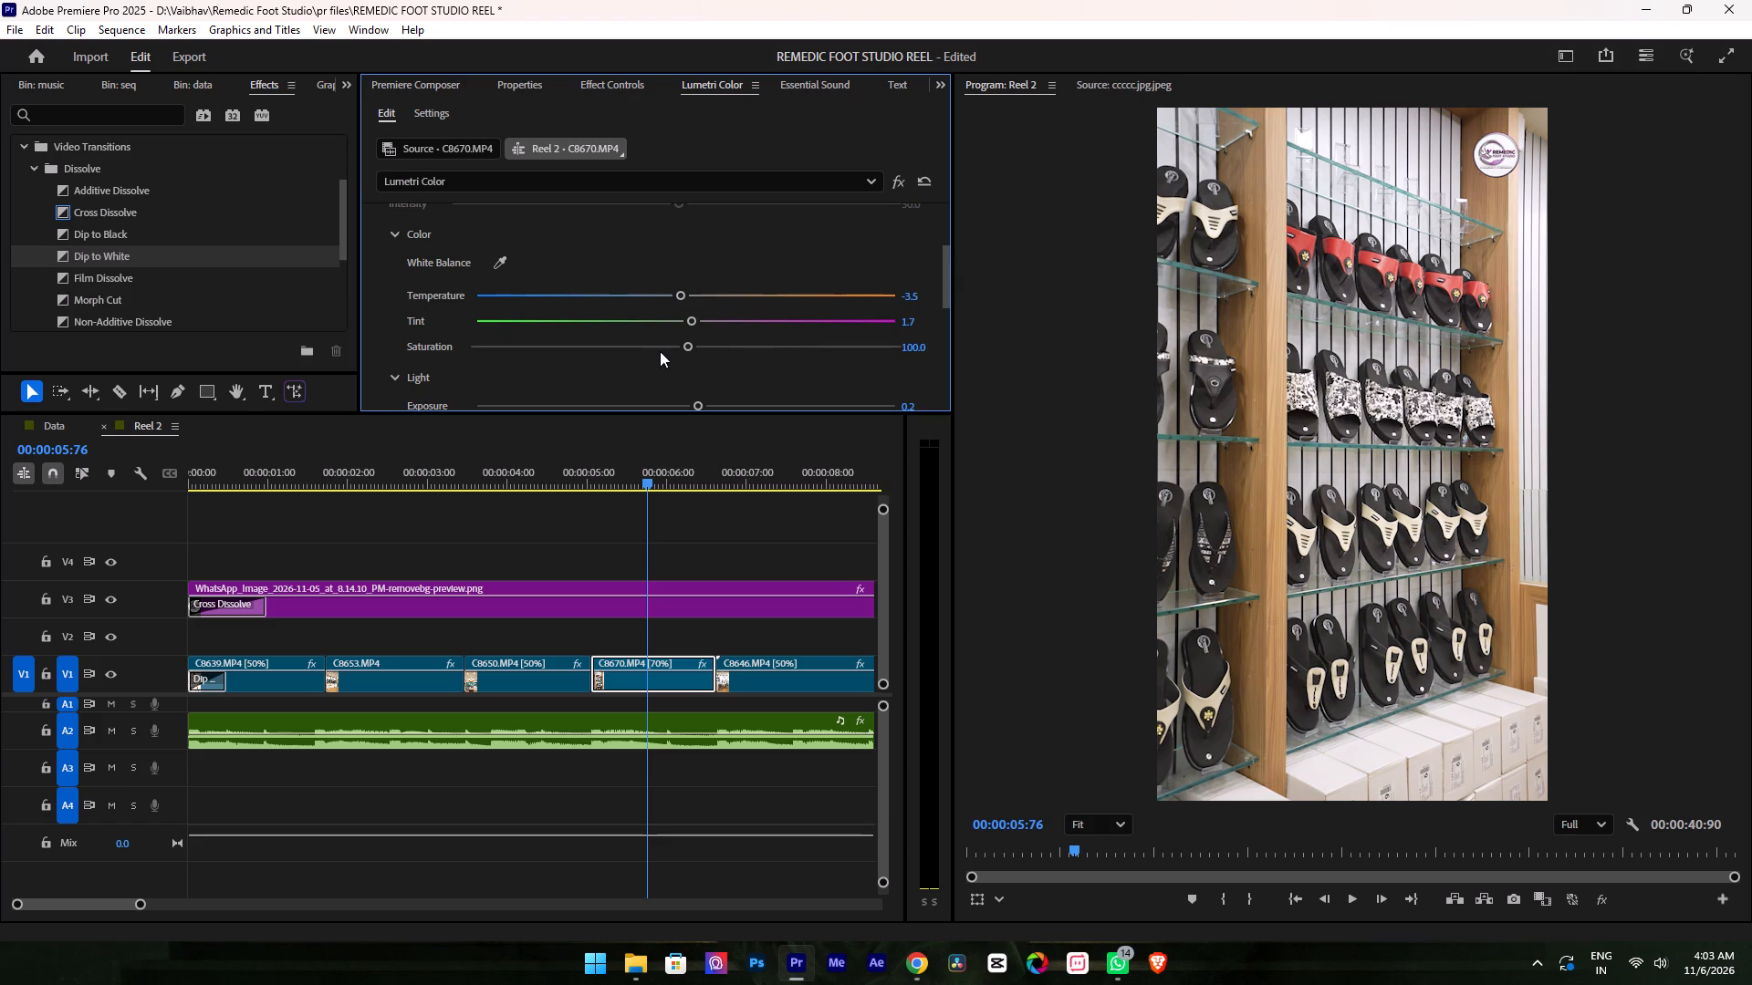
pyautogui.moveTo(696, 346); pyautogui.dragTo(722, 353)
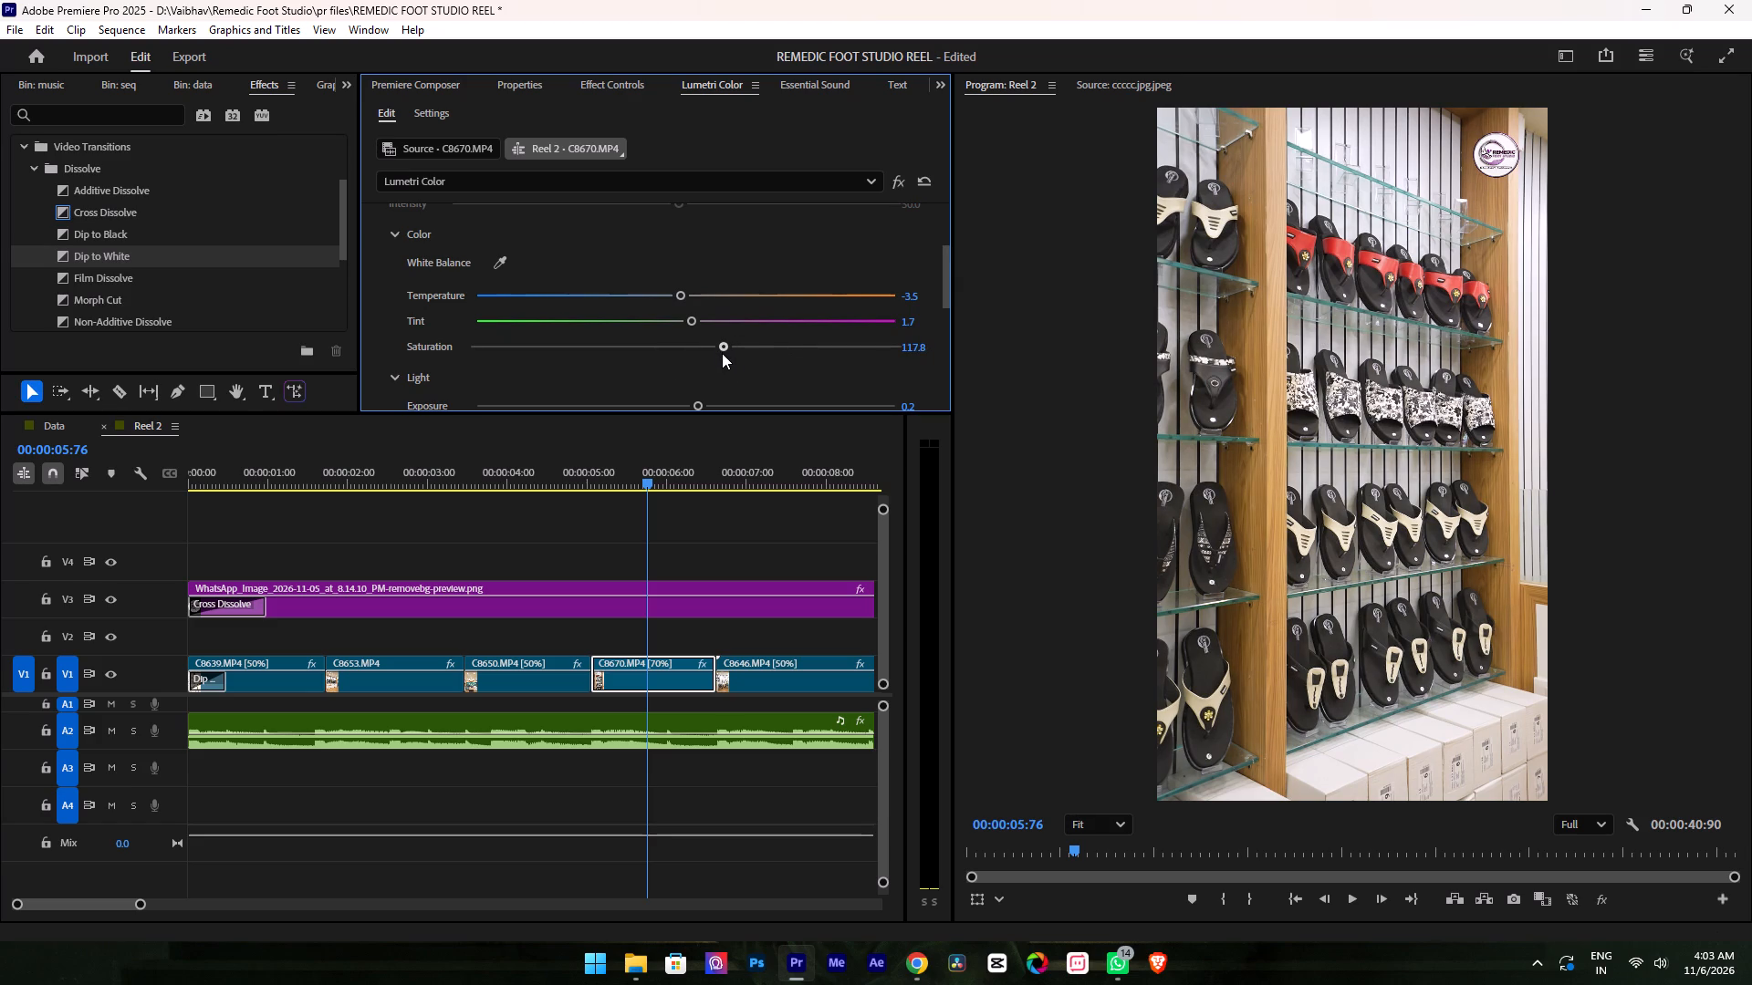
pyautogui.moveTo(722, 353); pyautogui.dragTo(712, 354)
# Reset the Lumetri saturation to 100 on V1 clips C8646, C8672, C8607 and C8614.
pyautogui.moveTo(684, 472); pyautogui.dragTo(765, 525)
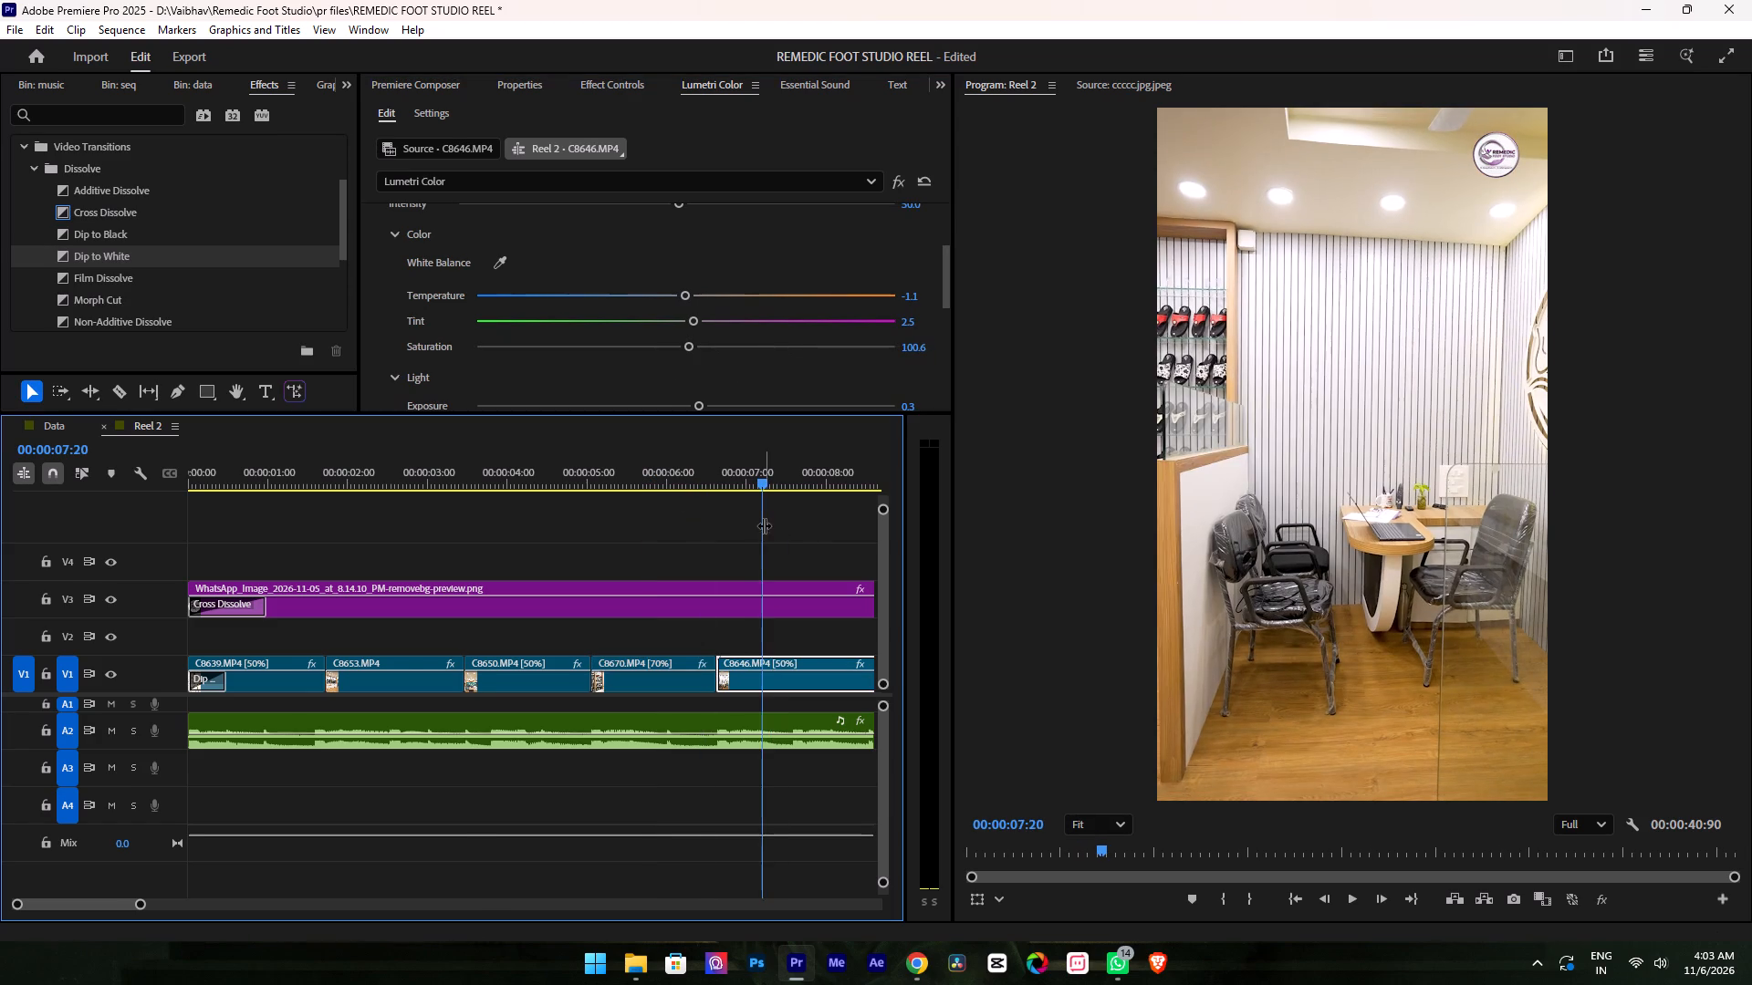
pyautogui.scroll(-9, 758, 533)
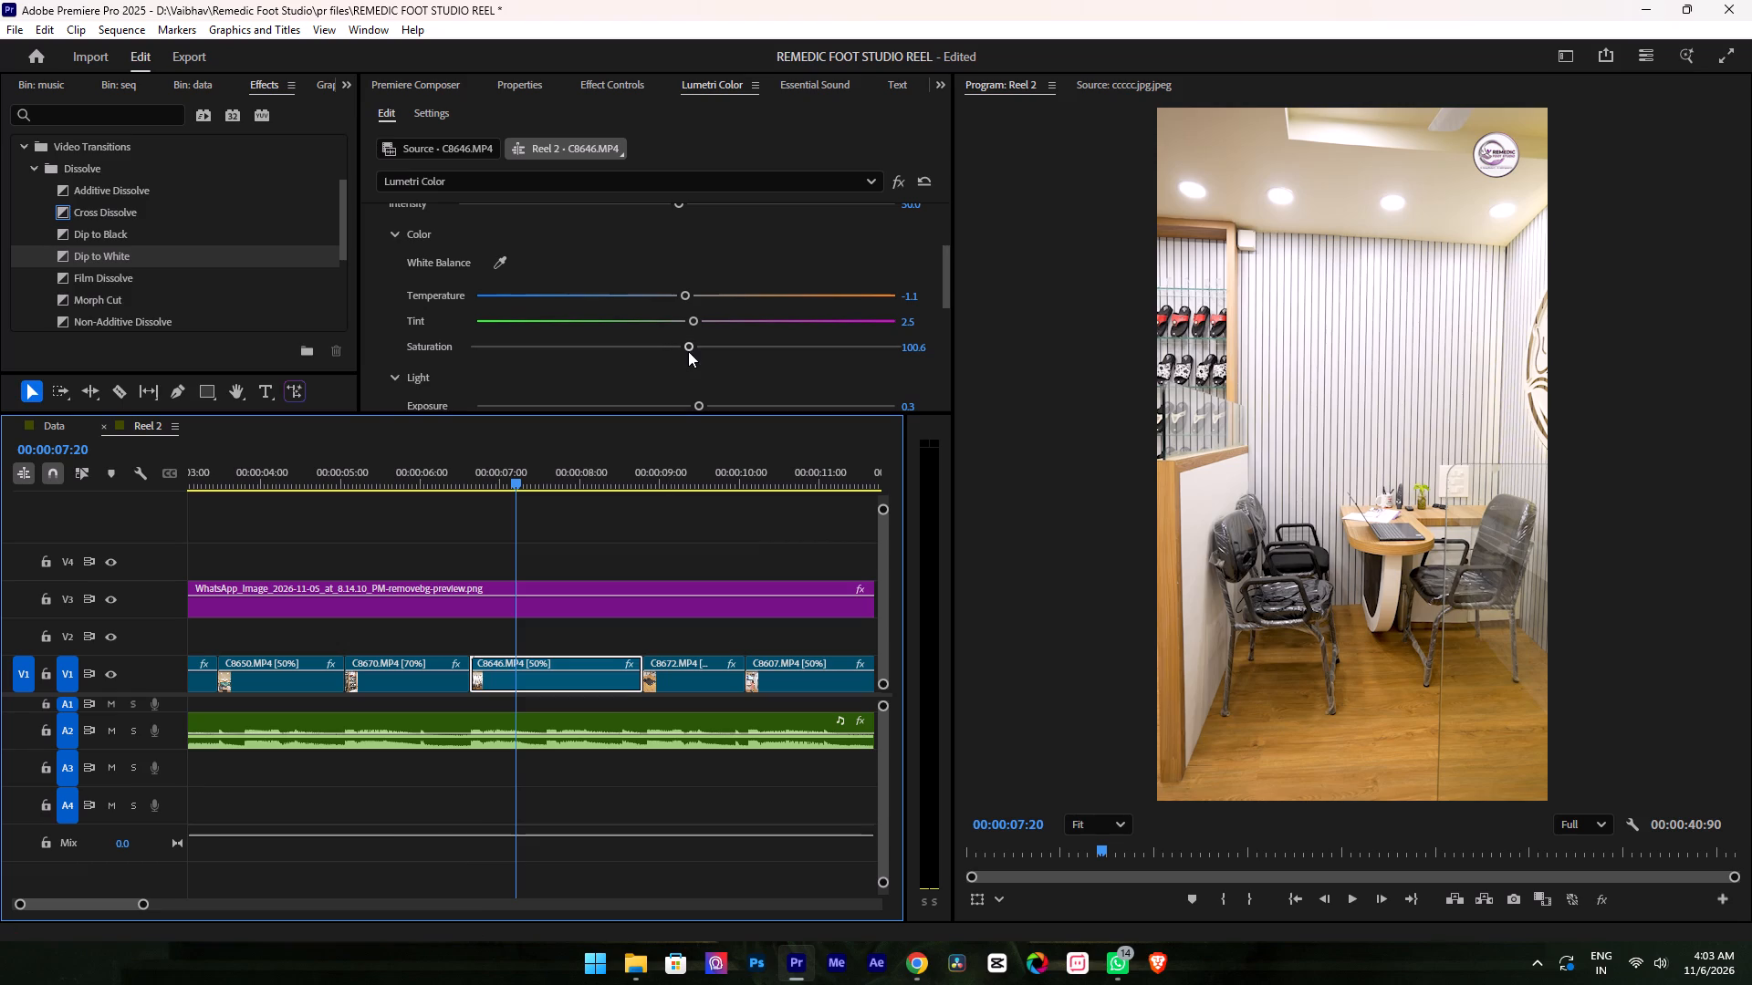
pyautogui.doubleClick(688, 347)
pyautogui.moveTo(669, 472); pyautogui.dragTo(700, 476)
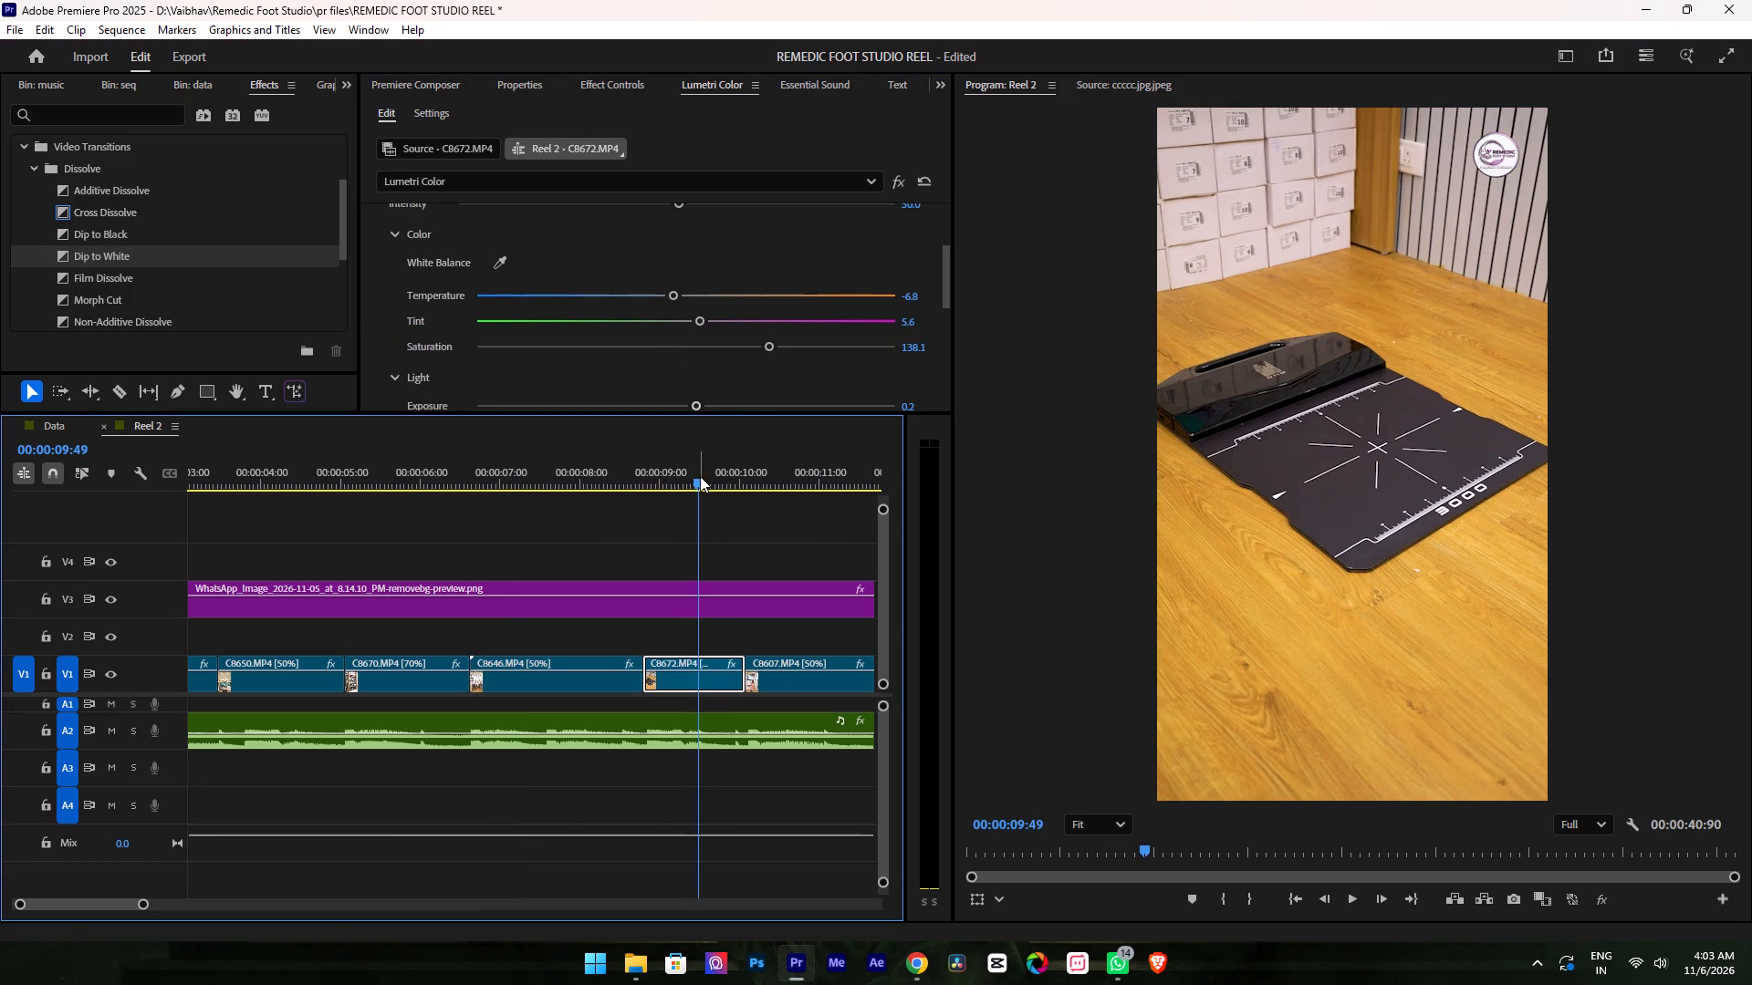
pyautogui.scroll(-5, 704, 509)
pyautogui.doubleClick(767, 345)
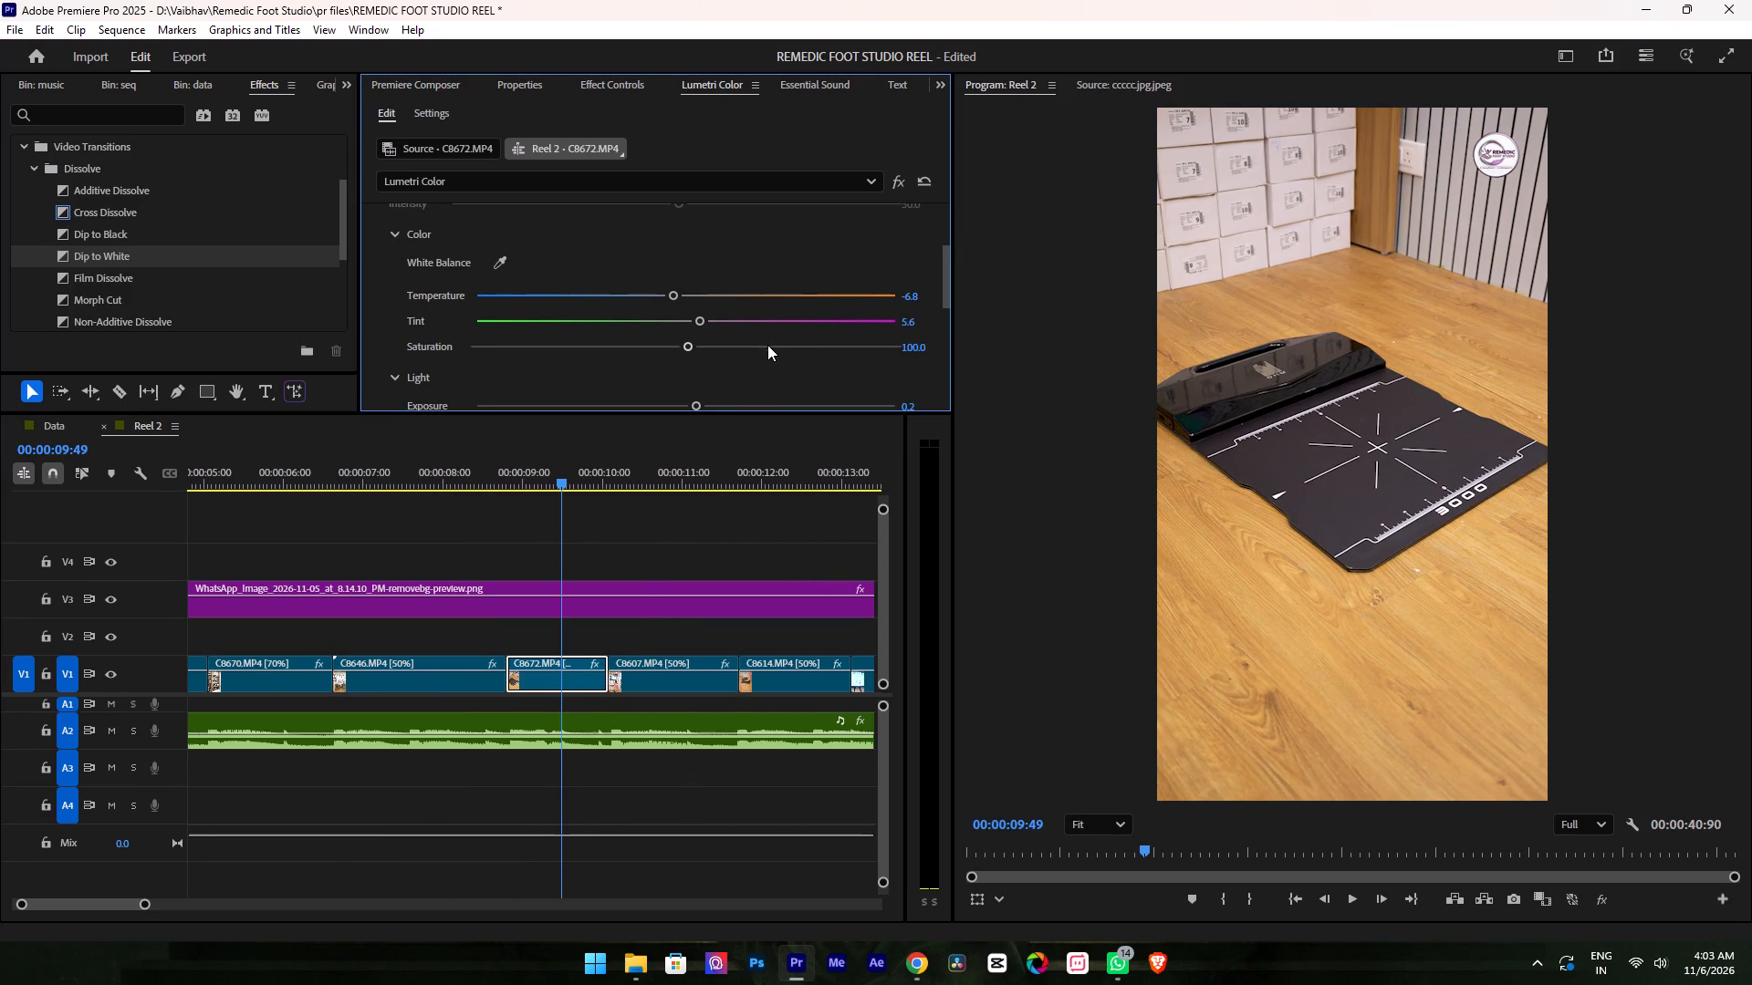
pyautogui.scroll(-3, 722, 491)
pyautogui.moveTo(581, 469); pyautogui.dragTo(598, 471)
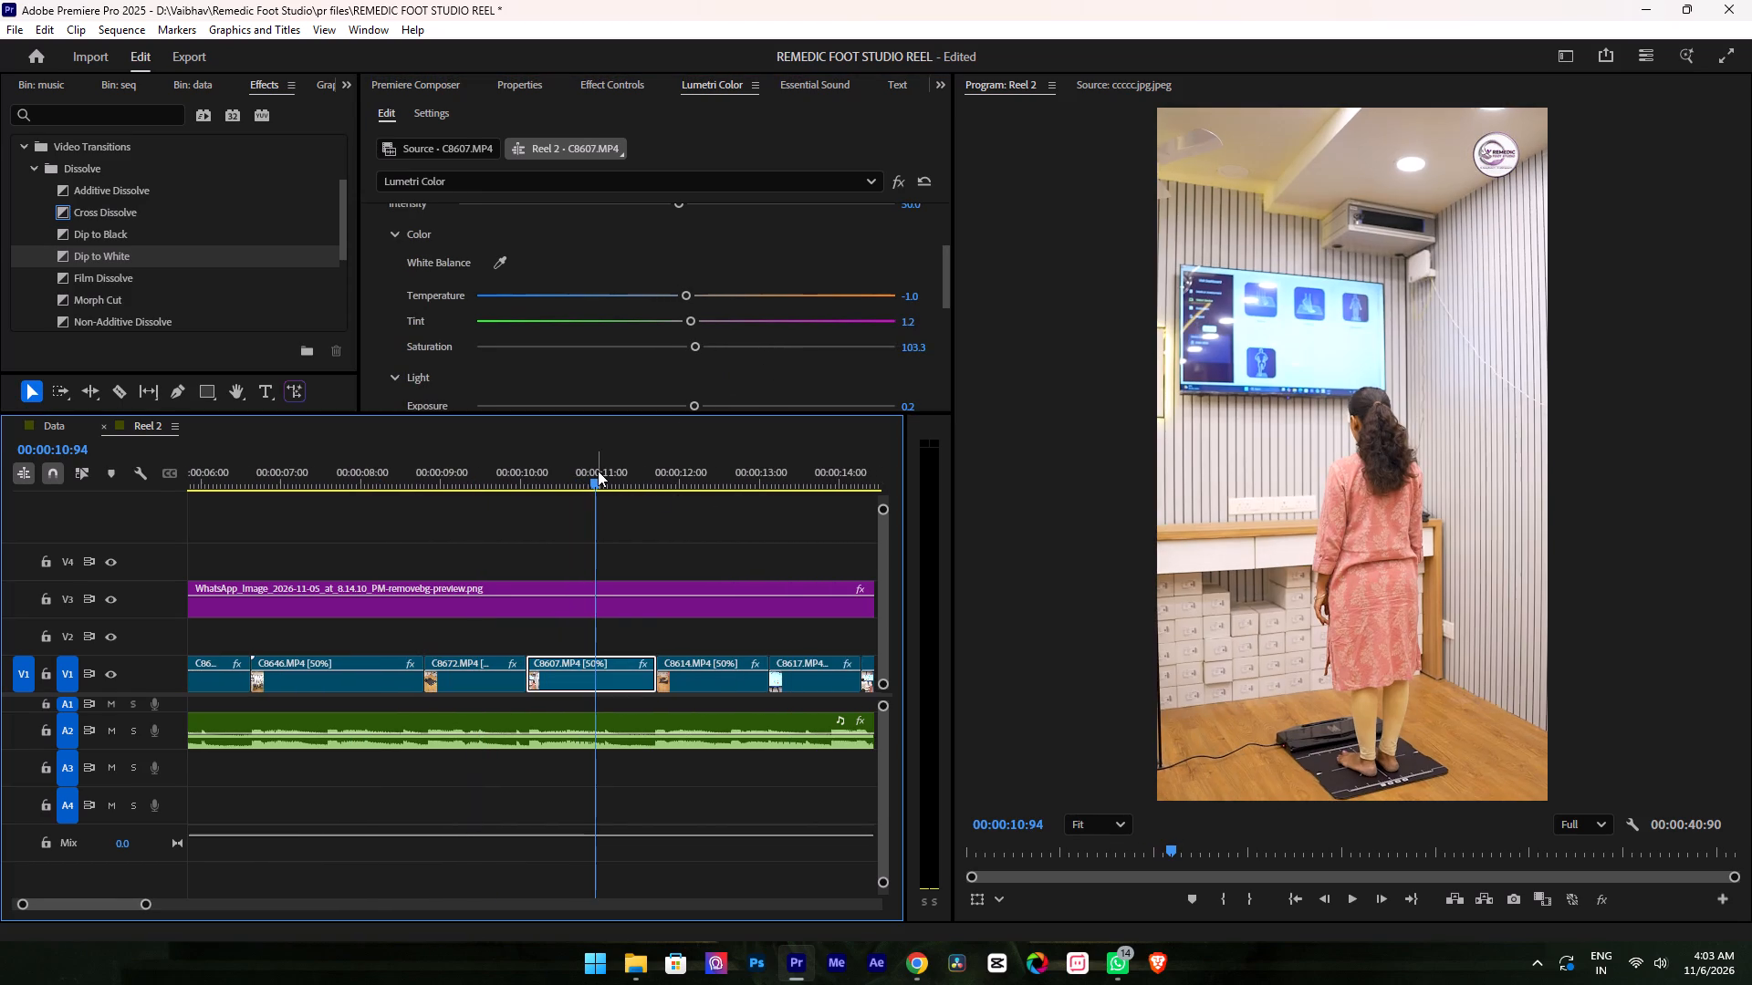
pyautogui.doubleClick(697, 342)
pyautogui.scroll(-3, 731, 541)
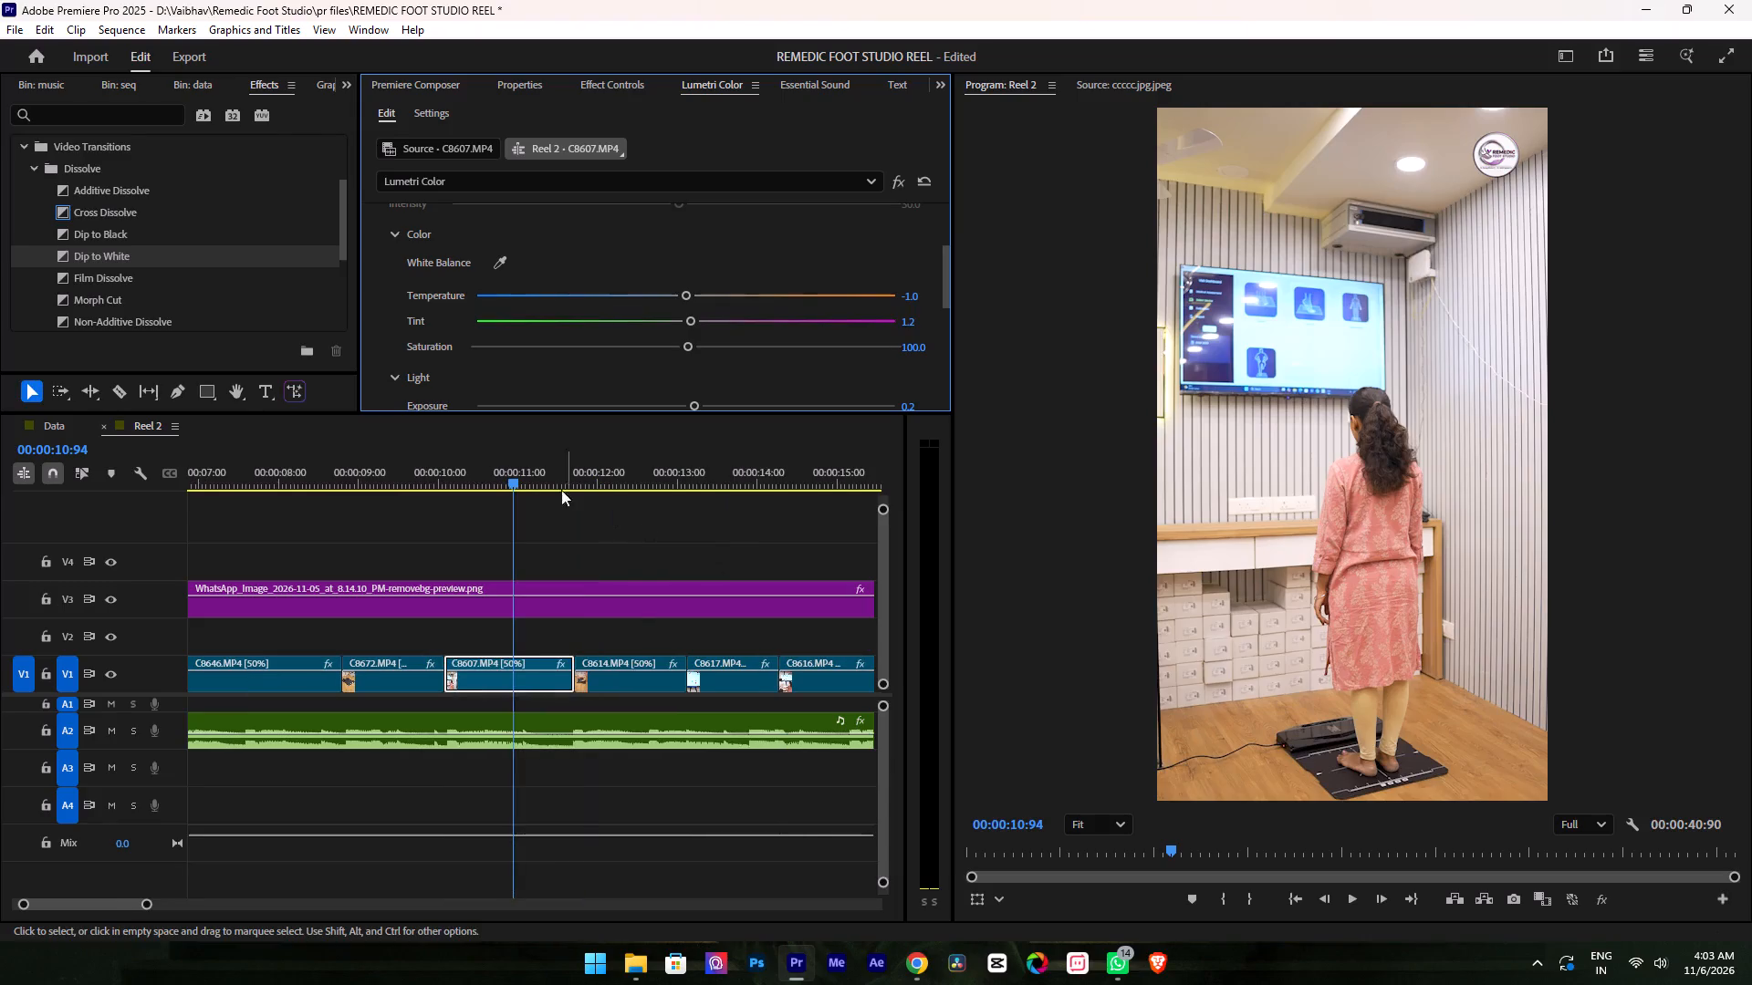
pyautogui.moveTo(545, 475); pyautogui.dragTo(613, 489)
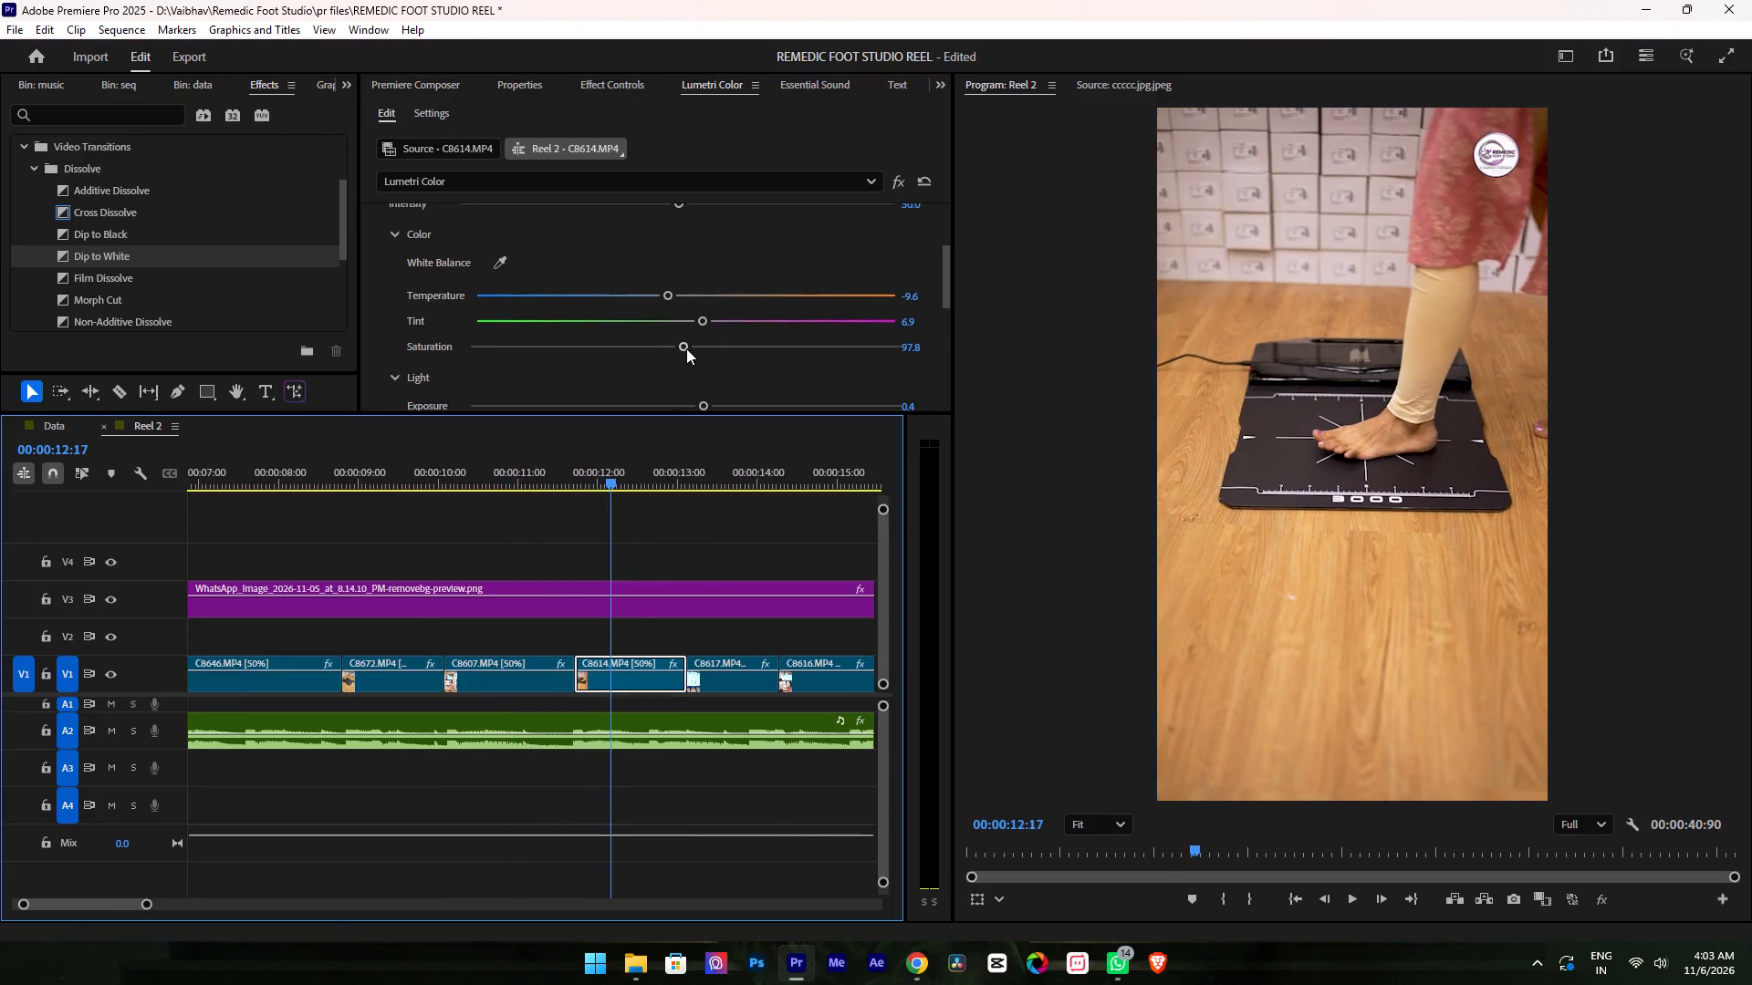
pyautogui.doubleClick(686, 347)
# Reduce the Lumetri saturation to 108.7 on clip C8617.MP4 and to about 110 on clip C8616.MP4.
pyautogui.scroll(-4, 704, 466)
pyautogui.moveTo(547, 463); pyautogui.dragTo(623, 489)
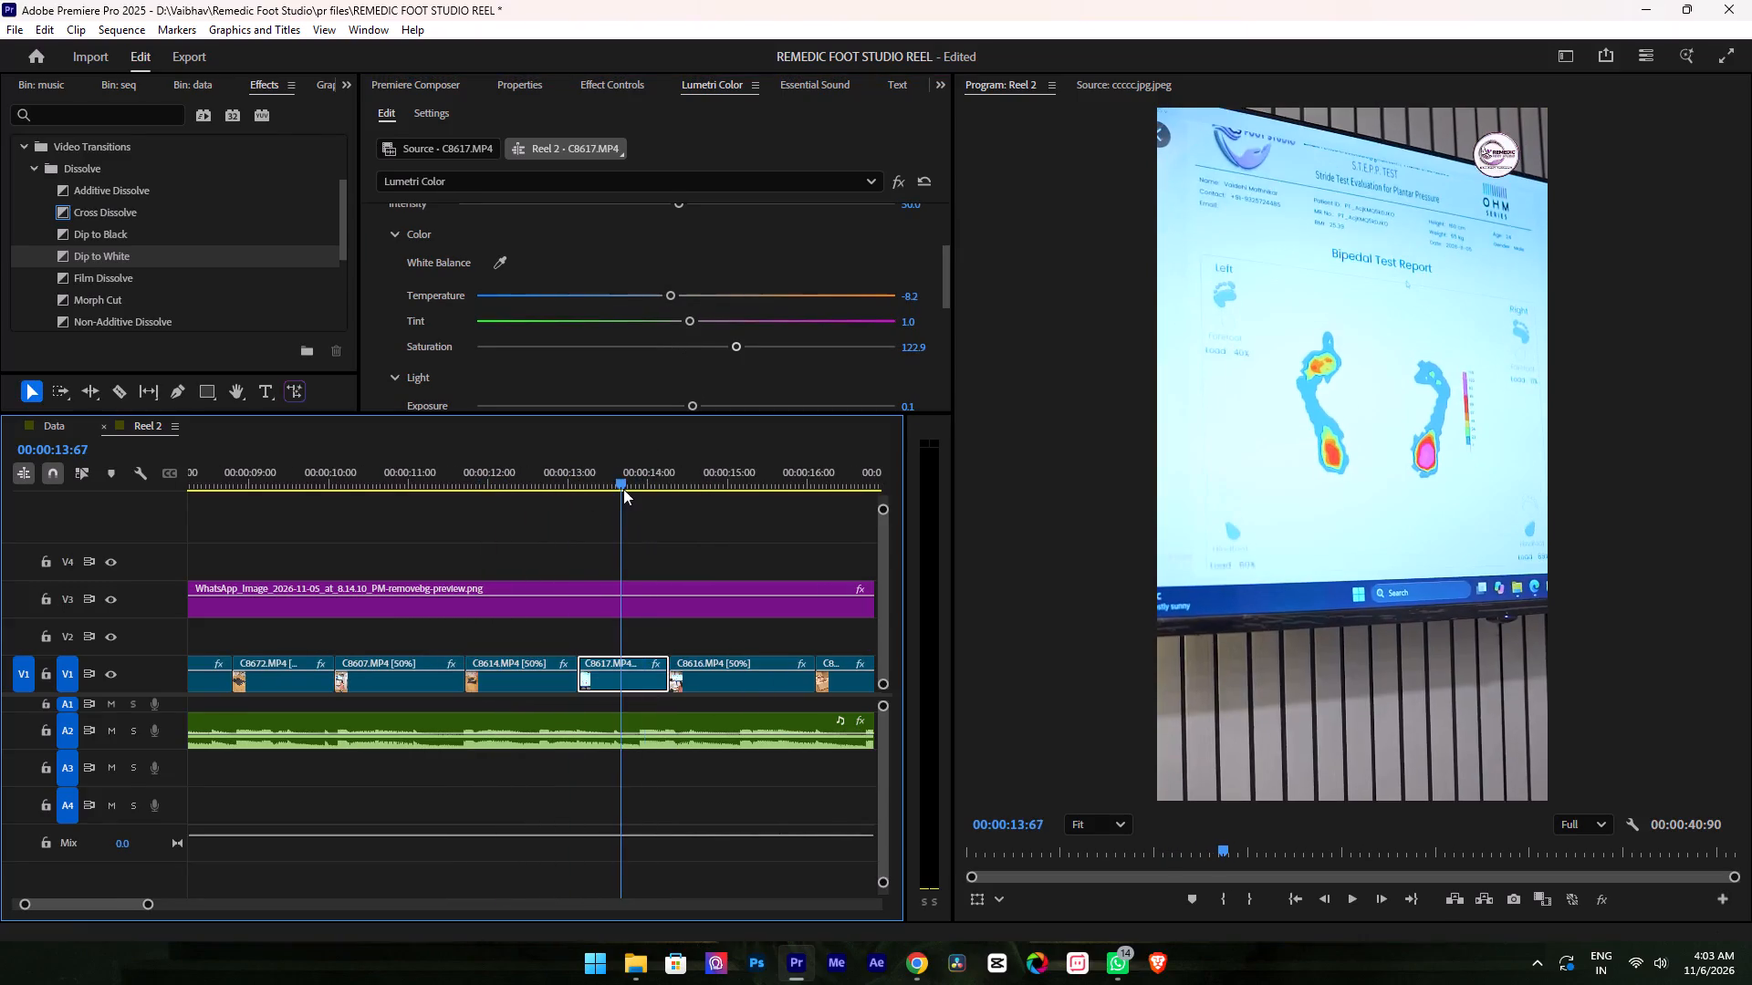
pyautogui.moveTo(623, 489); pyautogui.dragTo(622, 489)
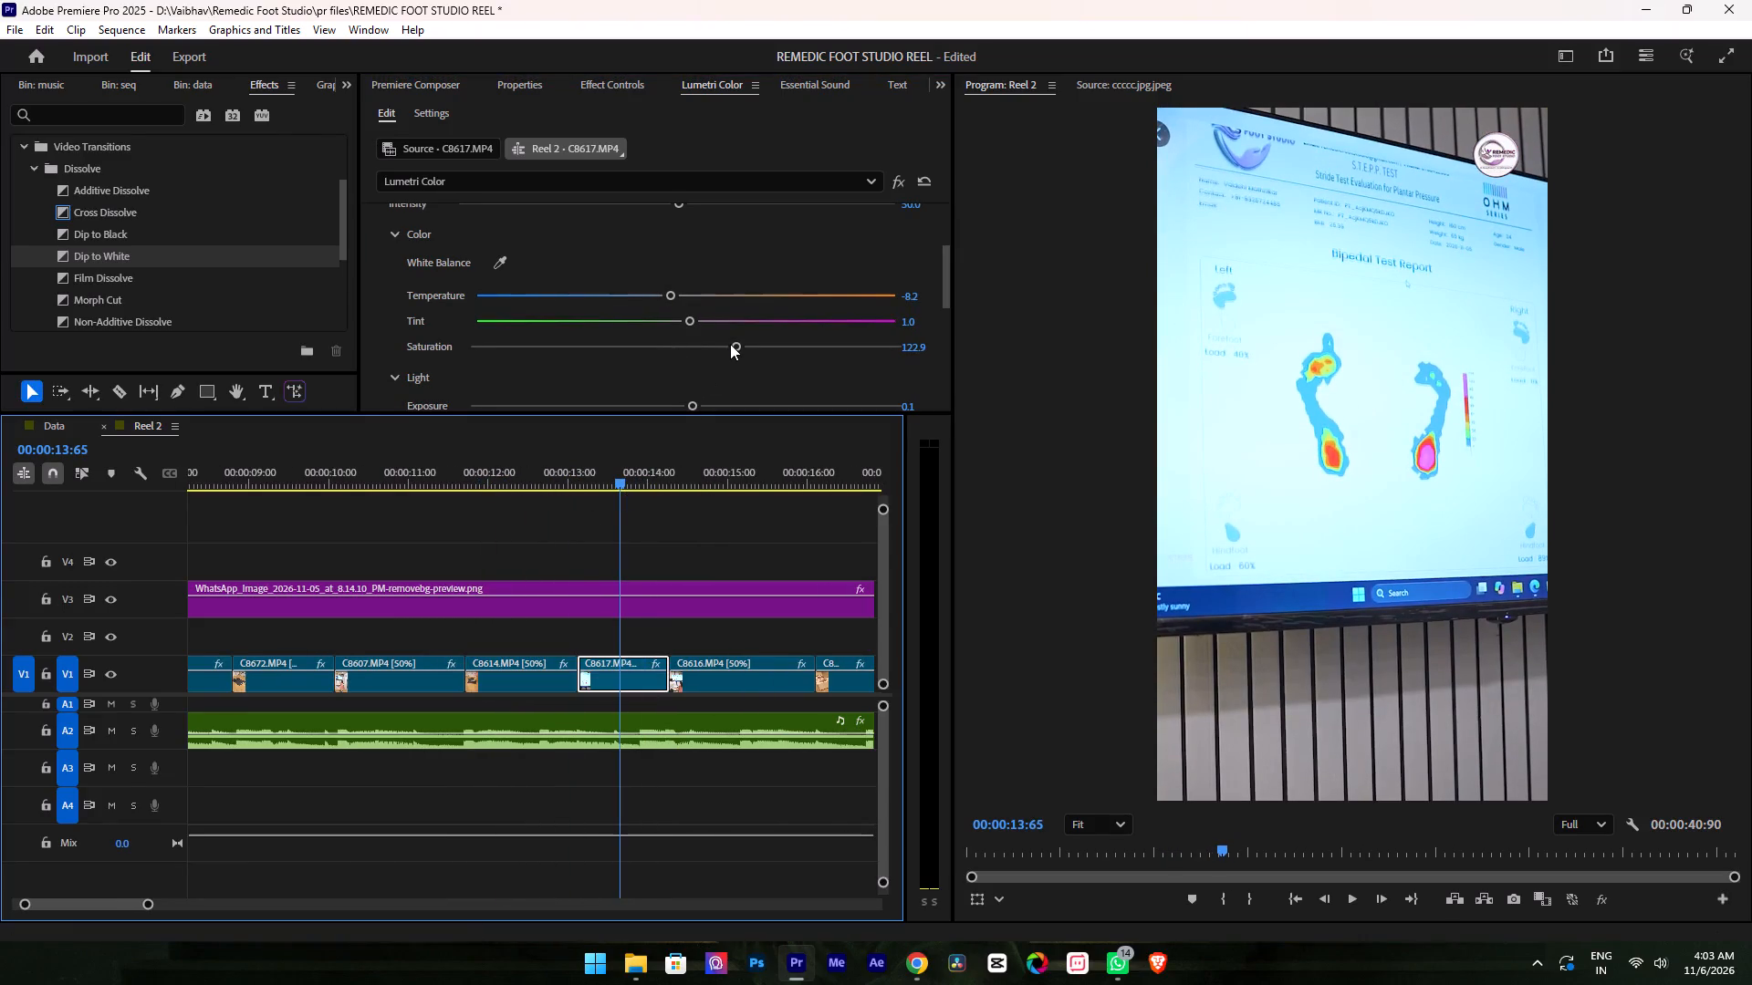
pyautogui.moveTo(730, 344); pyautogui.dragTo(703, 344)
pyautogui.moveTo(660, 456); pyautogui.dragTo(665, 457)
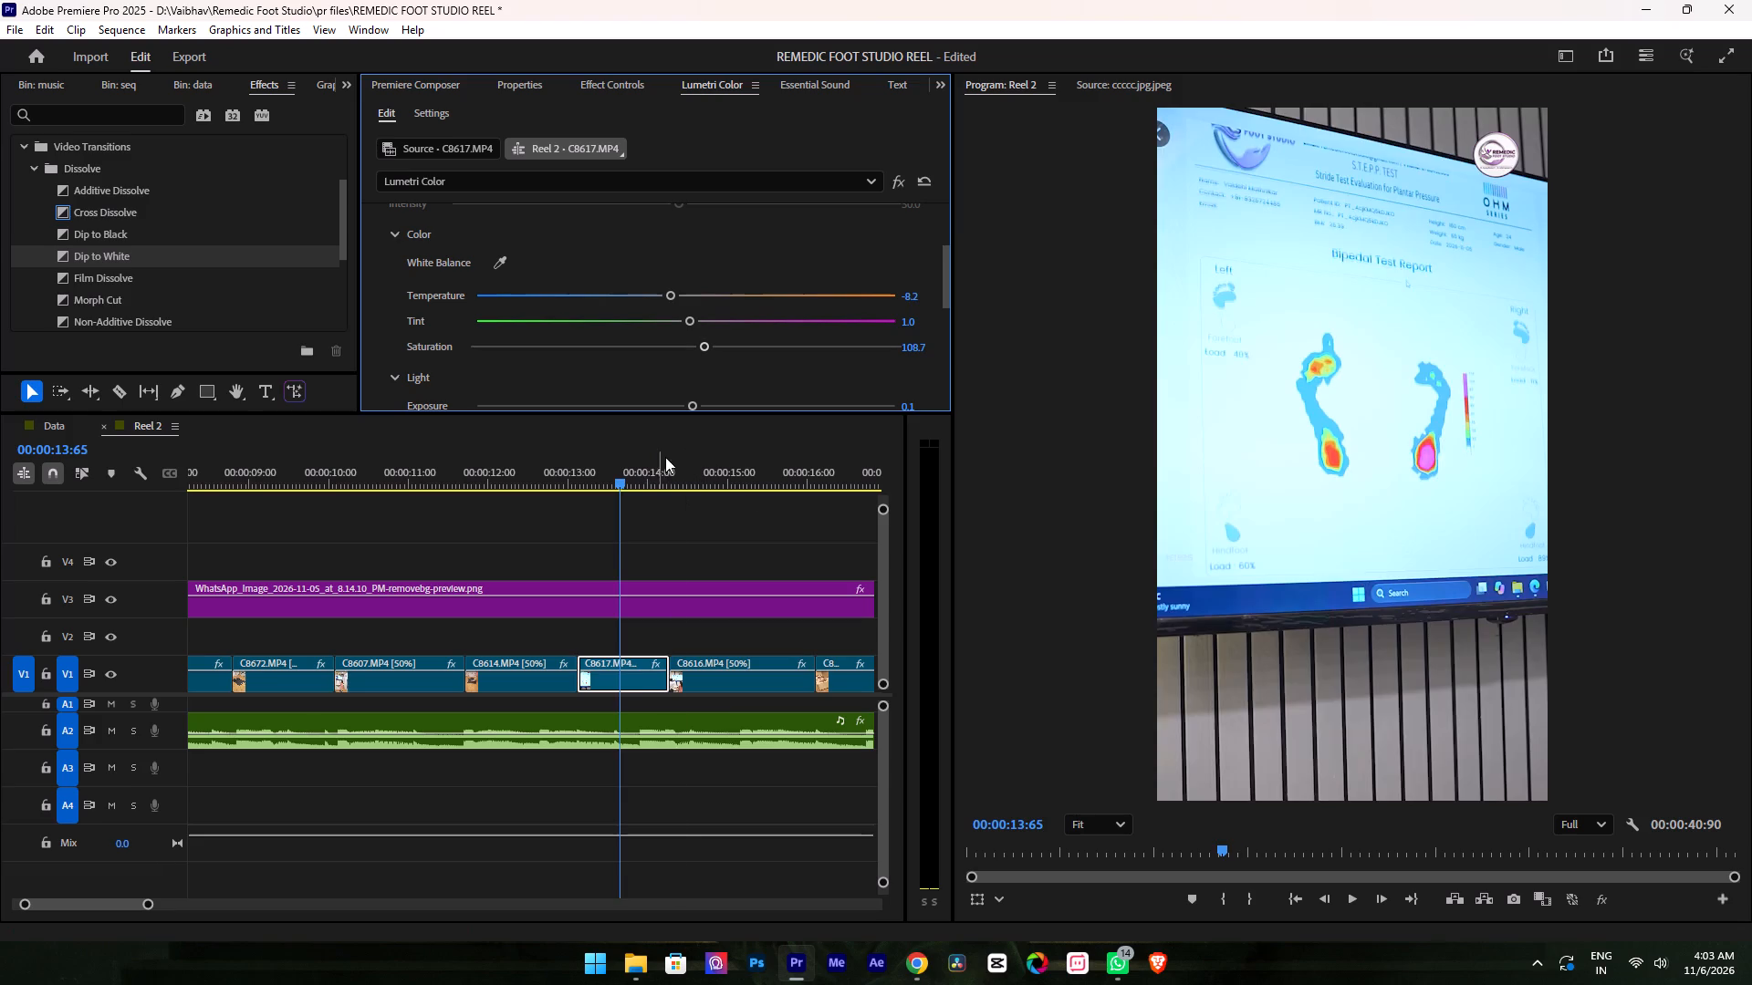
pyautogui.moveTo(665, 457); pyautogui.dragTo(727, 494)
pyautogui.scroll(-3, 728, 505)
pyautogui.moveTo(734, 345); pyautogui.dragTo(707, 347)
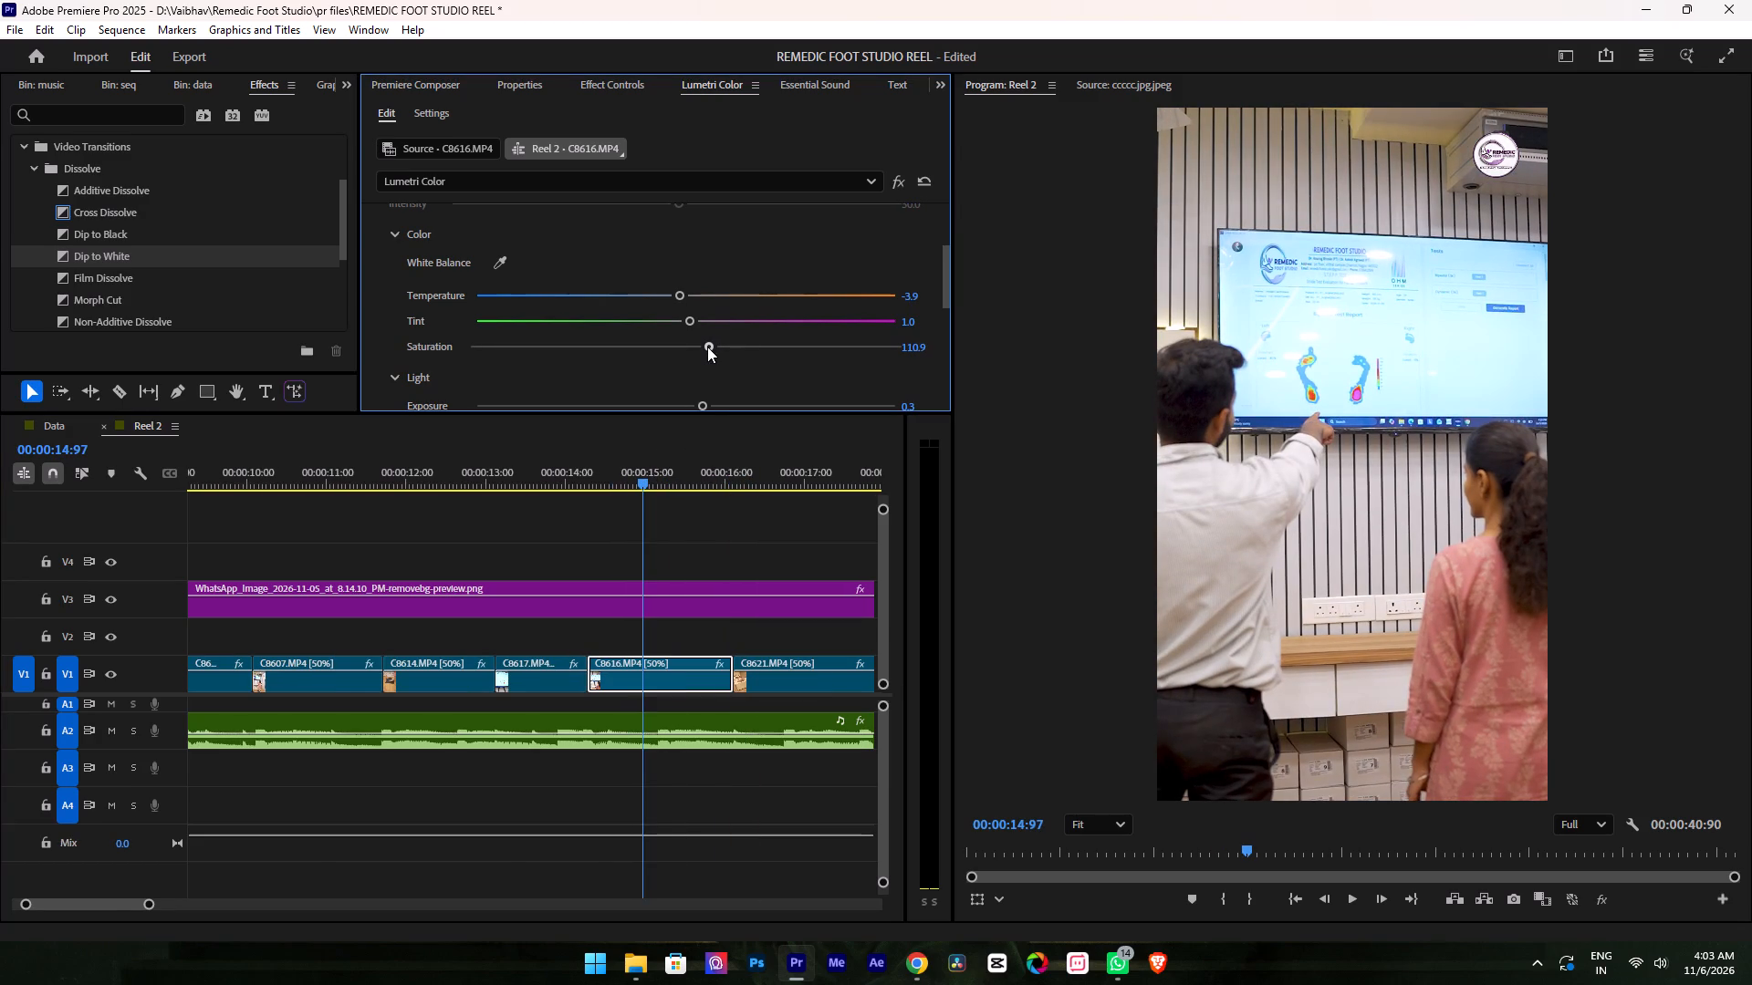
pyautogui.moveTo(707, 347); pyautogui.dragTo(705, 347)
# Cool clip C8621.MP4 to a Lumetri temperature of -19.6 and fine-tune its saturation to near 100.
pyautogui.scroll(-4, 711, 499)
pyautogui.moveTo(580, 467); pyautogui.dragTo(672, 498)
pyautogui.scroll(-5, 694, 526)
pyautogui.click(680, 344)
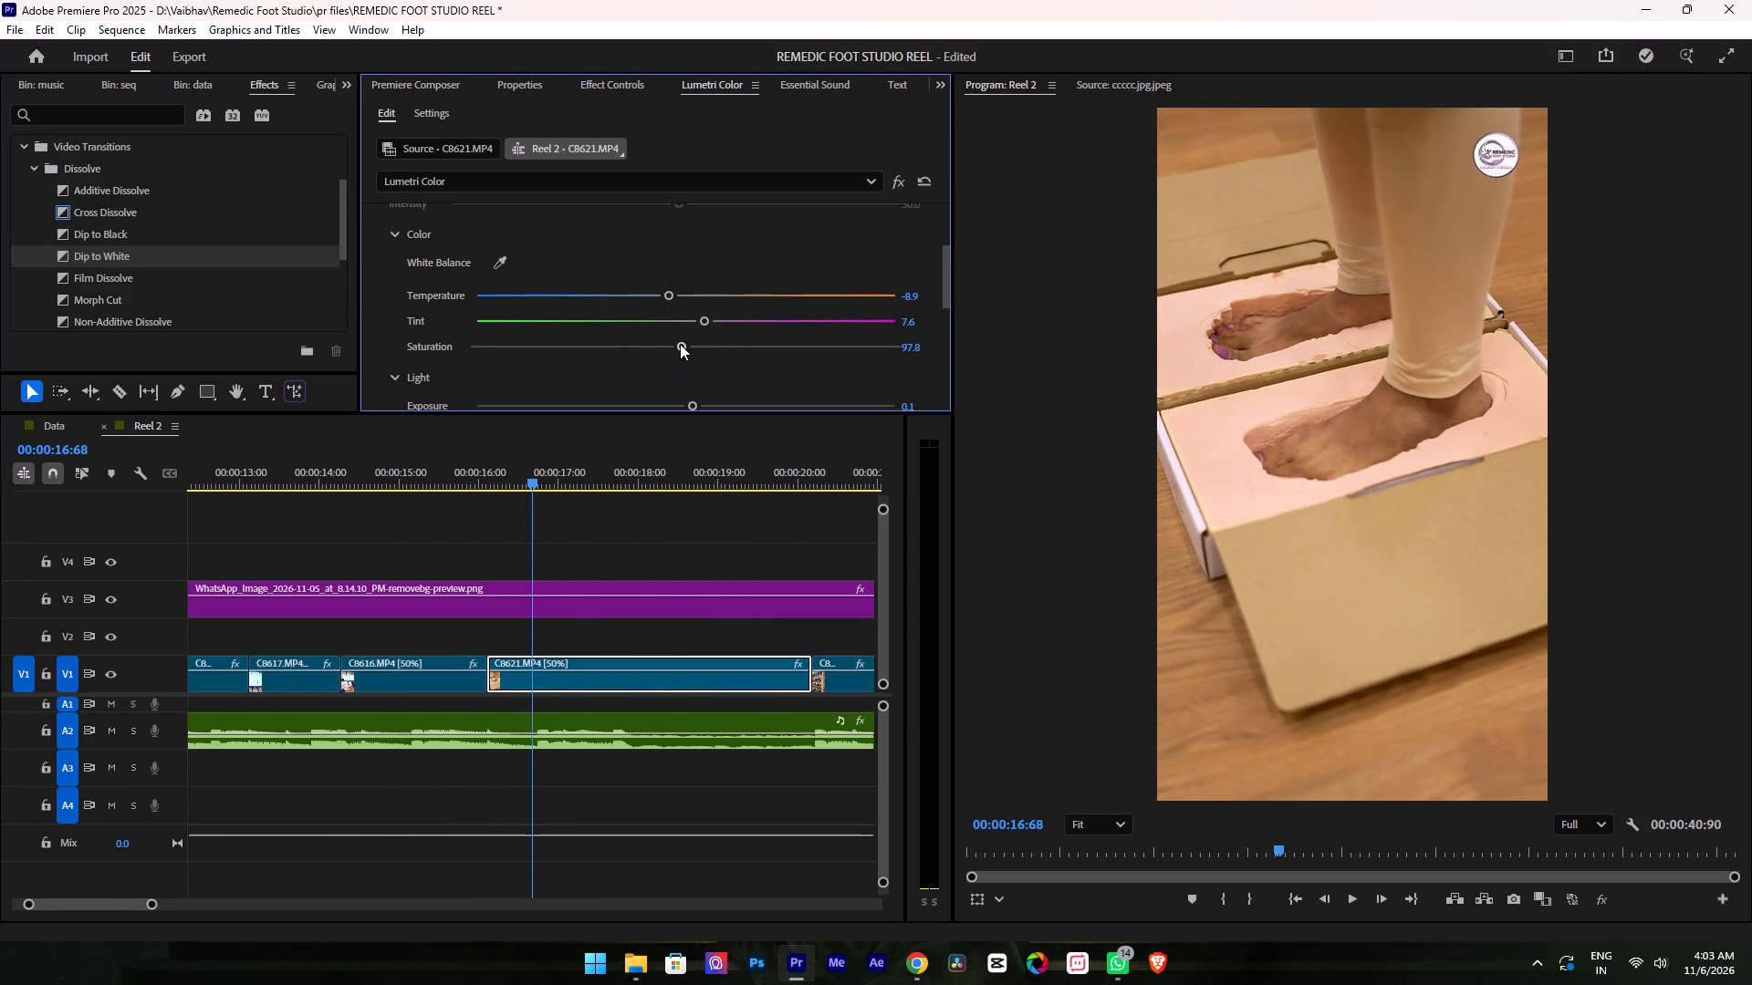
pyautogui.moveTo(680, 344); pyautogui.dragTo(693, 361)
pyautogui.doubleClick(697, 338)
pyautogui.moveTo(662, 292); pyautogui.dragTo(635, 294)
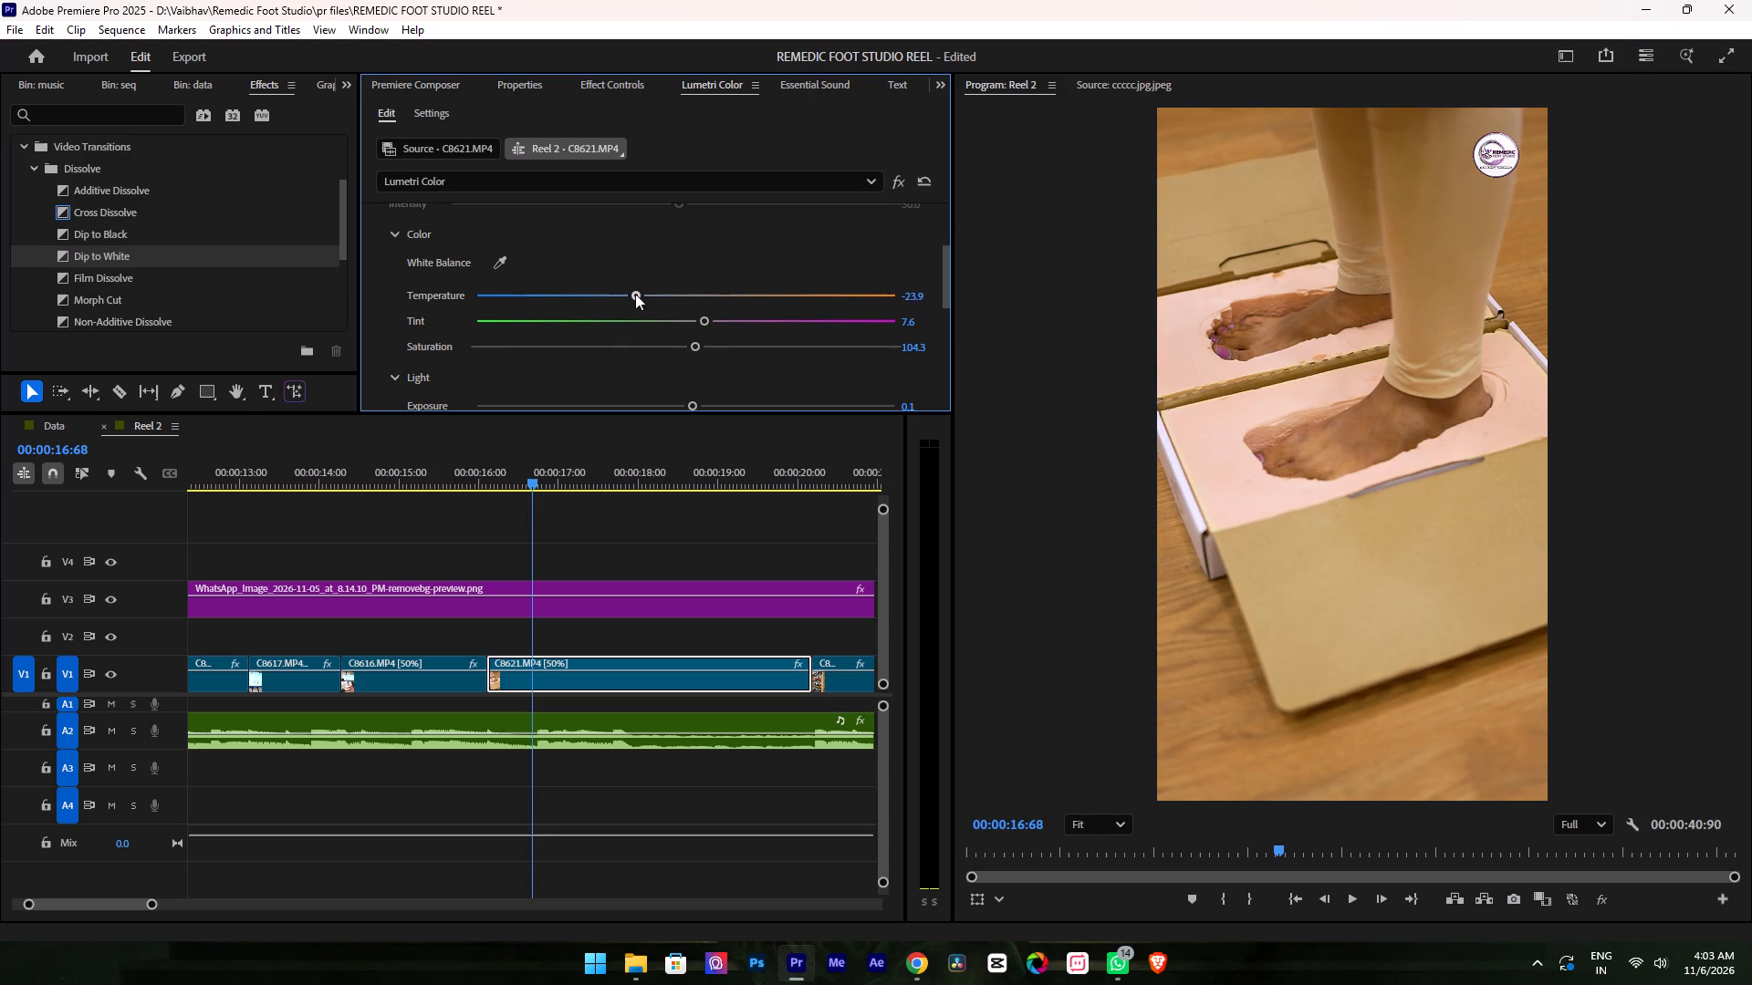
pyautogui.moveTo(635, 294); pyautogui.dragTo(643, 297)
pyautogui.moveTo(695, 340); pyautogui.dragTo(687, 340)
pyautogui.moveTo(687, 340); pyautogui.dragTo(706, 351)
pyautogui.moveTo(706, 351); pyautogui.dragTo(684, 351)
# Reduce the Lumetri saturation of clip C8668.MP4 to 114.8.
pyautogui.scroll(-6, 687, 566)
pyautogui.scroll(-4, 570, 543)
pyautogui.moveTo(555, 471); pyautogui.dragTo(589, 480)
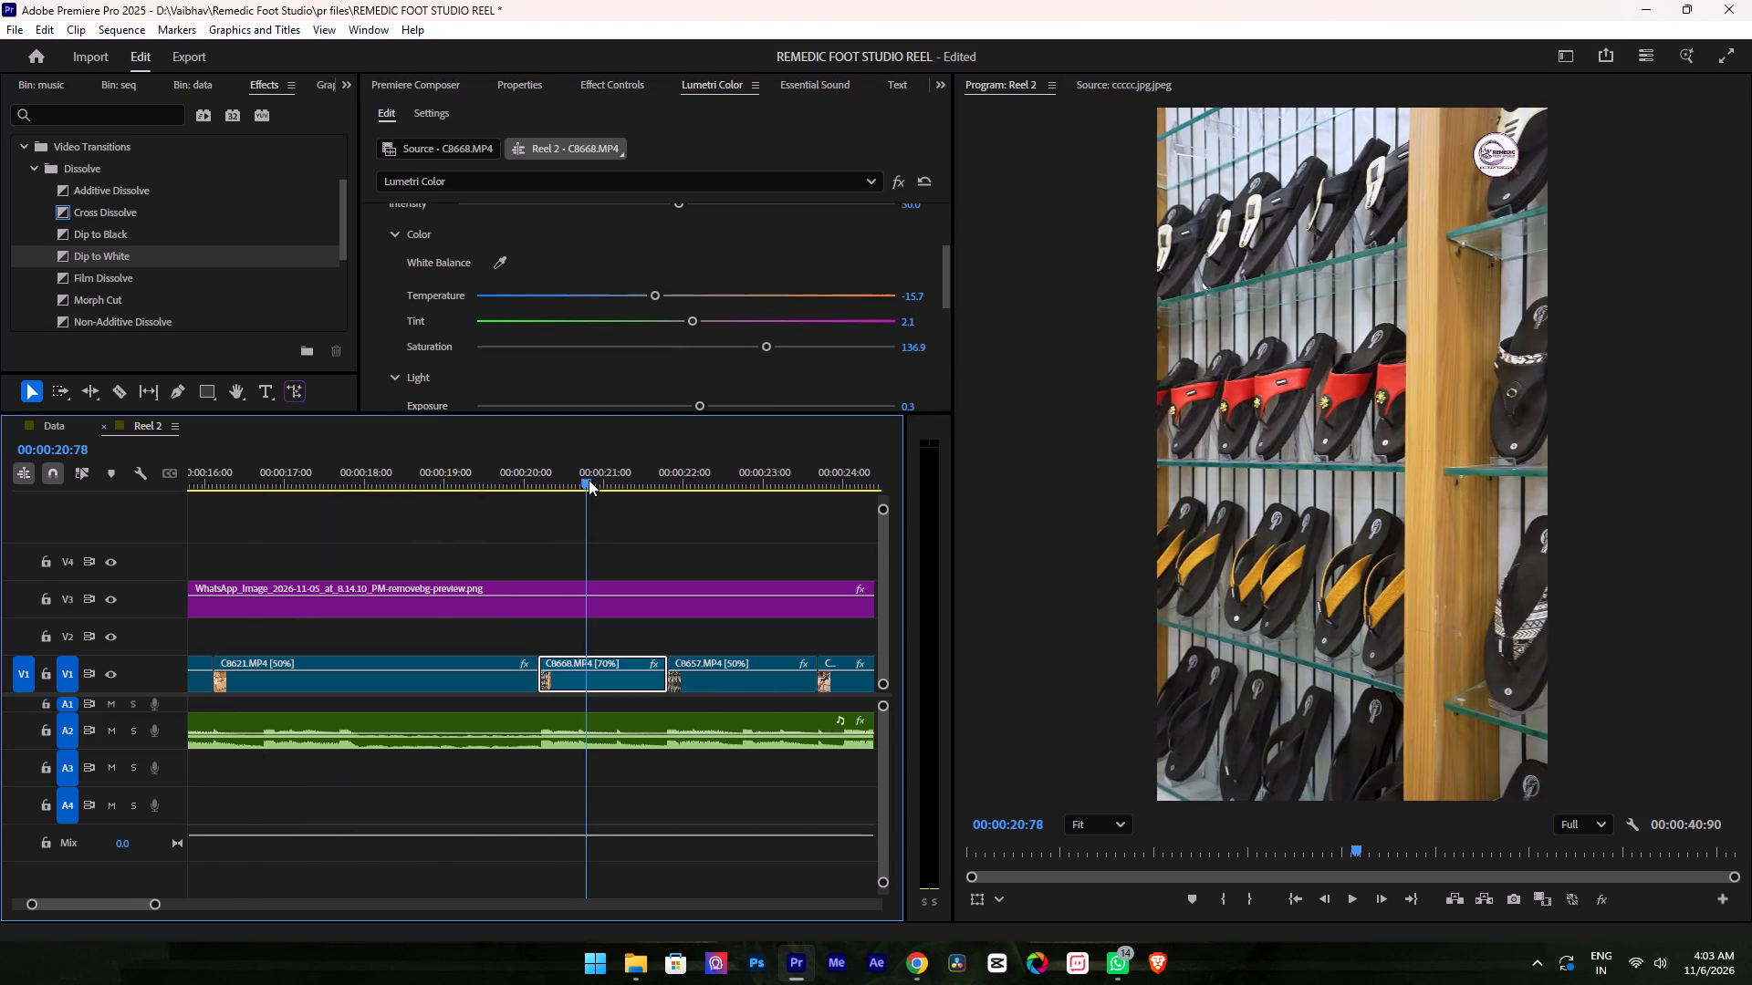
pyautogui.moveTo(589, 480); pyautogui.dragTo(589, 480)
pyautogui.moveTo(738, 347); pyautogui.dragTo(737, 348)
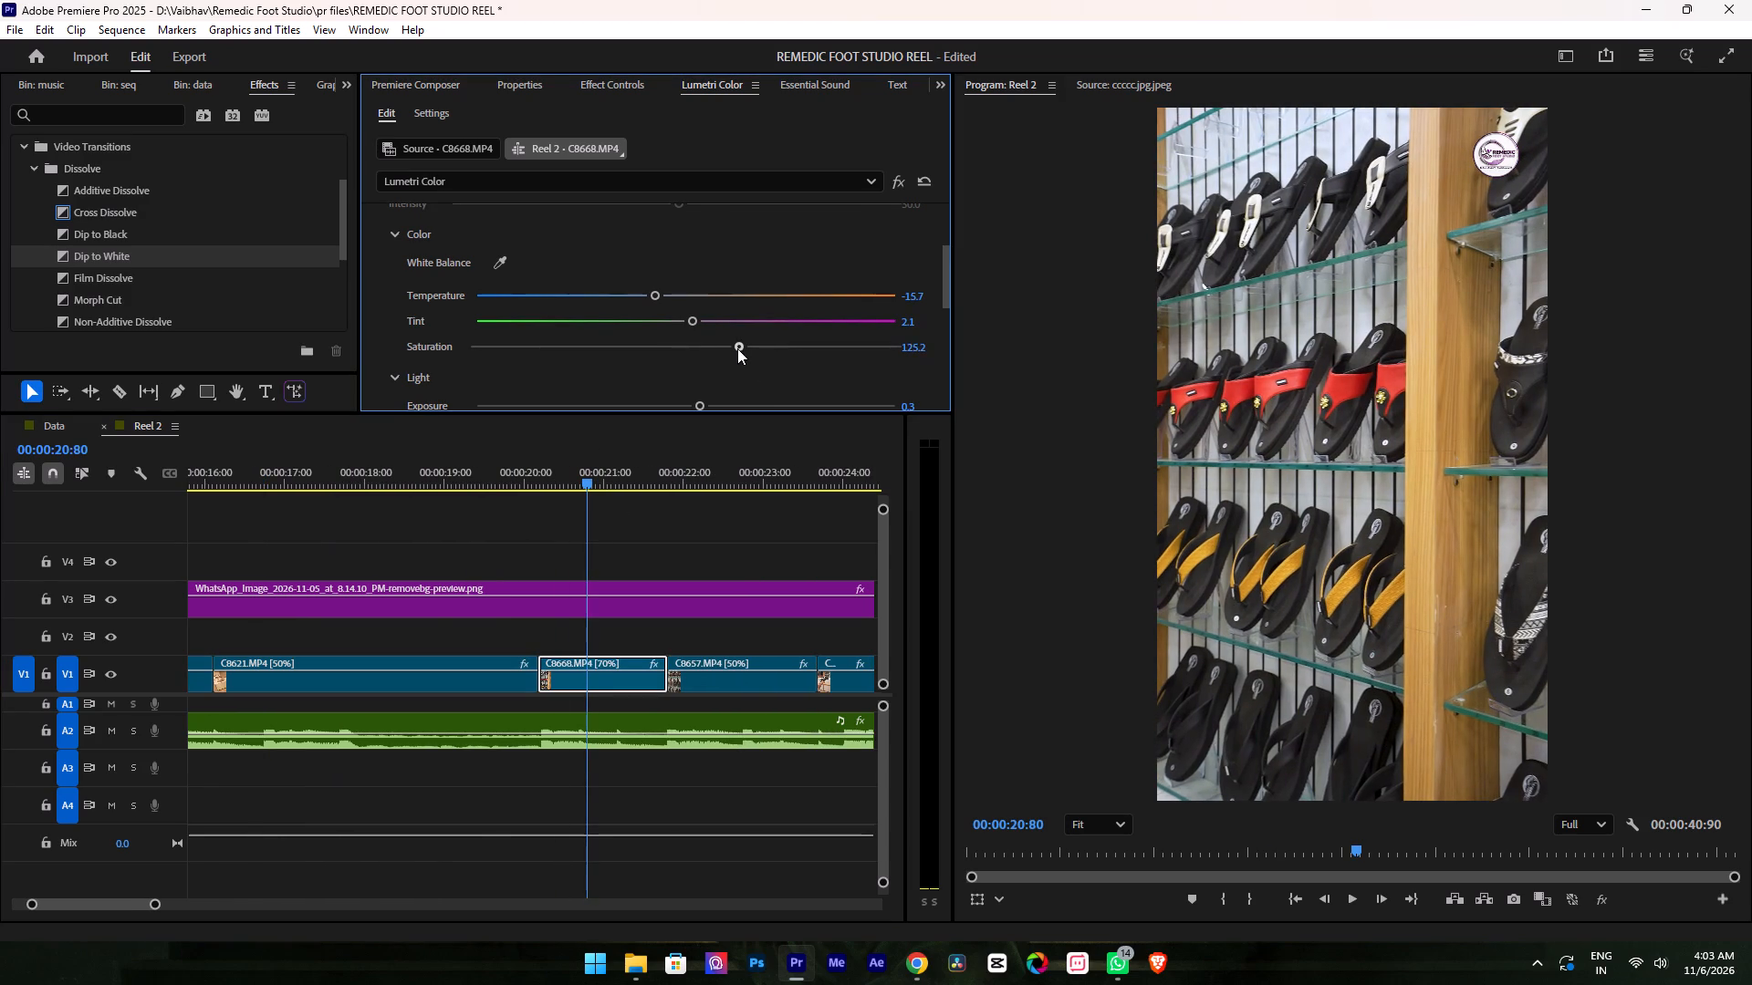
pyautogui.moveTo(737, 348); pyautogui.dragTo(715, 348)
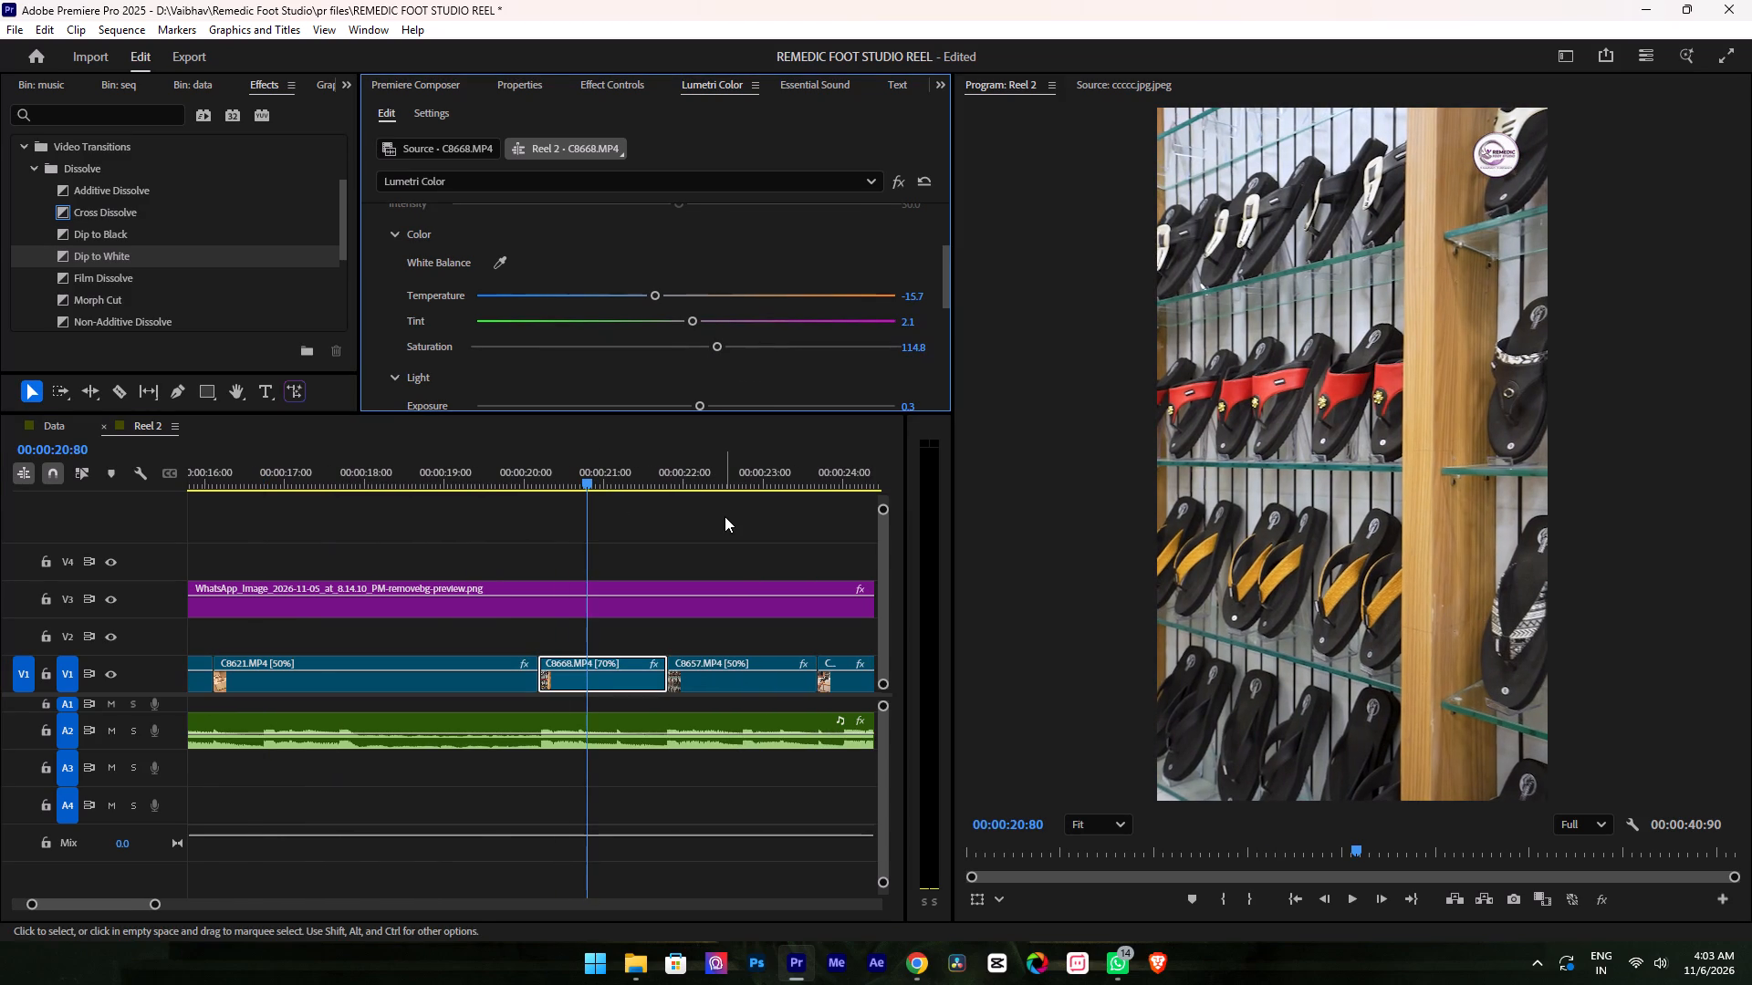
# Set the Lumetri saturation of clip C8657.MP4 to 117.4.
pyautogui.keyDown('alt'); pyautogui.scroll(-7, 711, 534); pyautogui.keyUp('alt')
pyautogui.scroll(-5, 701, 538)
pyautogui.keyDown('alt'); pyautogui.scroll(4, 578, 551); pyautogui.keyUp('alt')
pyautogui.moveTo(522, 463); pyautogui.dragTo(526, 463)
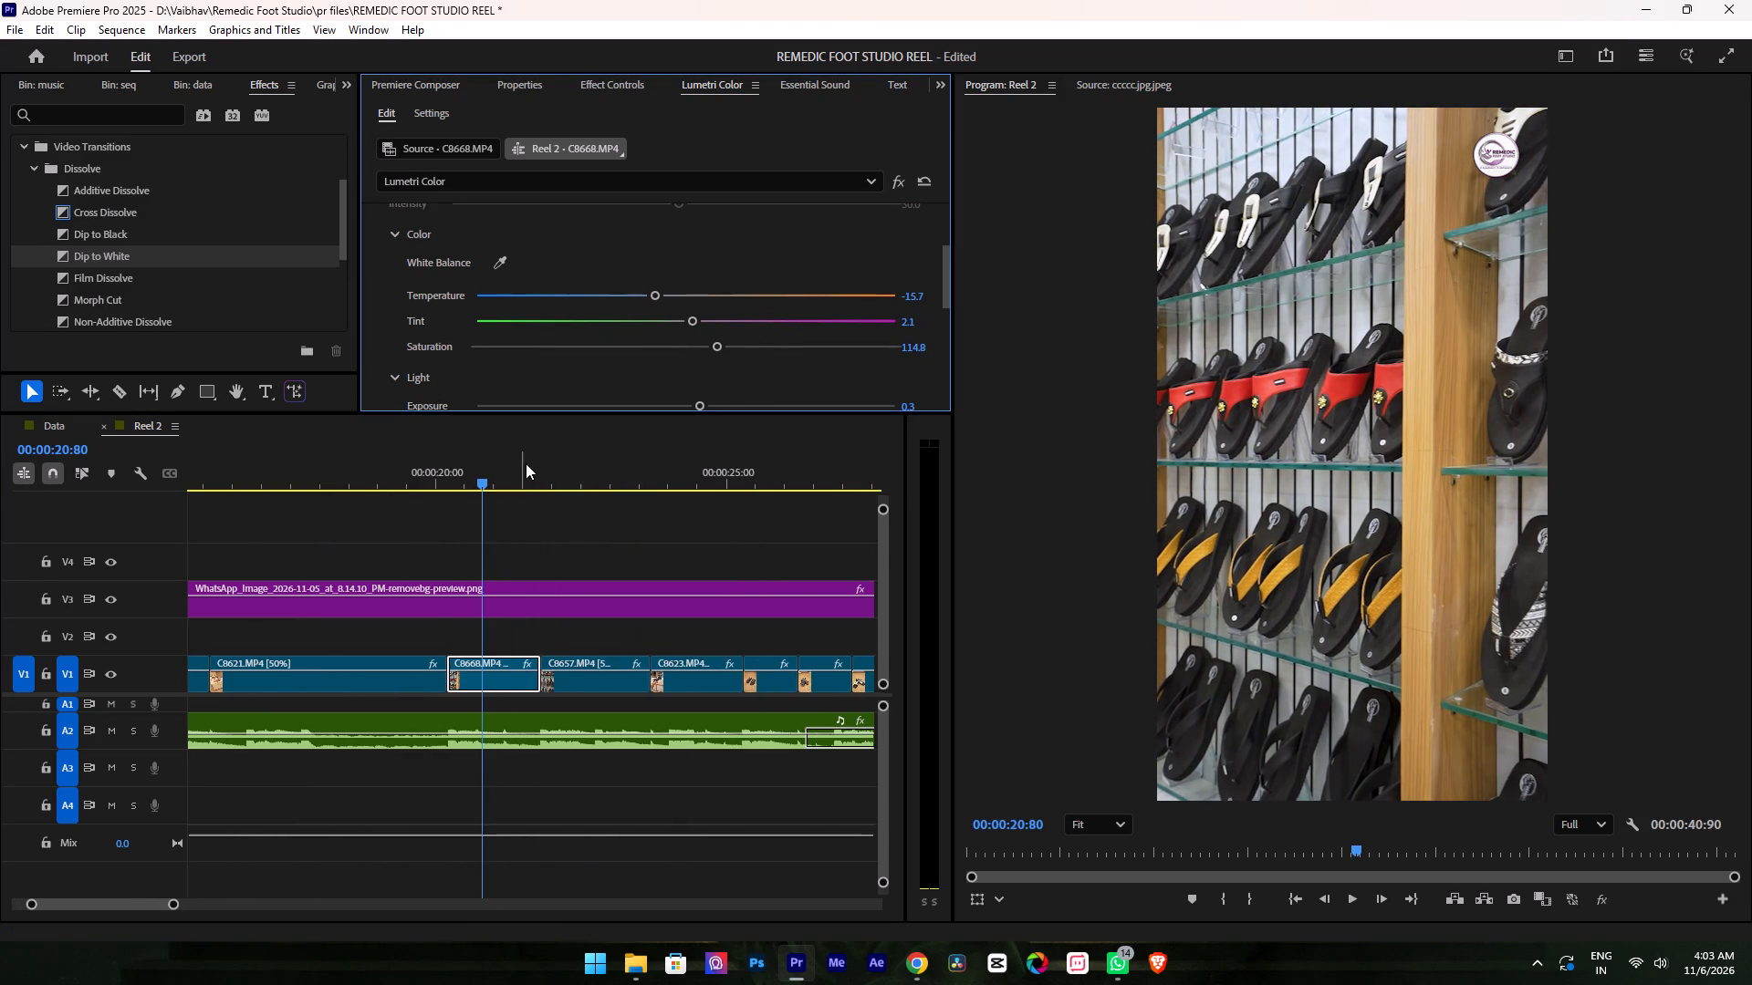
pyautogui.moveTo(526, 463); pyautogui.dragTo(588, 494)
pyautogui.moveTo(749, 344); pyautogui.dragTo(704, 344)
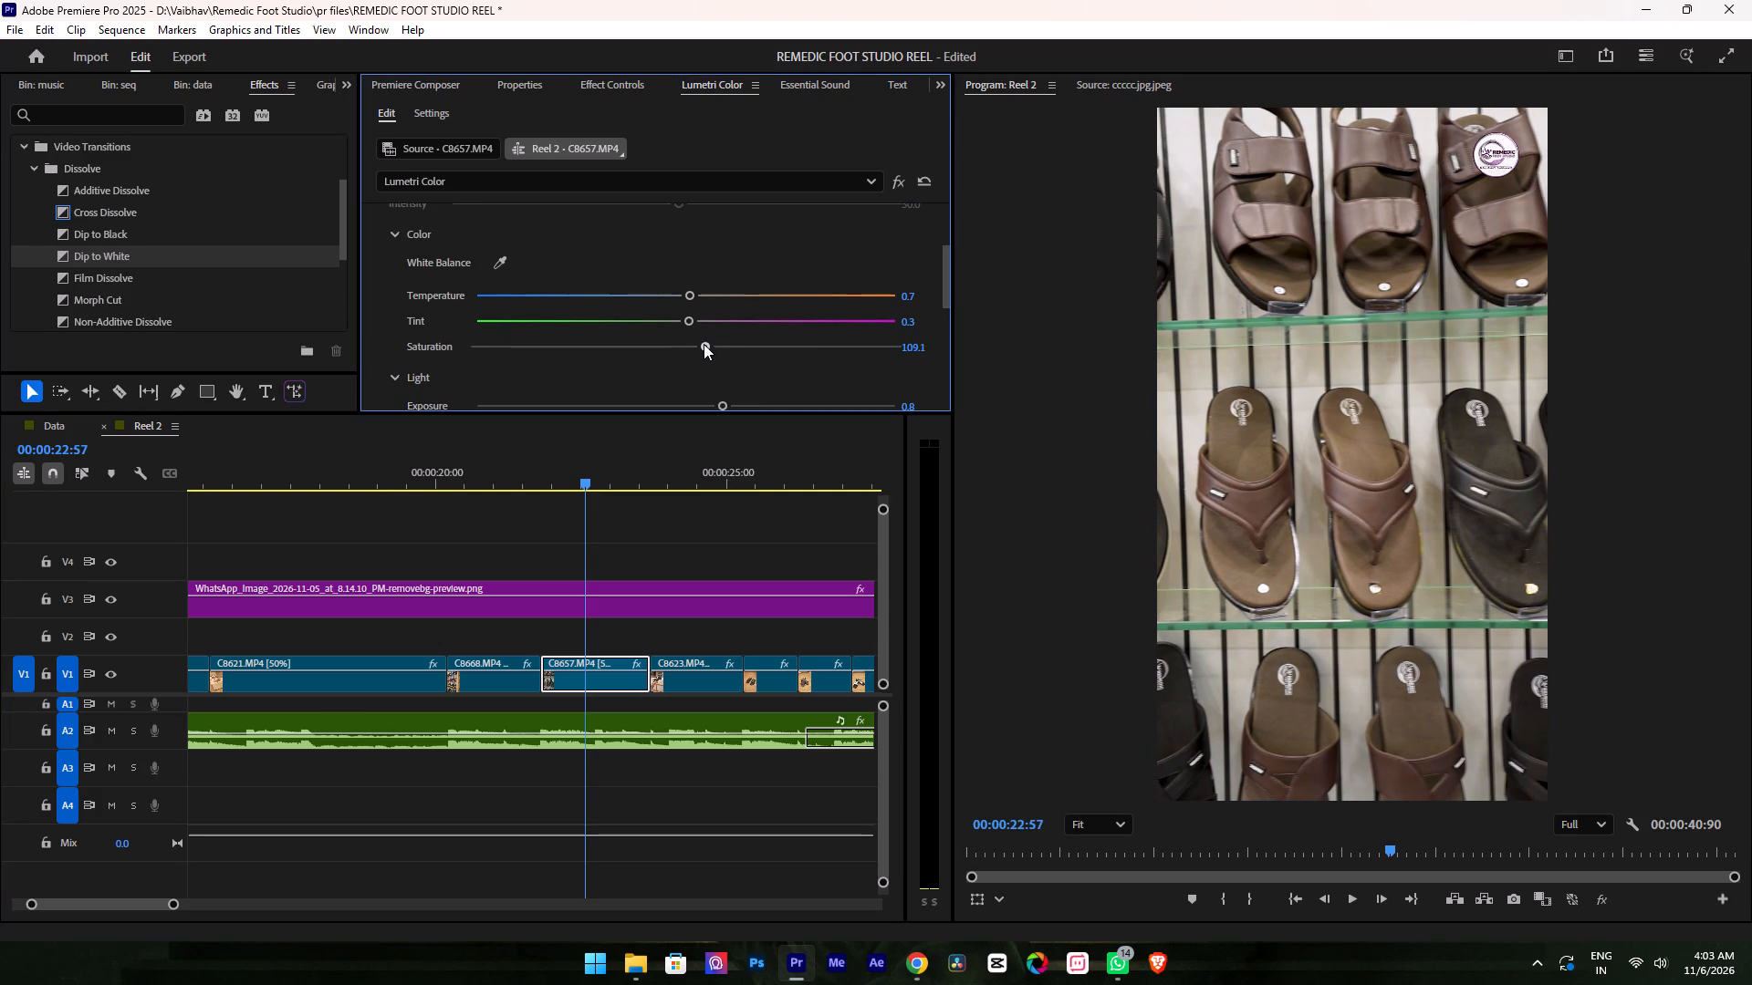
pyautogui.moveTo(704, 344); pyautogui.dragTo(721, 347)
# Set the Lumetri saturation of clip C8623.MP4 to about 109.
pyautogui.keyDown('alt'); pyautogui.scroll(-8, 705, 529); pyautogui.keyUp('alt')
pyautogui.keyDown('alt'); pyautogui.scroll(5, 651, 565); pyautogui.keyUp('alt')
pyautogui.moveTo(496, 462); pyautogui.dragTo(553, 477)
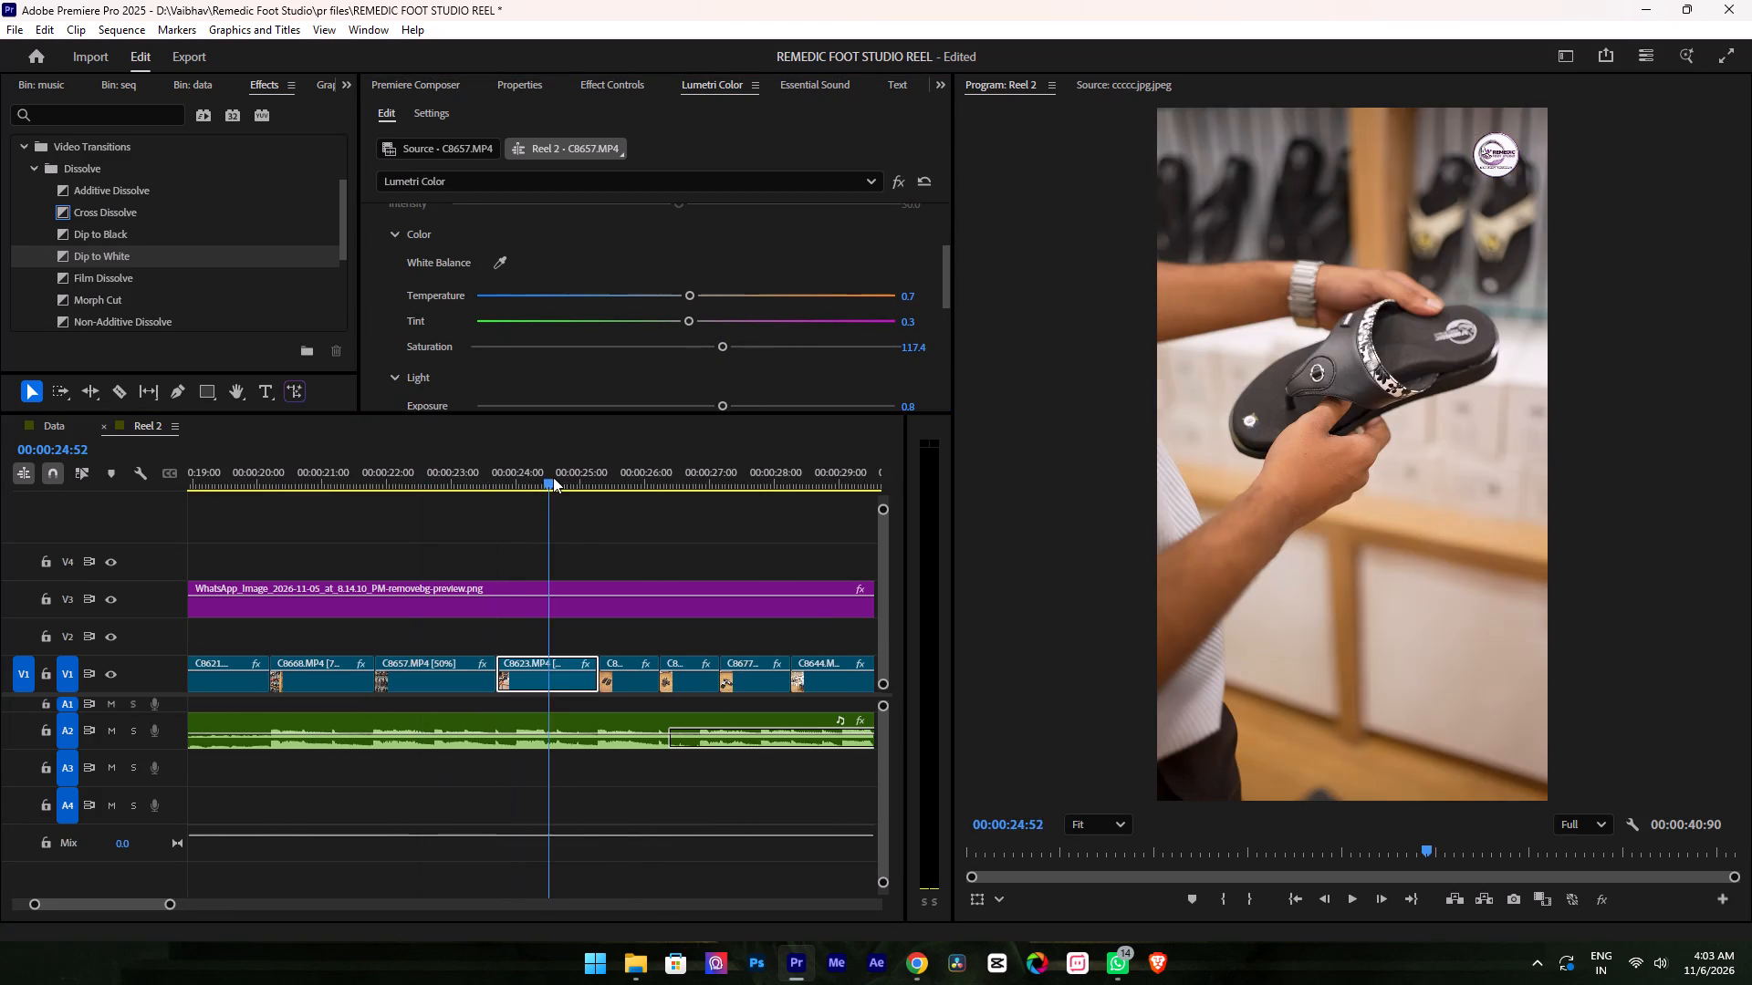
pyautogui.moveTo(553, 477); pyautogui.dragTo(536, 477)
pyautogui.click(706, 345)
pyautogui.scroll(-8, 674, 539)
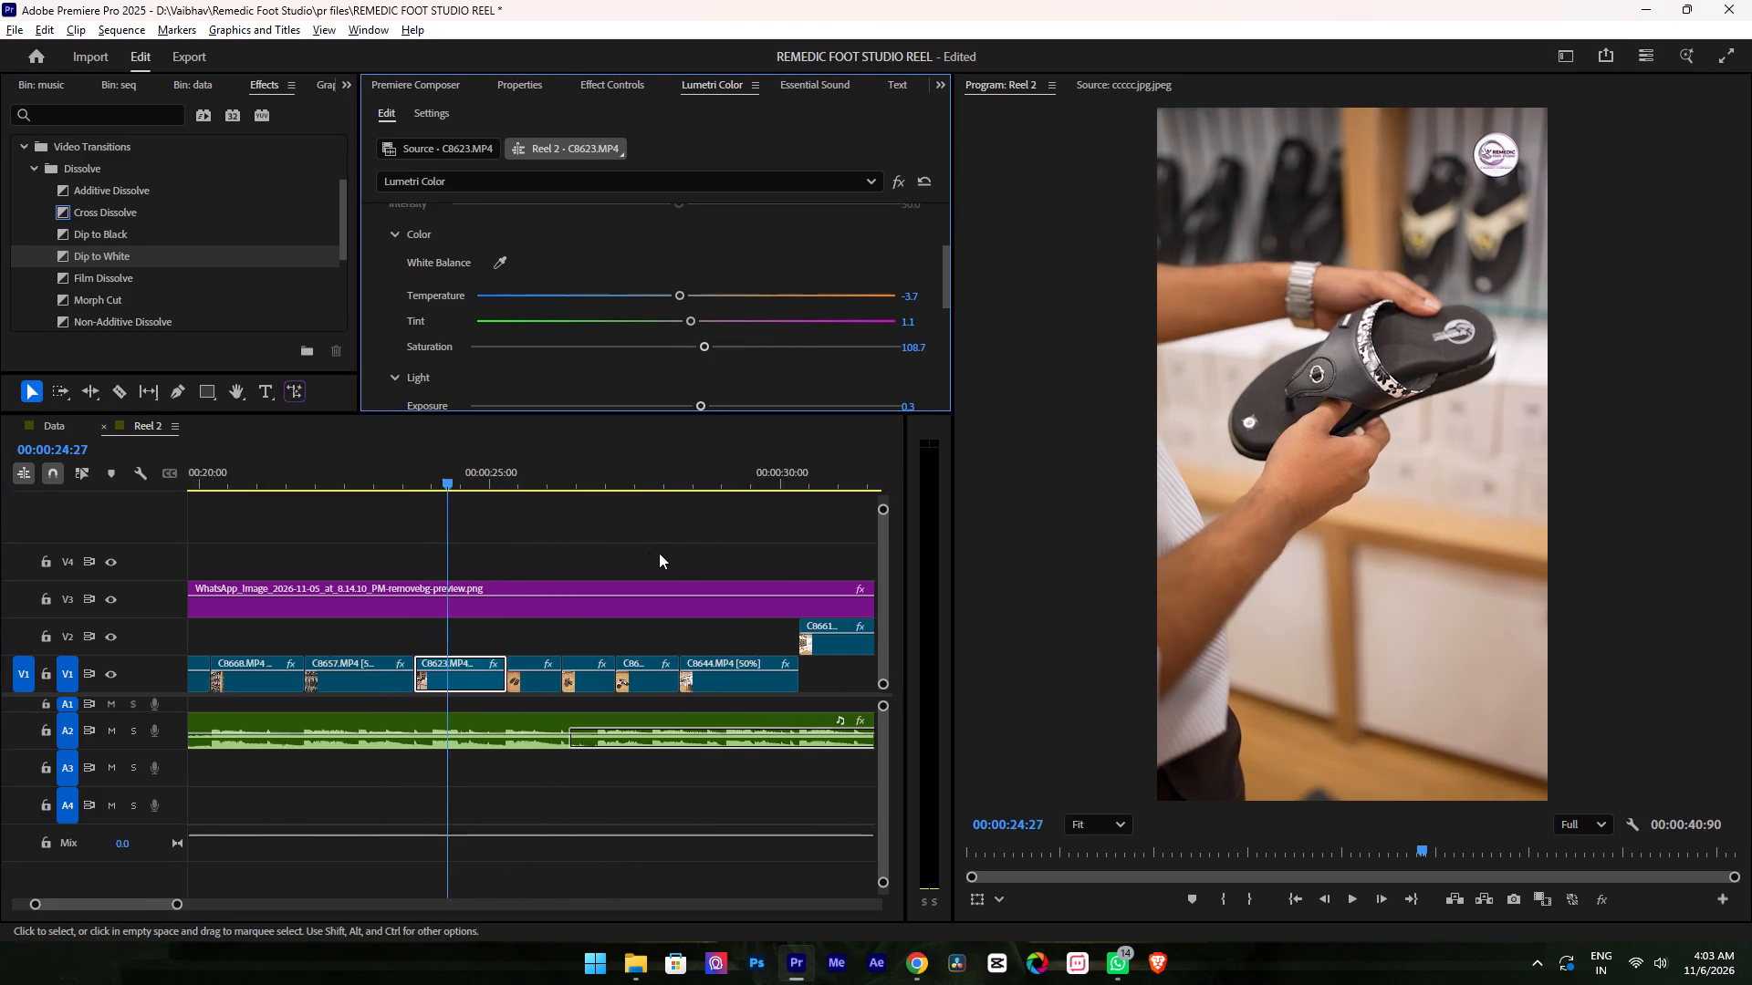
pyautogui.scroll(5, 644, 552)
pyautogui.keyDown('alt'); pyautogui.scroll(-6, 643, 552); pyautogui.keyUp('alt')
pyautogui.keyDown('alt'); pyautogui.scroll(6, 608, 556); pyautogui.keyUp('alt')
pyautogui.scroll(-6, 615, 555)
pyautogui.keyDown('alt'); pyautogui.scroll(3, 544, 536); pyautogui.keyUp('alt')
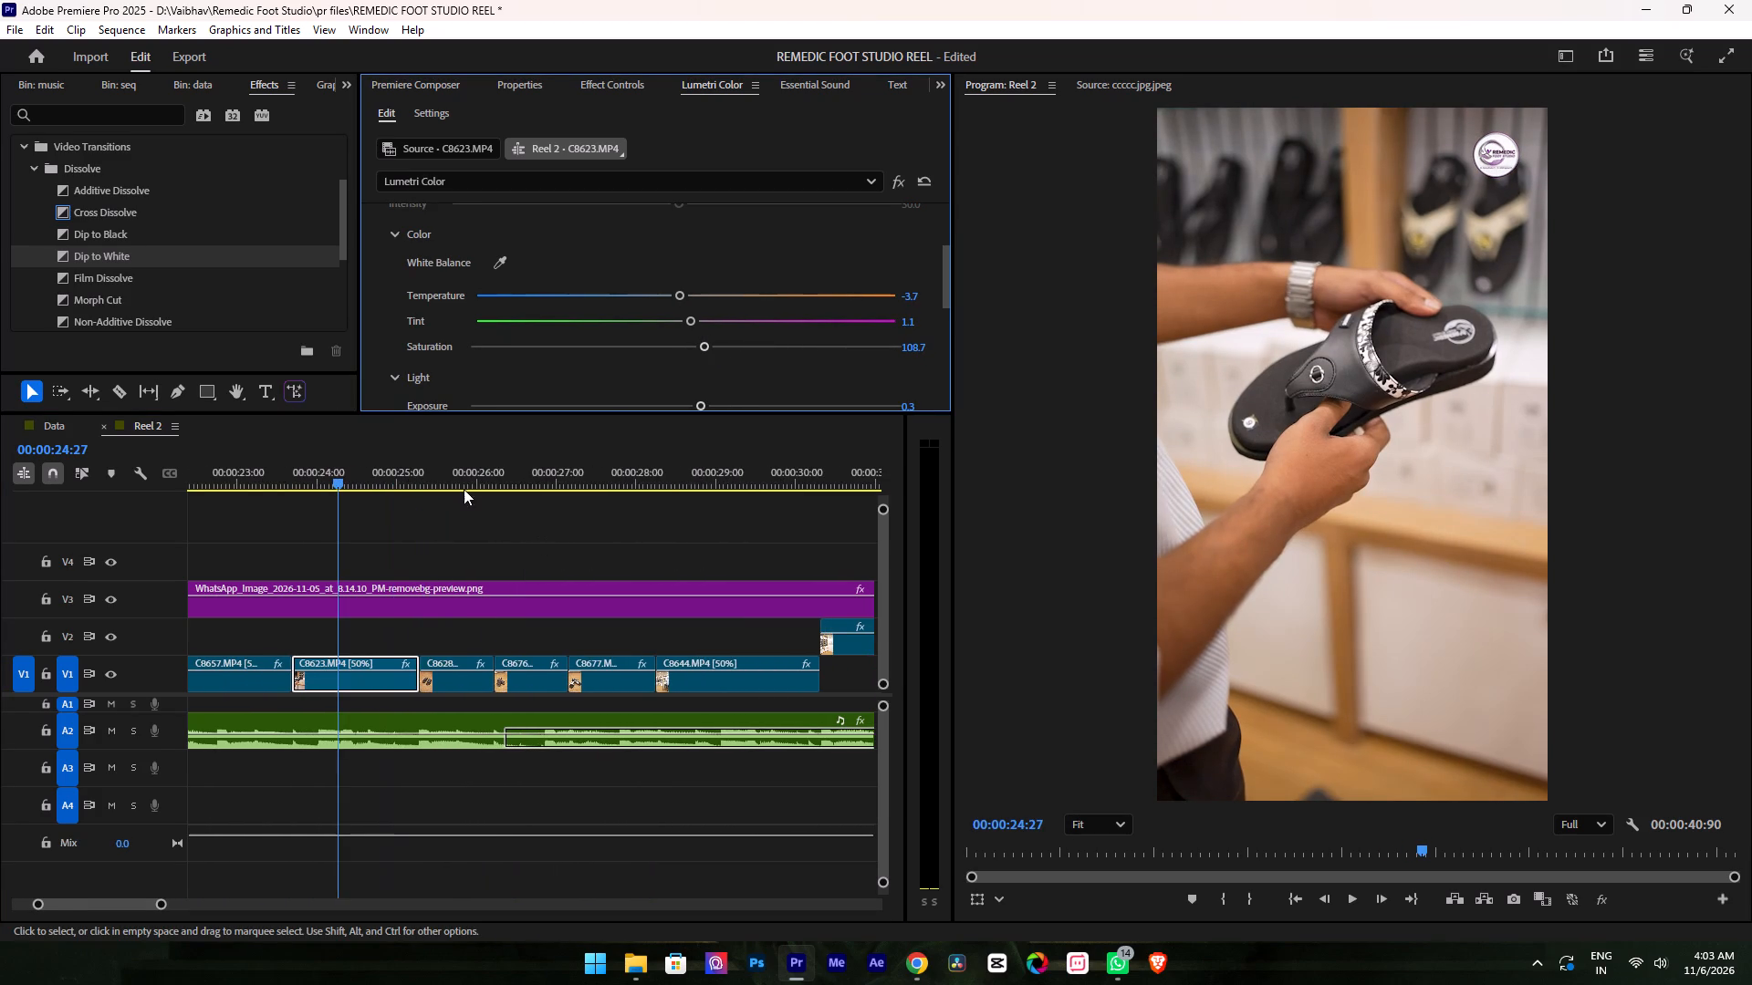
# Set the Lumetri saturation of clip C8628.MP4 to 112.2.
pyautogui.moveTo(449, 461); pyautogui.dragTo(470, 473)
pyautogui.moveTo(461, 472); pyautogui.dragTo(474, 473)
pyautogui.moveTo(731, 342); pyautogui.dragTo(710, 346)
# Reduce the Lumetri saturation of clip C8677.MP4 to 108.3.
pyautogui.moveTo(527, 476); pyautogui.dragTo(538, 476)
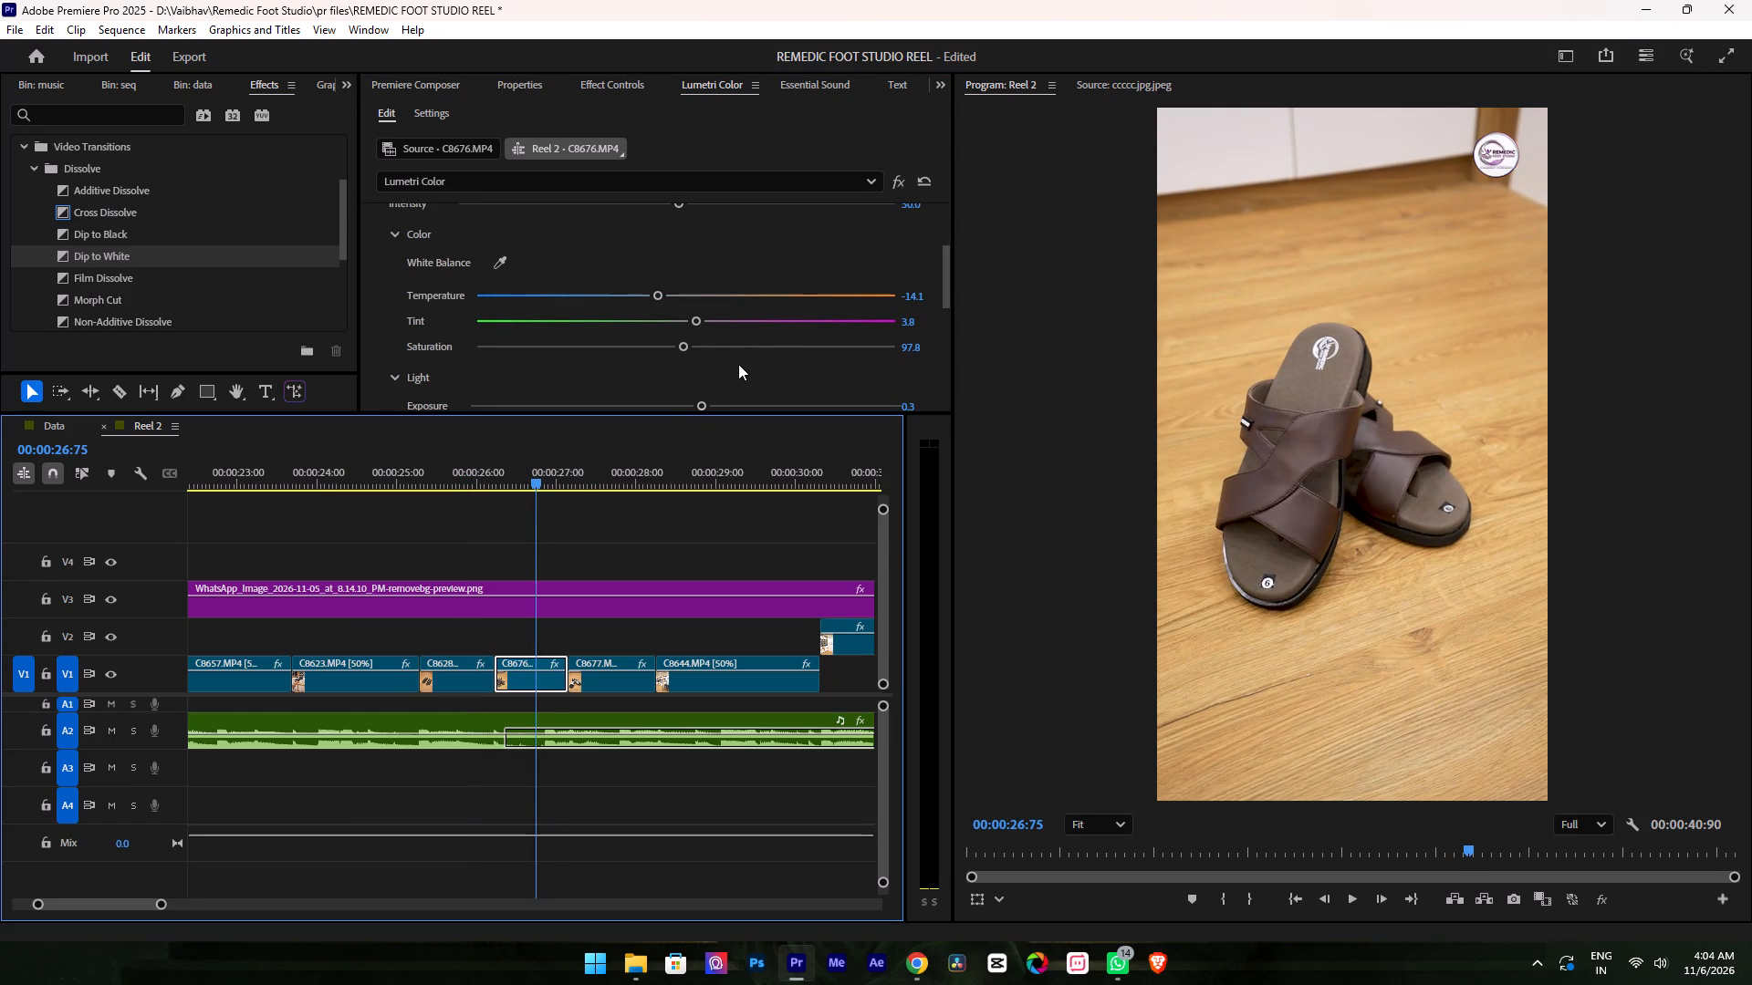
pyautogui.moveTo(555, 461); pyautogui.dragTo(642, 481)
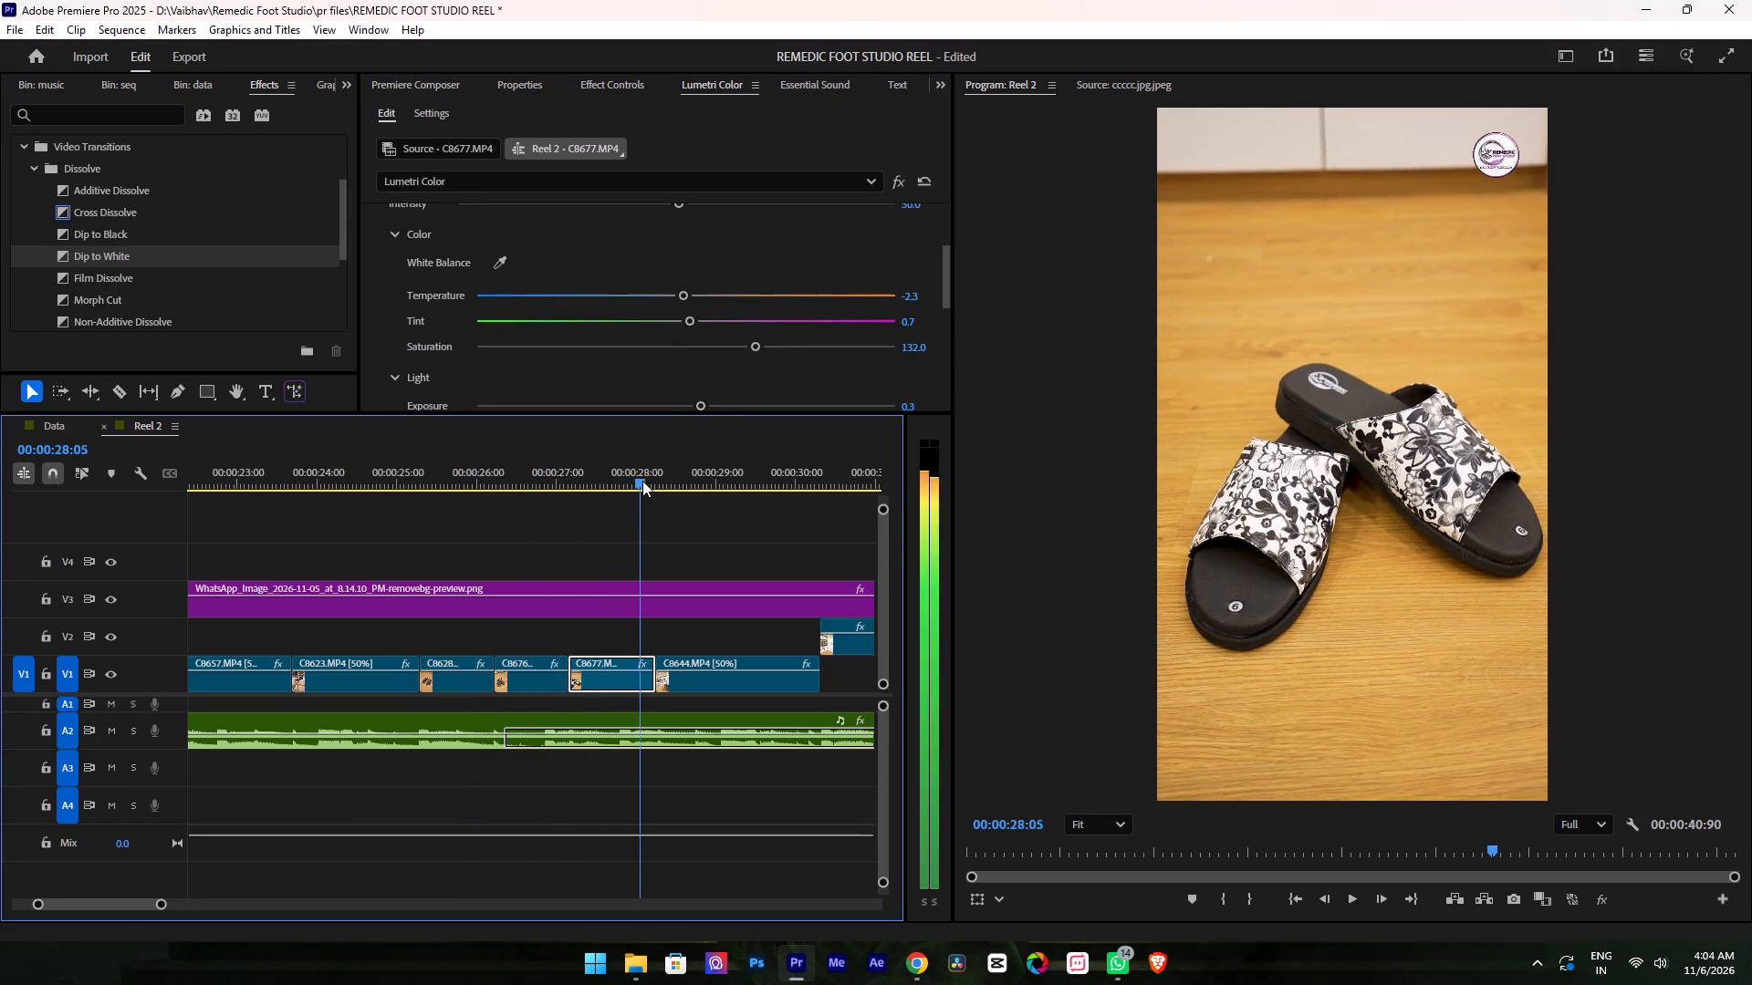
pyautogui.moveTo(642, 481); pyautogui.dragTo(627, 481)
pyautogui.moveTo(735, 340); pyautogui.dragTo(702, 347)
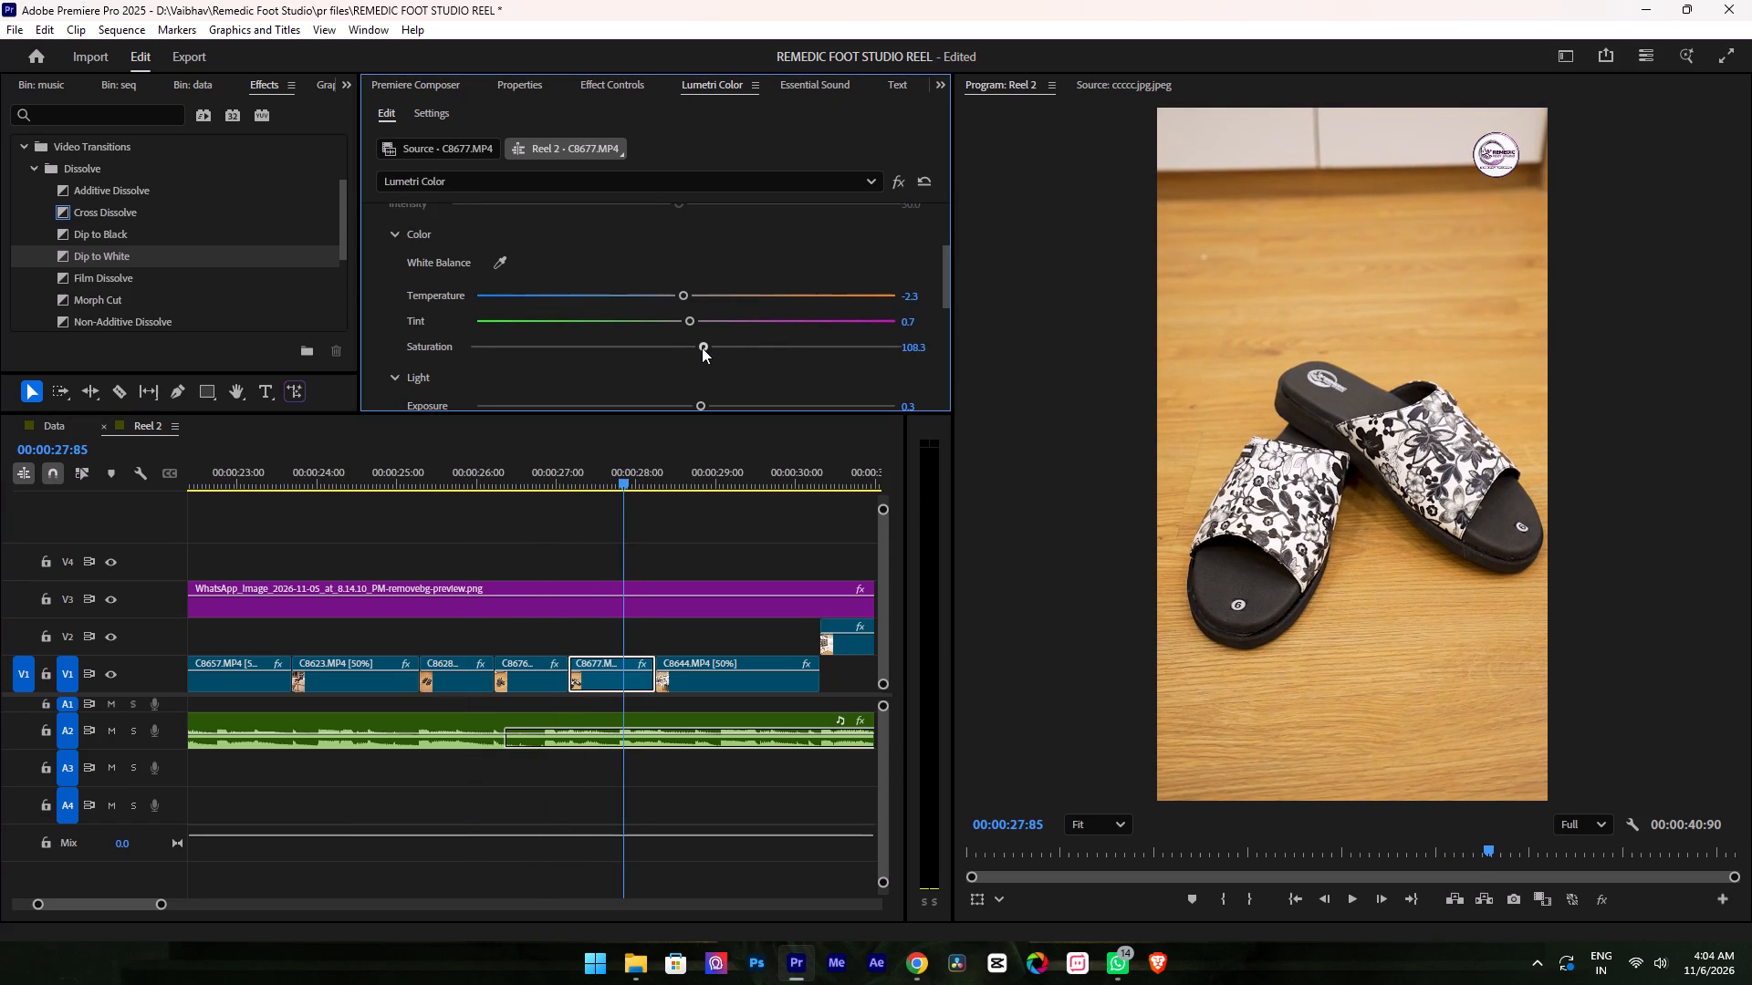
# Fine-tune the Lumetri saturation of clip C8676.MP4 to 102.2.
pyautogui.moveTo(622, 439); pyautogui.dragTo(508, 472)
pyautogui.moveTo(521, 461); pyautogui.dragTo(527, 471)
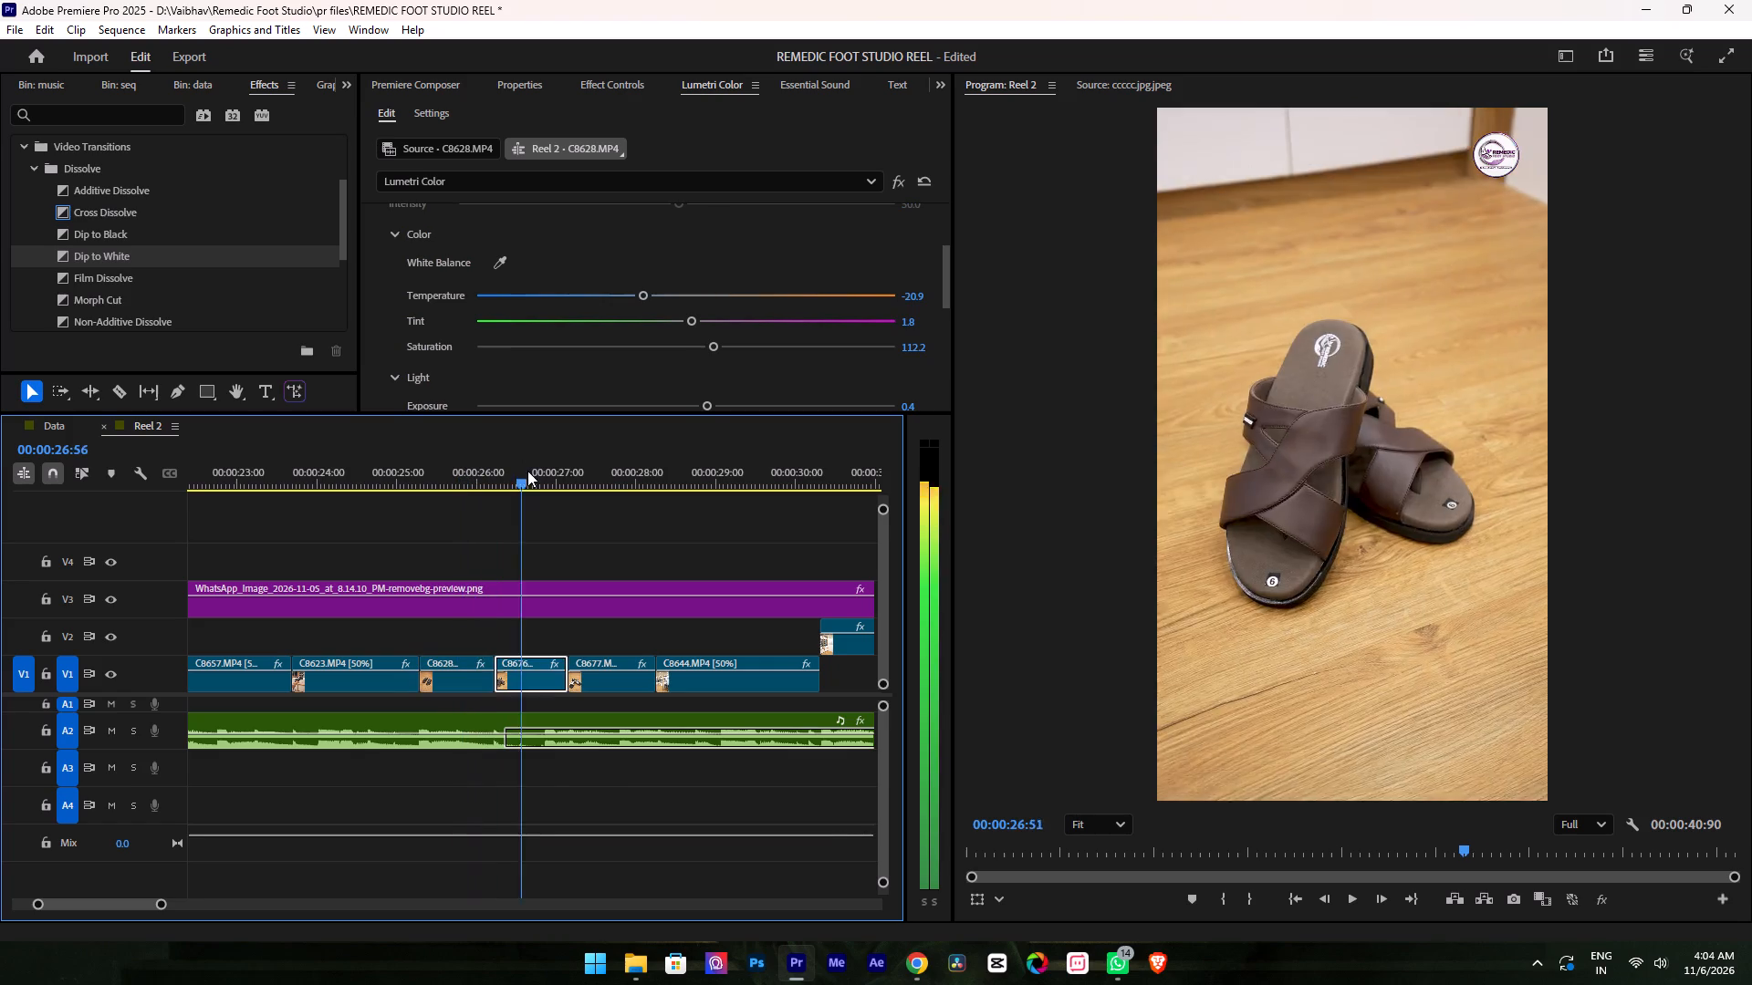
pyautogui.moveTo(527, 471); pyautogui.dragTo(519, 484)
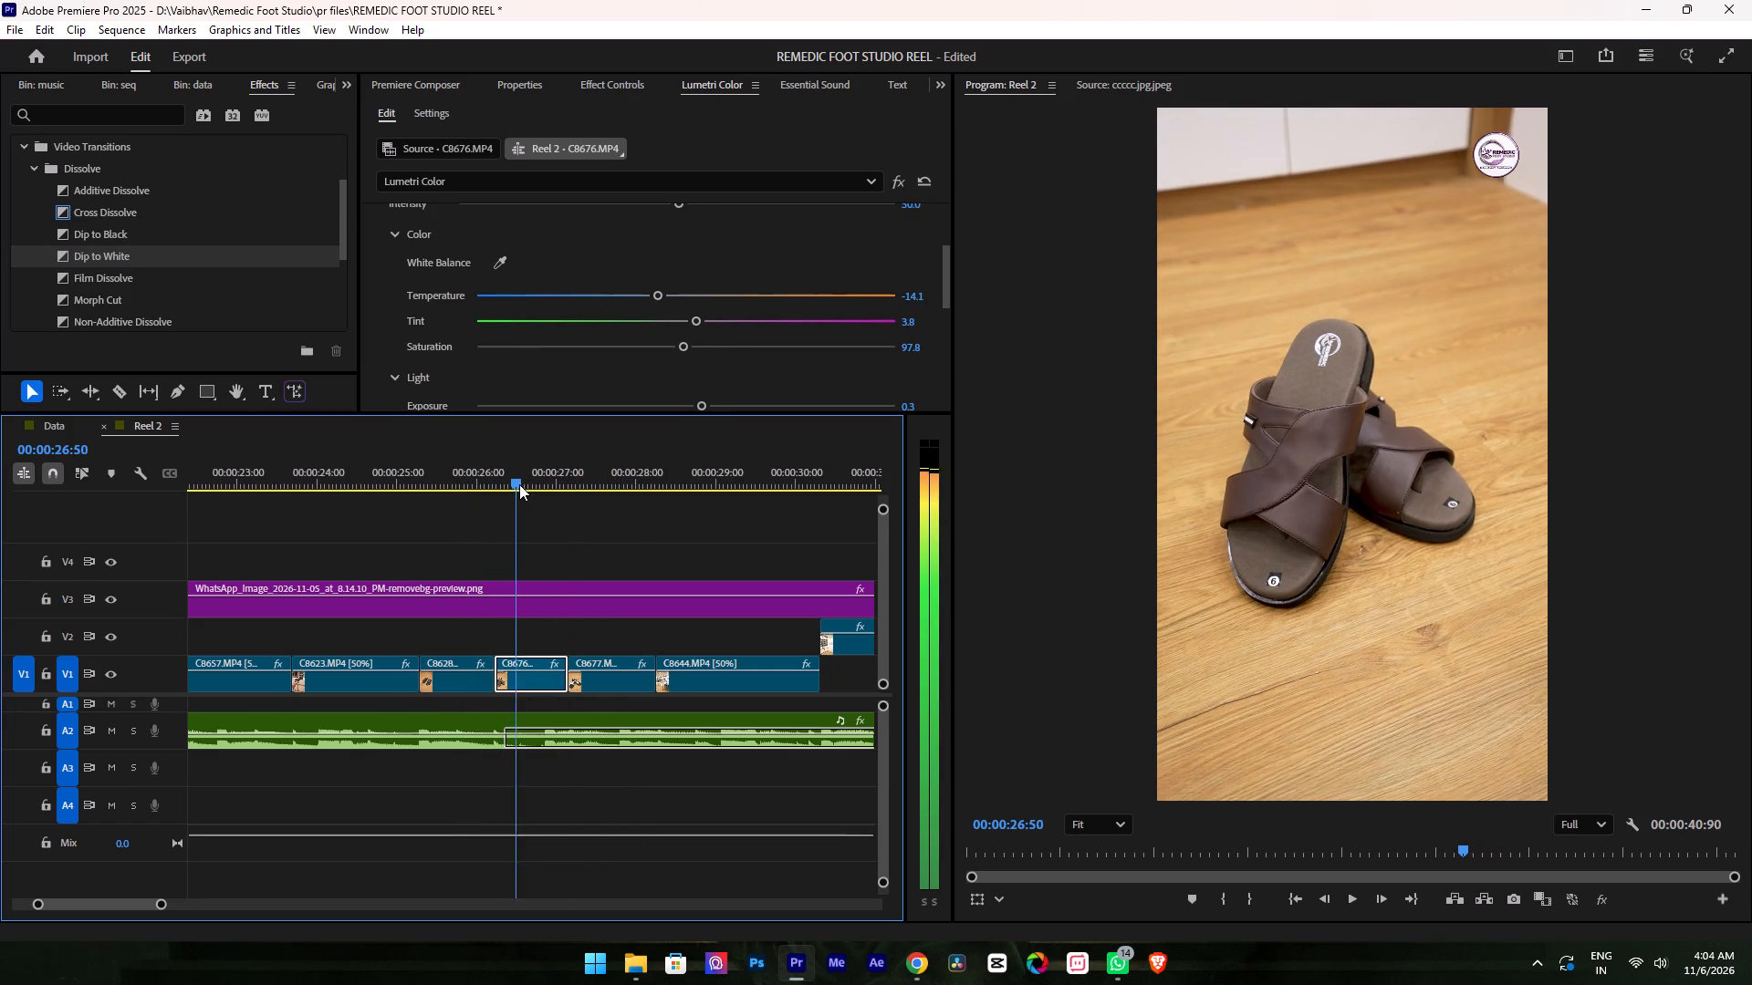
pyautogui.moveTo(519, 484); pyautogui.dragTo(526, 485)
pyautogui.doubleClick(685, 349)
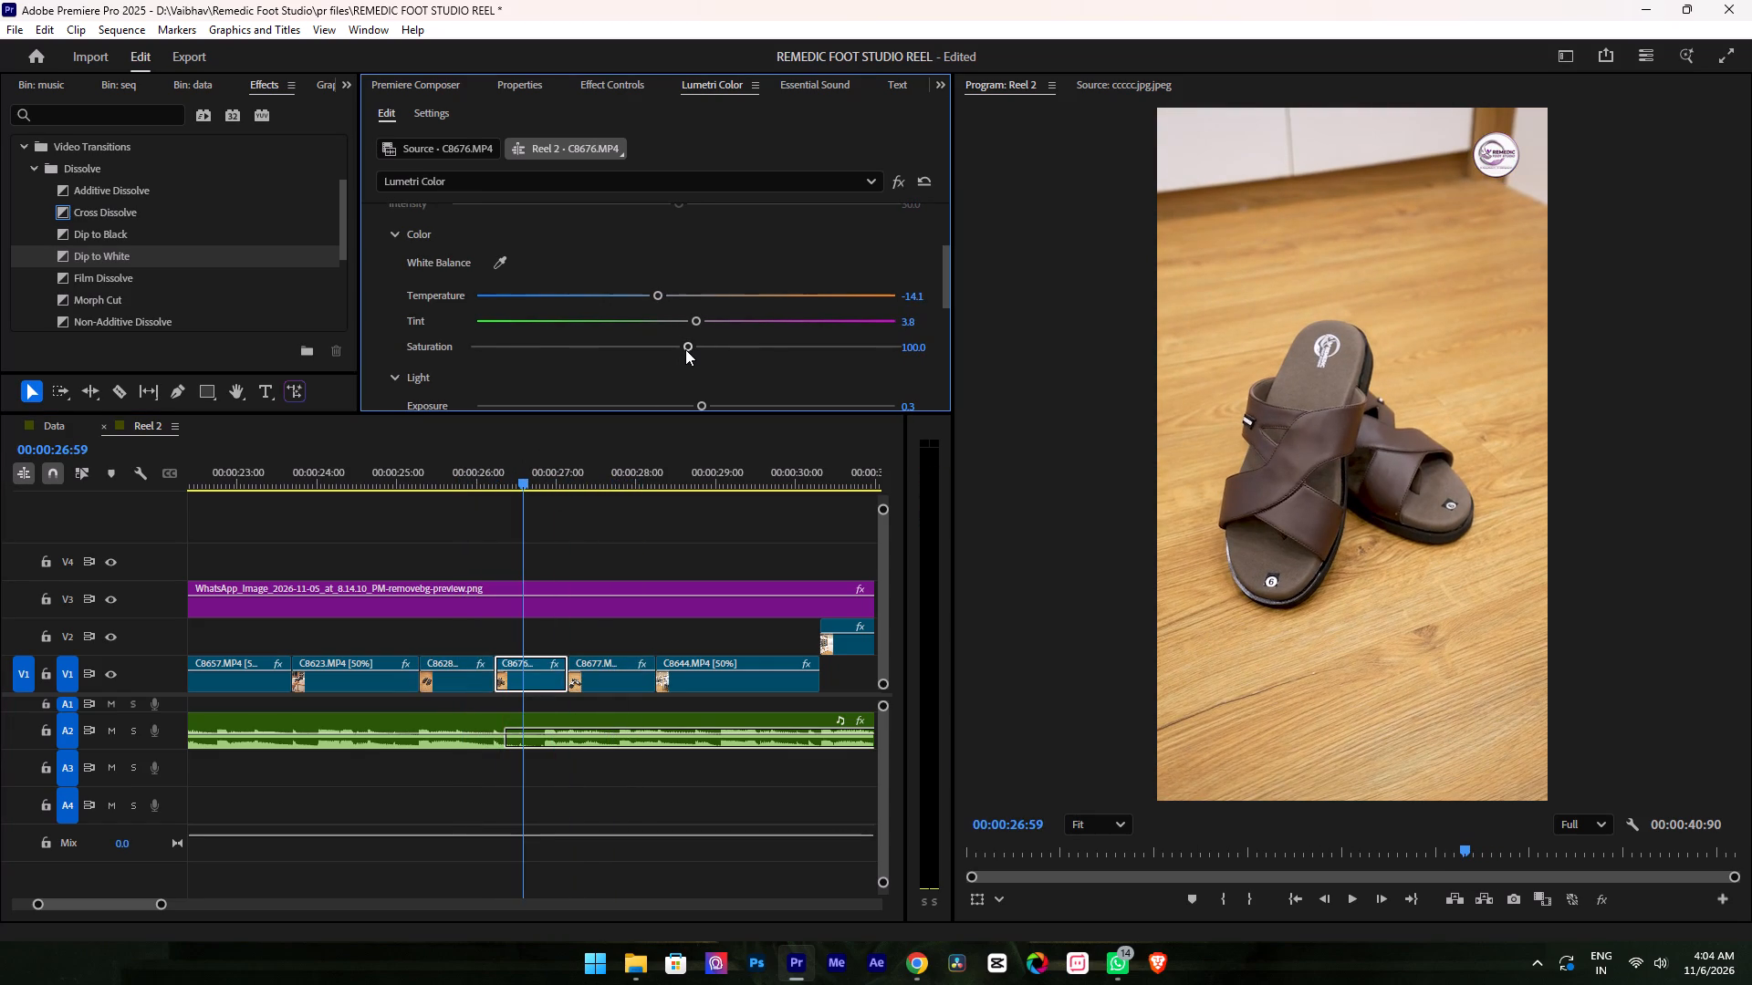
pyautogui.moveTo(681, 345); pyautogui.dragTo(699, 358)
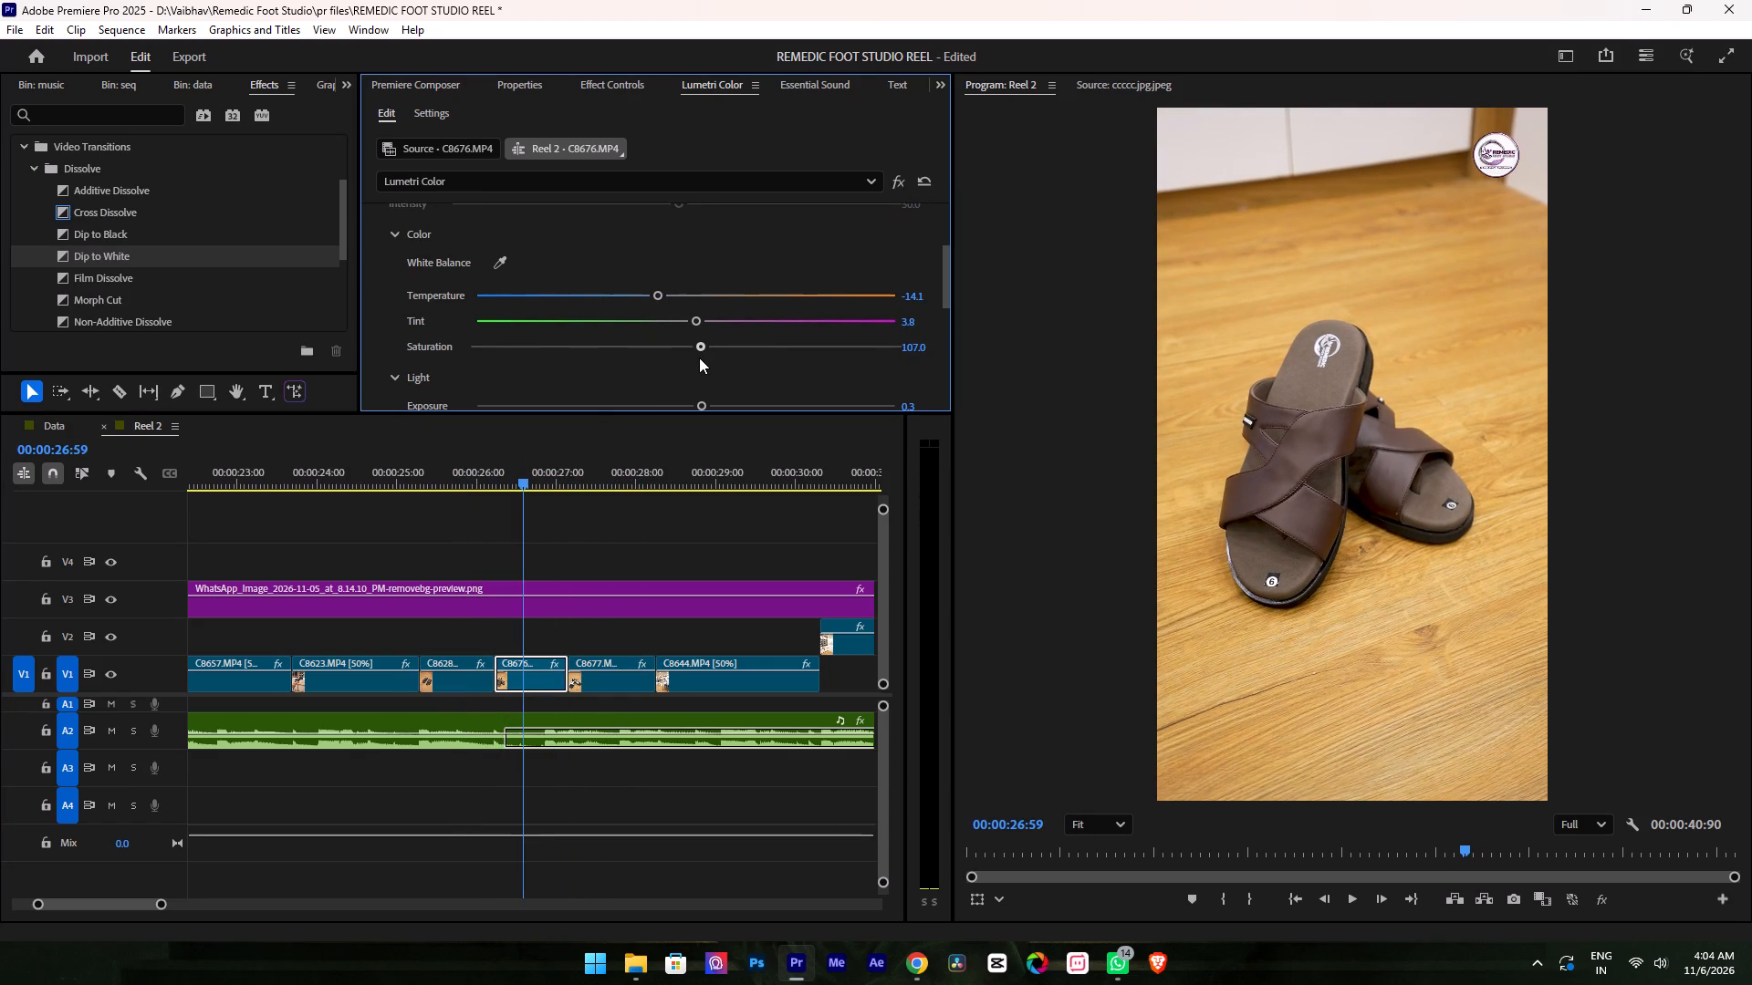
pyautogui.moveTo(699, 358); pyautogui.dragTo(689, 358)
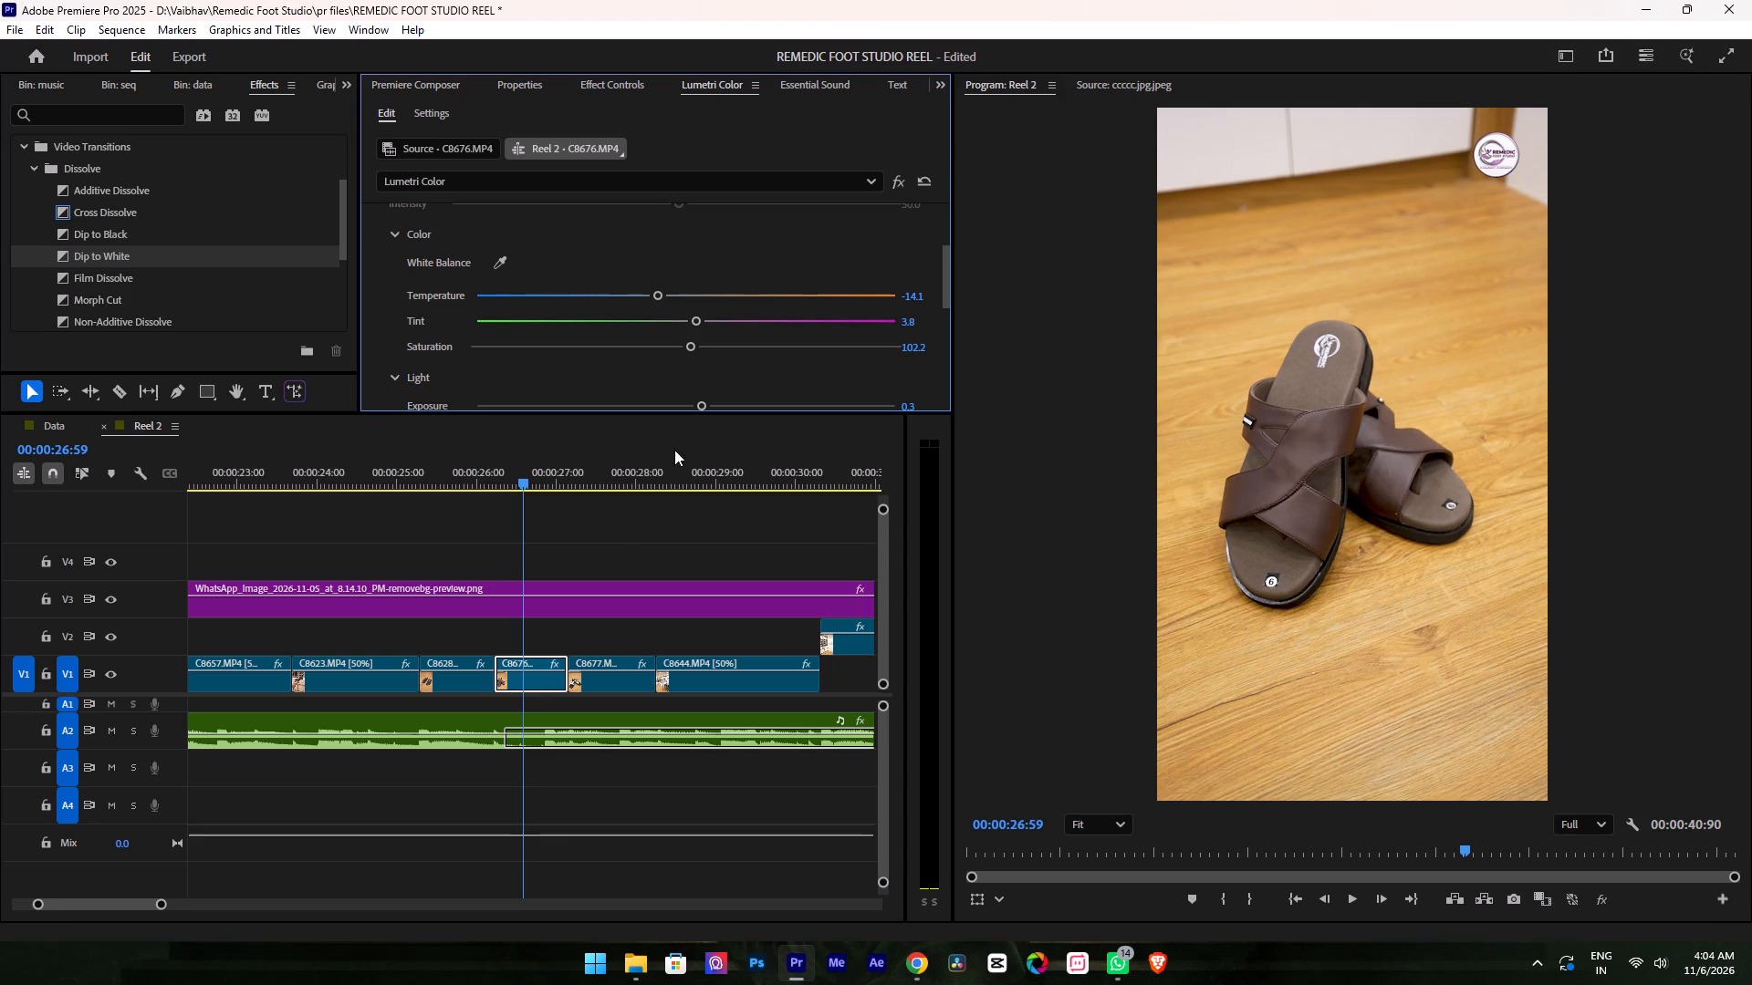
# Raise the Lumetri exposure of clip C8628.MP4 to 0.6.
pyautogui.moveTo(527, 477); pyautogui.dragTo(524, 491)
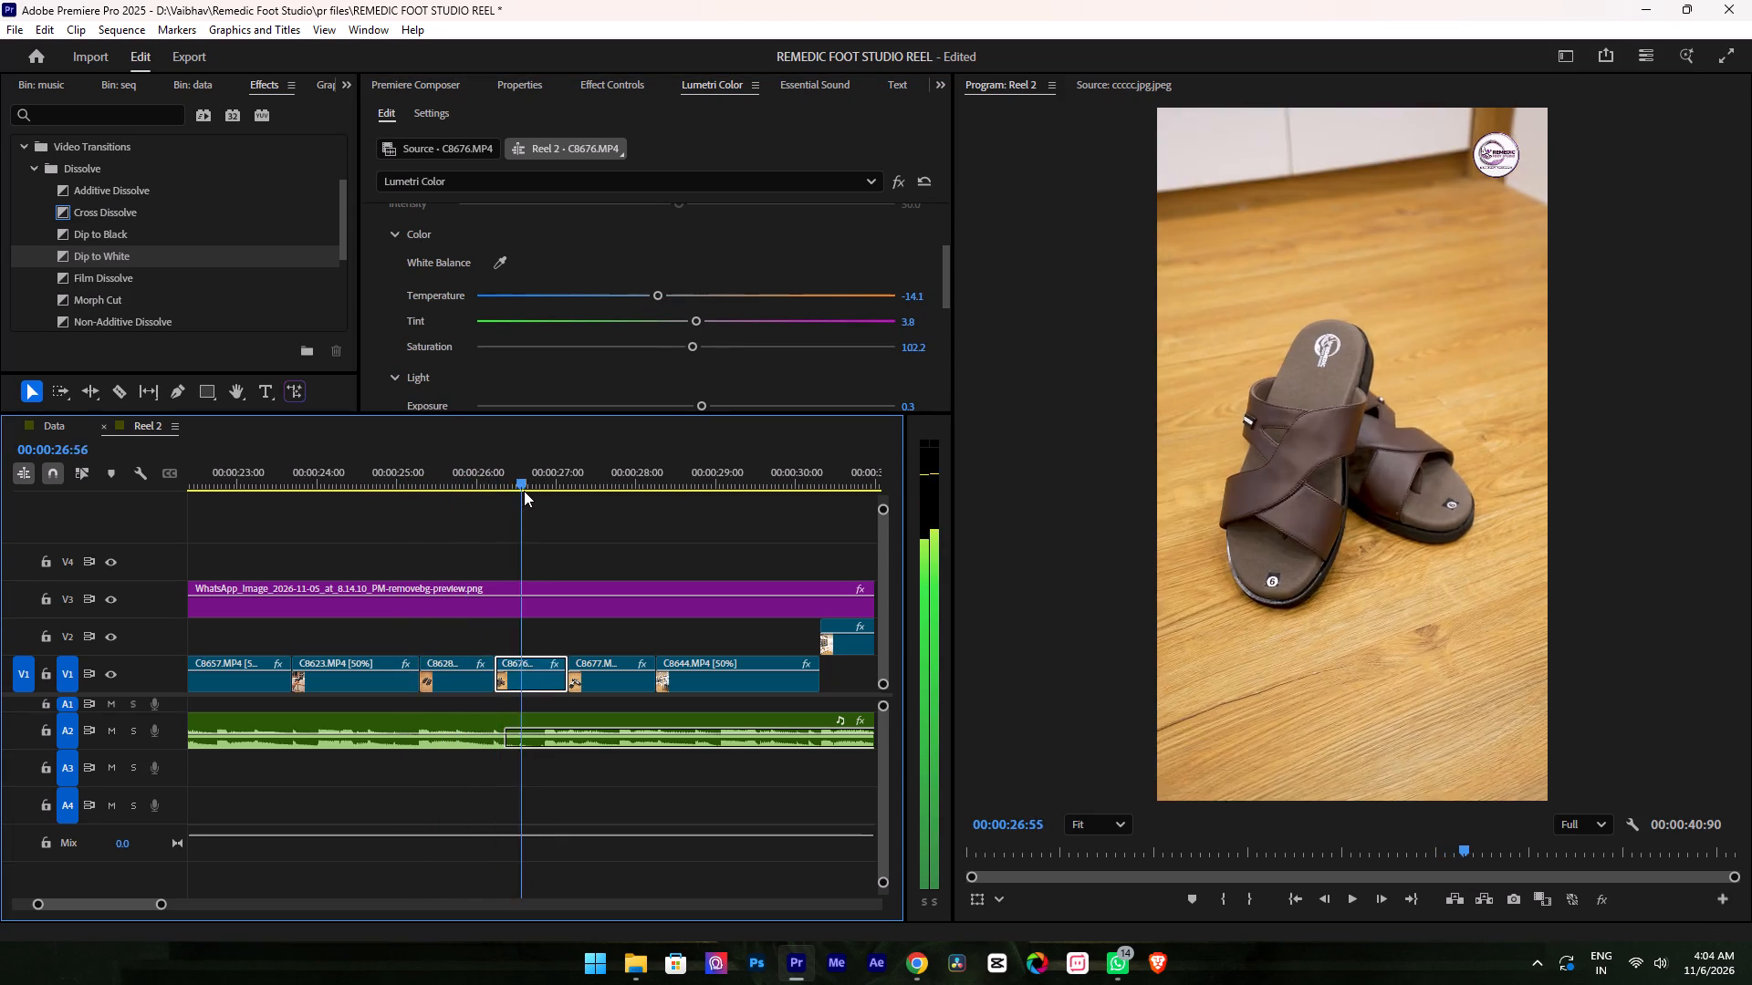
pyautogui.moveTo(524, 491); pyautogui.dragTo(461, 500)
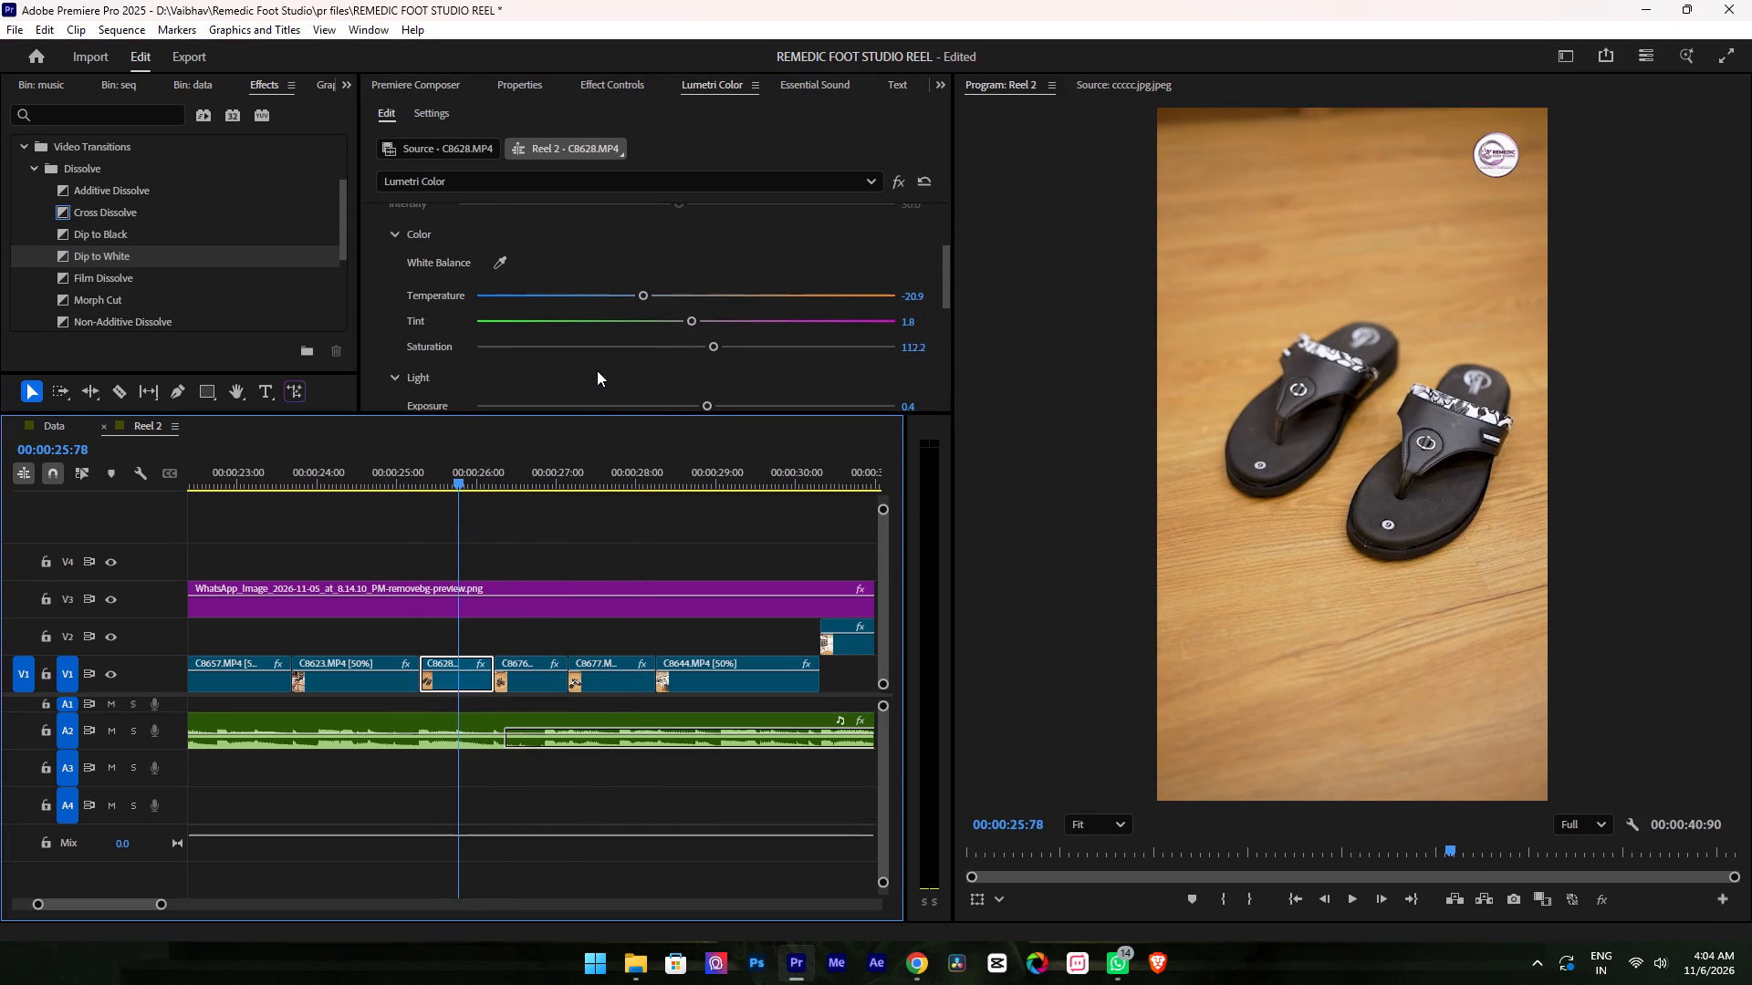
pyautogui.scroll(-5, 597, 370)
pyautogui.click(703, 316)
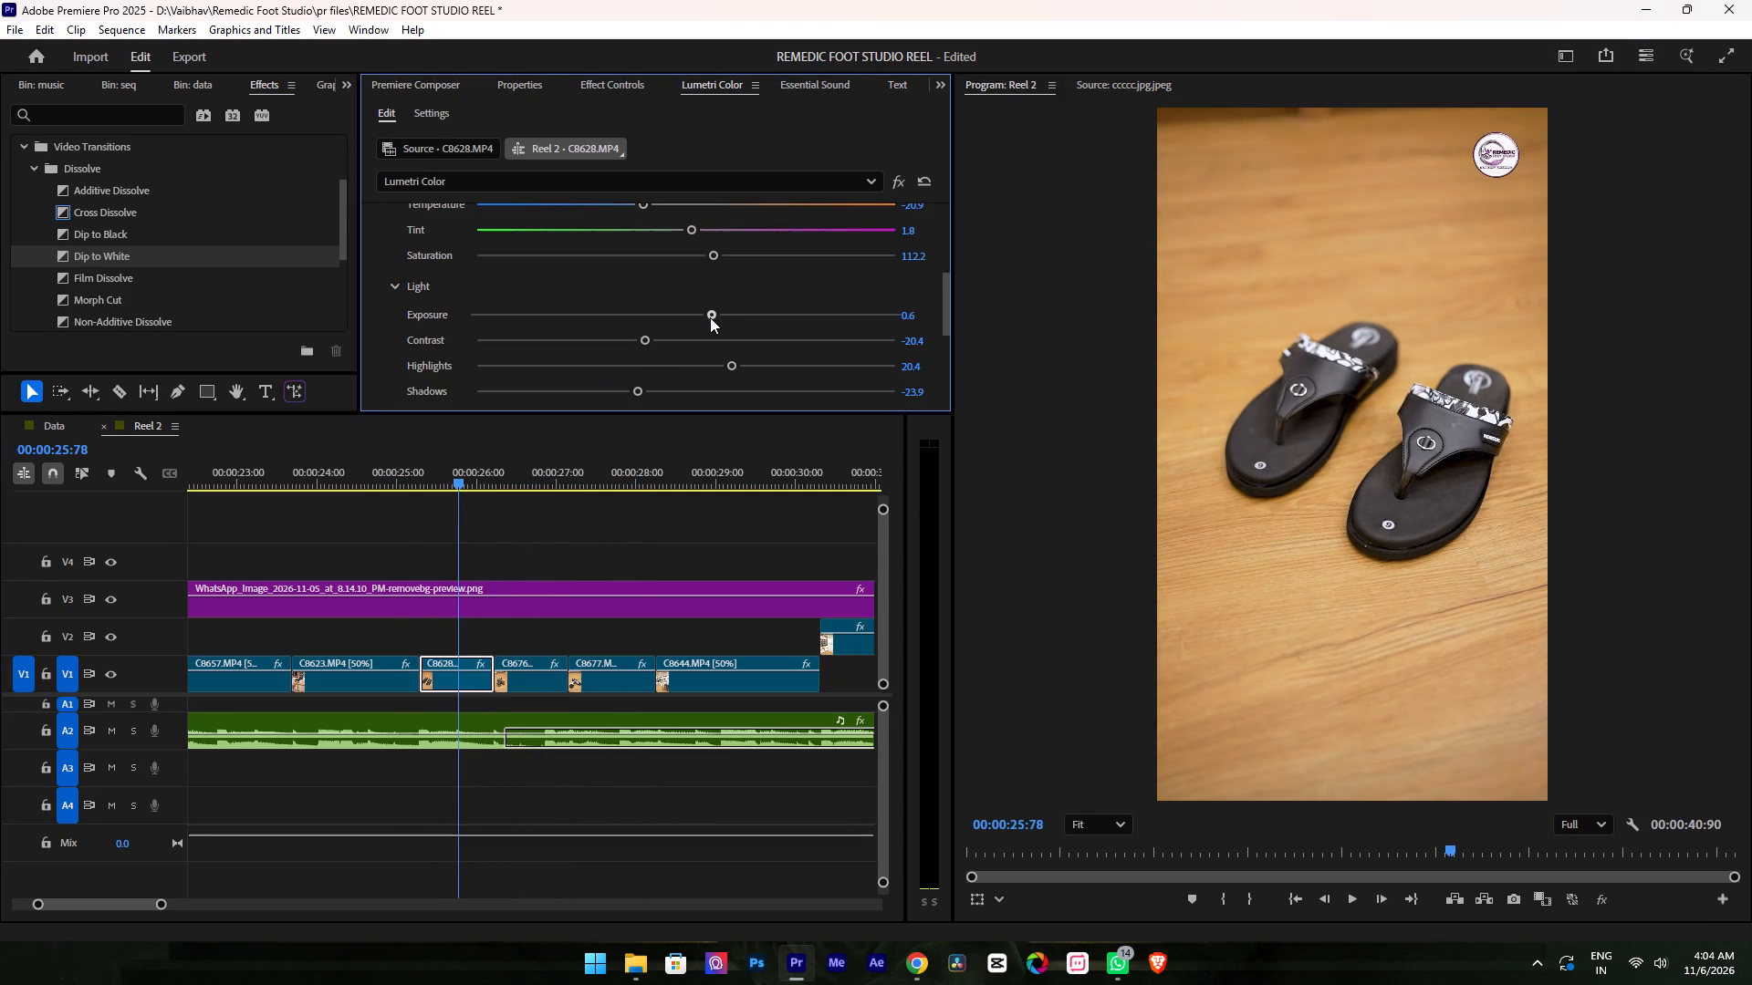
# Reset the Lumetri saturation of clip C8644.MP4 to 100.
pyautogui.moveTo(566, 478); pyautogui.dragTo(695, 503)
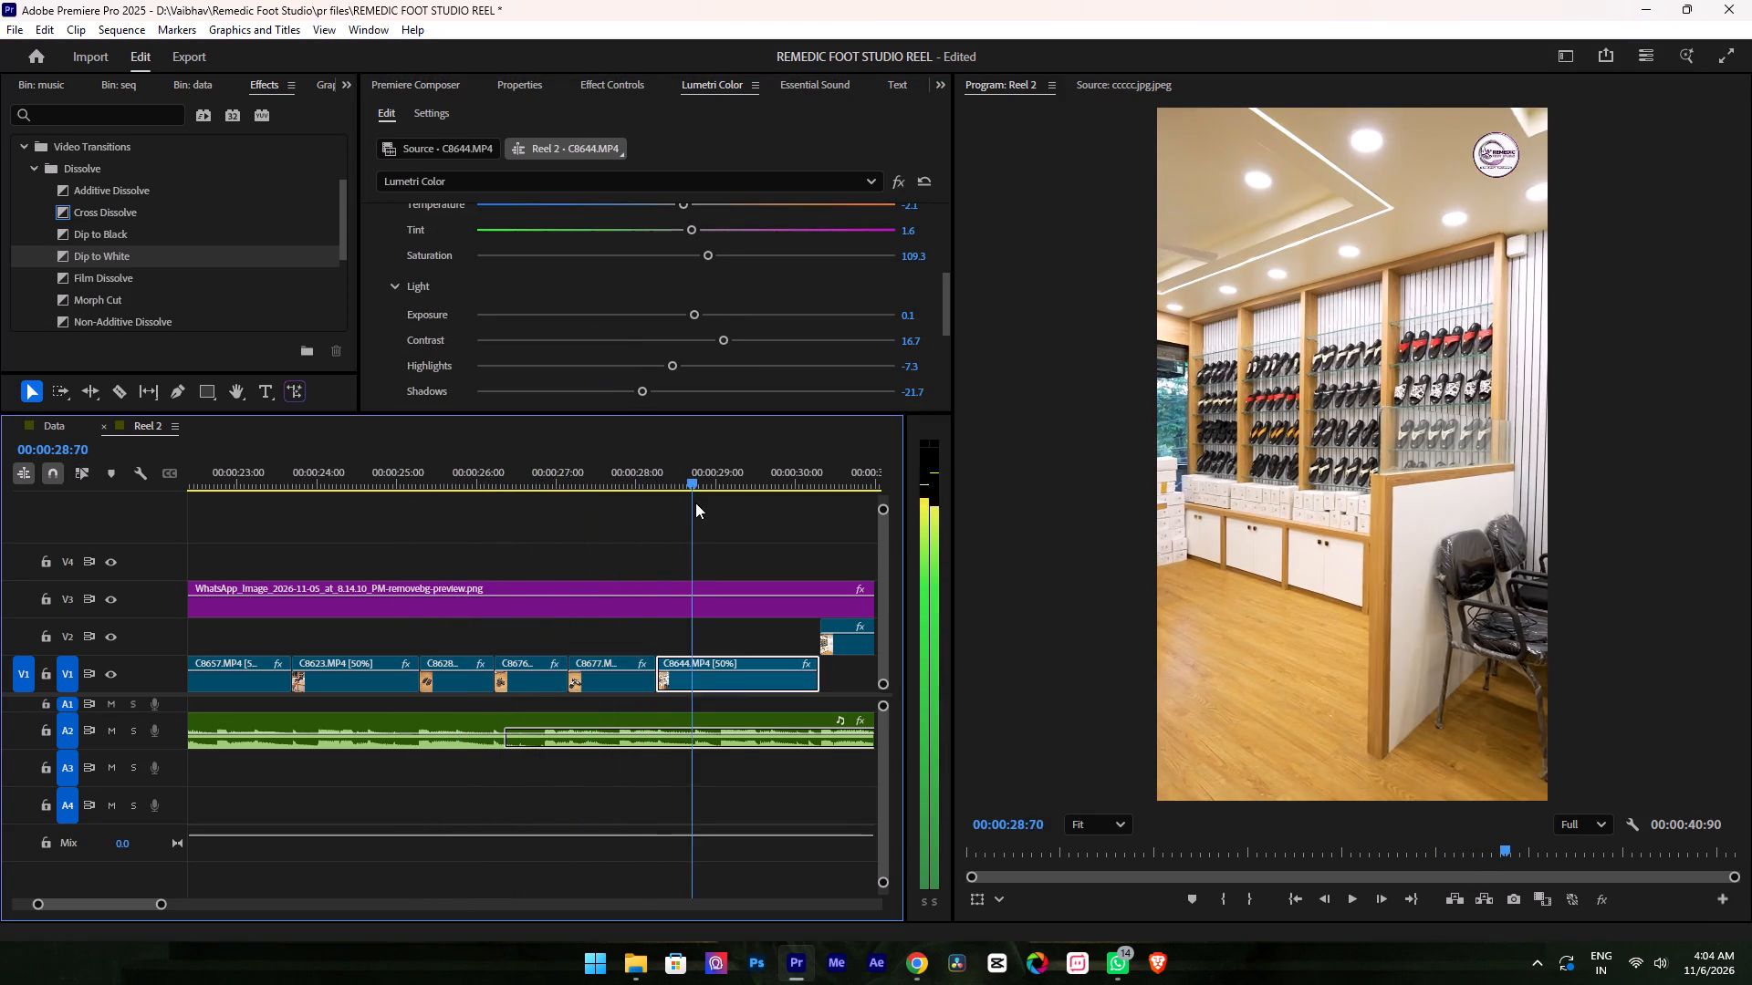
pyautogui.moveTo(695, 503); pyautogui.dragTo(734, 507)
pyautogui.keyDown('alt'); pyautogui.scroll(-8, 732, 509); pyautogui.keyUp('alt')
pyautogui.keyDown('alt'); pyautogui.scroll(4, 702, 528); pyautogui.keyUp('alt')
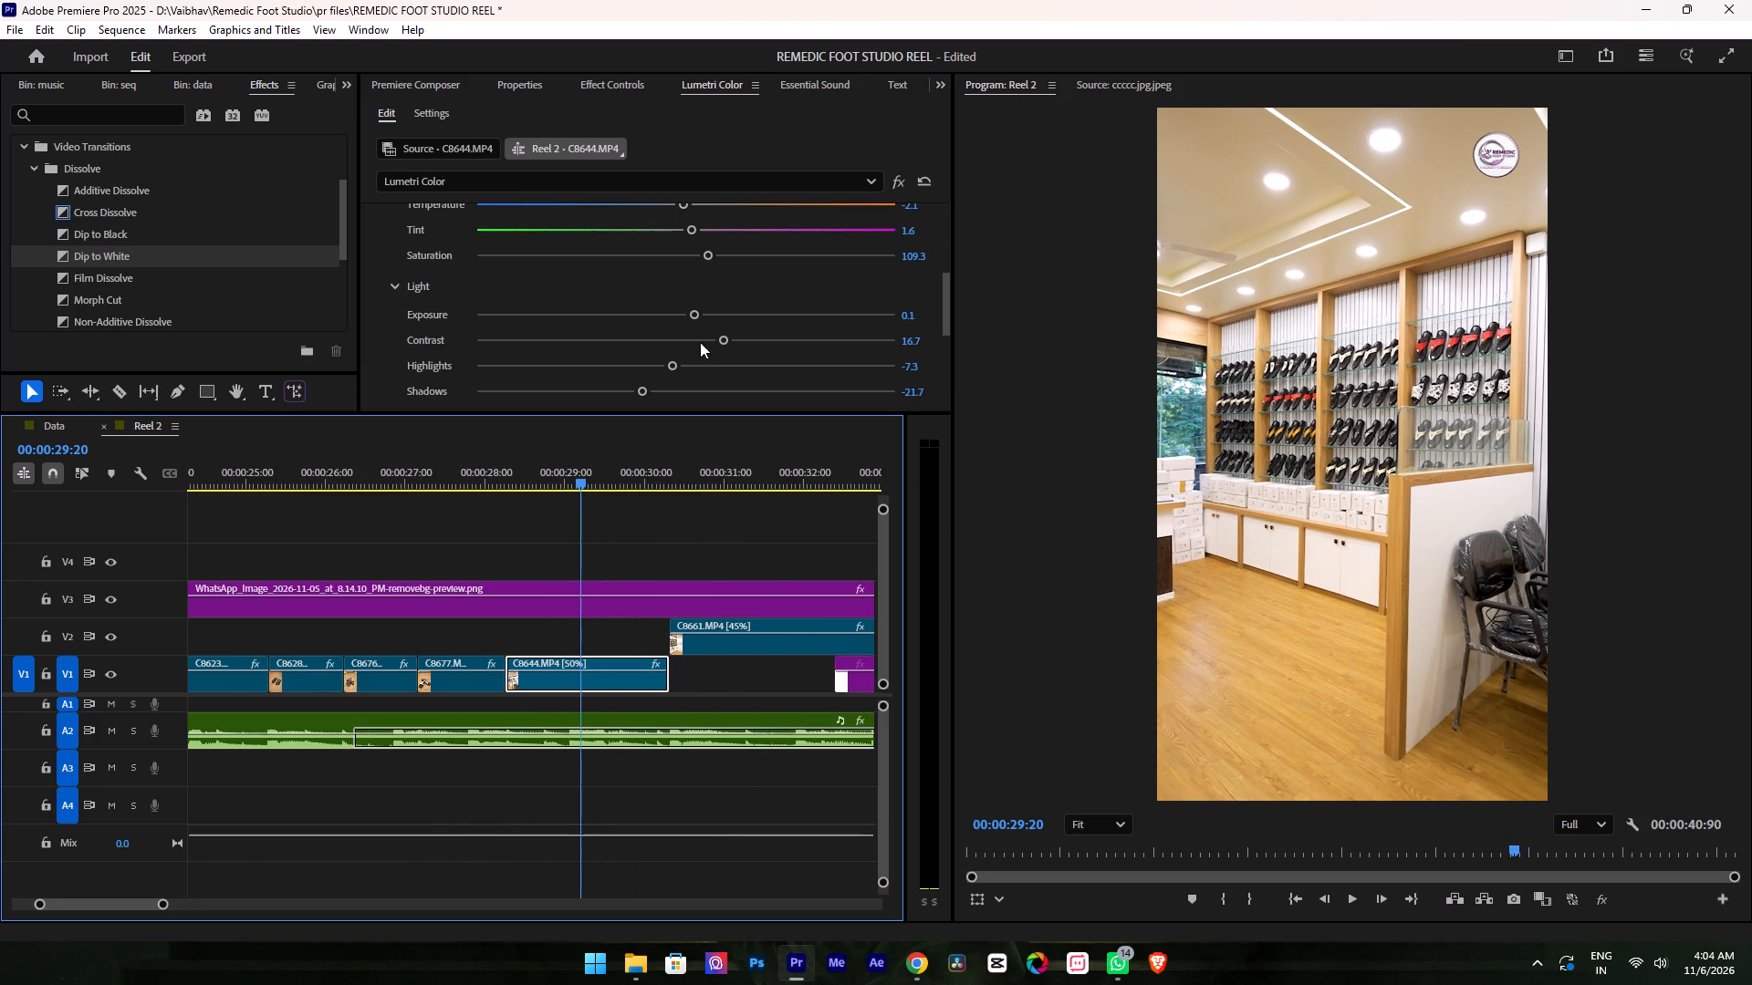
pyautogui.doubleClick(705, 256)
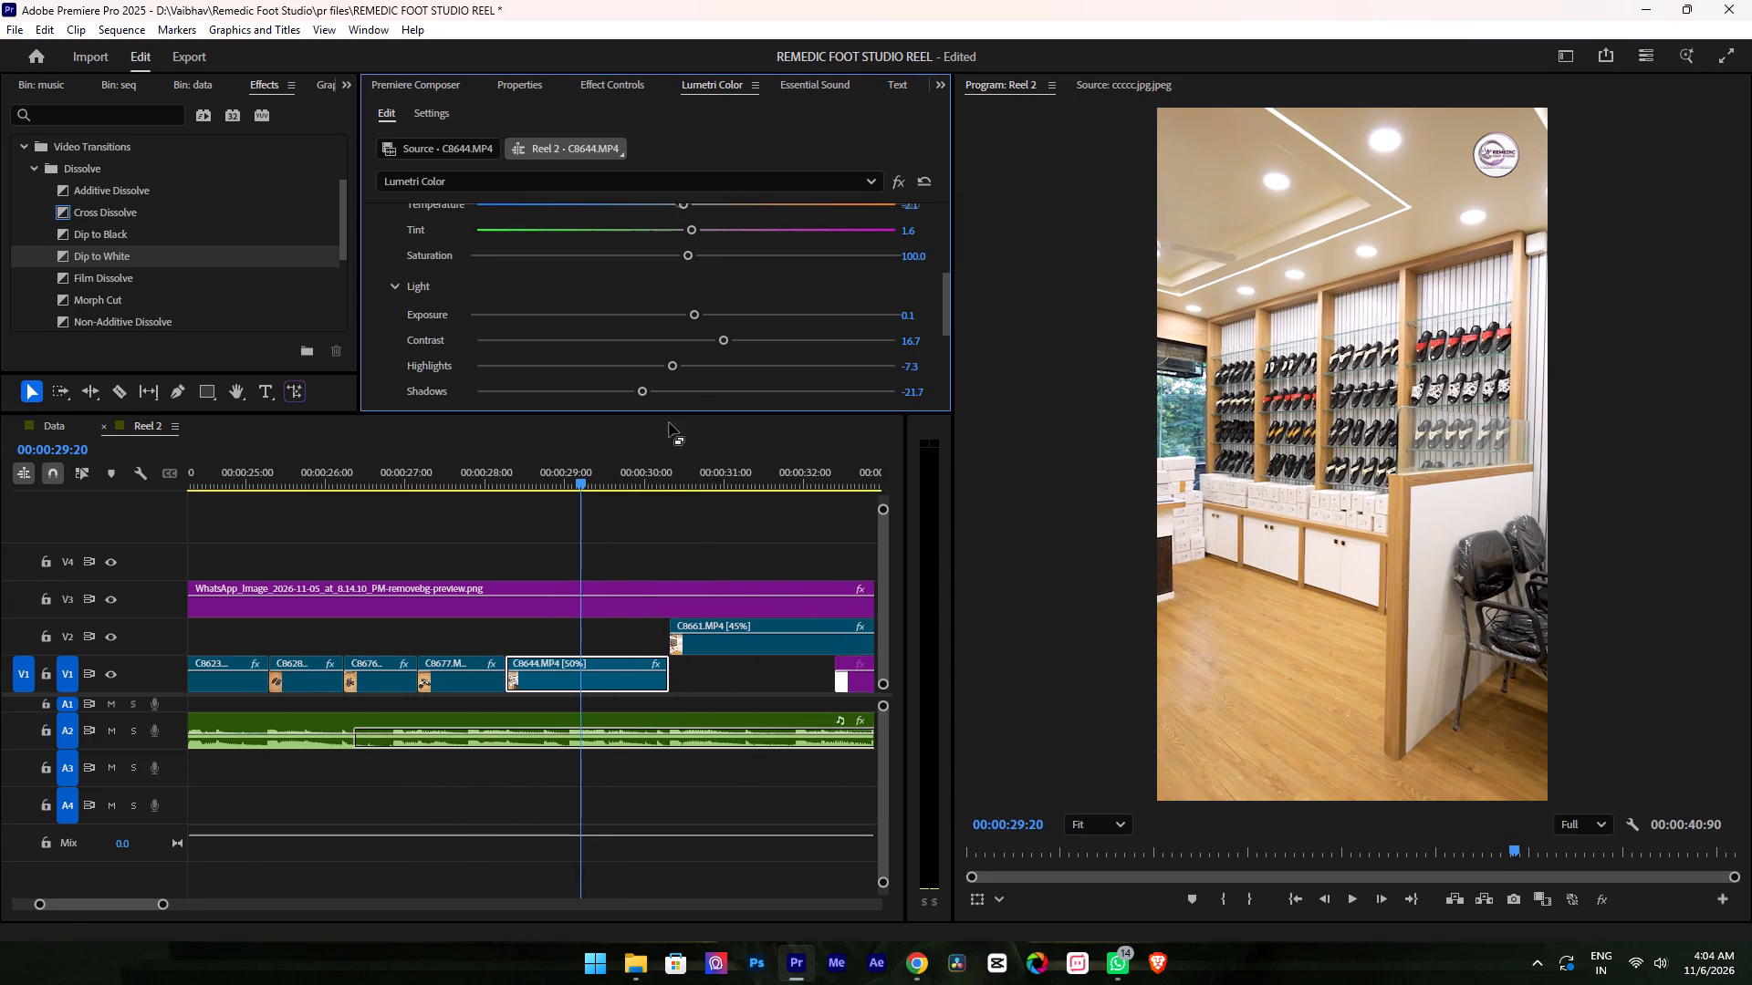
# Move clip C8644.MP4 up to track V2 and apply the default Cross Dissolve between it and C8661.MP4.
pyautogui.keyDown('alt'); pyautogui.scroll(-5, 623, 571); pyautogui.keyUp('alt')
pyautogui.moveTo(497, 463); pyautogui.dragTo(539, 473)
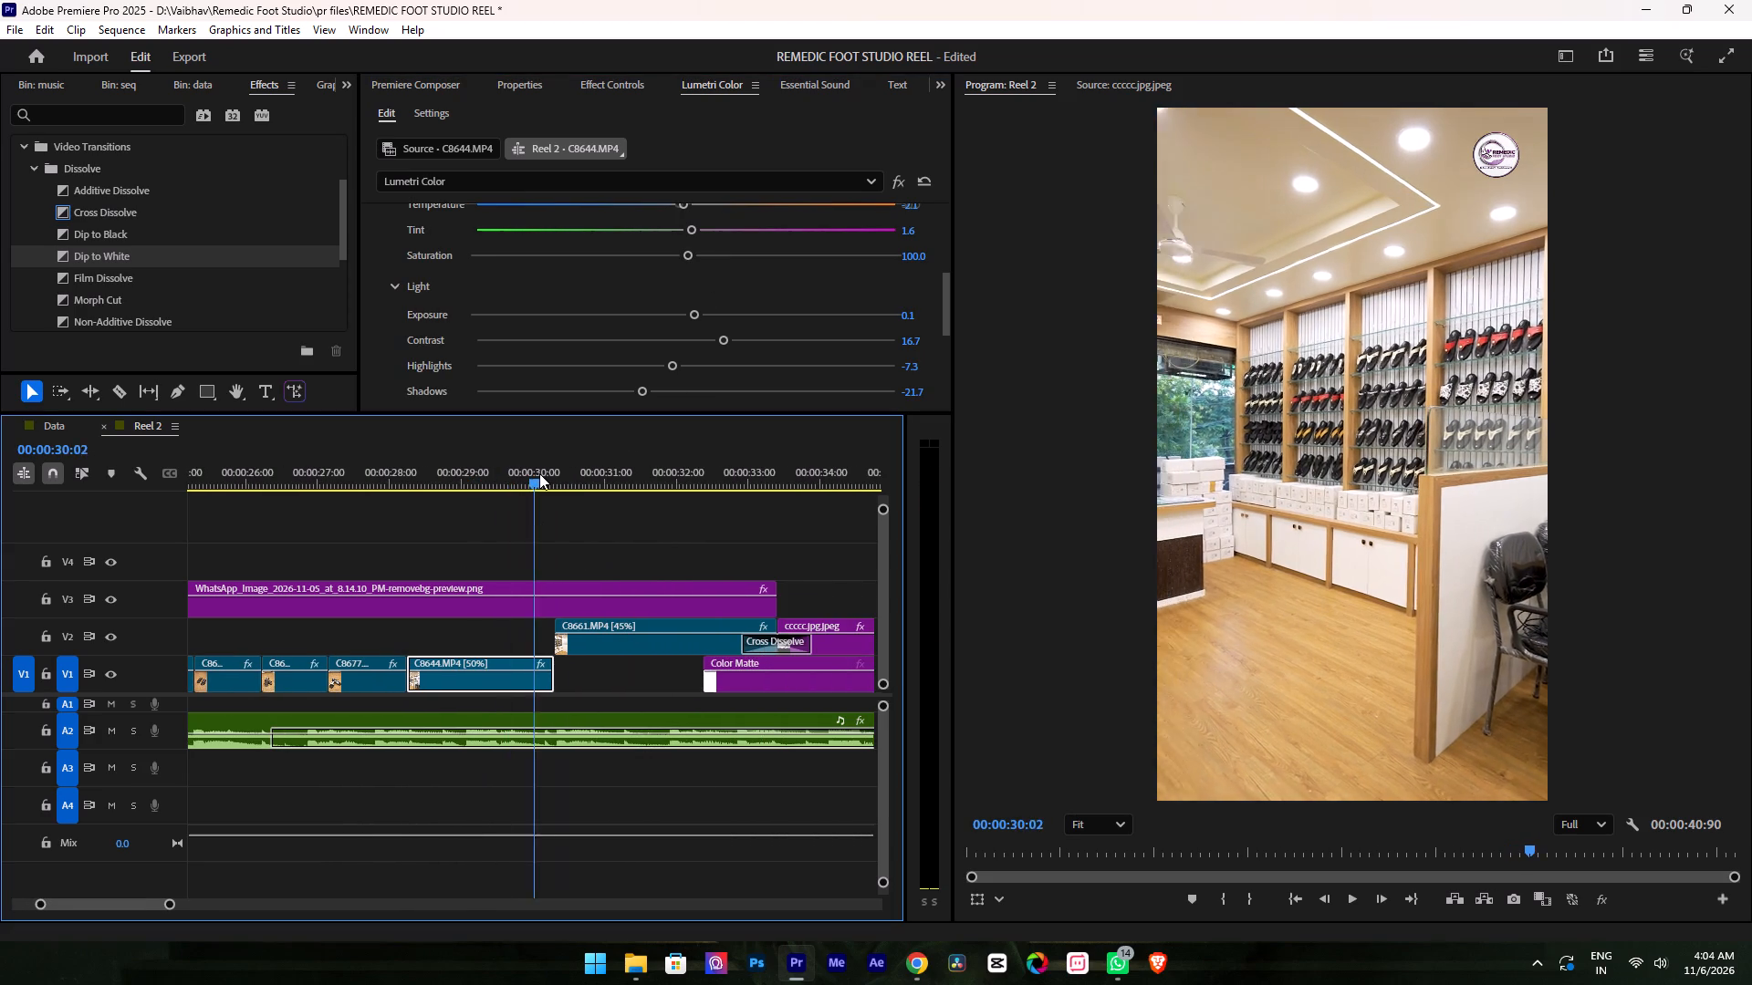
pyautogui.moveTo(539, 473); pyautogui.dragTo(602, 500)
pyautogui.moveTo(504, 661); pyautogui.dragTo(506, 642)
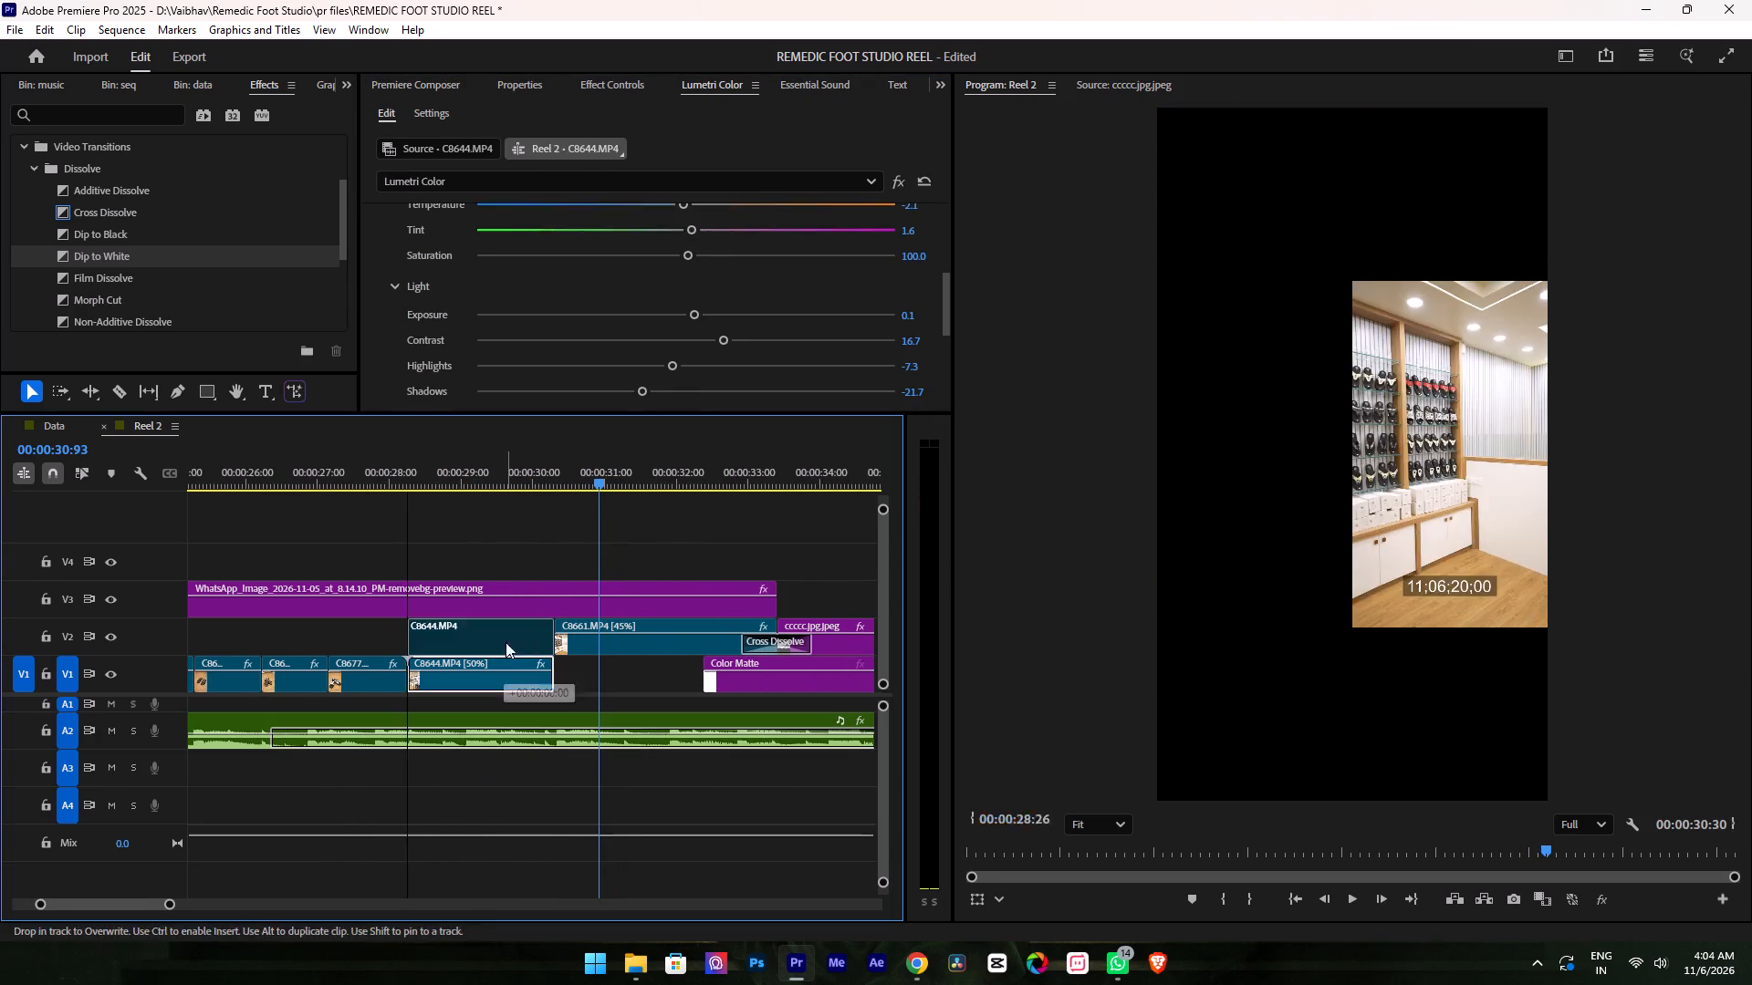
pyautogui.rightClick(556, 645)
pyautogui.click(630, 772)
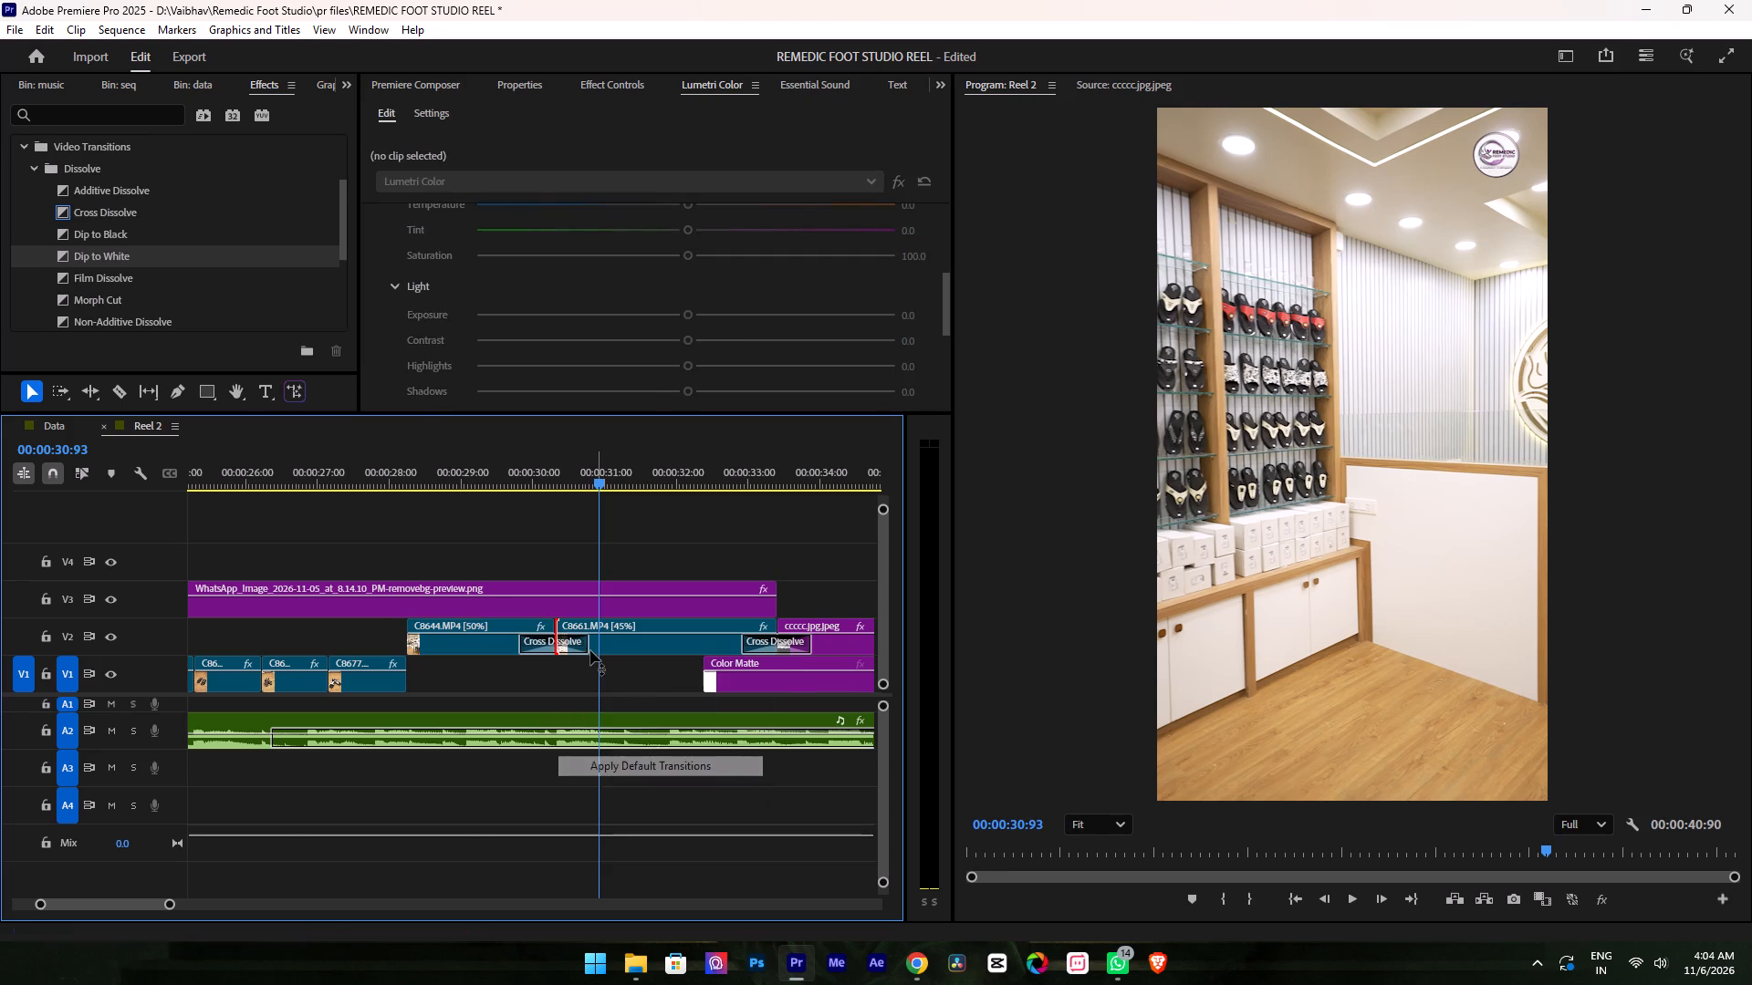
# Play back the dissolve between C8644.MP4 and C8661.MP4 and the passage into the end cards to check the flow.
pyautogui.moveTo(526, 468); pyautogui.dragTo(511, 468)
pyautogui.press('space')
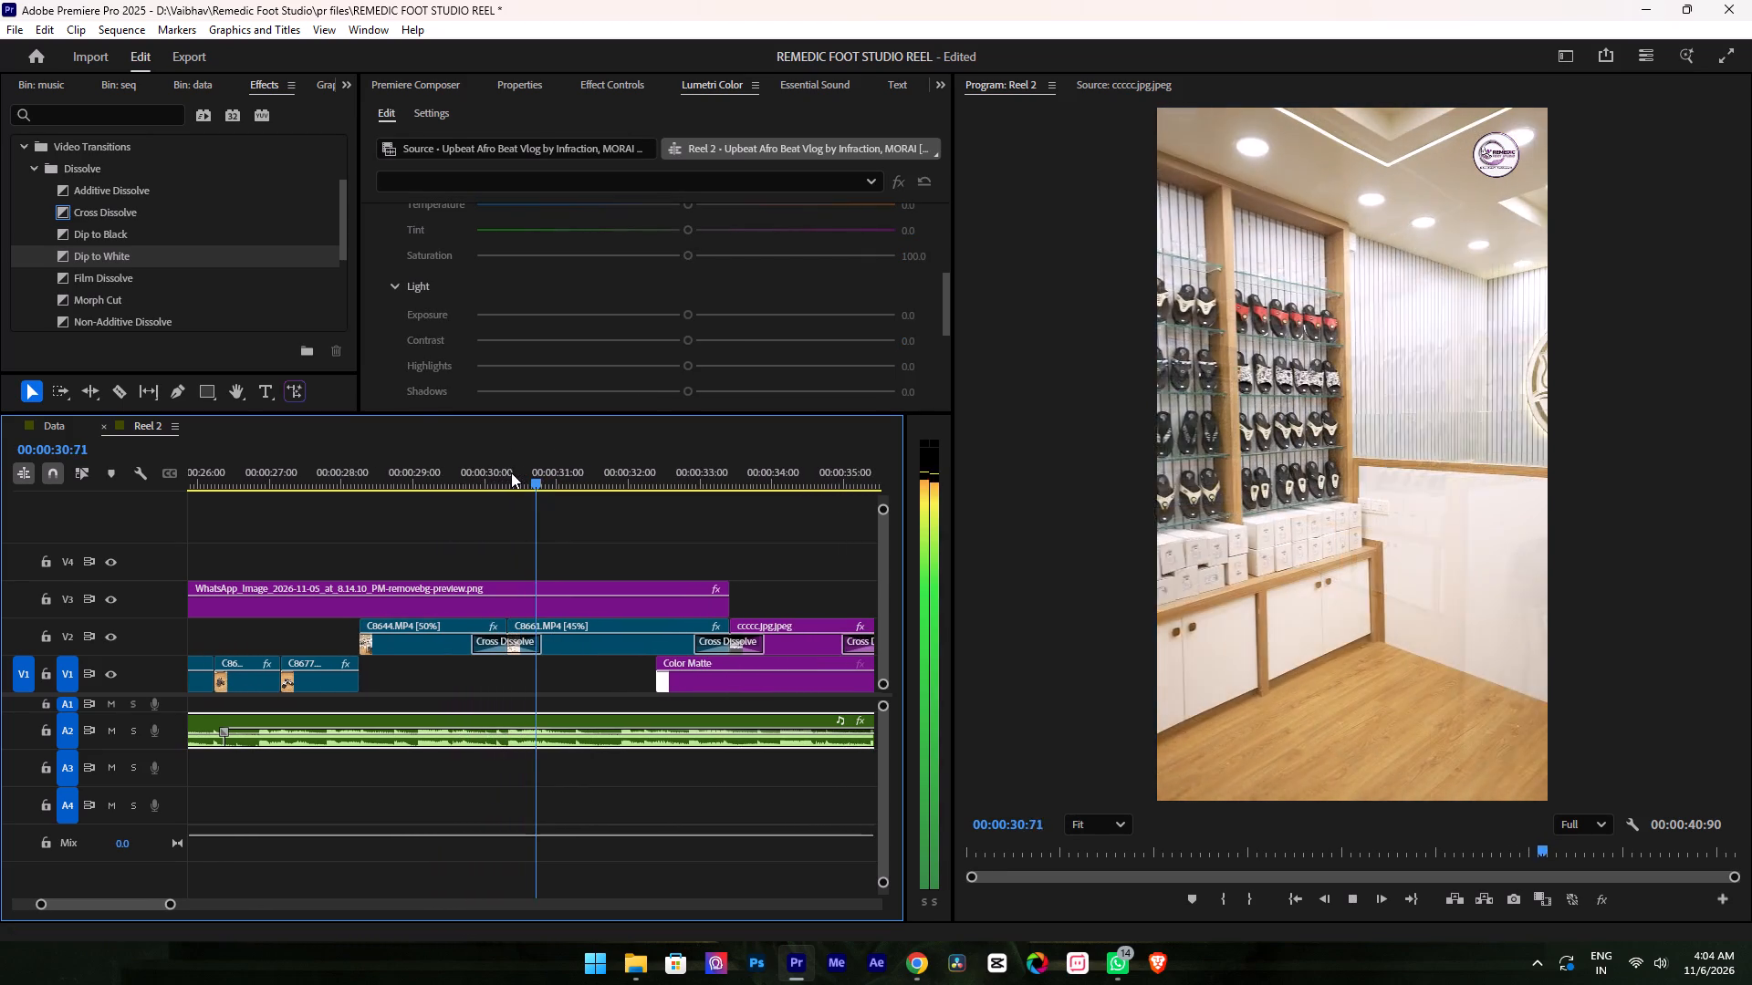
pyautogui.press('space')
pyautogui.moveTo(485, 461); pyautogui.dragTo(401, 474)
pyautogui.press('space')
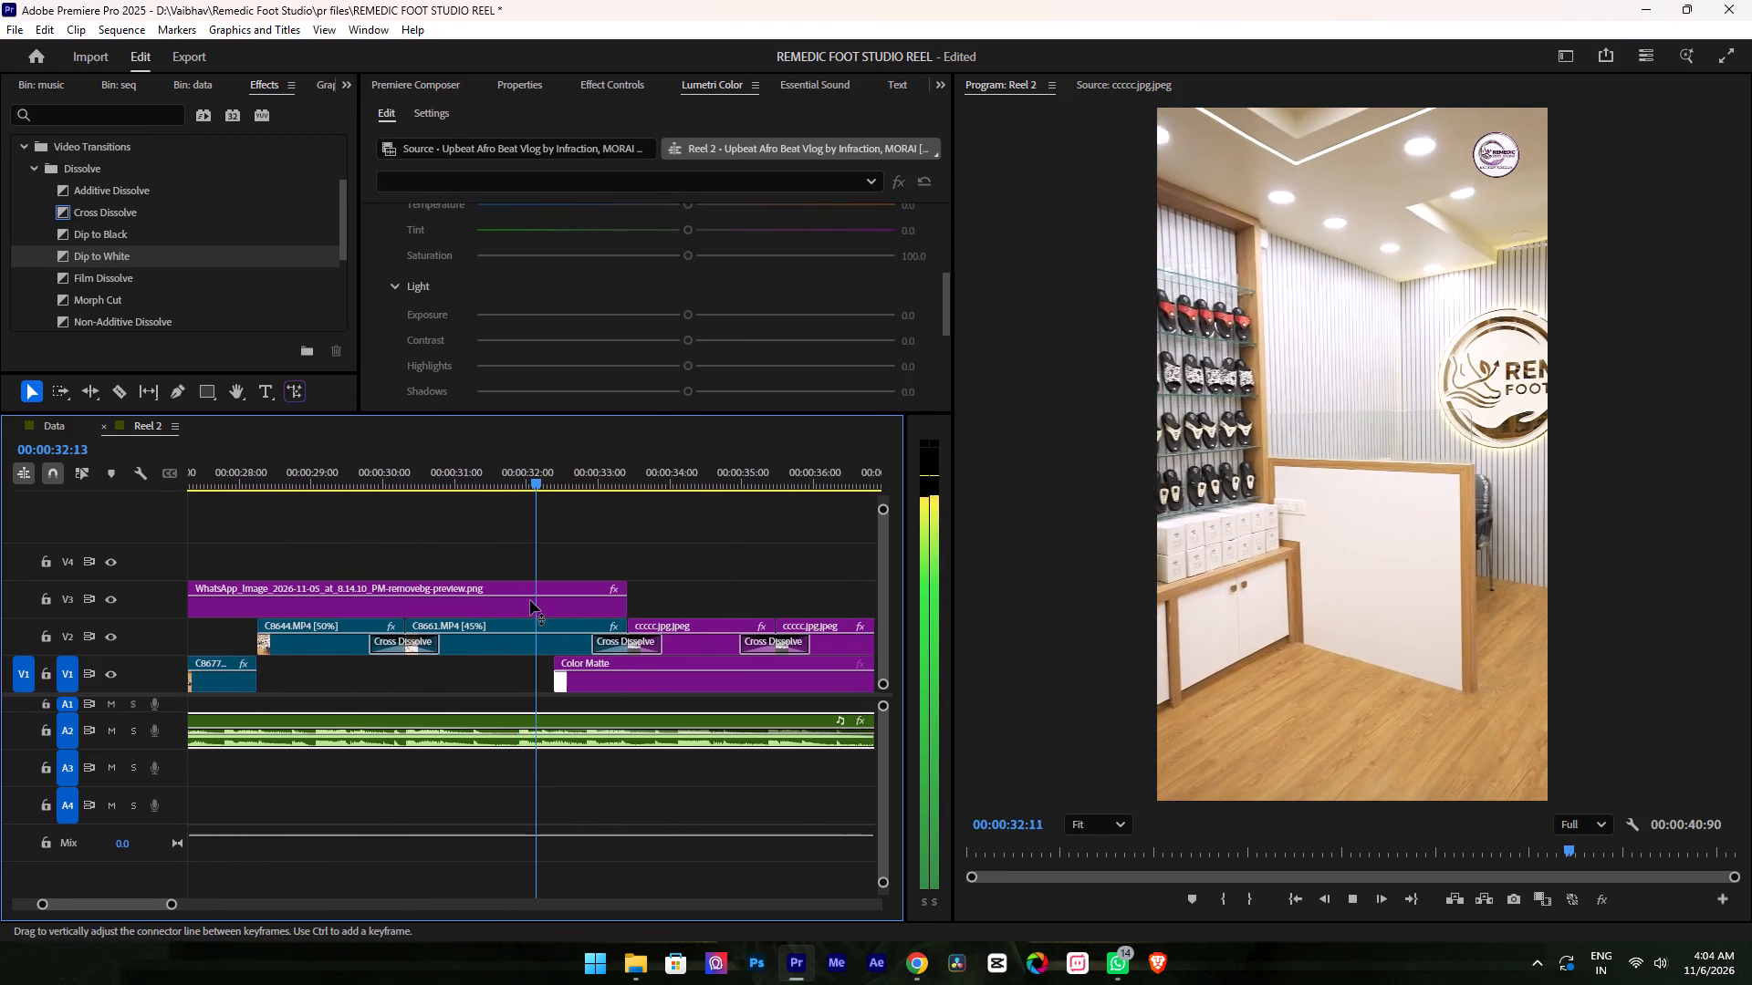
pyautogui.press('space')
pyautogui.click(372, 643)
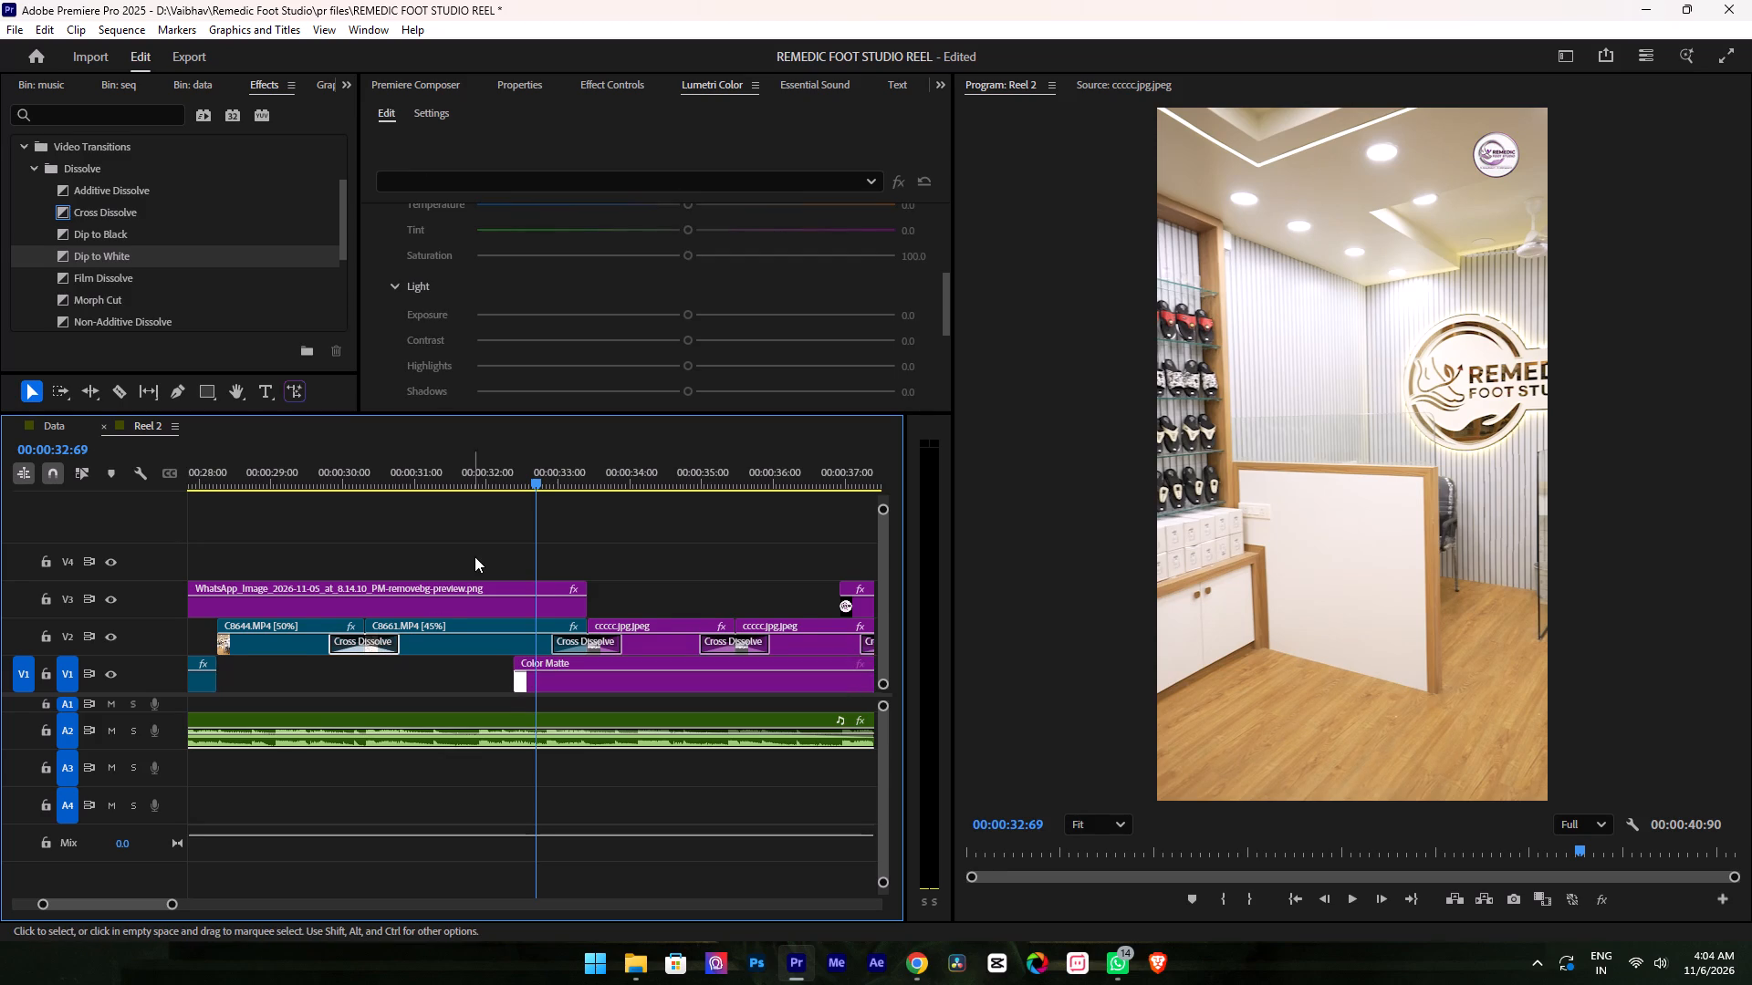
pyautogui.press('space')
pyautogui.press('space')
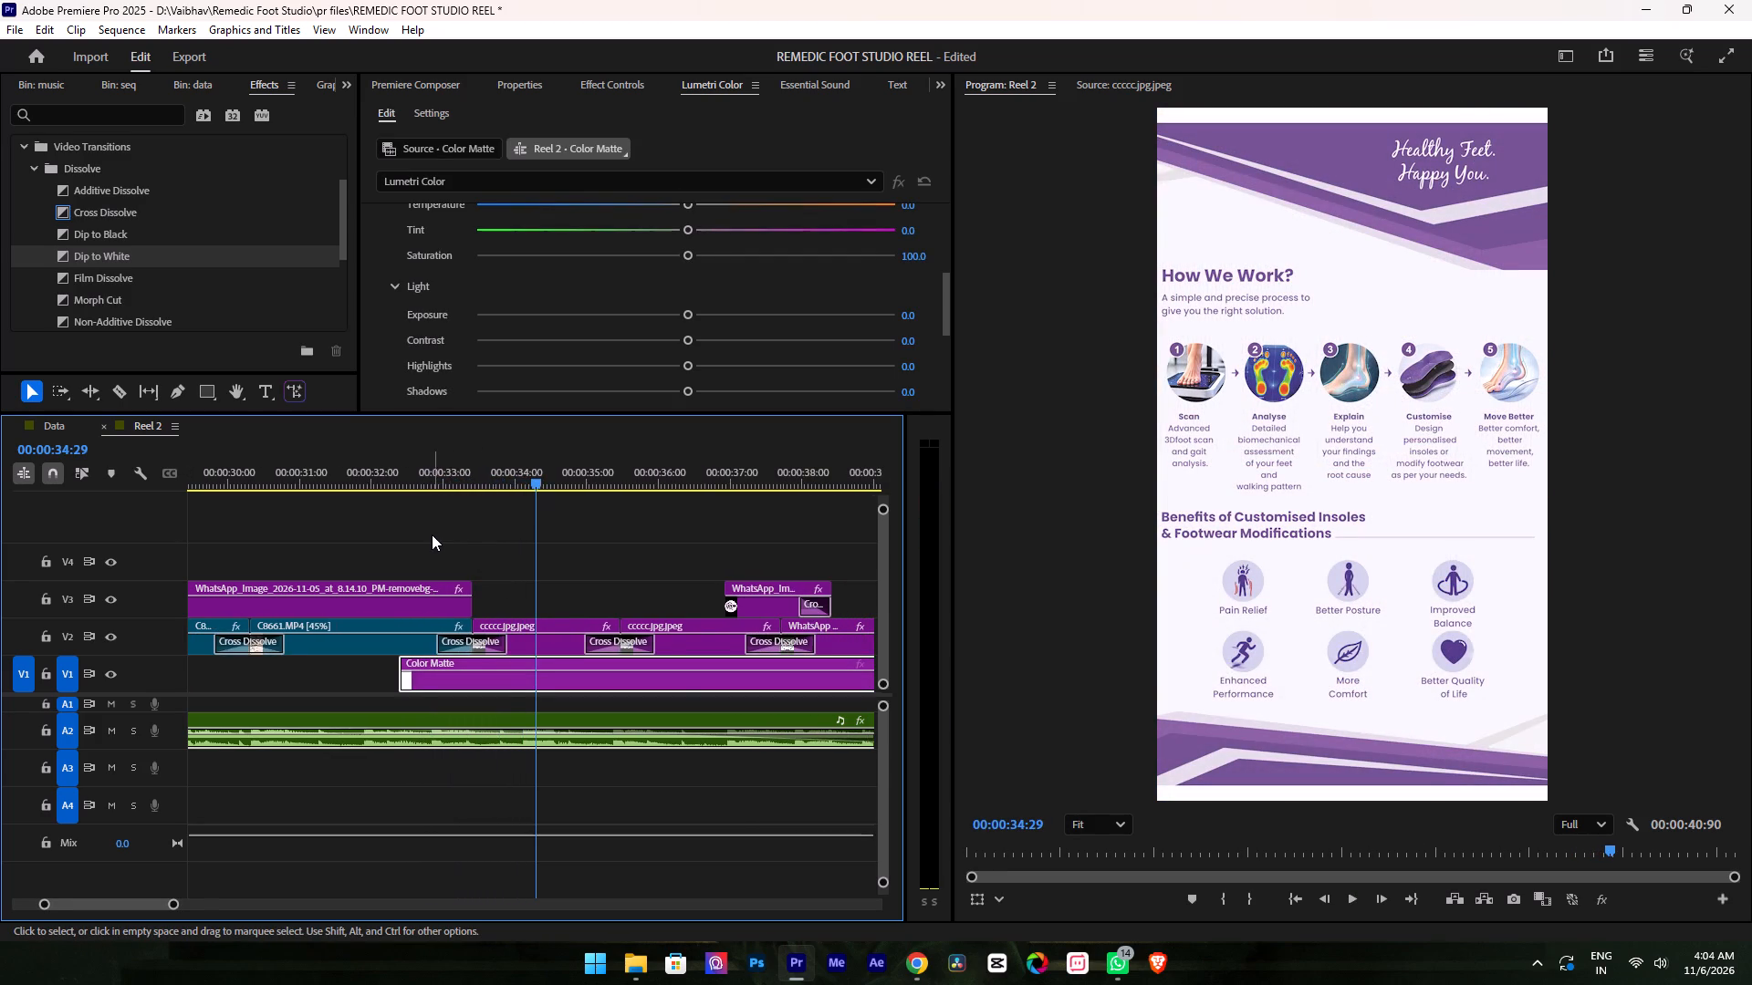
# Reset the Lumetri saturation of clip C8661.MP4 to 100.
pyautogui.keyDown('alt'); pyautogui.scroll(-4, 428, 533); pyautogui.keyUp('alt')
pyautogui.scroll(7, 411, 516)
pyautogui.moveTo(485, 464); pyautogui.dragTo(495, 469)
pyautogui.click(486, 458)
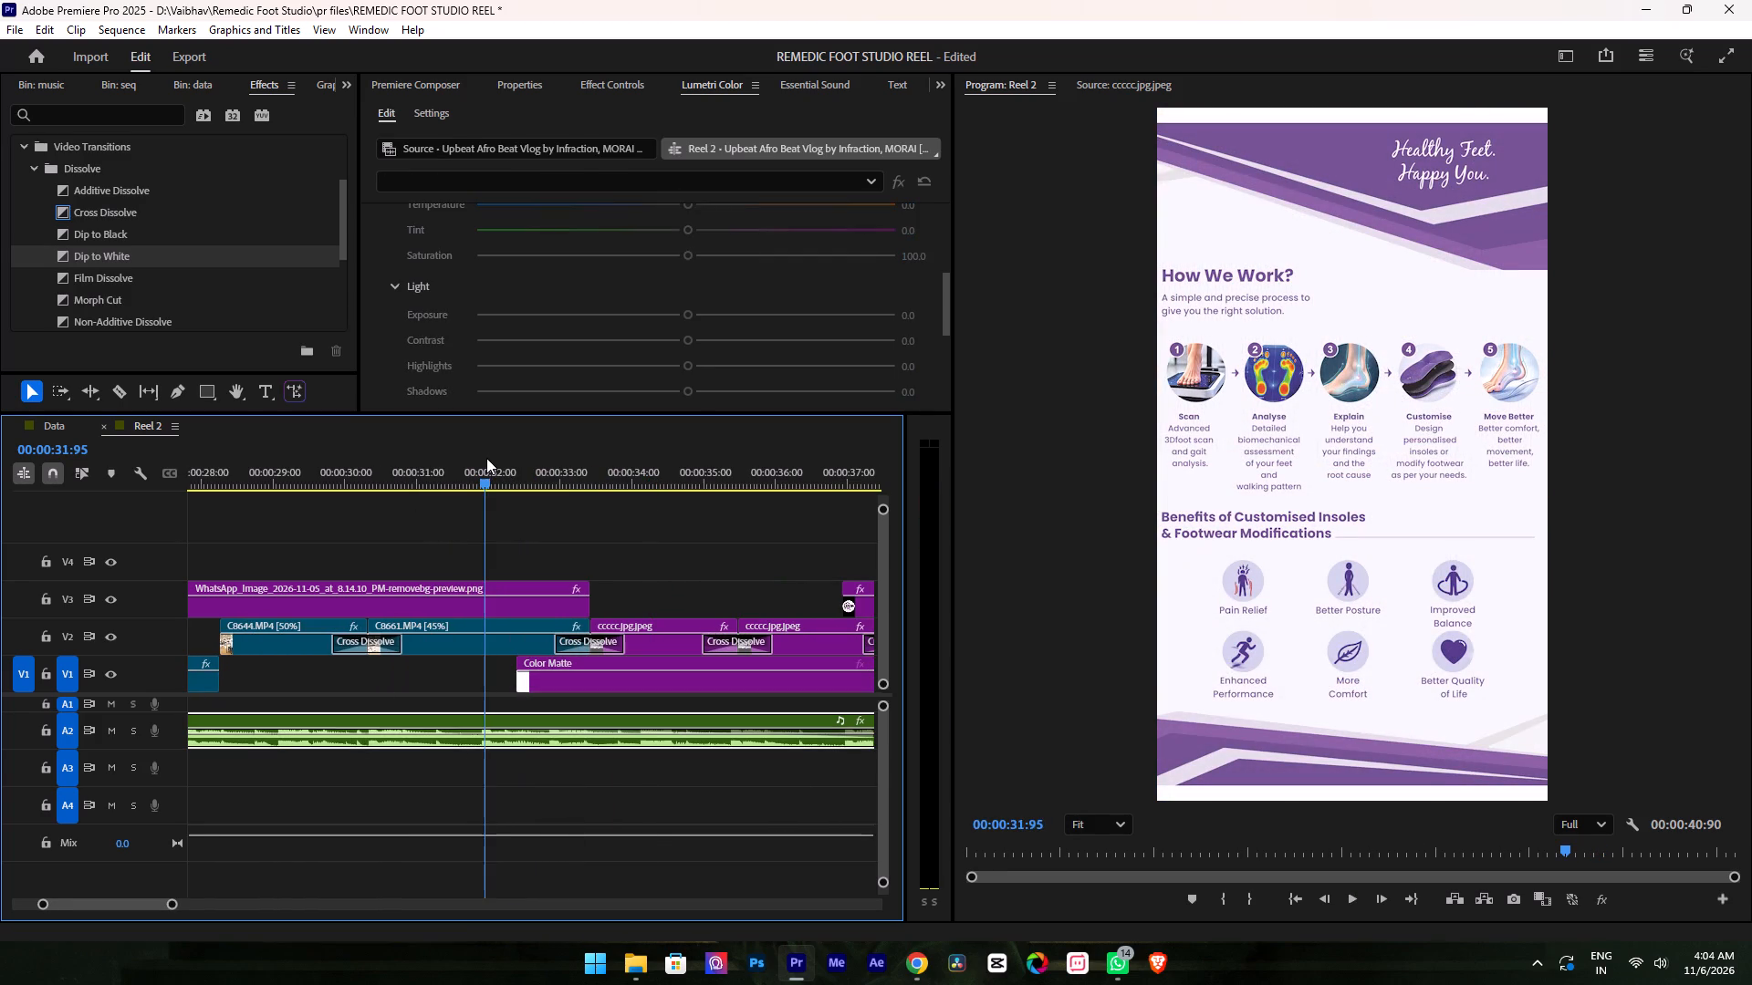
pyautogui.click(462, 633)
pyautogui.scroll(1, 577, 322)
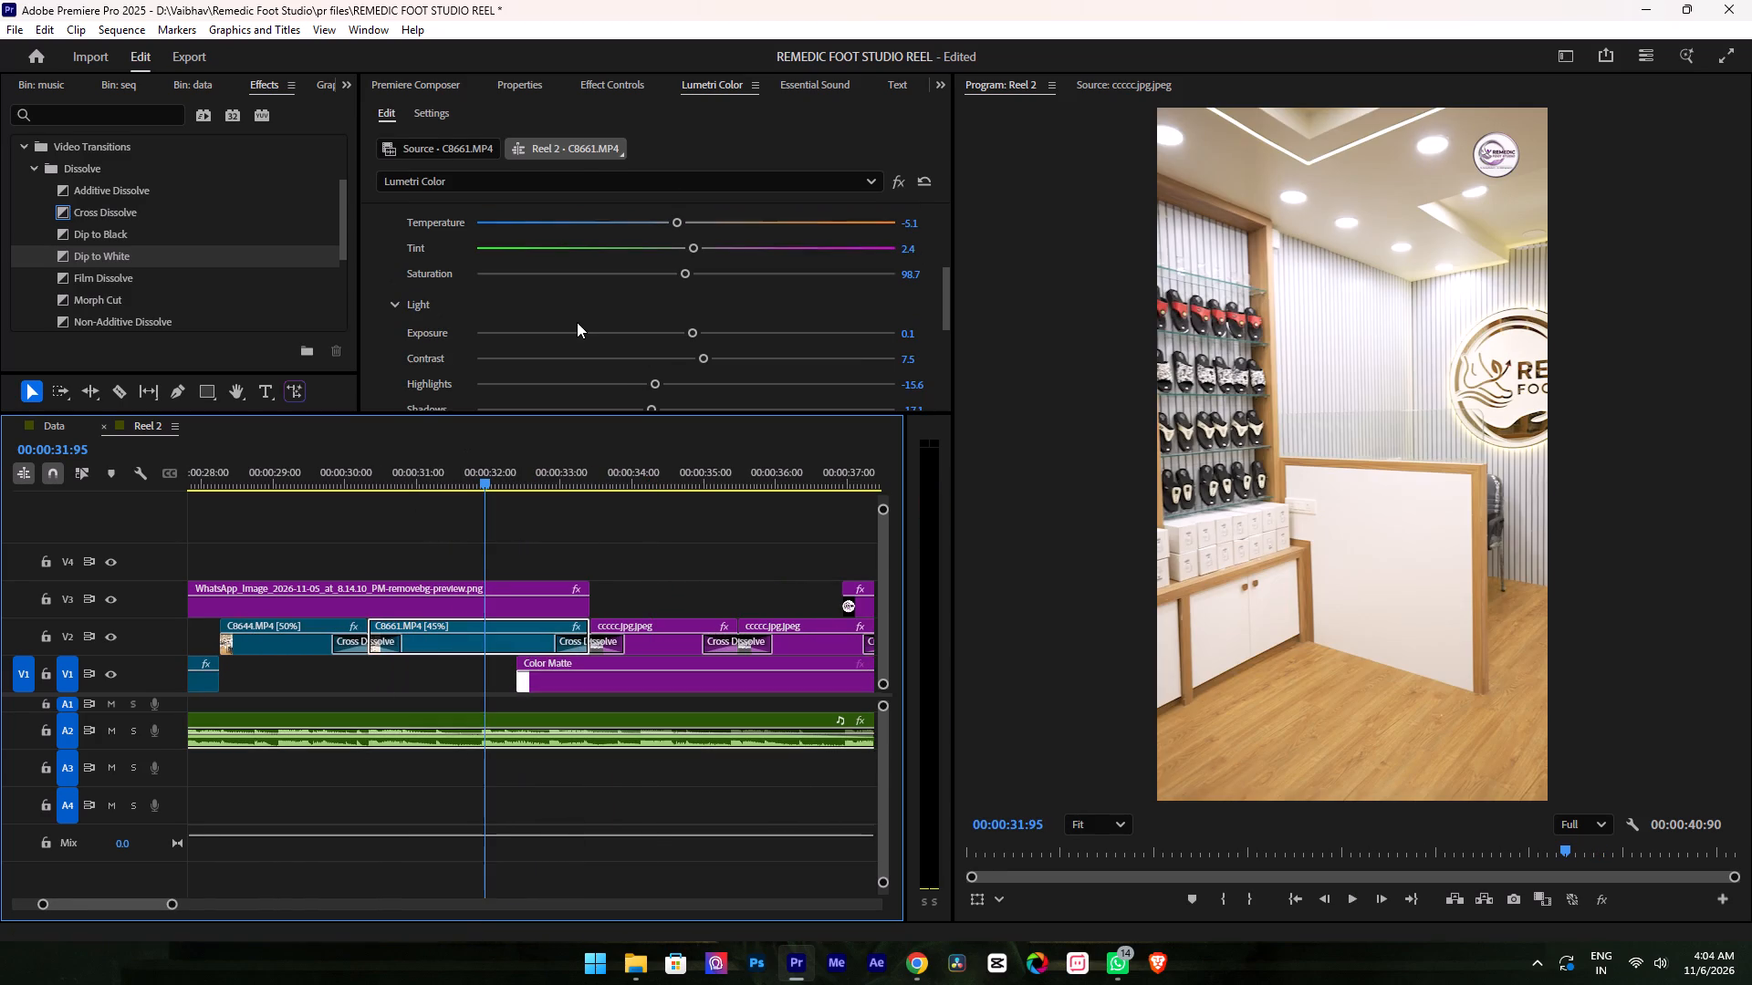
pyautogui.doubleClick(691, 272)
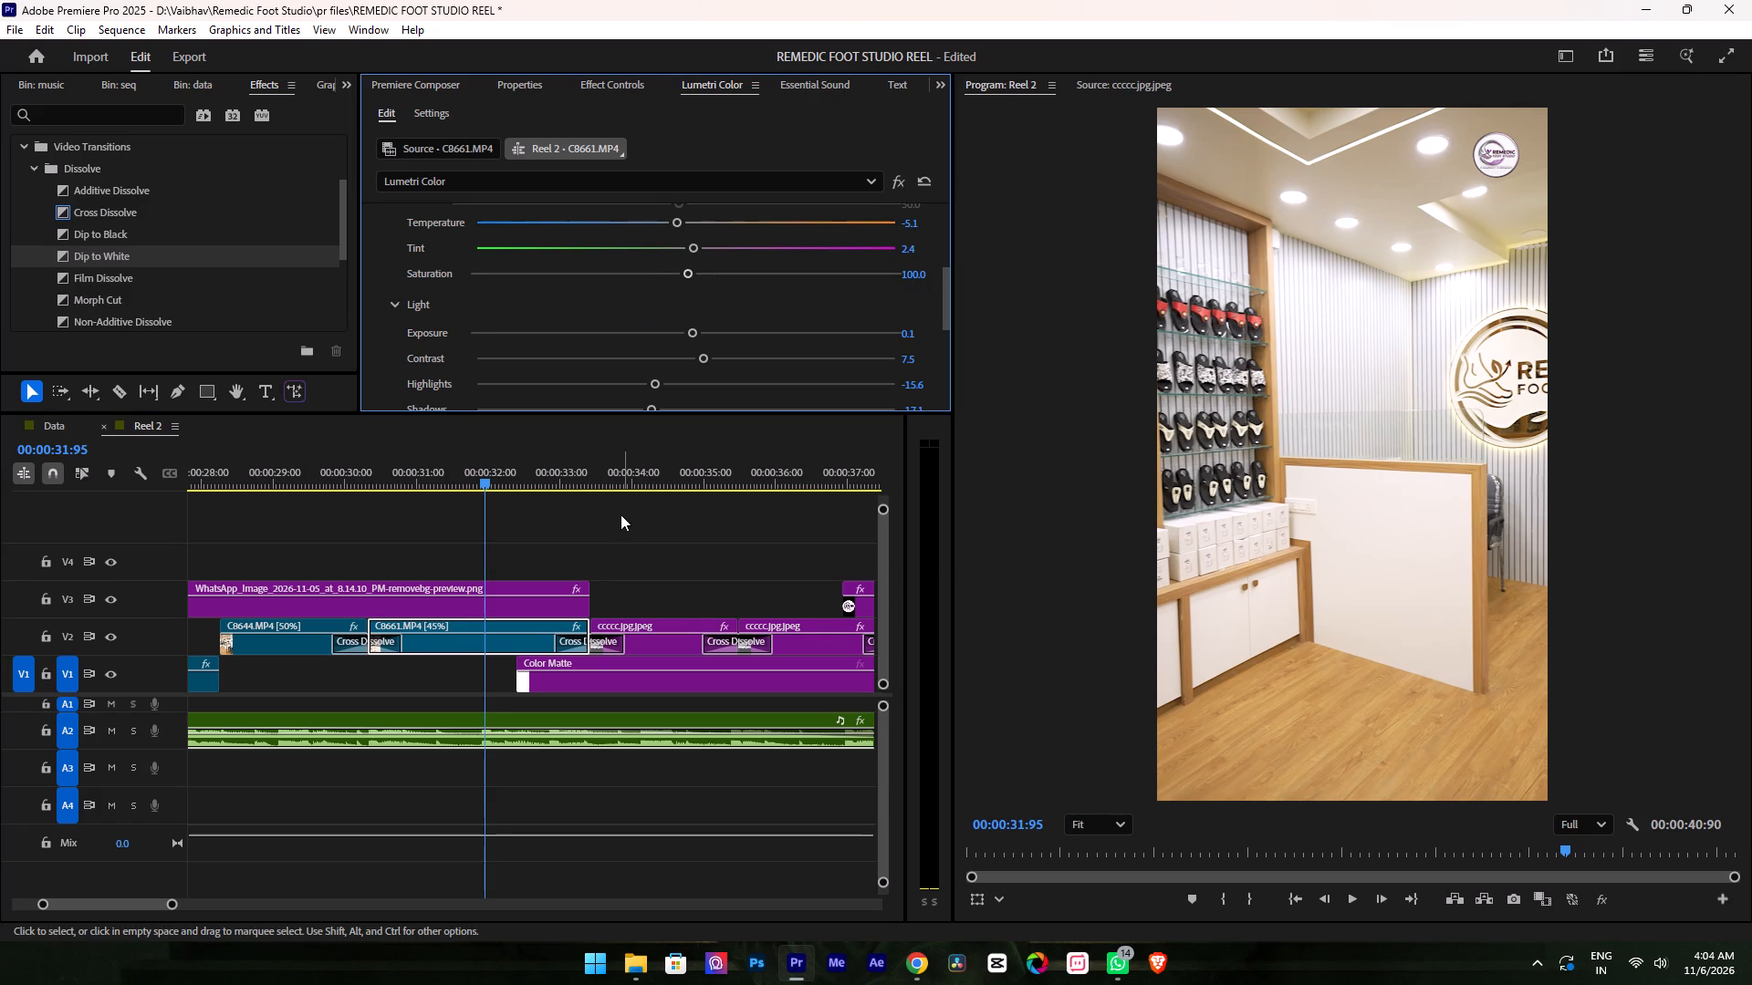
# Return to the start of the Reel 2 sequence and play back the opening clips.
pyautogui.keyDown('alt'); pyautogui.scroll(-4, 608, 534); pyautogui.keyUp('alt')
pyautogui.scroll(6, 582, 534)
pyautogui.keyDown('alt'); pyautogui.scroll(-4, 580, 531); pyautogui.keyUp('alt')
pyautogui.scroll(6, 456, 510)
pyautogui.moveTo(296, 475); pyautogui.dragTo(290, 478)
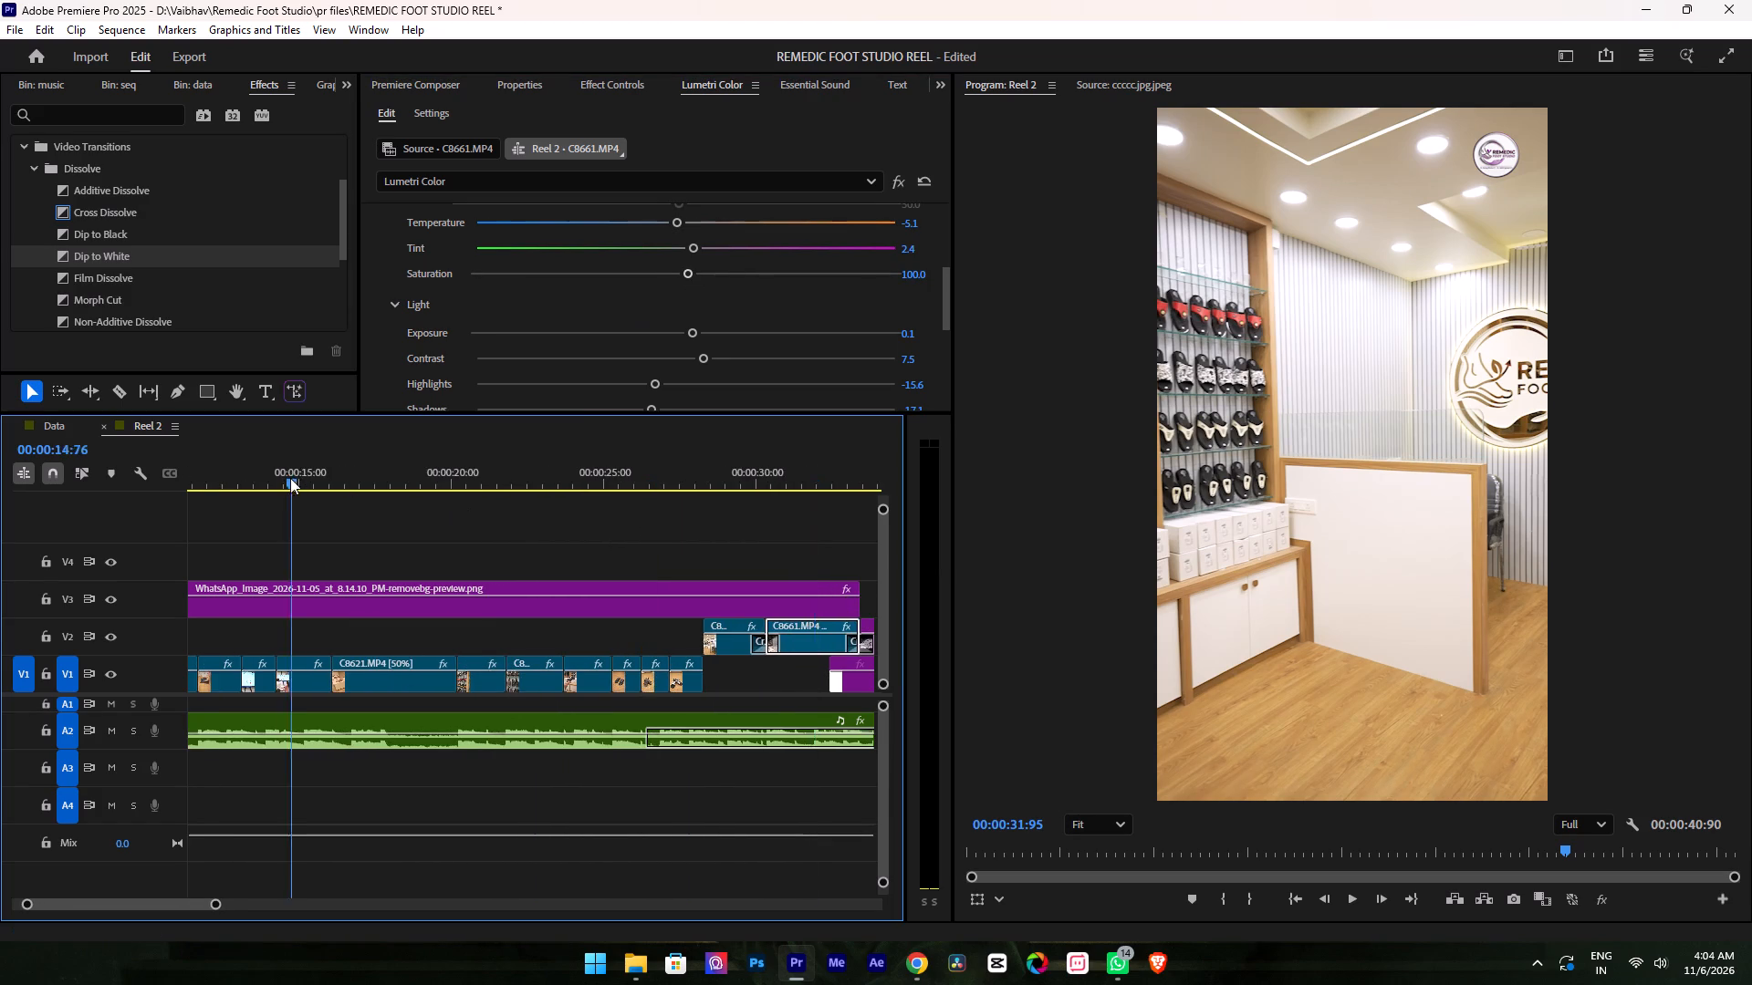
pyautogui.moveTo(290, 478); pyautogui.dragTo(1, 636)
pyautogui.press('space')
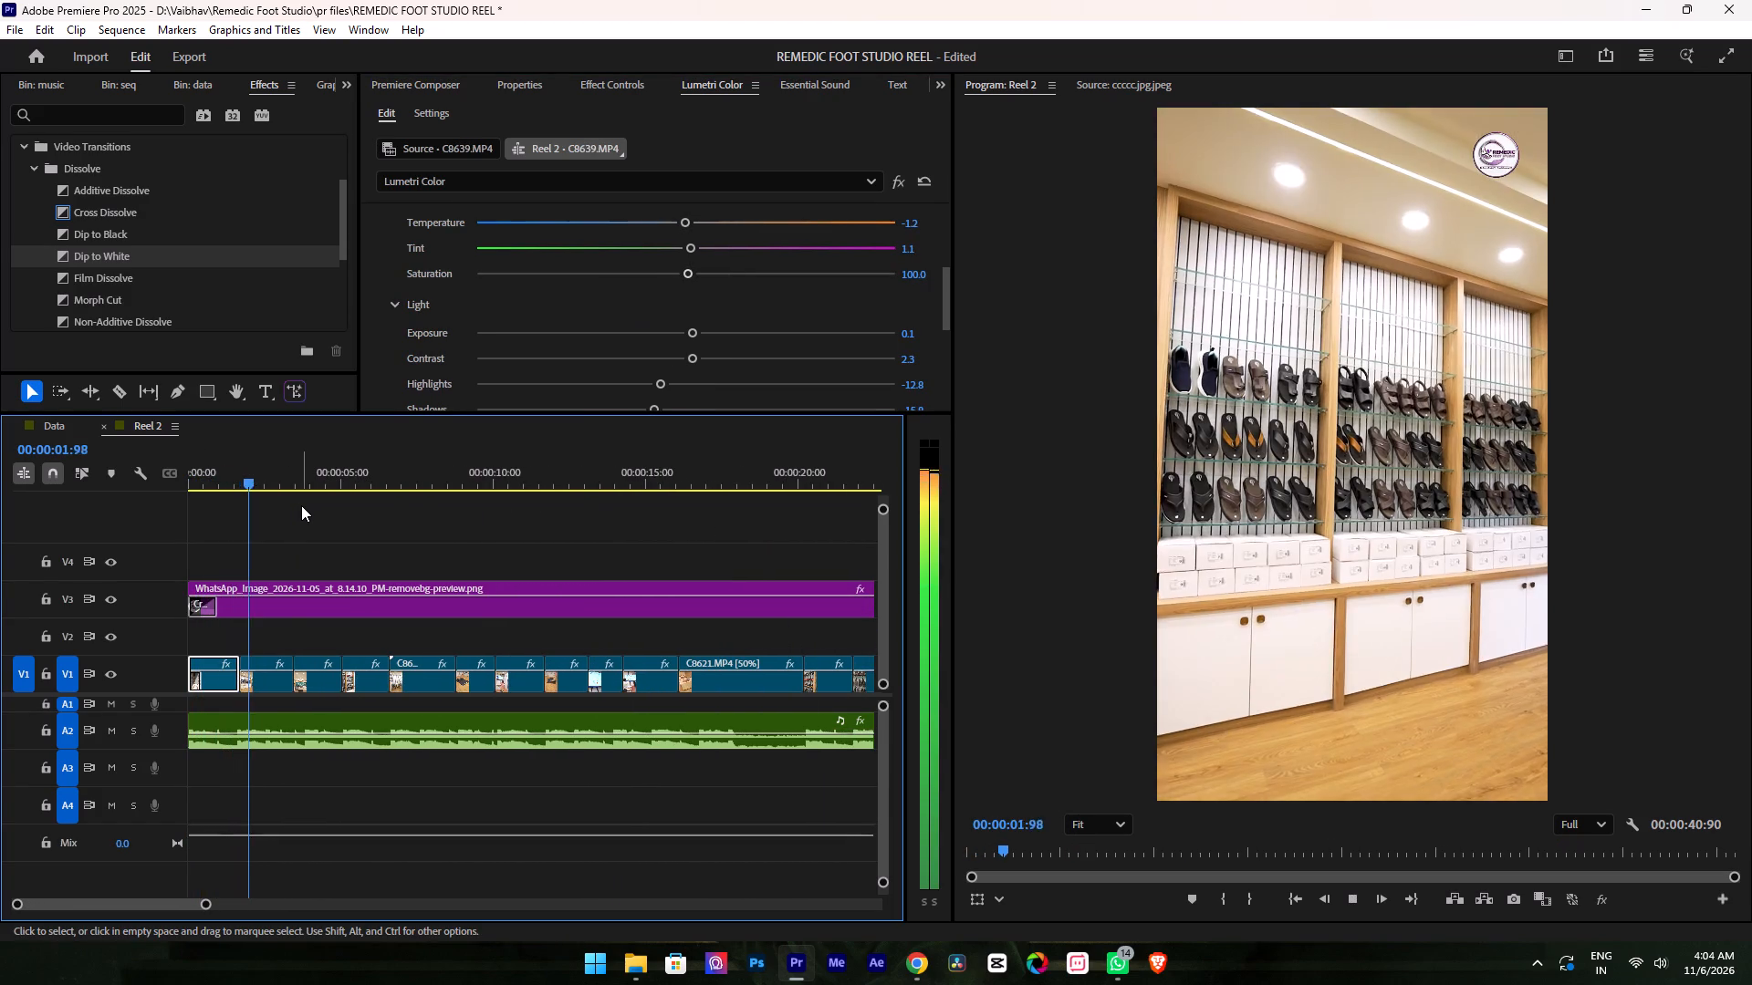
pyautogui.press('space')
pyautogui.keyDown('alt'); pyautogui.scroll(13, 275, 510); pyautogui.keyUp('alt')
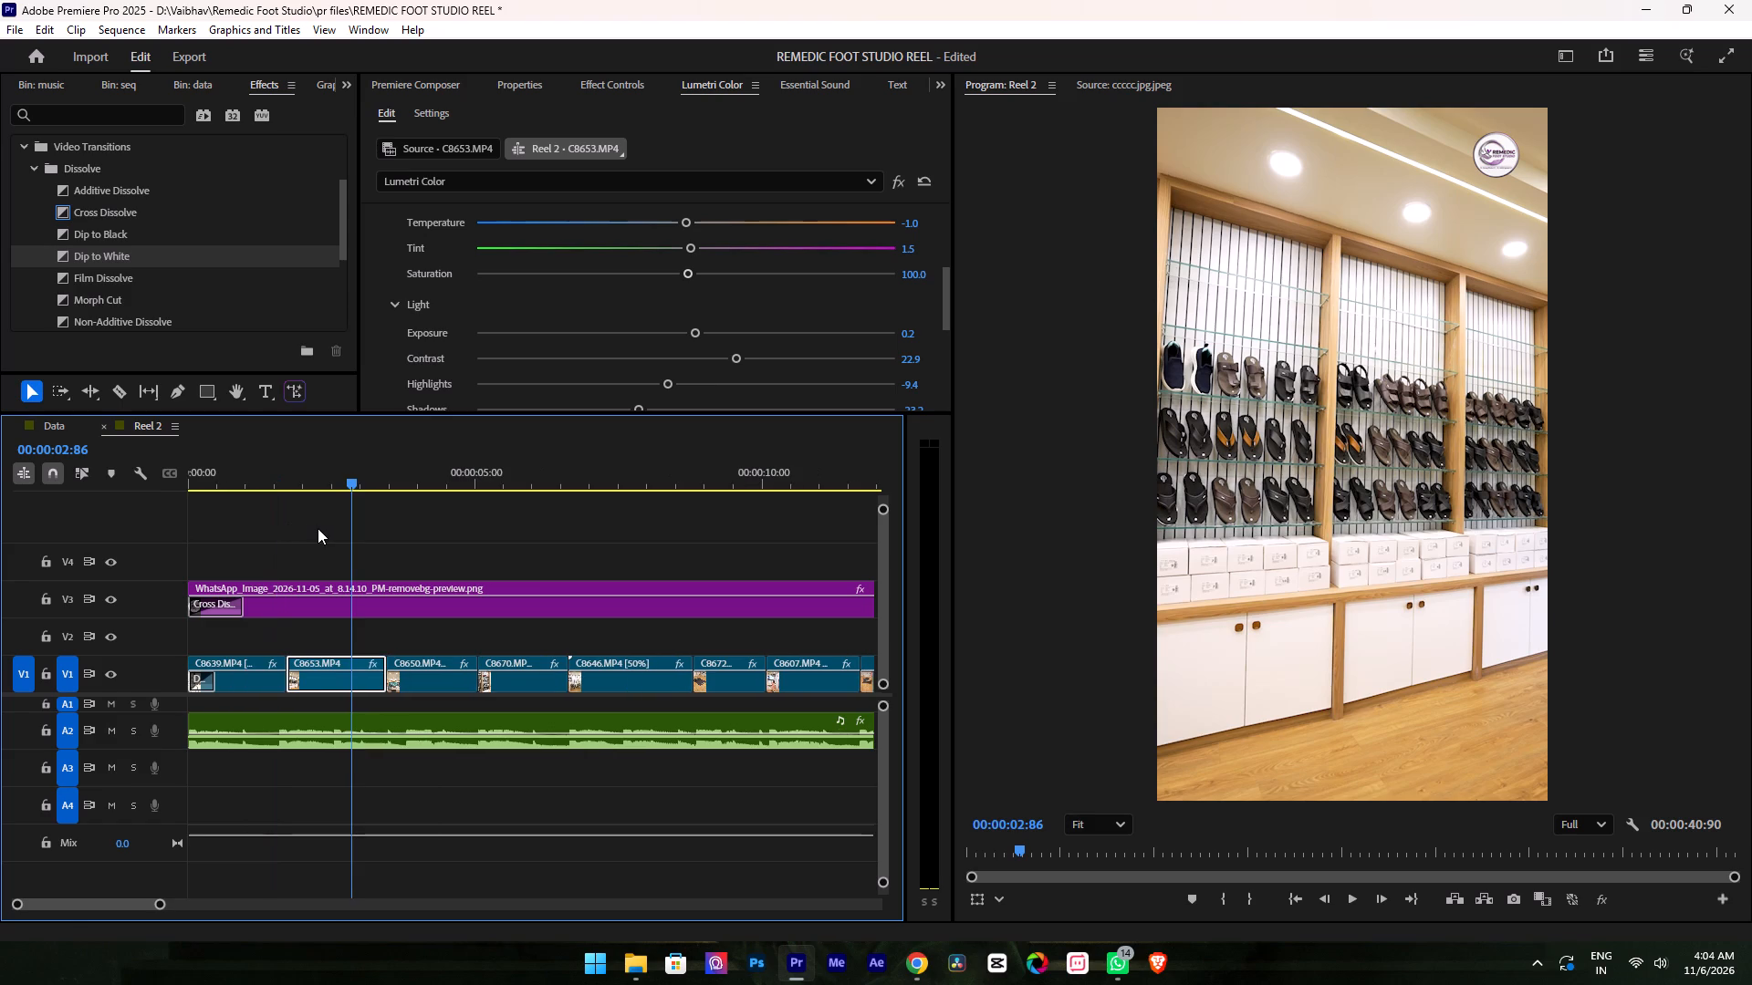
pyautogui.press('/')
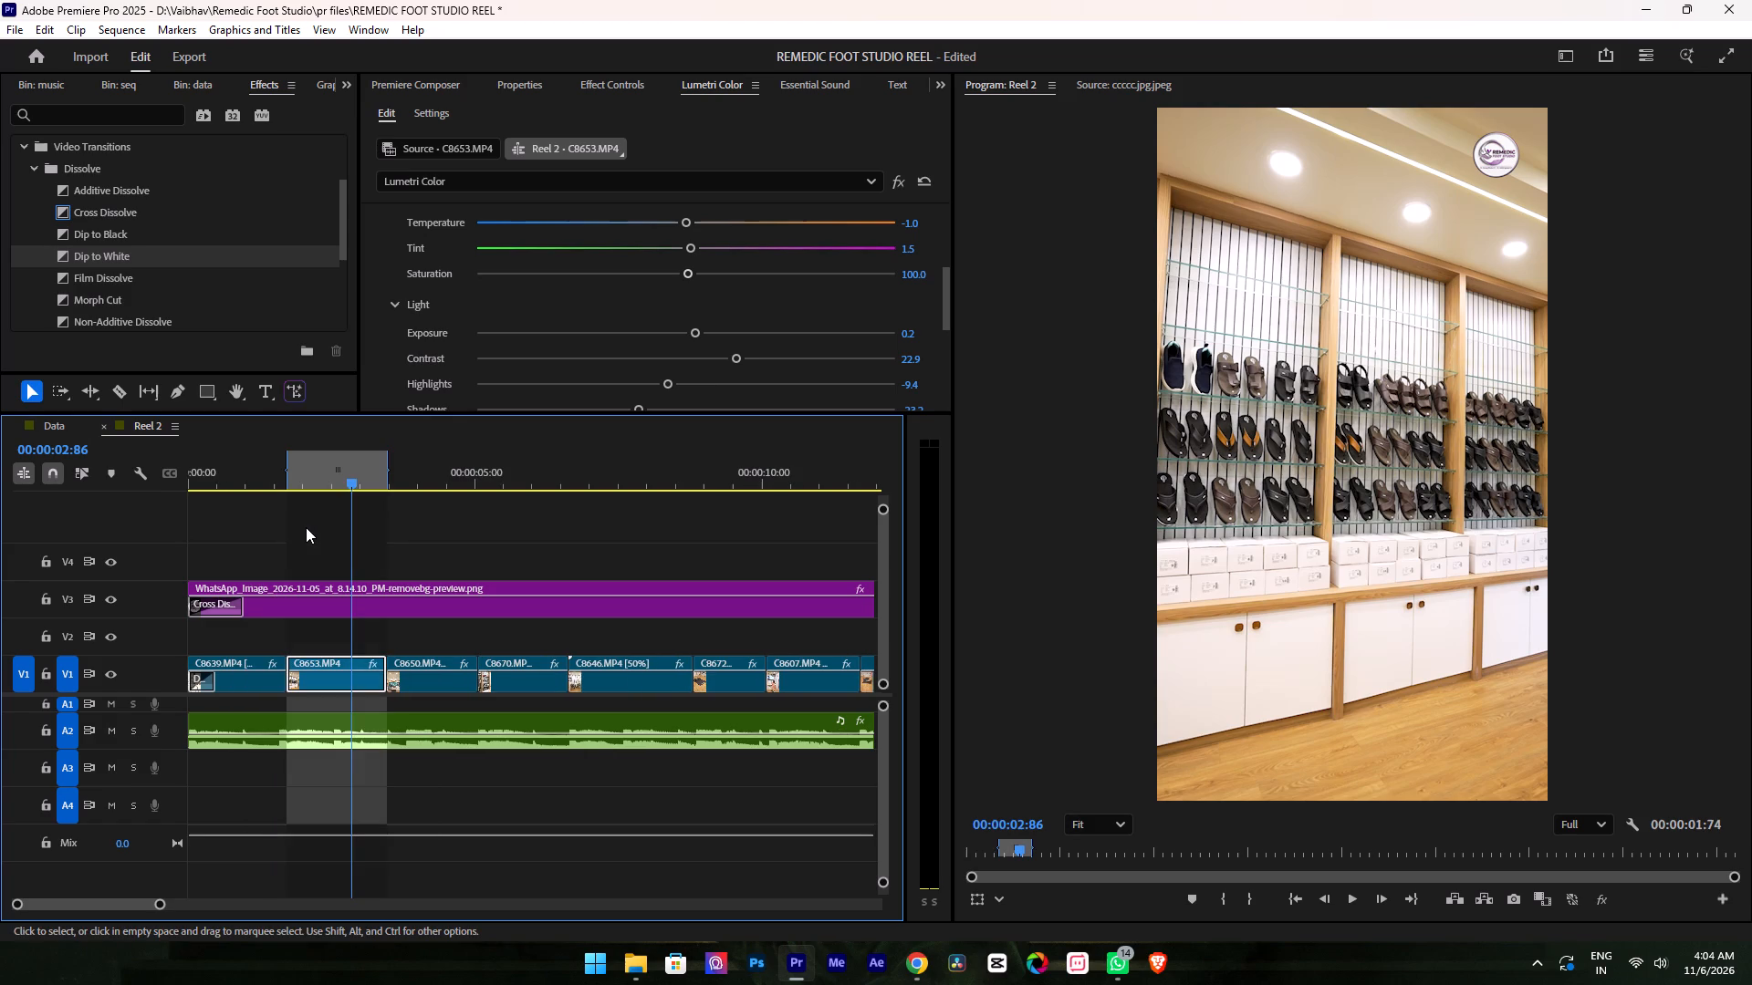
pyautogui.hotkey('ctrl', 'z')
# Add the Premiere Composer Starter Pack transition Zoom In, with sound, at the cut between C8639.MP4 and C8653.MP4.
pyautogui.press('Up')
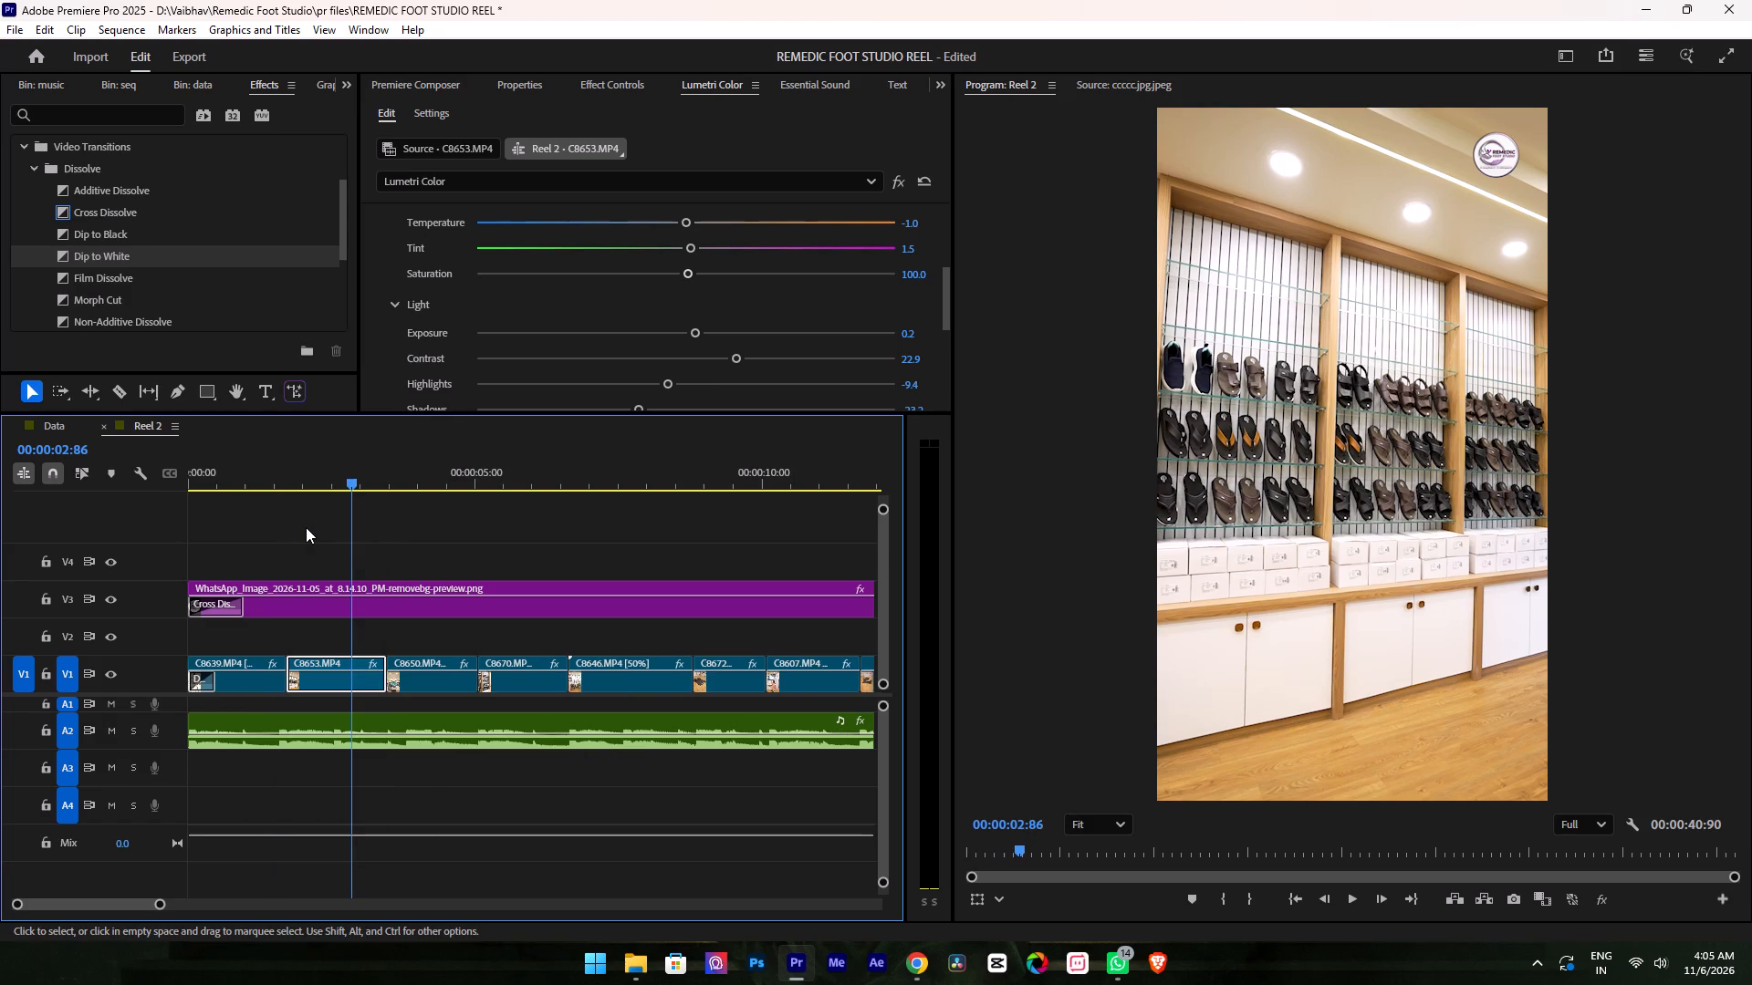
pyautogui.click(398, 82)
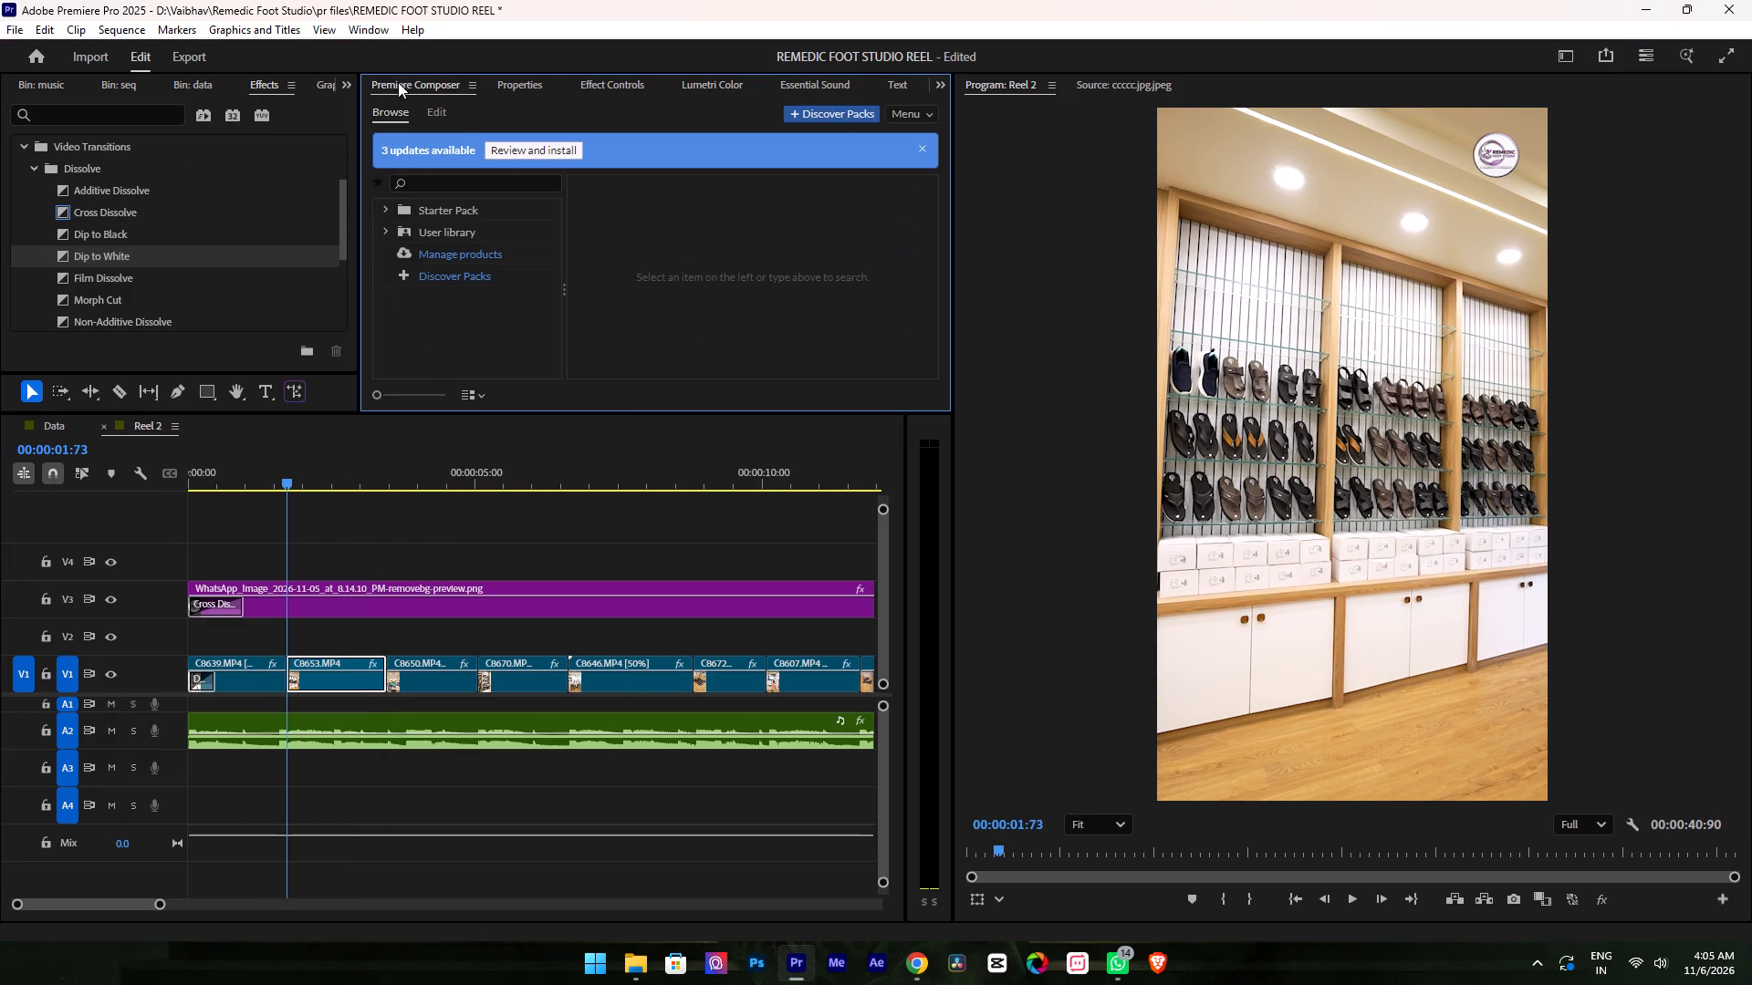
pyautogui.click(386, 202)
pyautogui.scroll(-1, 414, 247)
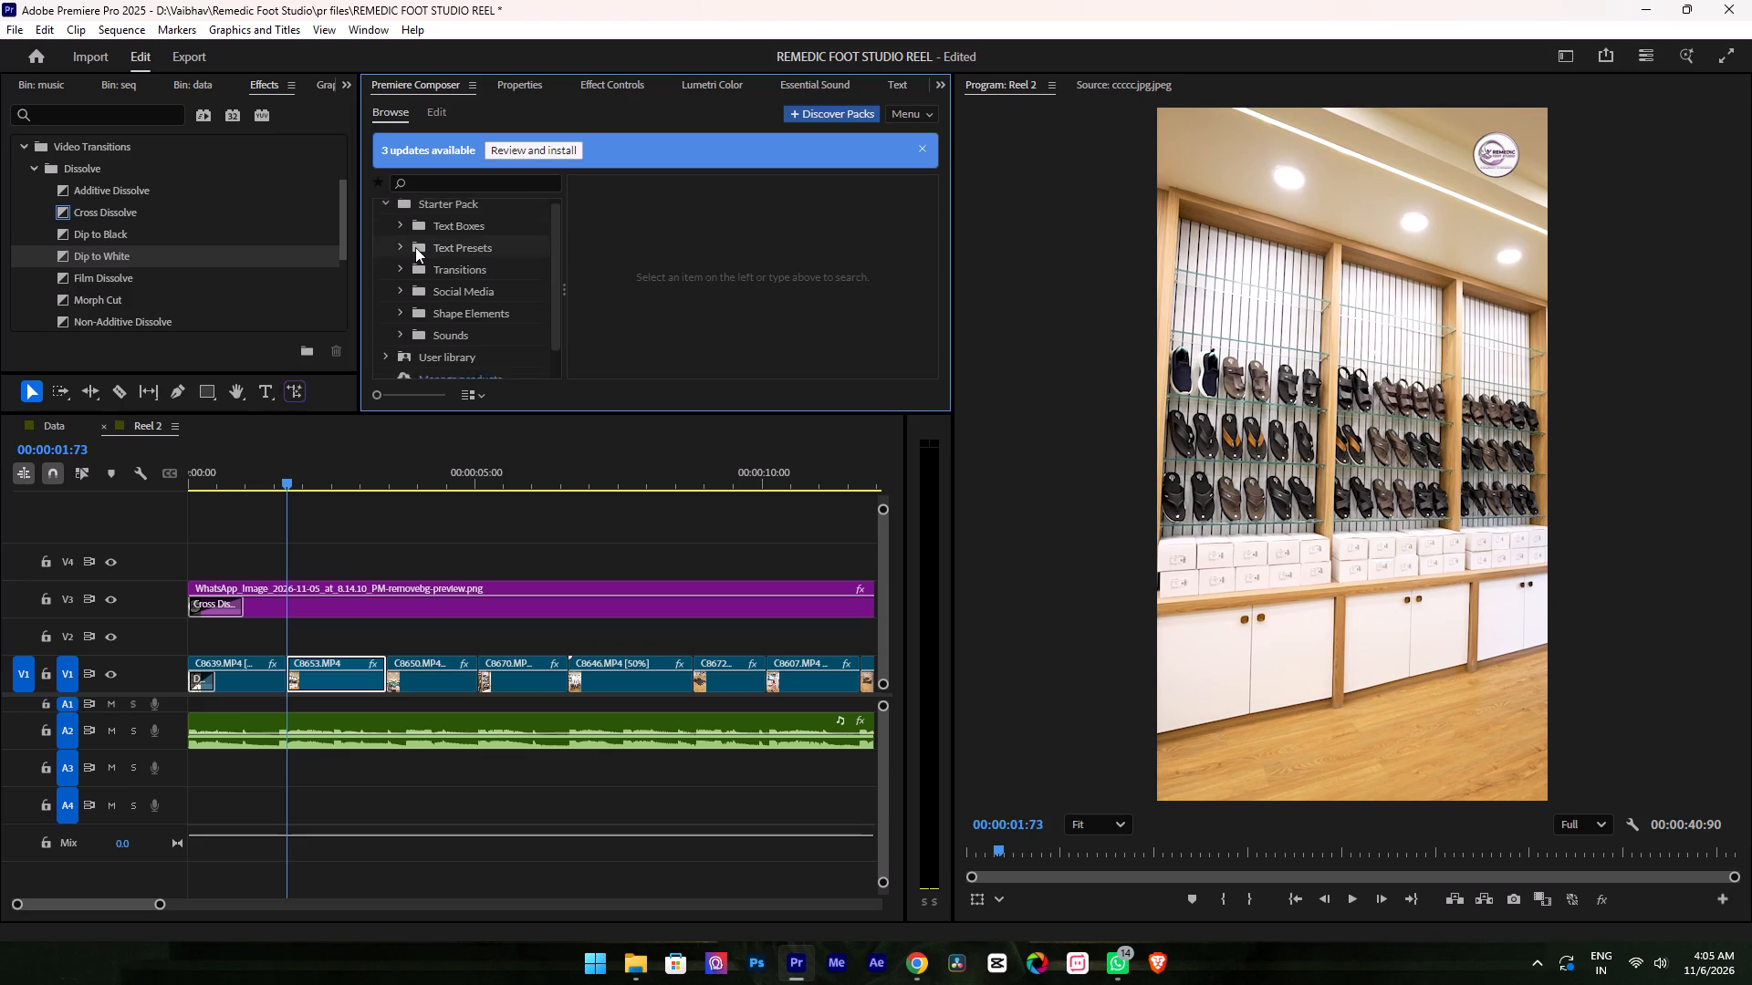
pyautogui.click(455, 242)
pyautogui.click(464, 267)
pyautogui.click(474, 235)
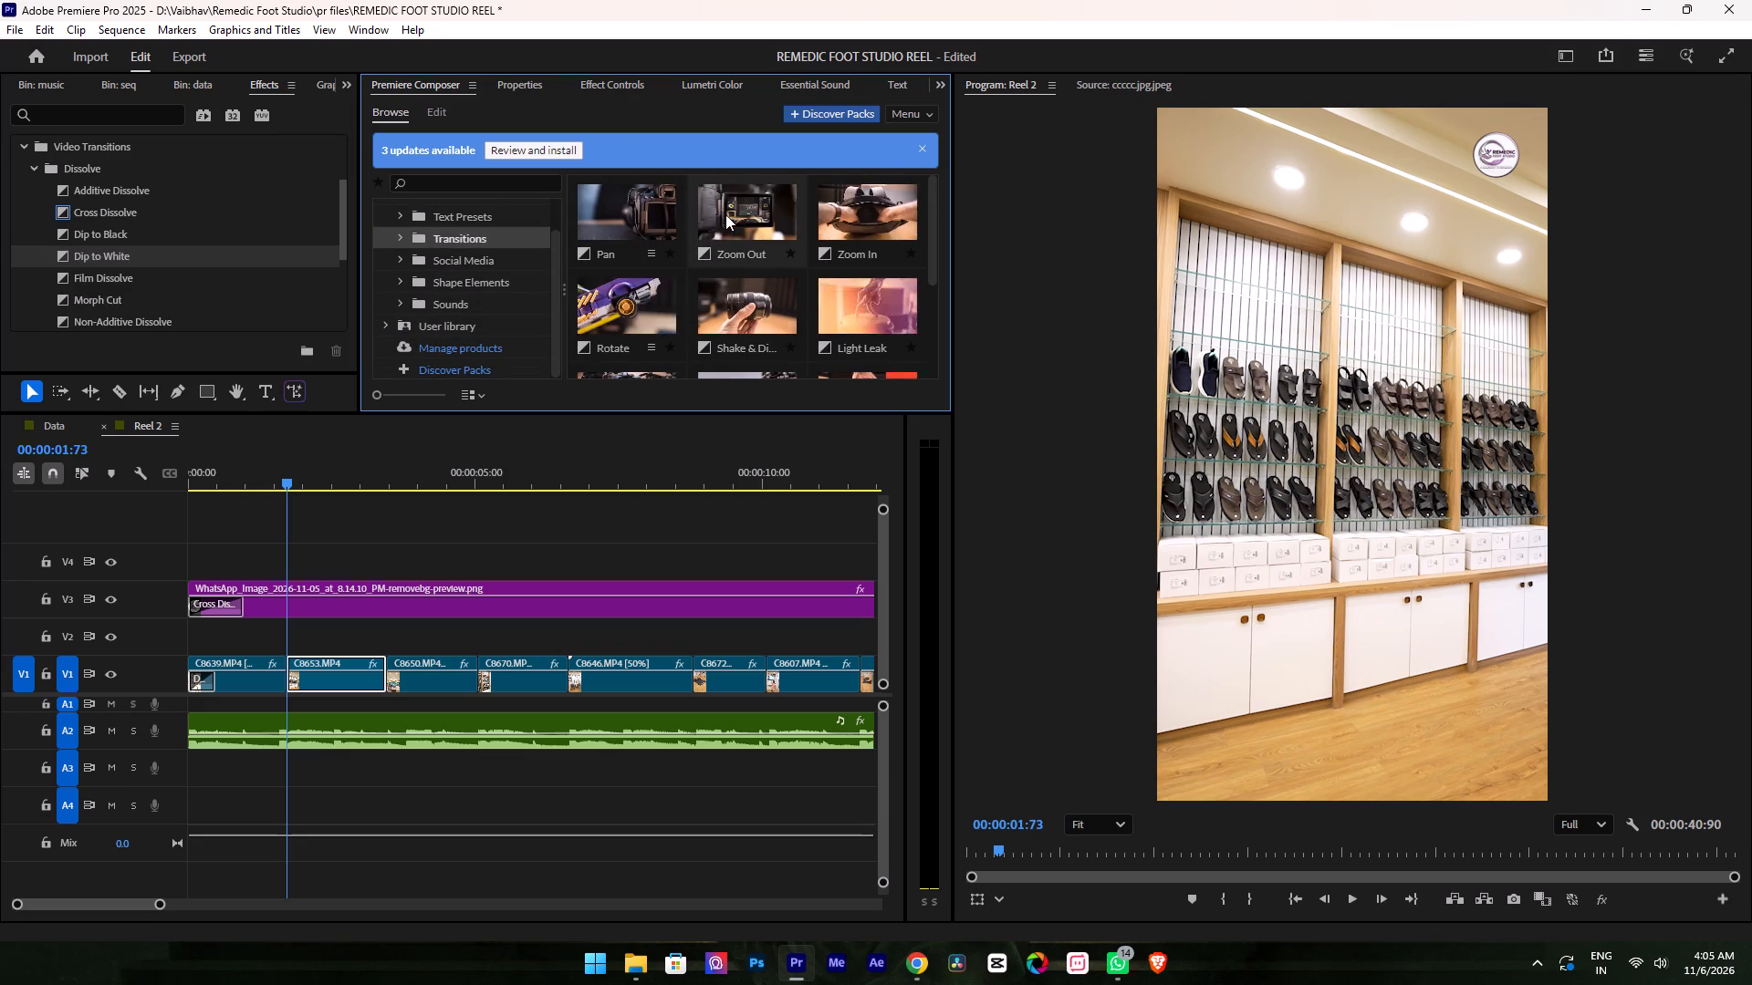
pyautogui.doubleClick(847, 194)
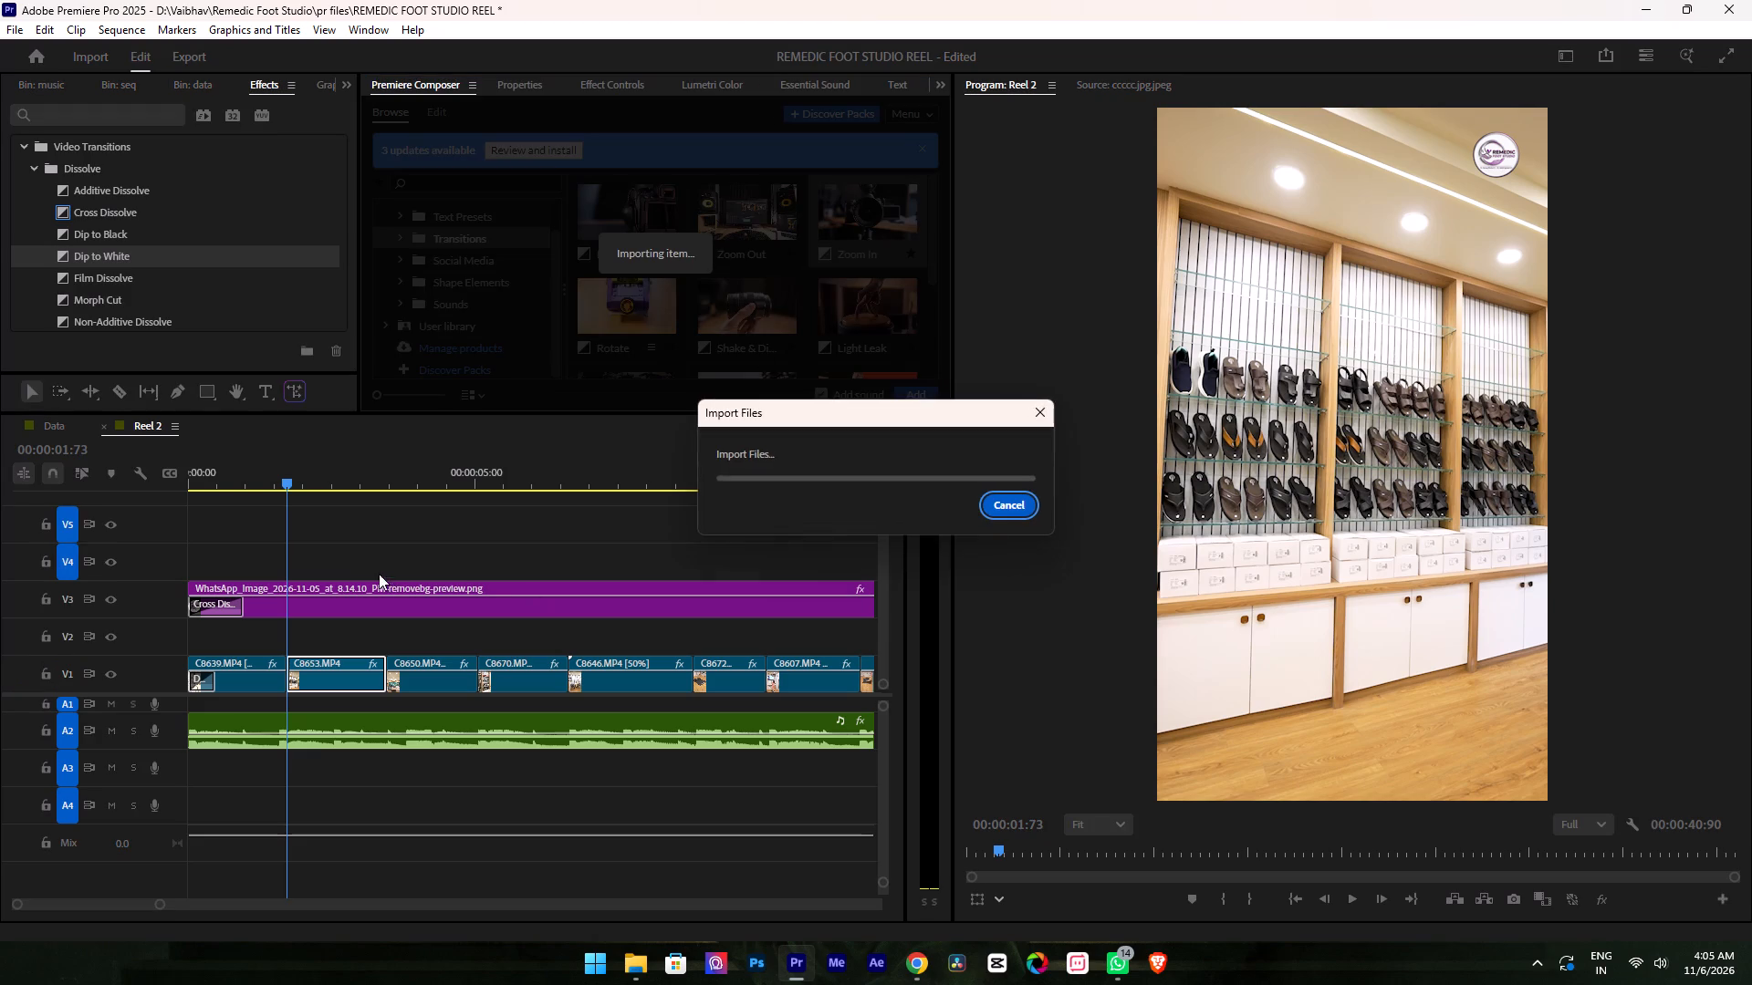
# Move the logo watermark image clip from track V3 up to V6, above the Zoom In transition layers.
pyautogui.moveTo(277, 480); pyautogui.dragTo(251, 484)
pyautogui.keyDown('alt'); pyautogui.scroll(-6, 356, 529); pyautogui.keyUp('alt')
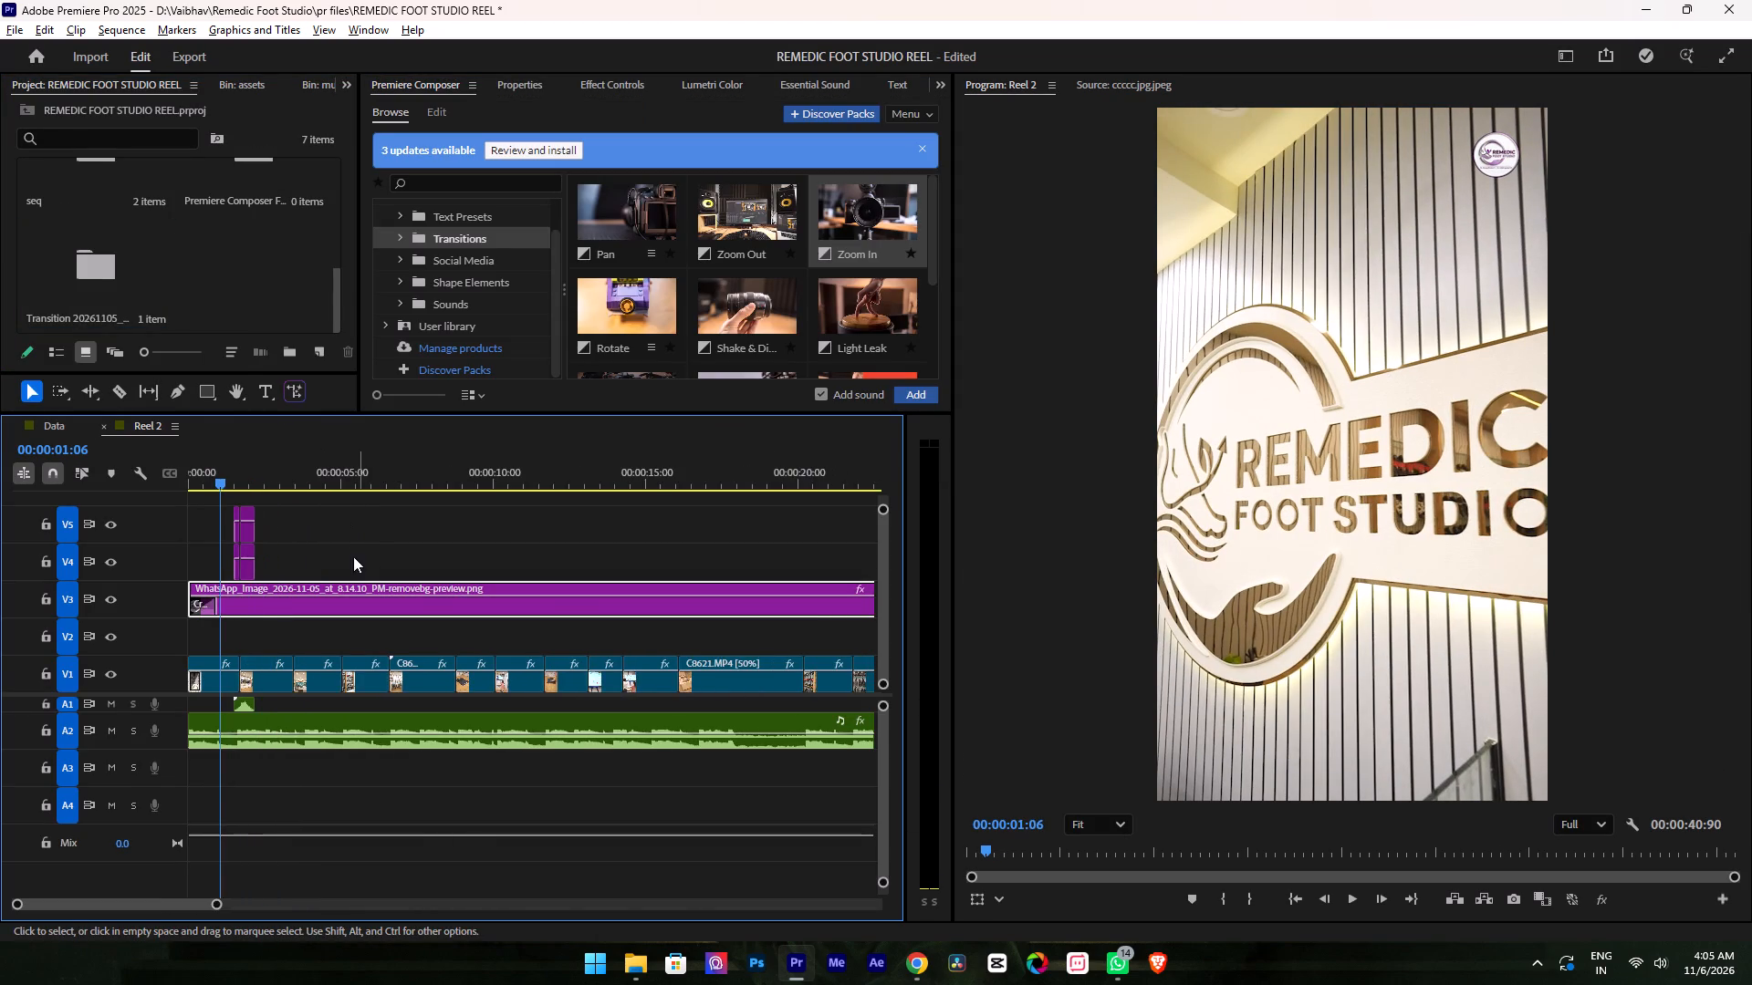
pyautogui.keyDown('alt'); pyautogui.scroll(-3, 352, 562); pyautogui.keyUp('alt')
pyautogui.moveTo(269, 513); pyautogui.dragTo(230, 569)
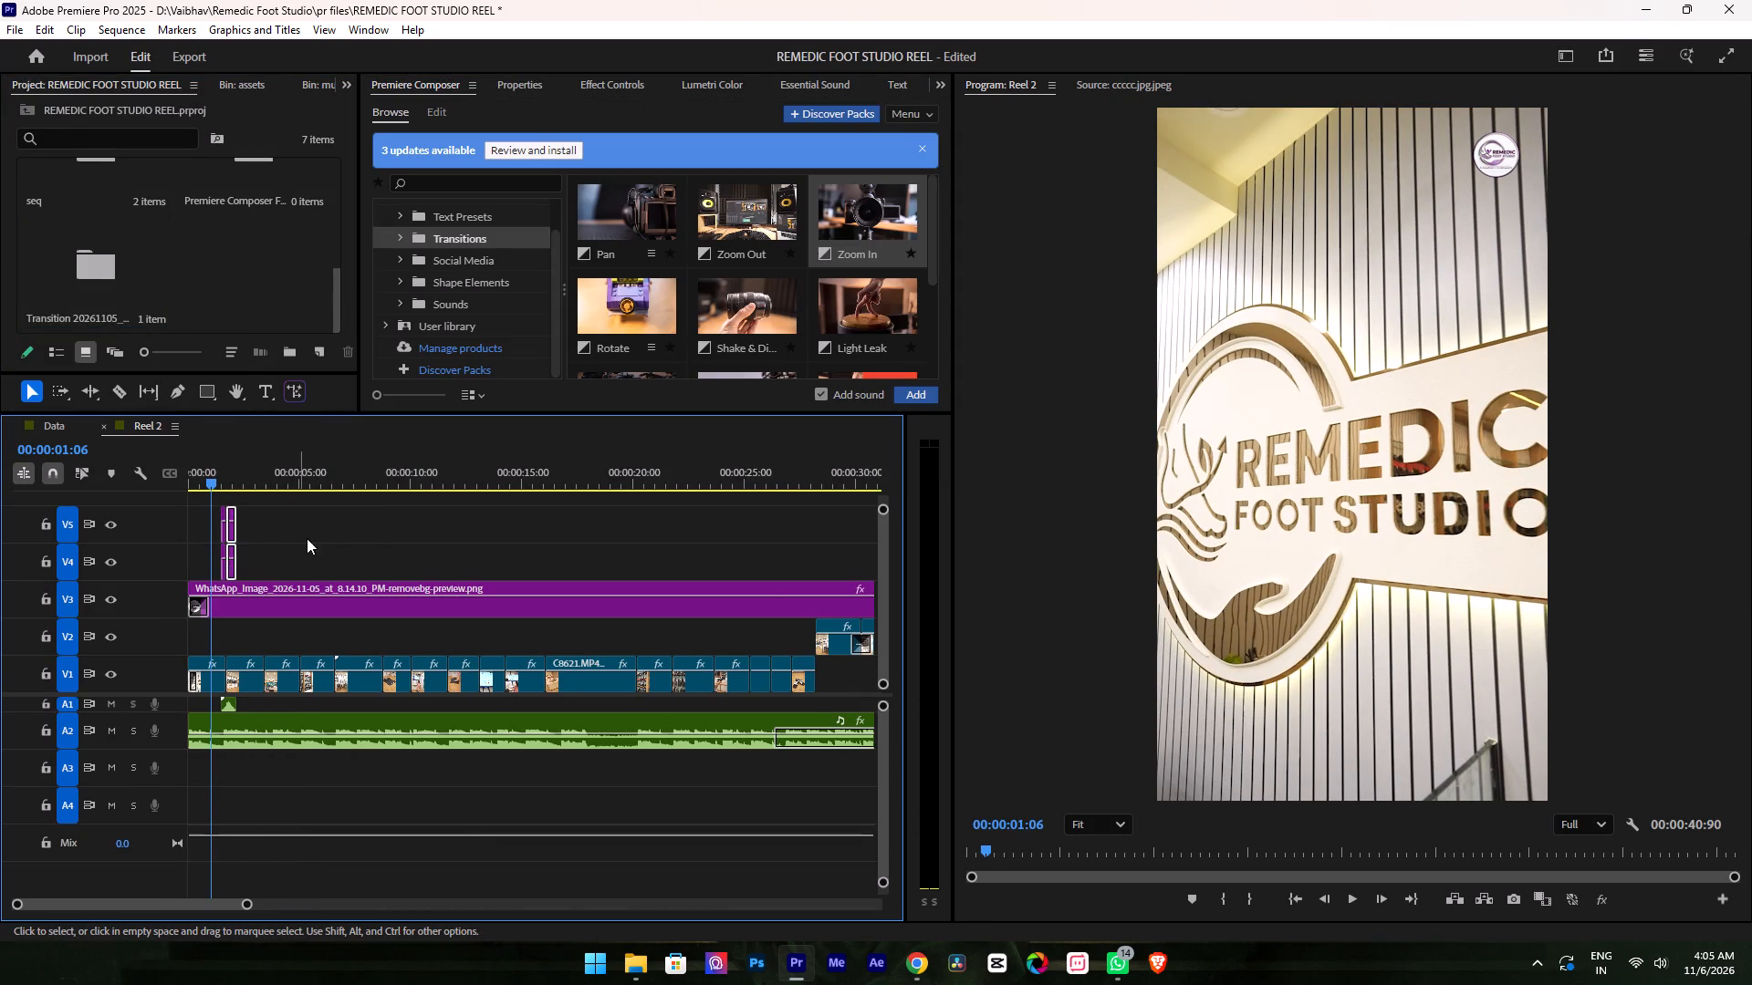
pyautogui.keyDown('alt'); pyautogui.scroll(-3, 322, 541); pyautogui.keyUp('alt')
pyautogui.click(313, 586)
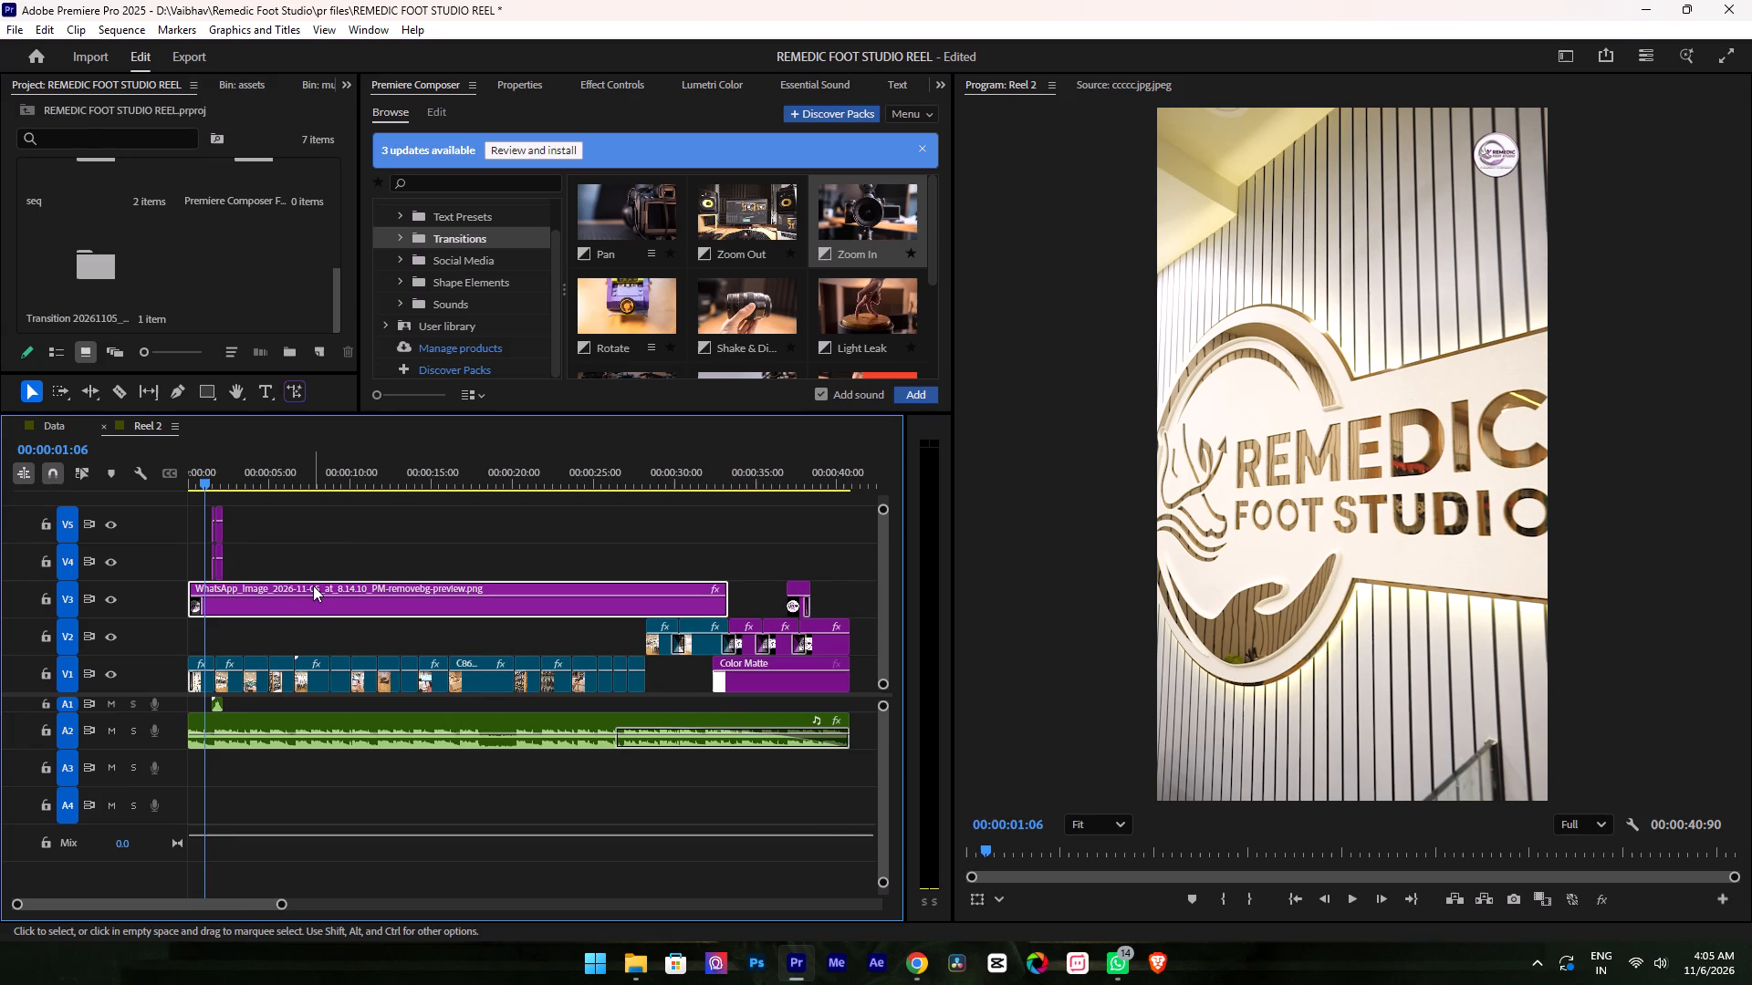
pyautogui.moveTo(313, 586); pyautogui.dragTo(319, 499)
# Move the Zoom In transition layers from tracks V4 and V5 down to V2 and V3, keeping their timing.
pyautogui.moveTo(276, 521); pyautogui.dragTo(235, 577)
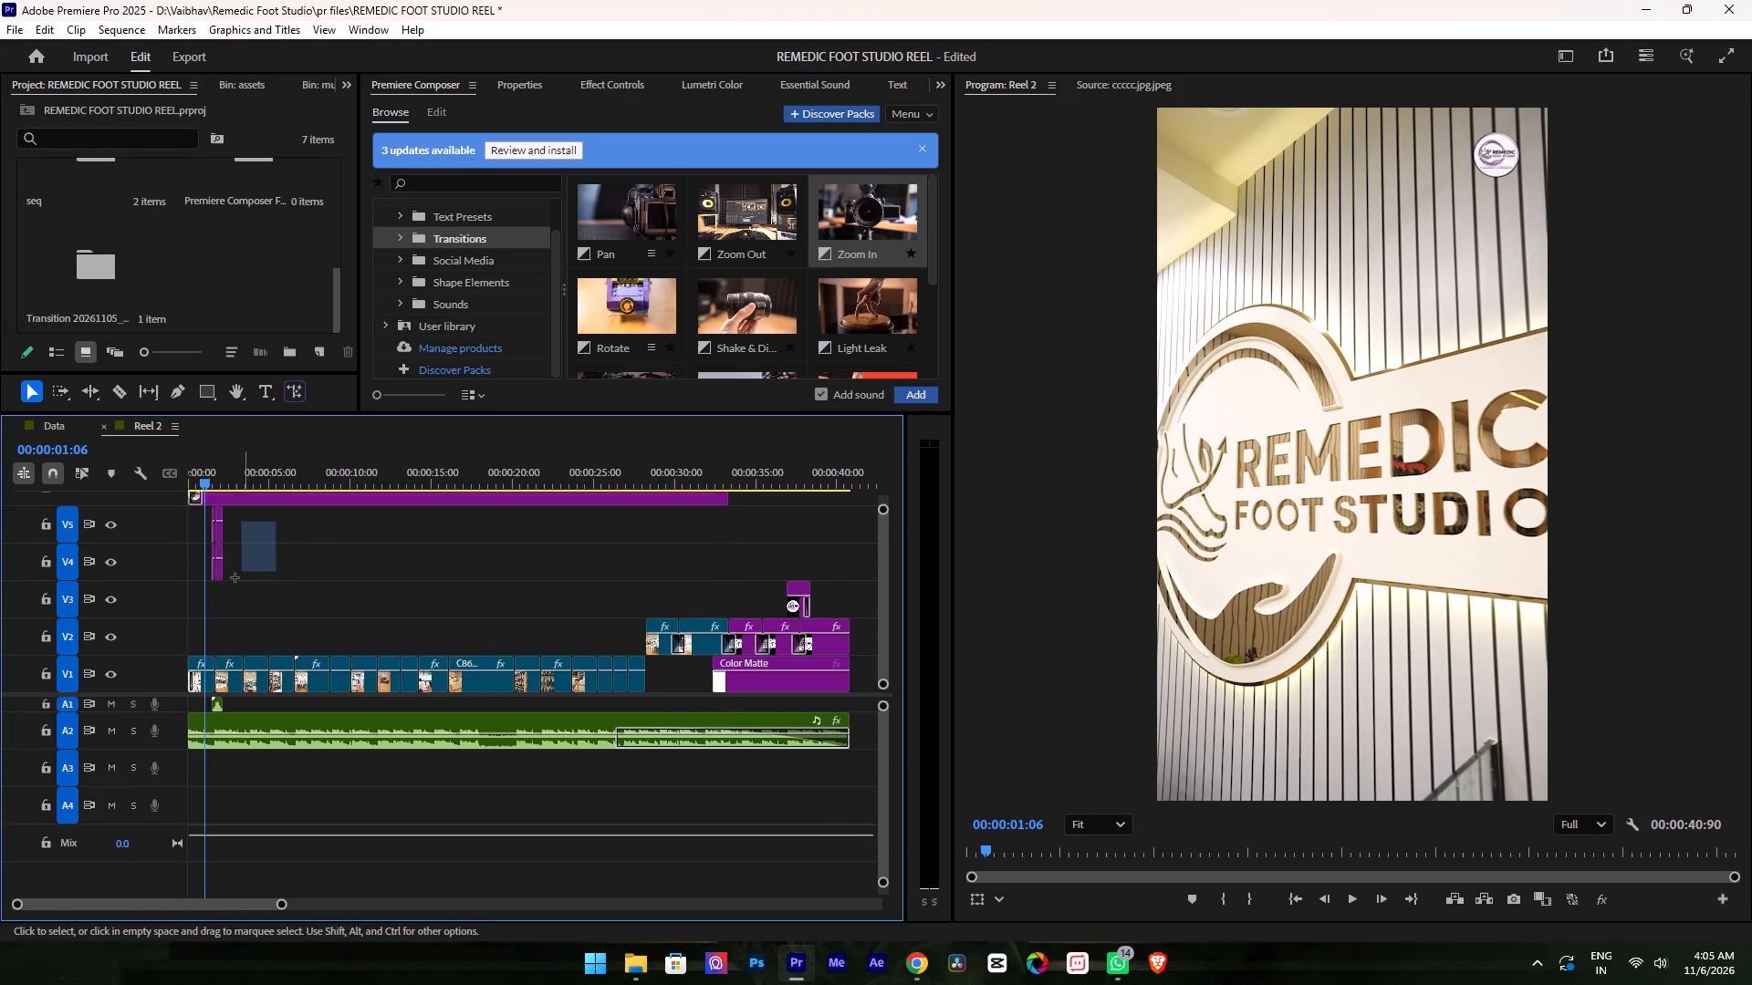
pyautogui.moveTo(235, 577); pyautogui.dragTo(202, 602)
pyautogui.moveTo(222, 569); pyautogui.dragTo(224, 621)
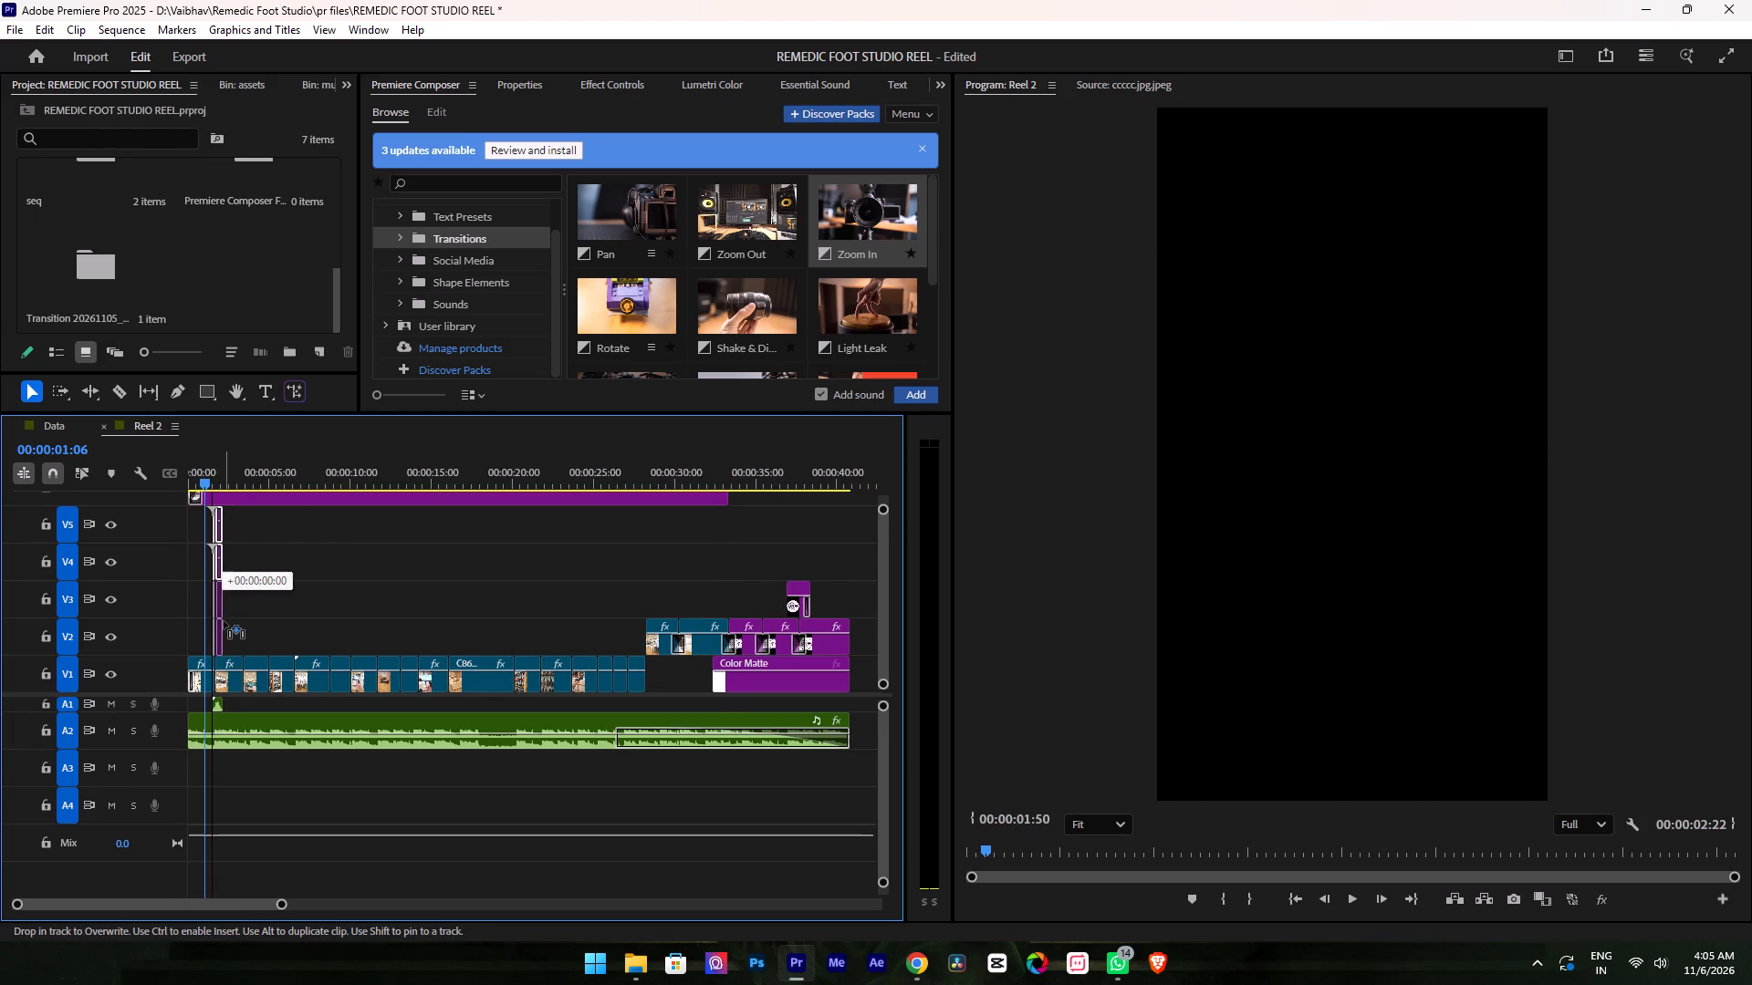
pyautogui.moveTo(224, 621); pyautogui.dragTo(224, 622)
# Reduce the heights of video tracks V2, V3, V4 and V5 to the minimum.
pyautogui.keyDown('alt'); pyautogui.scroll(8, 175, 523); pyautogui.keyUp('alt')
pyautogui.keyDown('alt'); pyautogui.scroll(-6, 173, 508); pyautogui.keyUp('alt')
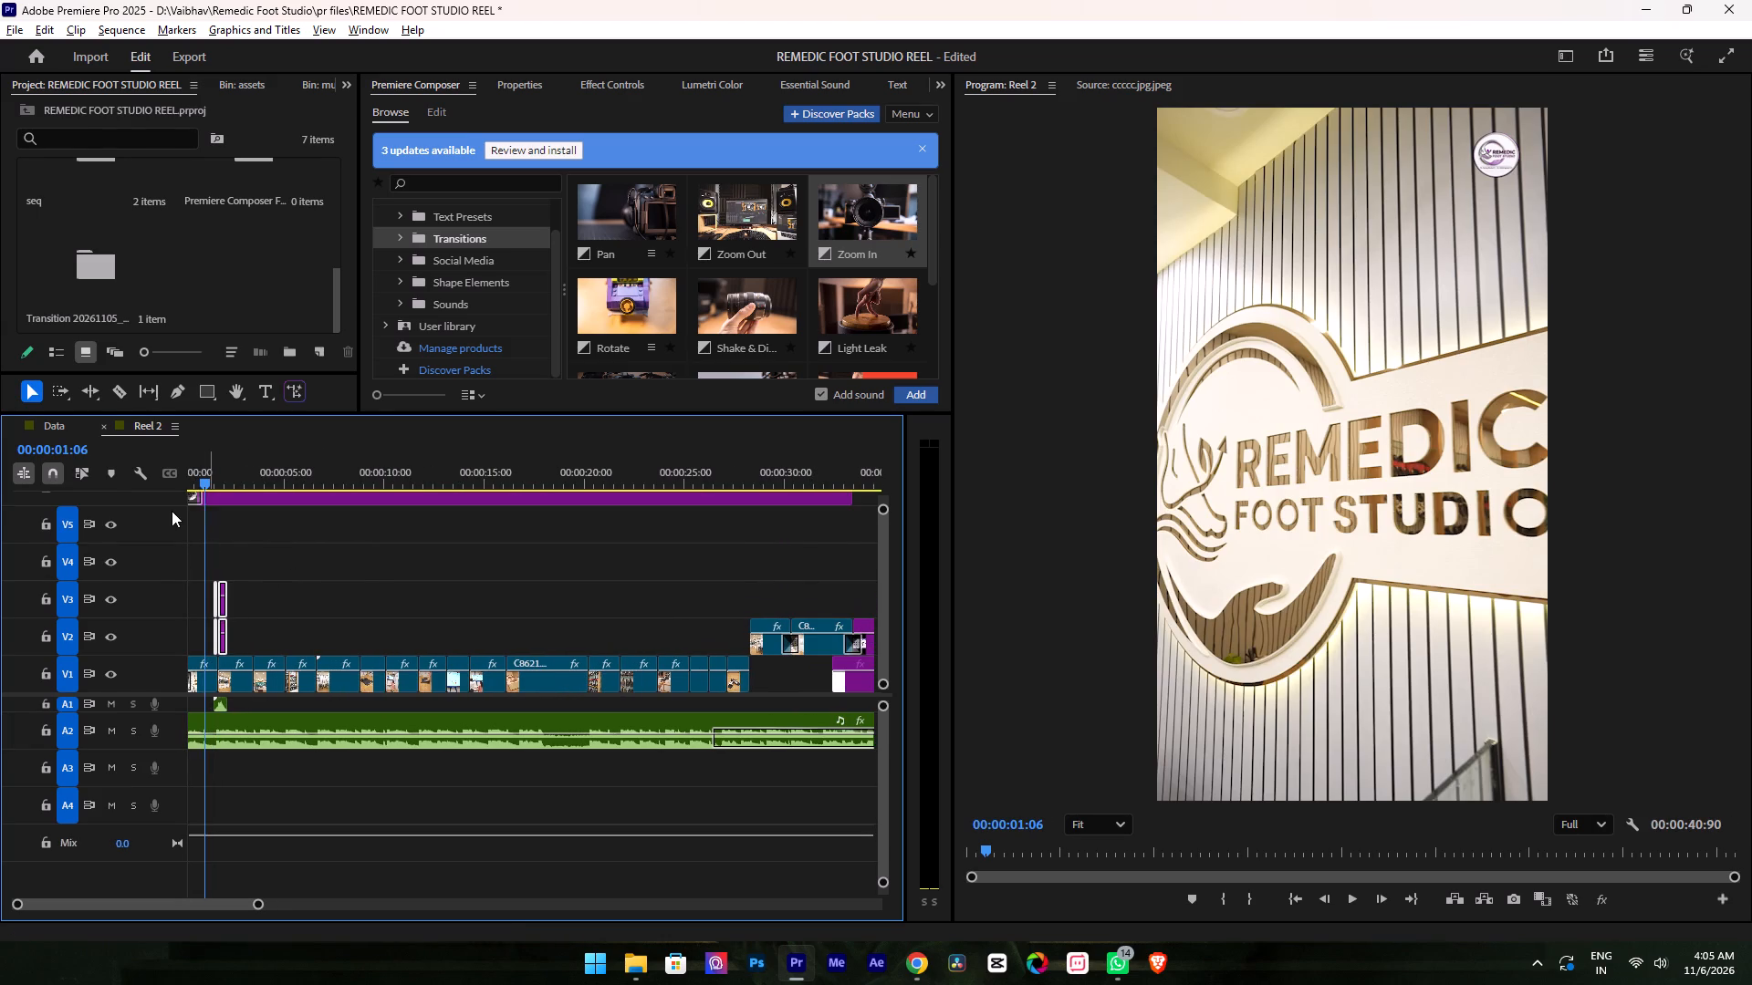
pyautogui.keyDown('alt'); pyautogui.scroll(-8, 177, 586); pyautogui.keyUp('alt')
pyautogui.click(151, 595)
pyautogui.keyDown('alt'); pyautogui.scroll(-5, 149, 600); pyautogui.keyUp('alt')
pyautogui.keyDown('alt'); pyautogui.click(156, 576); pyautogui.keyUp('alt')
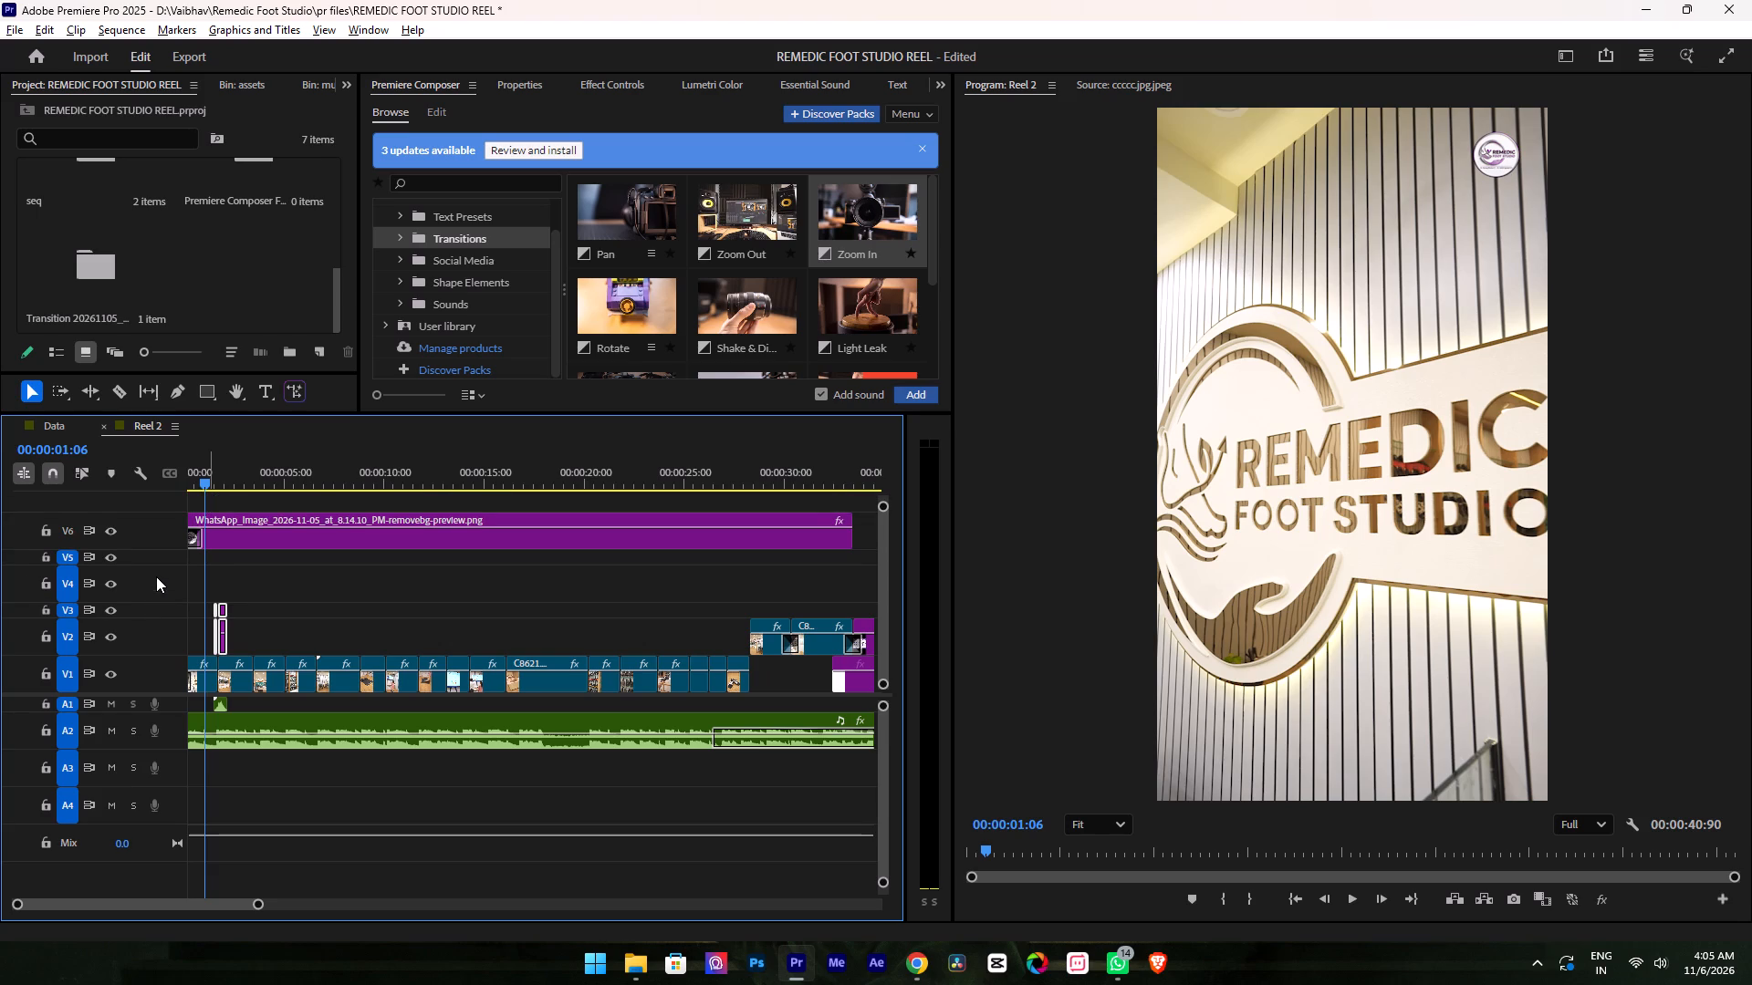
pyautogui.keyDown('alt'); pyautogui.scroll(-5, 159, 595); pyautogui.keyUp('alt')
pyautogui.keyDown('alt'); pyautogui.click(177, 621); pyautogui.keyUp('alt')
pyautogui.keyDown('alt'); pyautogui.scroll(-4, 166, 638); pyautogui.keyUp('alt')
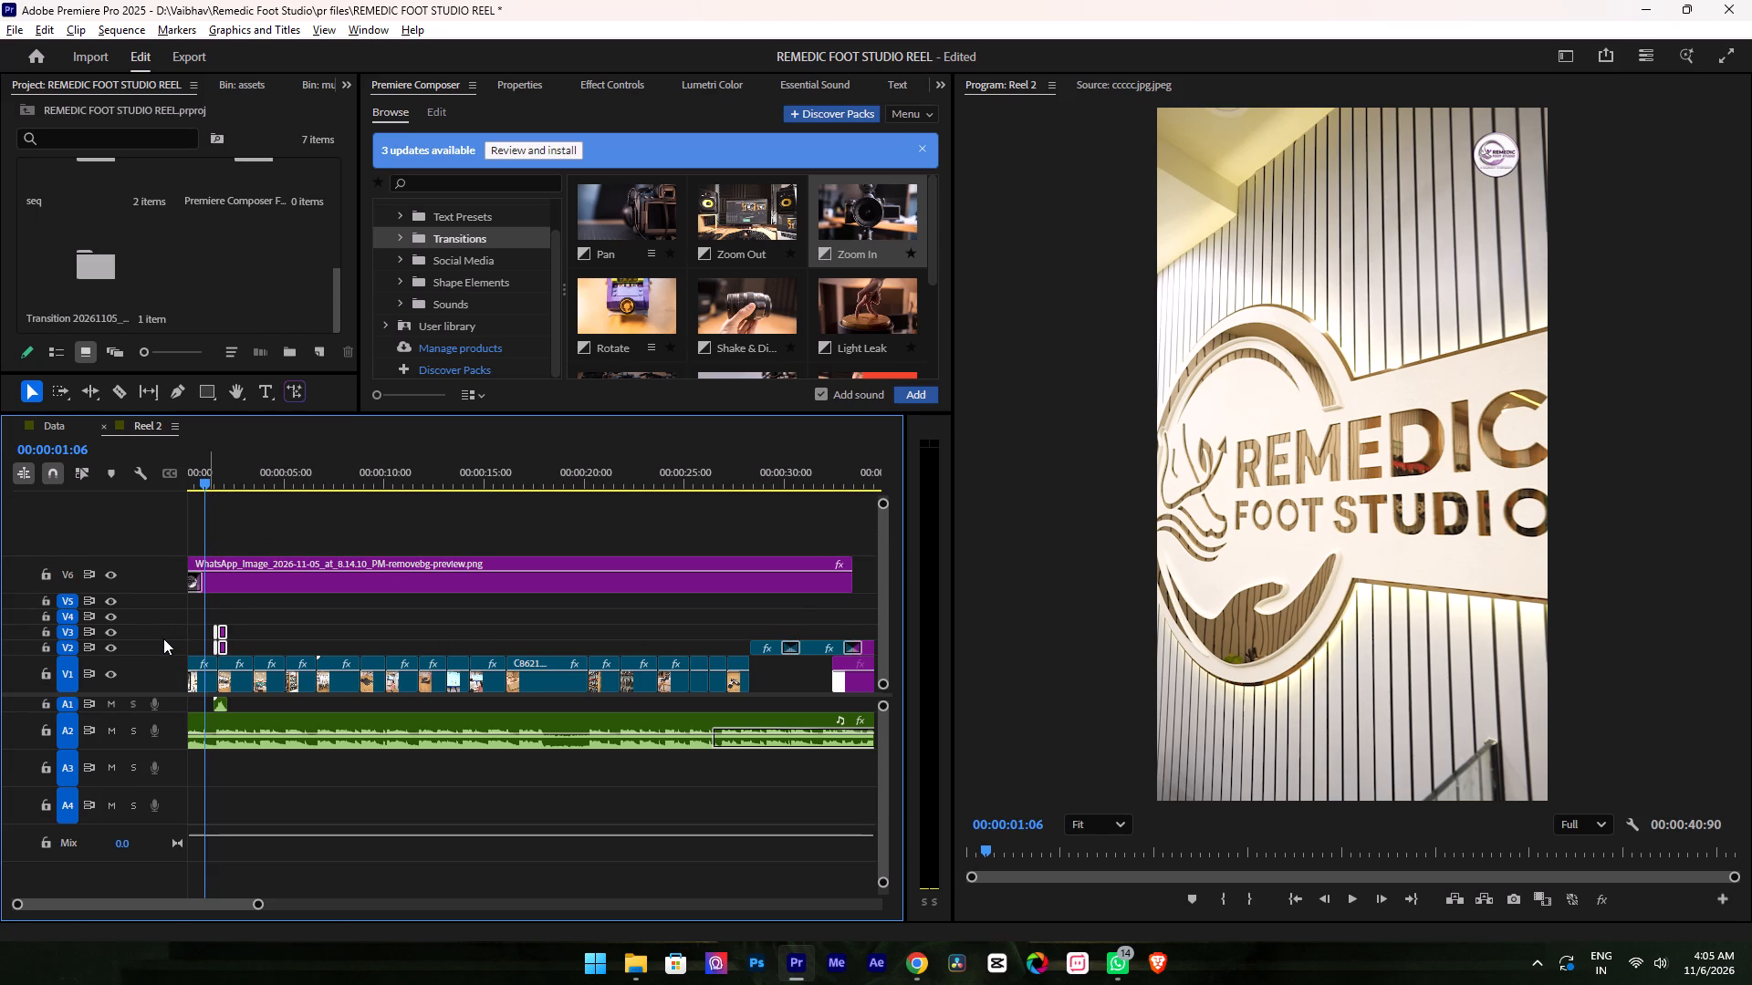
# Play back the sequence from the start through the Zoom In transition and into clip C8670.MP4.
pyautogui.keyDown('alt'); pyautogui.scroll(17, 216, 584); pyautogui.keyUp('alt')
pyautogui.click(251, 501)
pyautogui.click(269, 510)
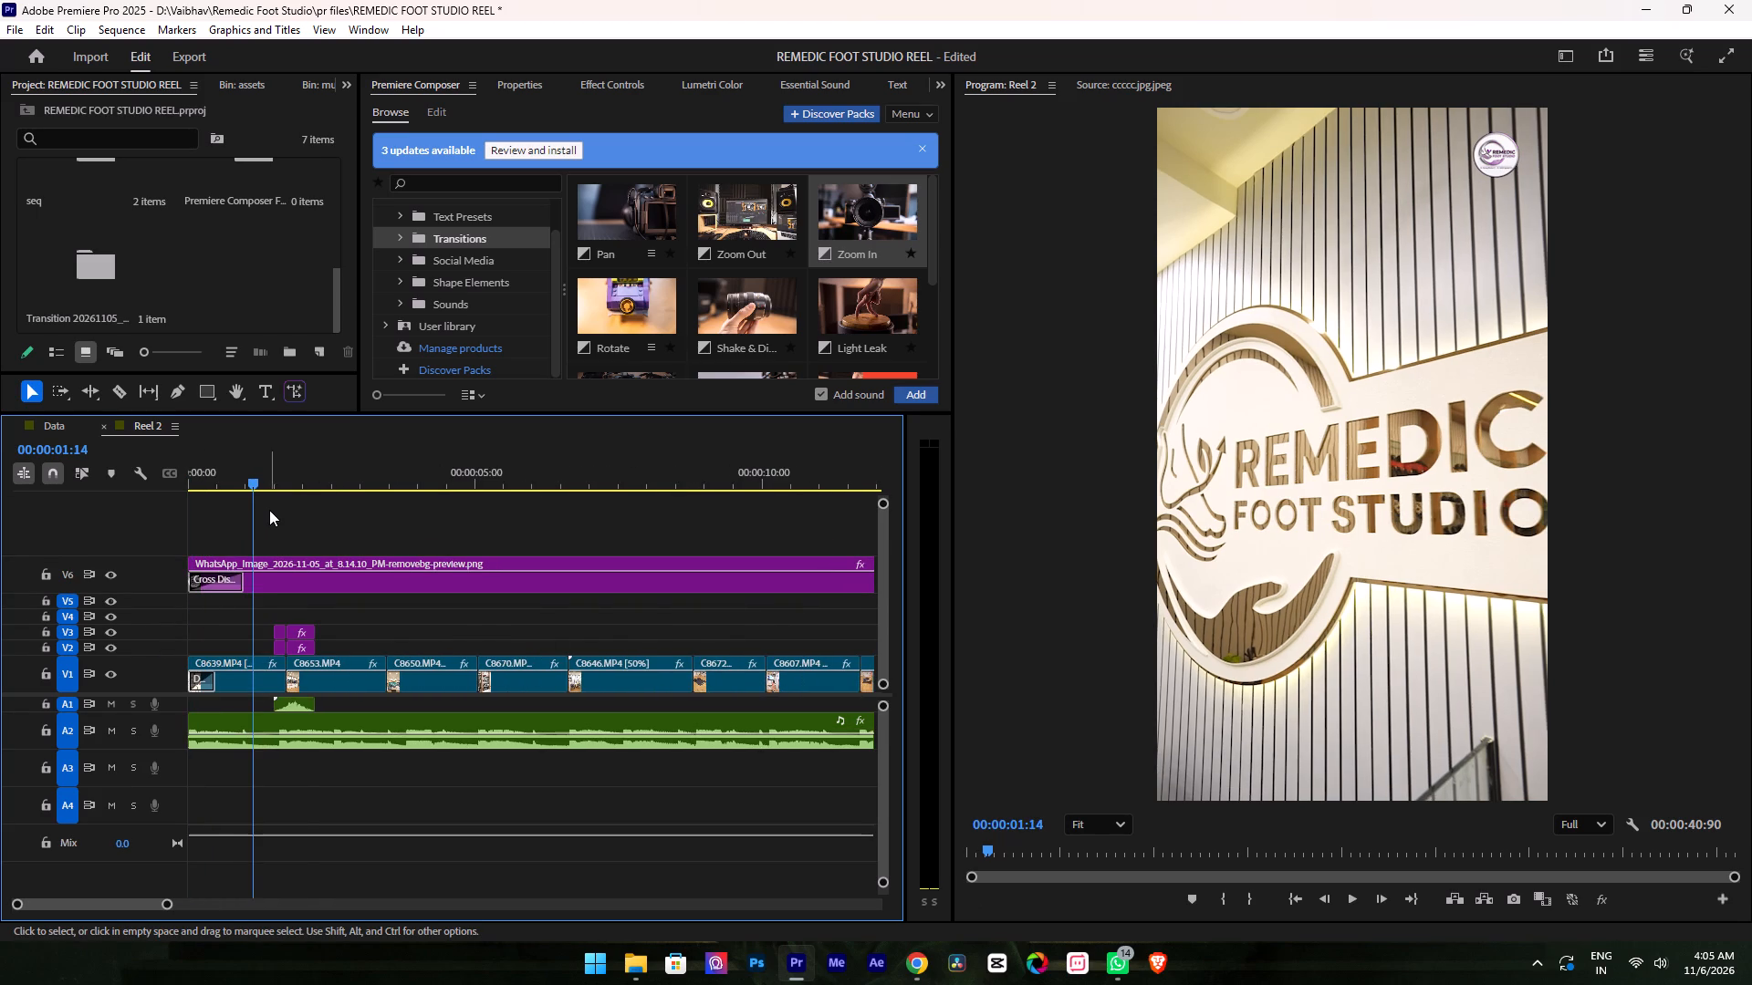
pyautogui.press('space')
pyautogui.press('space')
pyautogui.moveTo(250, 455); pyautogui.dragTo(137, 481)
pyautogui.press('space')
pyautogui.keyDown('alt'); pyautogui.scroll(2, 288, 519); pyautogui.keyUp('alt')
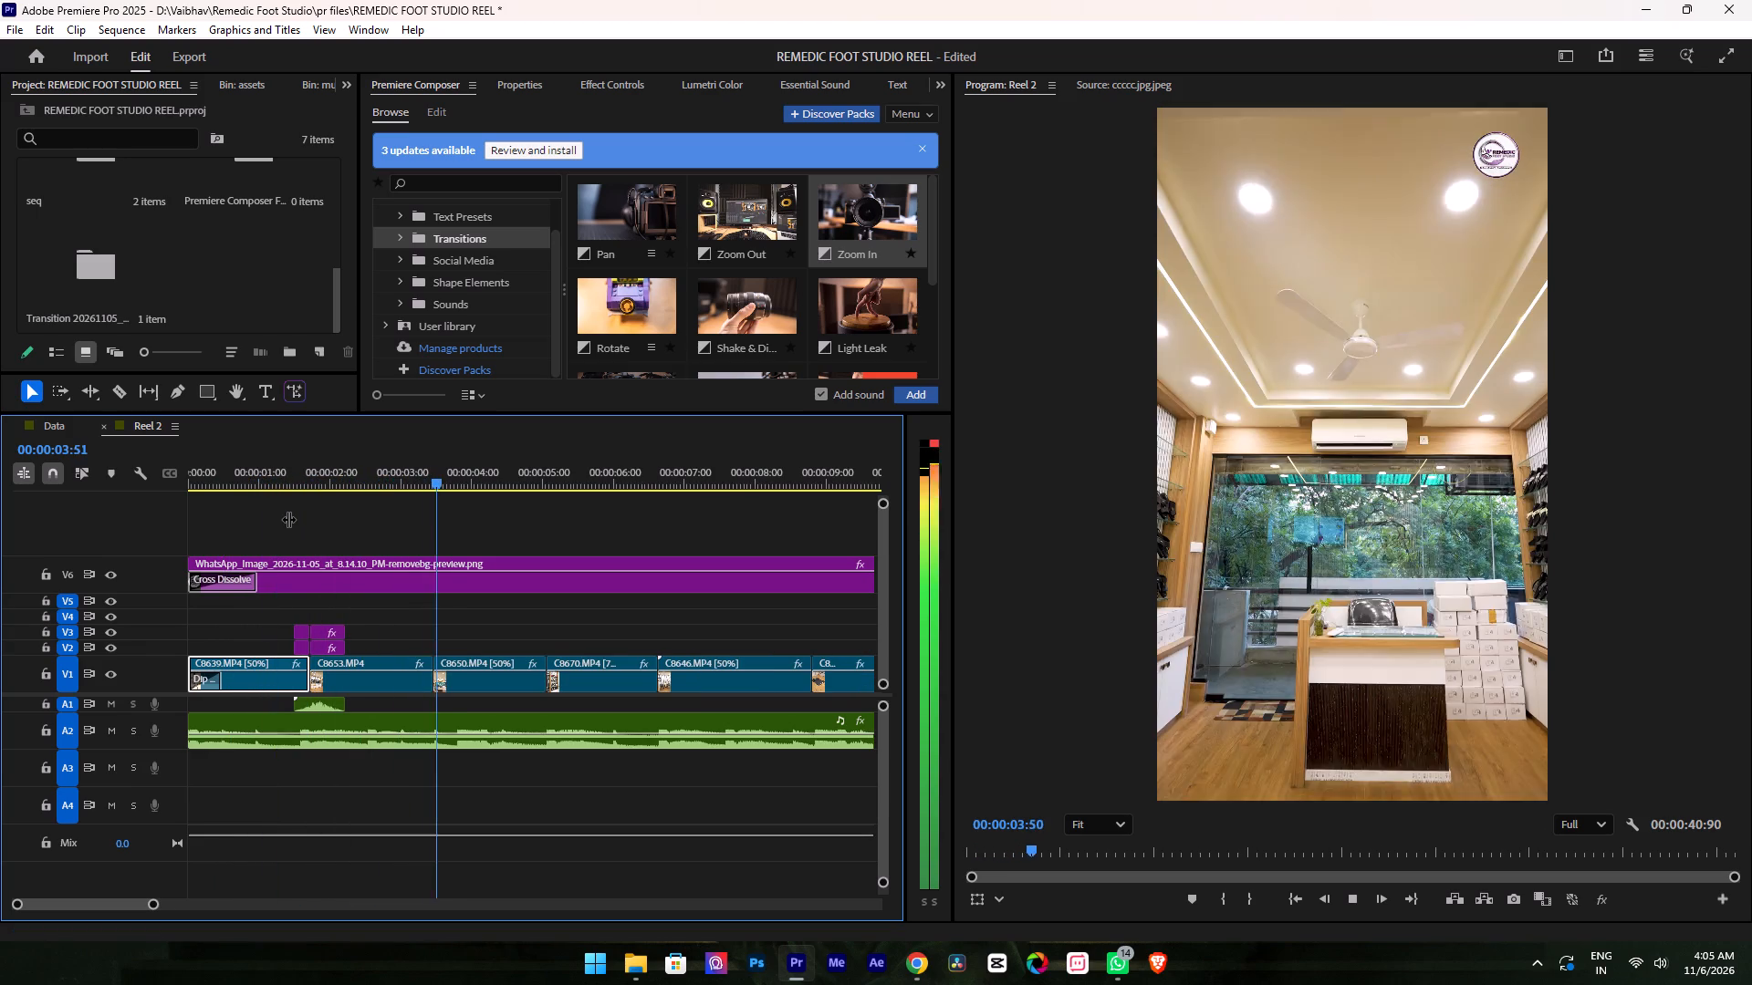
pyautogui.press('space')
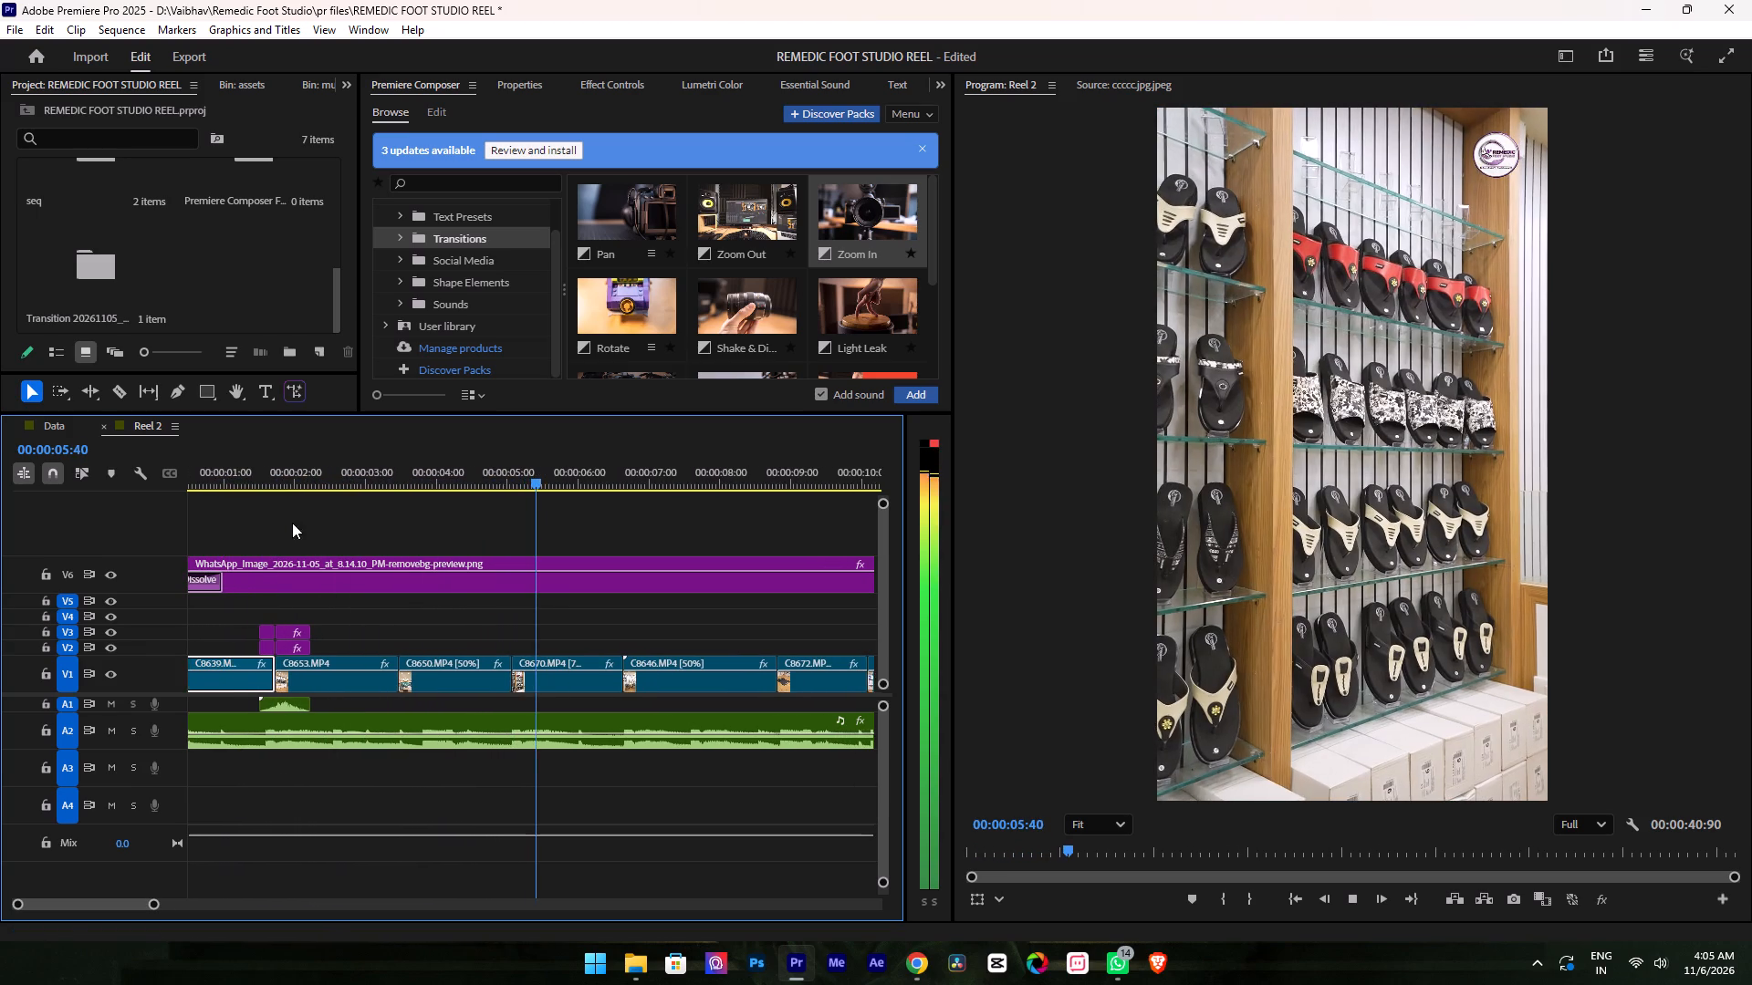
# Add the Premiere Composer transition Zoom Out, with sound, at the cut between C8650.MP4 and C8670.MP4, and play it back.
pyautogui.press('Up')
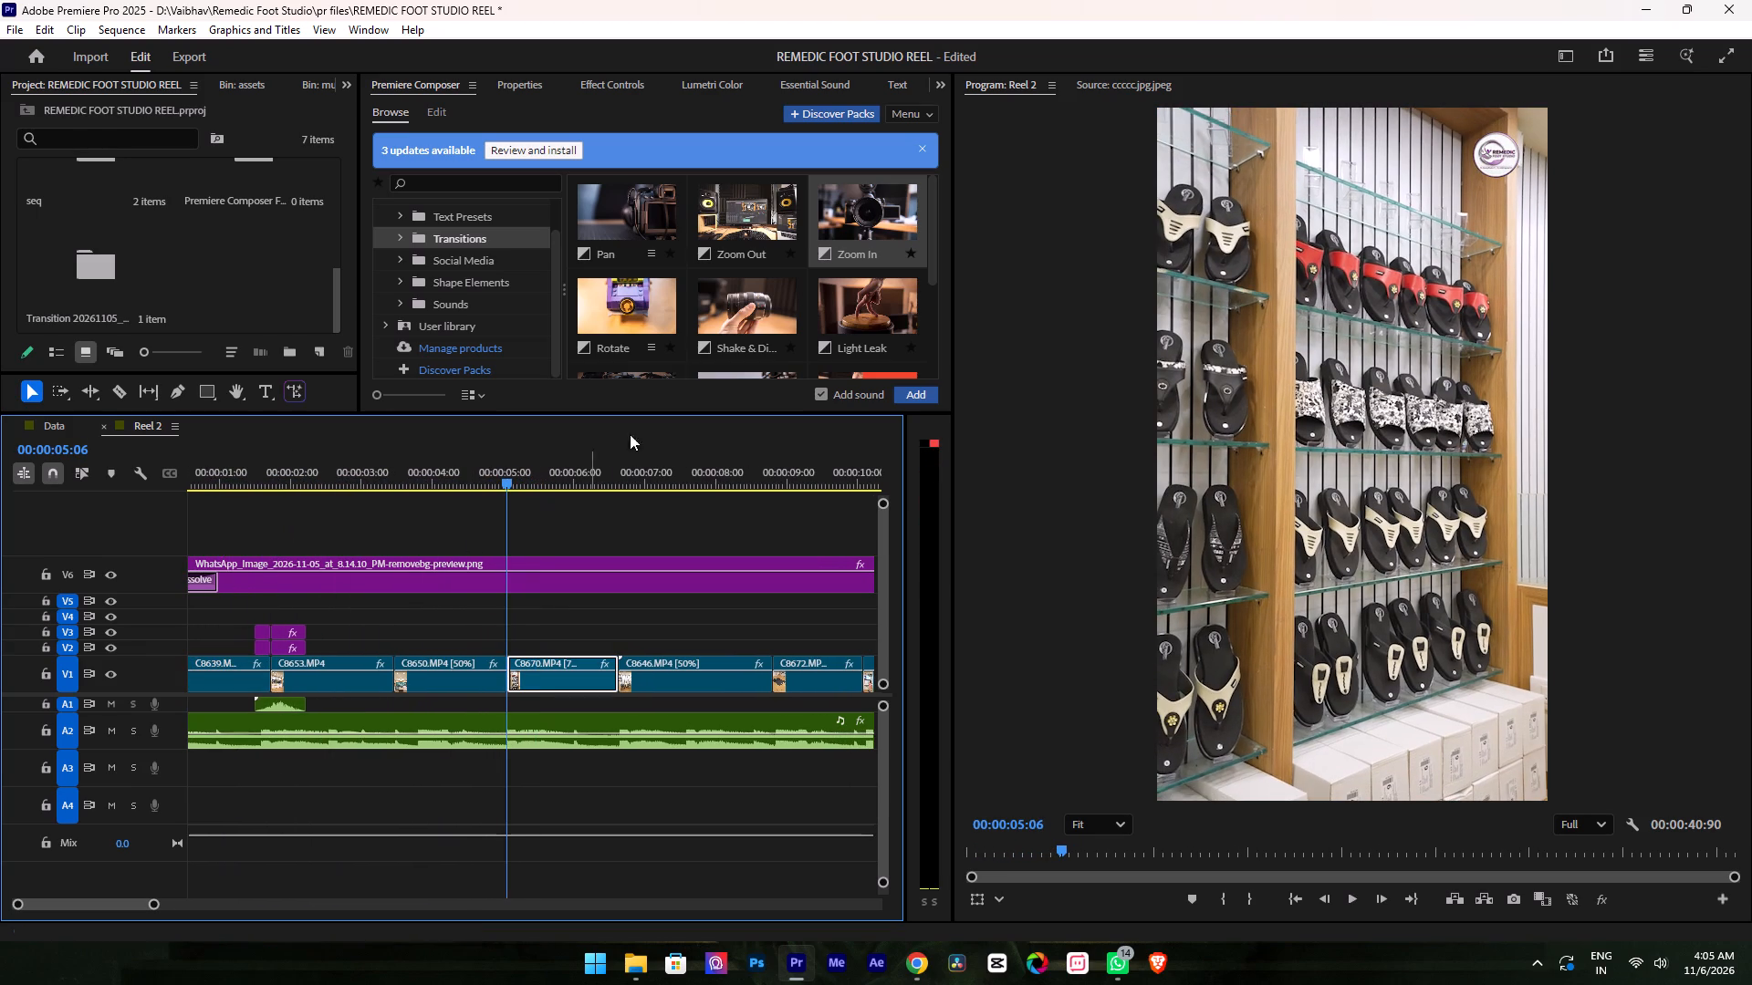
pyautogui.doubleClick(779, 214)
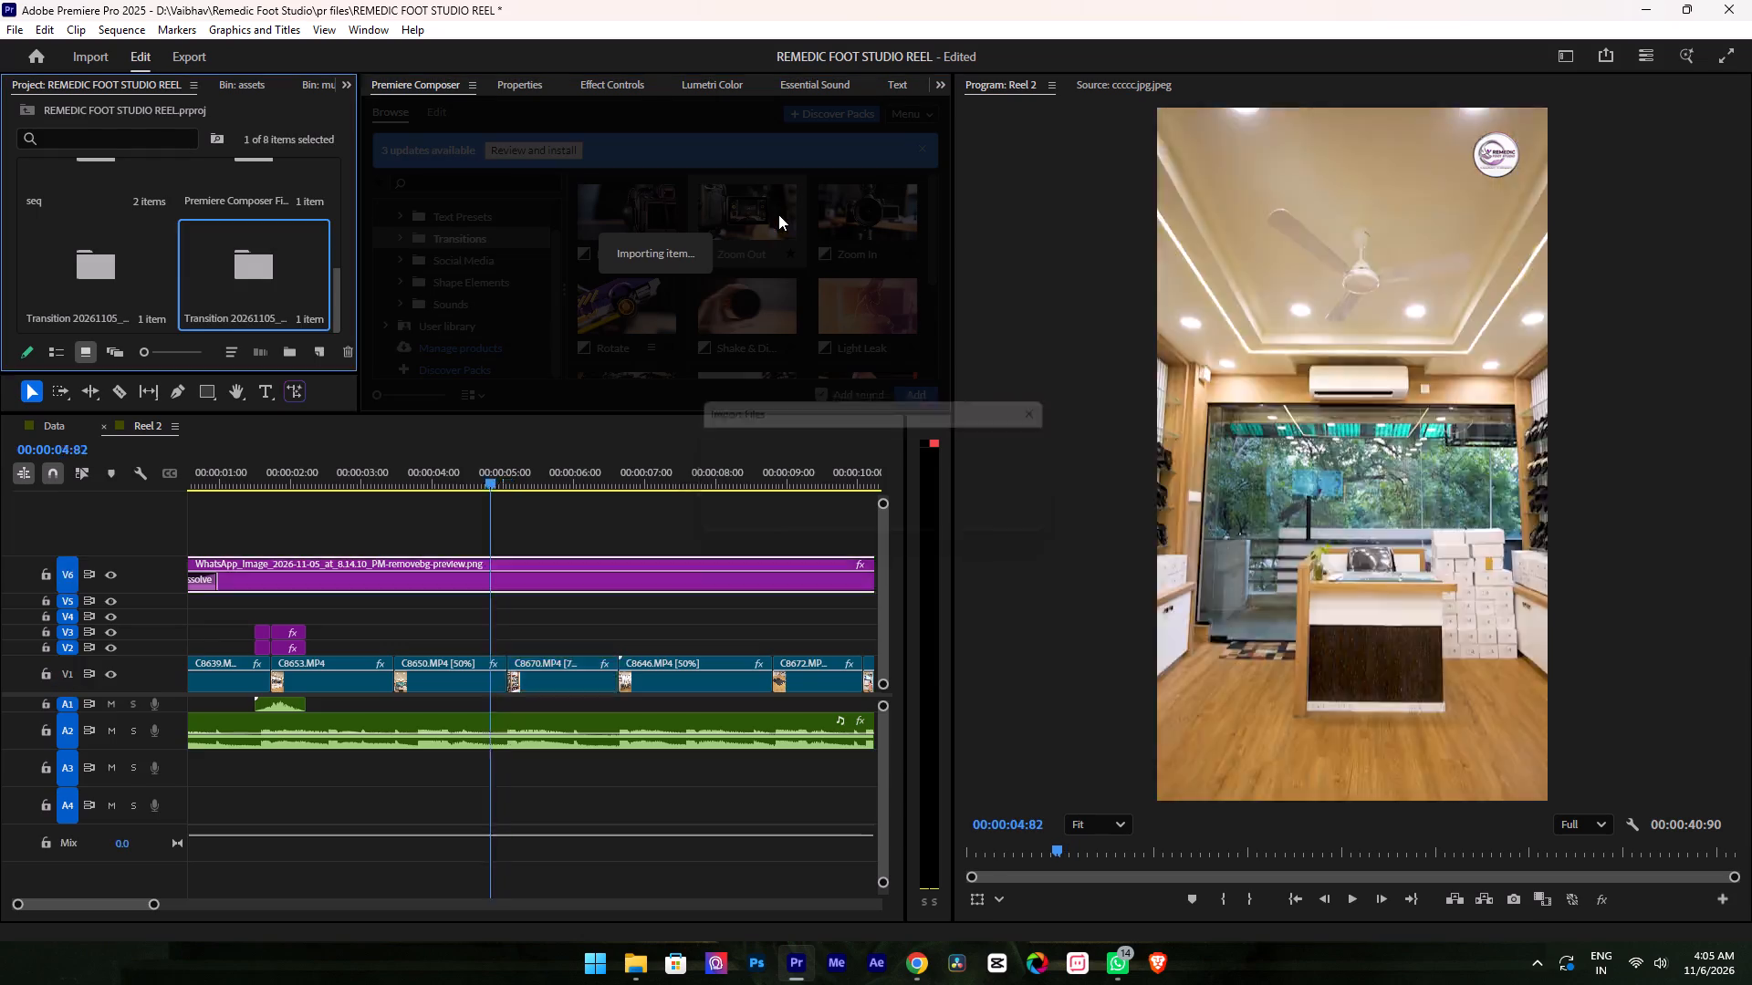
pyautogui.moveTo(467, 476); pyautogui.dragTo(450, 476)
pyautogui.press('space')
pyautogui.click(546, 514)
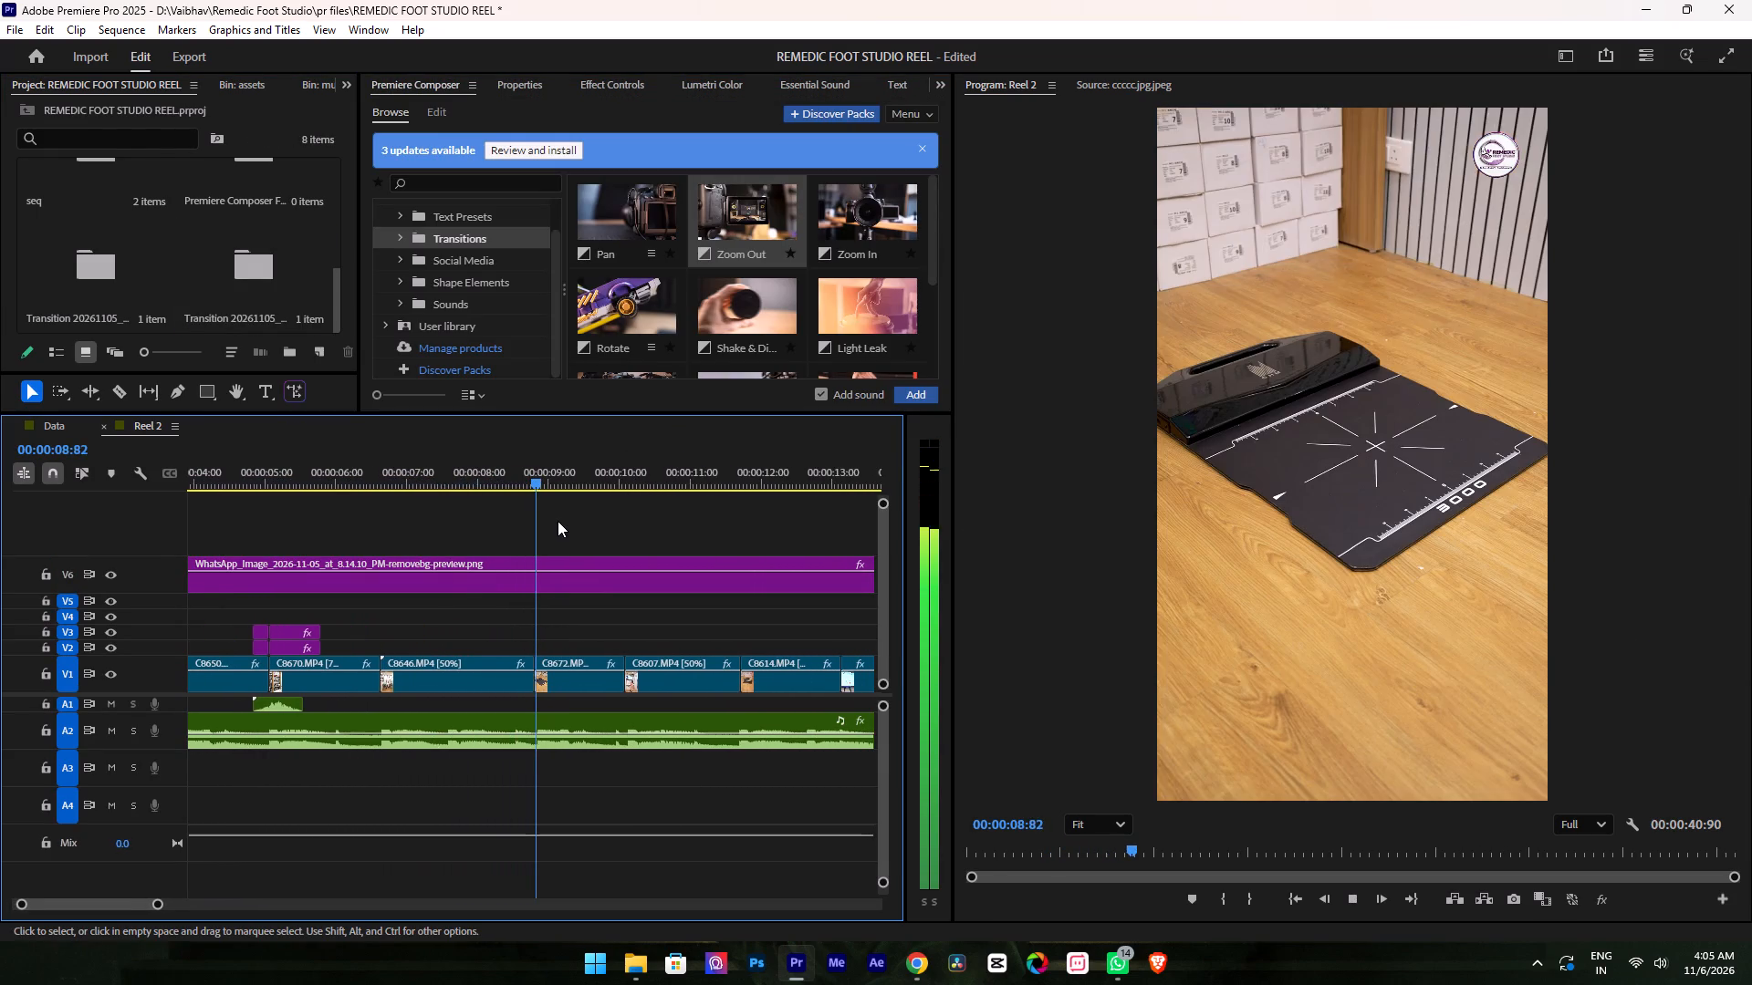
pyautogui.press('space')
# Add the Premiere Composer transition Pan, with sound, at the cut between C8646.MP4 and C8672.MP4, and play it back.
pyautogui.press('Up')
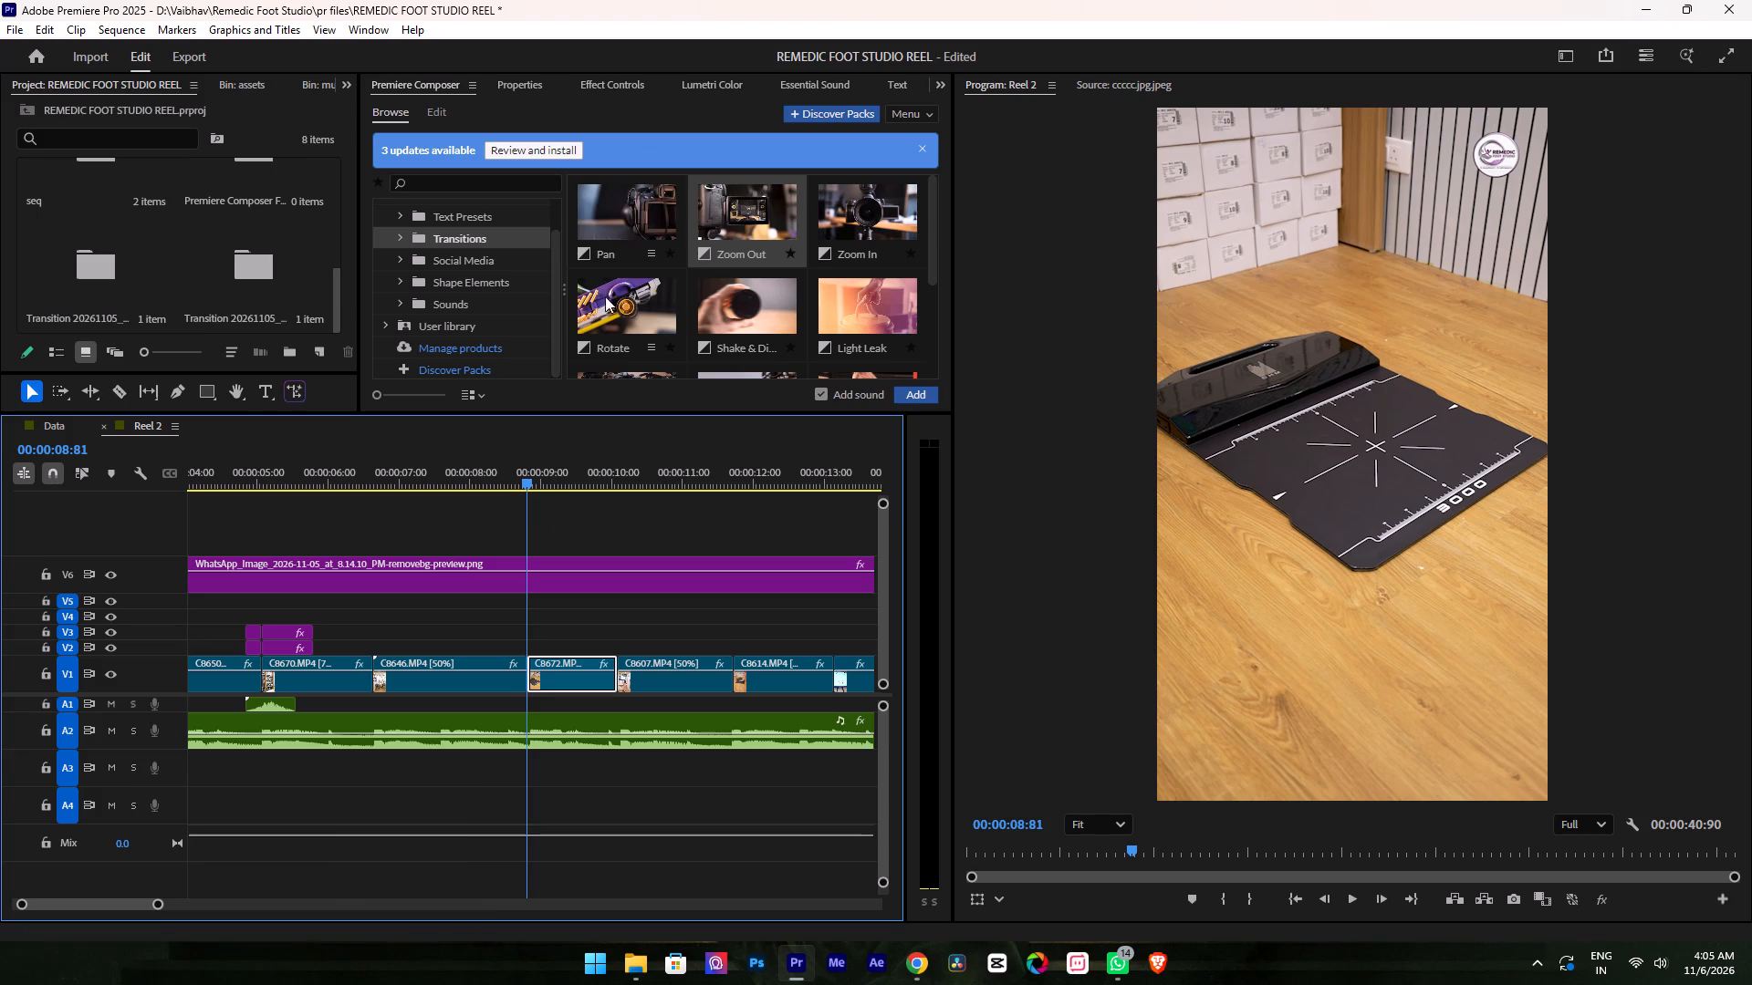
pyautogui.doubleClick(604, 213)
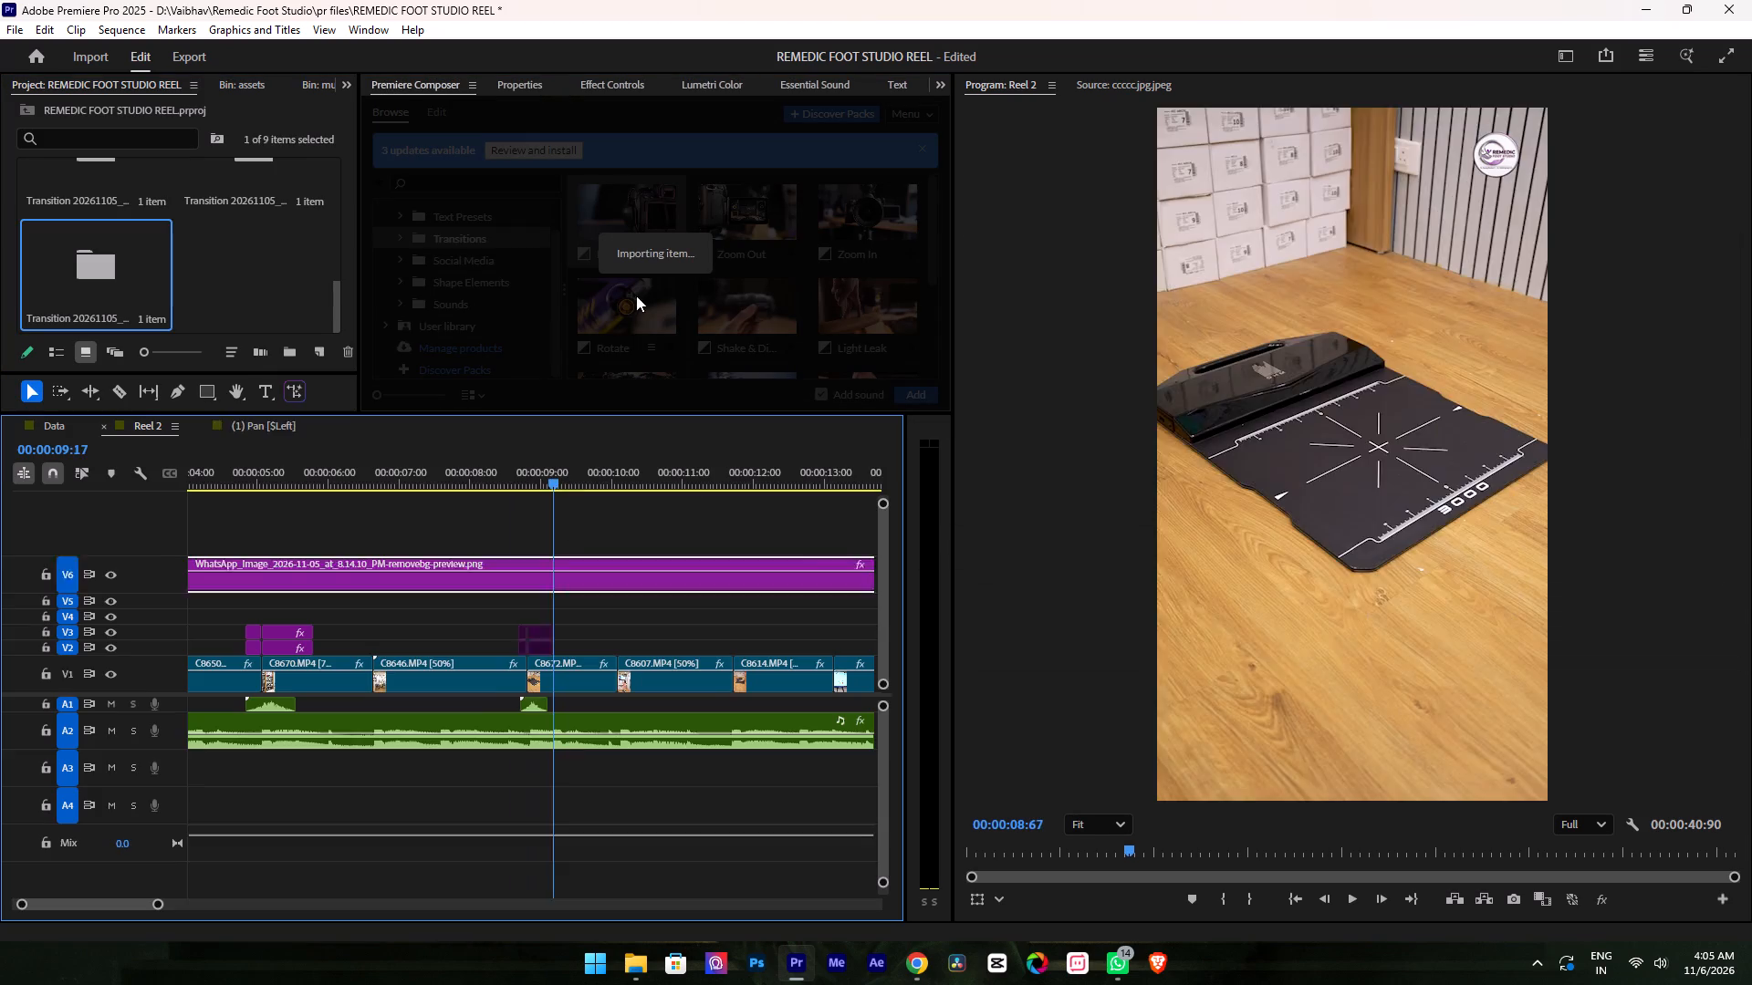
pyautogui.click(489, 475)
pyautogui.press('space')
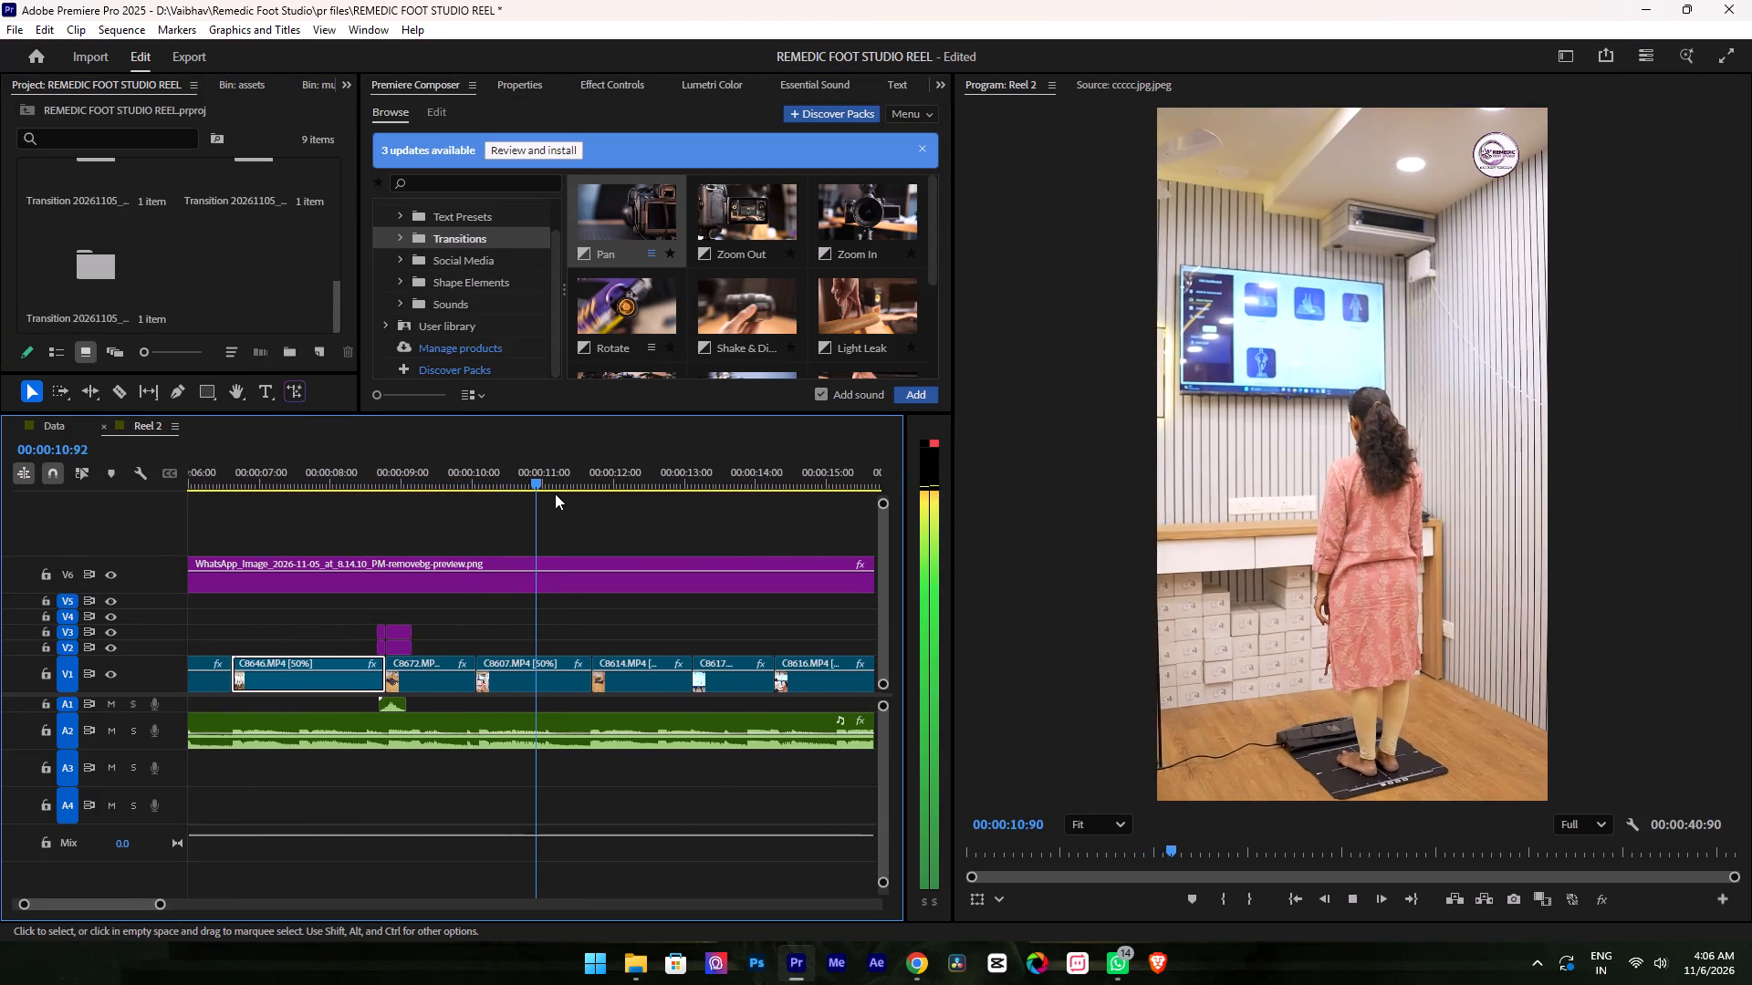
pyautogui.press('space')
# Review the cut from C8607.MP4 to C8614.MP4 and play on through C8621.MP4 to look for the next transition point.
pyautogui.moveTo(508, 455); pyautogui.dragTo(471, 451)
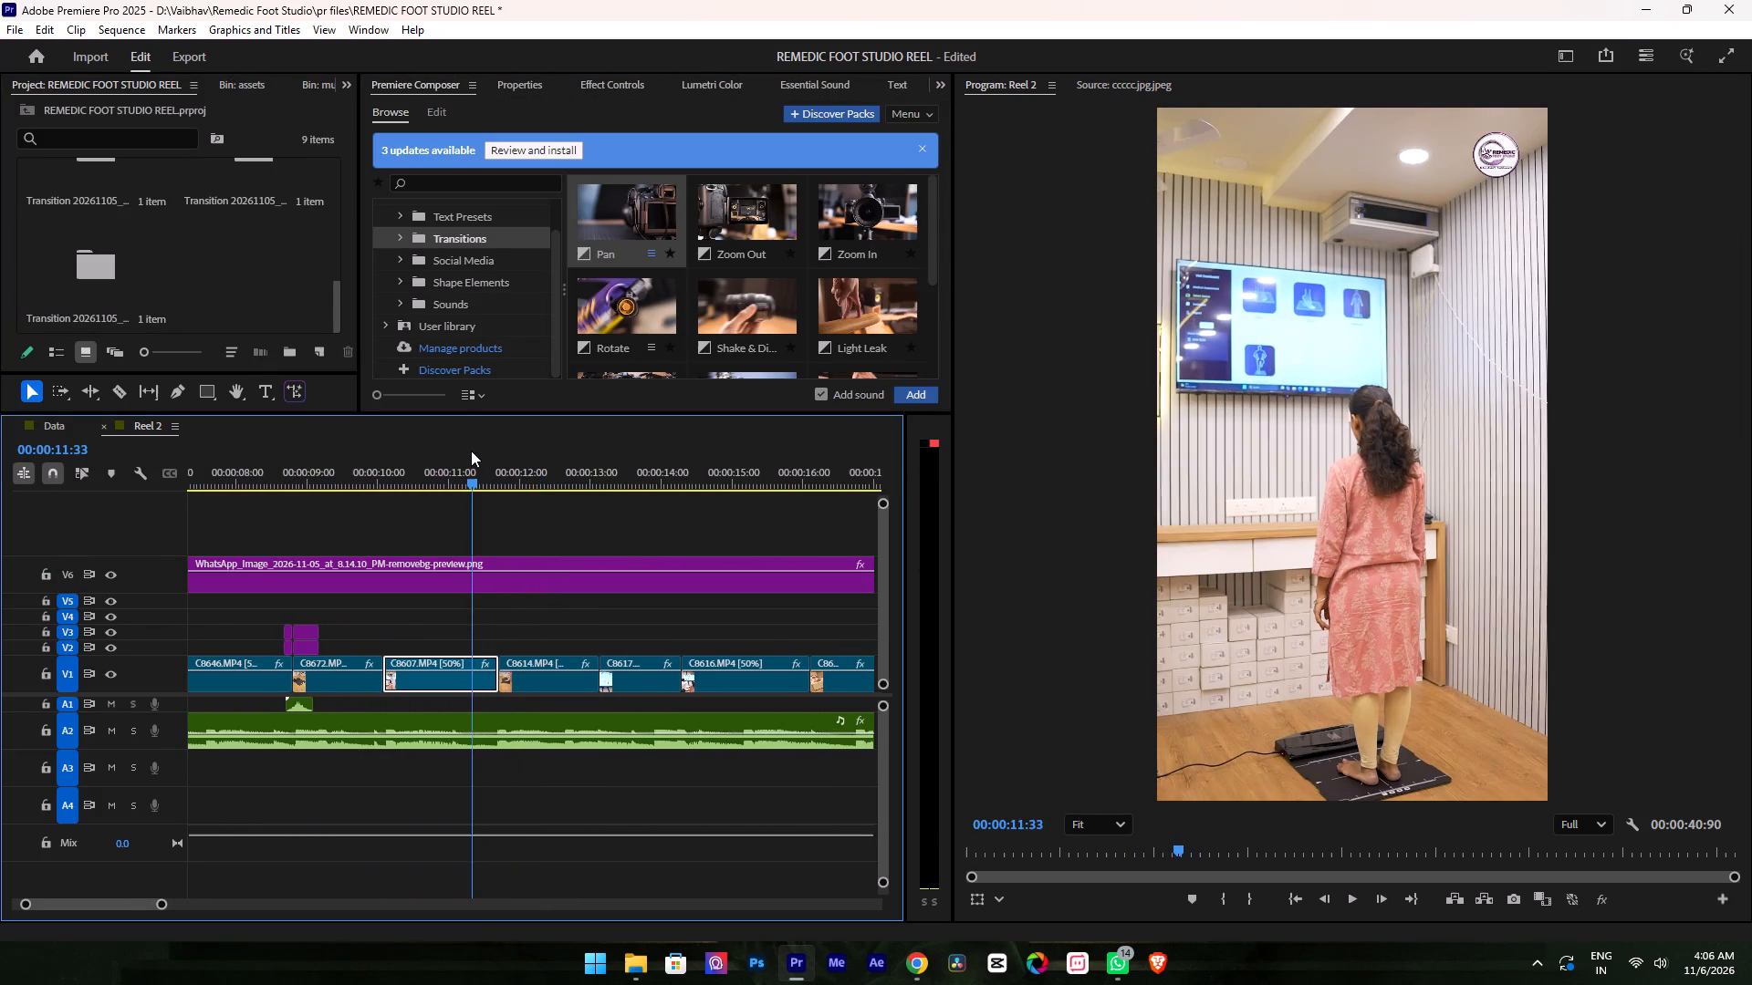
pyautogui.moveTo(471, 451); pyautogui.dragTo(466, 451)
pyautogui.press('Up')
pyautogui.press('Down')
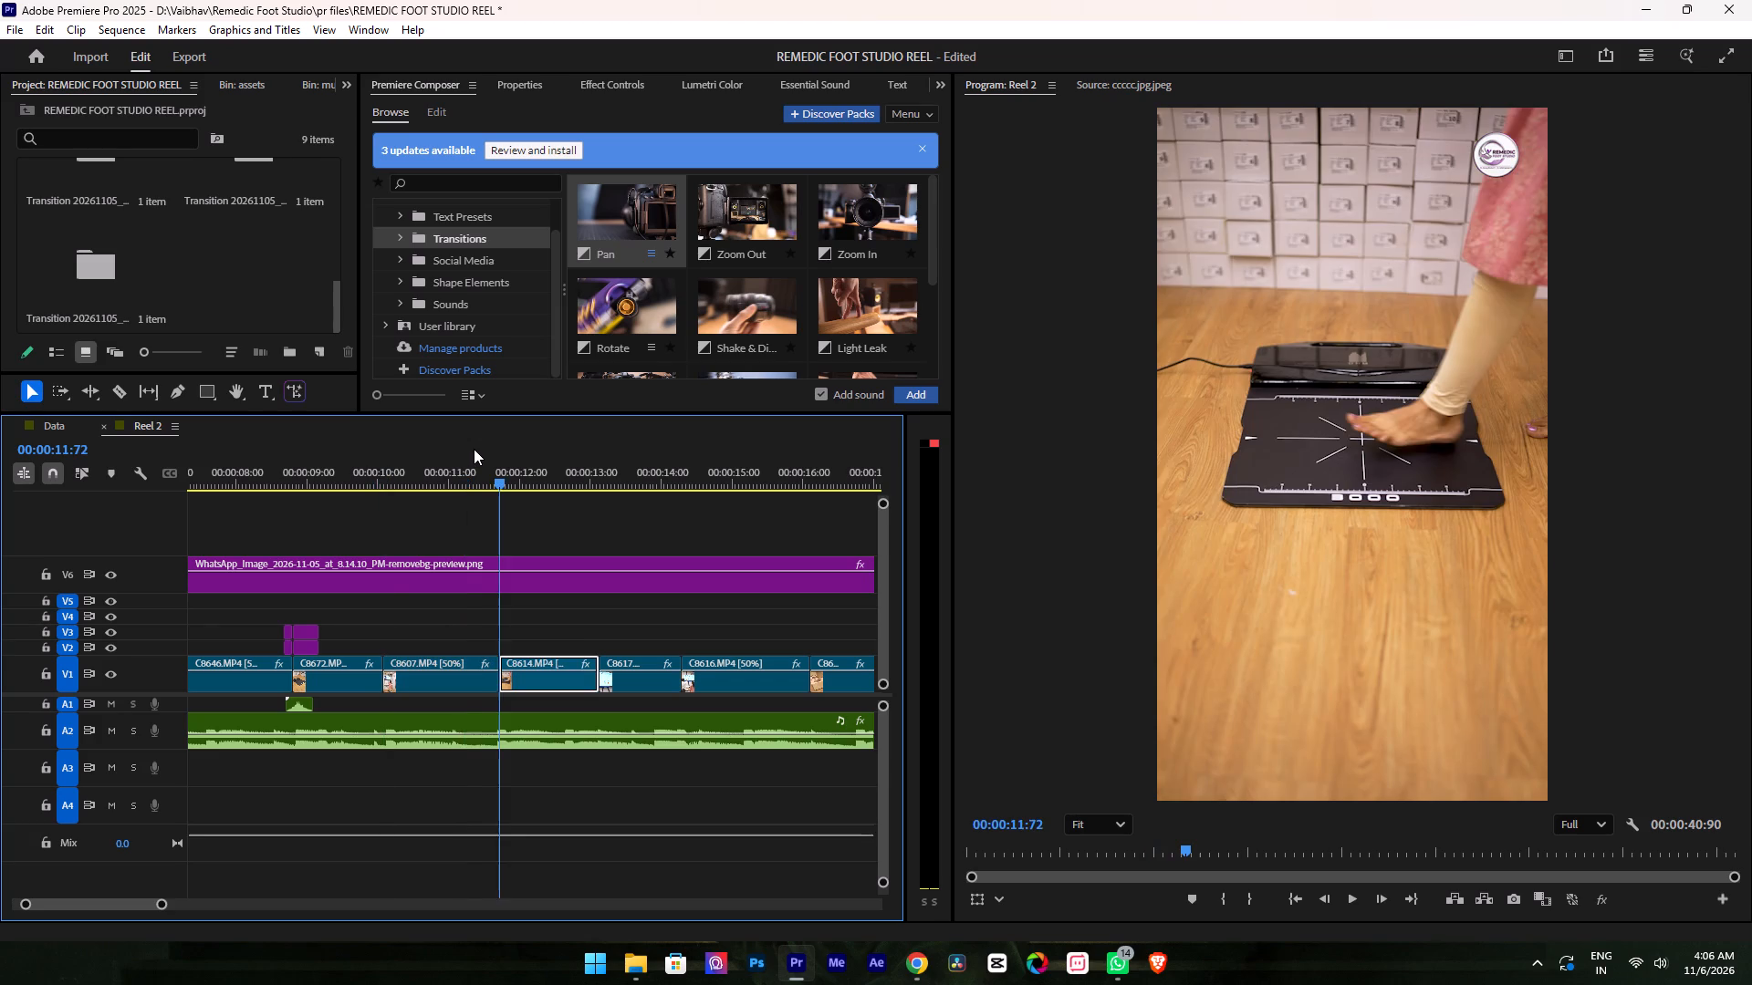
pyautogui.press('space')
pyautogui.click(545, 517)
pyautogui.keyDown('alt'); pyautogui.scroll(-4, 565, 521); pyautogui.keyUp('alt')
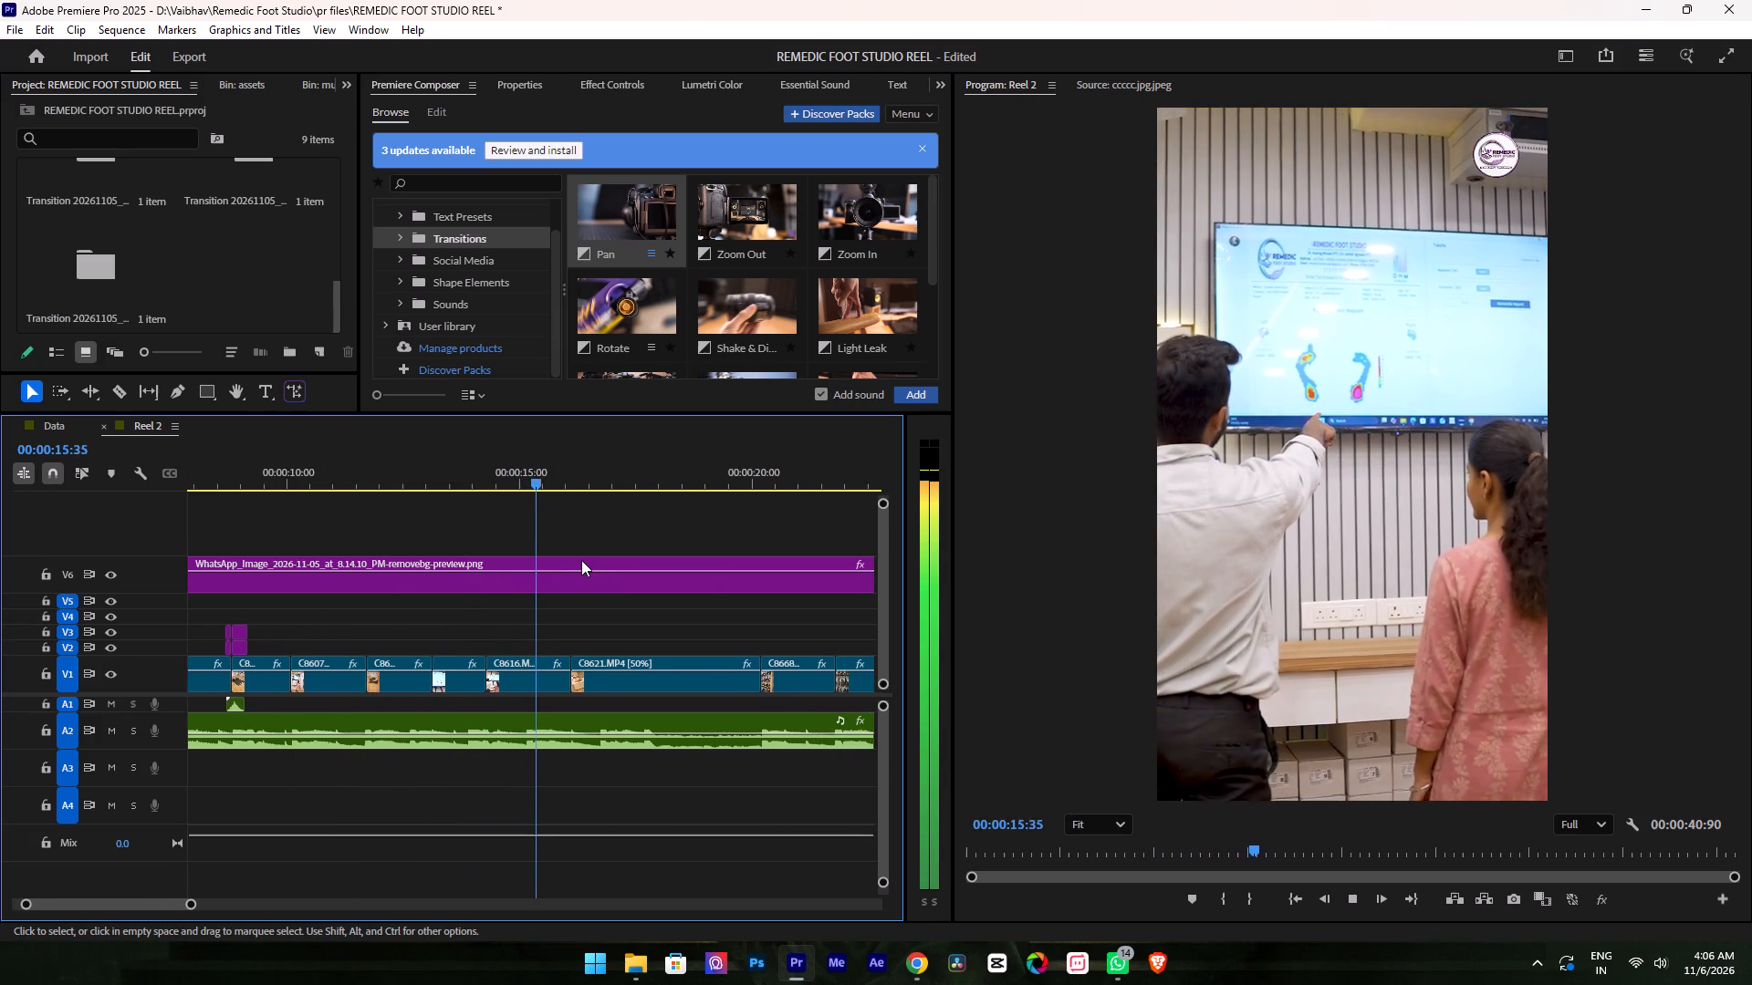
pyautogui.press('space')
pyautogui.press('space')
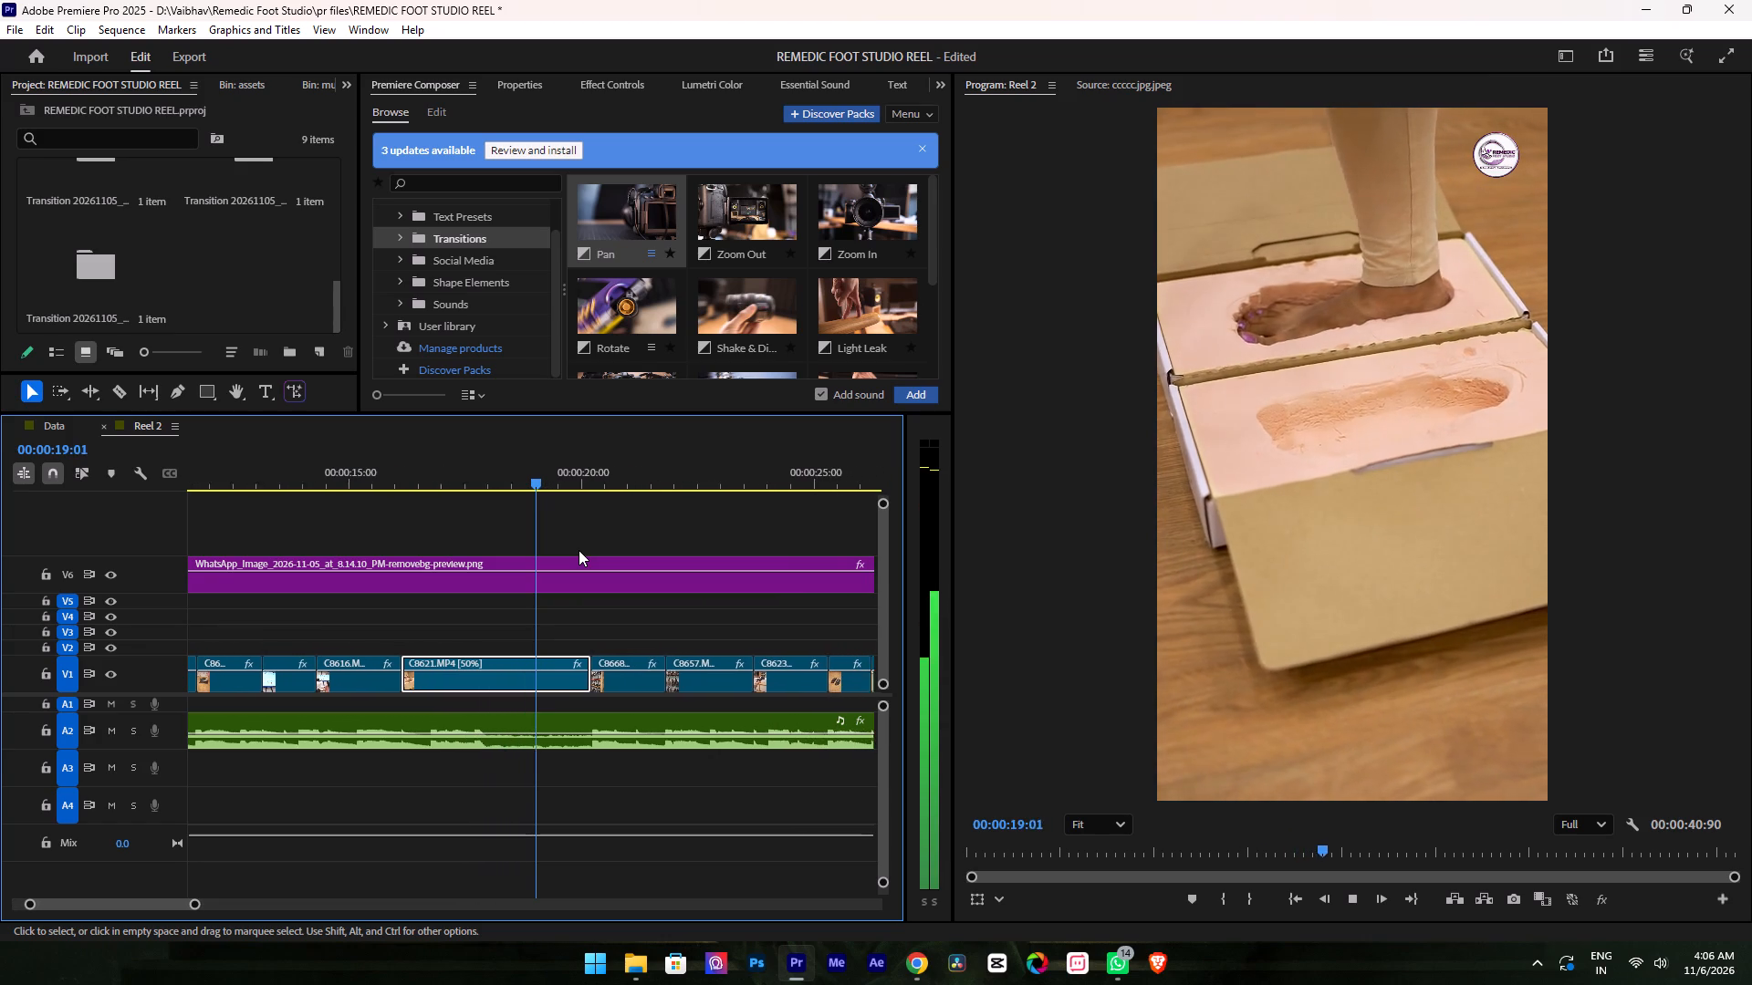
pyautogui.press('space')
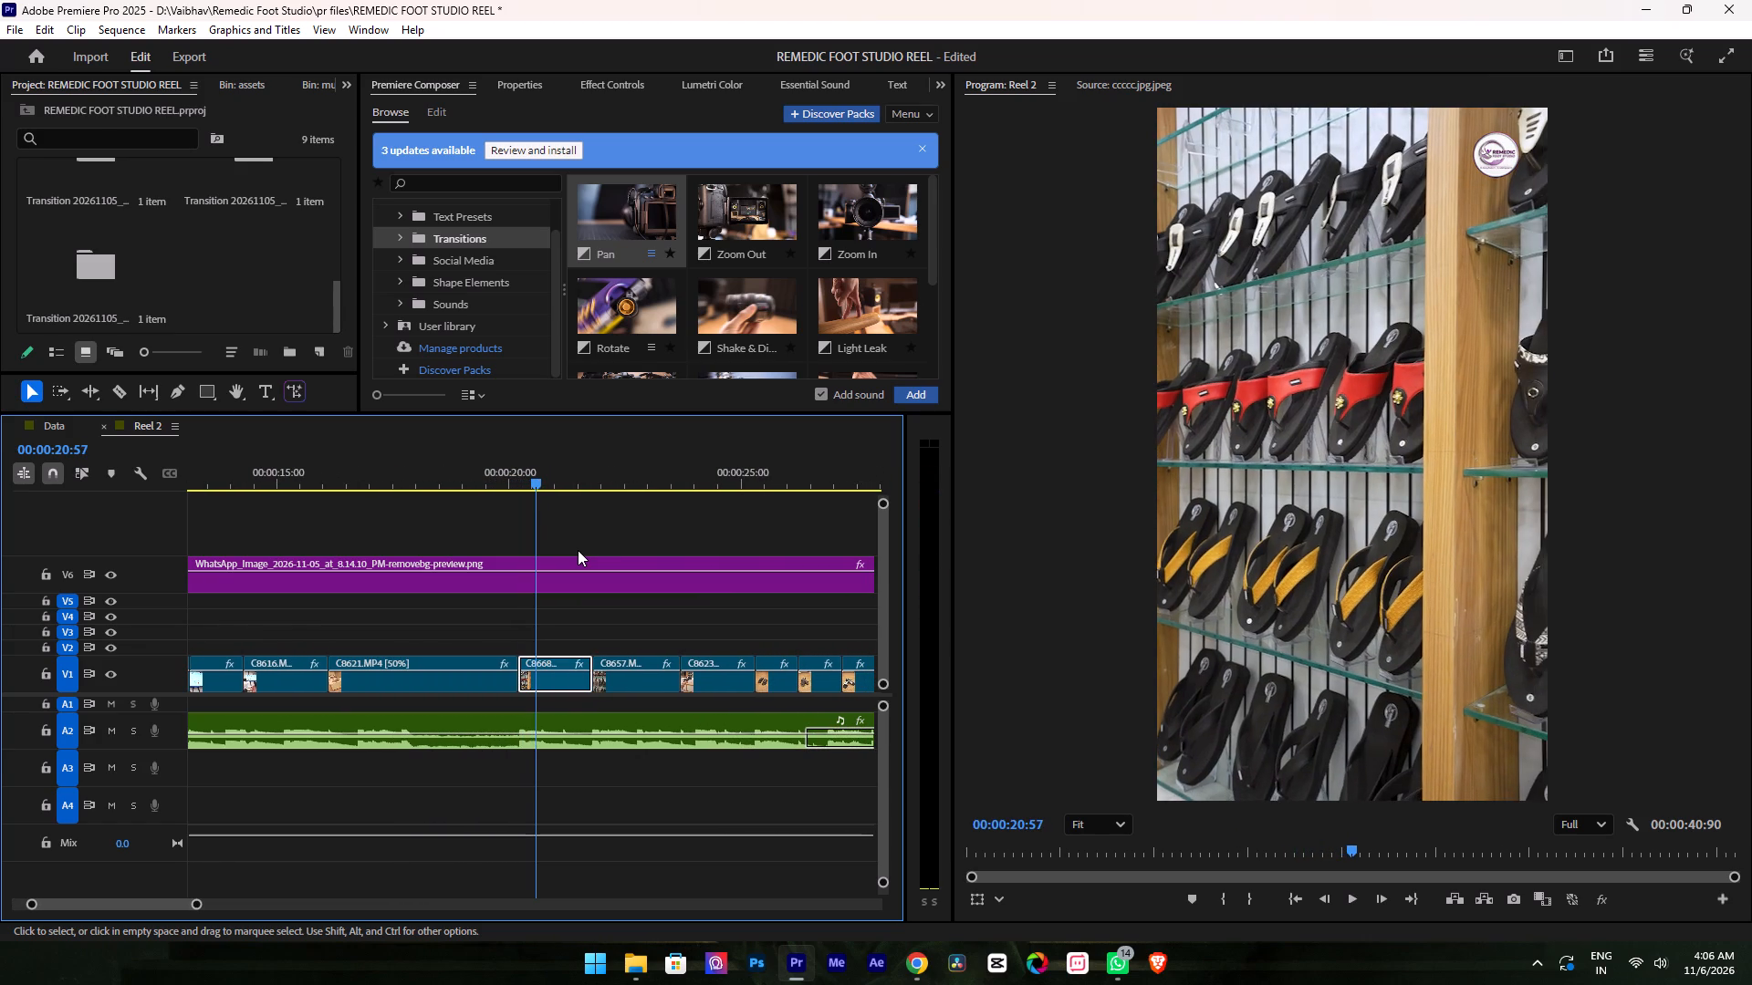
# Add the Premiere Composer transition Shake & Di..., with sound, at the cut right after C8621.MP4, and play it back.
pyautogui.press('Up')
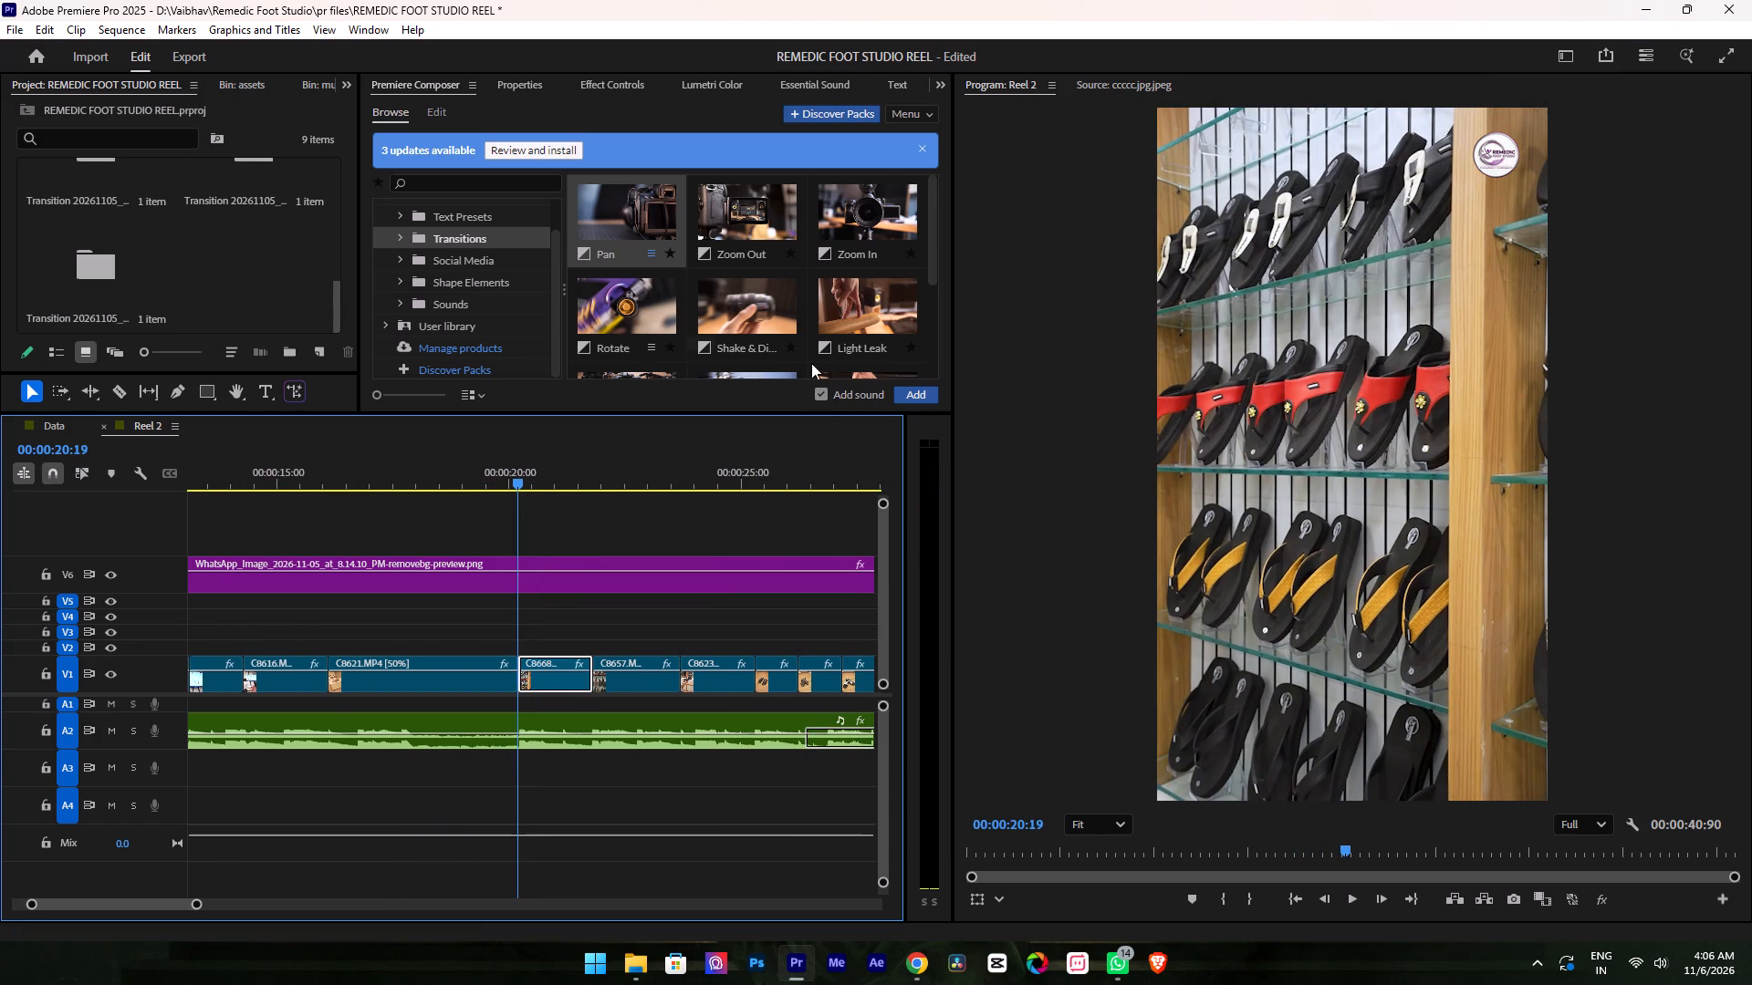
pyautogui.doubleClick(761, 285)
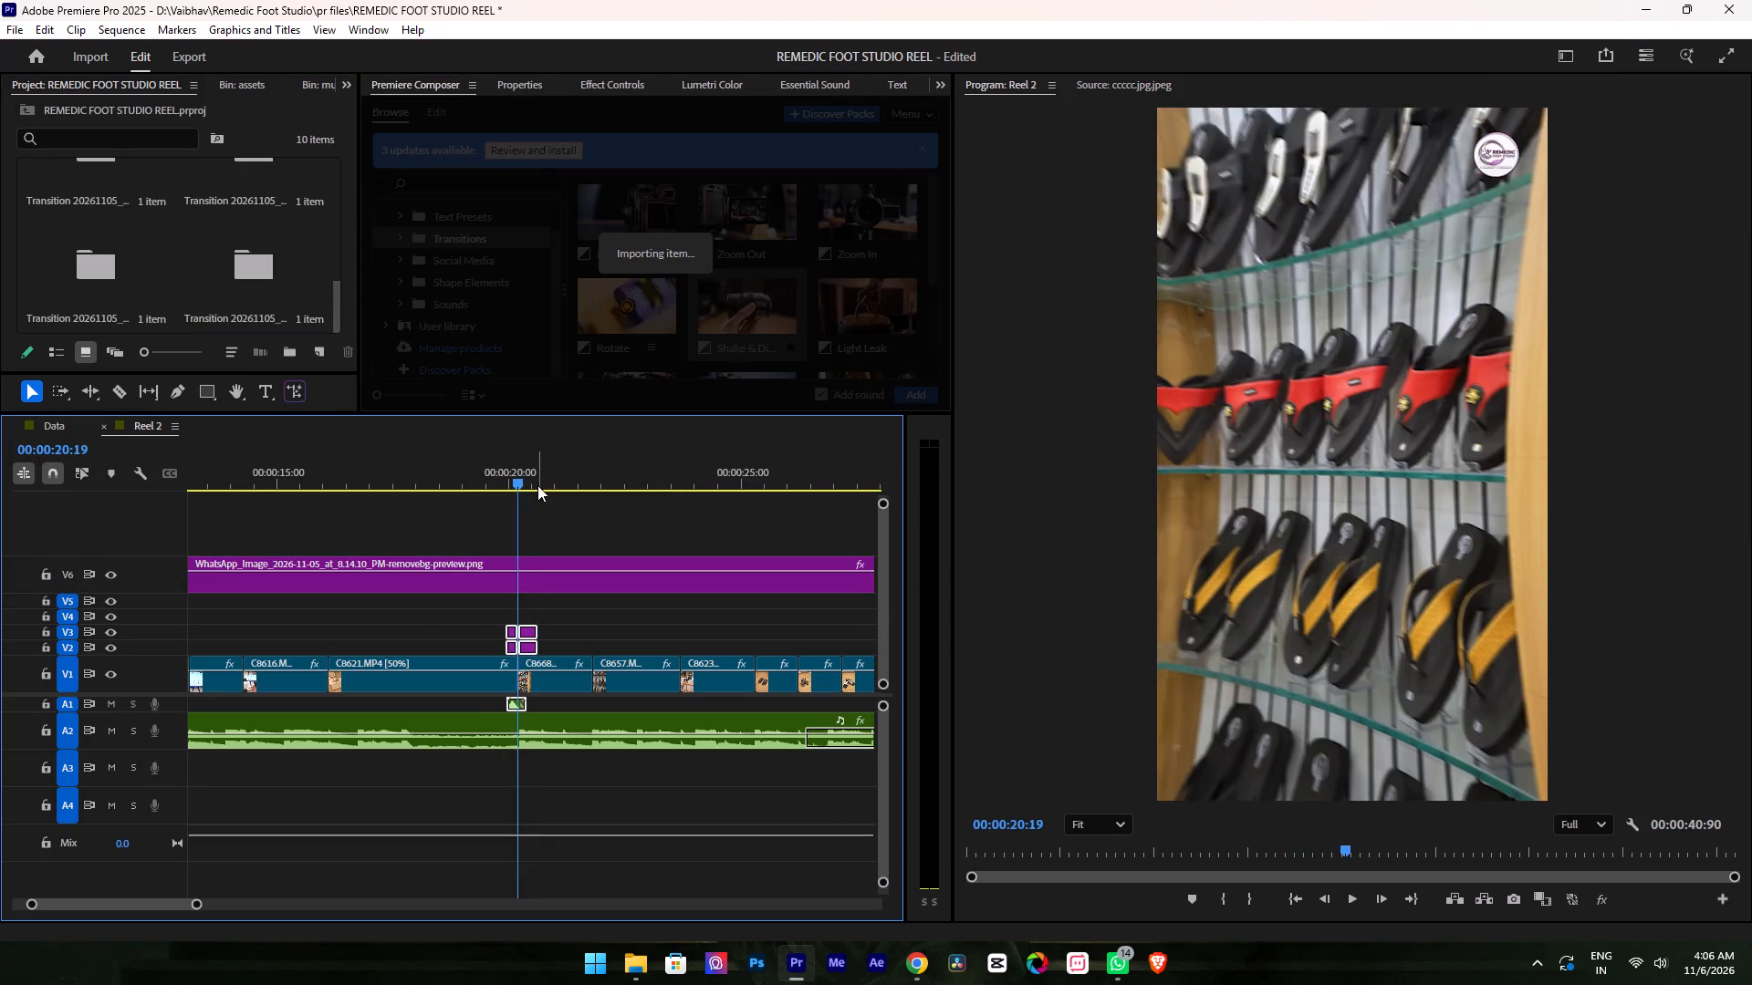
pyautogui.moveTo(529, 480); pyautogui.dragTo(471, 473)
pyautogui.click(524, 505)
pyautogui.press('space')
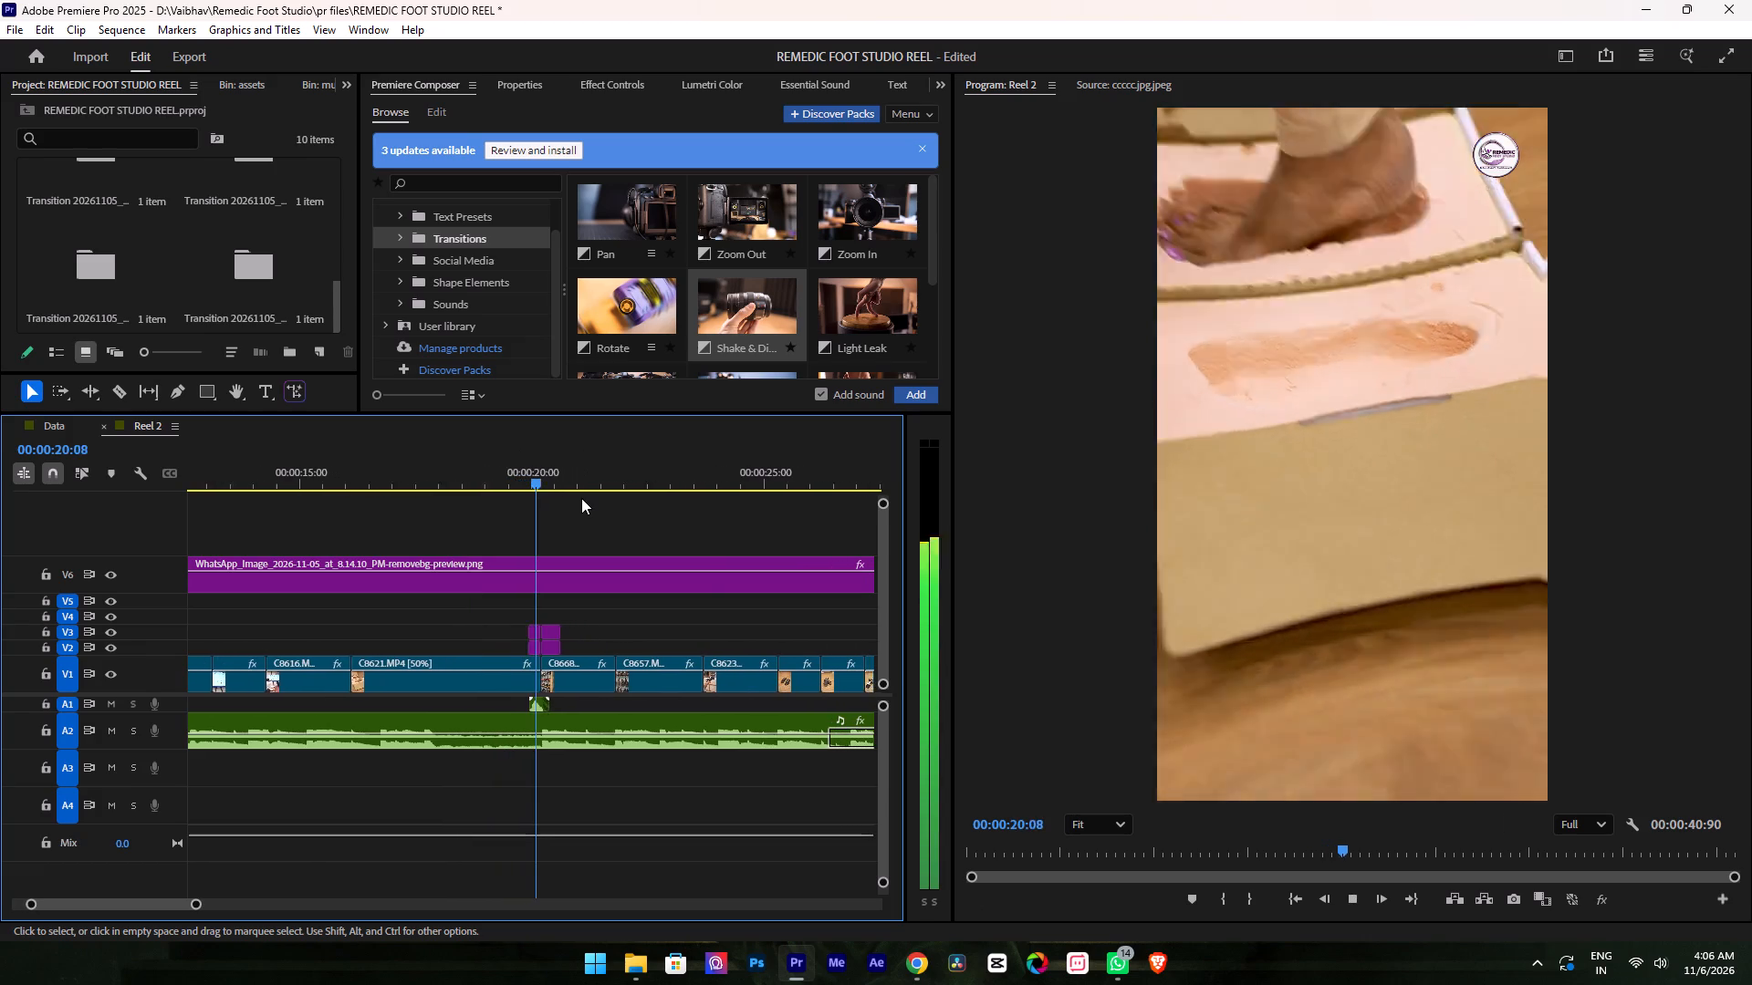
# Play back the clips from C8657.MP4 to C8677.MP4, rechecking the cut between C8628.MP4 and C8676.MP4.
pyautogui.keyDown('alt'); pyautogui.scroll(-1, 581, 498); pyautogui.keyUp('alt')
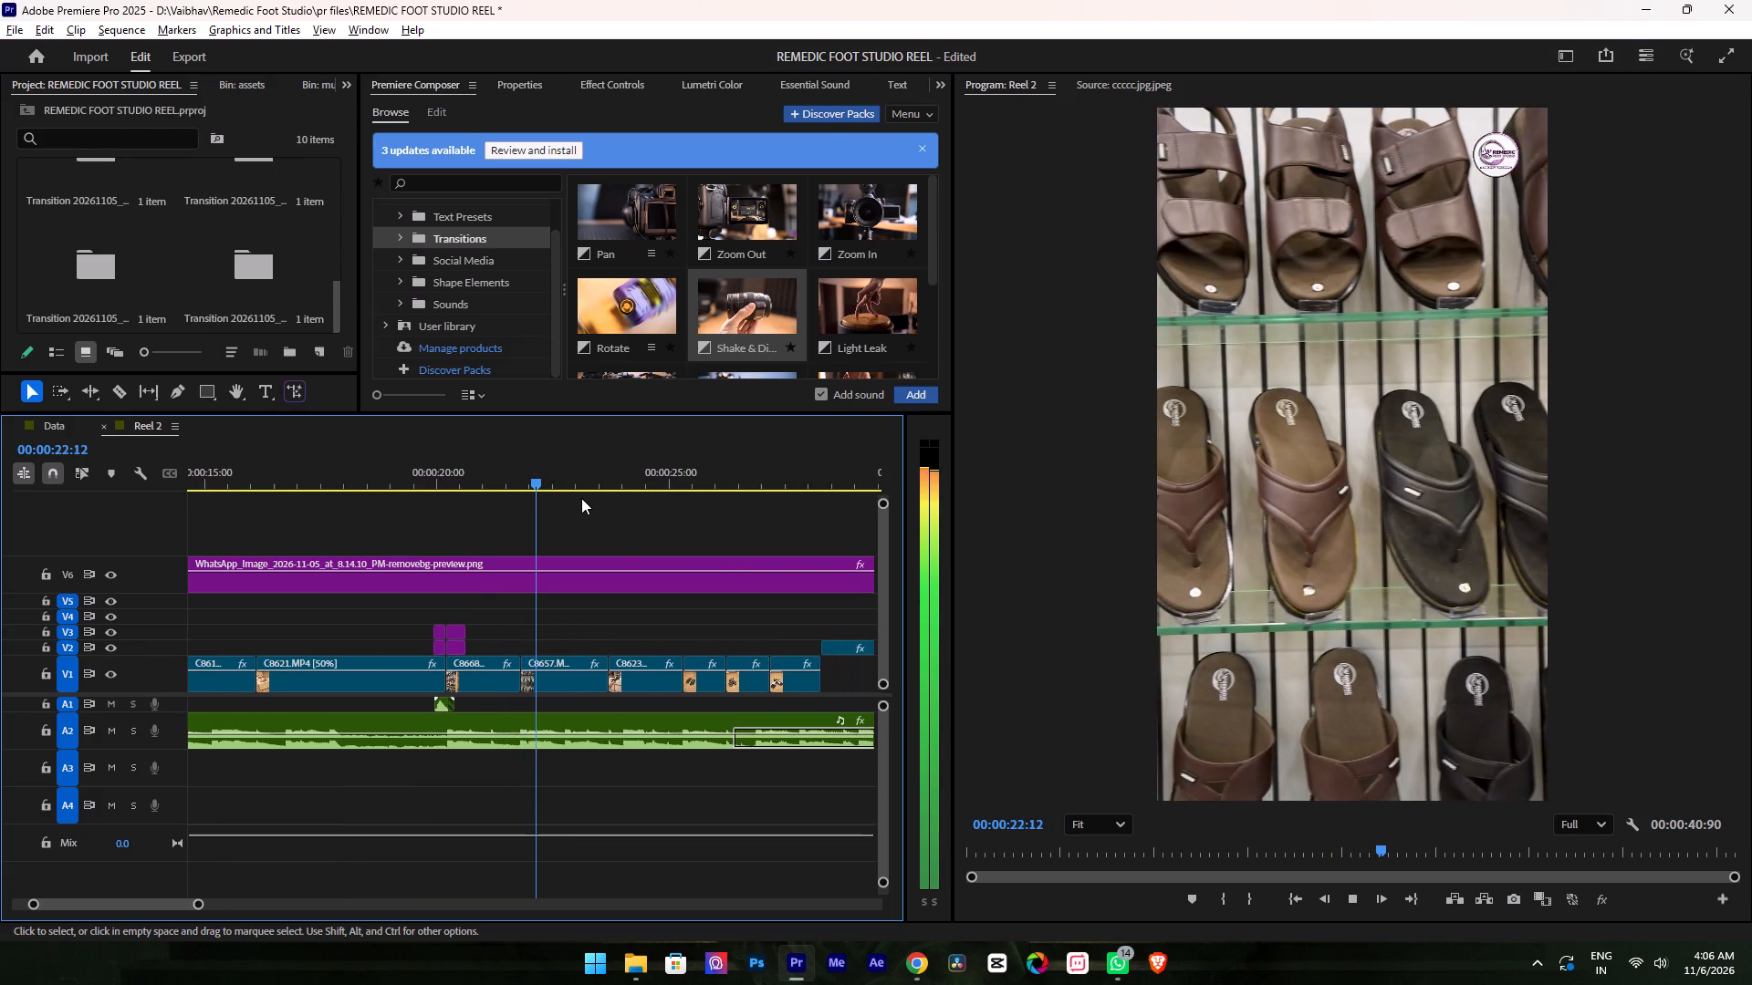
pyautogui.keyDown('alt'); pyautogui.scroll(2, 581, 498); pyautogui.keyUp('alt')
pyautogui.keyDown('alt'); pyautogui.scroll(-3, 581, 498); pyautogui.keyUp('alt')
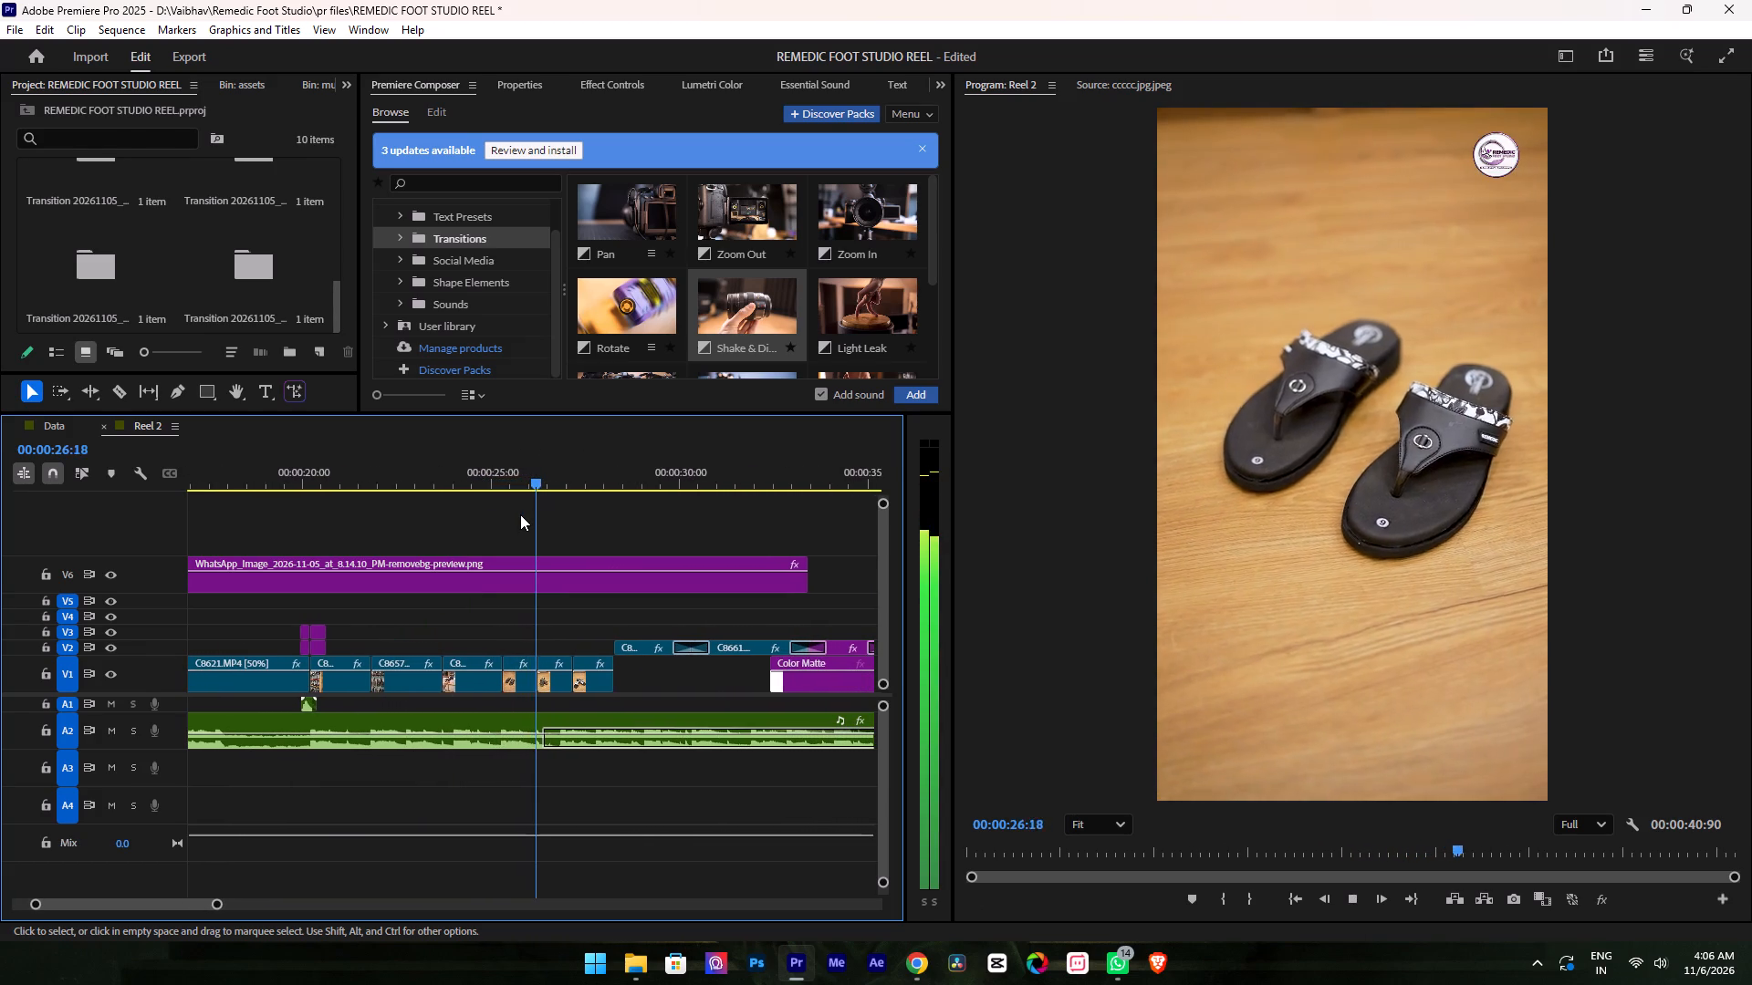
pyautogui.press('space')
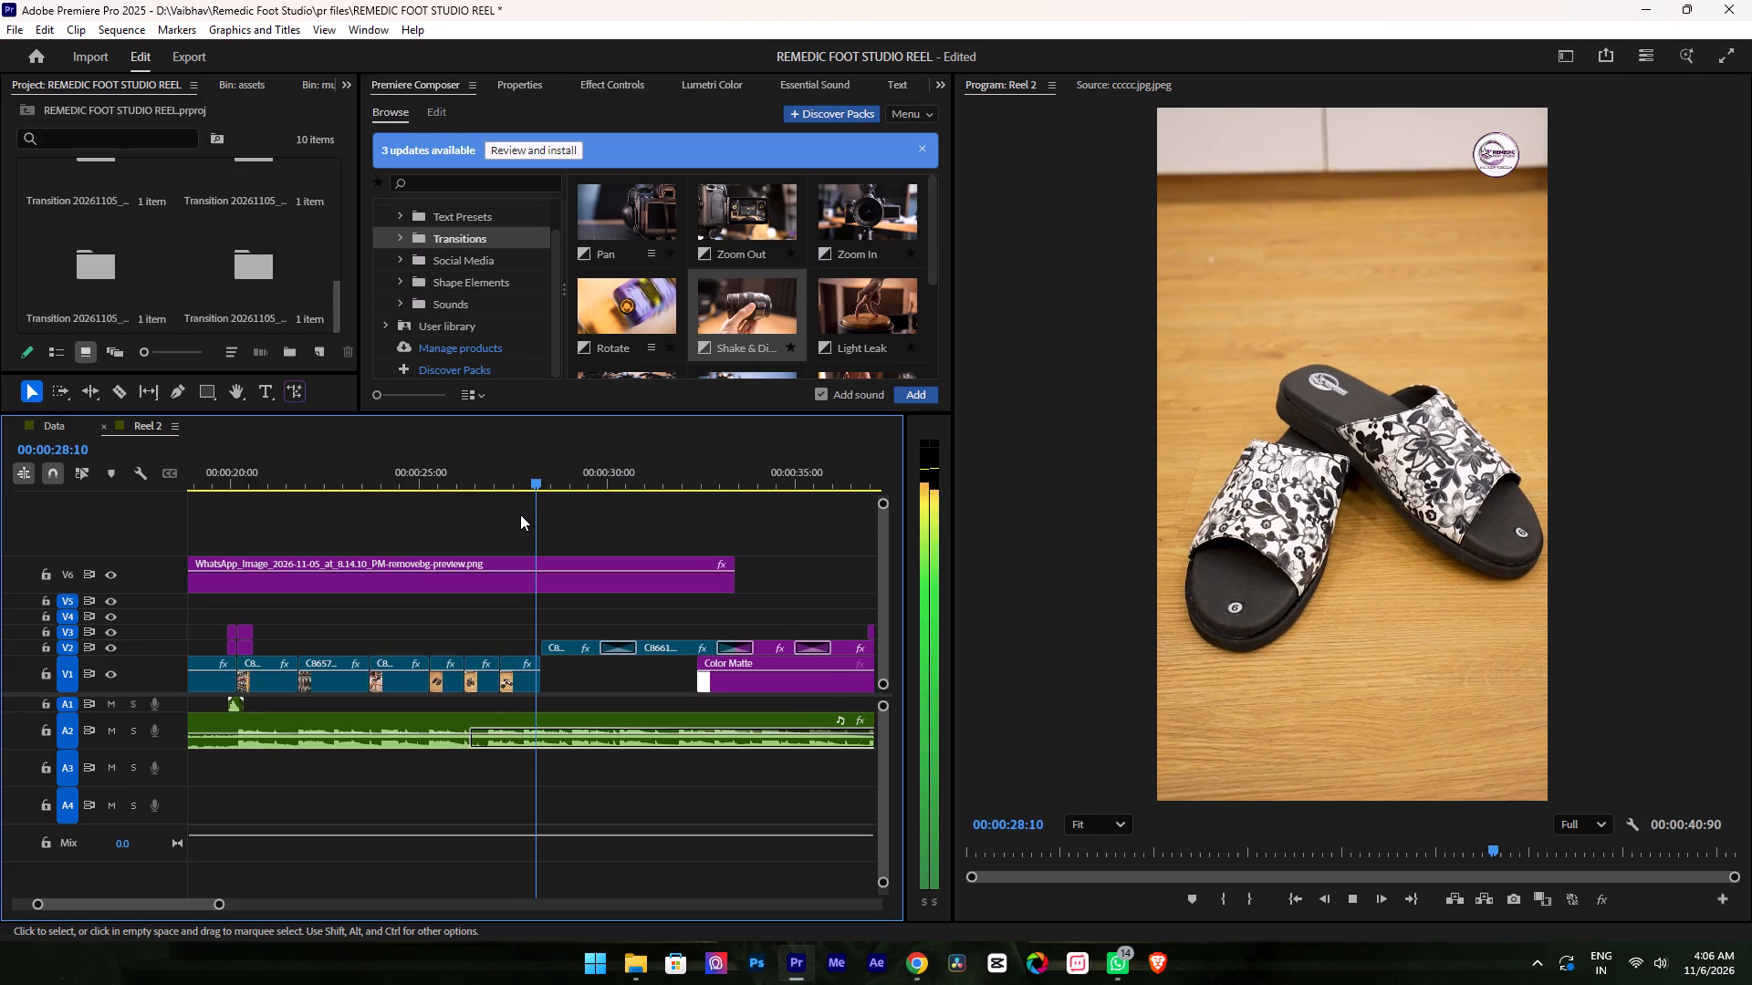
pyautogui.keyDown('alt'); pyautogui.scroll(5, 520, 514); pyautogui.keyUp('alt')
pyautogui.moveTo(416, 467); pyautogui.dragTo(401, 466)
pyautogui.press('space')
pyautogui.keyDown('alt'); pyautogui.scroll(4, 420, 510); pyautogui.keyUp('alt')
pyautogui.press('space')
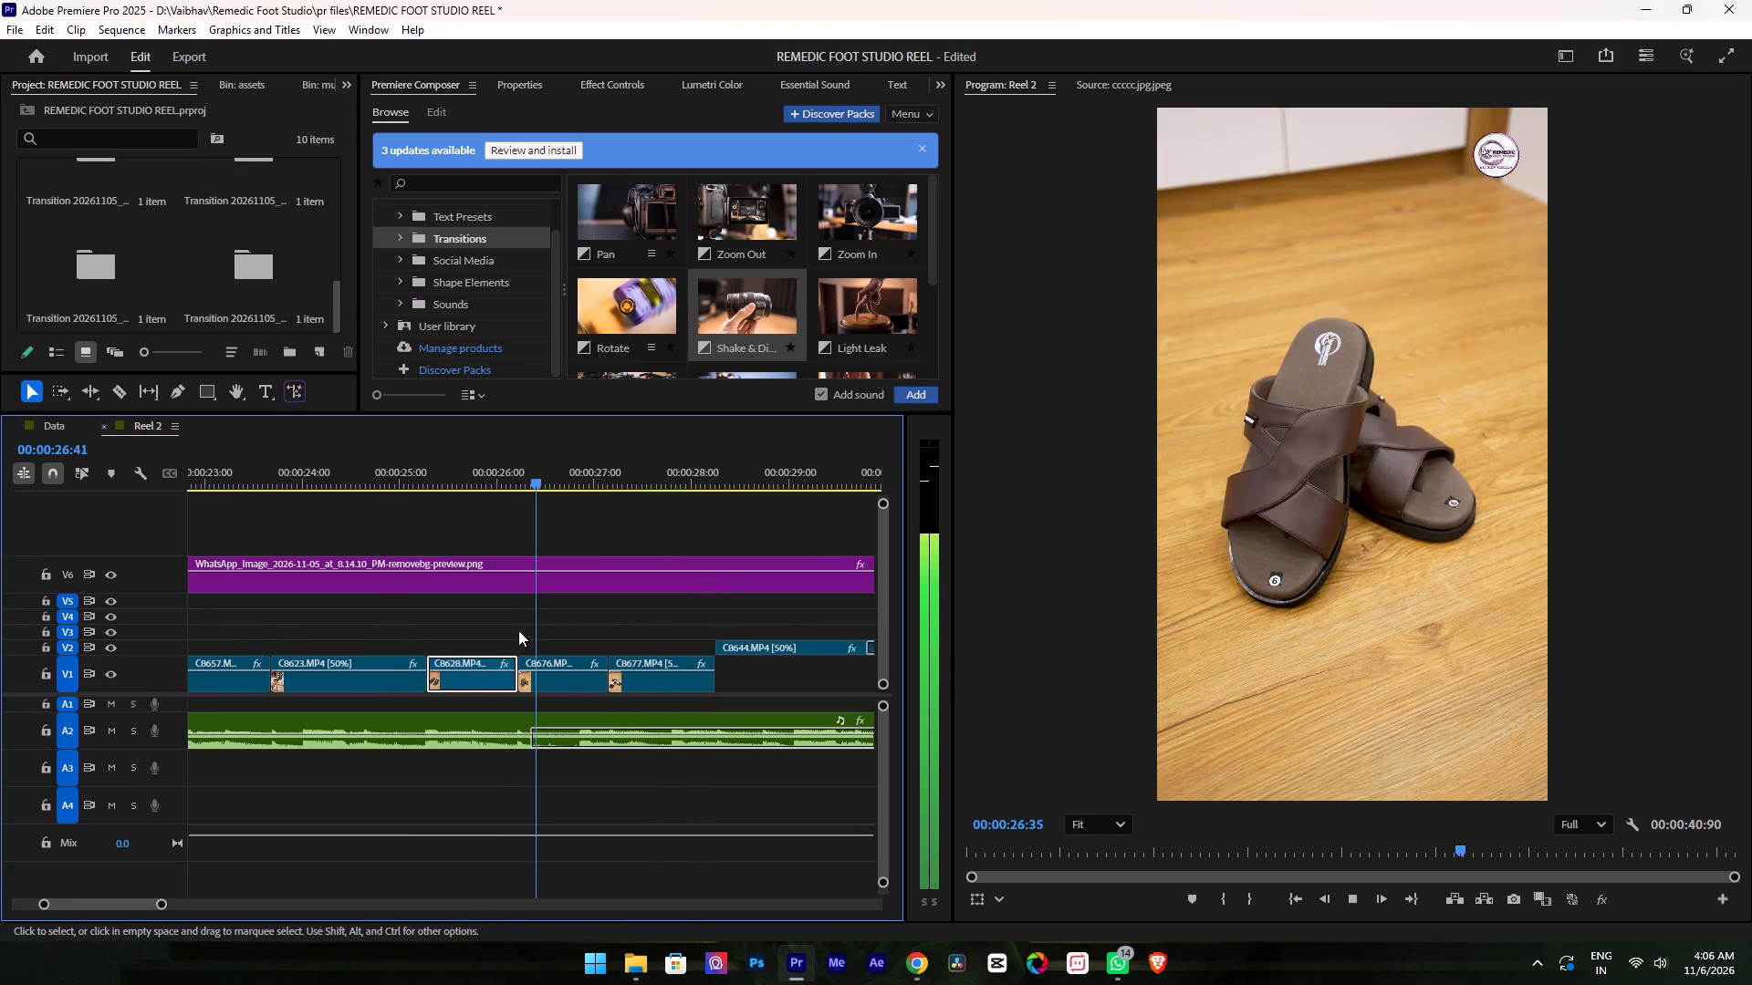
# Apply a Cross Dissolve at the cut between C8628.MP4 and C8676.MP4 and shorten it around the cut.
pyautogui.rightClick(507, 679)
pyautogui.click(571, 794)
pyautogui.keyDown('alt'); pyautogui.scroll(2, 535, 683); pyautogui.keyUp('alt')
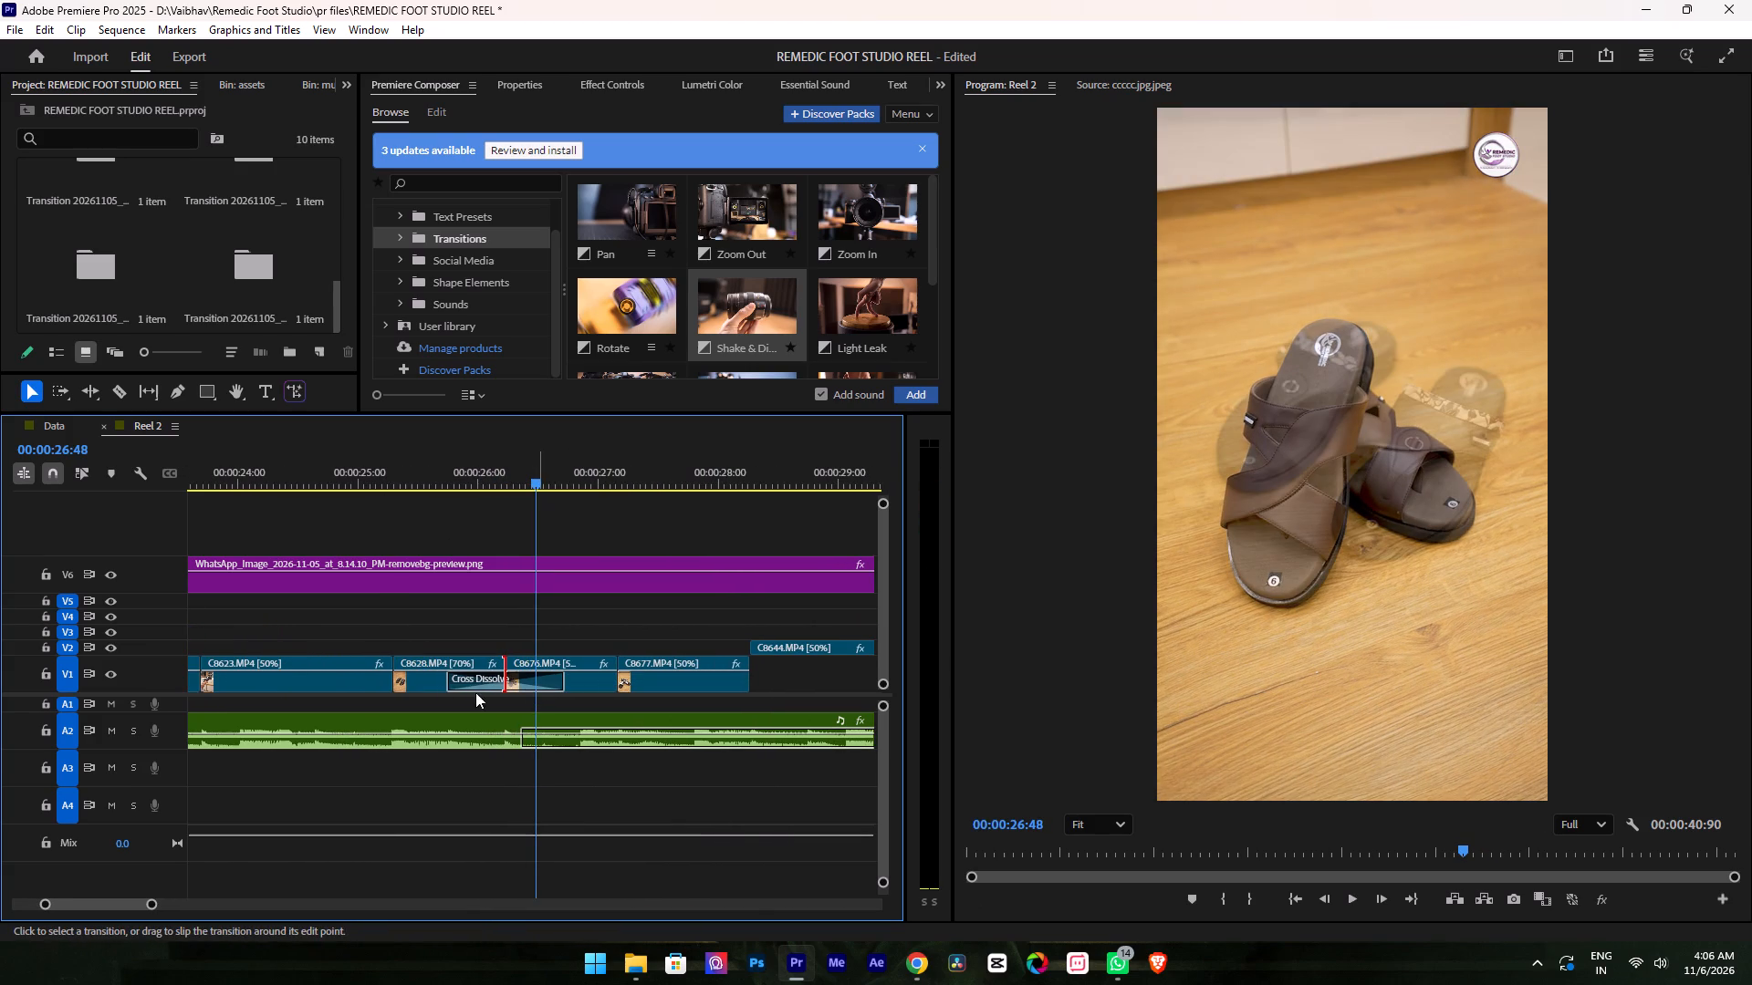
pyautogui.moveTo(453, 676); pyautogui.dragTo(497, 703)
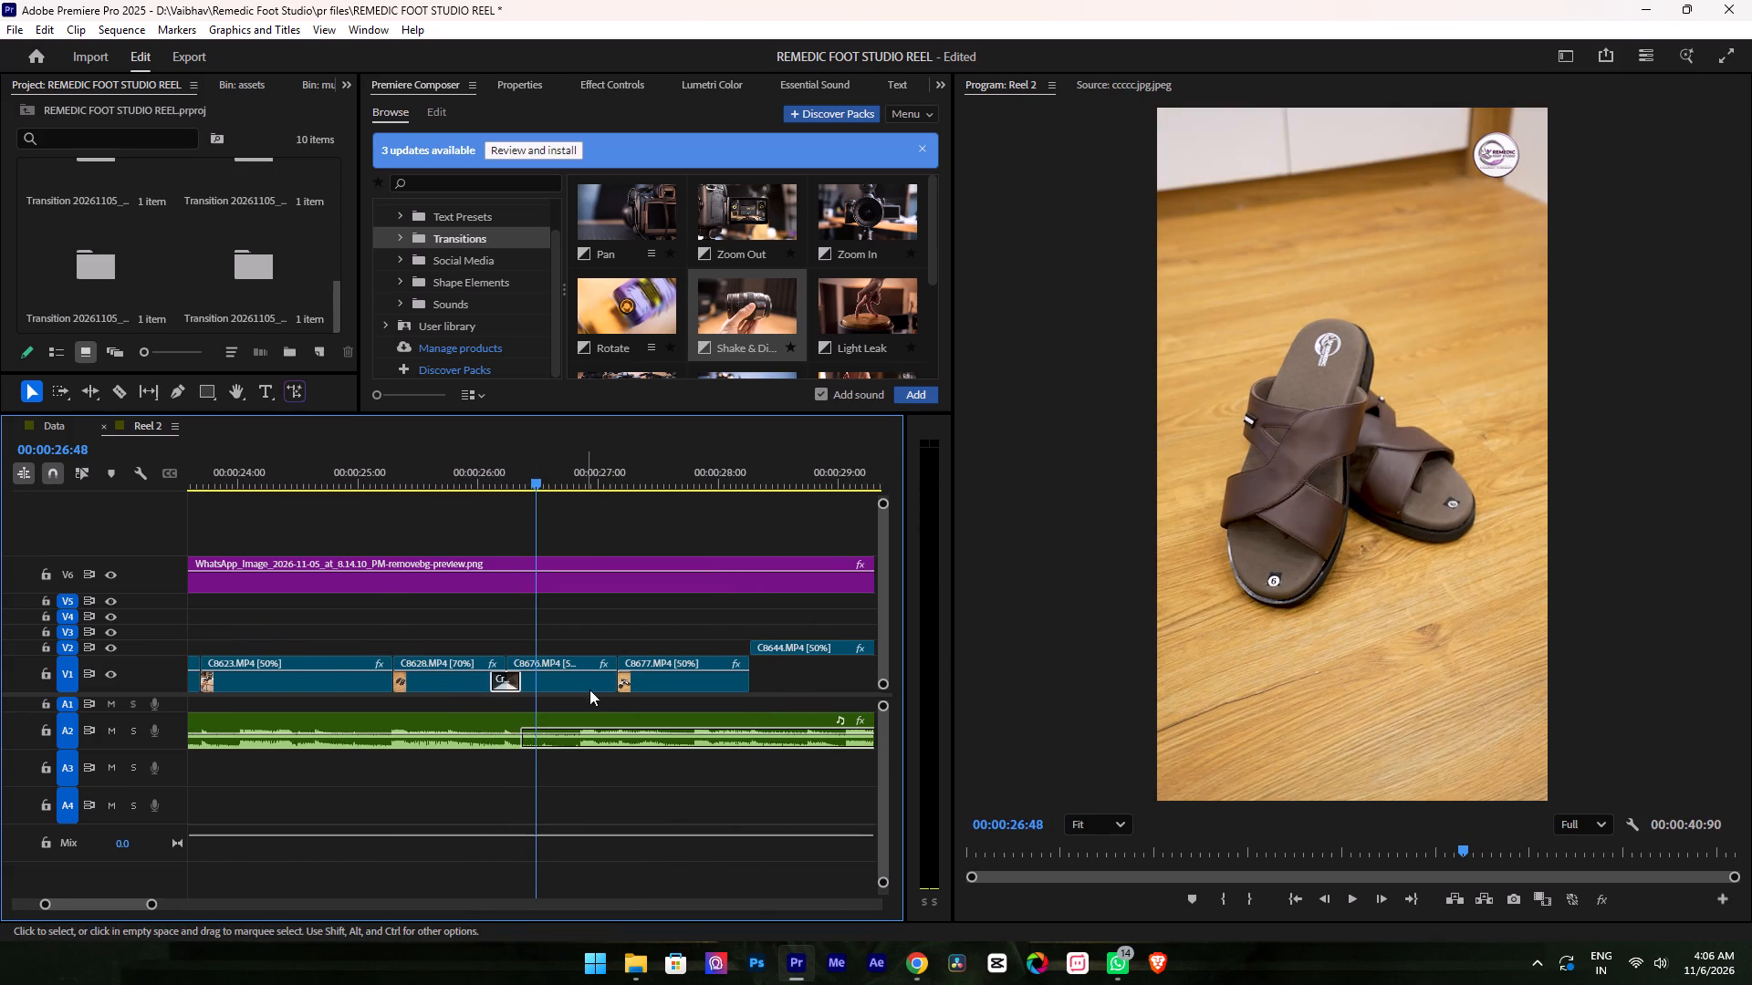
# Apply a Cross Dissolve at the cut between C8676.MP4 and C8677.MP4 and shorten it around the cut.
pyautogui.rightClick(622, 688)
pyautogui.click(685, 813)
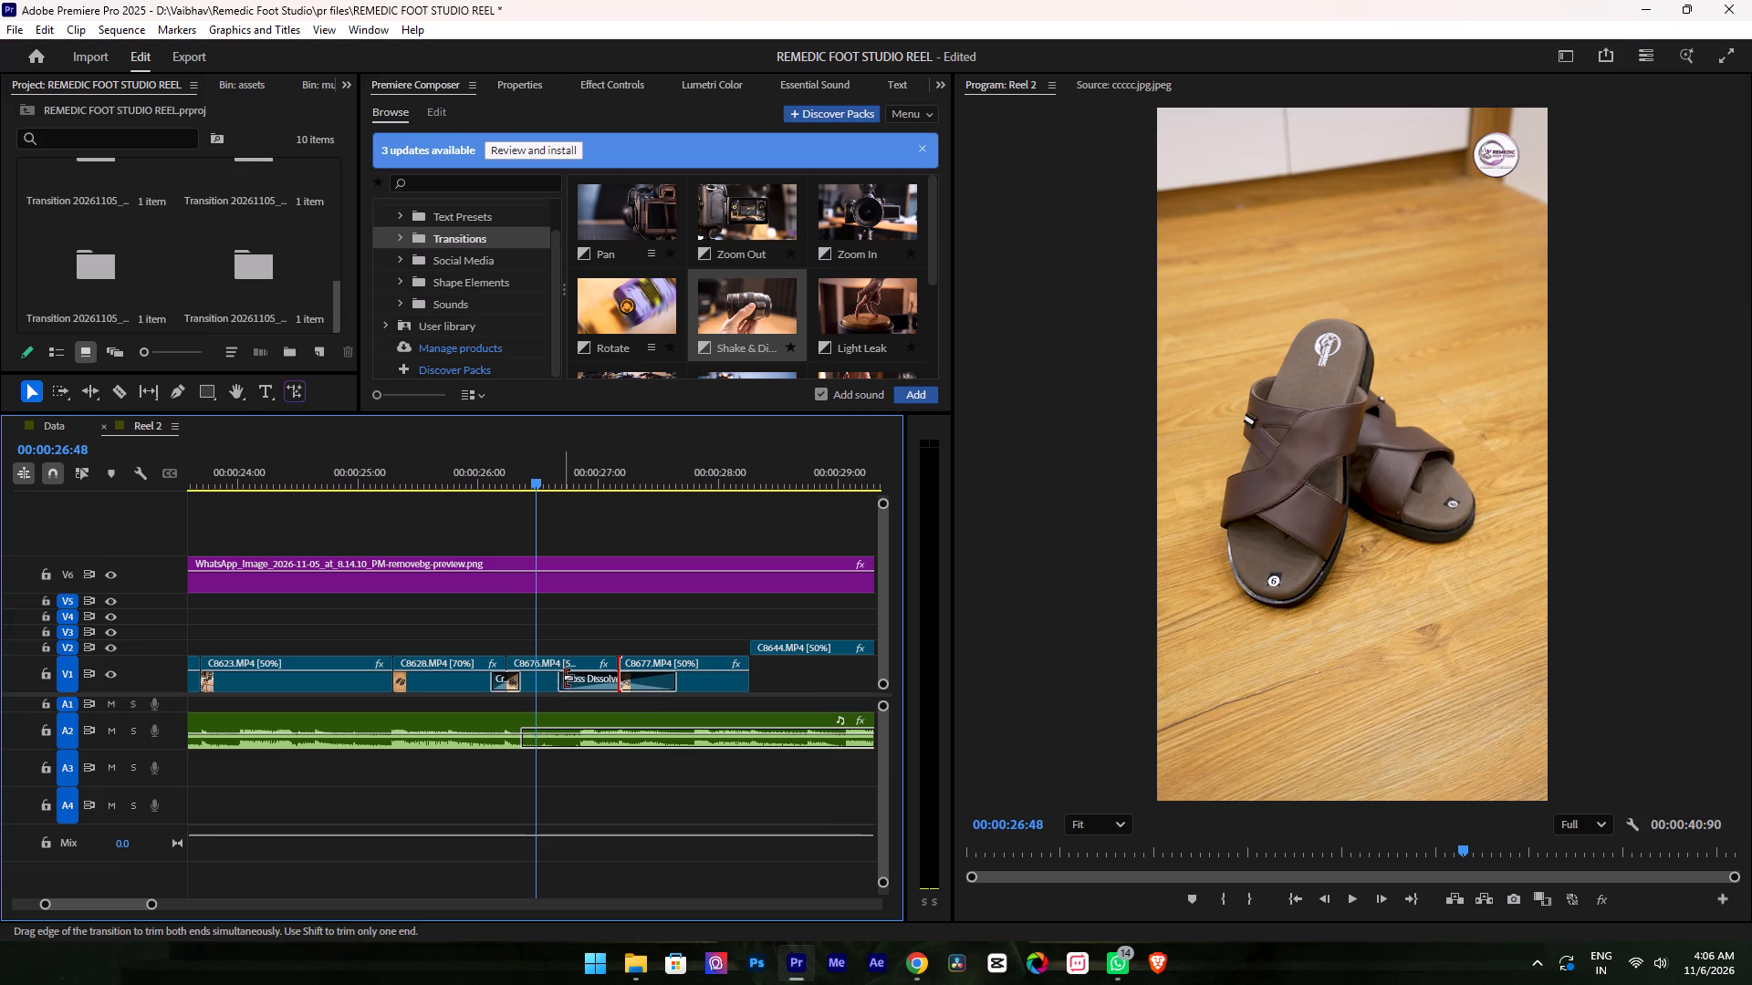
pyautogui.moveTo(563, 678); pyautogui.dragTo(607, 720)
# Play back the clips from C8623.MP4 to C8677.MP4 to check the two new cross dissolves.
pyautogui.click(438, 461)
pyautogui.press('space')
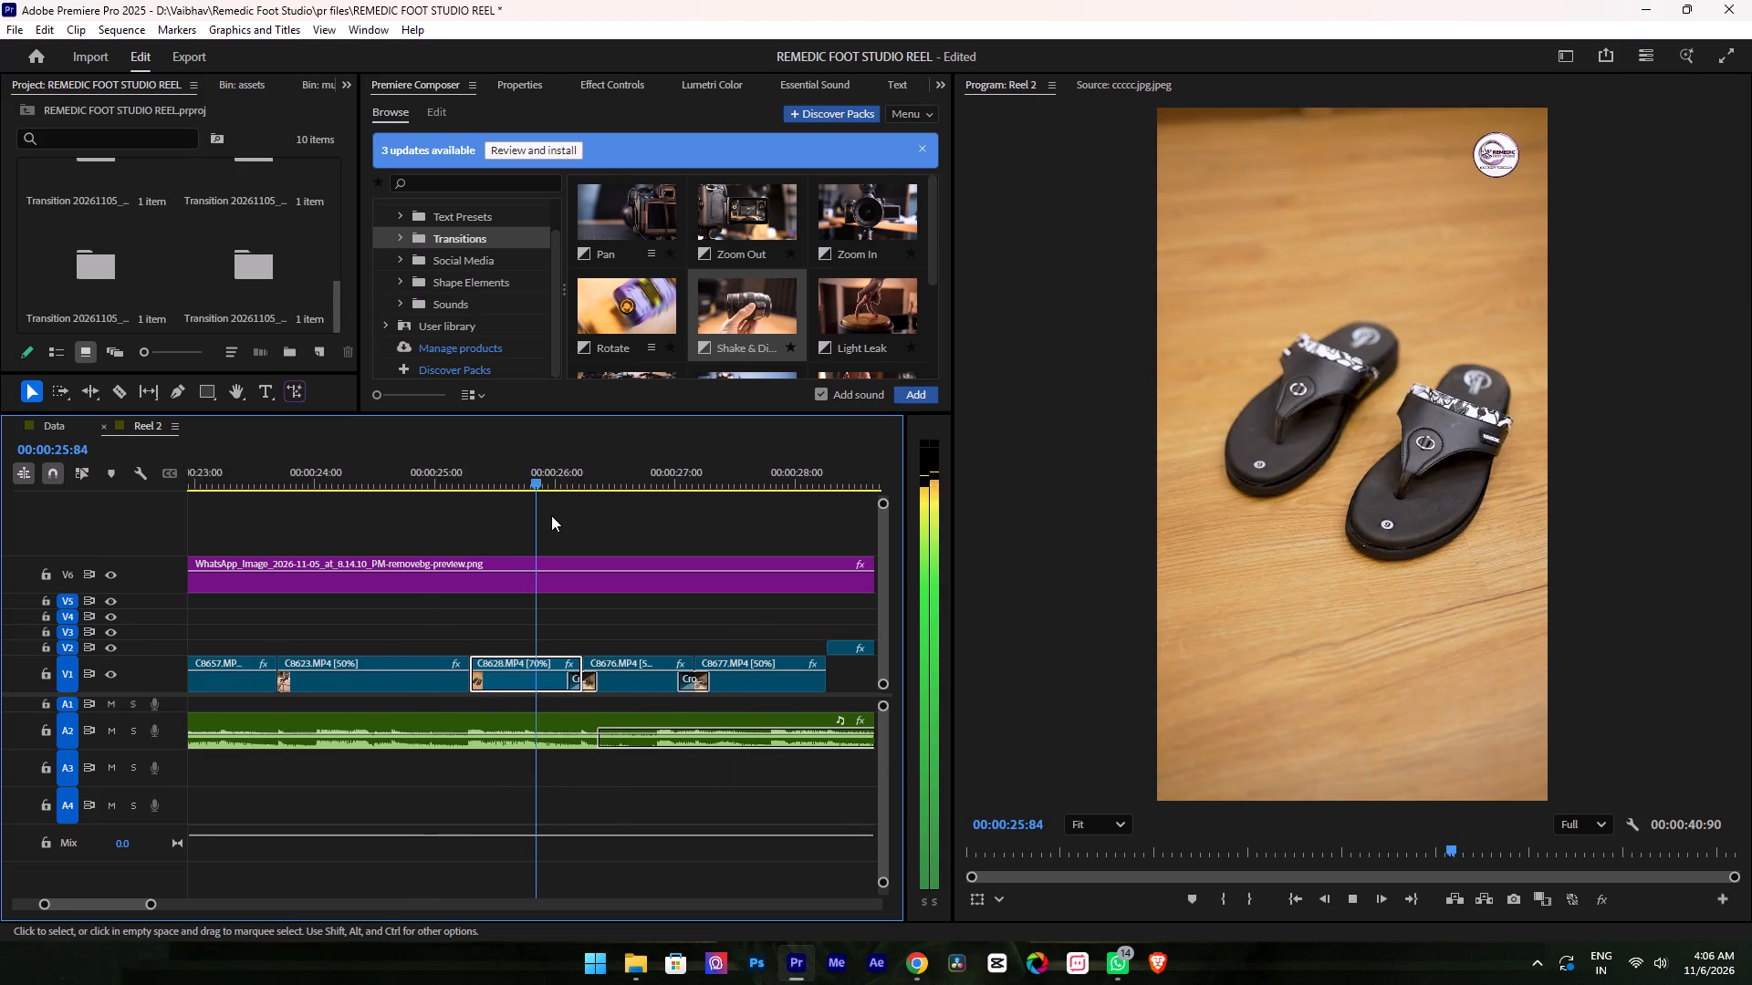
pyautogui.press('space')
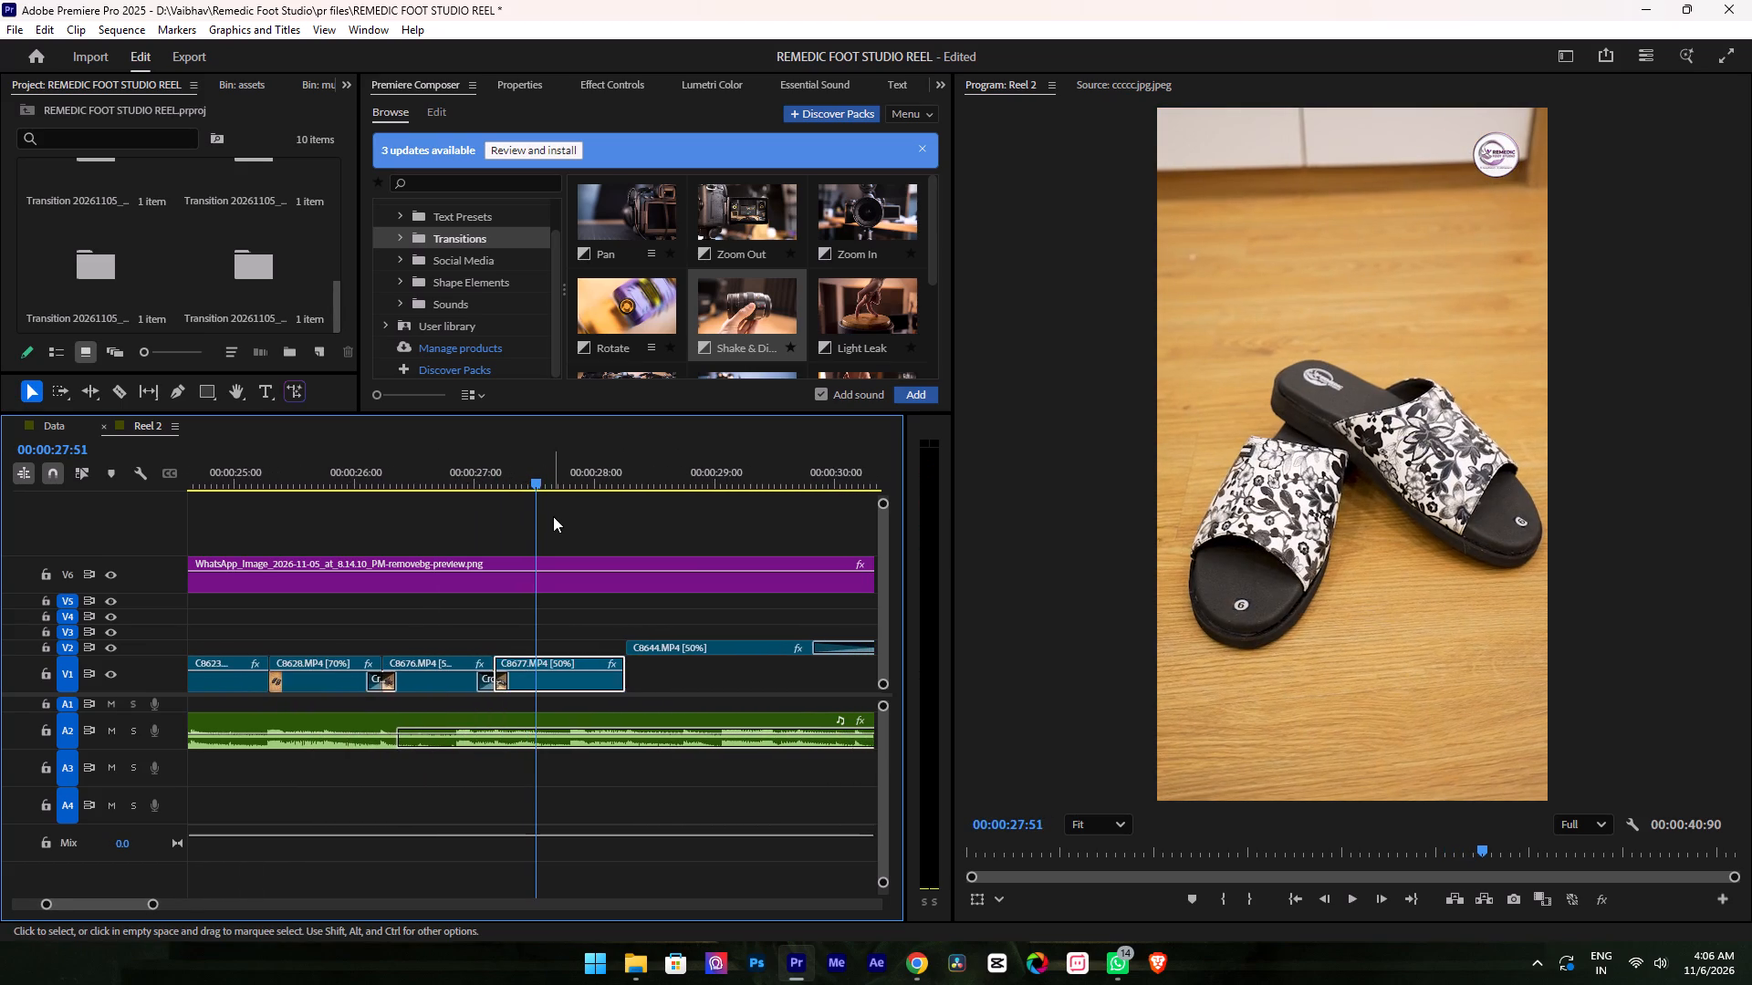
pyautogui.keyDown('alt'); pyautogui.scroll(-5, 557, 520); pyautogui.keyUp('alt')
pyautogui.scroll(4, 503, 512)
pyautogui.click(454, 464)
pyautogui.press('space')
pyautogui.keyDown('alt'); pyautogui.scroll(3, 579, 503); pyautogui.keyUp('alt')
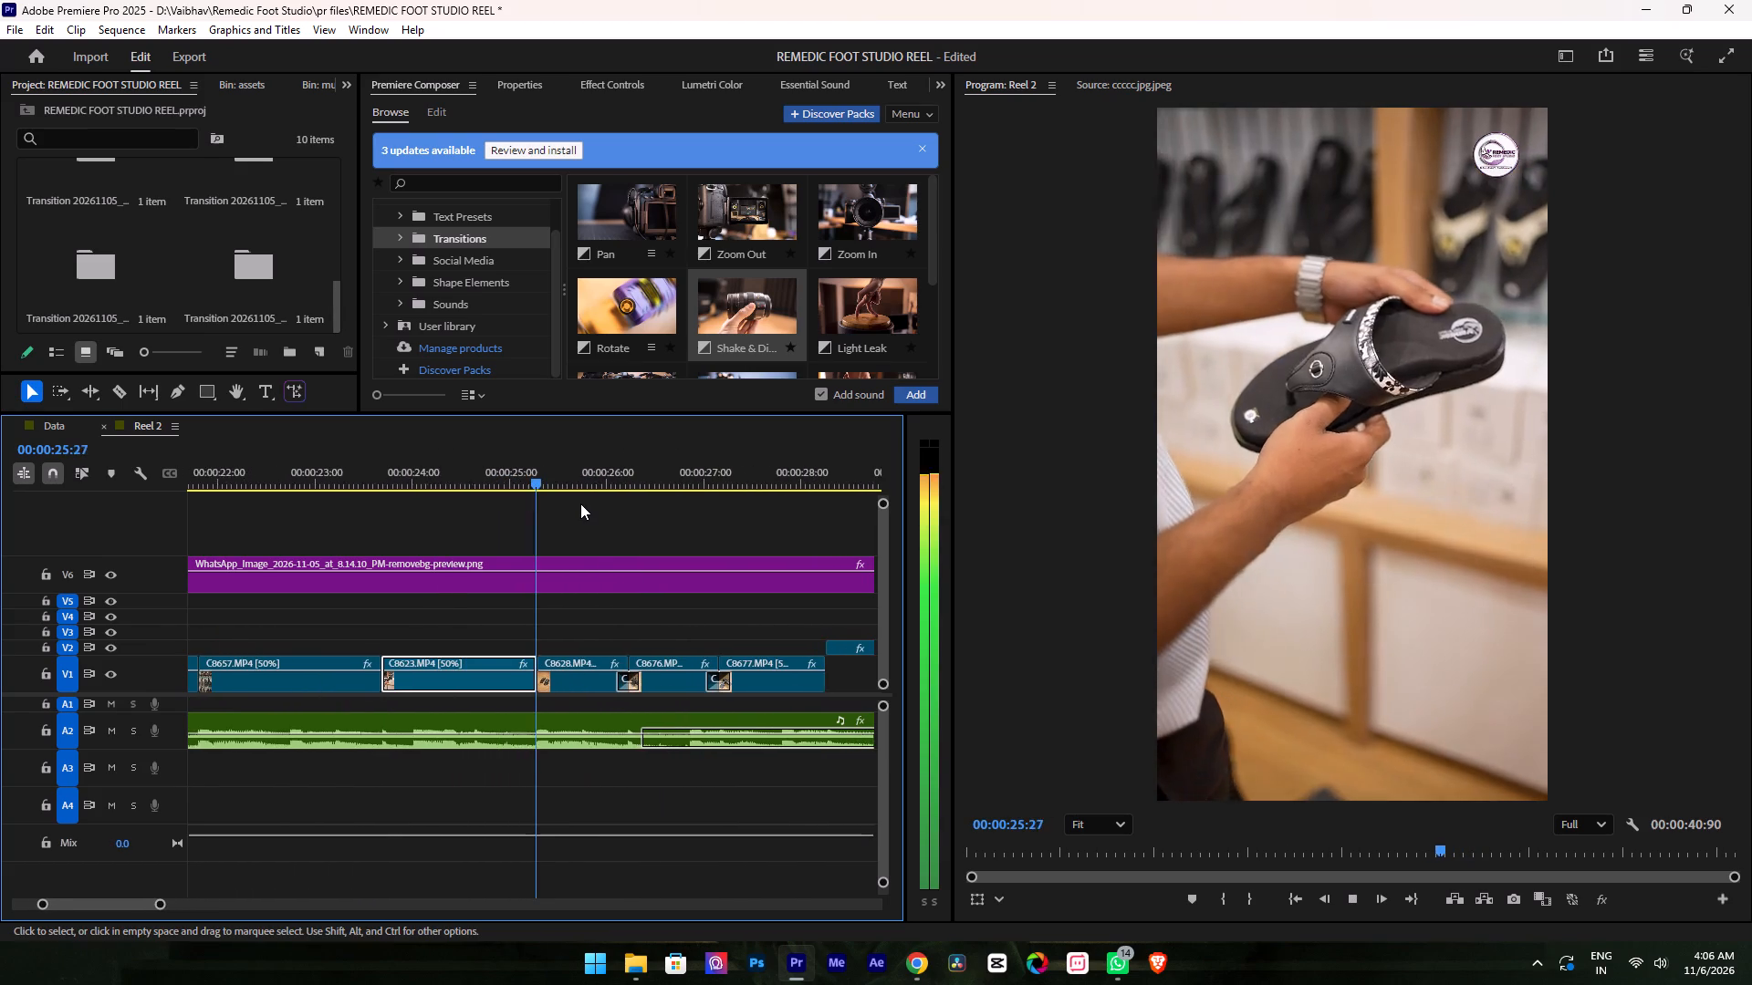
pyautogui.press('space')
# Delete the Cross Dissolves at the cuts before and after C8676.MP4.
pyautogui.click(534, 687)
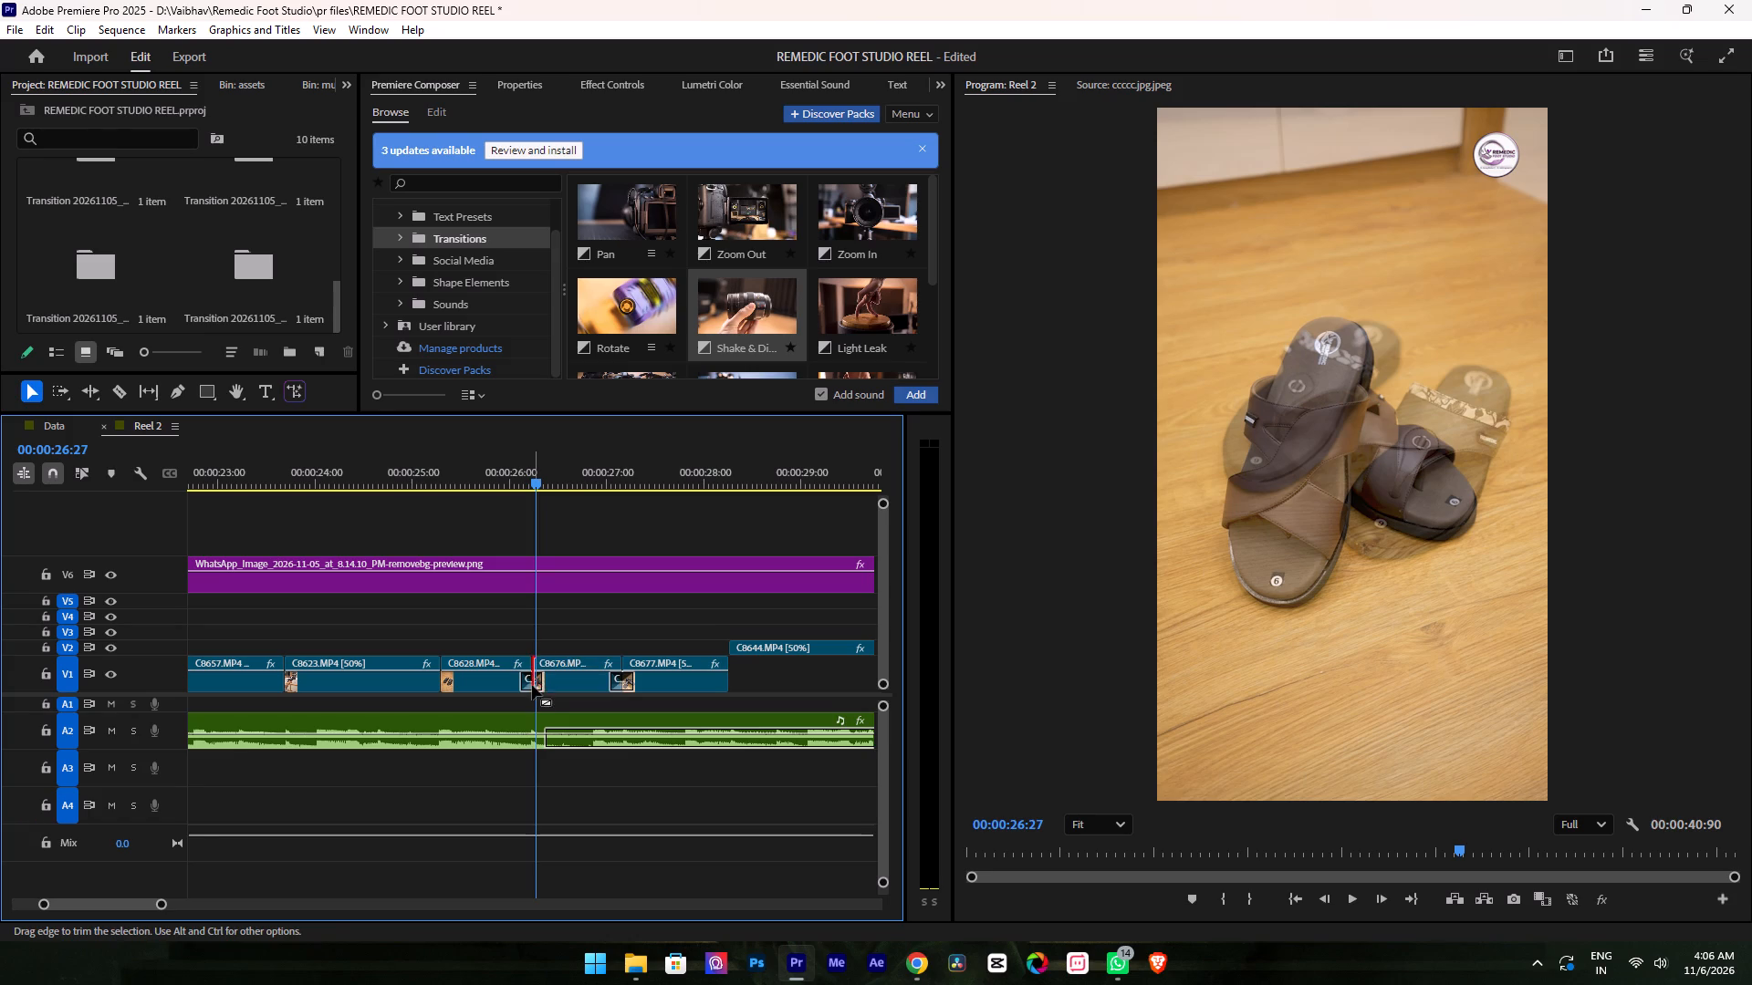
pyautogui.click(527, 682)
pyautogui.press('BackSpace')
pyautogui.click(622, 678)
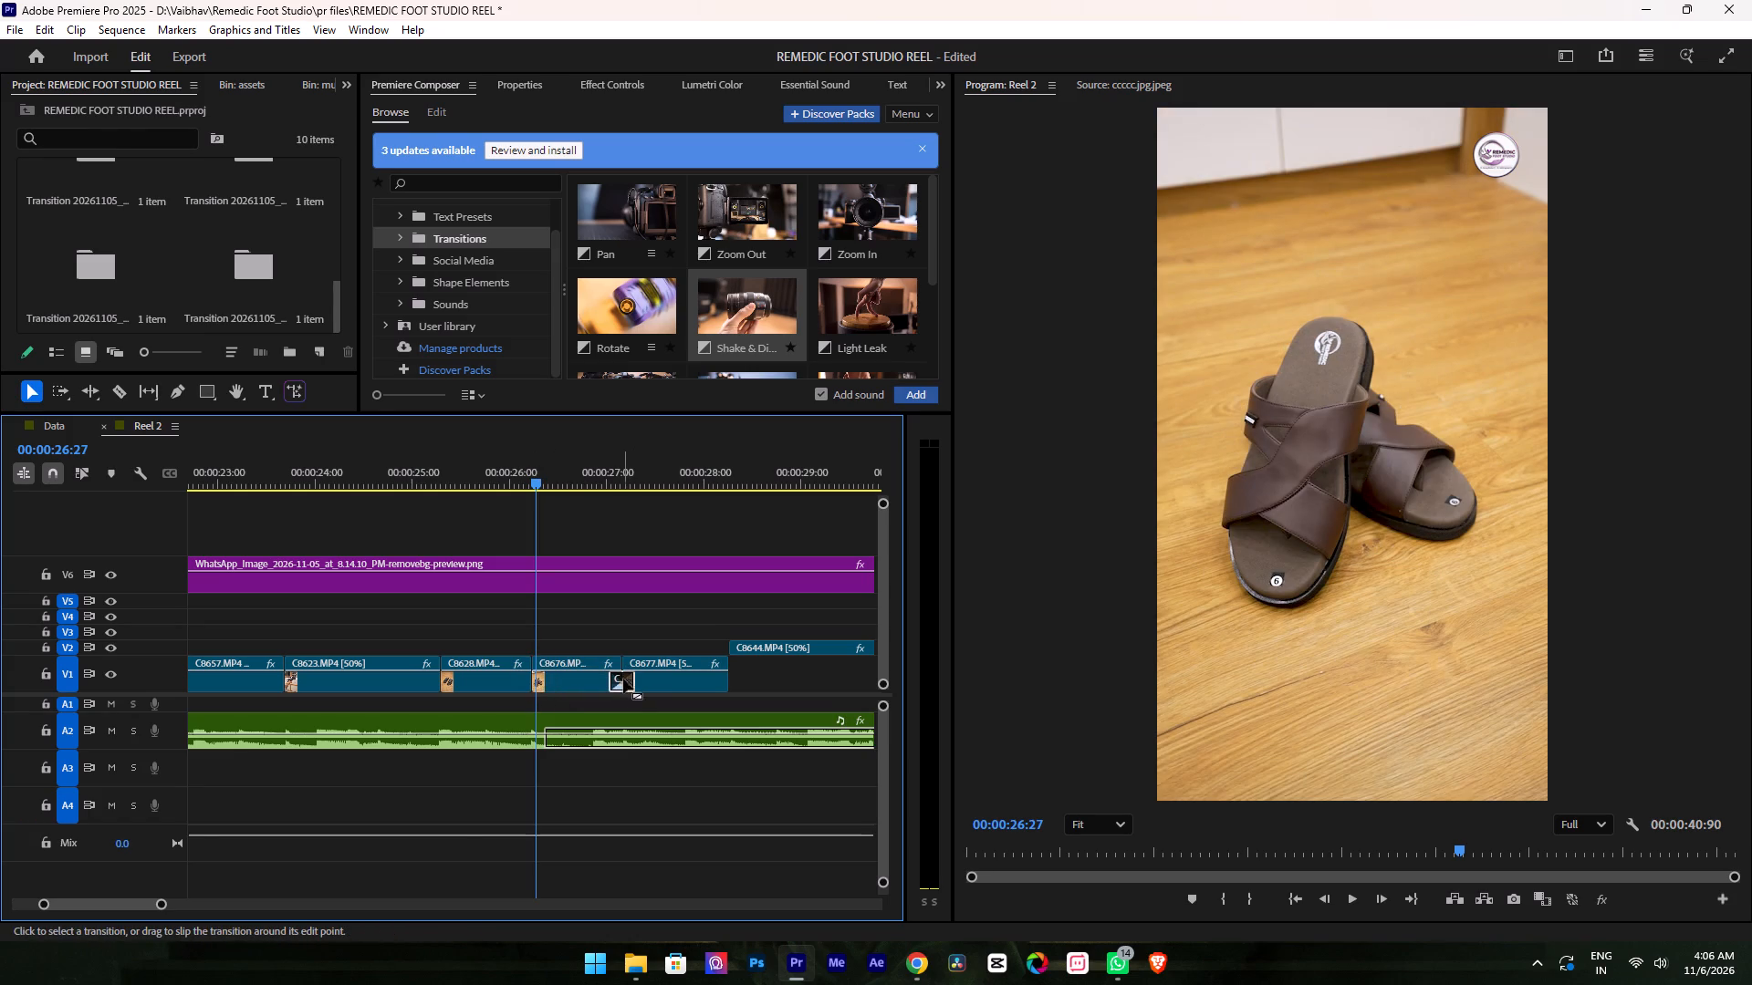
pyautogui.press('BackSpace')
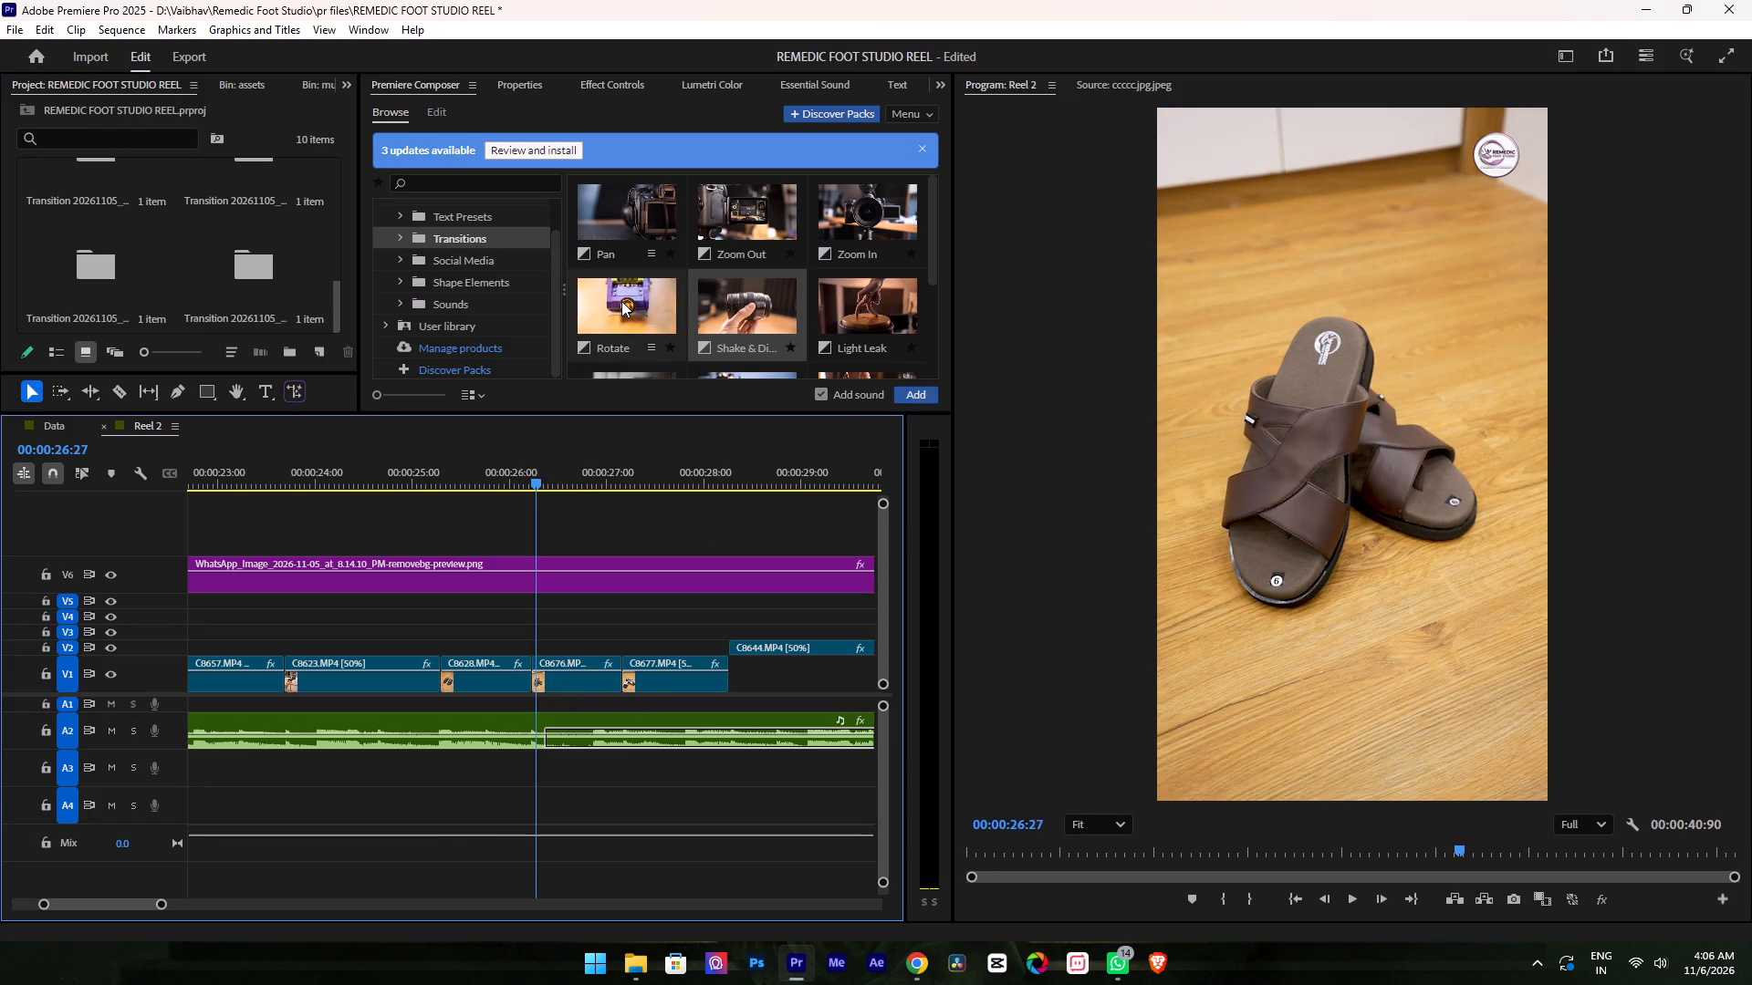
# Add the Premiere Composer transition Rotate, with sound, at the cut between C8628.MP4 and C8676.MP4, and play it back.
pyautogui.press('Up')
pyautogui.press('Down')
pyautogui.press('Up')
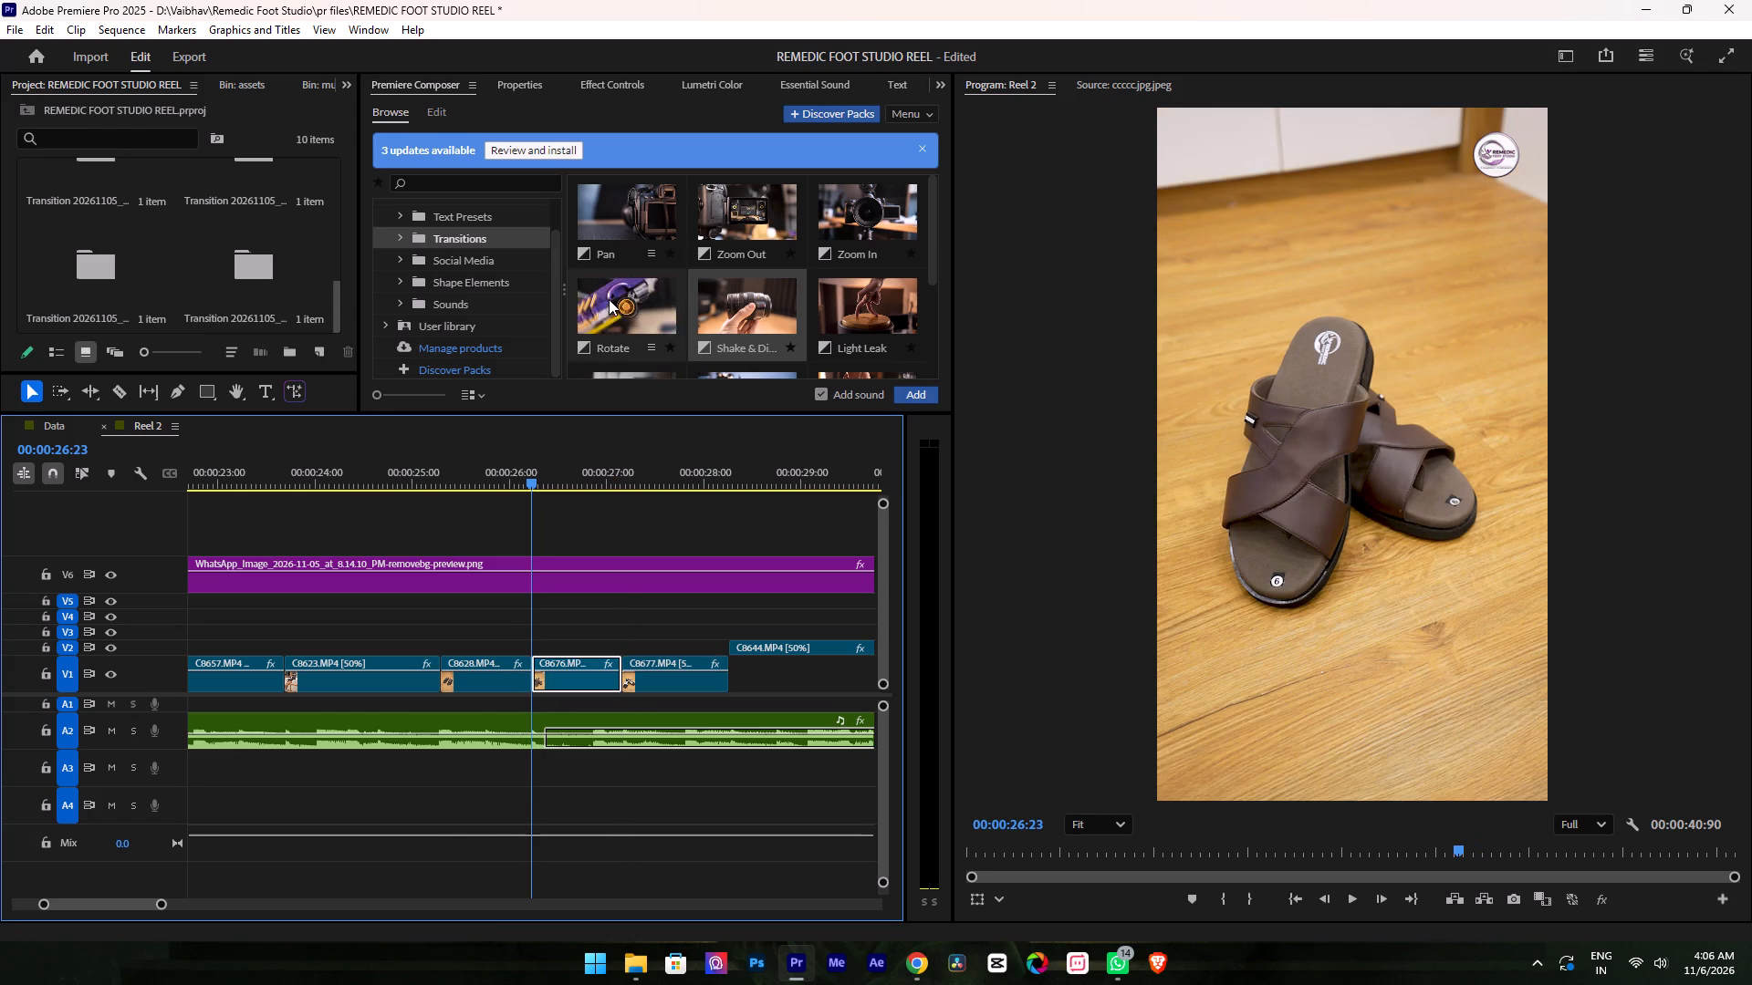
pyautogui.doubleClick(609, 299)
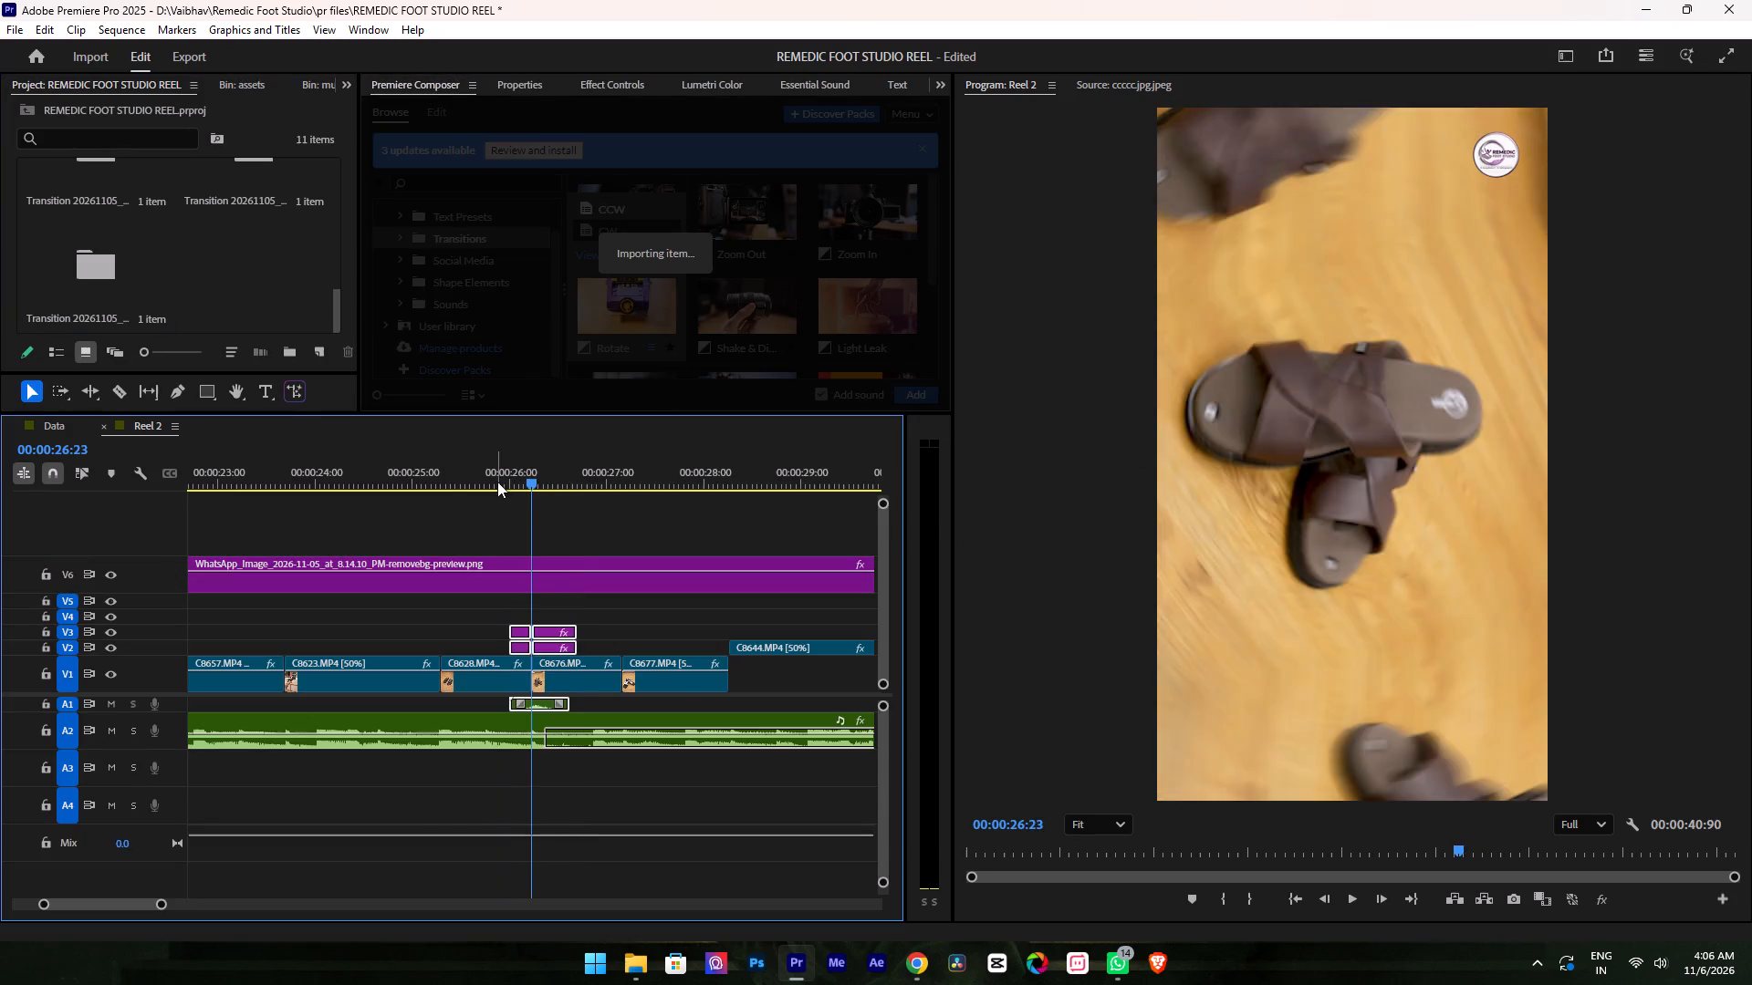
pyautogui.moveTo(488, 472); pyautogui.dragTo(412, 468)
pyautogui.press('space')
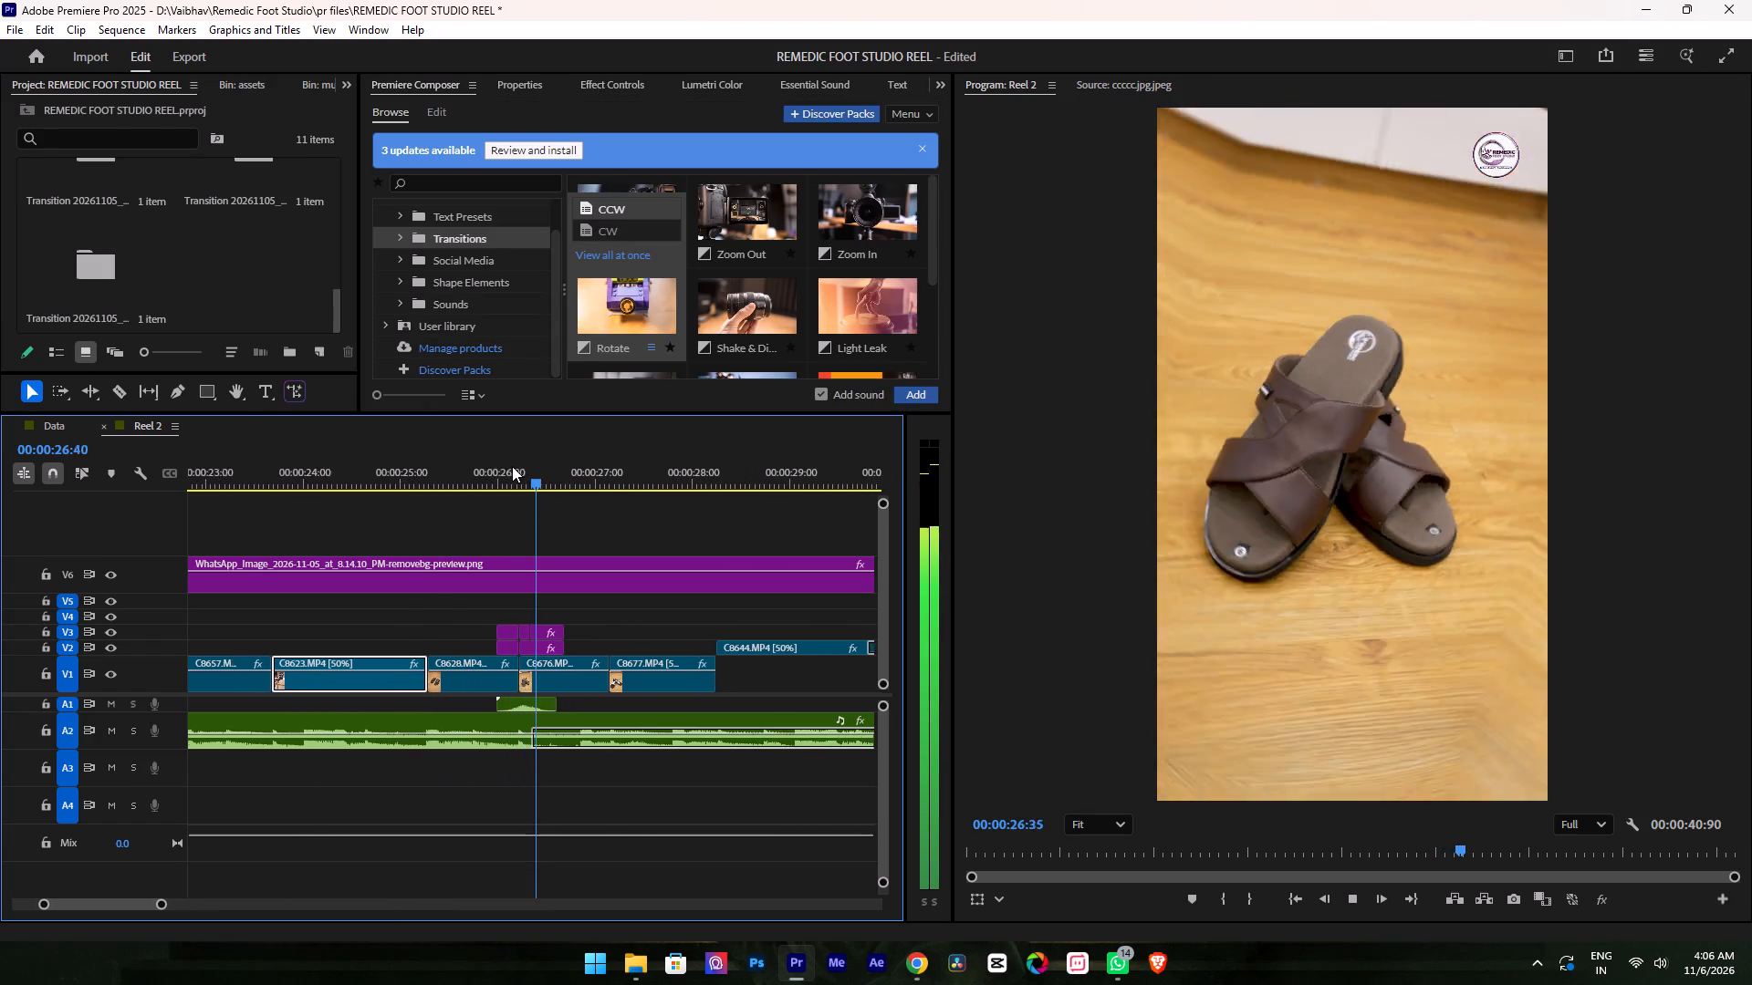
pyautogui.press('space')
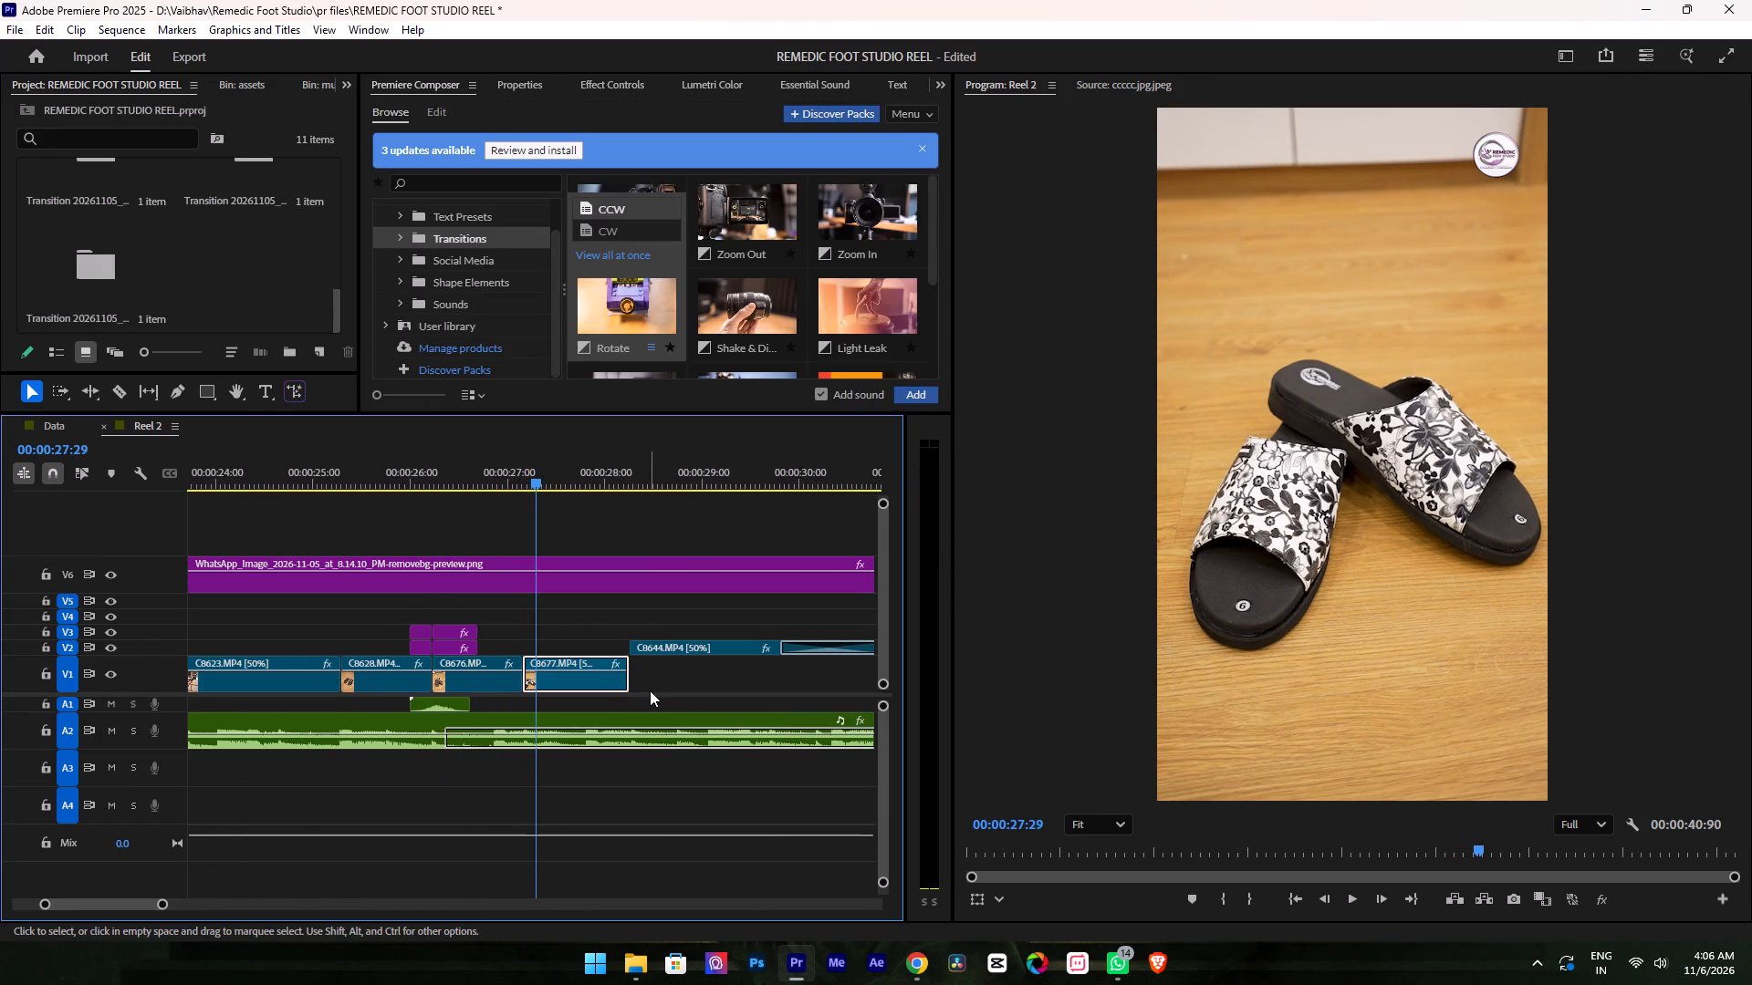
# Shift C8677.MP4 and all video clips and end cards after it about 72 frames later, leaving the music and watermark in place.
pyautogui.keyDown('alt'); pyautogui.scroll(-4, 651, 689); pyautogui.keyUp('alt')
pyautogui.scroll(-5, 650, 690)
pyautogui.keyDown('alt'); pyautogui.scroll(-13, 642, 692); pyautogui.keyUp('alt')
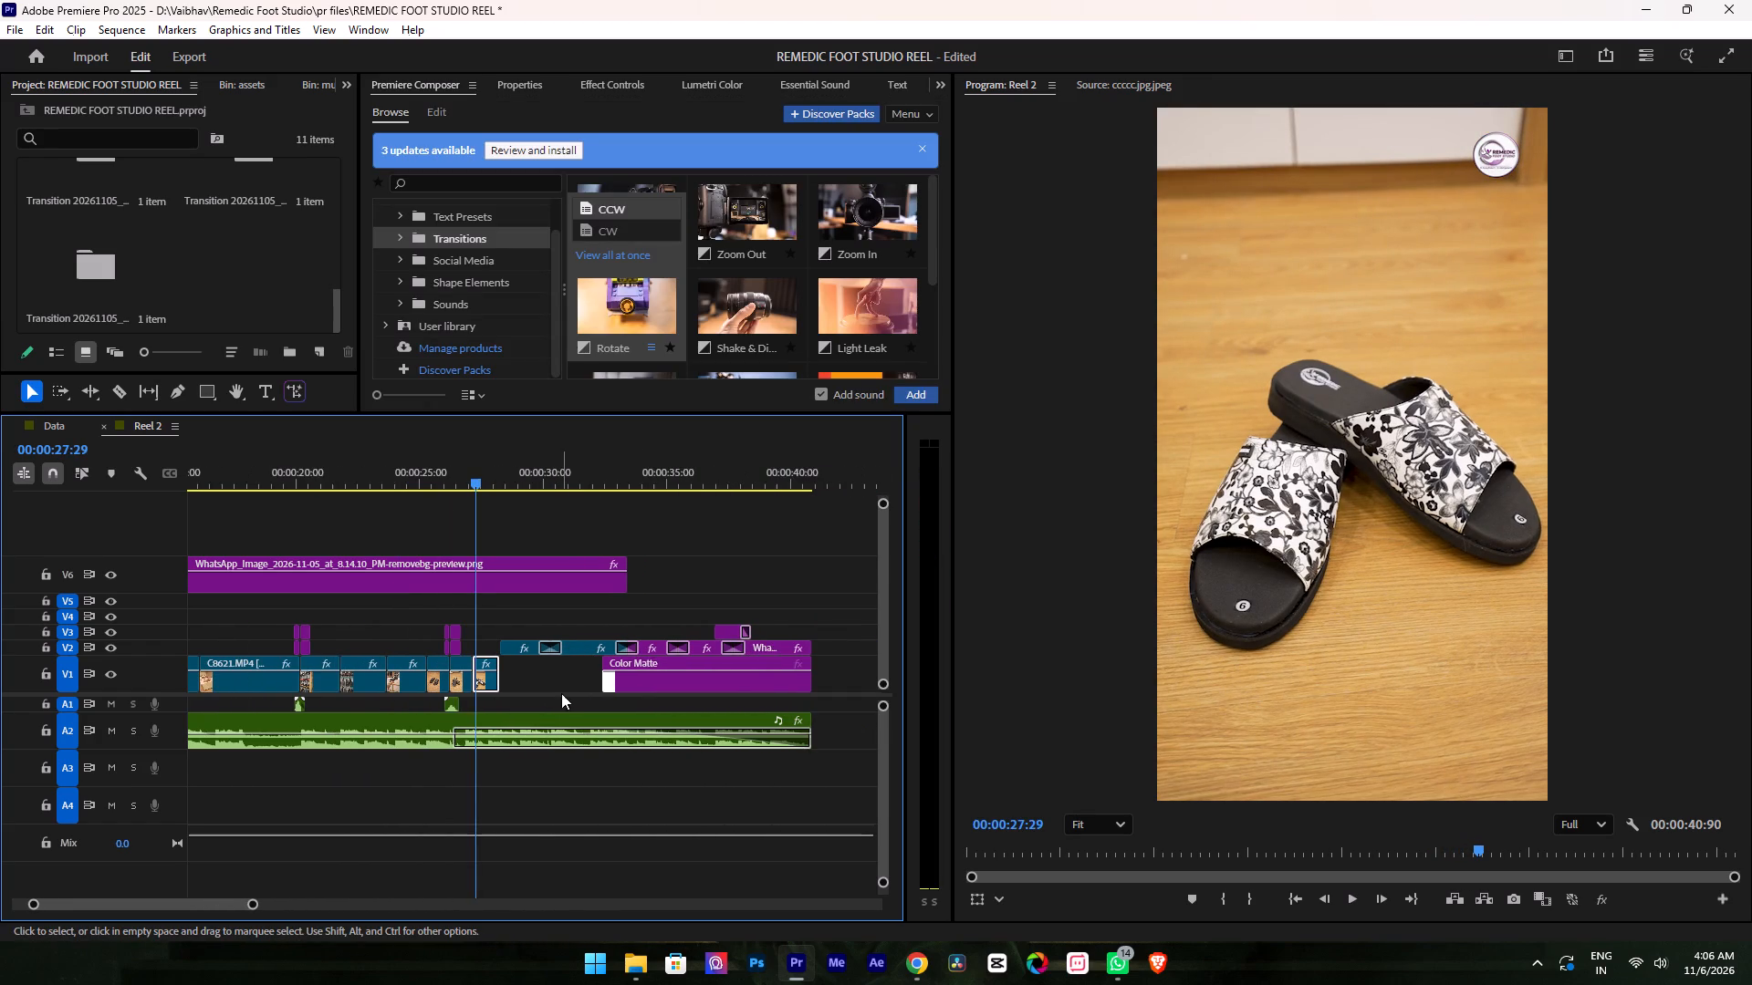
pyautogui.moveTo(839, 602); pyautogui.dragTo(480, 698)
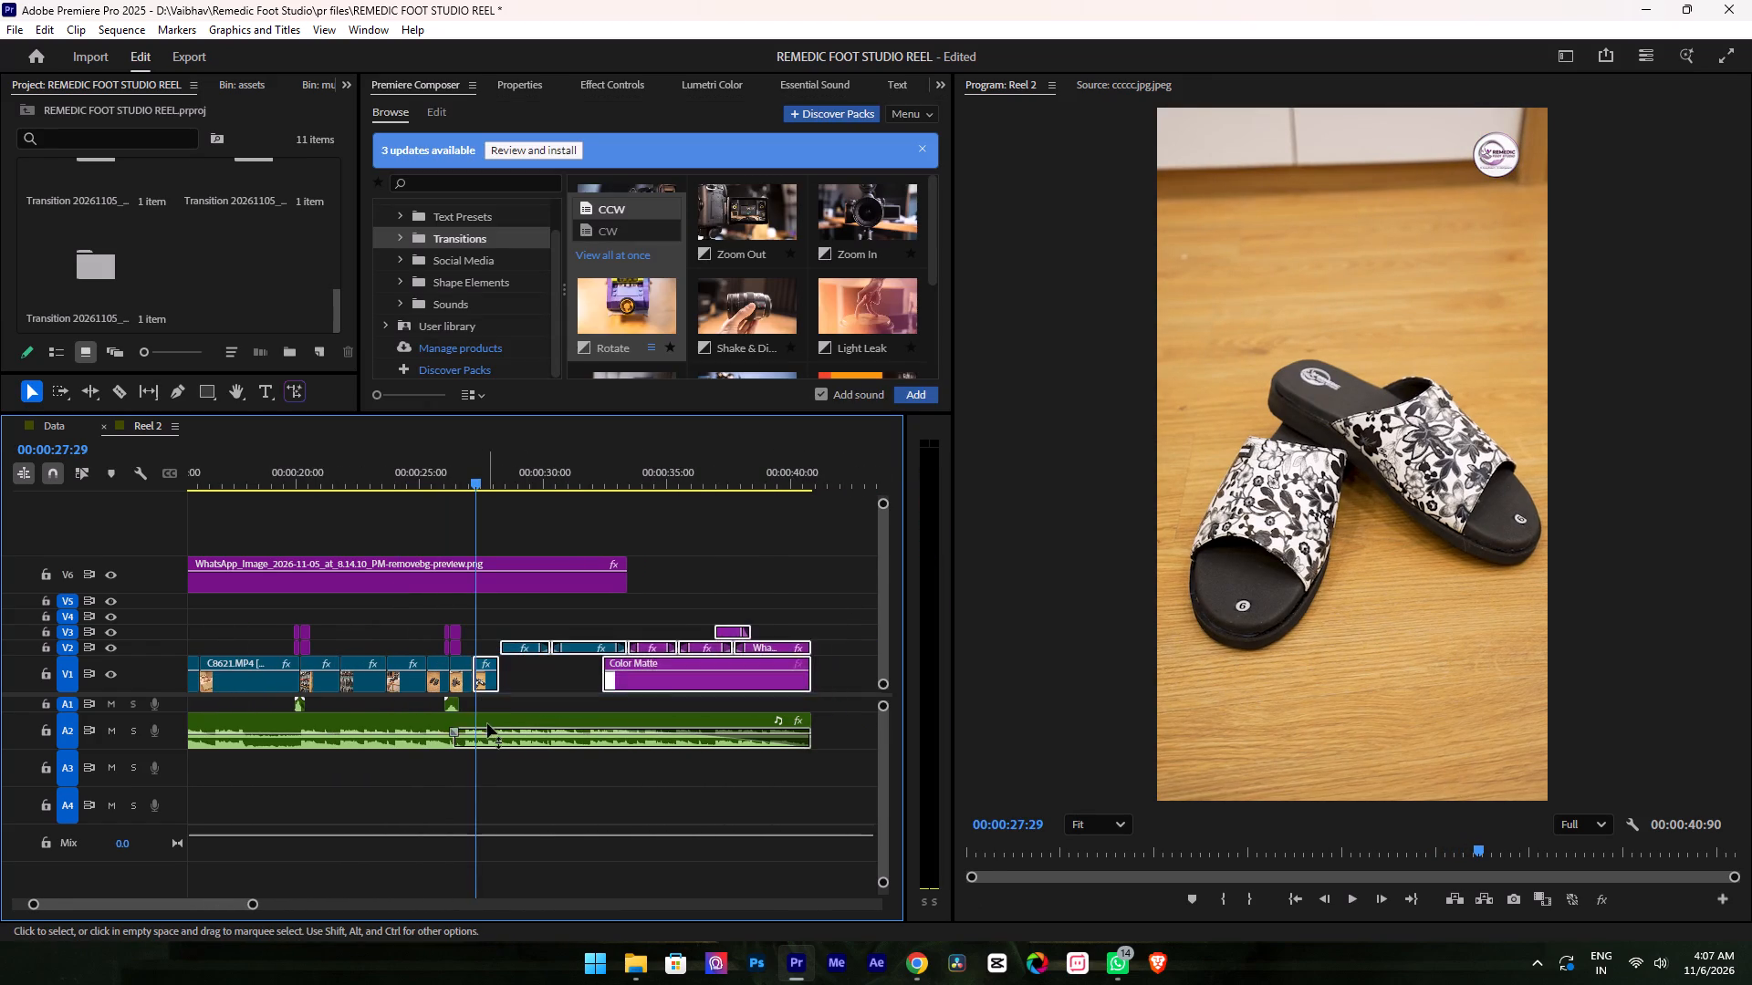
pyautogui.keyDown('alt'); pyautogui.scroll(12, 487, 731); pyautogui.keyUp('alt')
pyautogui.moveTo(471, 691); pyautogui.dragTo(537, 692)
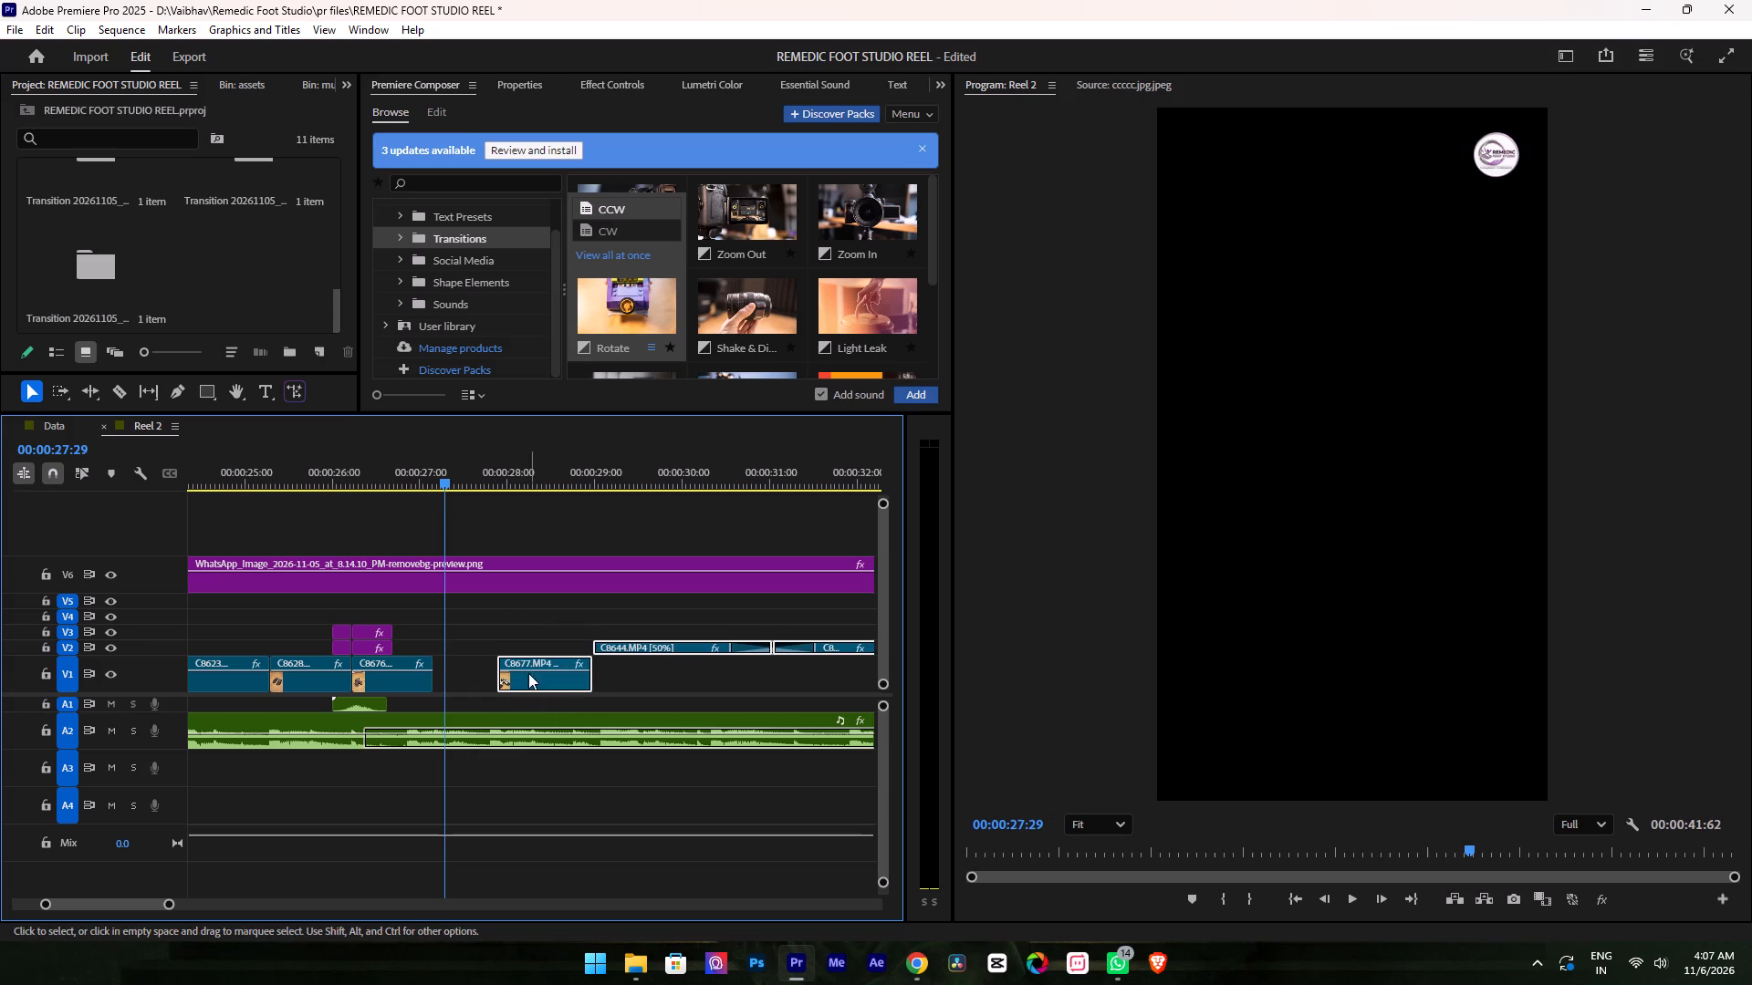
# Extend the end of C8676.MP4 into most of the gap before C8677.MP4.
pyautogui.moveTo(471, 472); pyautogui.dragTo(491, 493)
pyautogui.keyDown('alt'); pyautogui.scroll(5, 344, 642); pyautogui.keyUp('alt')
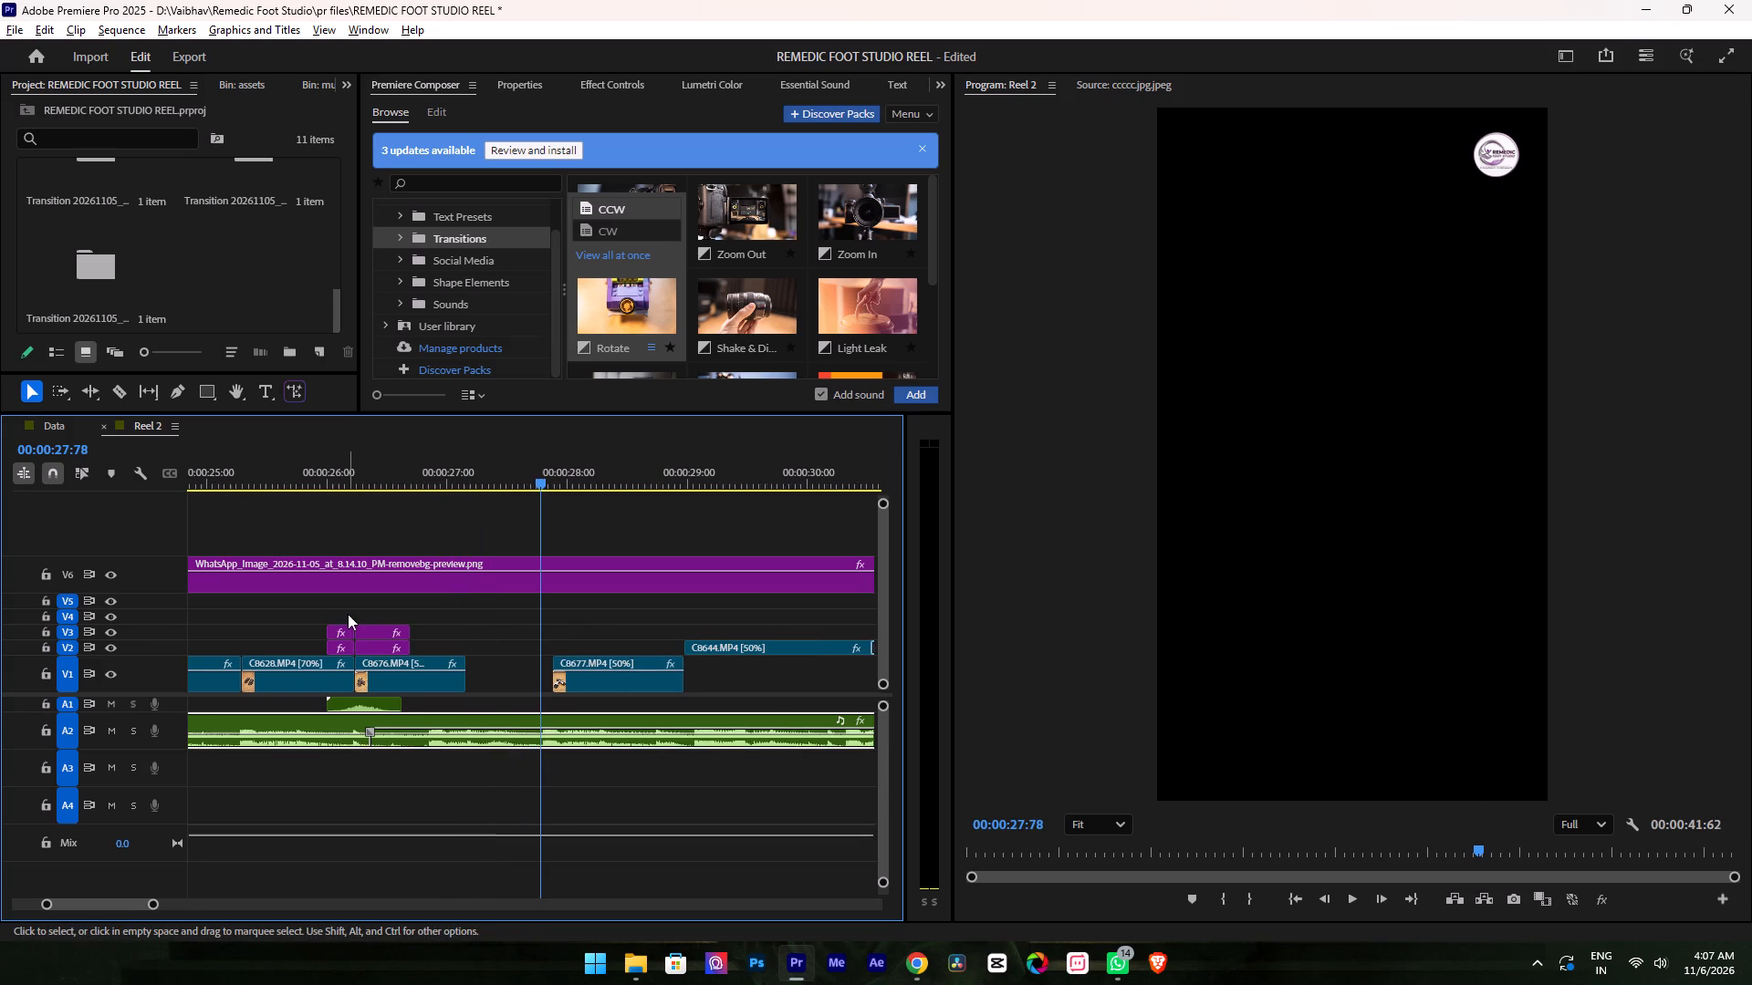
pyautogui.moveTo(485, 683); pyautogui.dragTo(569, 690)
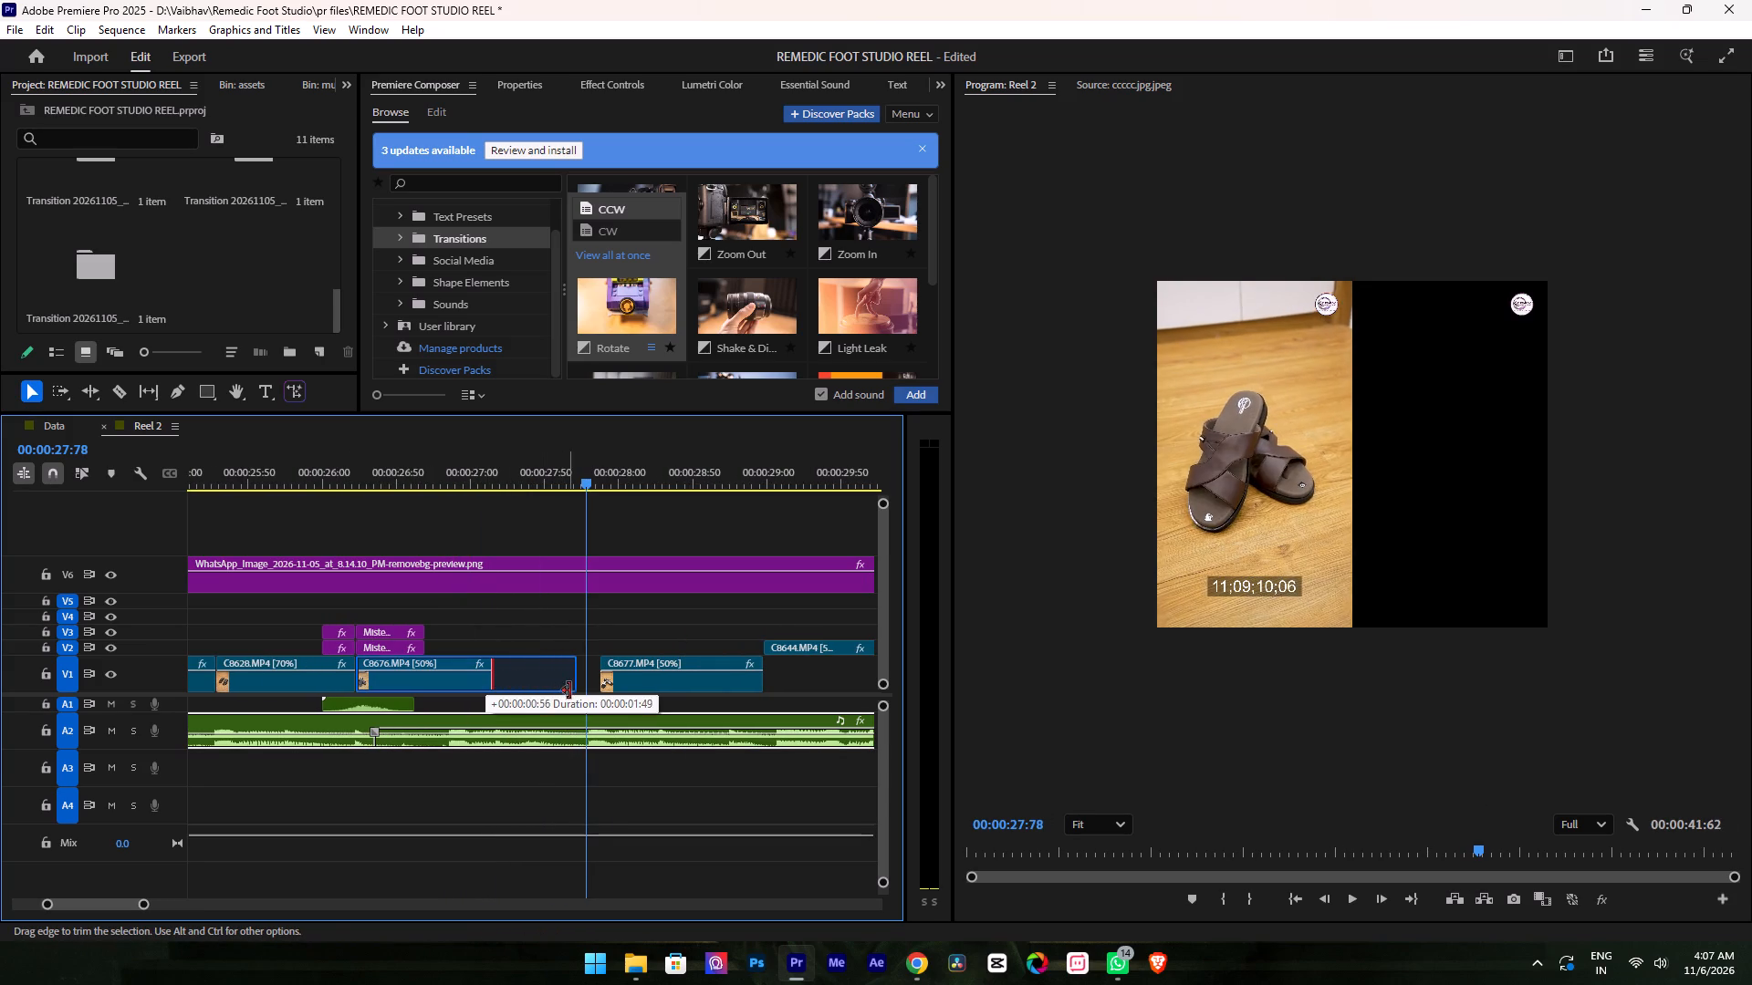
pyautogui.moveTo(569, 690); pyautogui.dragTo(548, 690)
# Move C8677.MP4 back against the end of C8676.MP4 and extend its end to the start of C8644.MP4.
pyautogui.keyDown('alt'); pyautogui.scroll(-3, 596, 687); pyautogui.keyUp('alt')
pyautogui.scroll(-5, 584, 697)
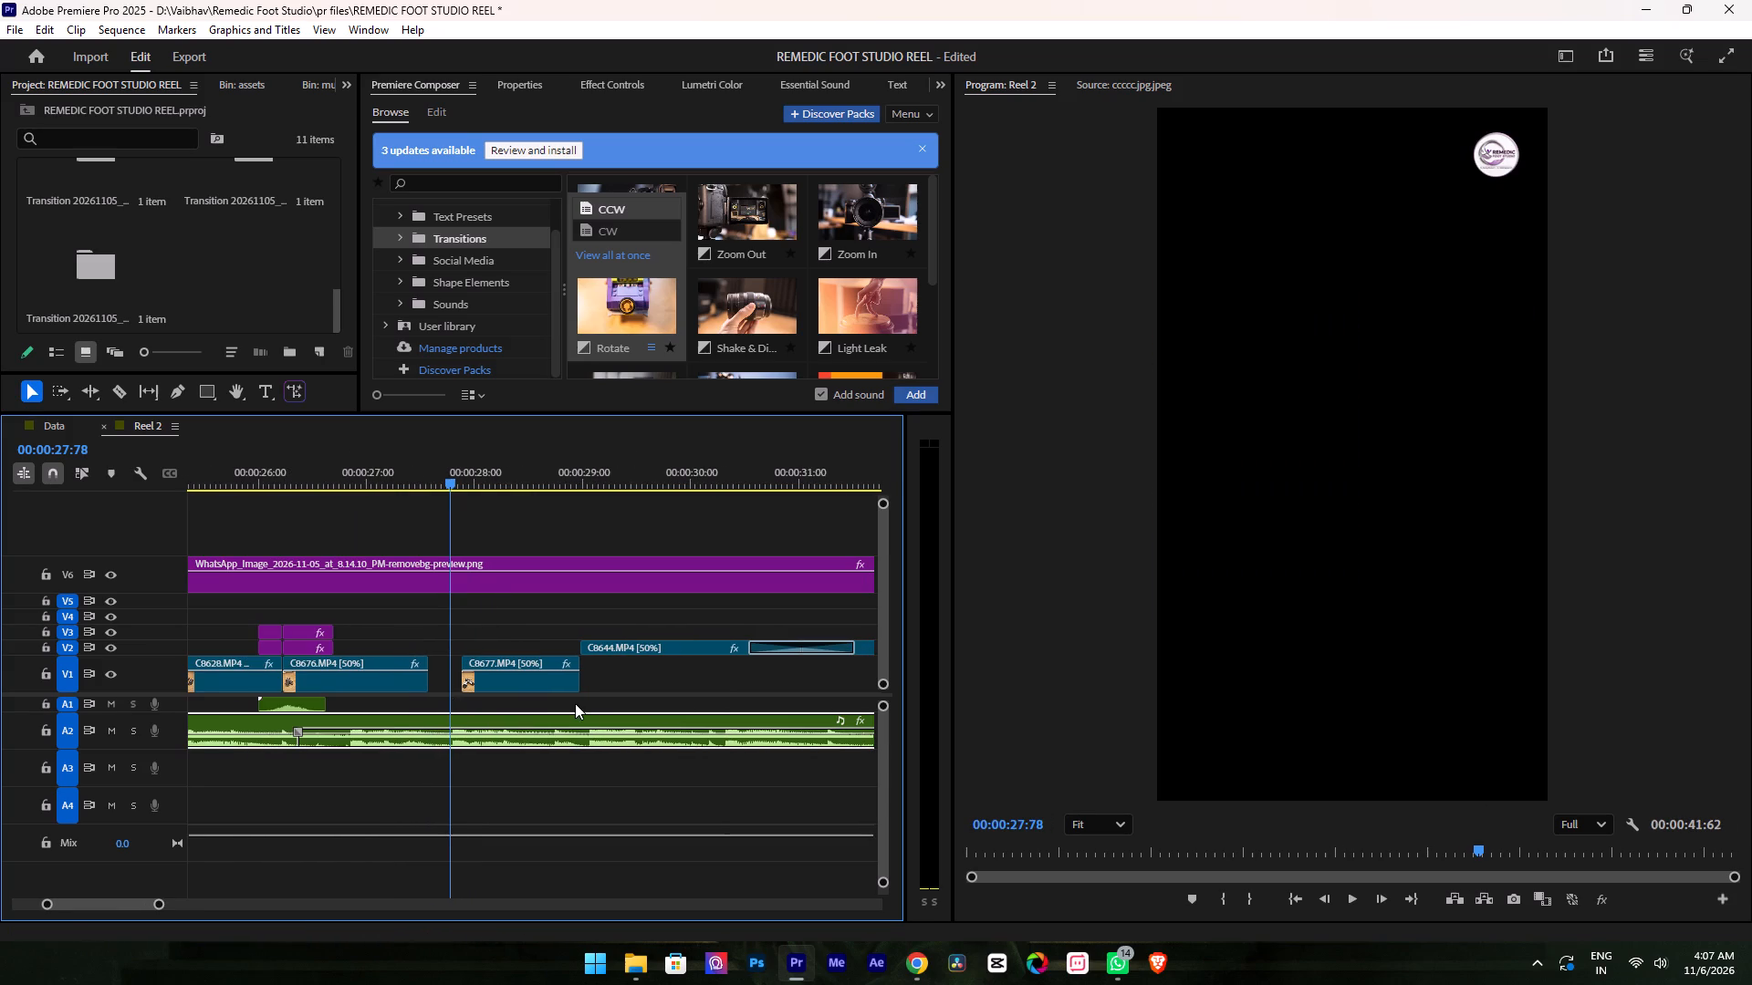
pyautogui.moveTo(489, 687); pyautogui.dragTo(481, 687)
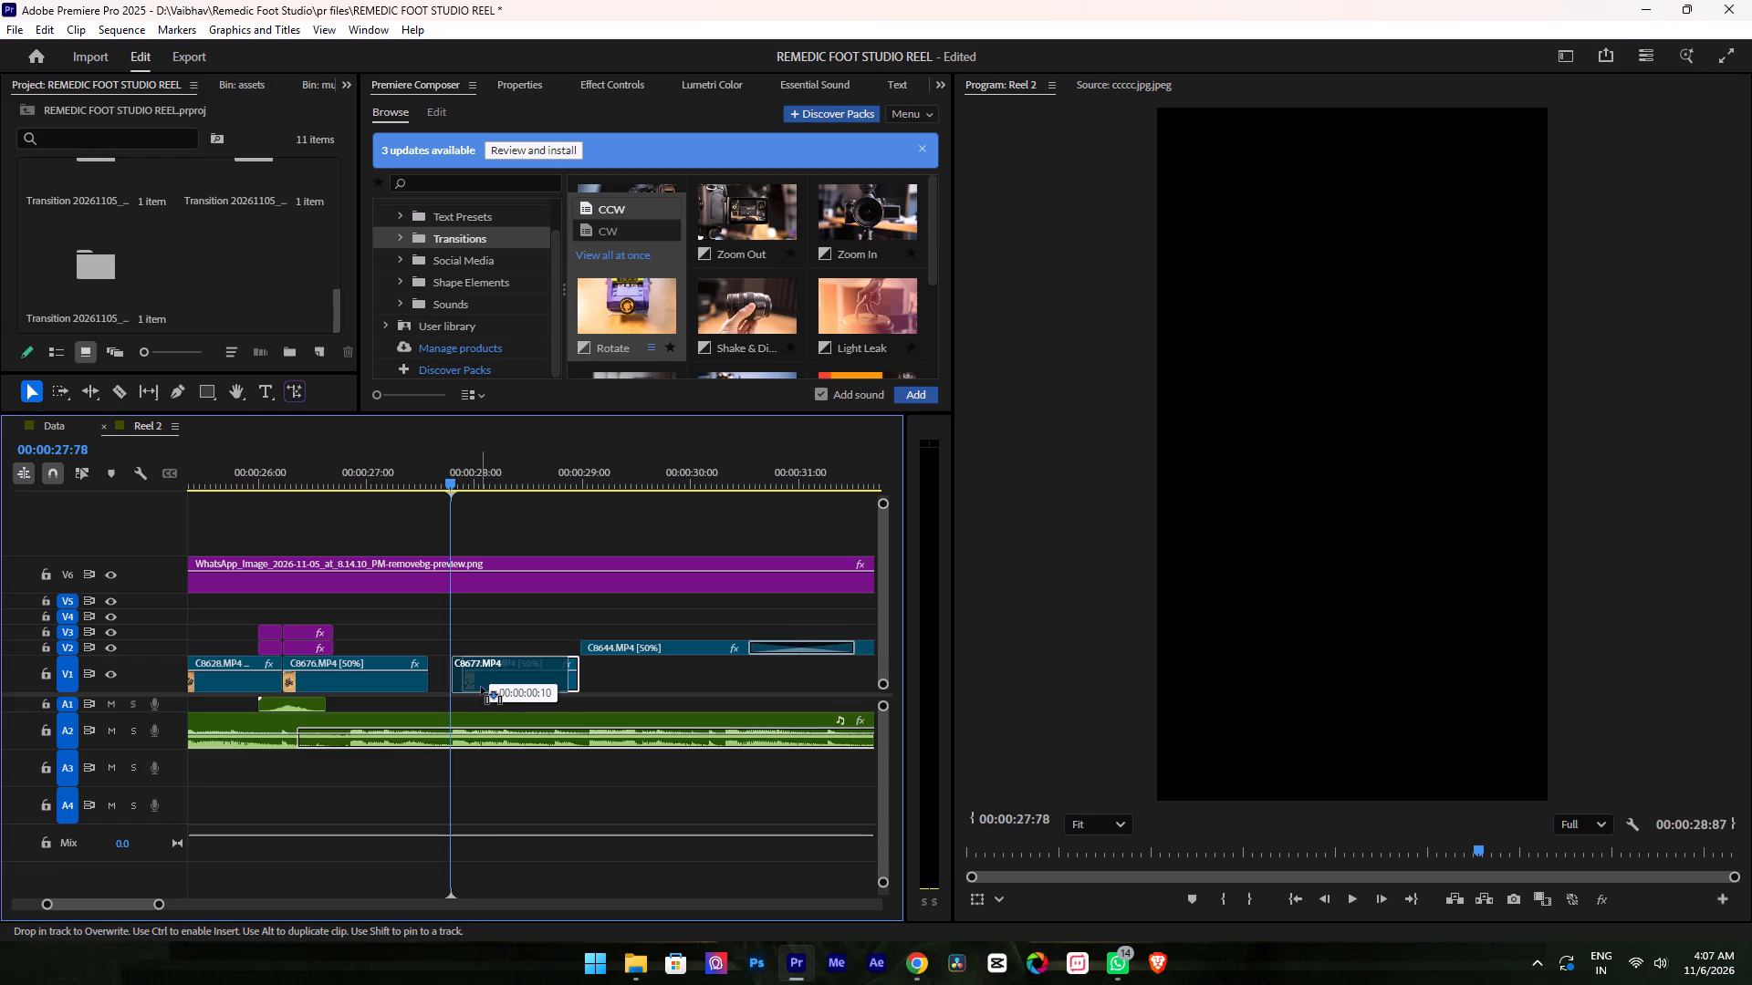
pyautogui.moveTo(481, 687); pyautogui.dragTo(465, 684)
pyautogui.moveTo(547, 679); pyautogui.dragTo(576, 683)
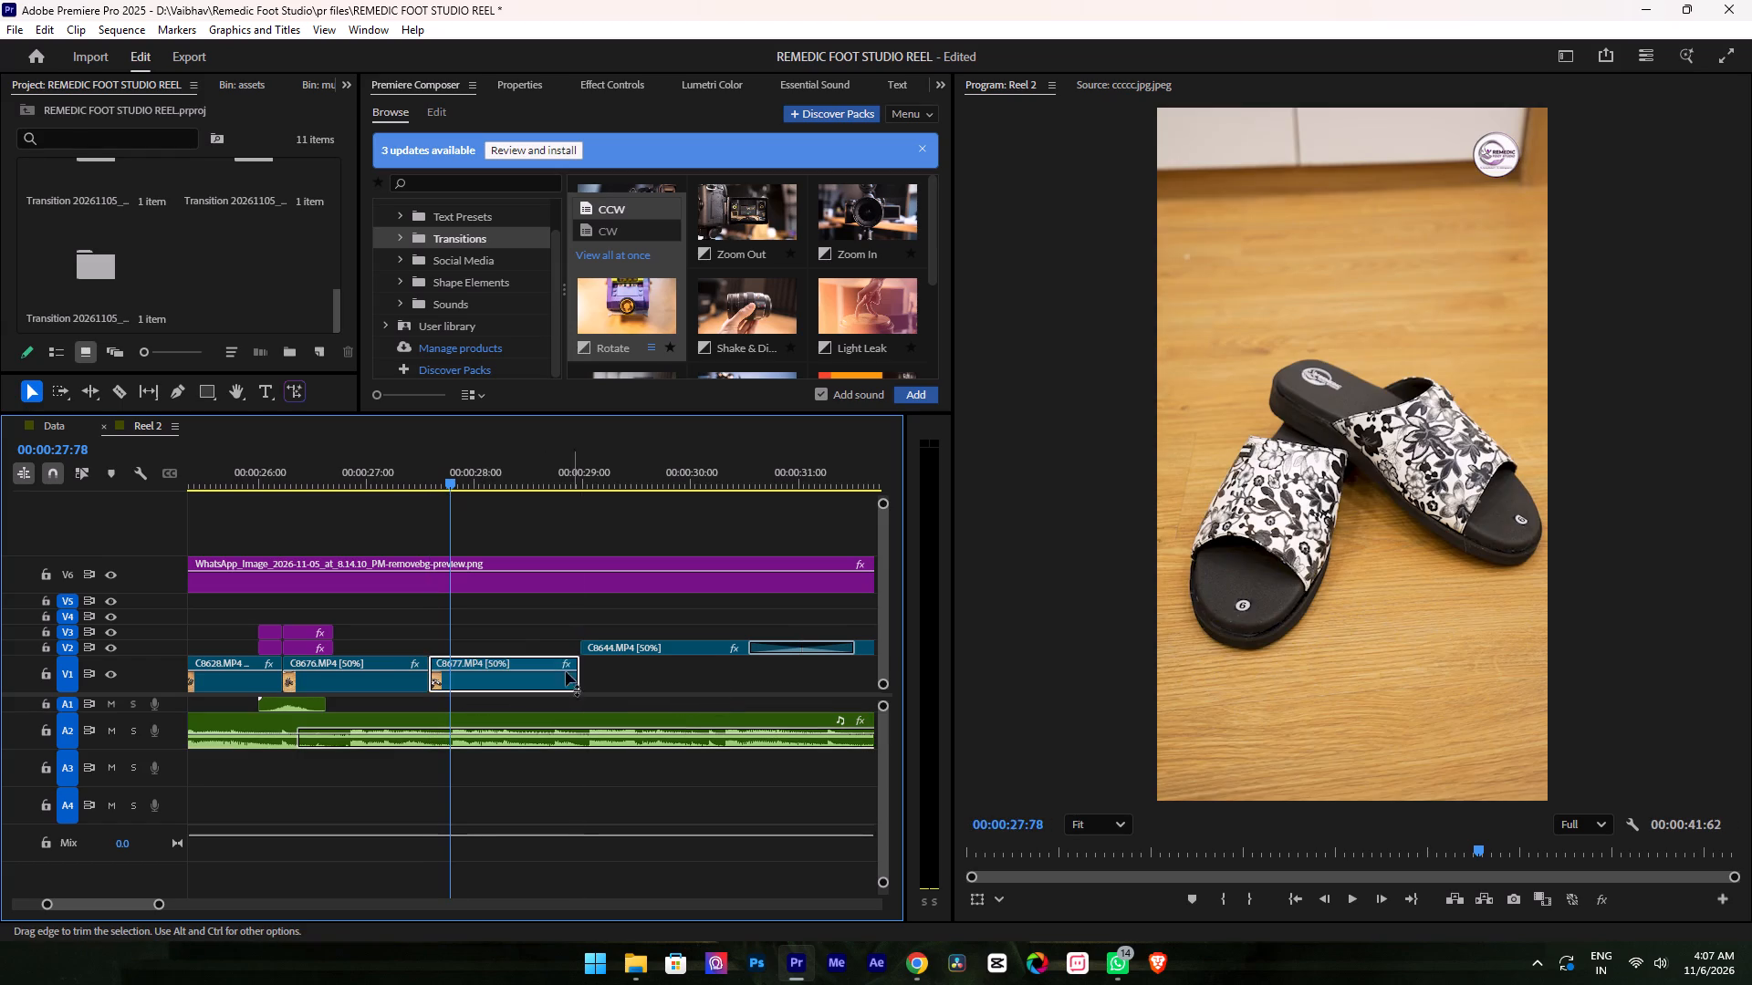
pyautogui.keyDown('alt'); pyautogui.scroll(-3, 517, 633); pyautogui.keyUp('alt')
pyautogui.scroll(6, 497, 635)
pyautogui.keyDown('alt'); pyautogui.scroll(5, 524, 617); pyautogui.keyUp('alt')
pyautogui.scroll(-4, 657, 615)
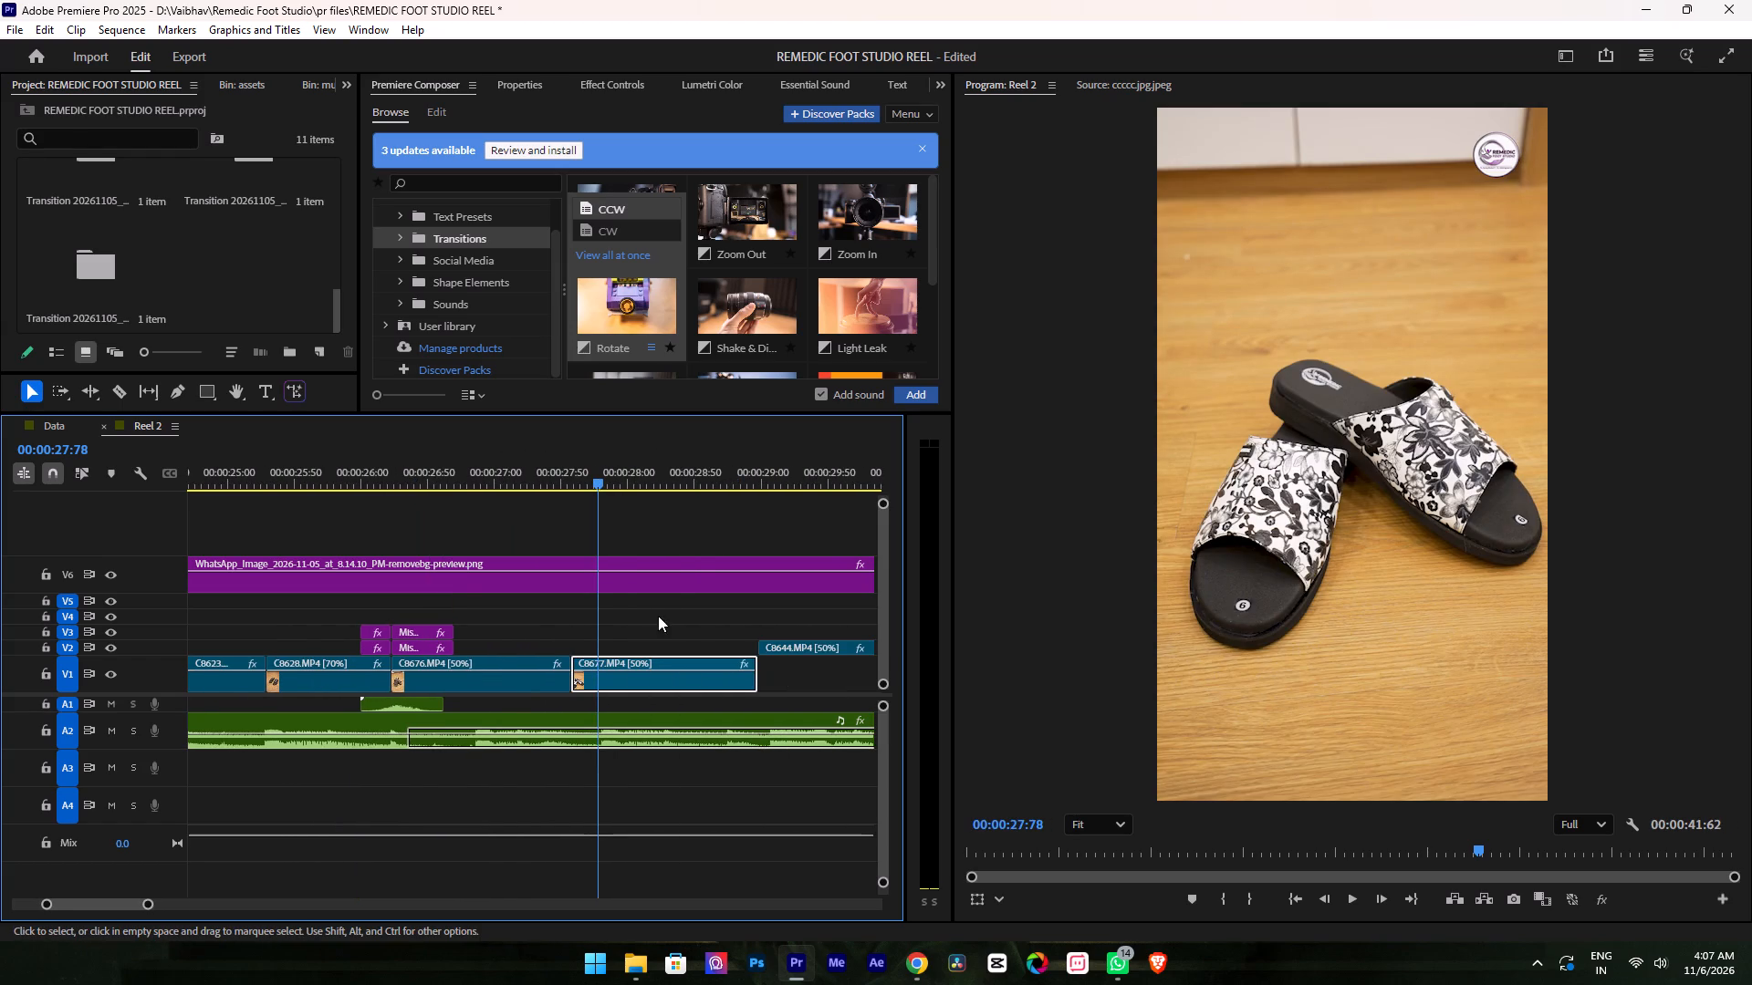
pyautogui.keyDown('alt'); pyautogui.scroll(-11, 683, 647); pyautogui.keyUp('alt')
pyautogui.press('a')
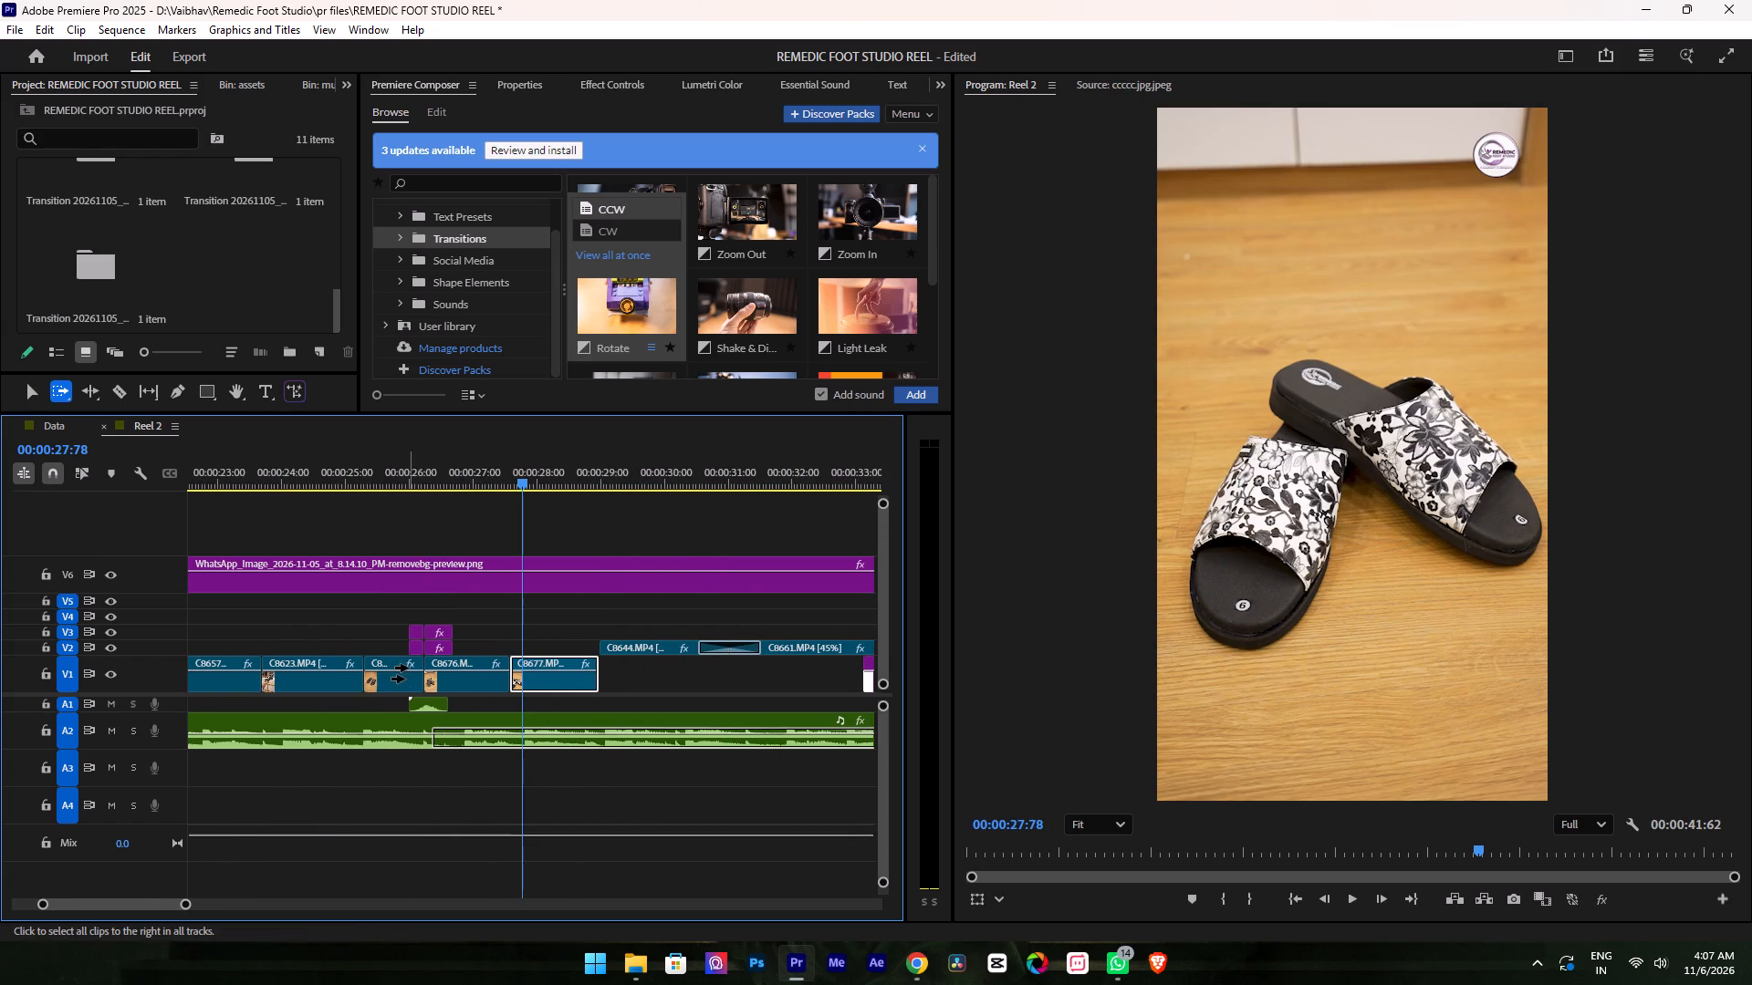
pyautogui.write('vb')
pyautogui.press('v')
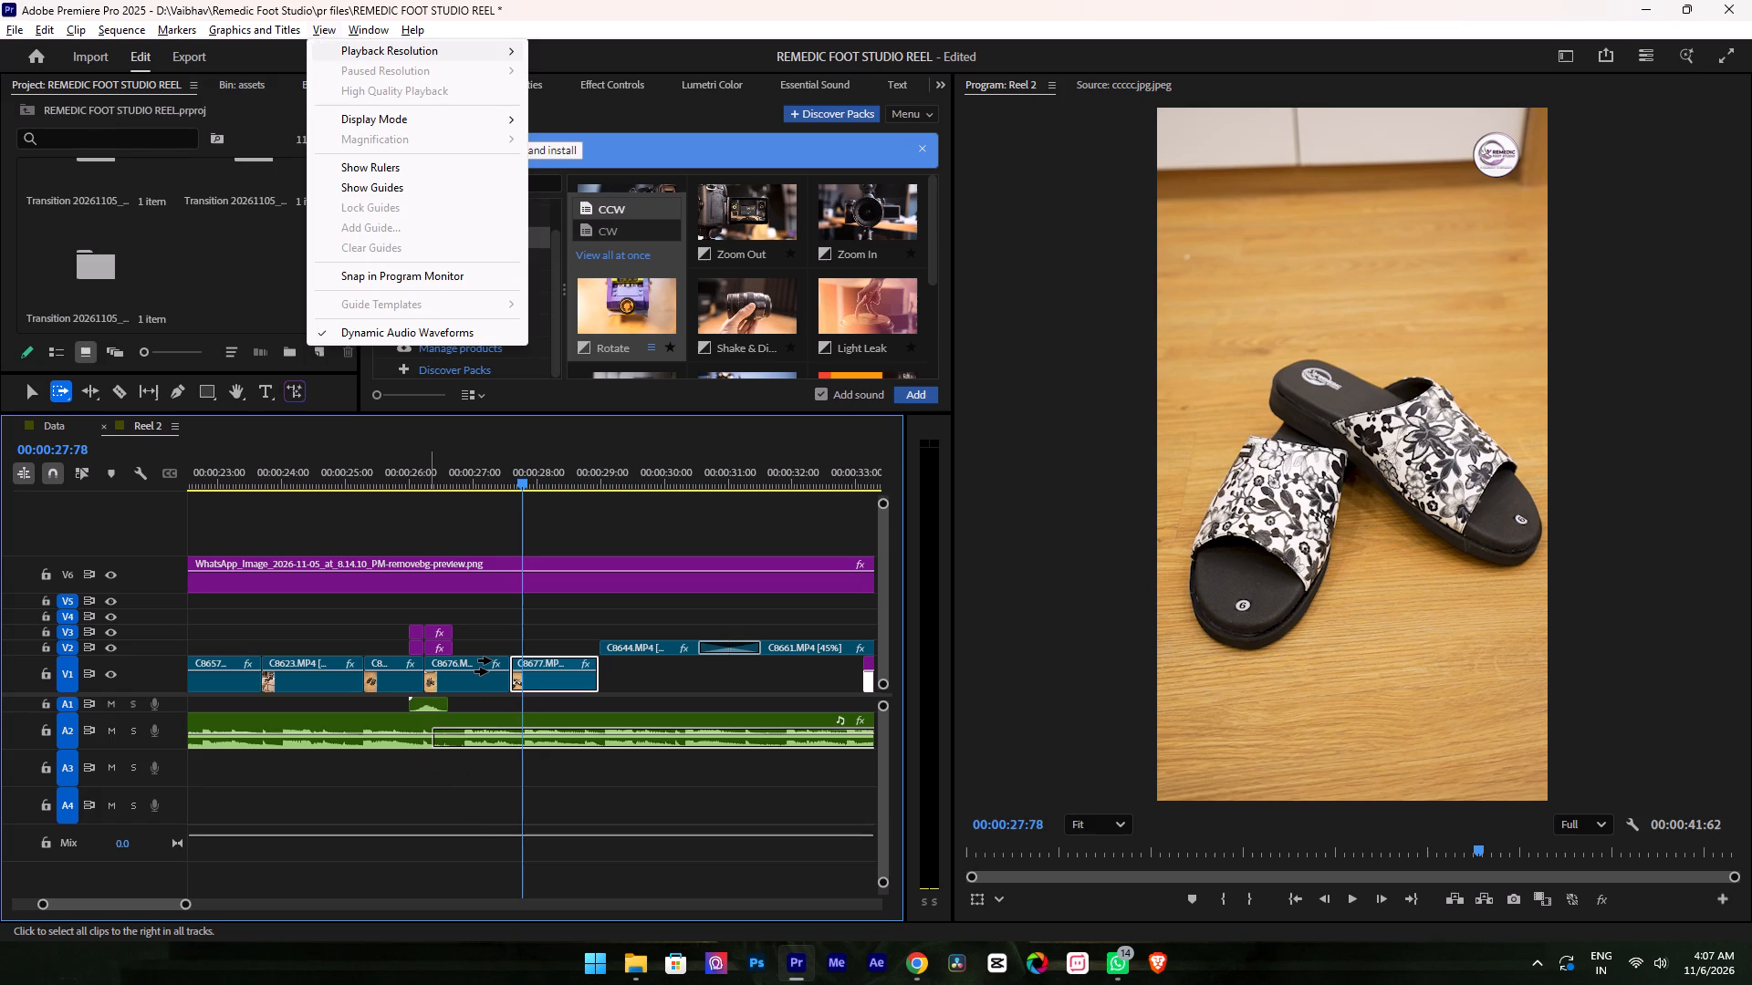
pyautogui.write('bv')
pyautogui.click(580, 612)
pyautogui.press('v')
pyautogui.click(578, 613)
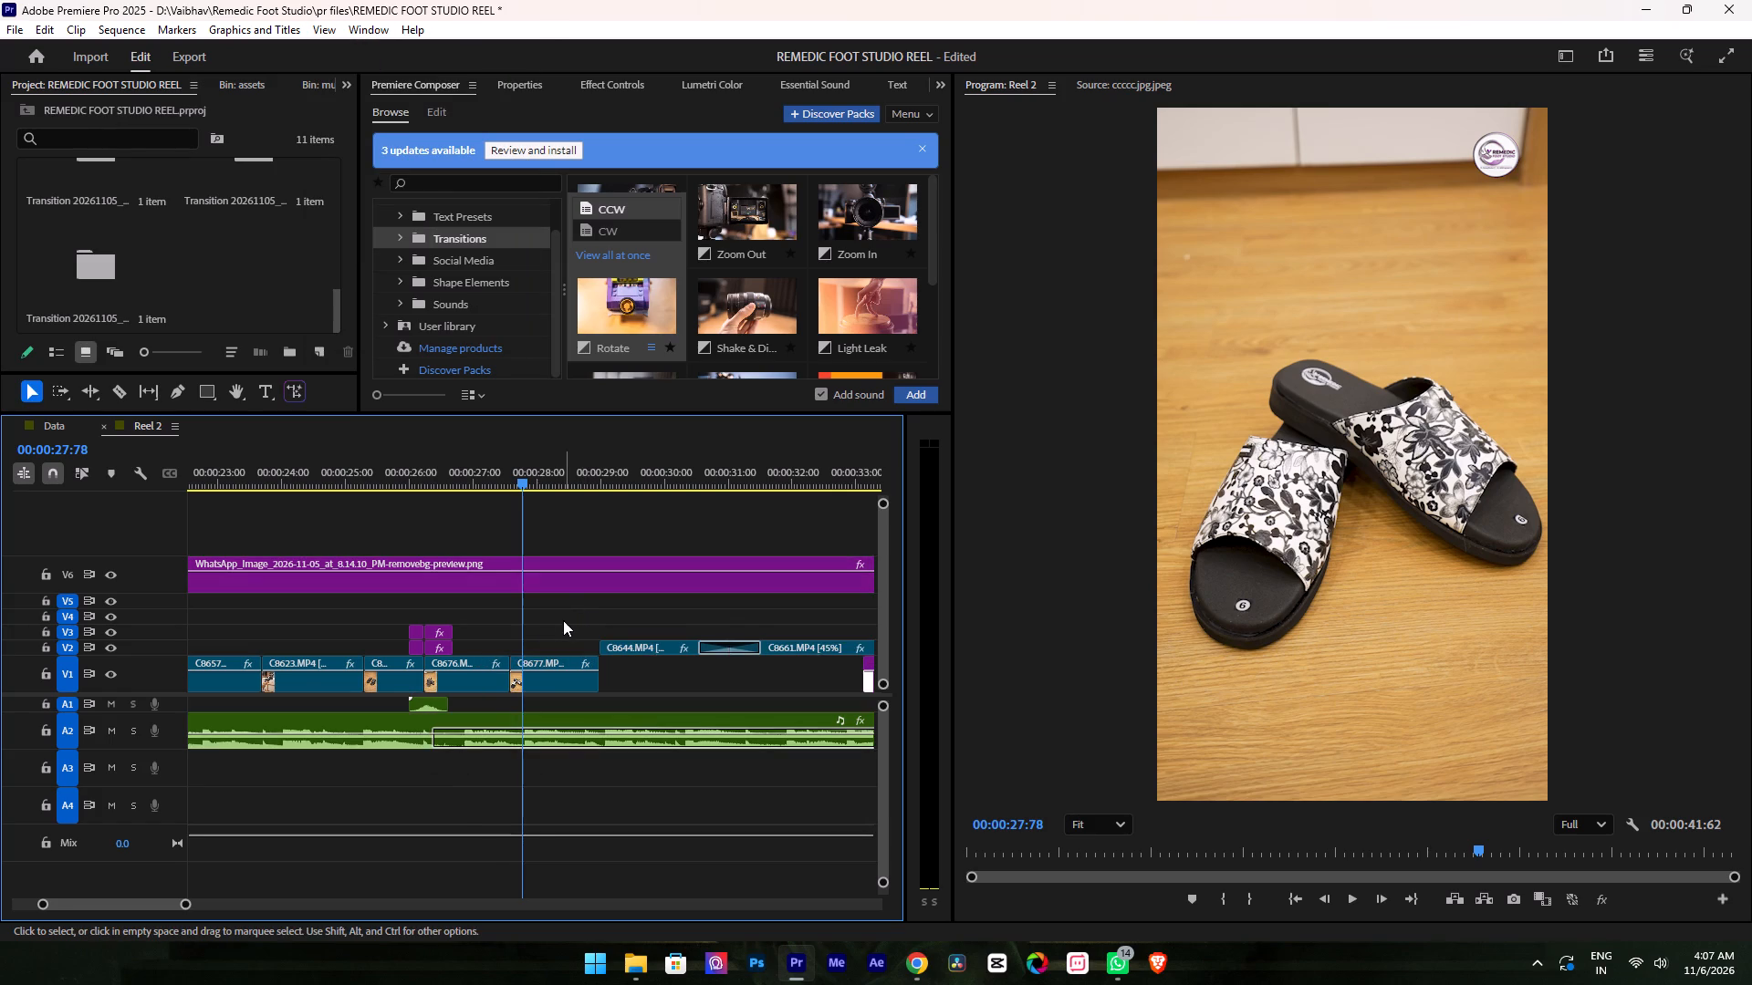
# Shift C8628.MP4 and all later video clips, end cards and the Rotate transition with its sound about 35 frames later.
pyautogui.keyDown('alt'); pyautogui.scroll(-17, 561, 621); pyautogui.keyUp('alt')
pyautogui.moveTo(714, 613); pyautogui.dragTo(475, 683)
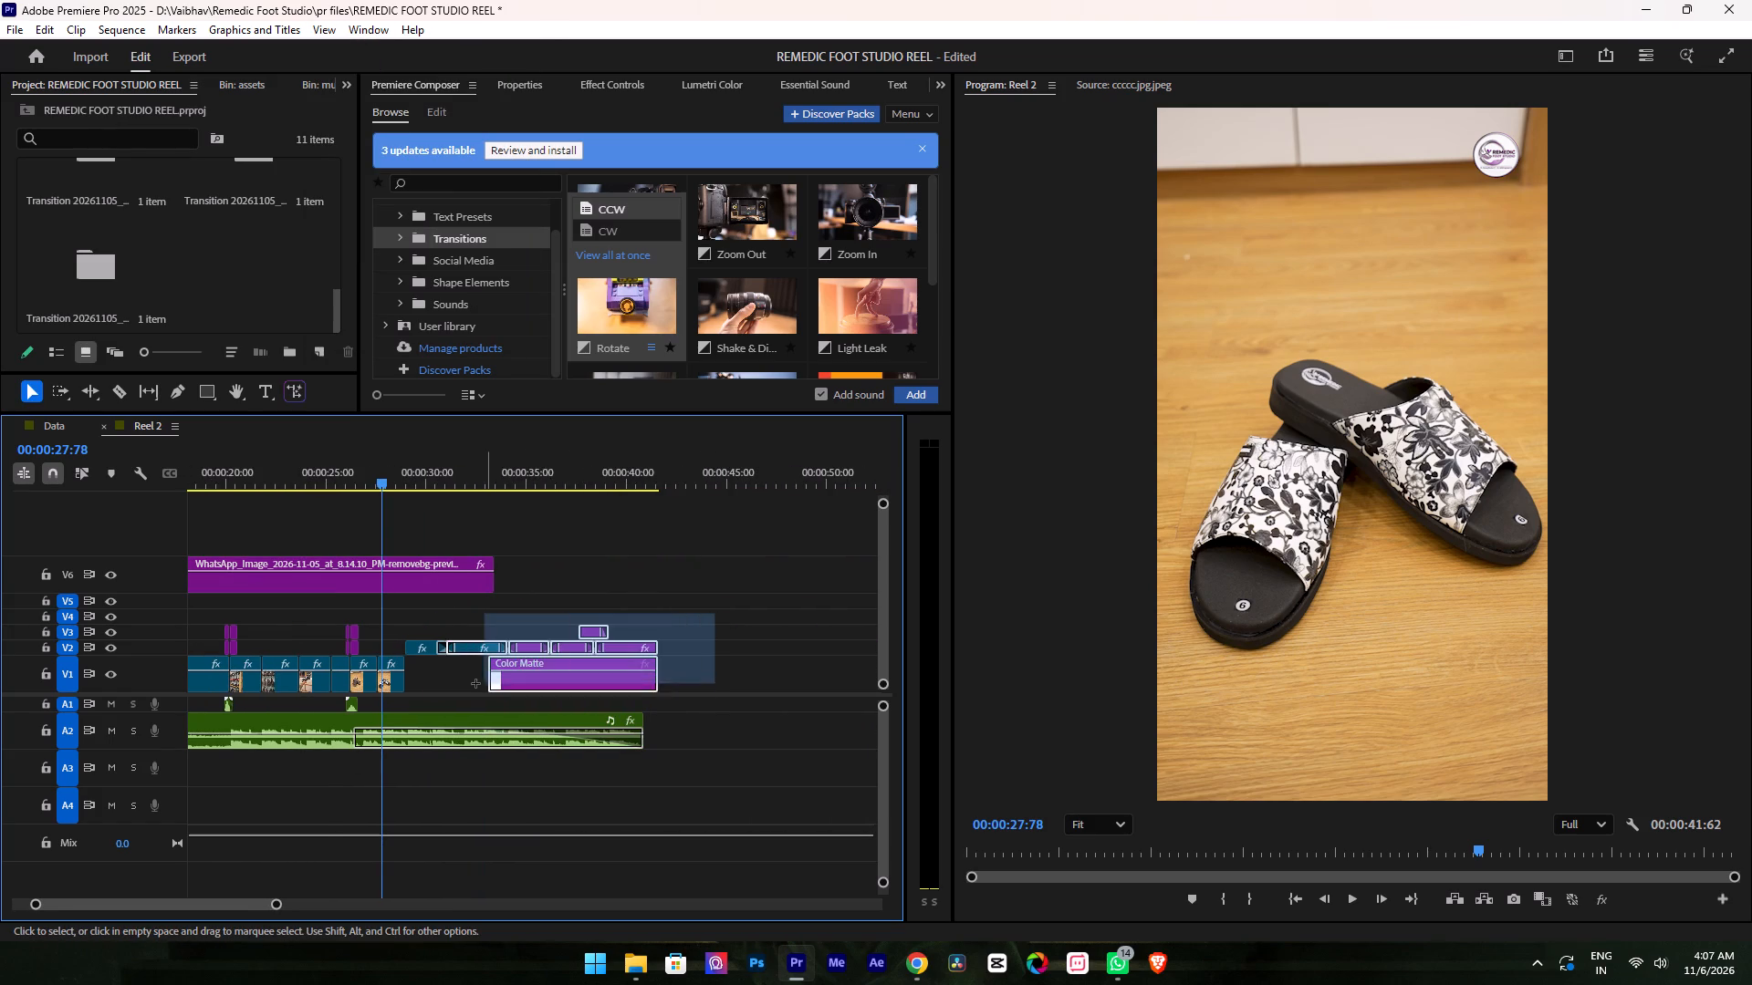
pyautogui.moveTo(475, 683); pyautogui.dragTo(348, 700)
pyautogui.keyDown('alt'); pyautogui.scroll(19, 328, 694); pyautogui.keyUp('alt')
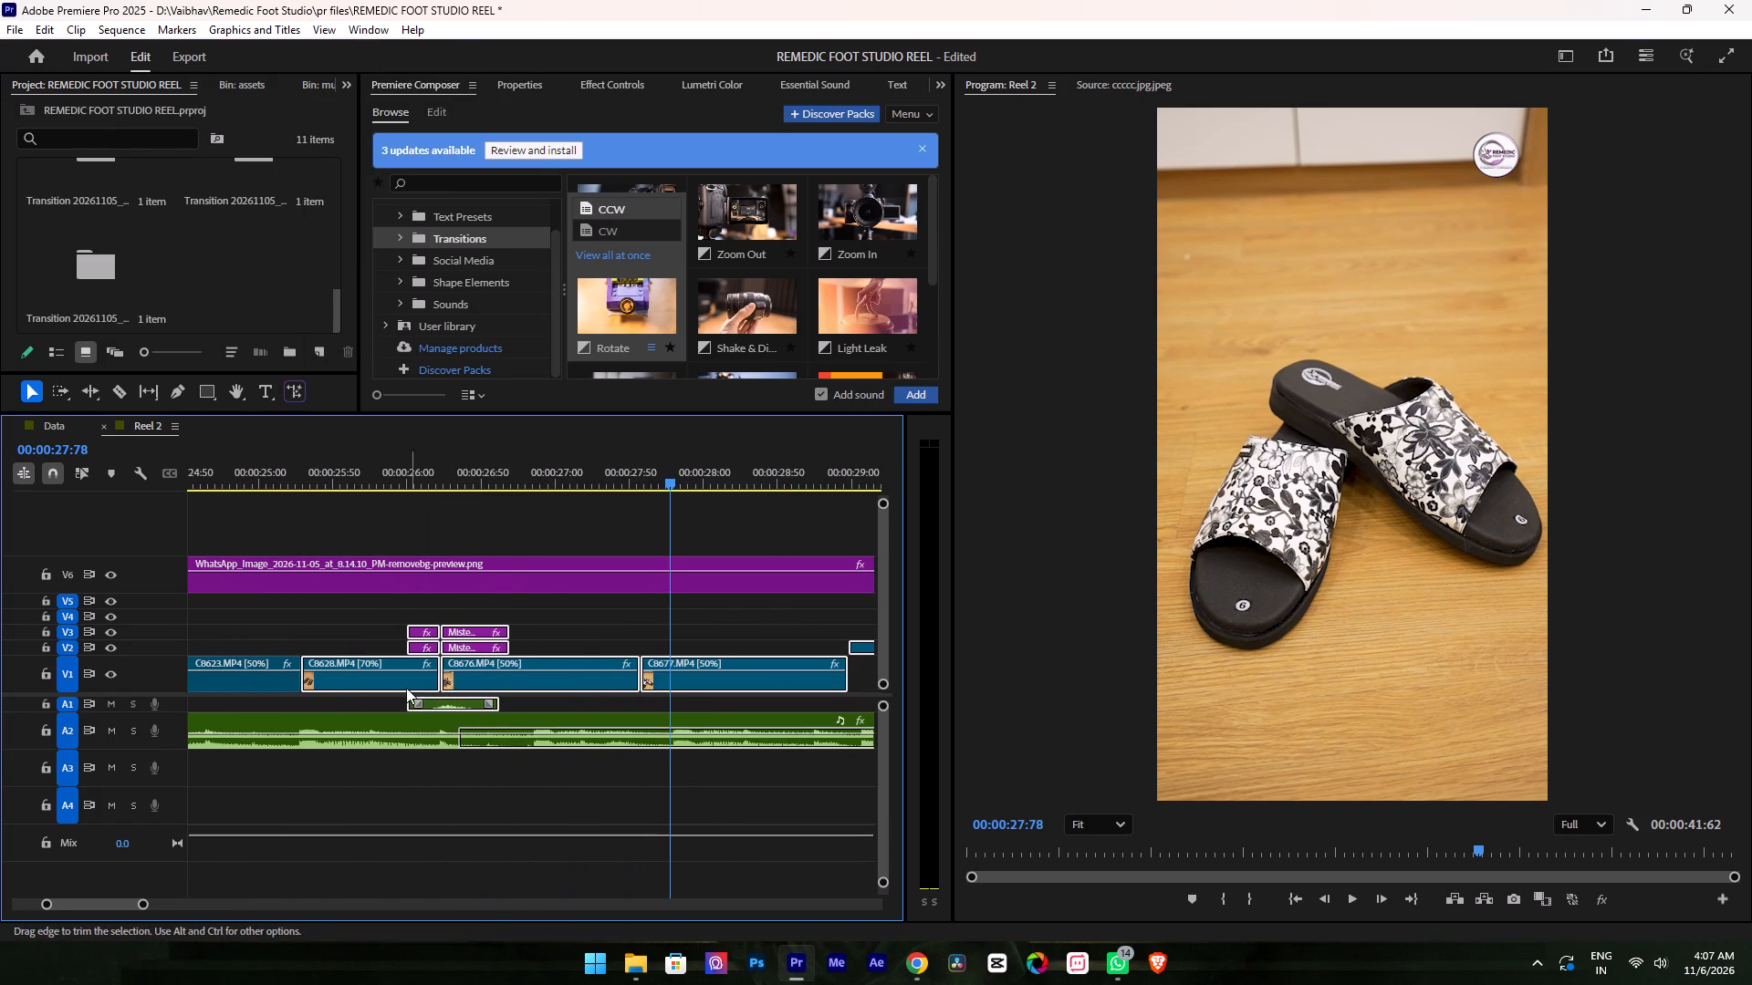
pyautogui.moveTo(401, 680); pyautogui.dragTo(450, 684)
# Move C8628.MP4 back against the end of C8623.MP4 and extend its end to the start of C8676.MP4.
pyautogui.click(401, 615)
pyautogui.moveTo(420, 679); pyautogui.dragTo(382, 677)
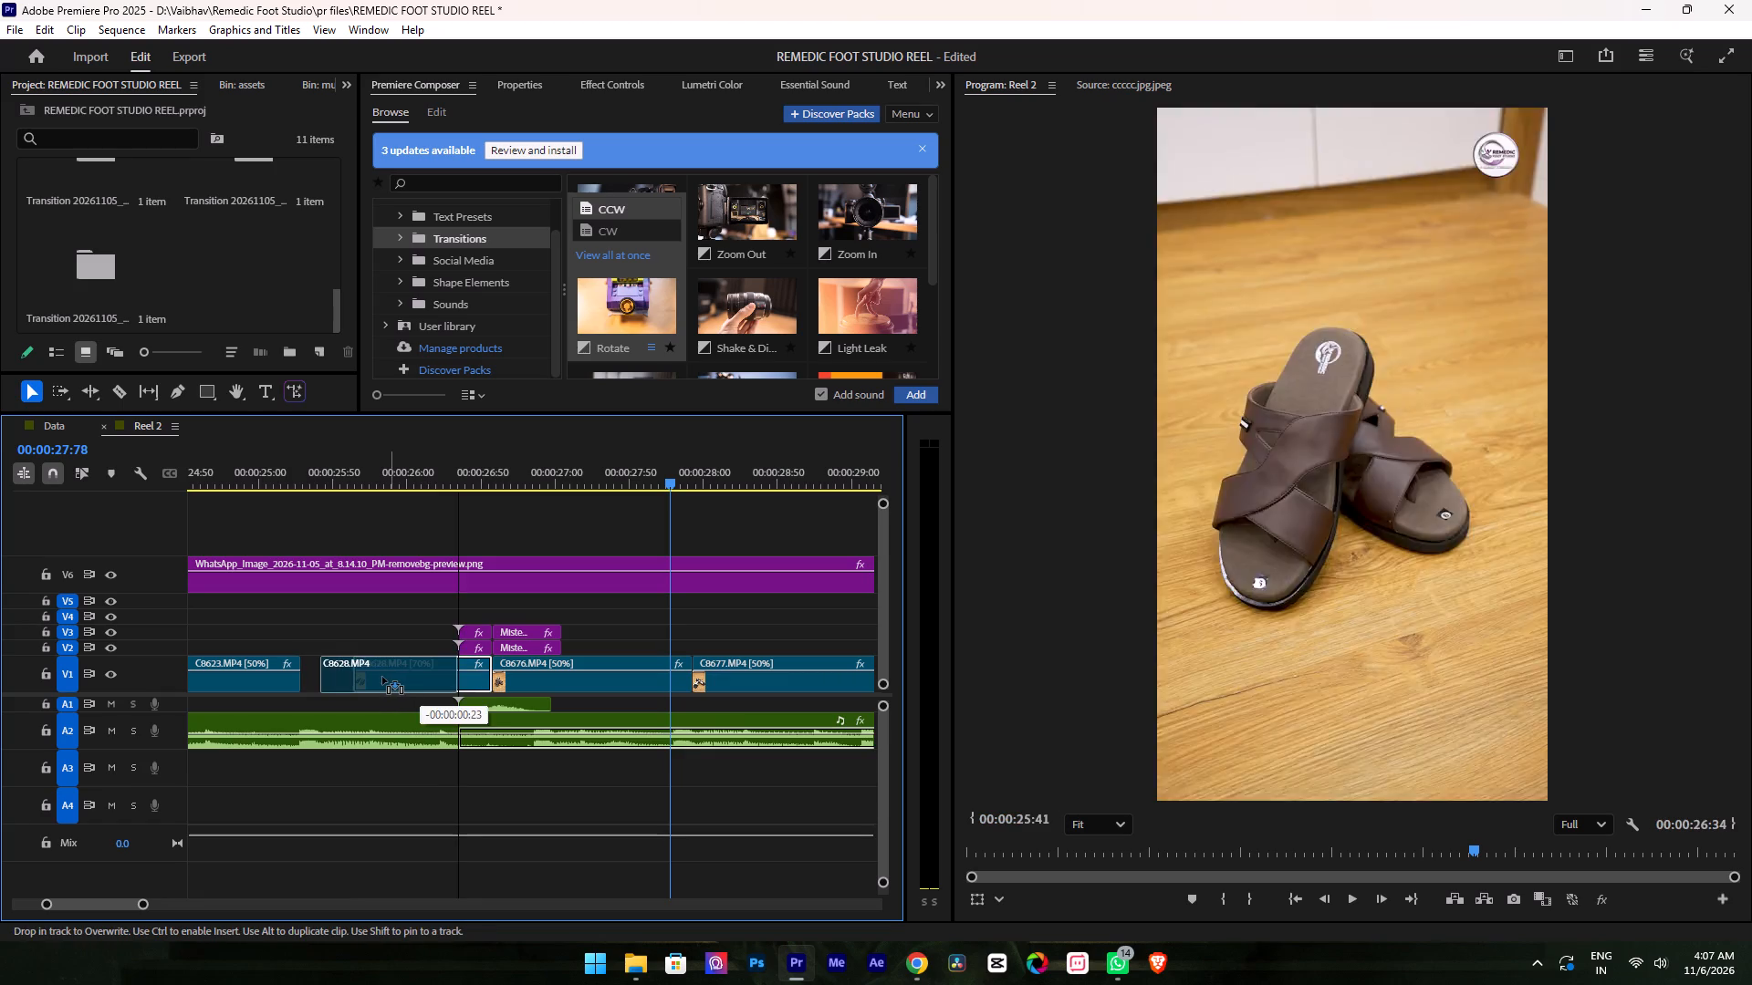
pyautogui.moveTo(382, 677); pyautogui.dragTo(369, 676)
pyautogui.moveTo(440, 686); pyautogui.dragTo(513, 692)
# Extend the music on A2 by 00:00:01:07 so it ends together with the Color Matte.
pyautogui.keyDown('alt'); pyautogui.scroll(-4, 526, 623); pyautogui.keyUp('alt')
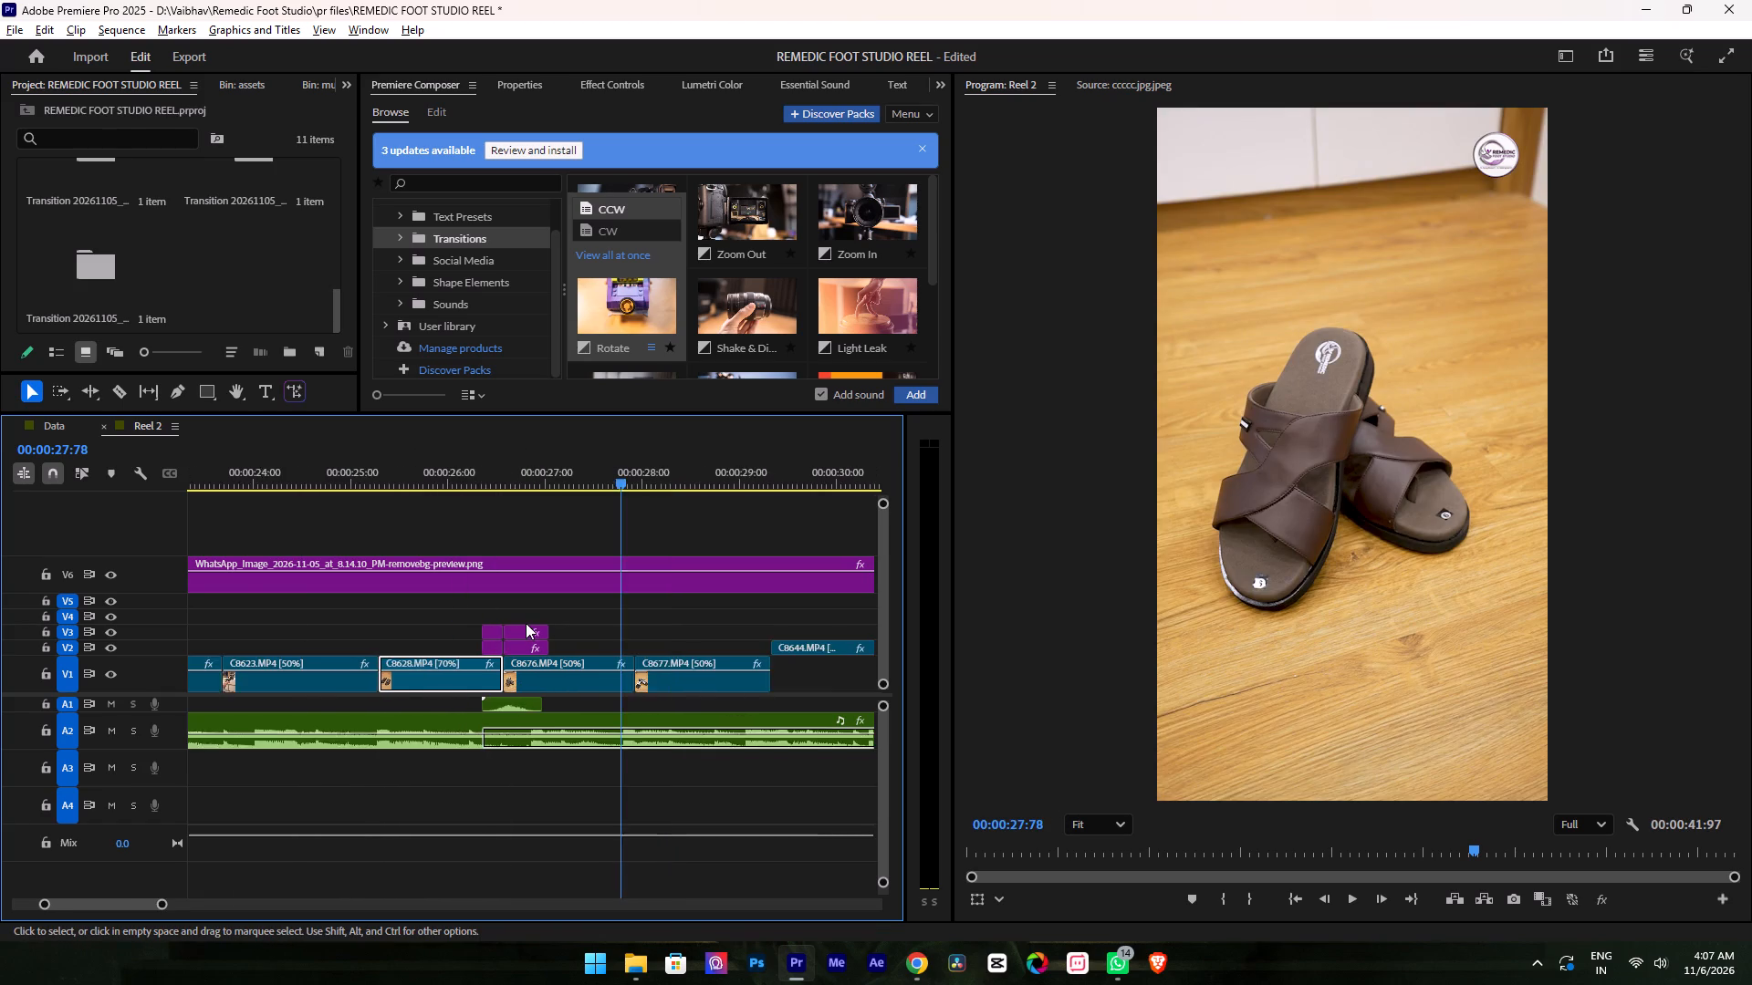
pyautogui.keyDown('alt'); pyautogui.scroll(-10, 526, 623); pyautogui.keyUp('alt')
pyautogui.keyDown('alt'); pyautogui.scroll(5, 501, 641); pyautogui.keyUp('alt')
pyautogui.keyDown('alt'); pyautogui.scroll(-9, 504, 619); pyautogui.keyUp('alt')
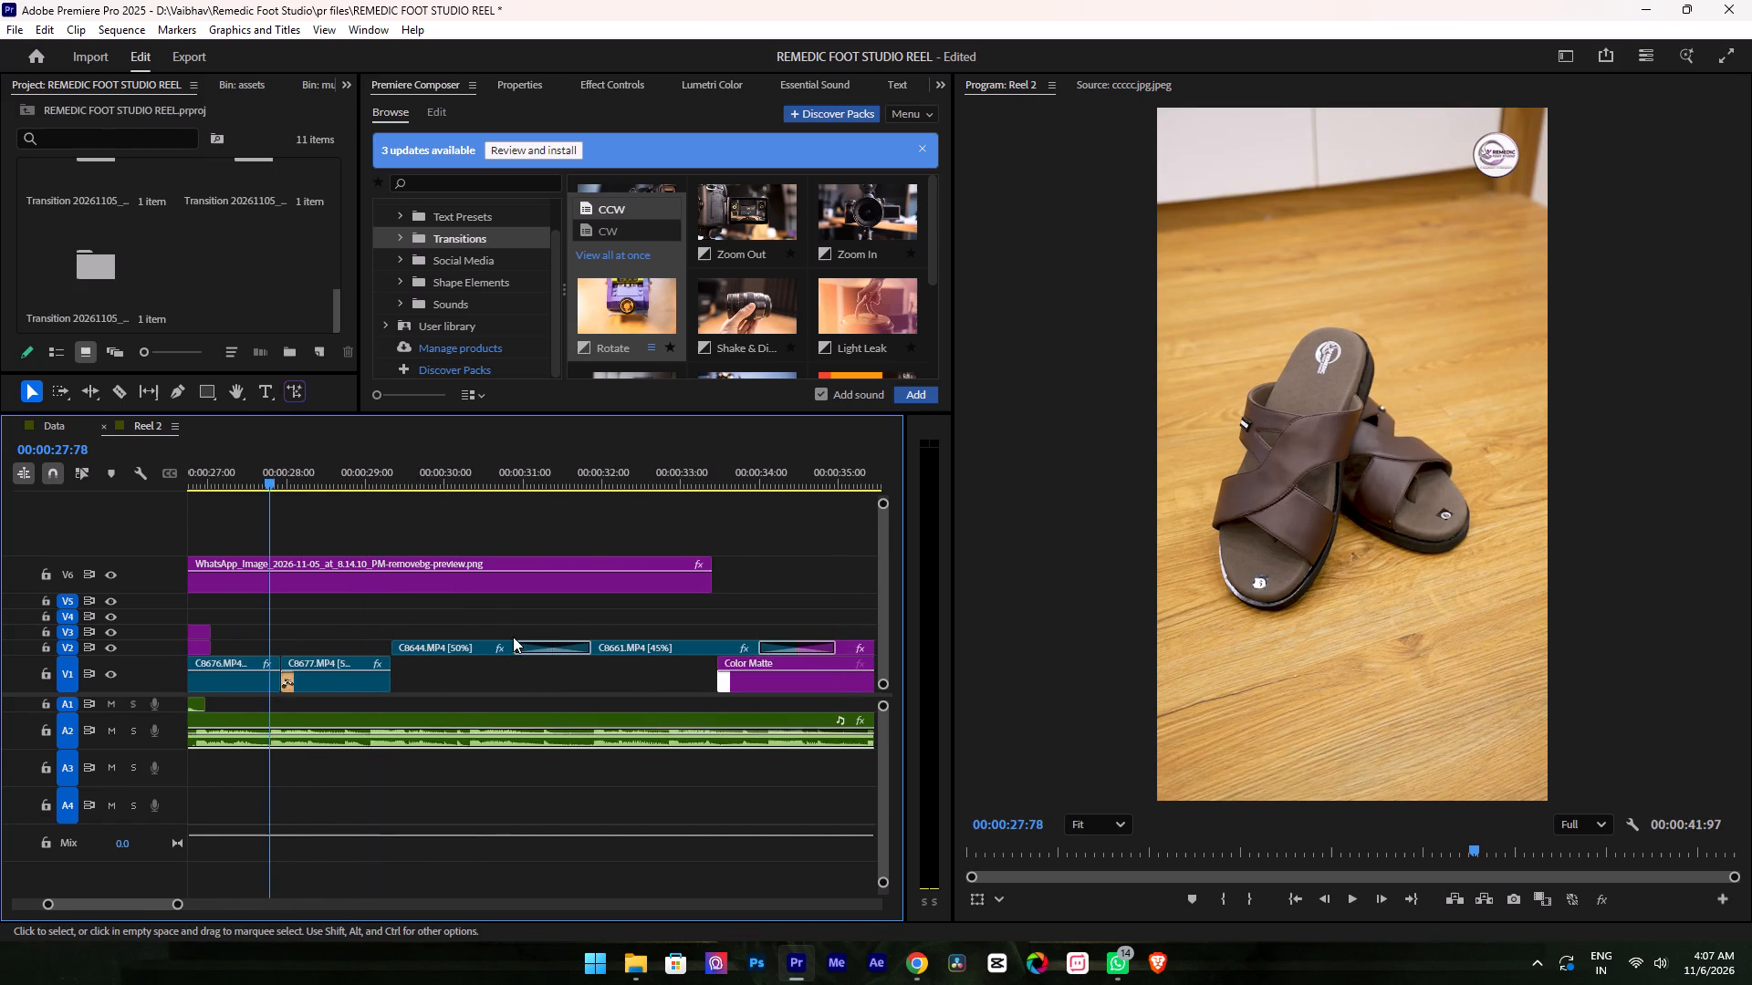
pyautogui.keyDown('alt'); pyautogui.scroll(-18, 513, 637); pyautogui.keyUp('alt')
pyautogui.moveTo(615, 721); pyautogui.dragTo(645, 727)
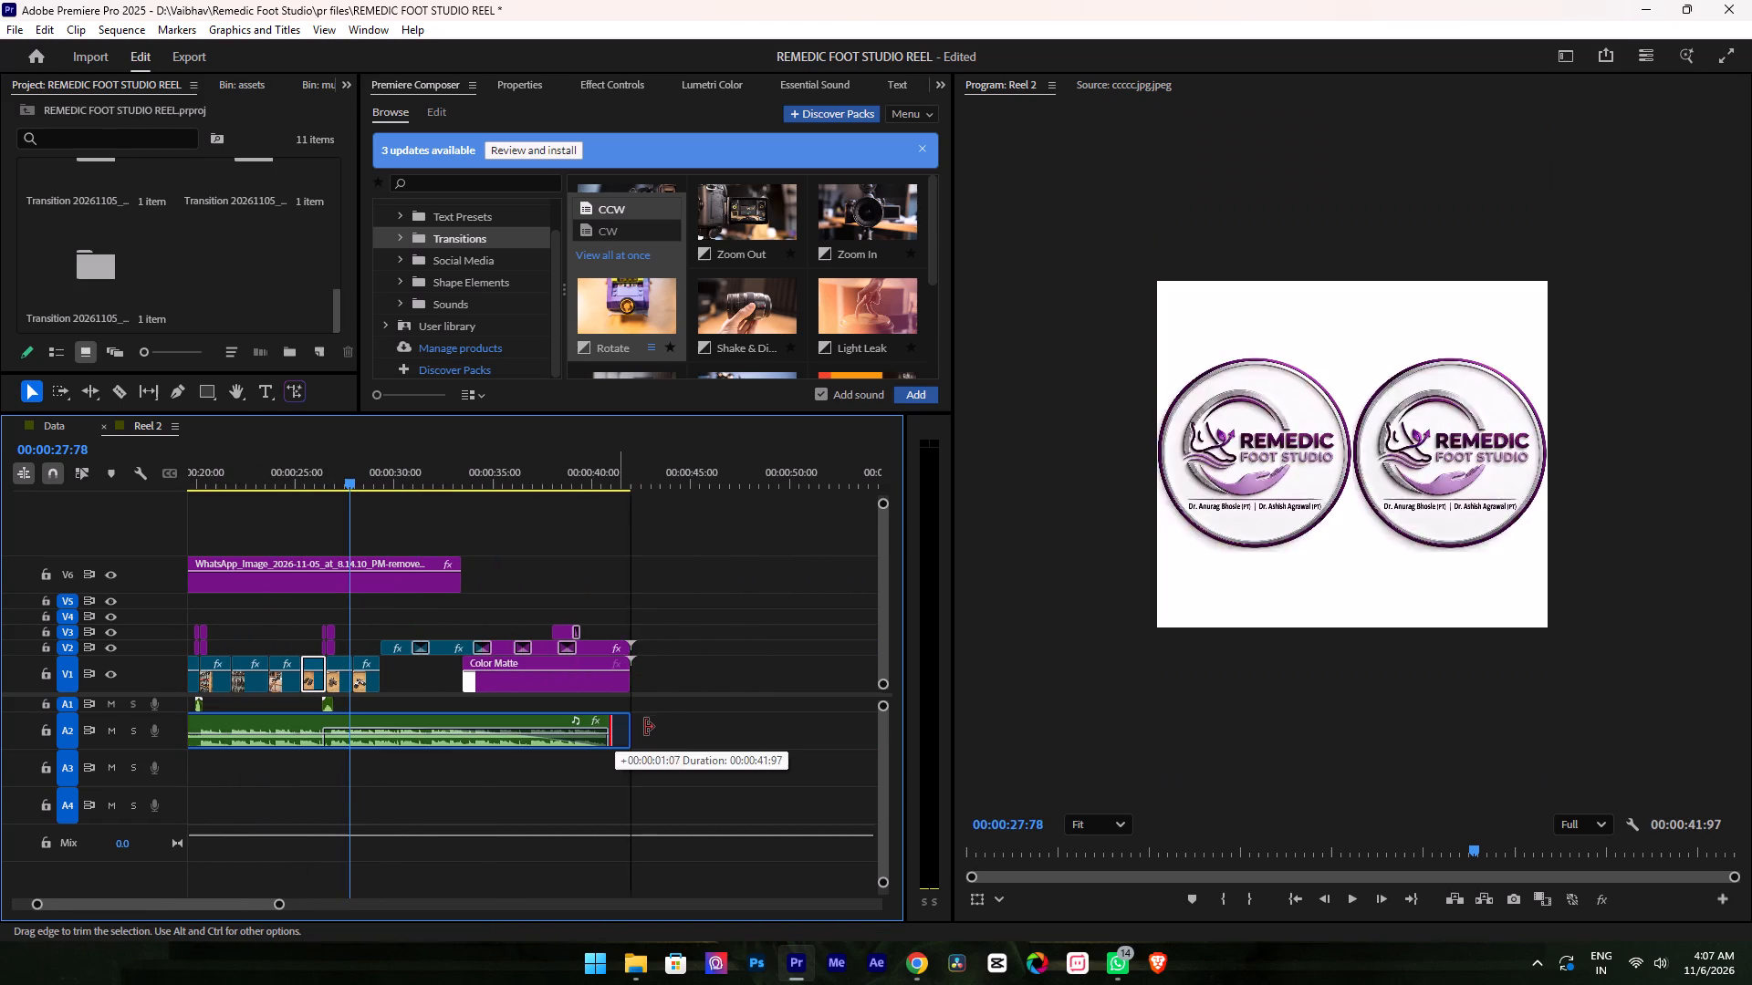
pyautogui.moveTo(645, 727); pyautogui.dragTo(641, 728)
# Extend the watermark on V6 to the end of C8661.MP4.
pyautogui.keyDown('alt'); pyautogui.scroll(6, 489, 577); pyautogui.keyUp('alt')
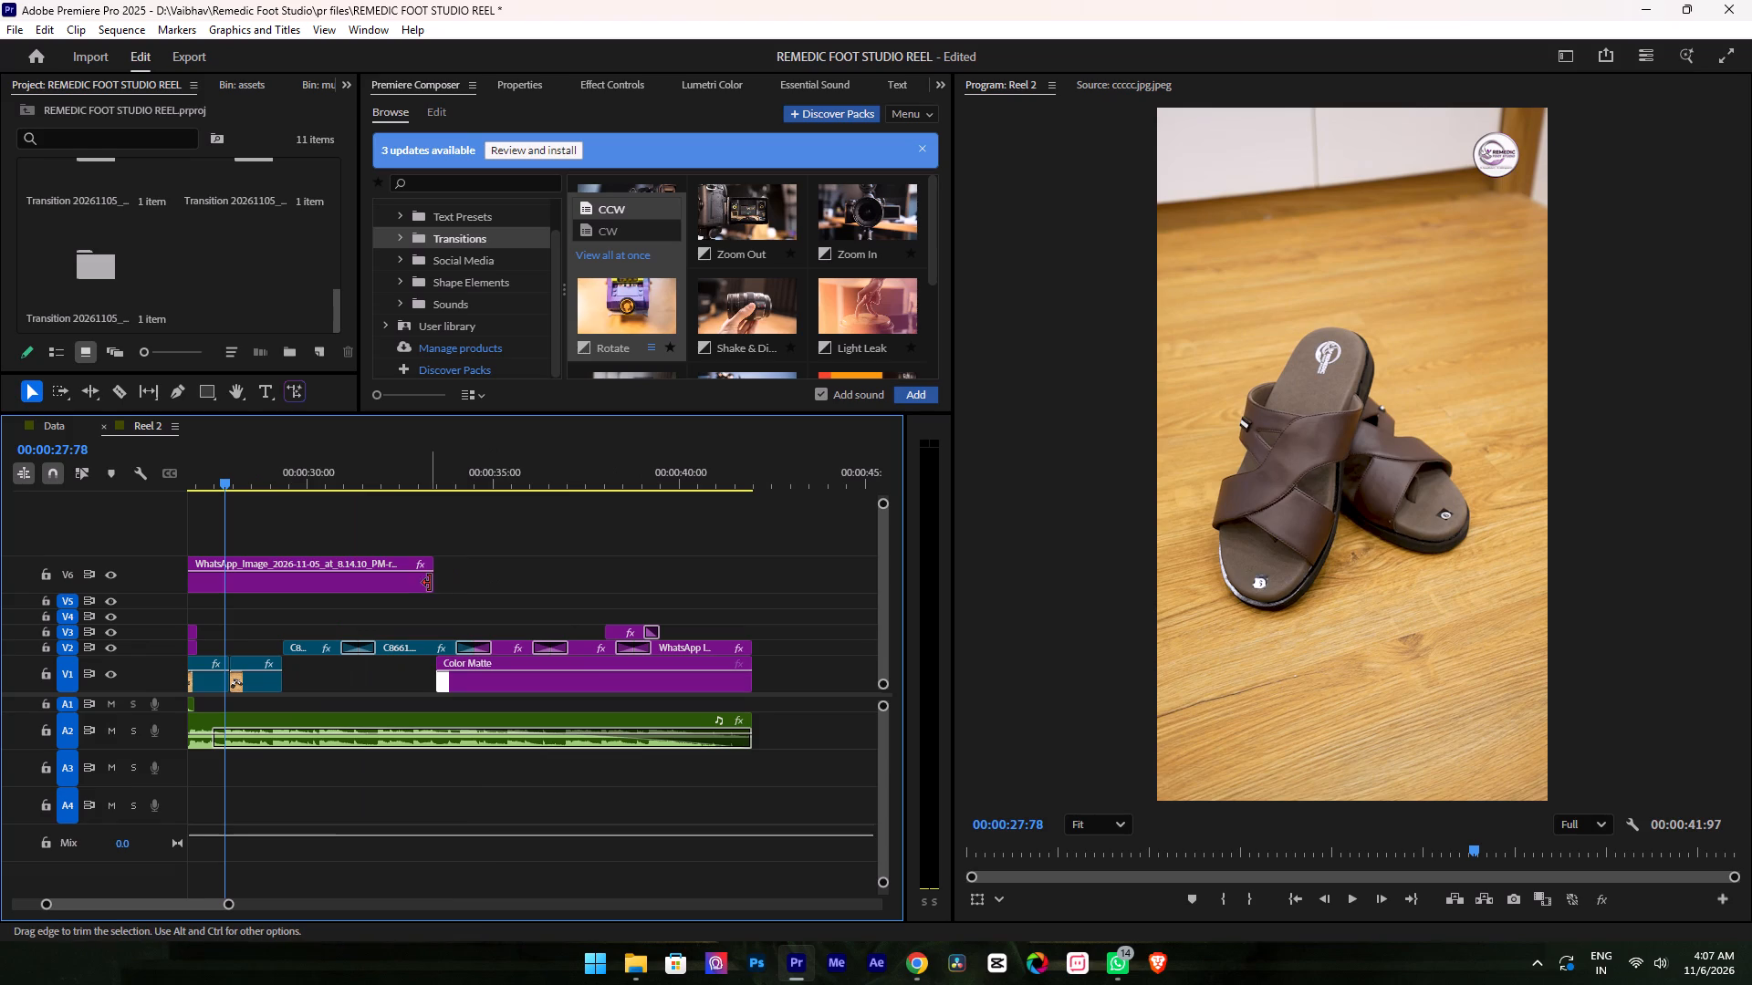
pyautogui.moveTo(430, 583); pyautogui.dragTo(468, 594)
# Play back the sequence from the end of C8621.MP4 through C8677.MP4 to check the retimed clips and transitions.
pyautogui.keyDown('alt'); pyautogui.scroll(-5, 462, 607); pyautogui.keyUp('alt')
pyautogui.scroll(9, 457, 619)
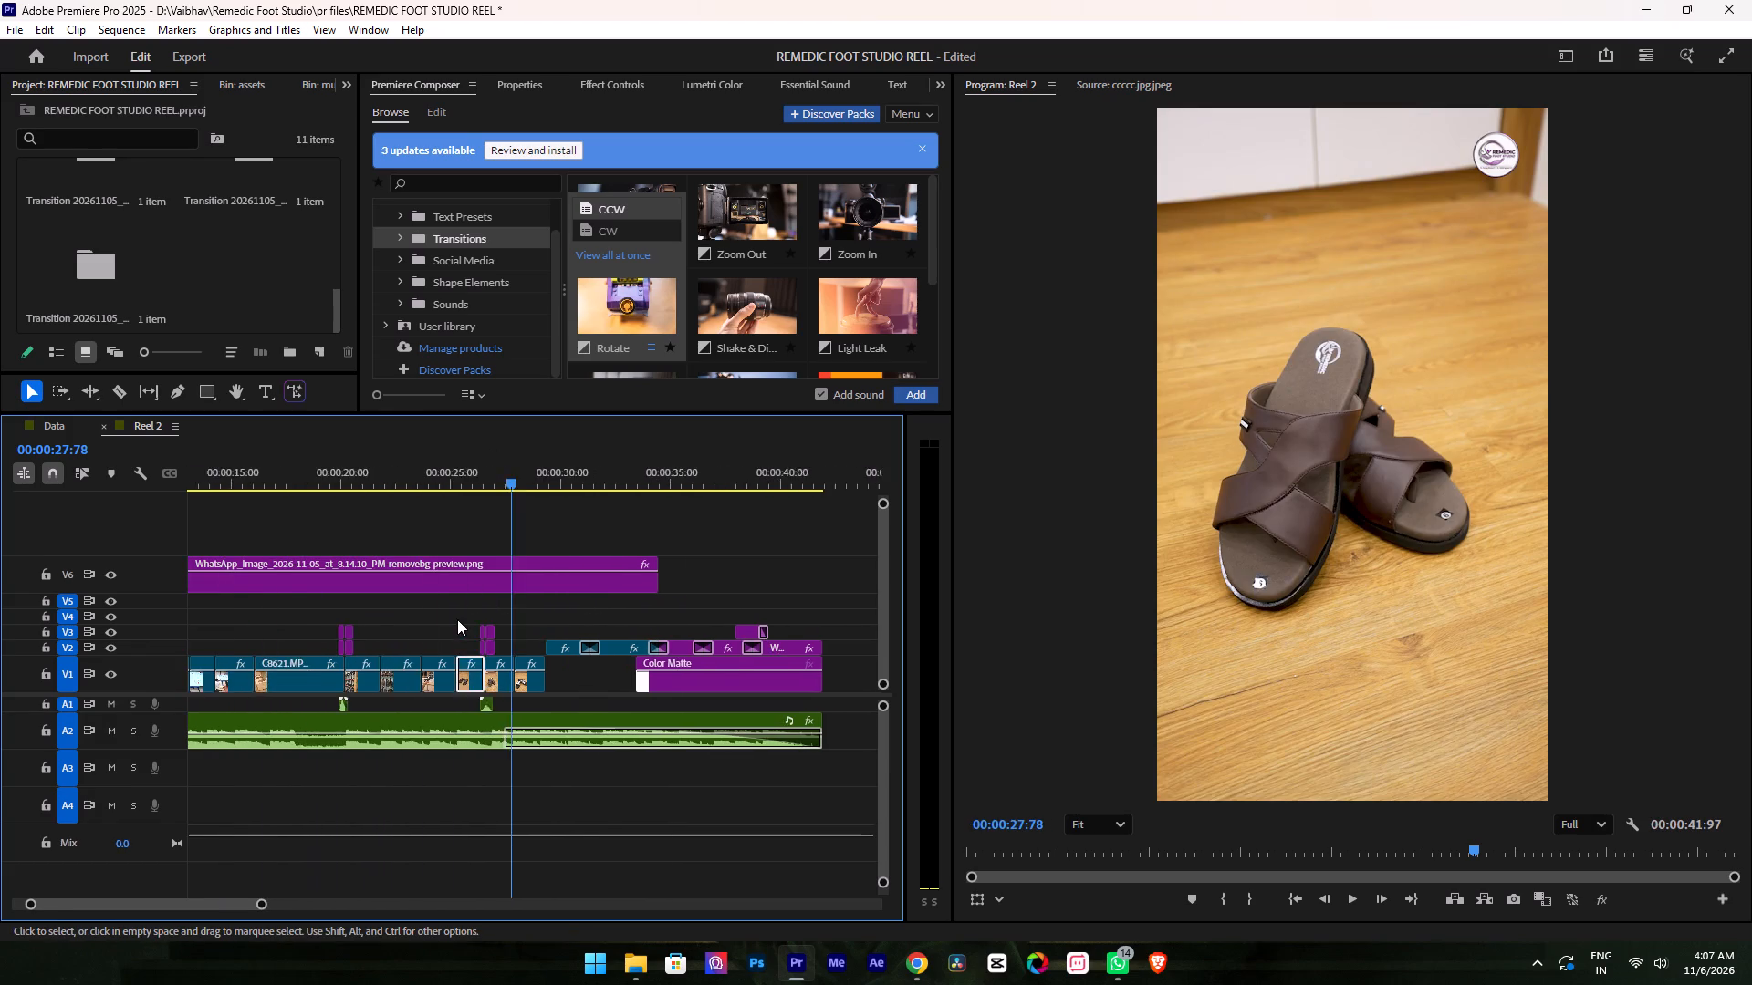
pyautogui.scroll(4, 457, 619)
pyautogui.keyDown('alt'); pyautogui.scroll(6, 522, 603); pyautogui.keyUp('alt')
pyautogui.keyDown('alt'); pyautogui.scroll(-4, 532, 600); pyautogui.keyUp('alt')
pyautogui.scroll(7, 546, 605)
pyautogui.click(474, 450)
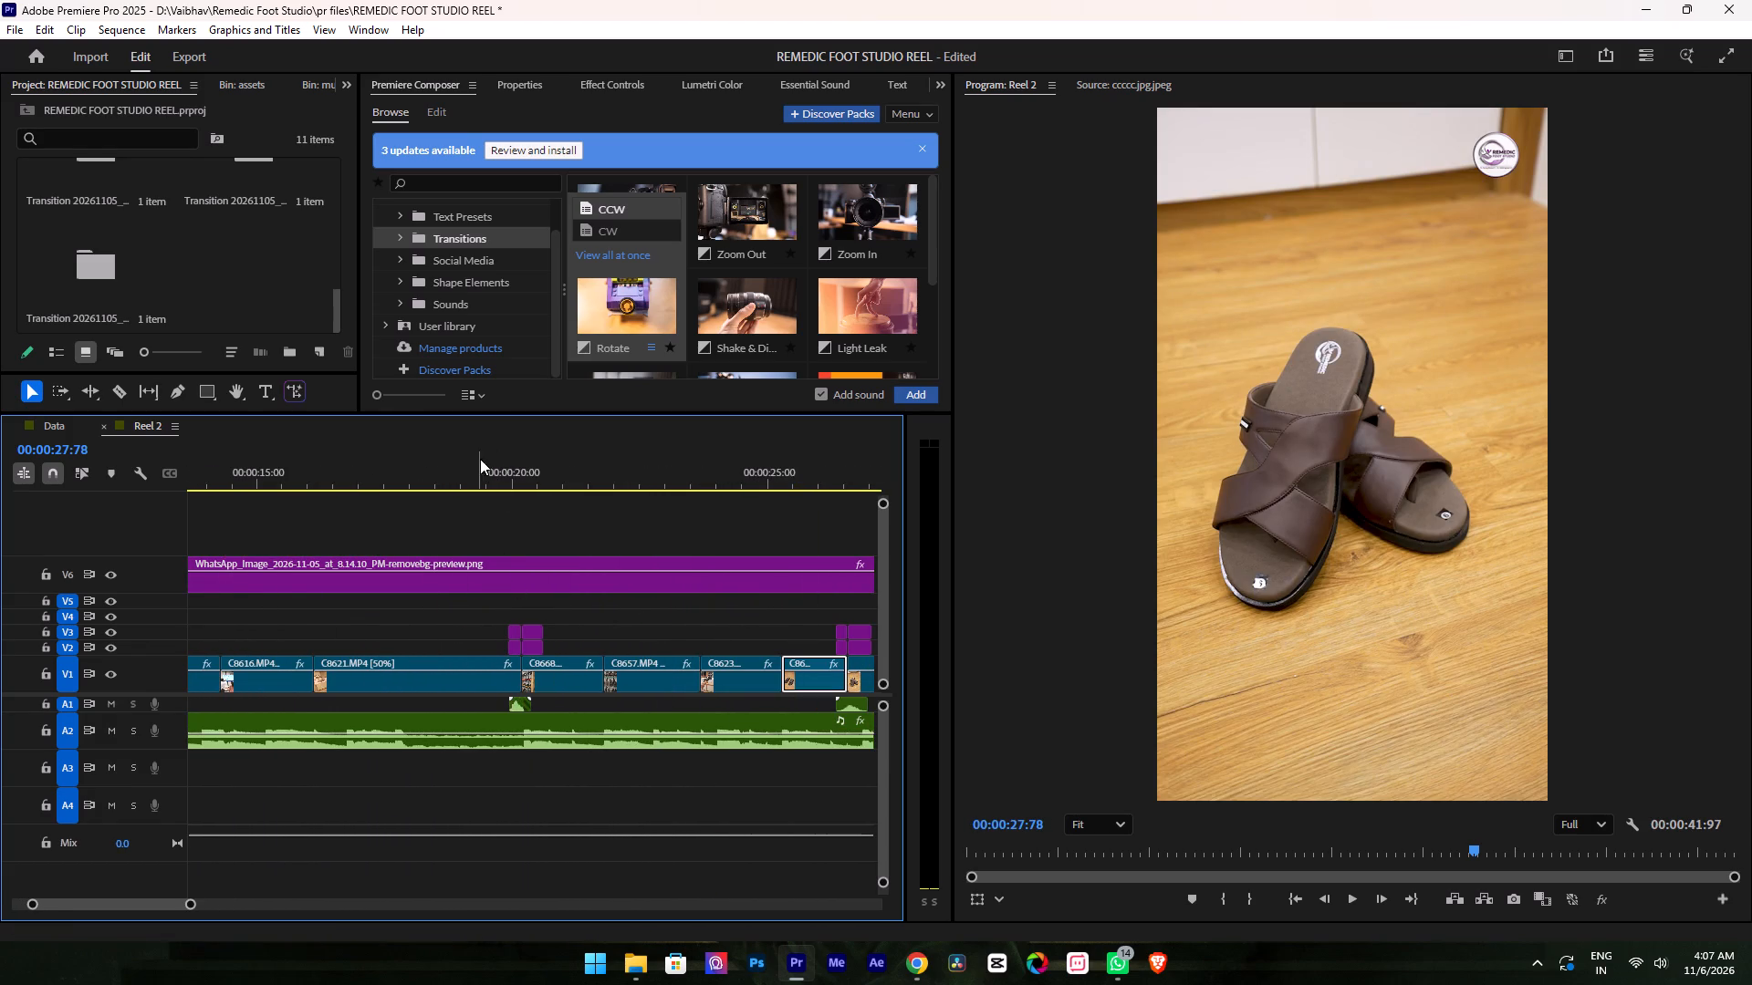
pyautogui.click(495, 475)
pyautogui.click(531, 504)
pyautogui.press('space')
pyautogui.keyDown('alt'); pyautogui.scroll(9, 590, 527); pyautogui.keyUp('alt')
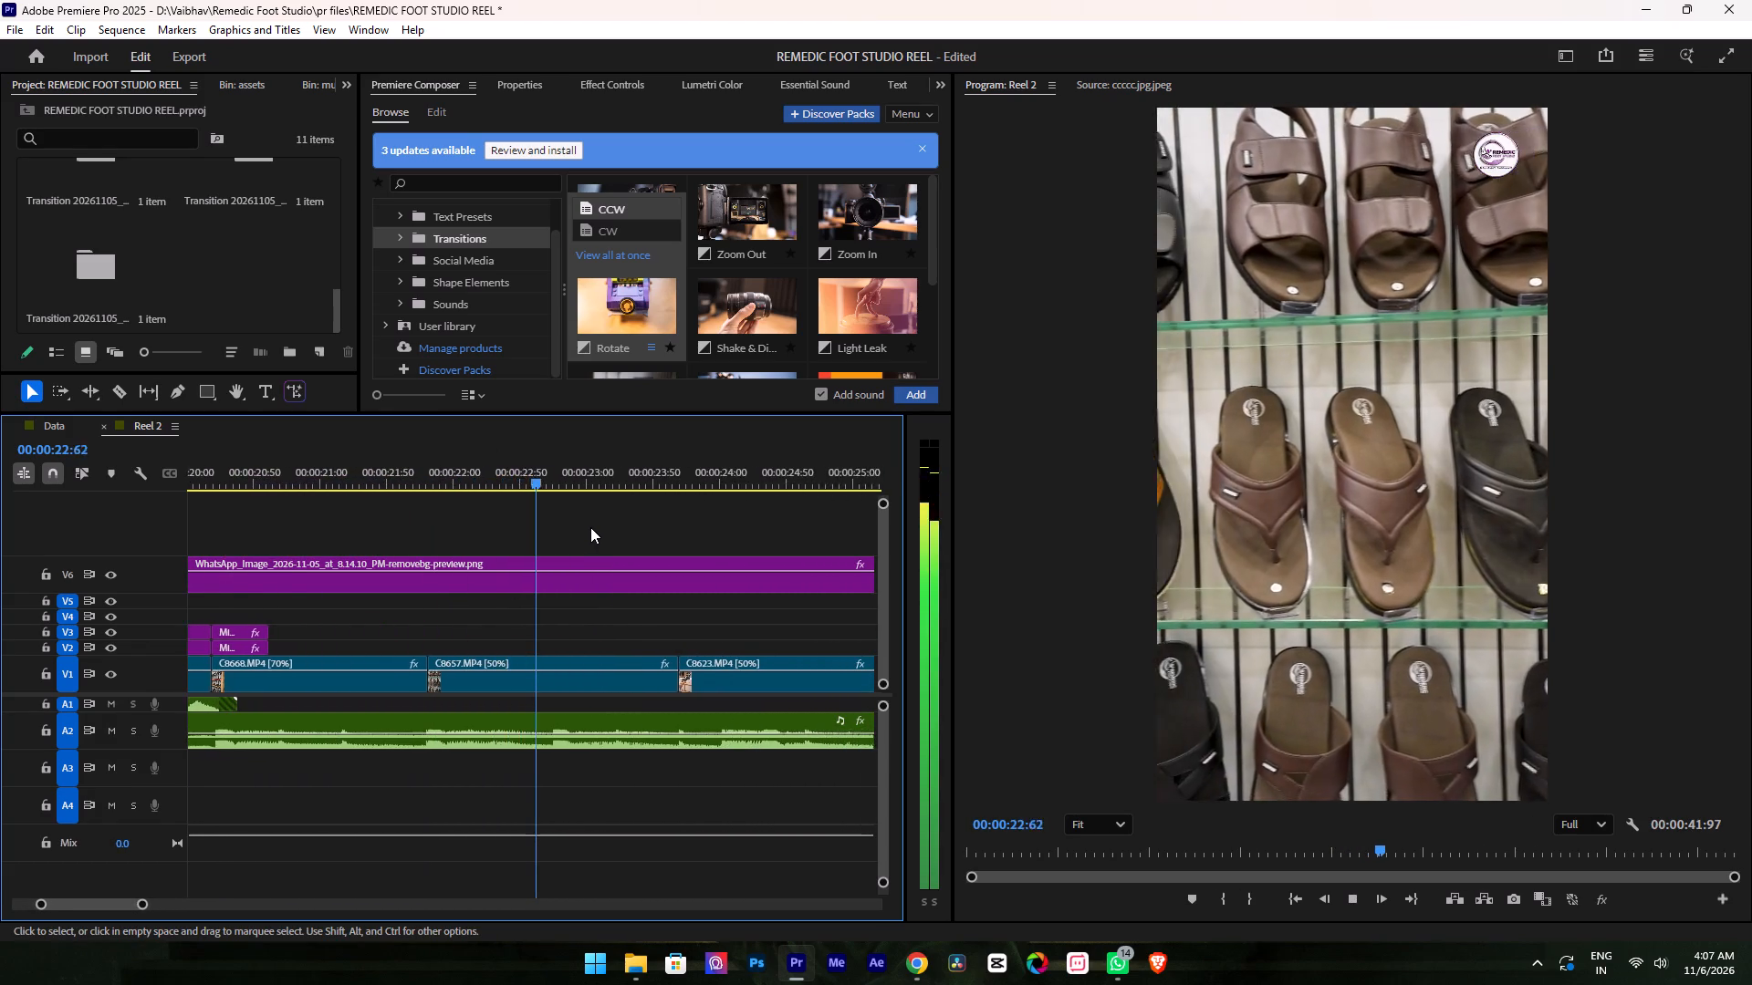
pyautogui.scroll(-3, 590, 527)
pyautogui.keyDown('alt'); pyautogui.scroll(-5, 590, 527); pyautogui.keyUp('alt')
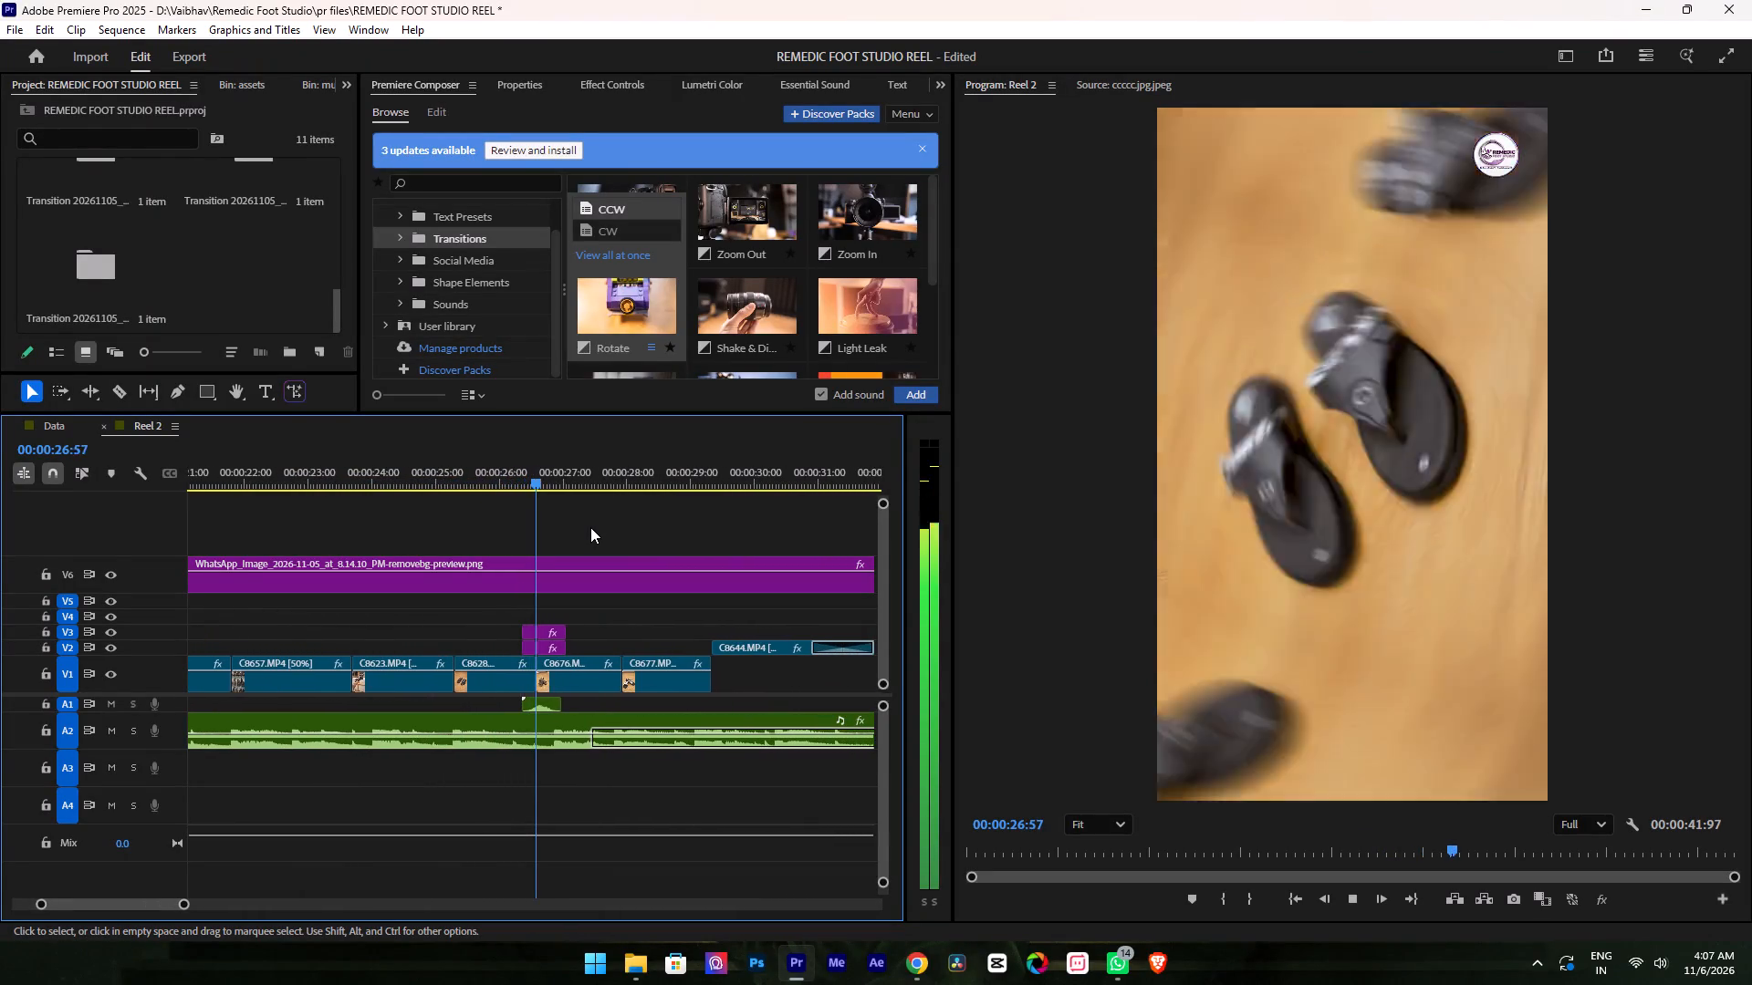
pyautogui.press('space')
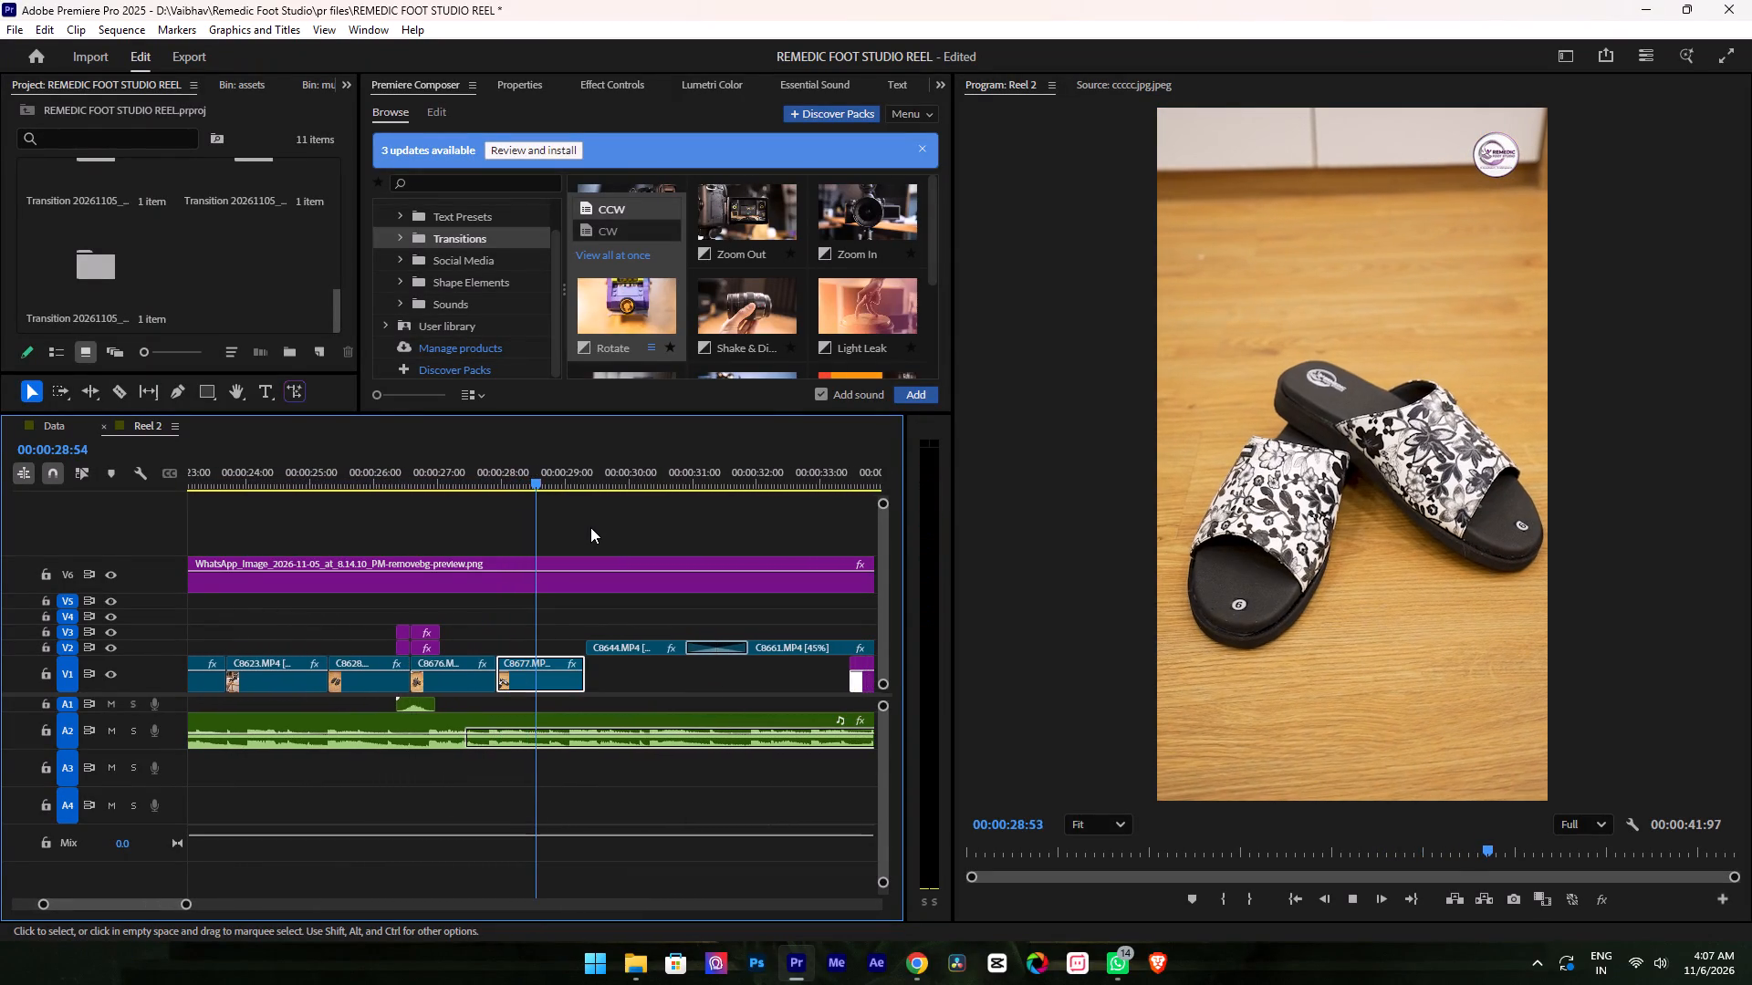
# Add the Premiere Composer Pan transition with sound at the cut between C8676.MP4 and C8677.MP4, and preview it.
pyautogui.keyDown('alt'); pyautogui.scroll(5, 519, 541); pyautogui.keyUp('alt')
pyautogui.press('Up')
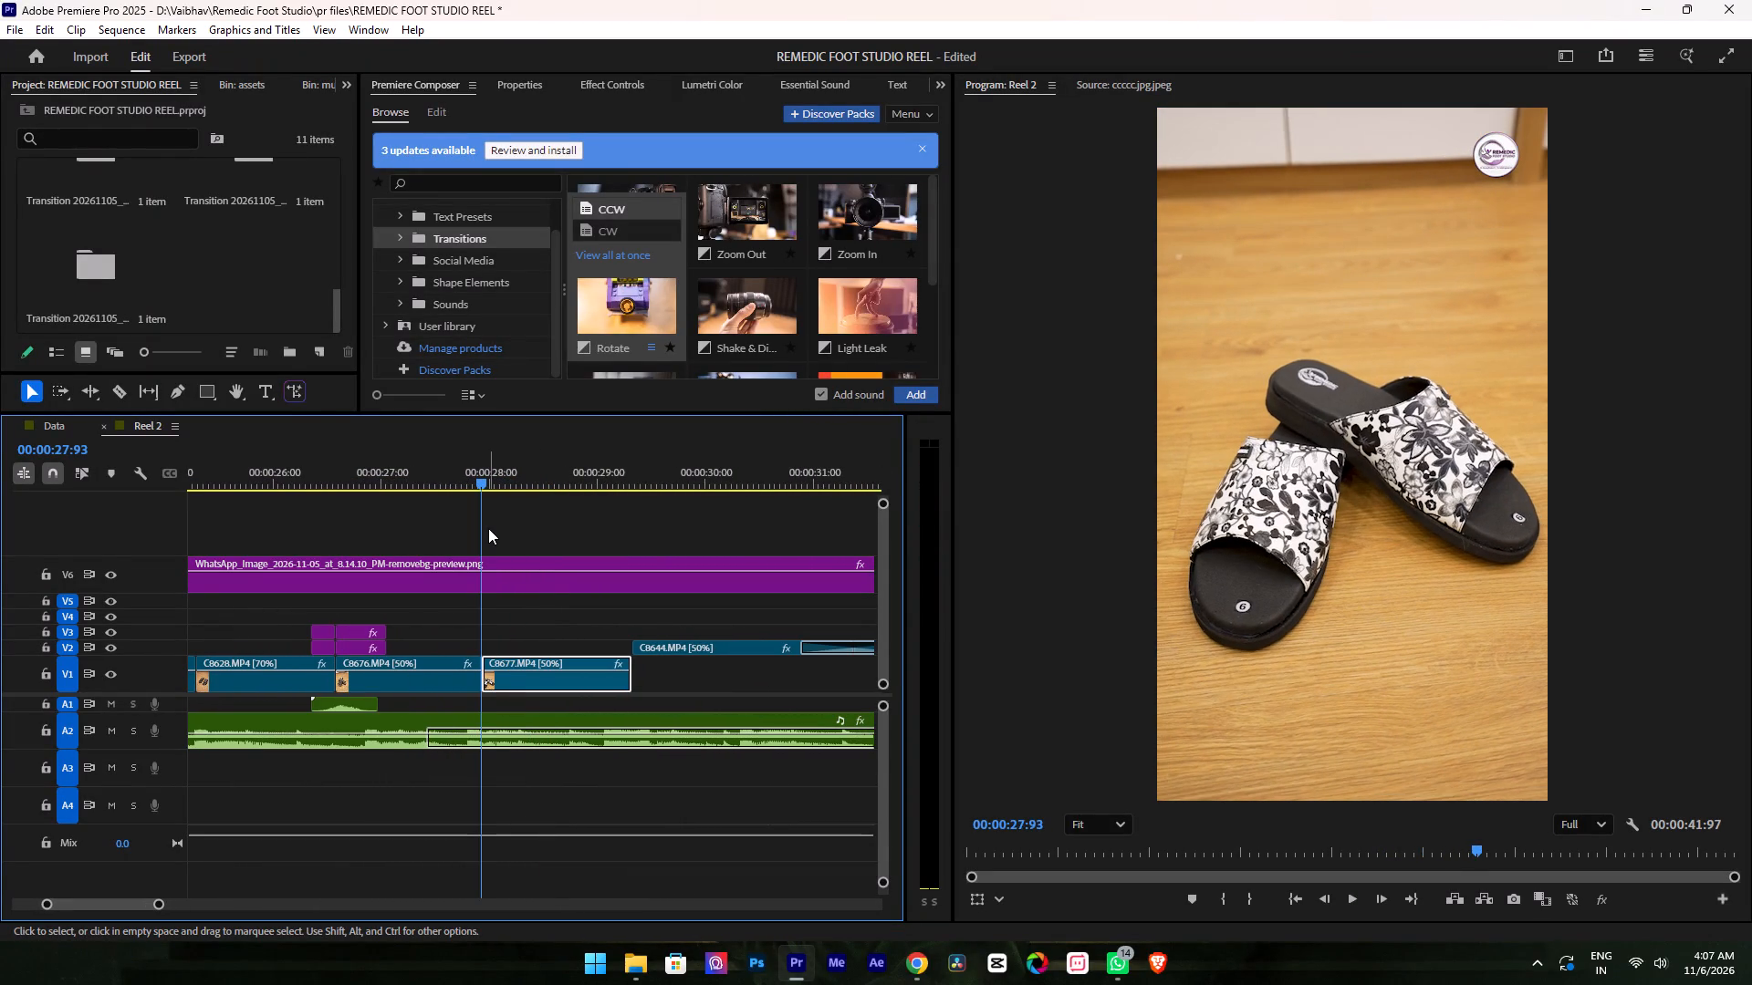
pyautogui.click(725, 337)
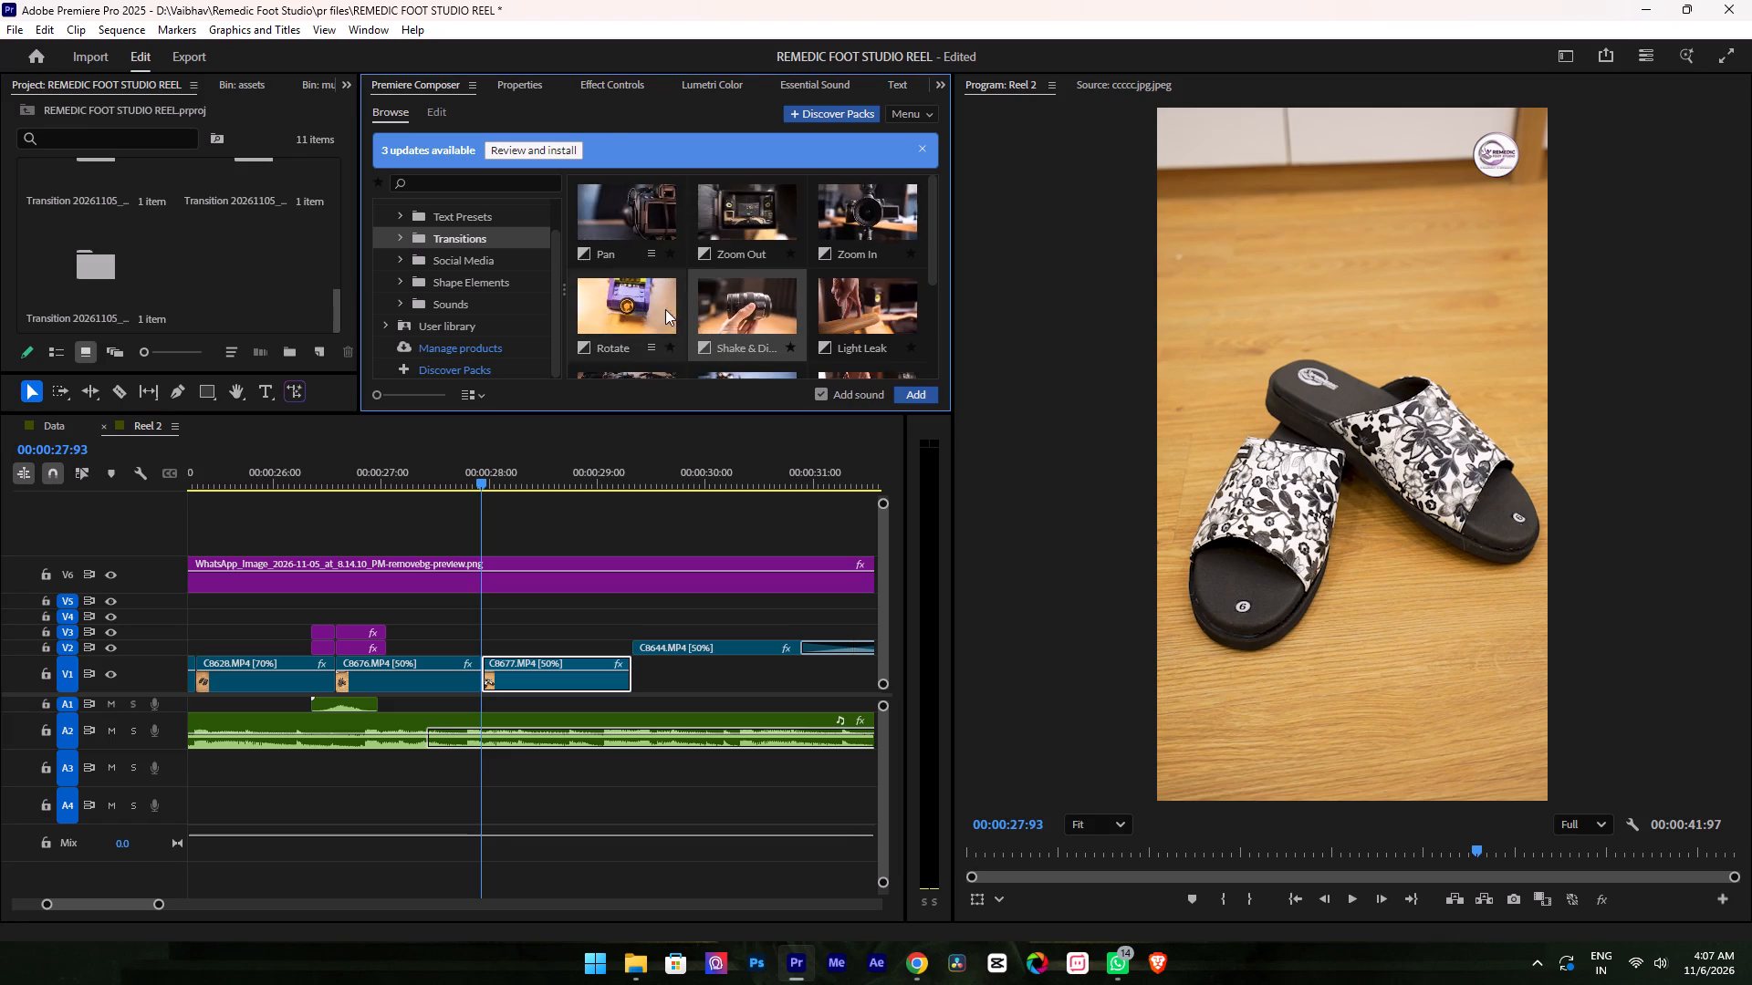
pyautogui.scroll(4, 630, 213)
pyautogui.doubleClick(636, 218)
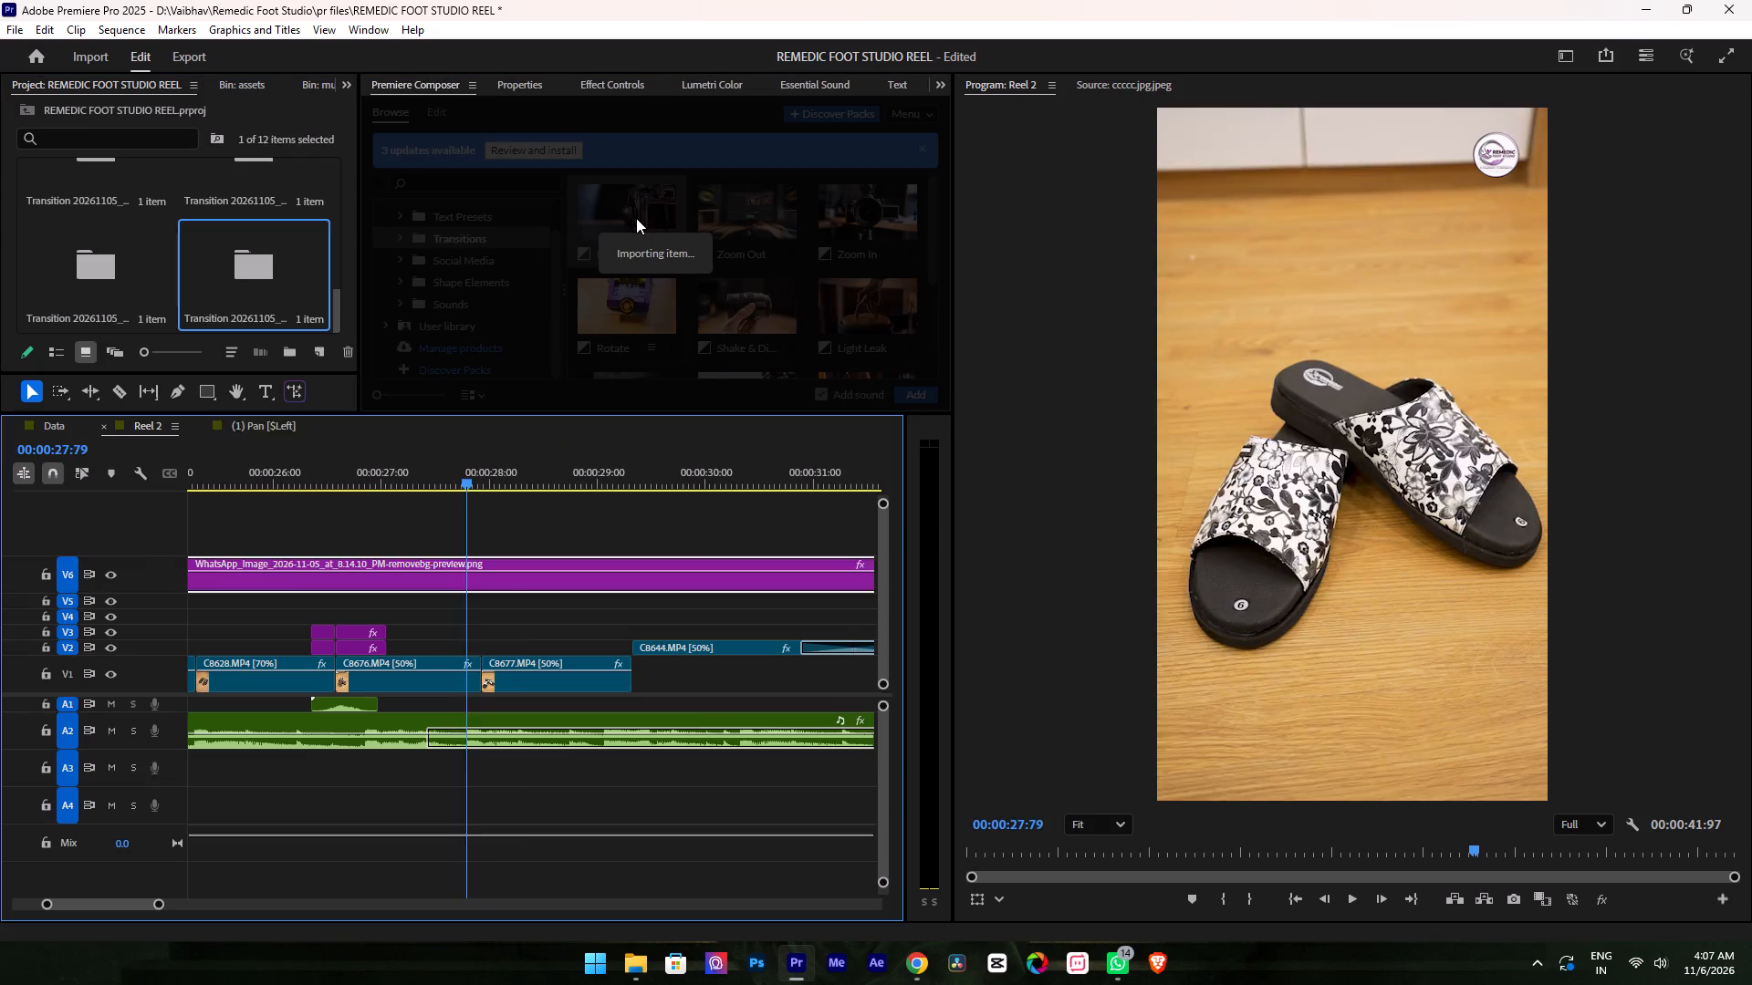
pyautogui.click(448, 472)
pyautogui.press('space')
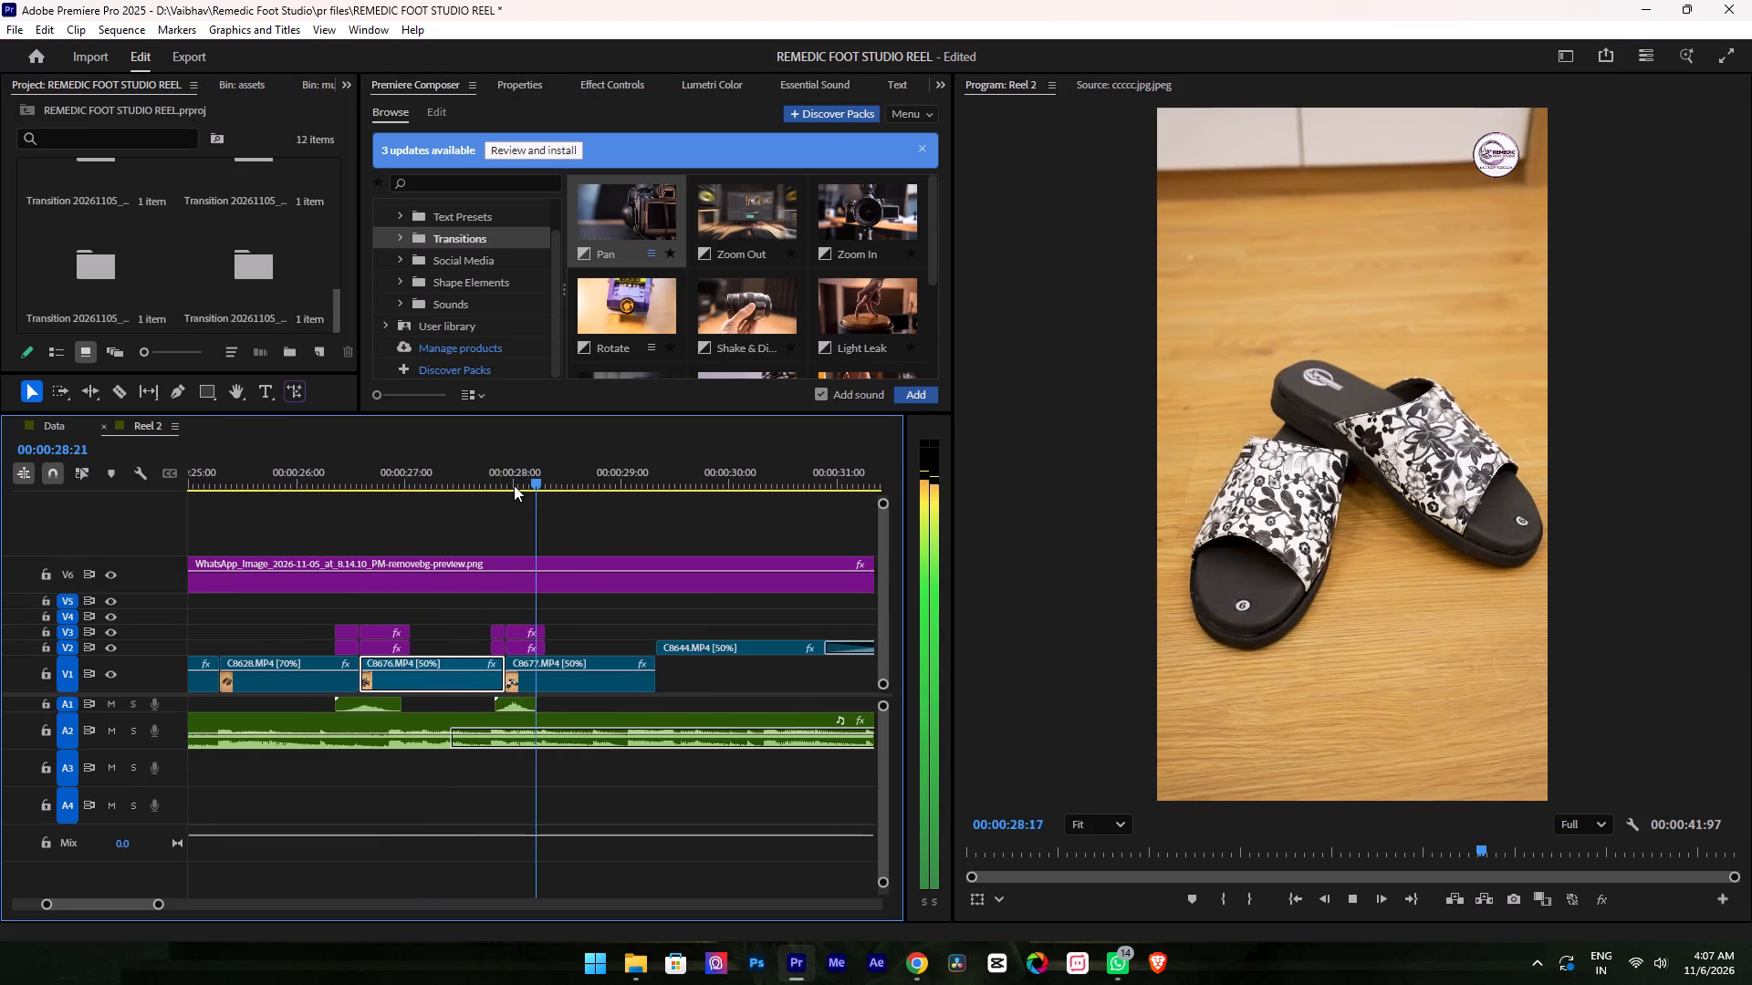
pyautogui.press('space')
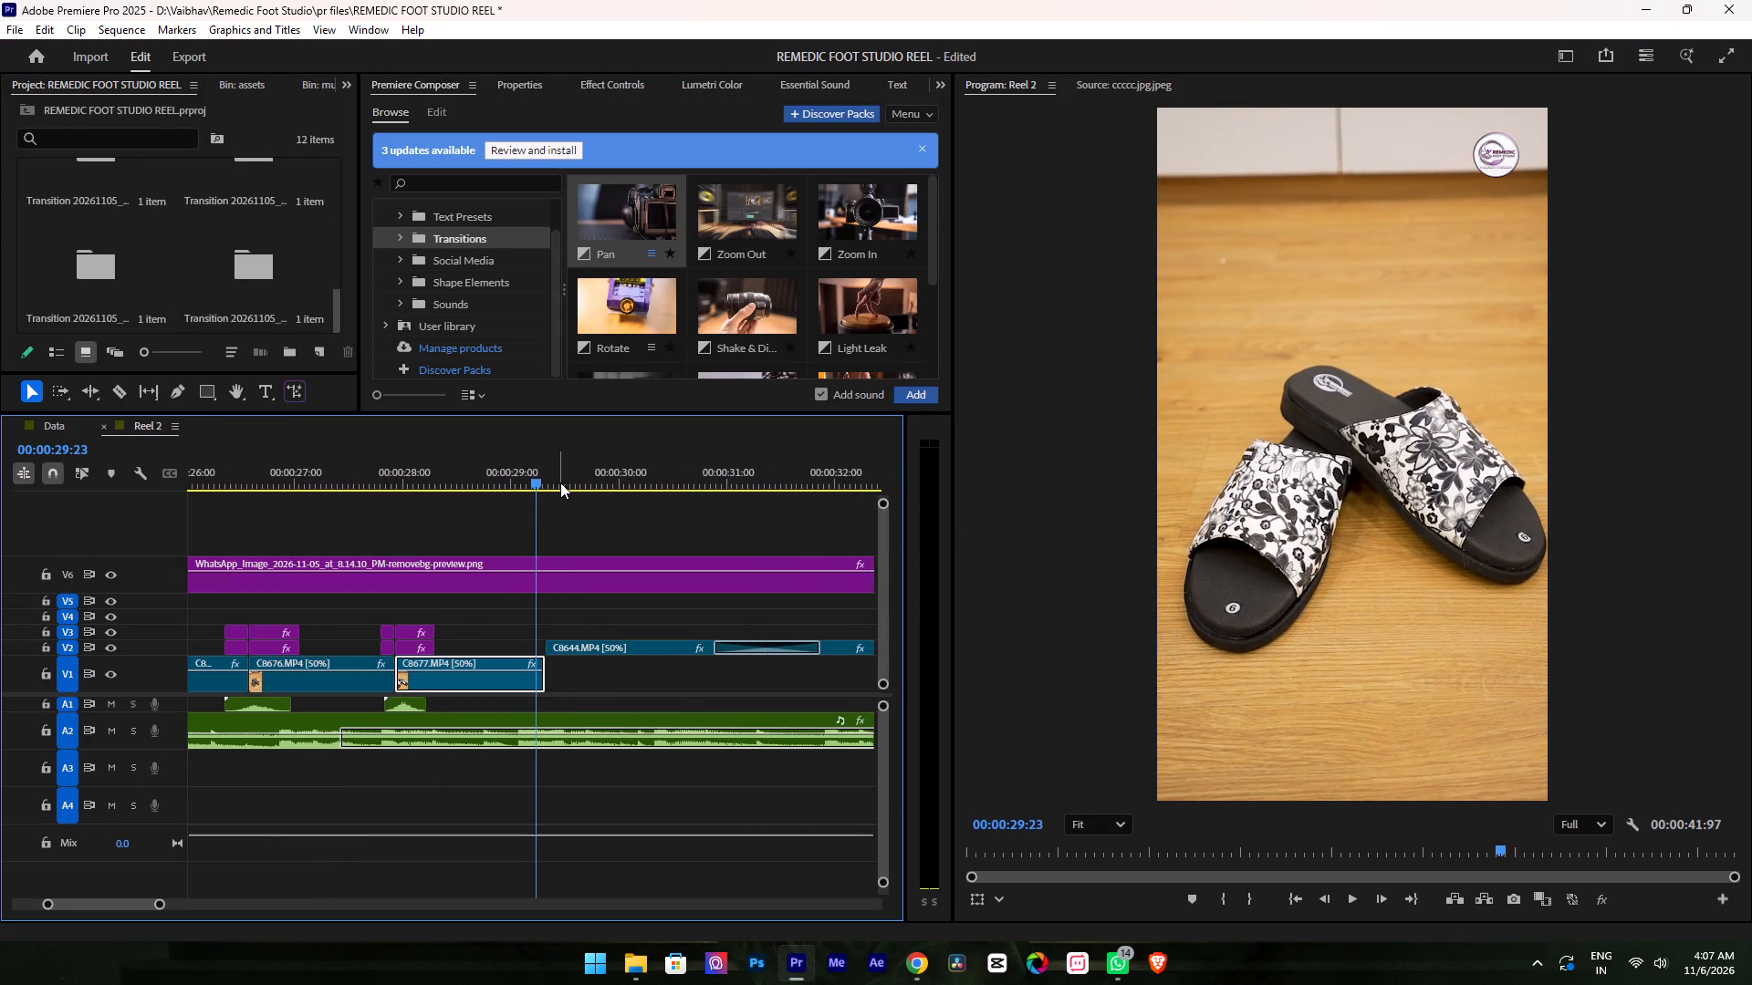
# Add the Pan transition with sound at the cut between C8677.MP4 and C8644.MP4, and preview it.
pyautogui.press('Up')
pyautogui.press('Down')
pyautogui.doubleClick(610, 231)
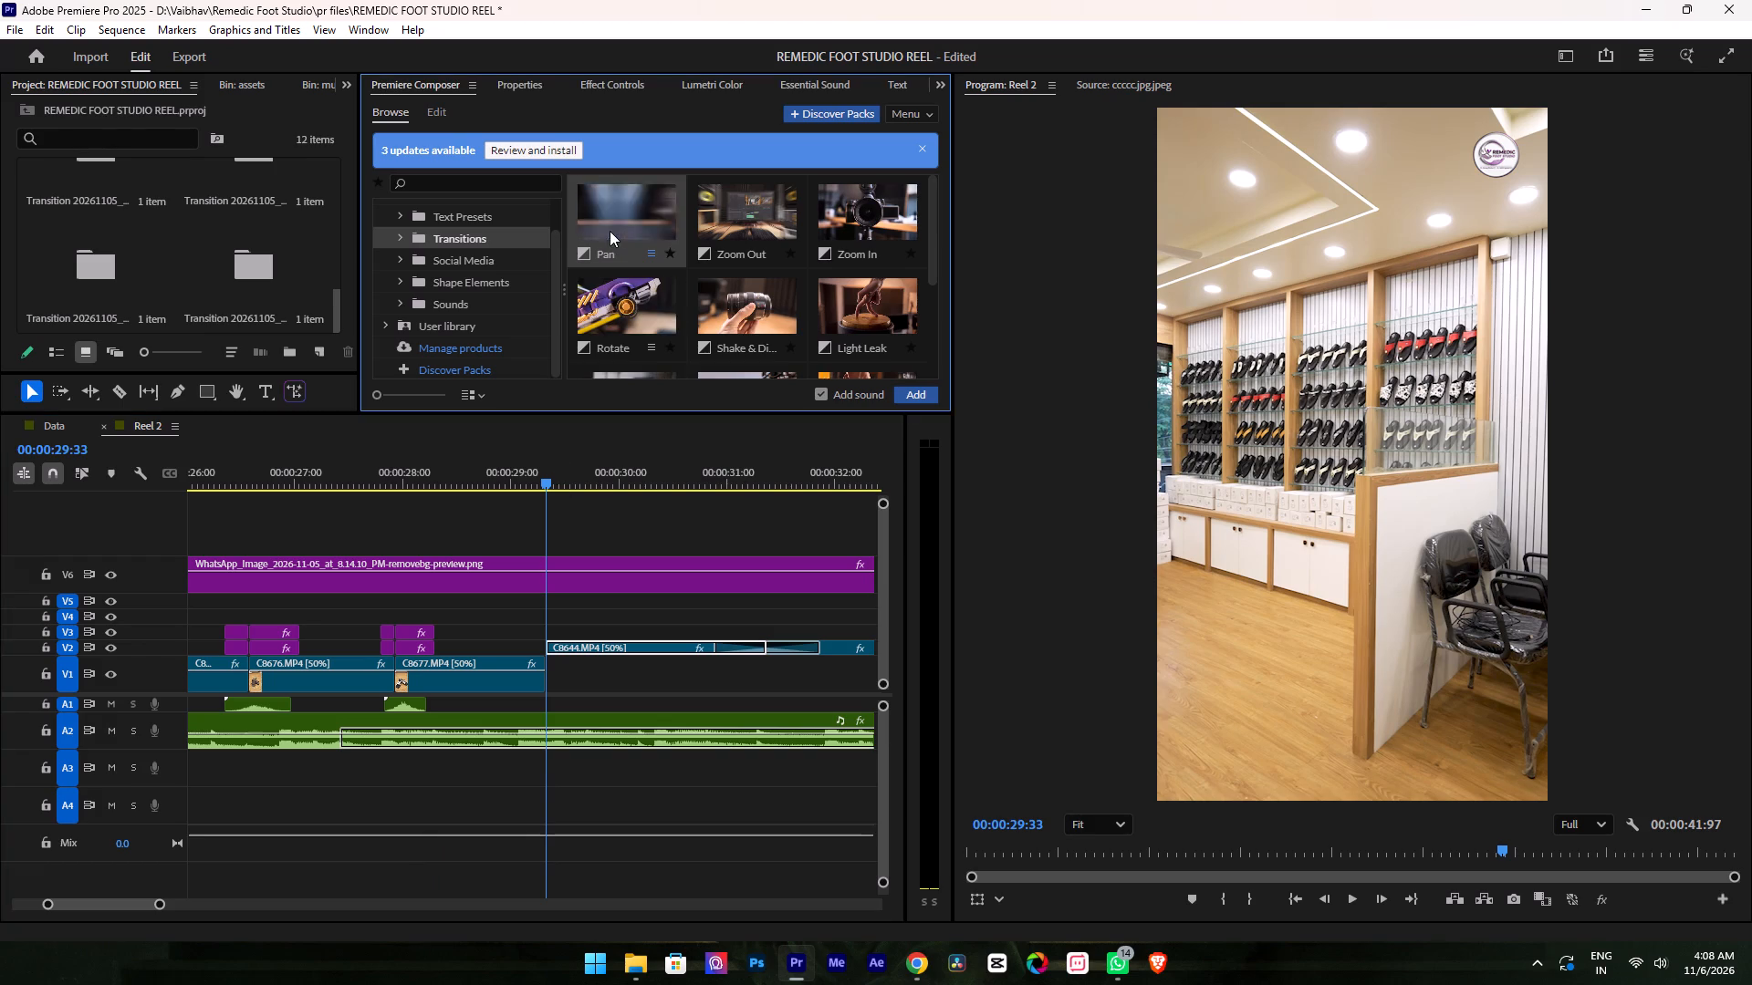
pyautogui.moveTo(522, 457); pyautogui.dragTo(503, 461)
pyautogui.press('space')
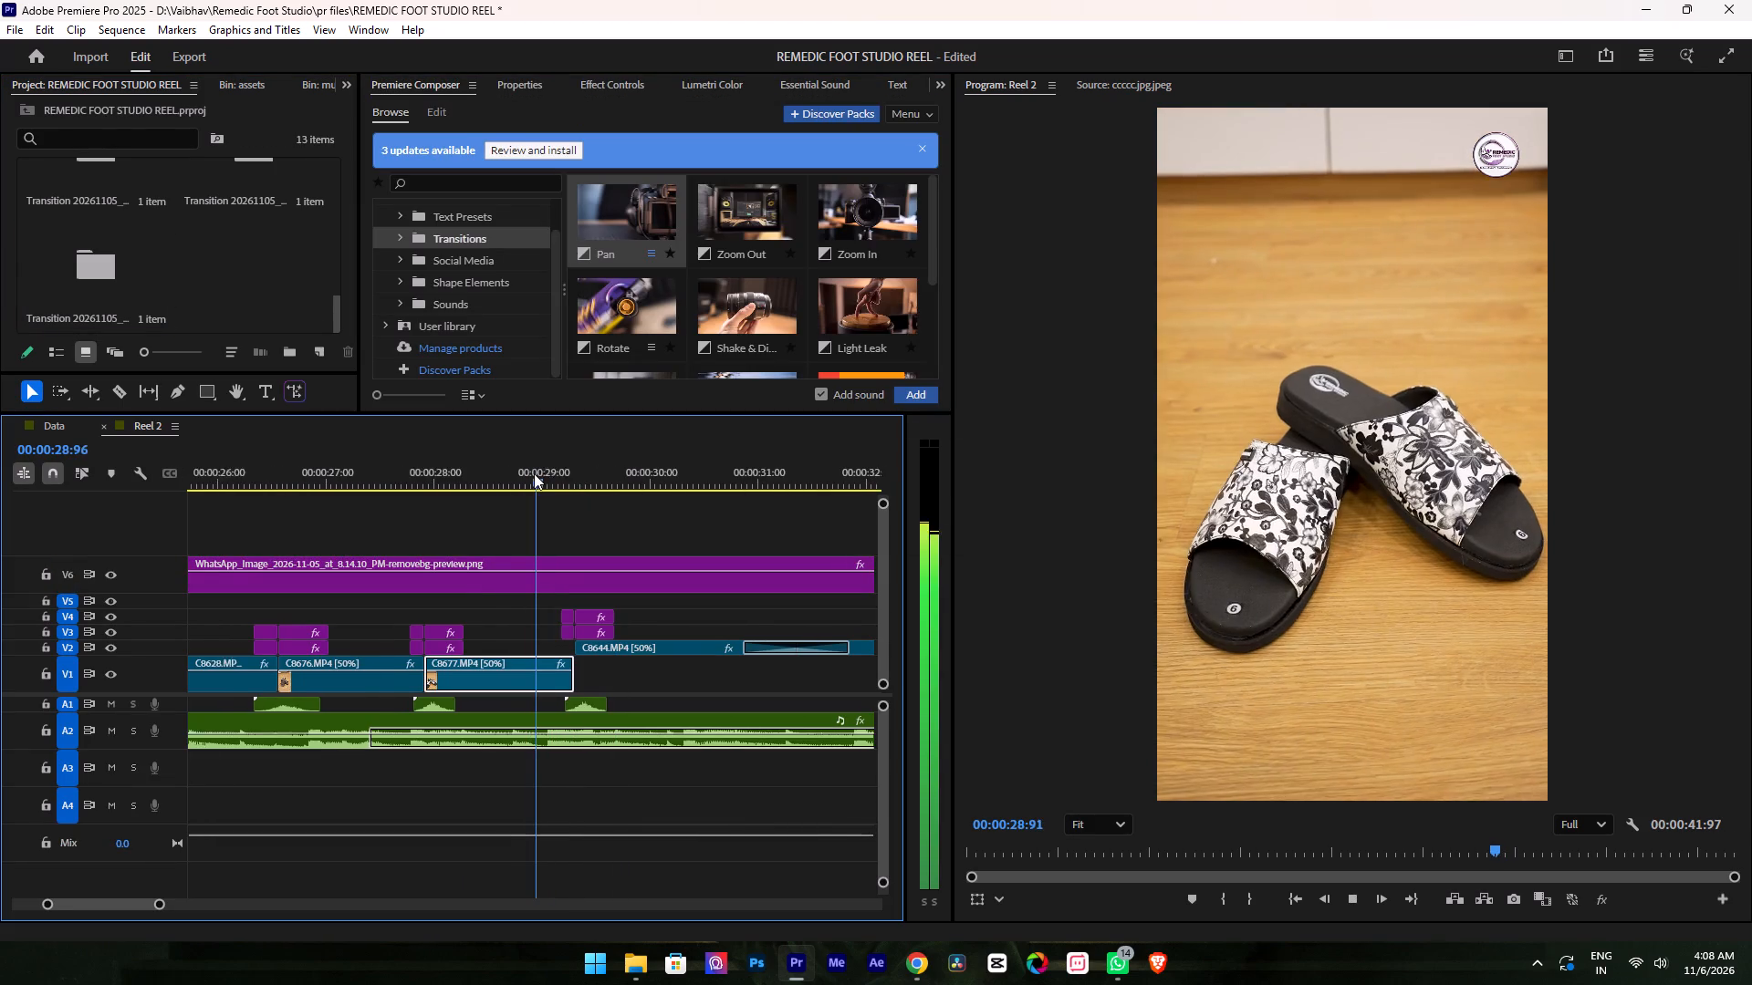
pyautogui.keyDown('alt'); pyautogui.scroll(-5, 552, 503); pyautogui.keyUp('alt')
pyautogui.press('space')
# Review the transition at the cut between C8628.MP4 and C8676.MP4, and delete its layers on V2 and V3 and its sound on A1.
pyautogui.click(255, 480)
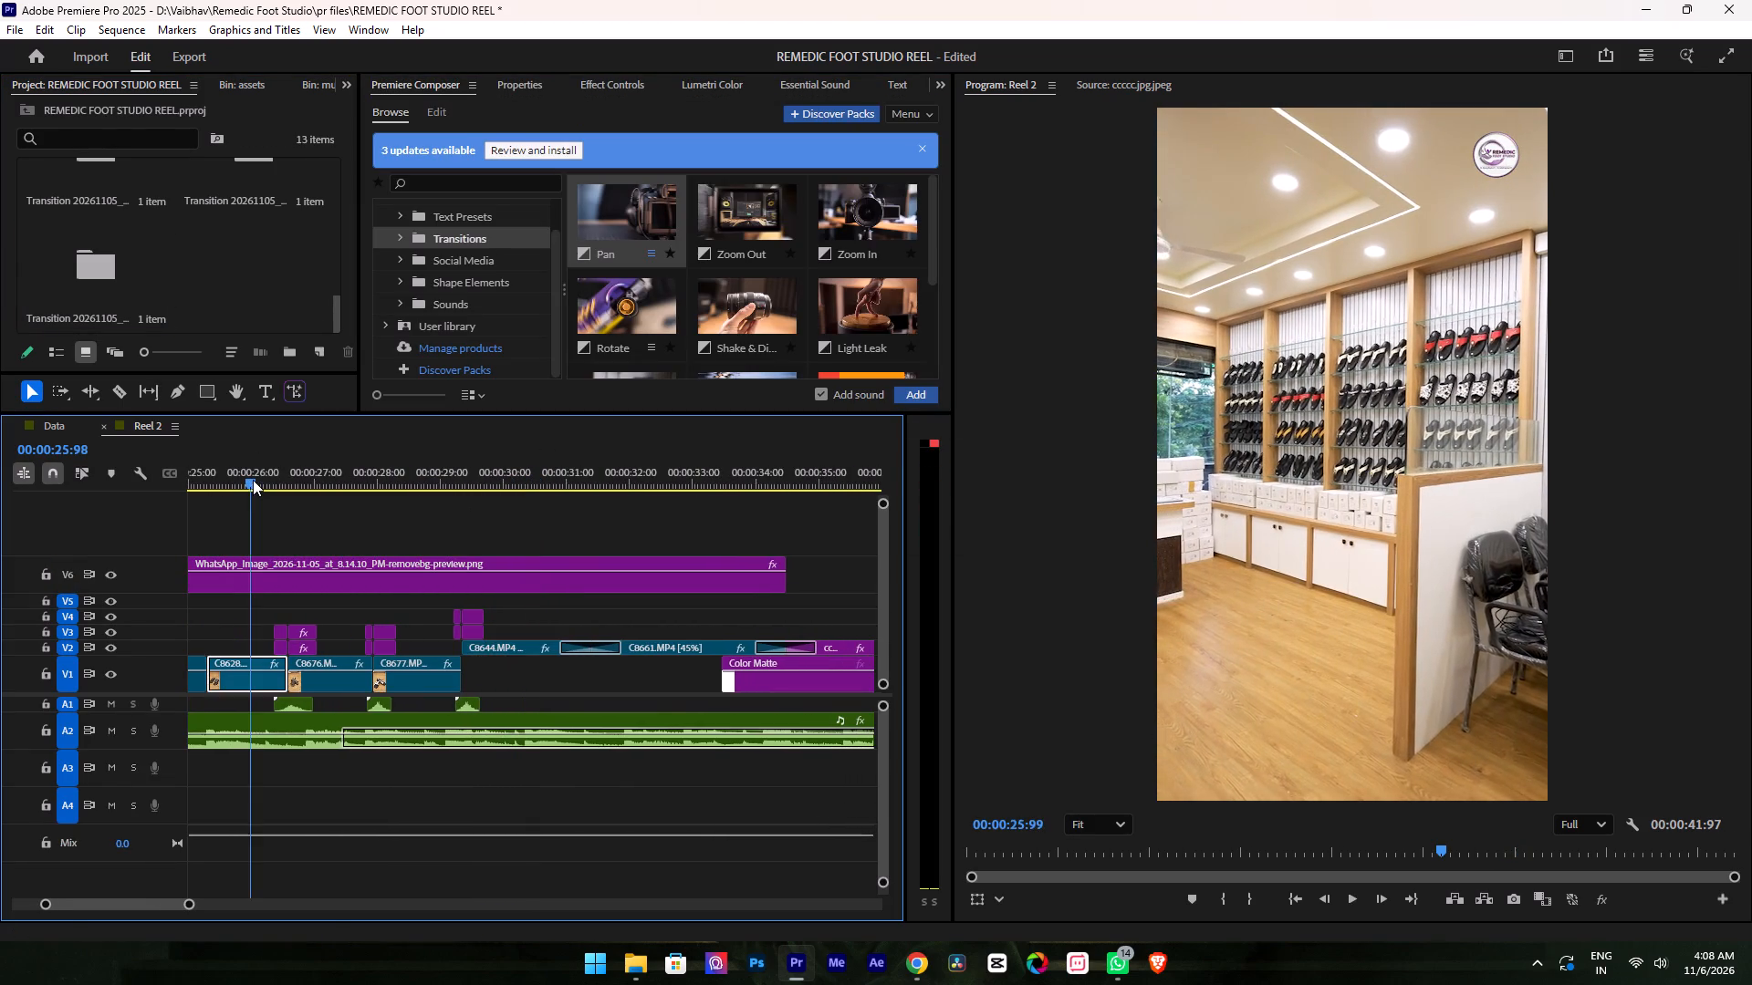
pyautogui.press('space')
pyautogui.keyDown('alt'); pyautogui.scroll(6, 472, 518); pyautogui.keyUp('alt')
pyautogui.press('space')
pyautogui.moveTo(433, 601); pyautogui.dragTo(453, 626)
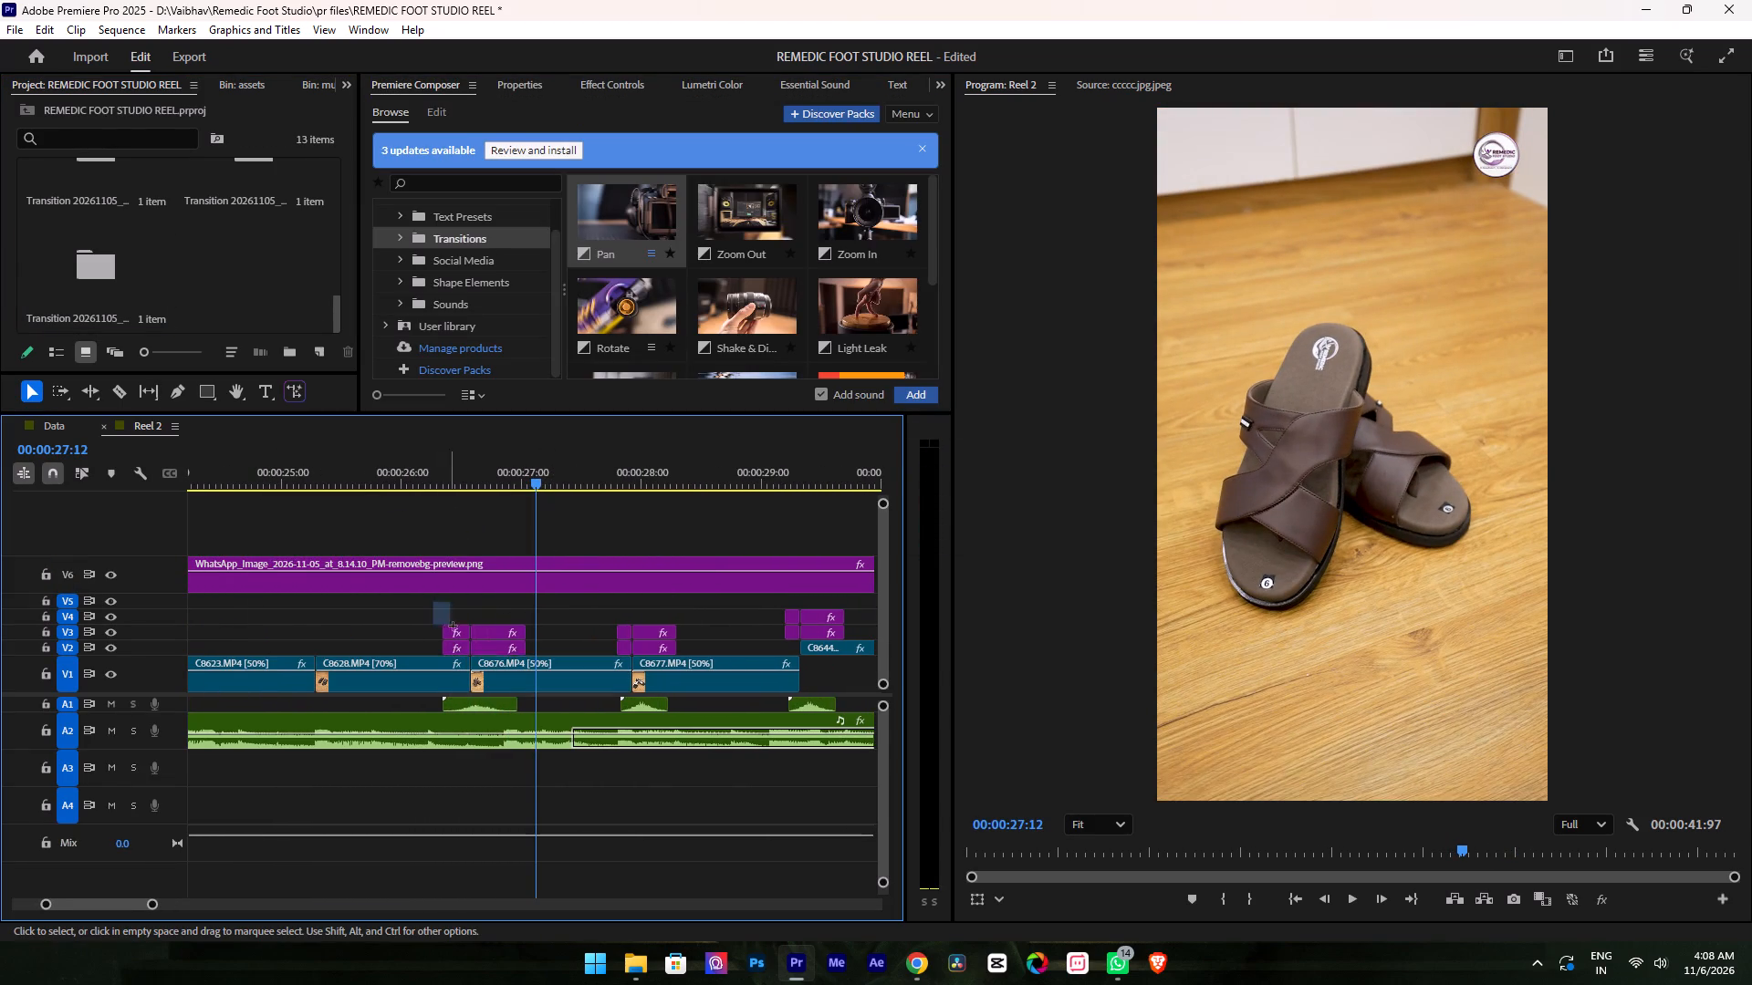
pyautogui.moveTo(453, 626); pyautogui.dragTo(494, 646)
pyautogui.press('BackSpace')
pyautogui.click(458, 710)
pyautogui.click(465, 700)
pyautogui.press('BackSpace')
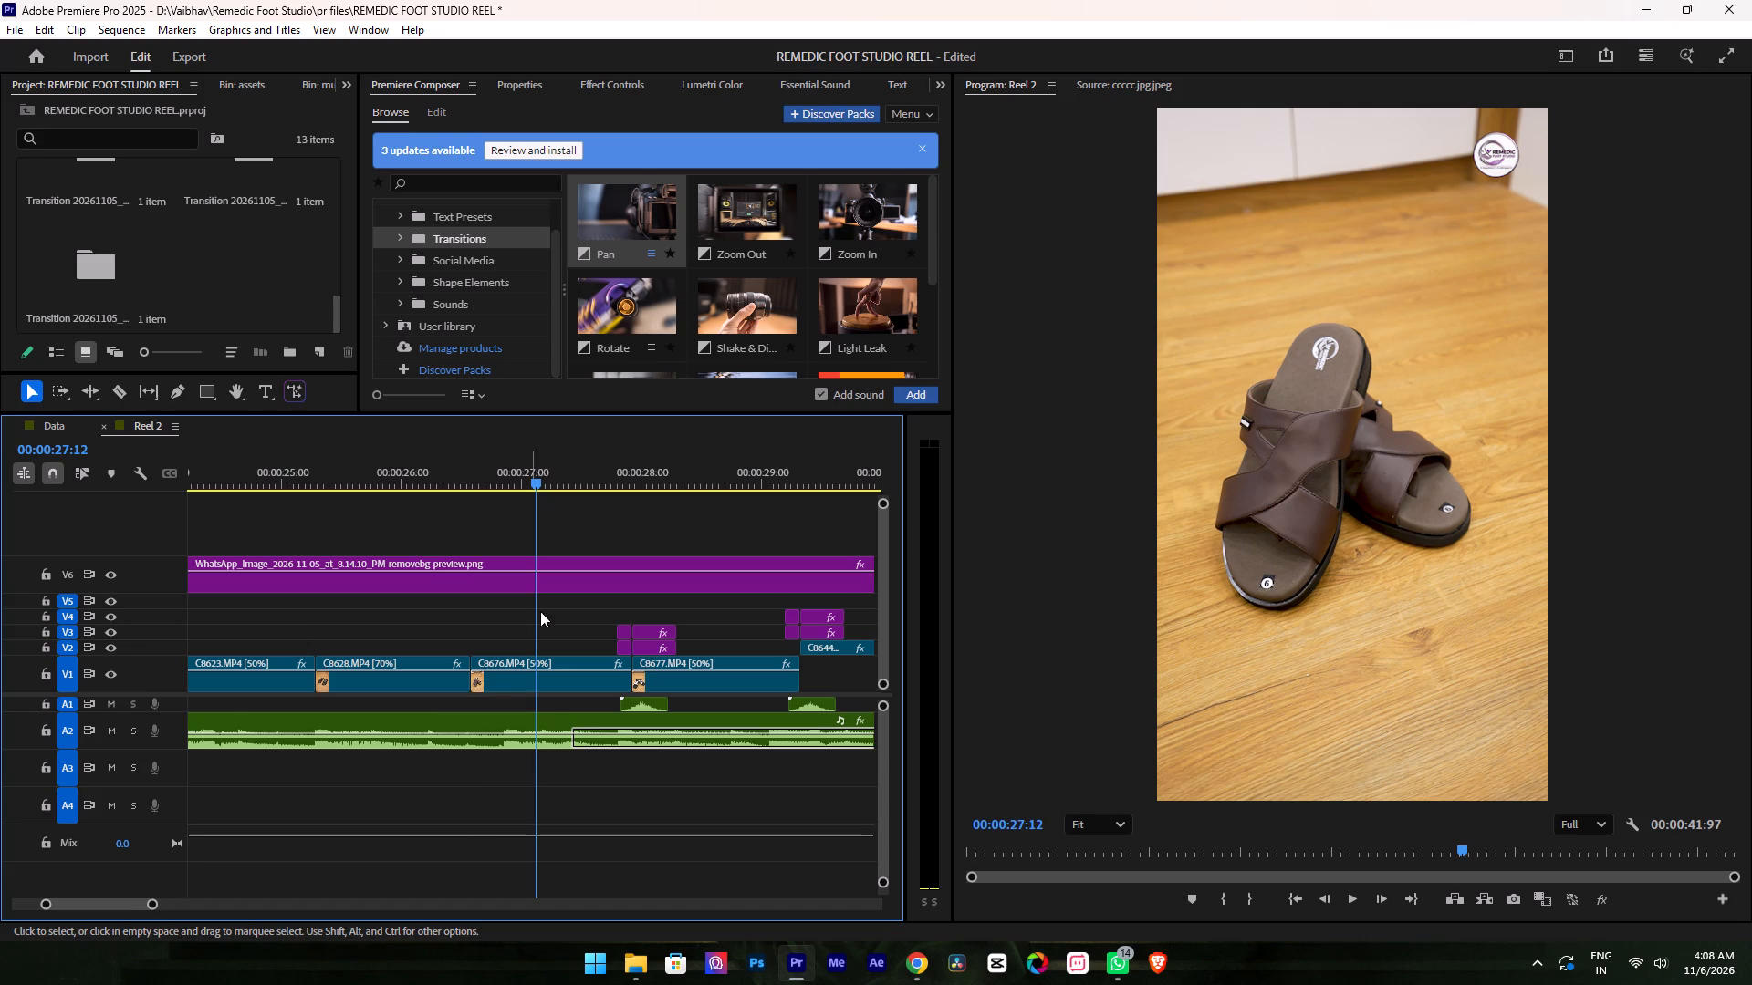
# Add the Pan transition with sound at the cut between C8628.MP4 and C8676.MP4, and preview it.
pyautogui.press('Up')
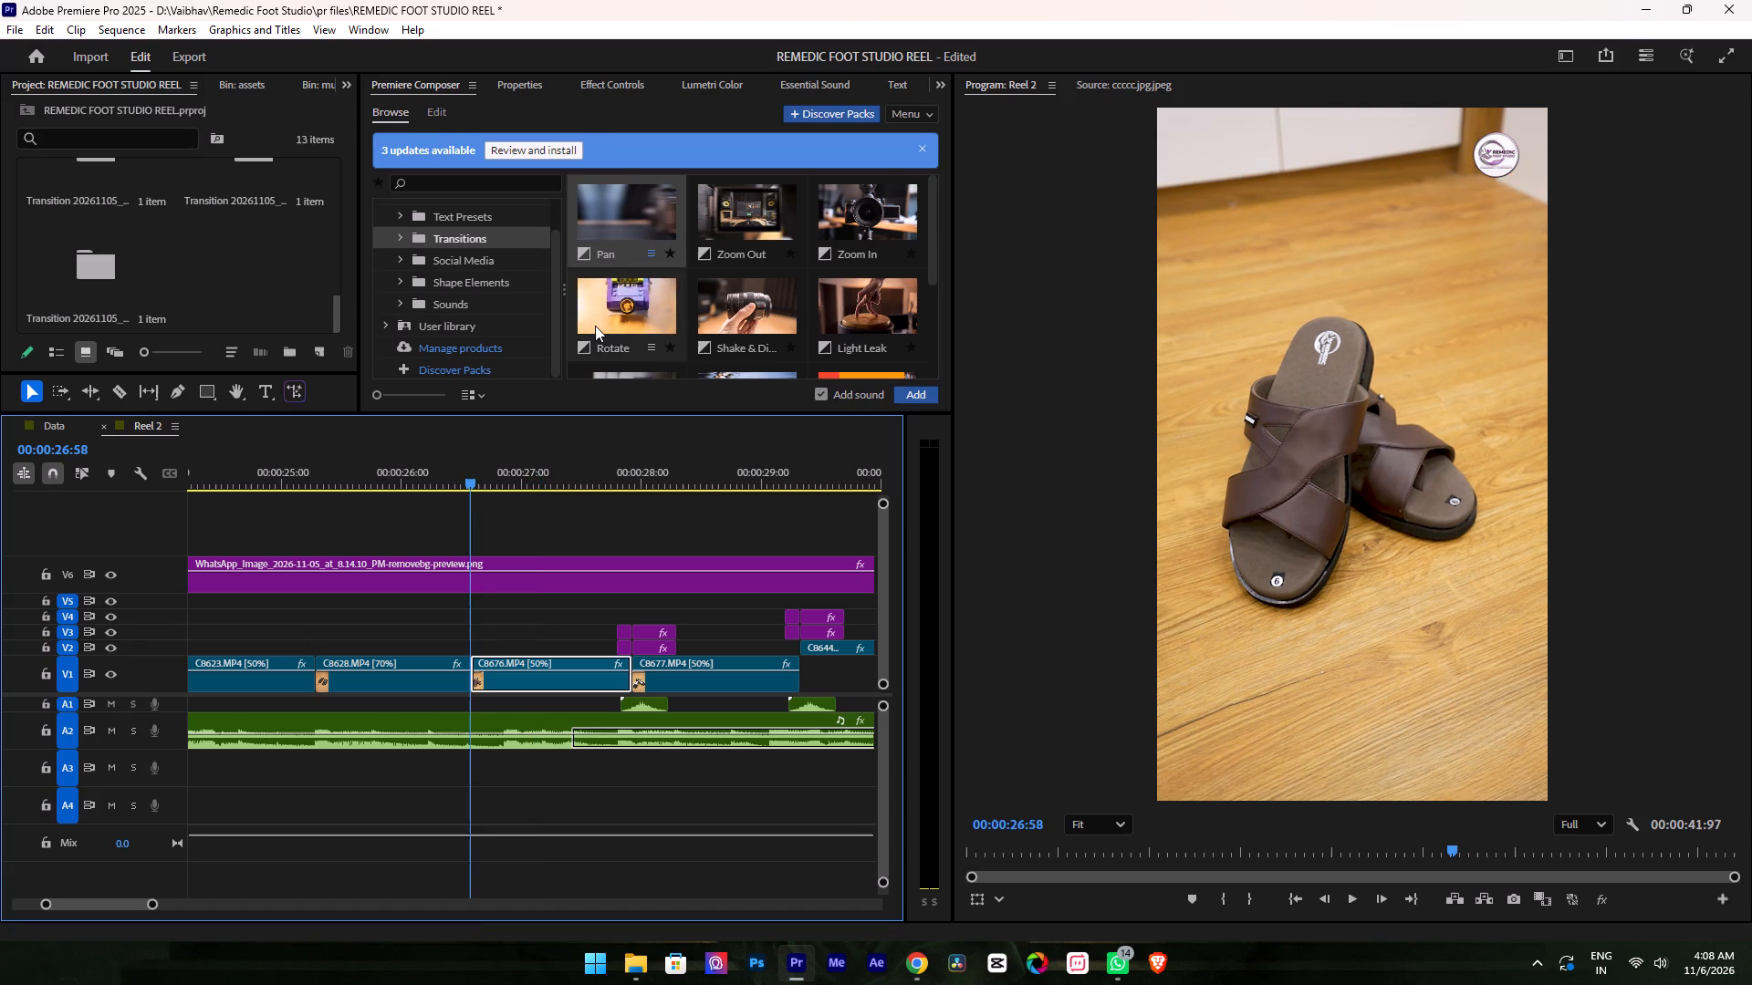
pyautogui.doubleClick(622, 207)
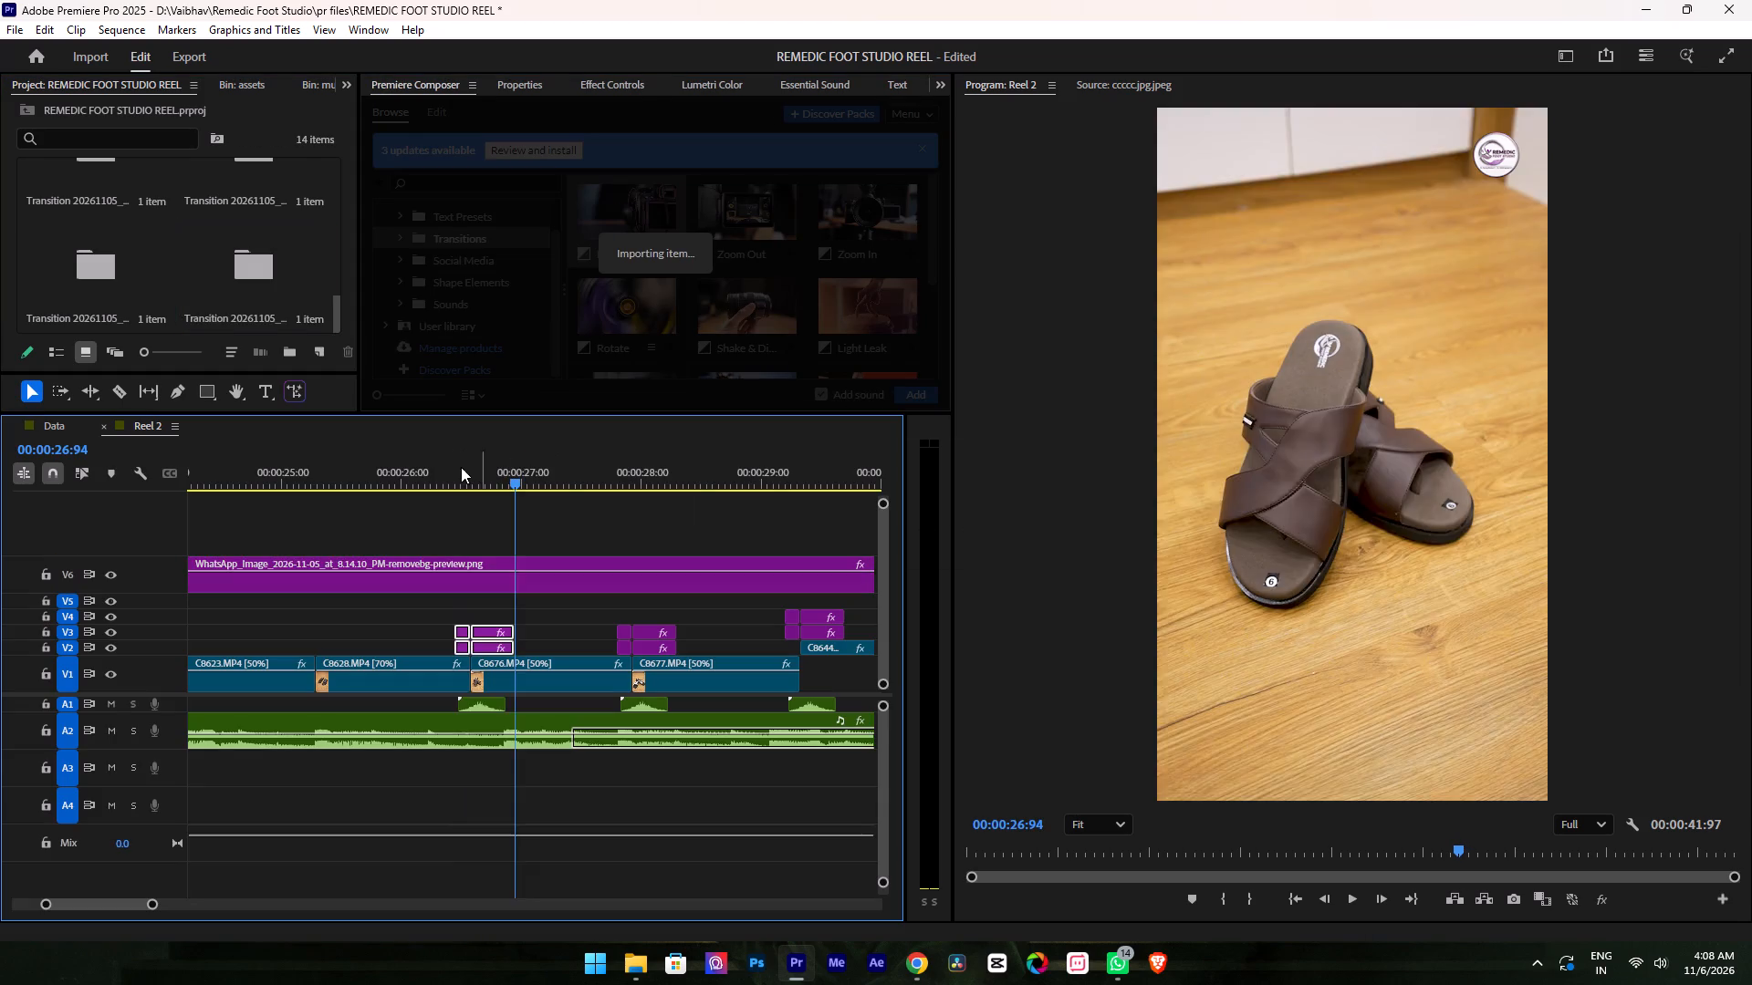
pyautogui.click(422, 451)
pyautogui.press('space')
pyautogui.press('space')
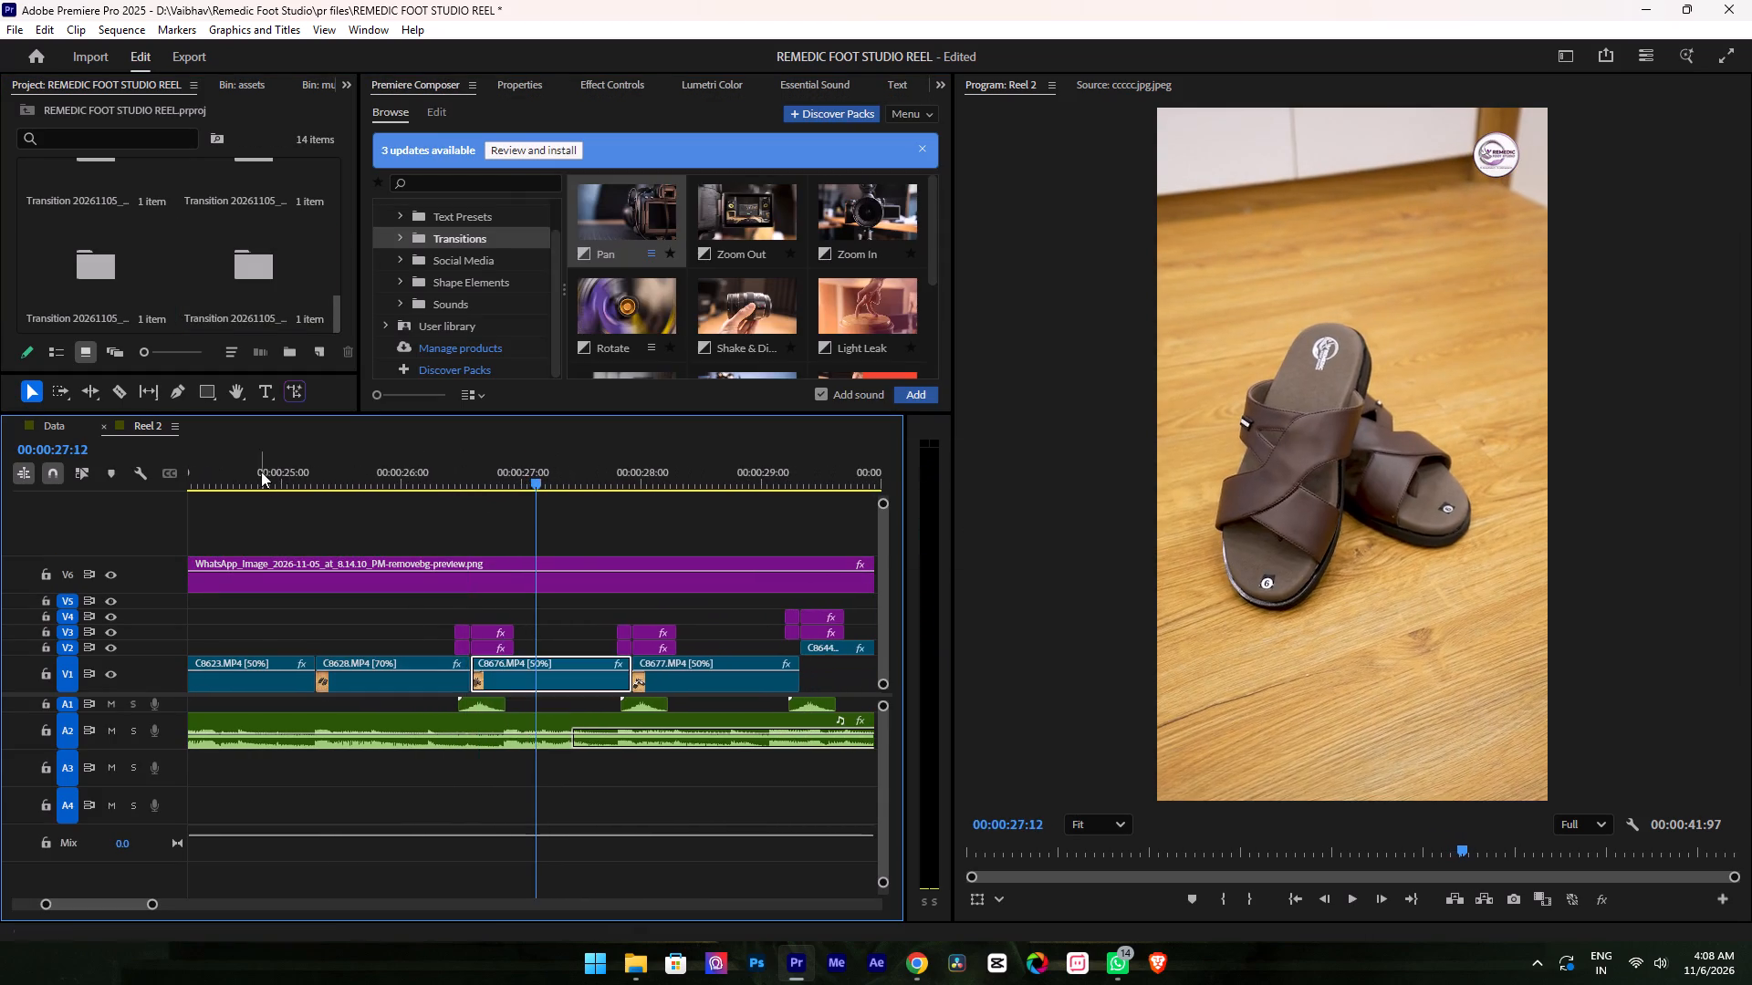
# Play back the sequence from before C8657.MP4 through C8628.MP4 to check the cuts between the clips.
pyautogui.click(260, 461)
pyautogui.press('space')
pyautogui.keyDown('alt'); pyautogui.scroll(-4, 401, 505); pyautogui.keyUp('alt')
pyautogui.press('space')
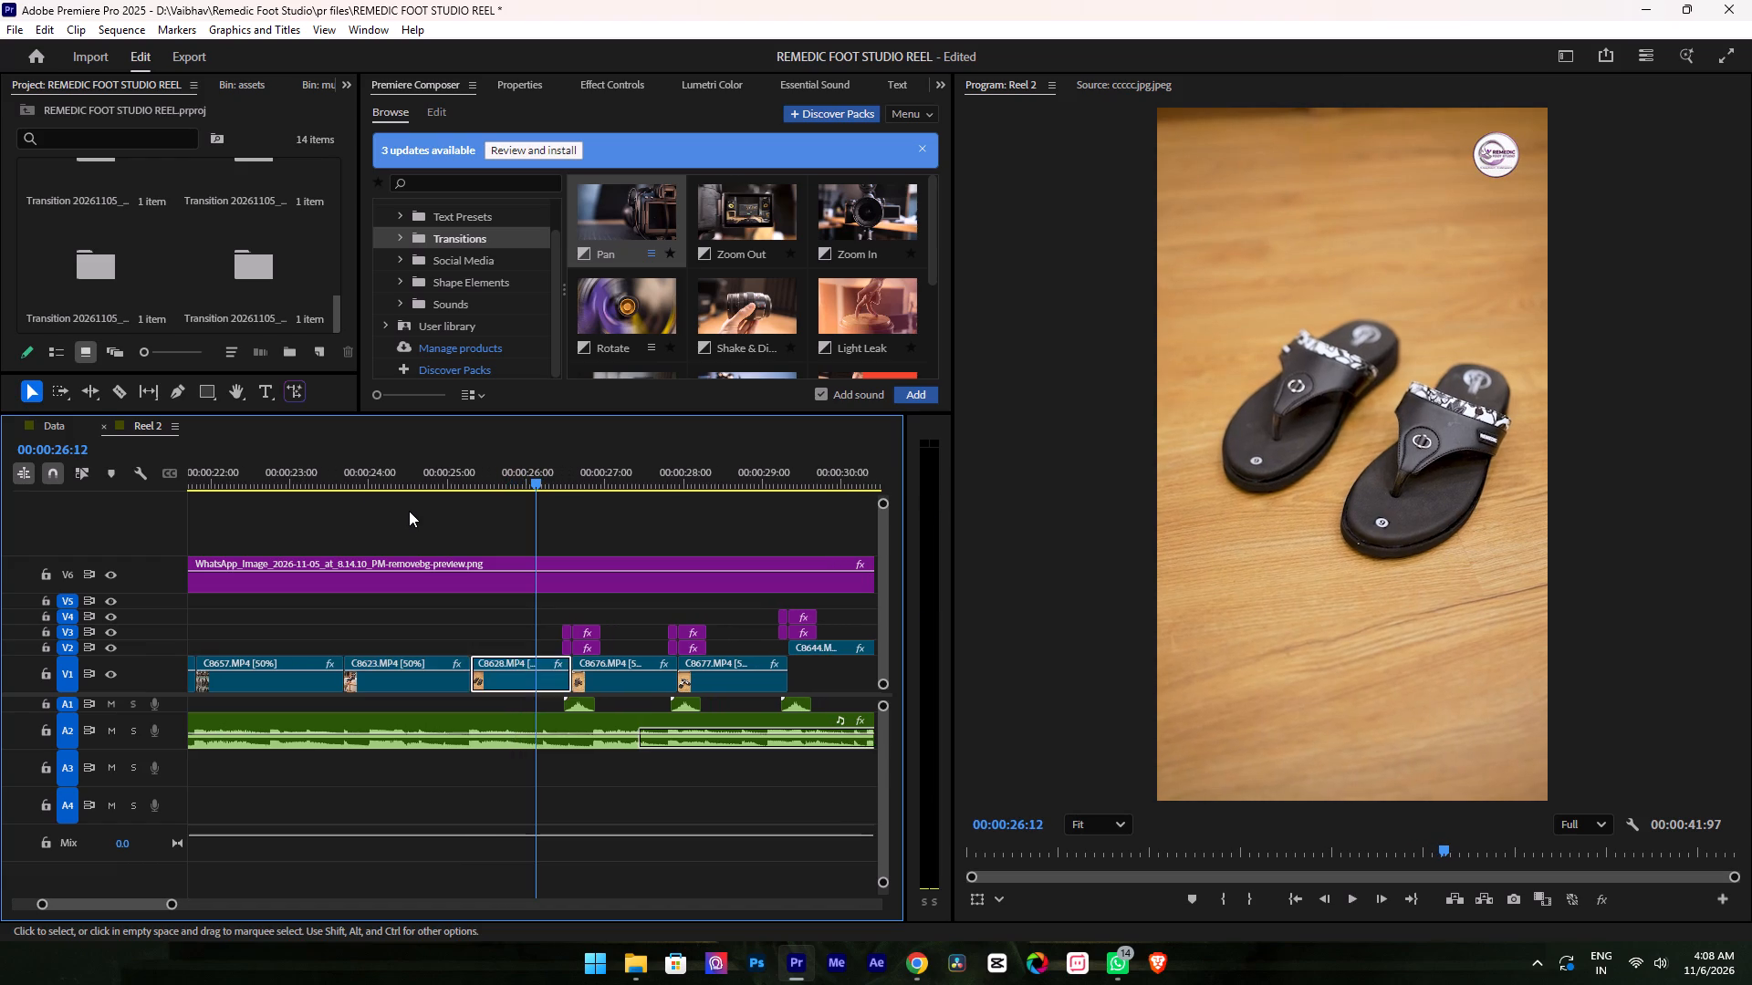
pyautogui.keyDown('alt'); pyautogui.scroll(-4, 333, 493); pyautogui.keyUp('alt')
pyautogui.scroll(6, 339, 505)
pyautogui.click(400, 454)
pyautogui.press('space')
pyautogui.keyDown('alt'); pyautogui.scroll(3, 514, 503); pyautogui.keyUp('alt')
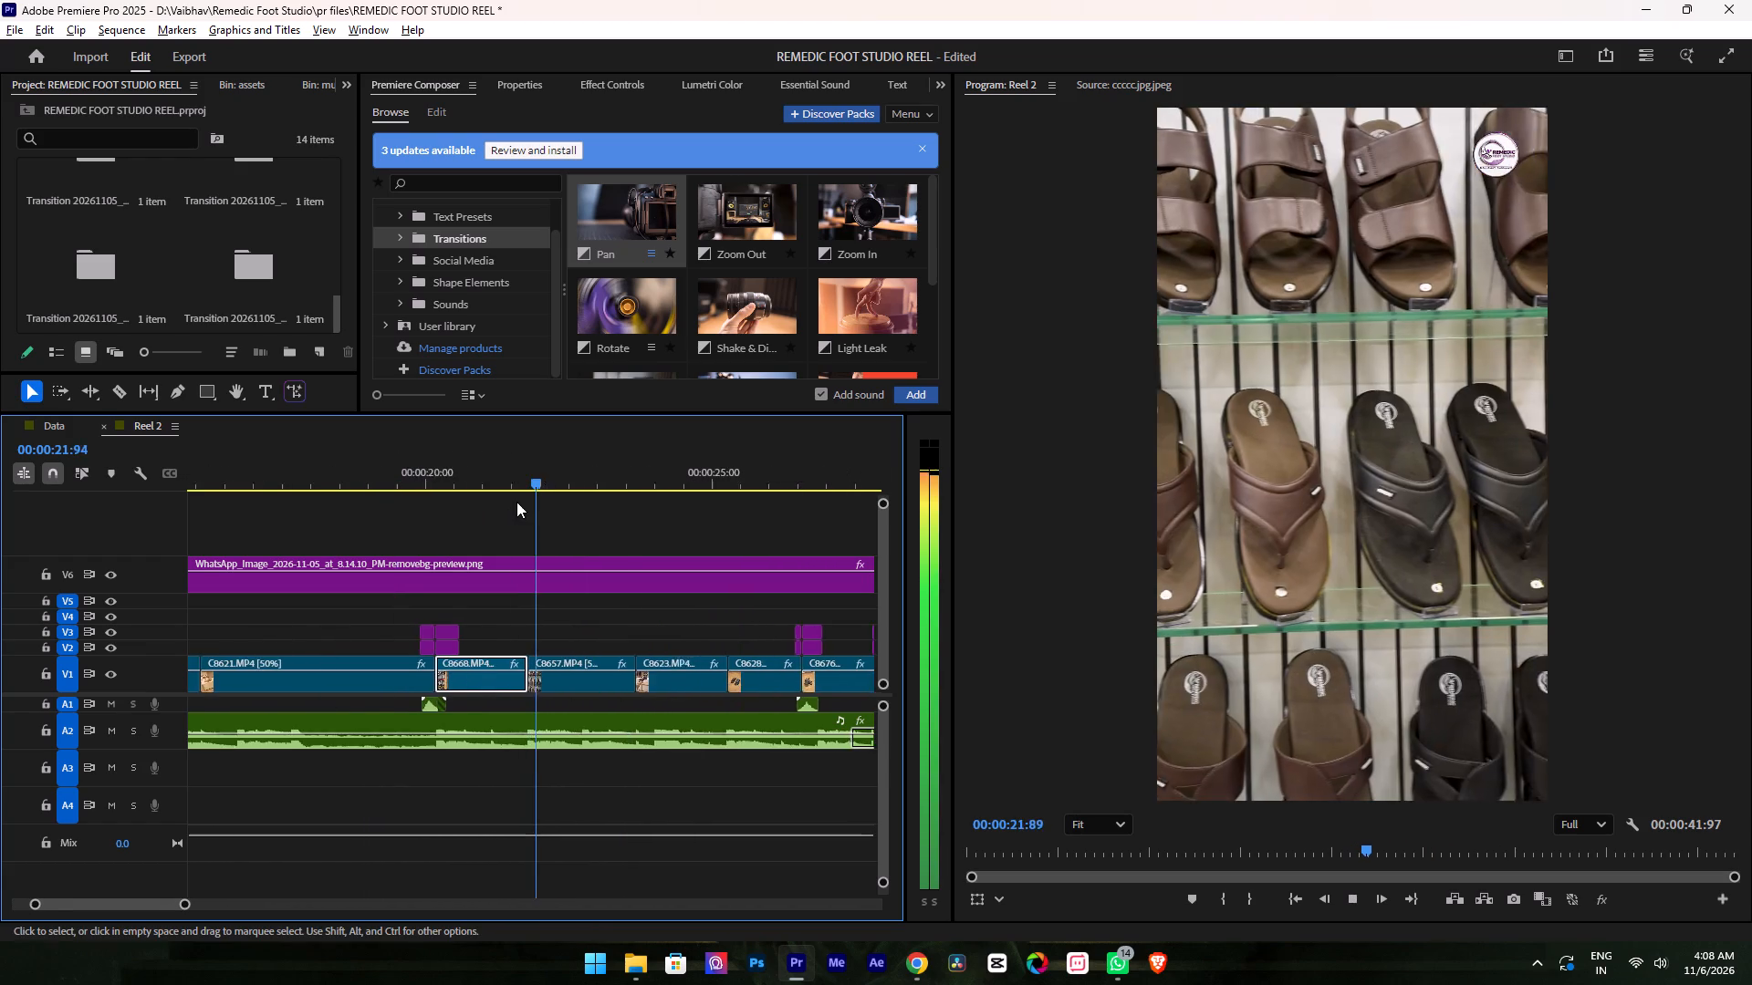
pyautogui.keyDown('alt'); pyautogui.scroll(3, 516, 502); pyautogui.keyUp('alt')
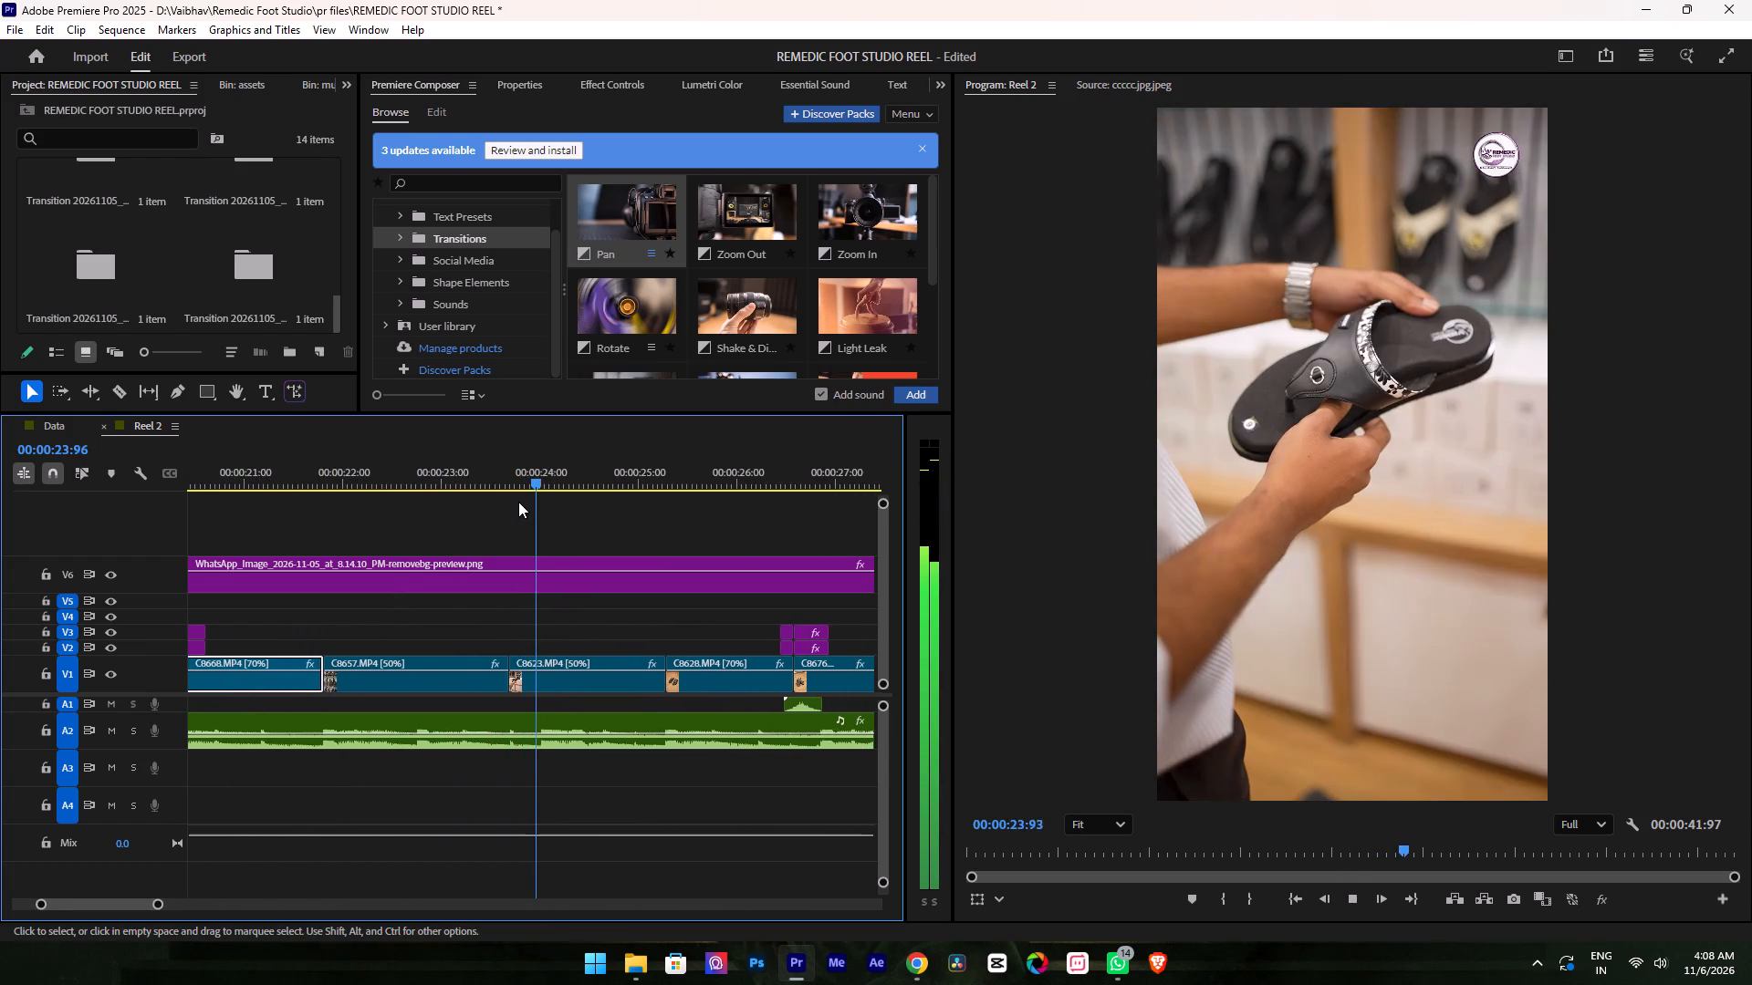
pyautogui.press('space')
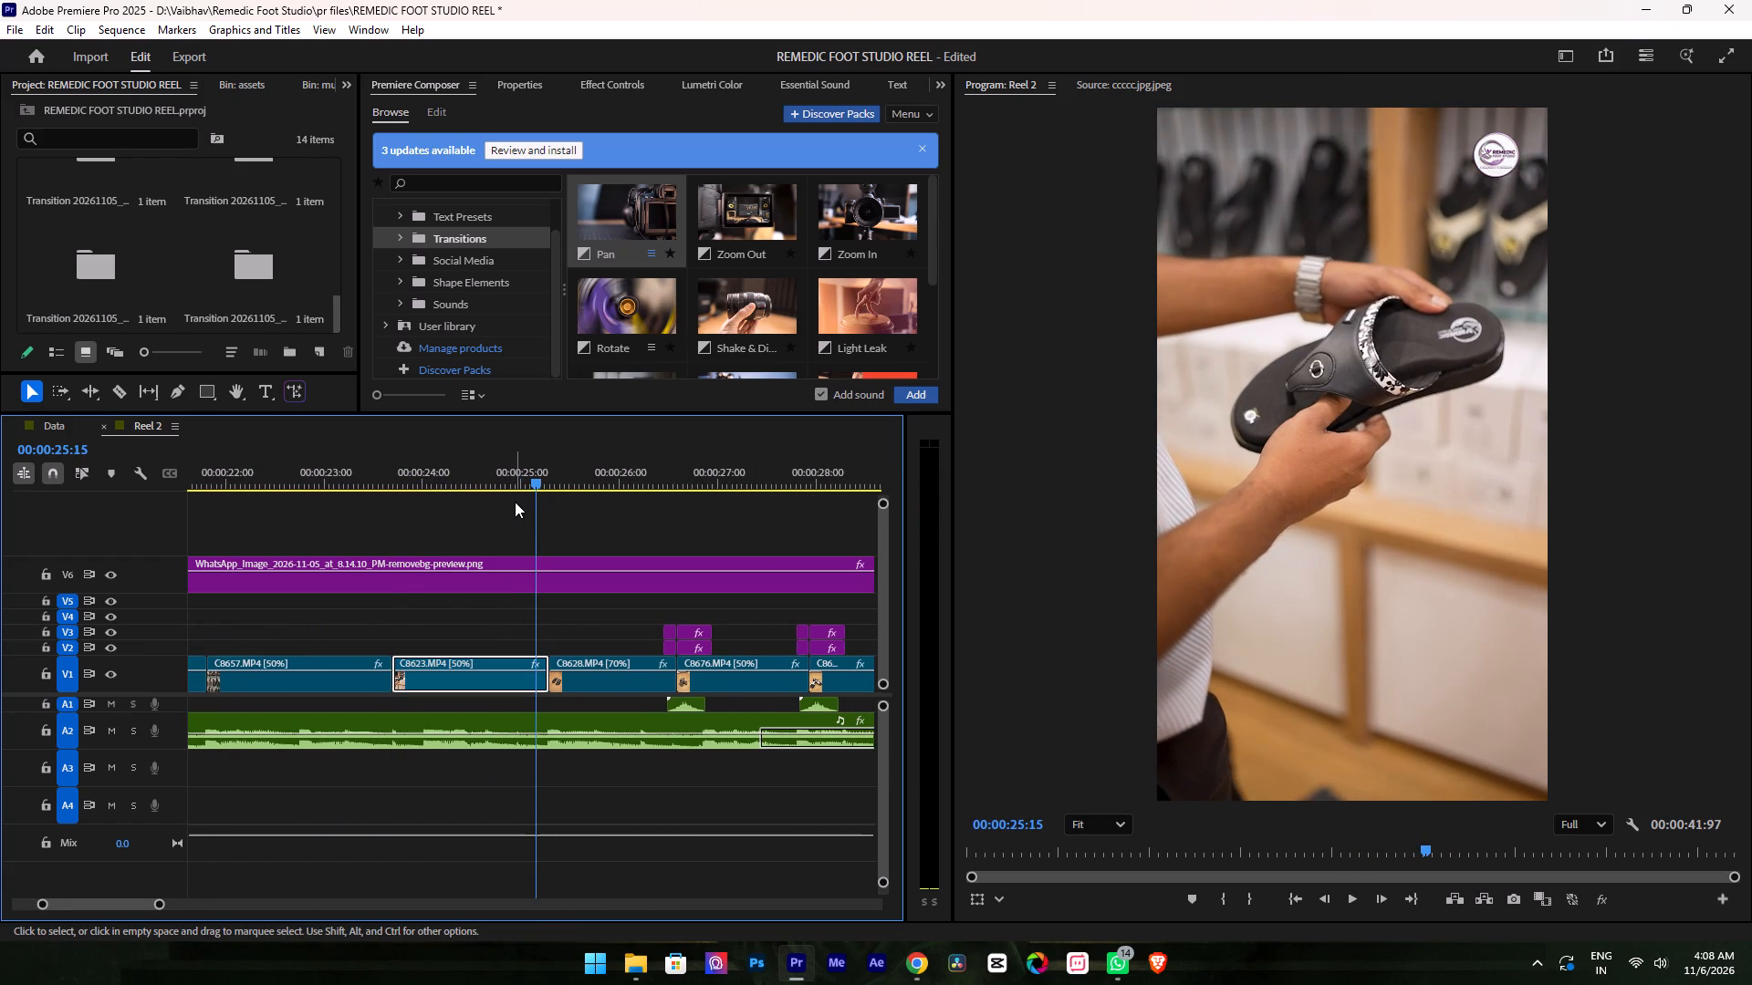
# Add the Light Leak transition at the cut between C8623.MP4 and C8628.MP4, and play it back through to C8677.MP4.
pyautogui.press('Up')
pyautogui.press('Down')
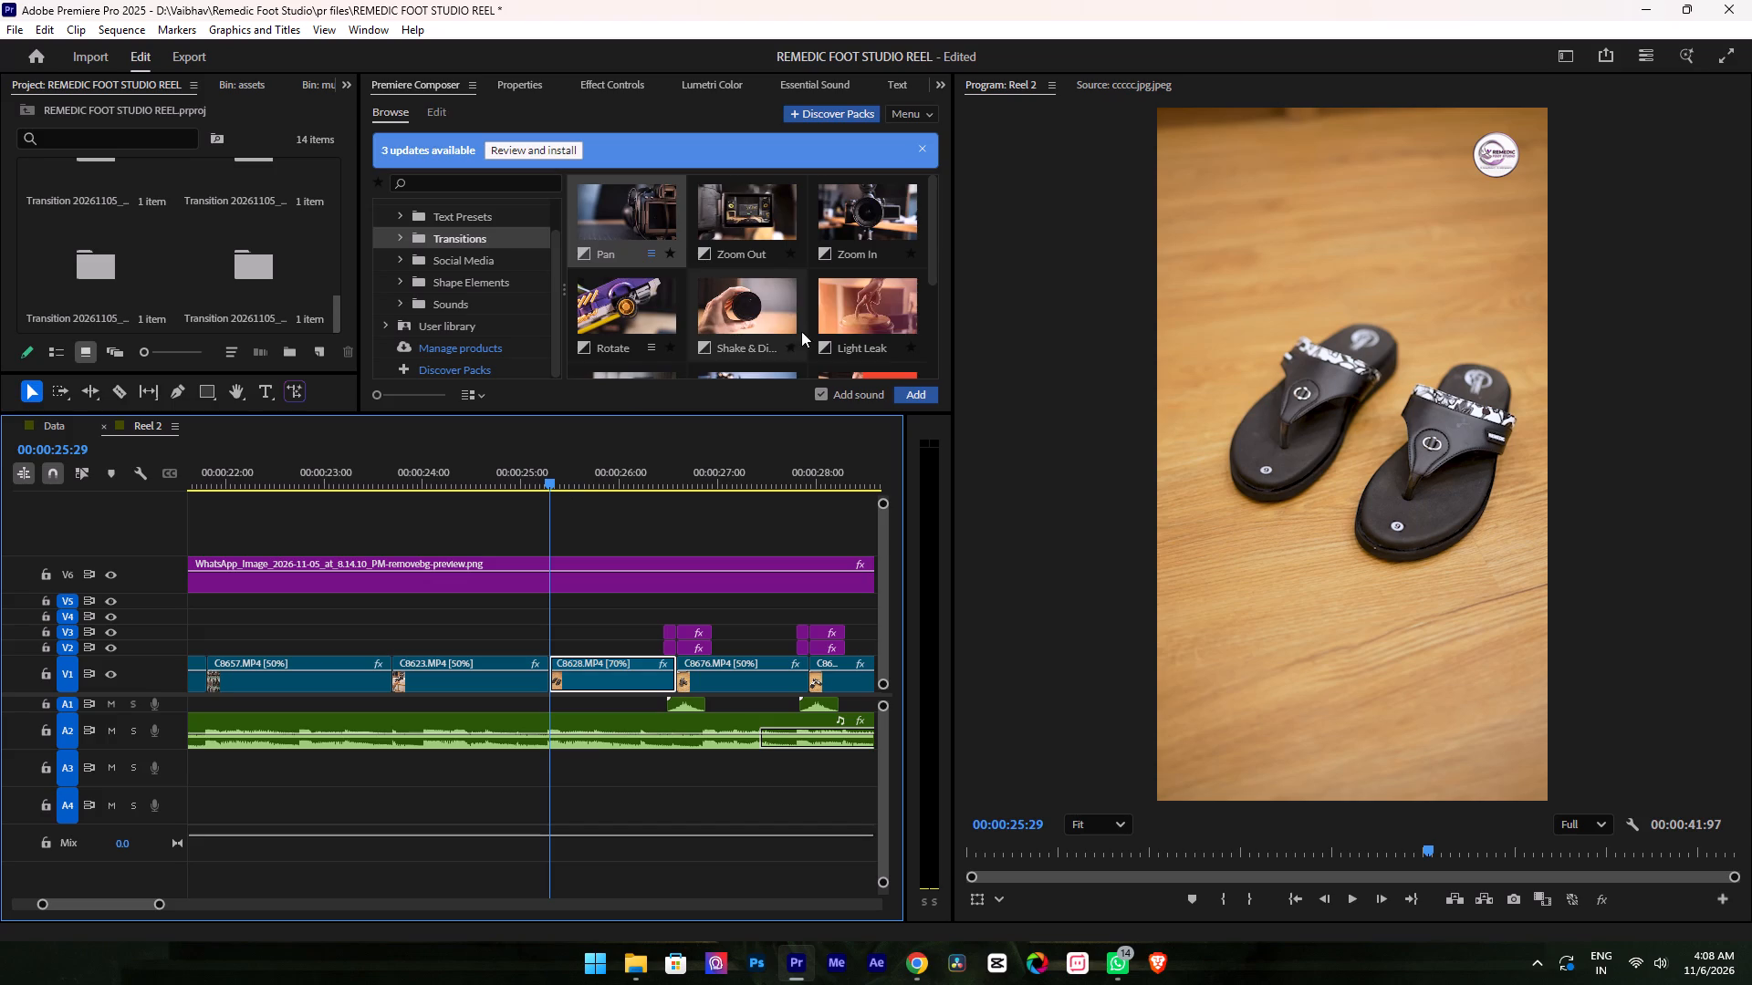
pyautogui.doubleClick(833, 317)
pyautogui.moveTo(523, 472); pyautogui.dragTo(484, 466)
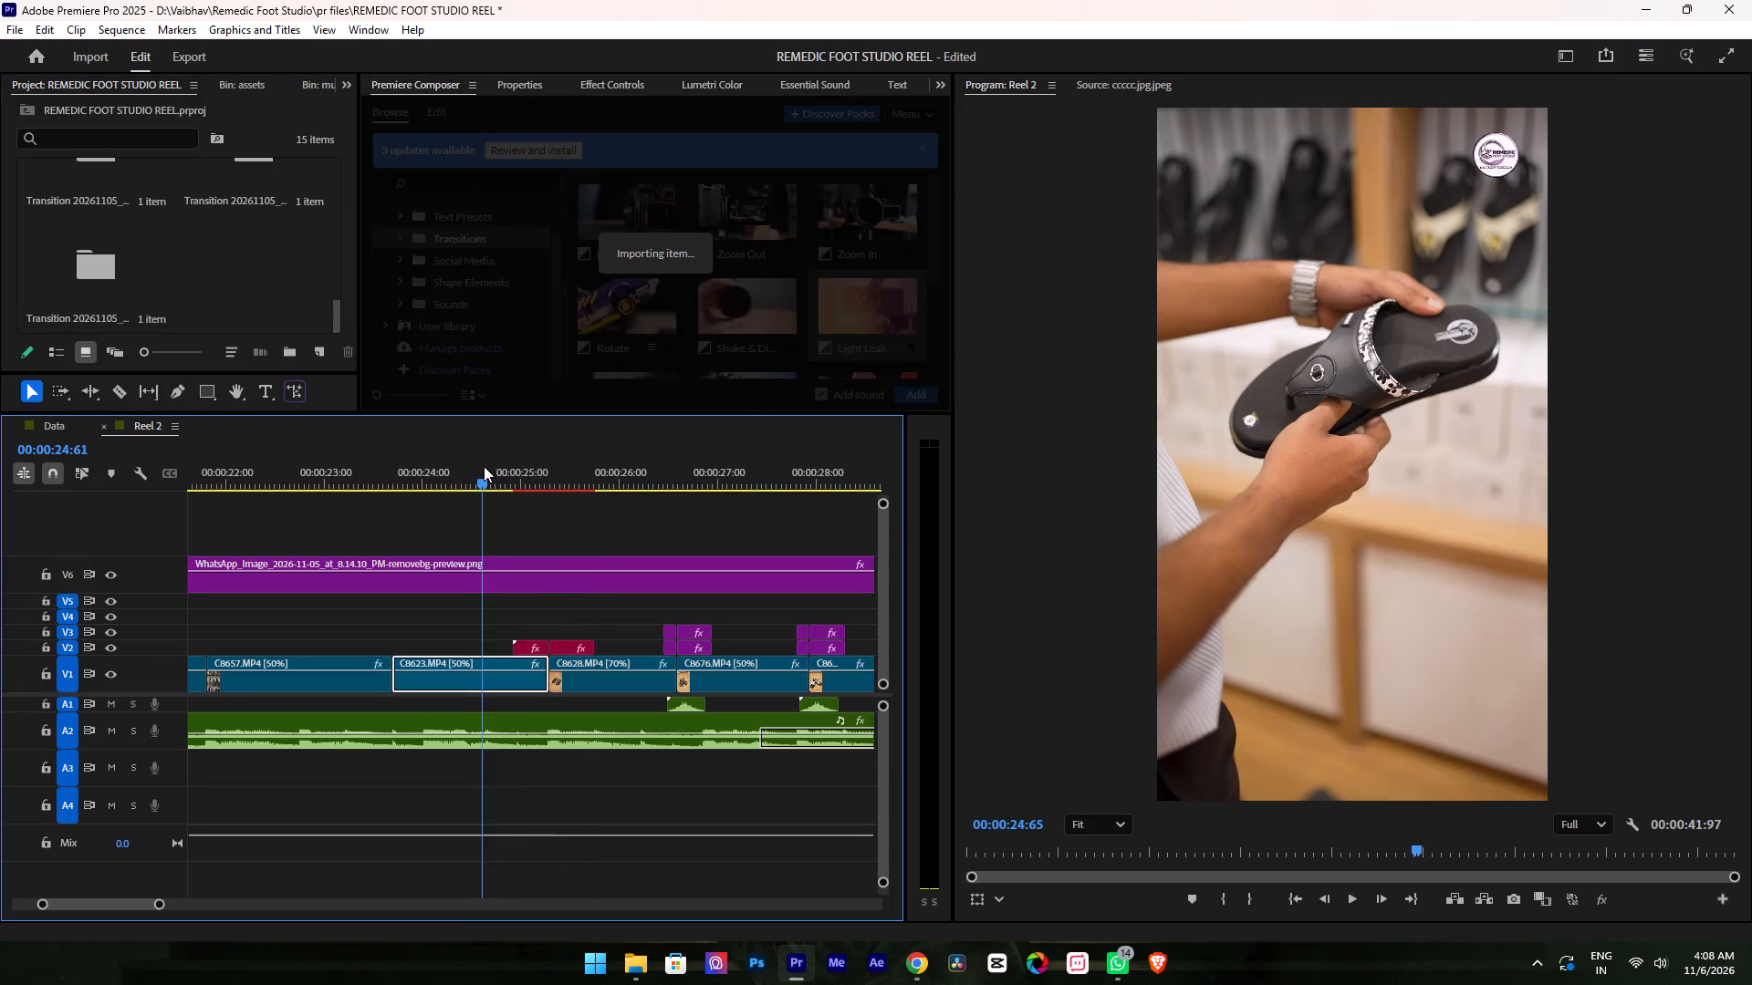
pyautogui.moveTo(484, 466); pyautogui.dragTo(481, 466)
pyautogui.press('space')
pyautogui.keyDown('alt'); pyautogui.scroll(-4, 552, 516); pyautogui.keyUp('alt')
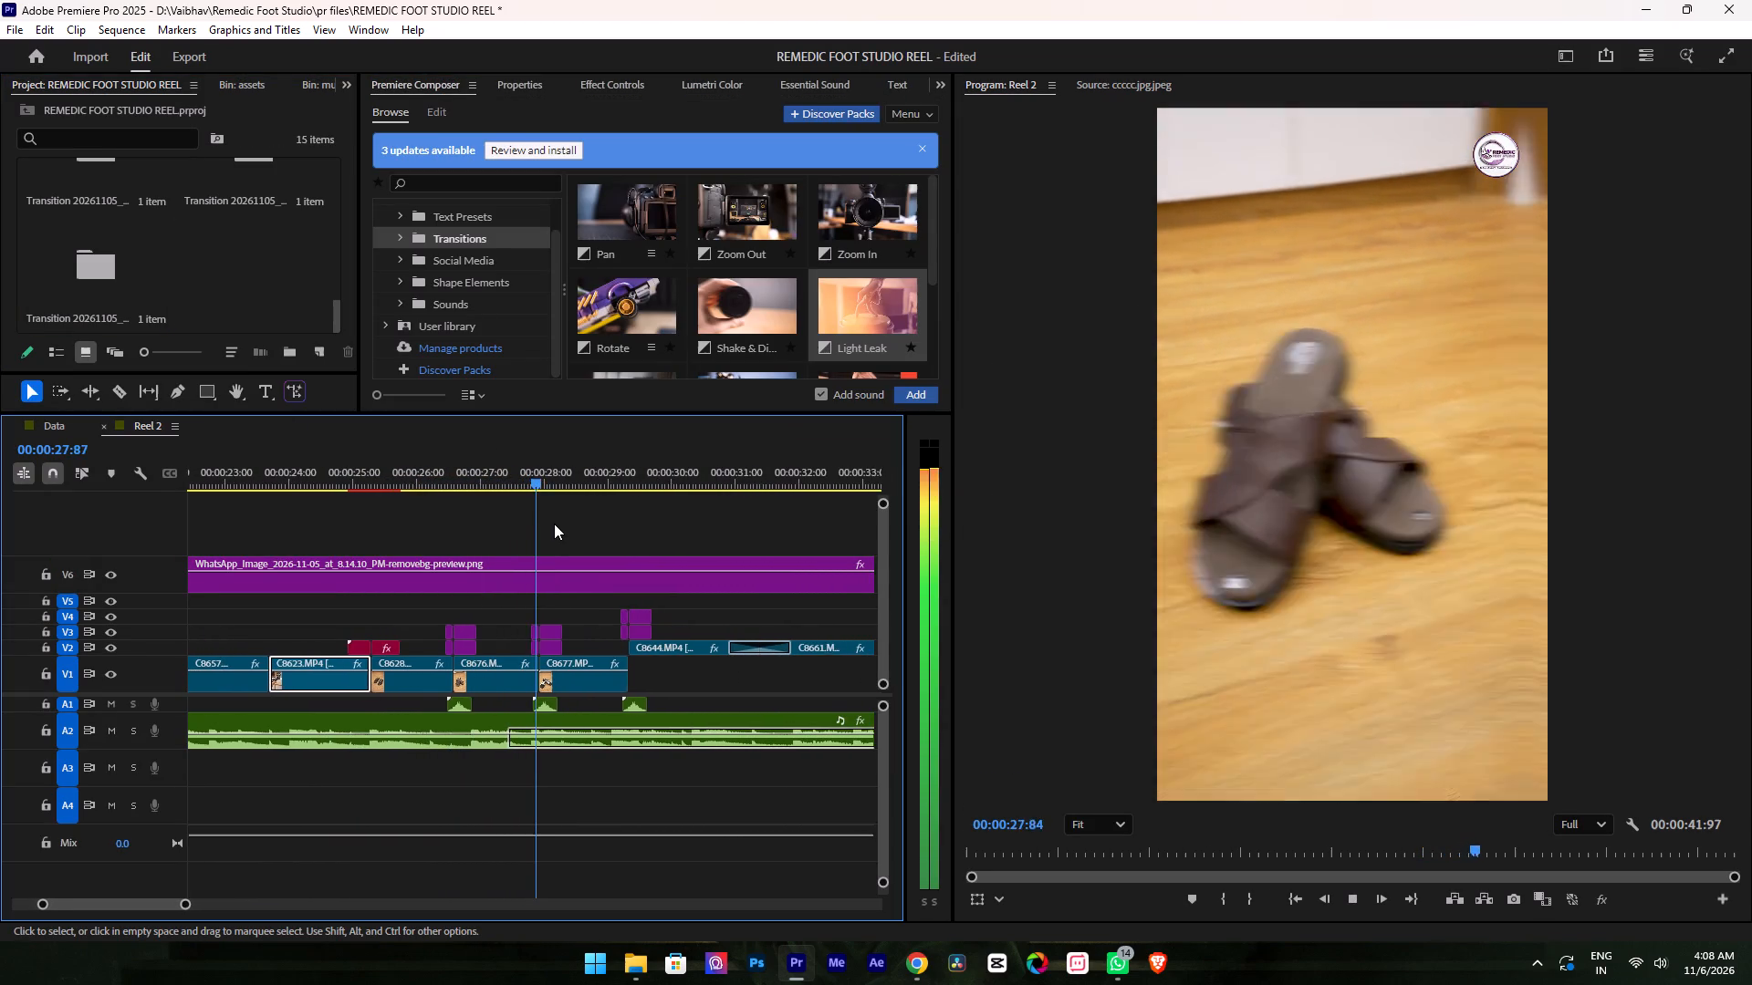
pyautogui.press('space')
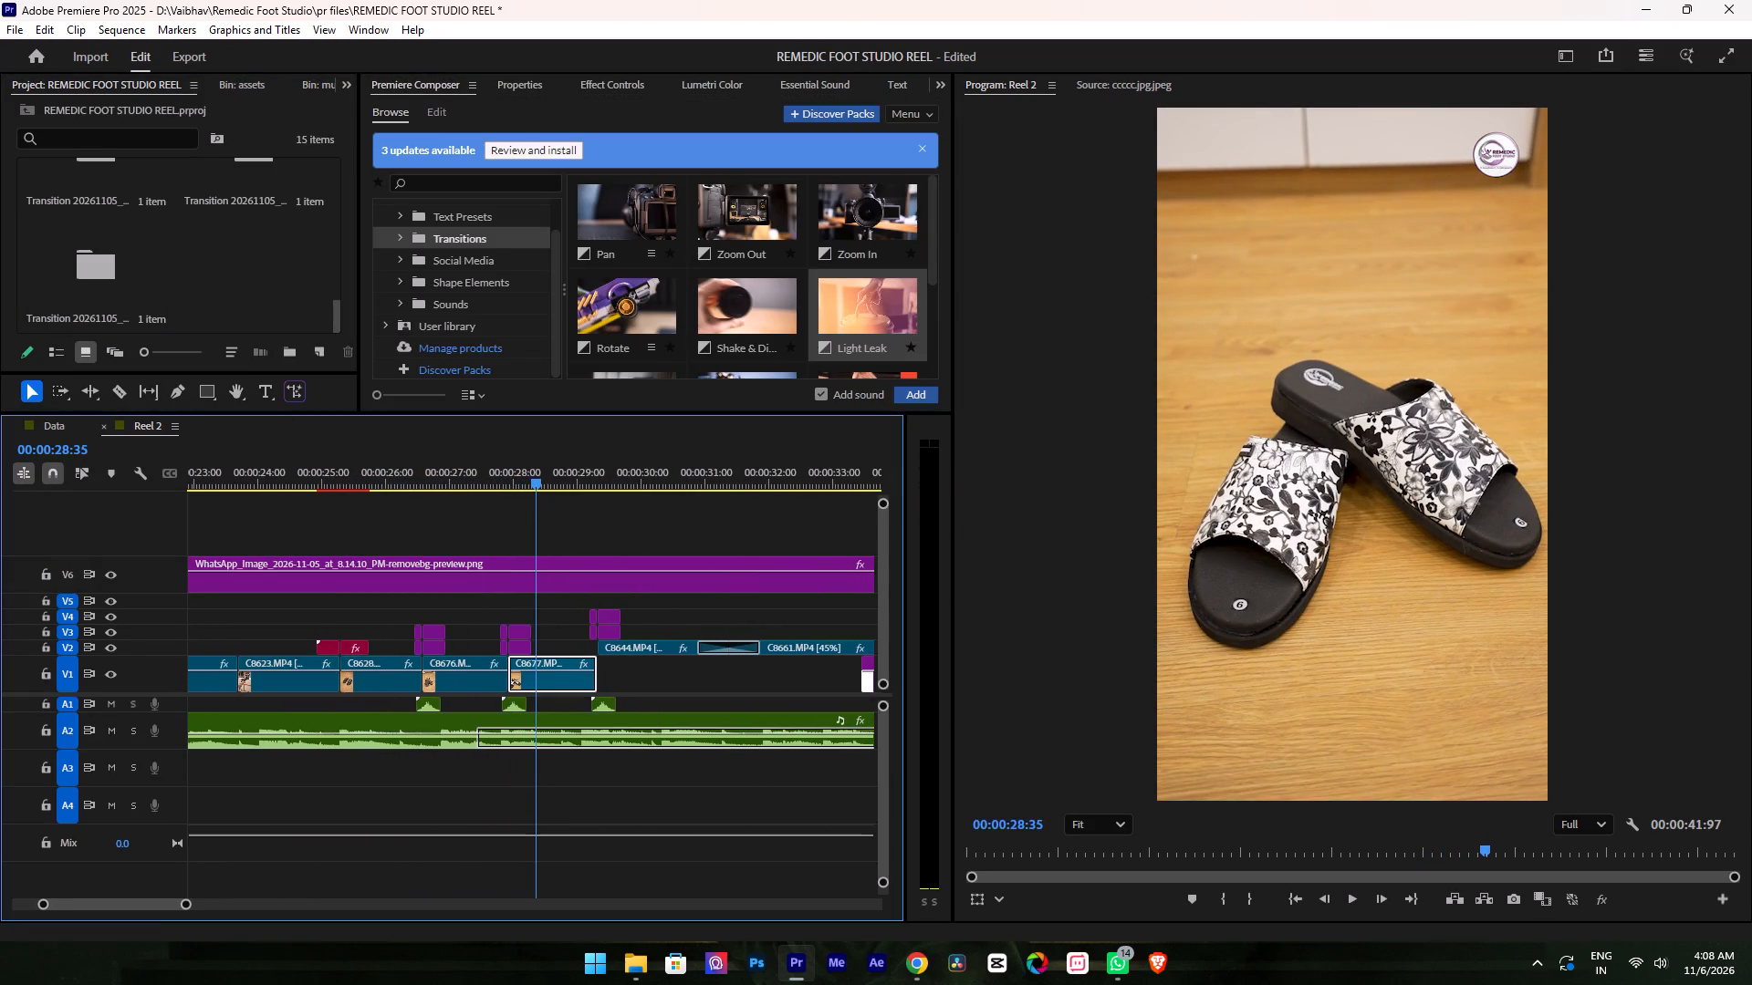
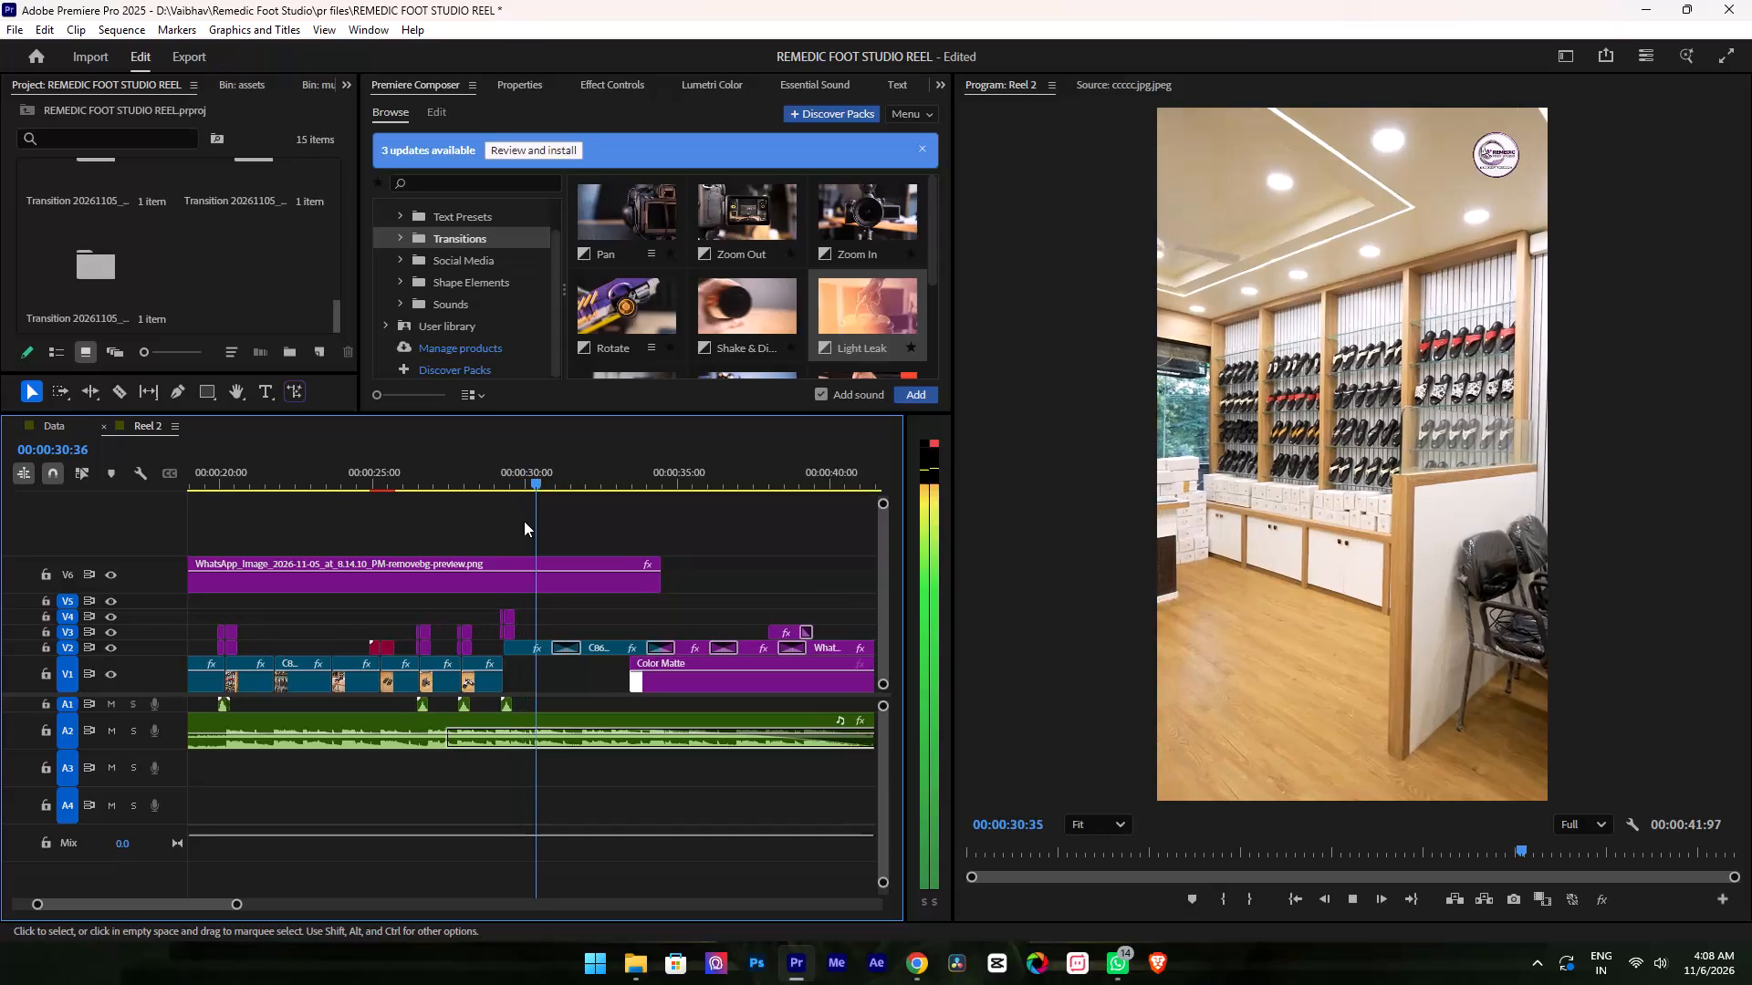
# Watch the rest of the sequence from C8677.MP4 through the closing clips to the Remedic Foot Studio logo end card.
pyautogui.keyDown('alt'); pyautogui.scroll(-2, 524, 521); pyautogui.keyUp('alt')
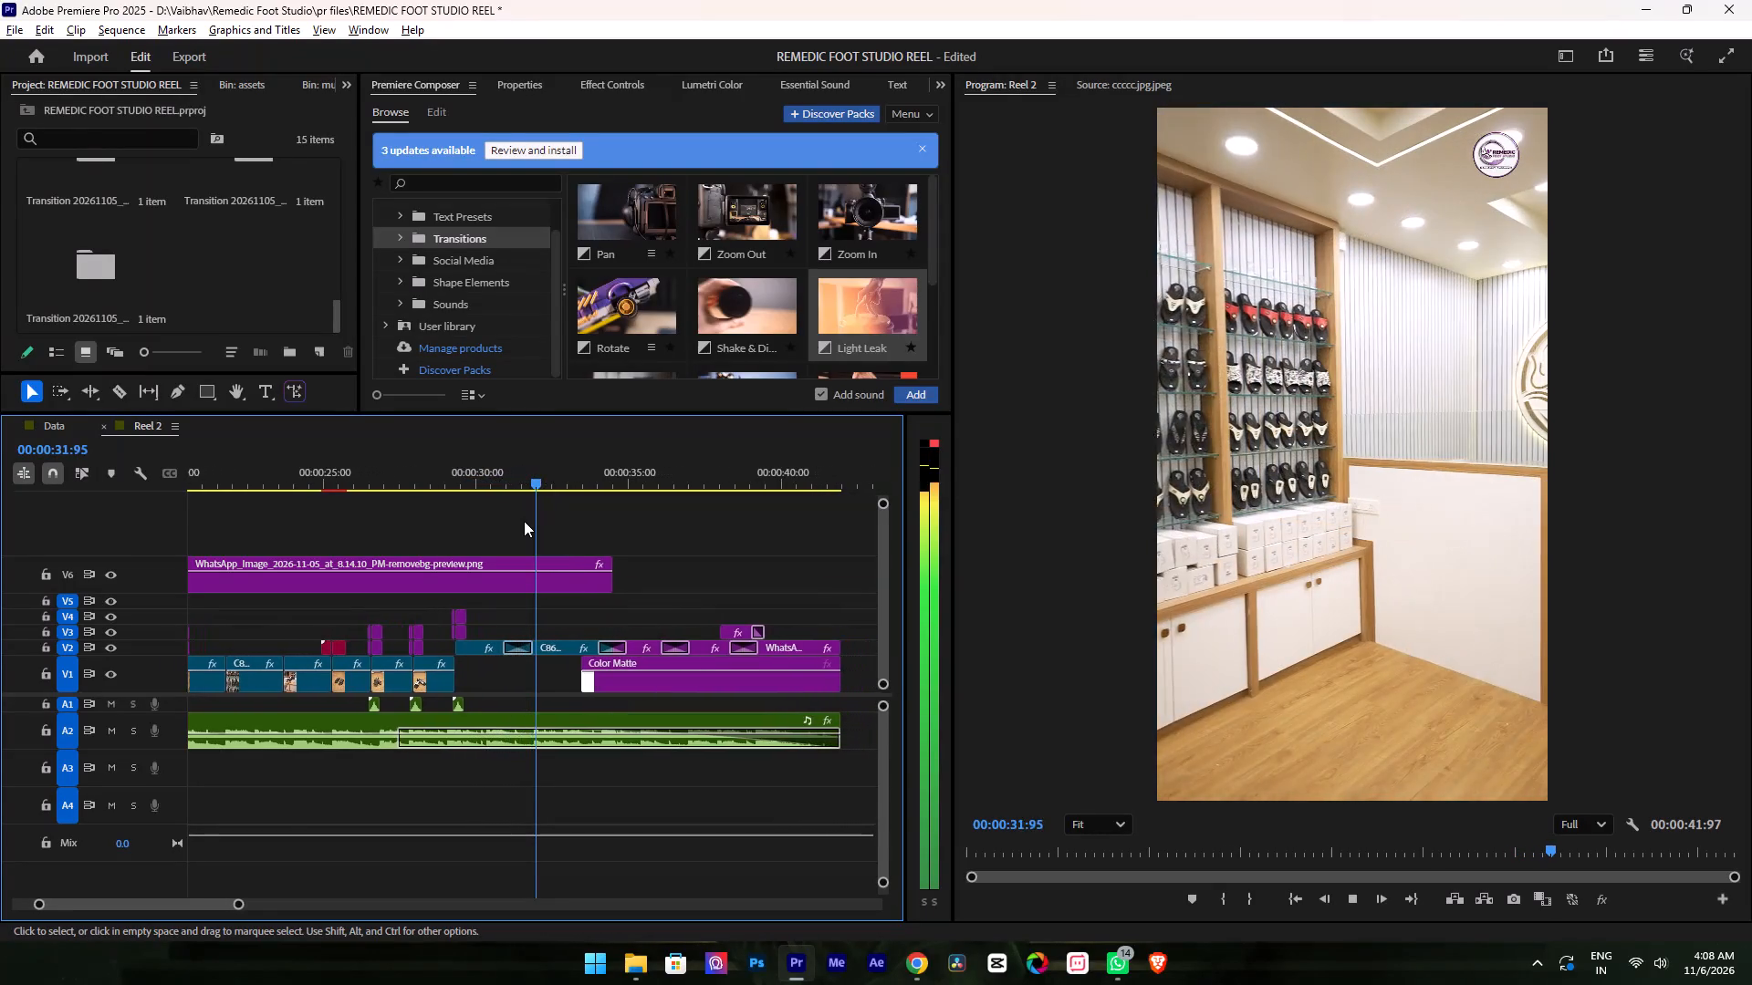
pyautogui.keyDown('alt'); pyautogui.scroll(-8, 524, 521); pyautogui.keyUp('alt')
pyautogui.keyDown('alt'); pyautogui.scroll(3, 493, 521); pyautogui.keyUp('alt')
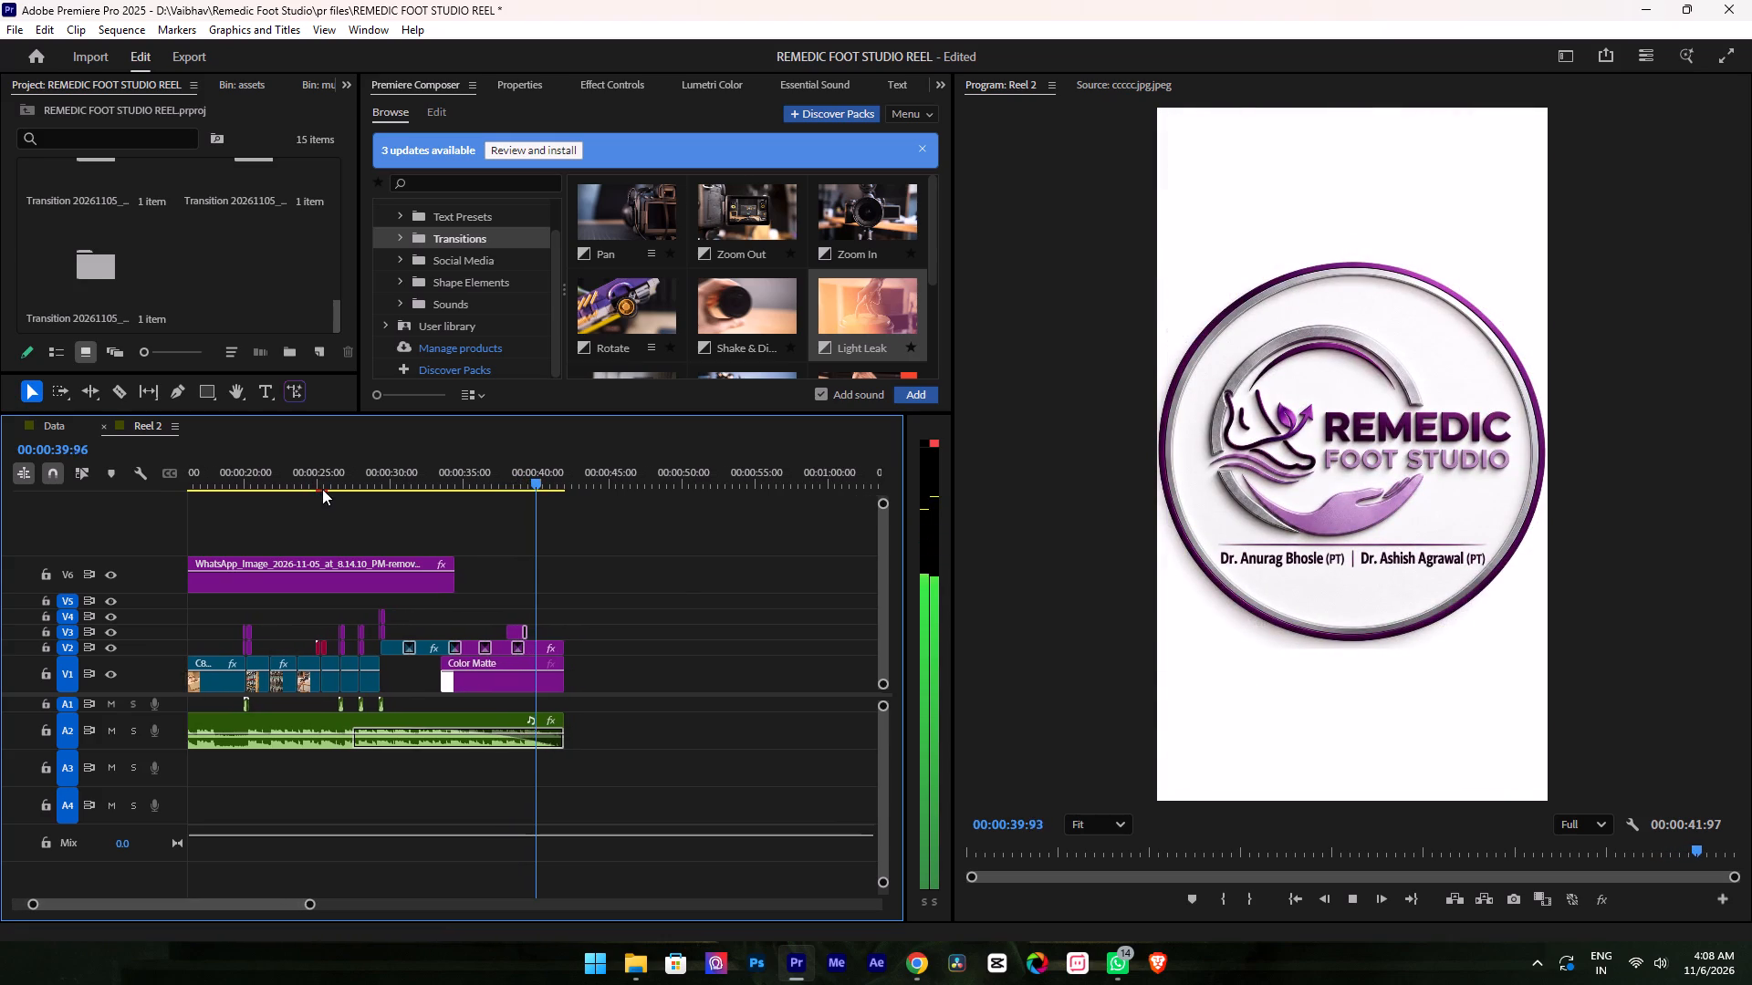
# Play back the Reel 2 sequence from its start to check the opening clips, the transitions between them and the watermark.
pyautogui.moveTo(297, 462); pyautogui.dragTo(65, 597)
pyautogui.moveTo(300, 470); pyautogui.dragTo(249, 497)
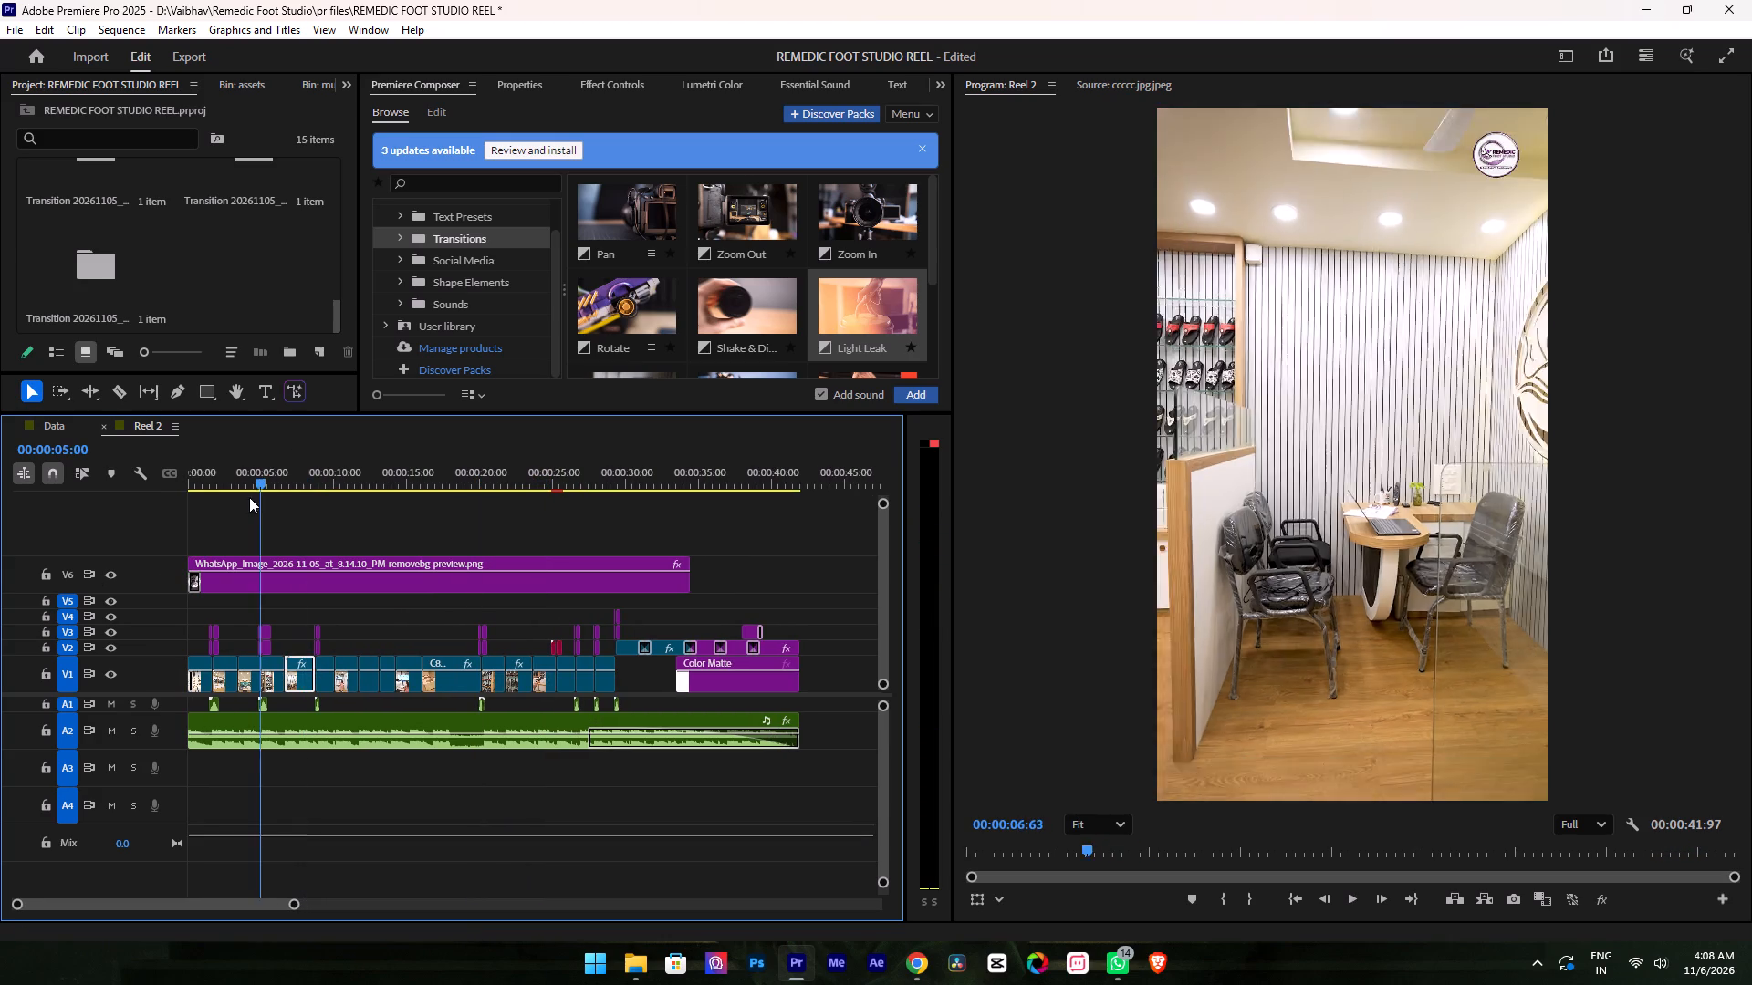
pyautogui.moveTo(249, 497); pyautogui.dragTo(70, 561)
pyautogui.press('space')
pyautogui.keyDown('alt'); pyautogui.scroll(12, 219, 516); pyautogui.keyUp('alt')
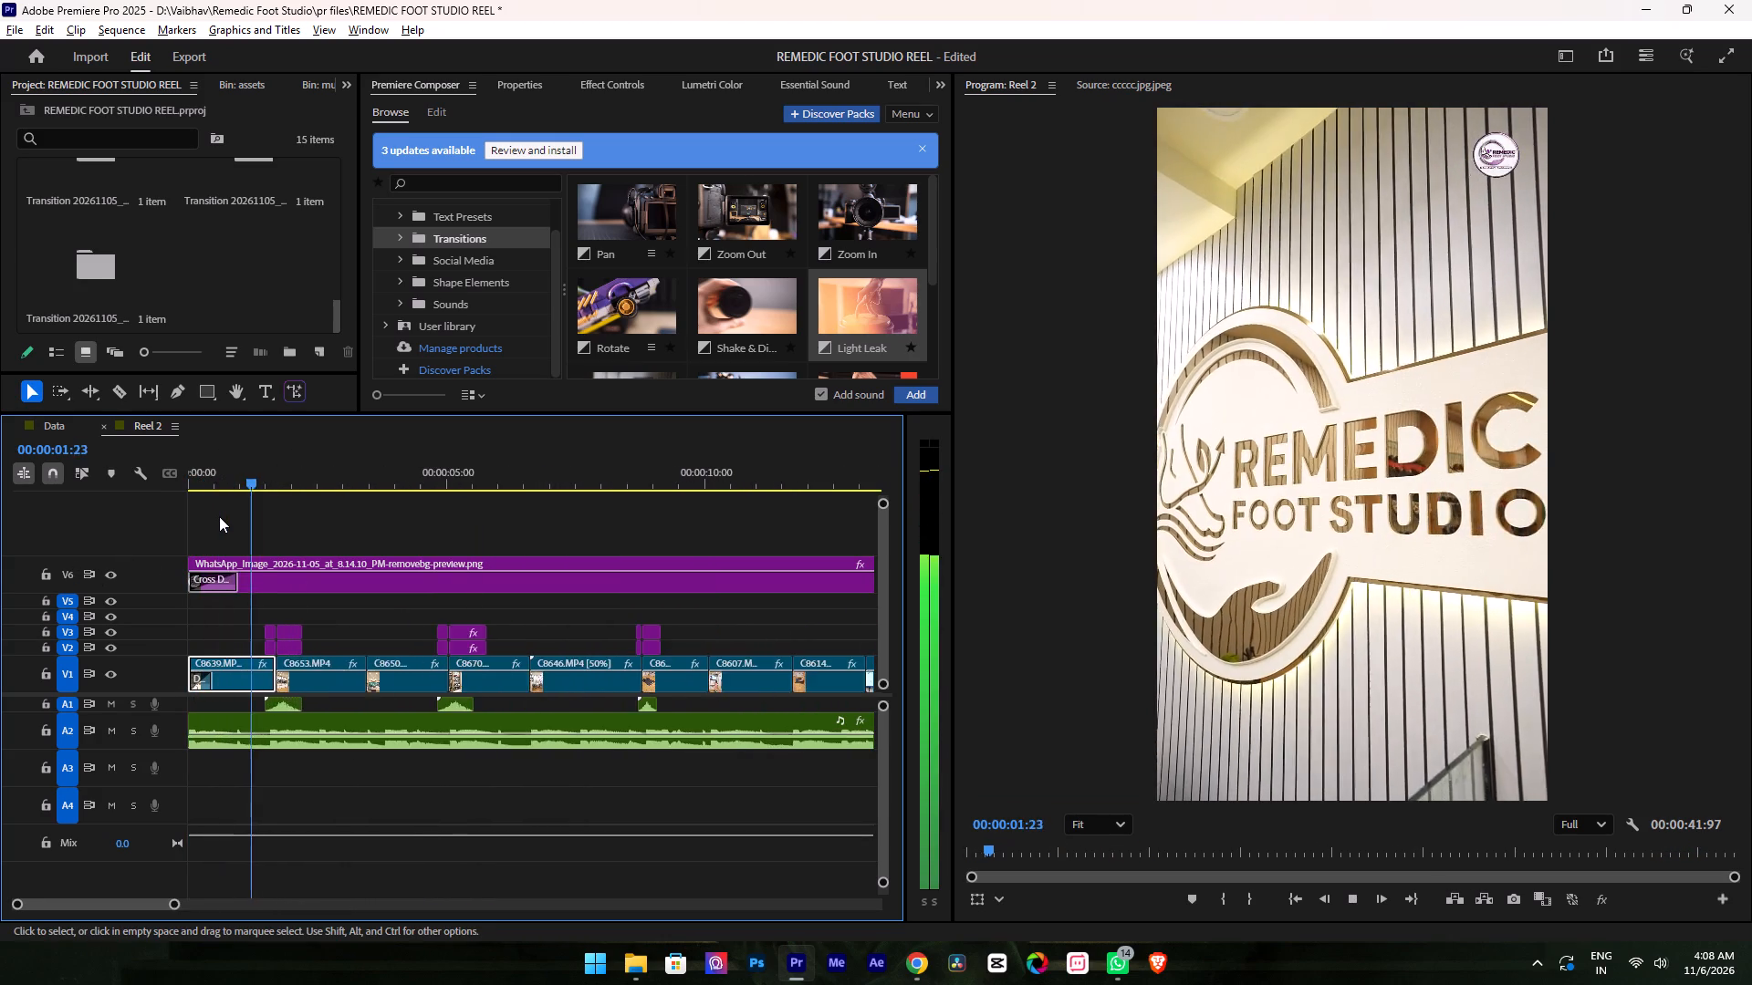
pyautogui.keyDown('alt'); pyautogui.scroll(11, 219, 516); pyautogui.keyUp('alt')
pyautogui.keyDown('alt'); pyautogui.scroll(-8, 219, 516); pyautogui.keyUp('alt')
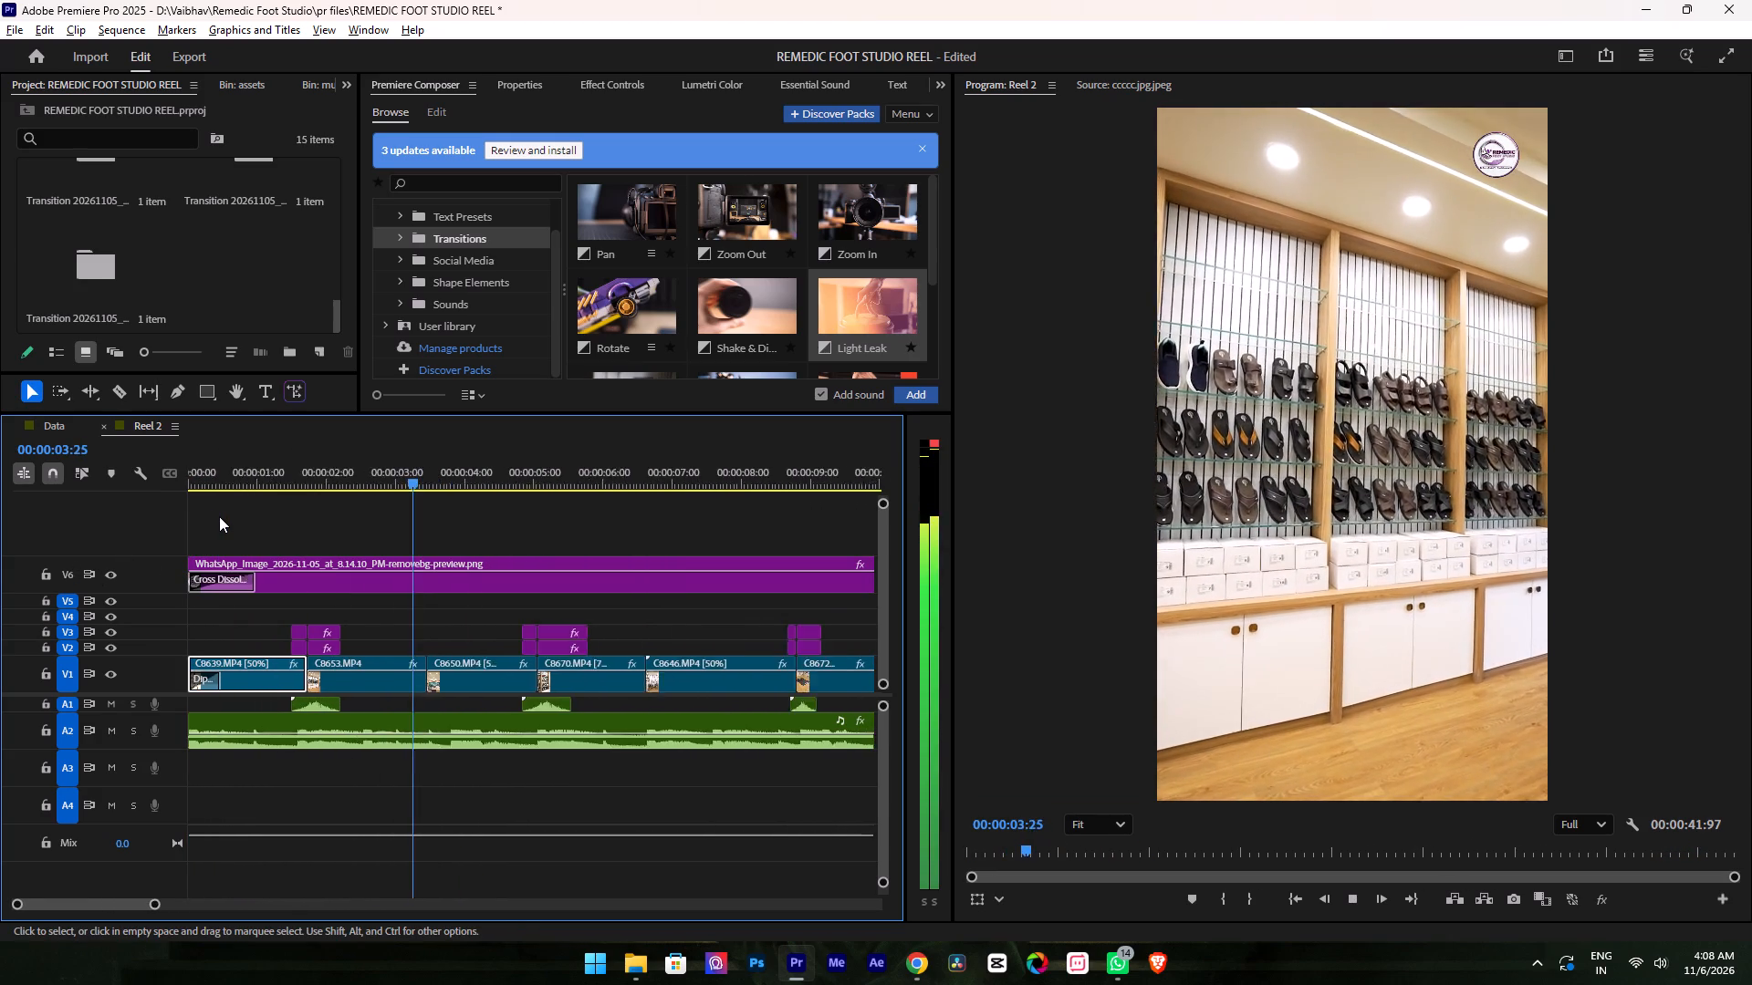
pyautogui.keyDown('alt'); pyautogui.scroll(-5, 219, 516); pyautogui.keyUp('alt')
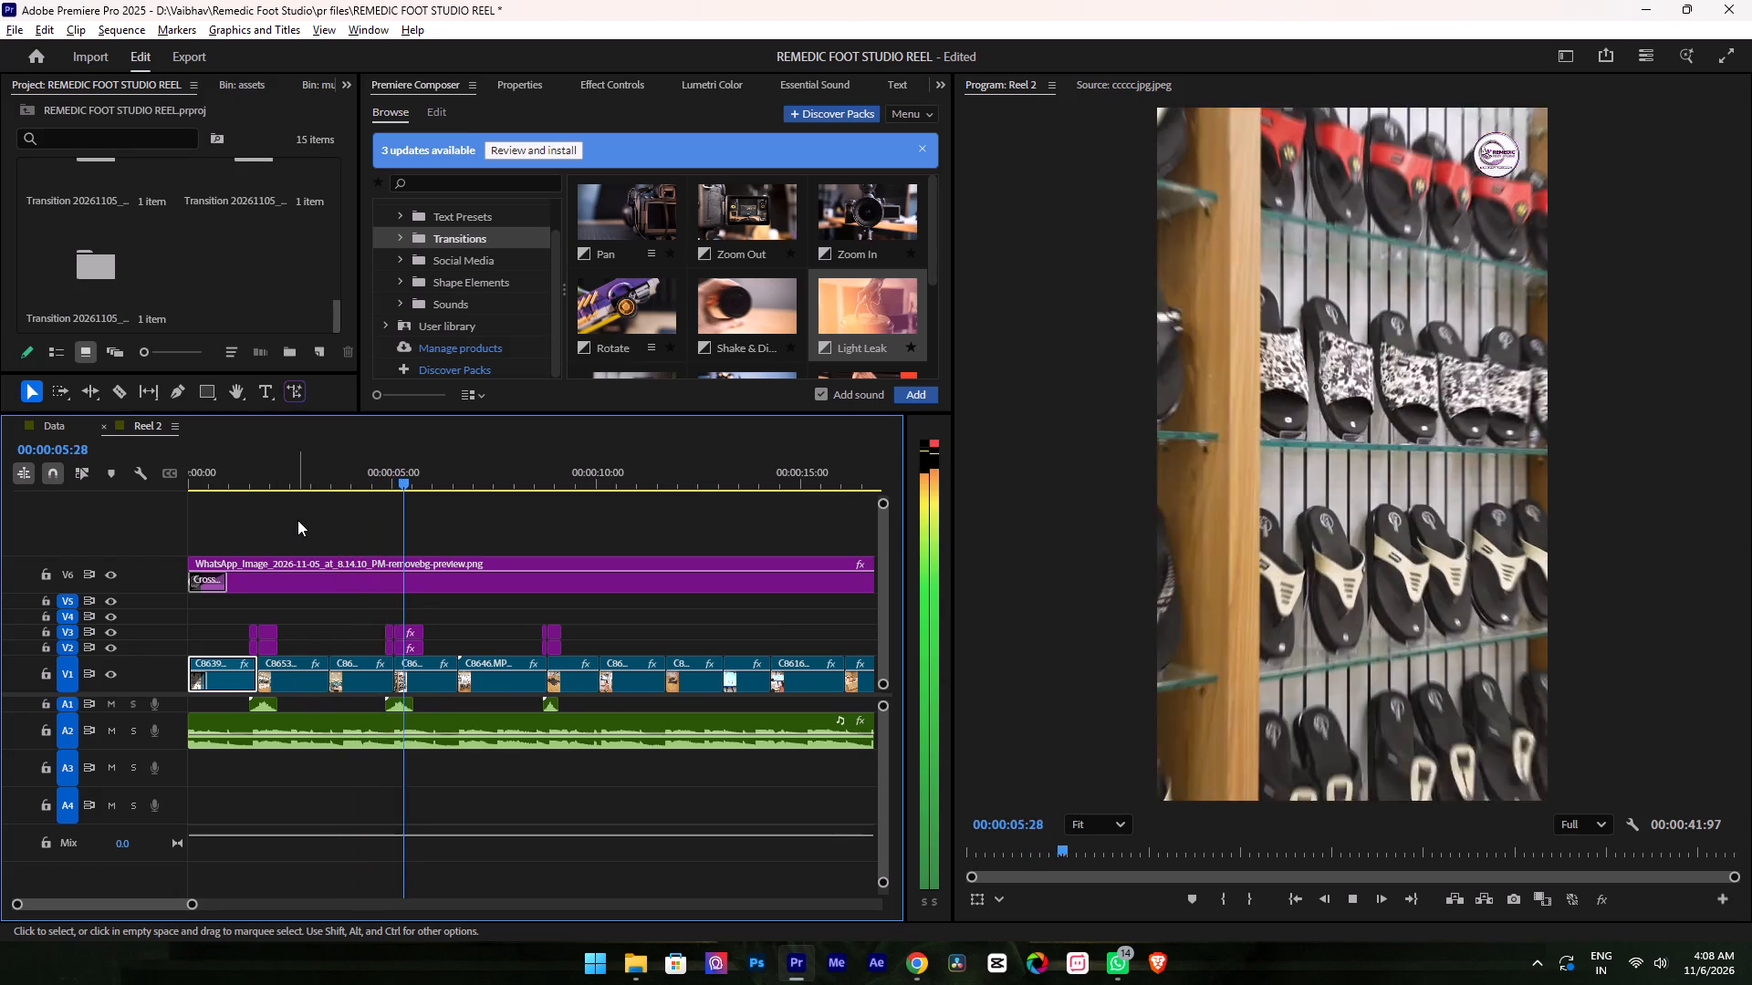
pyautogui.keyDown('alt'); pyautogui.scroll(-2, 297, 520); pyautogui.keyUp('alt')
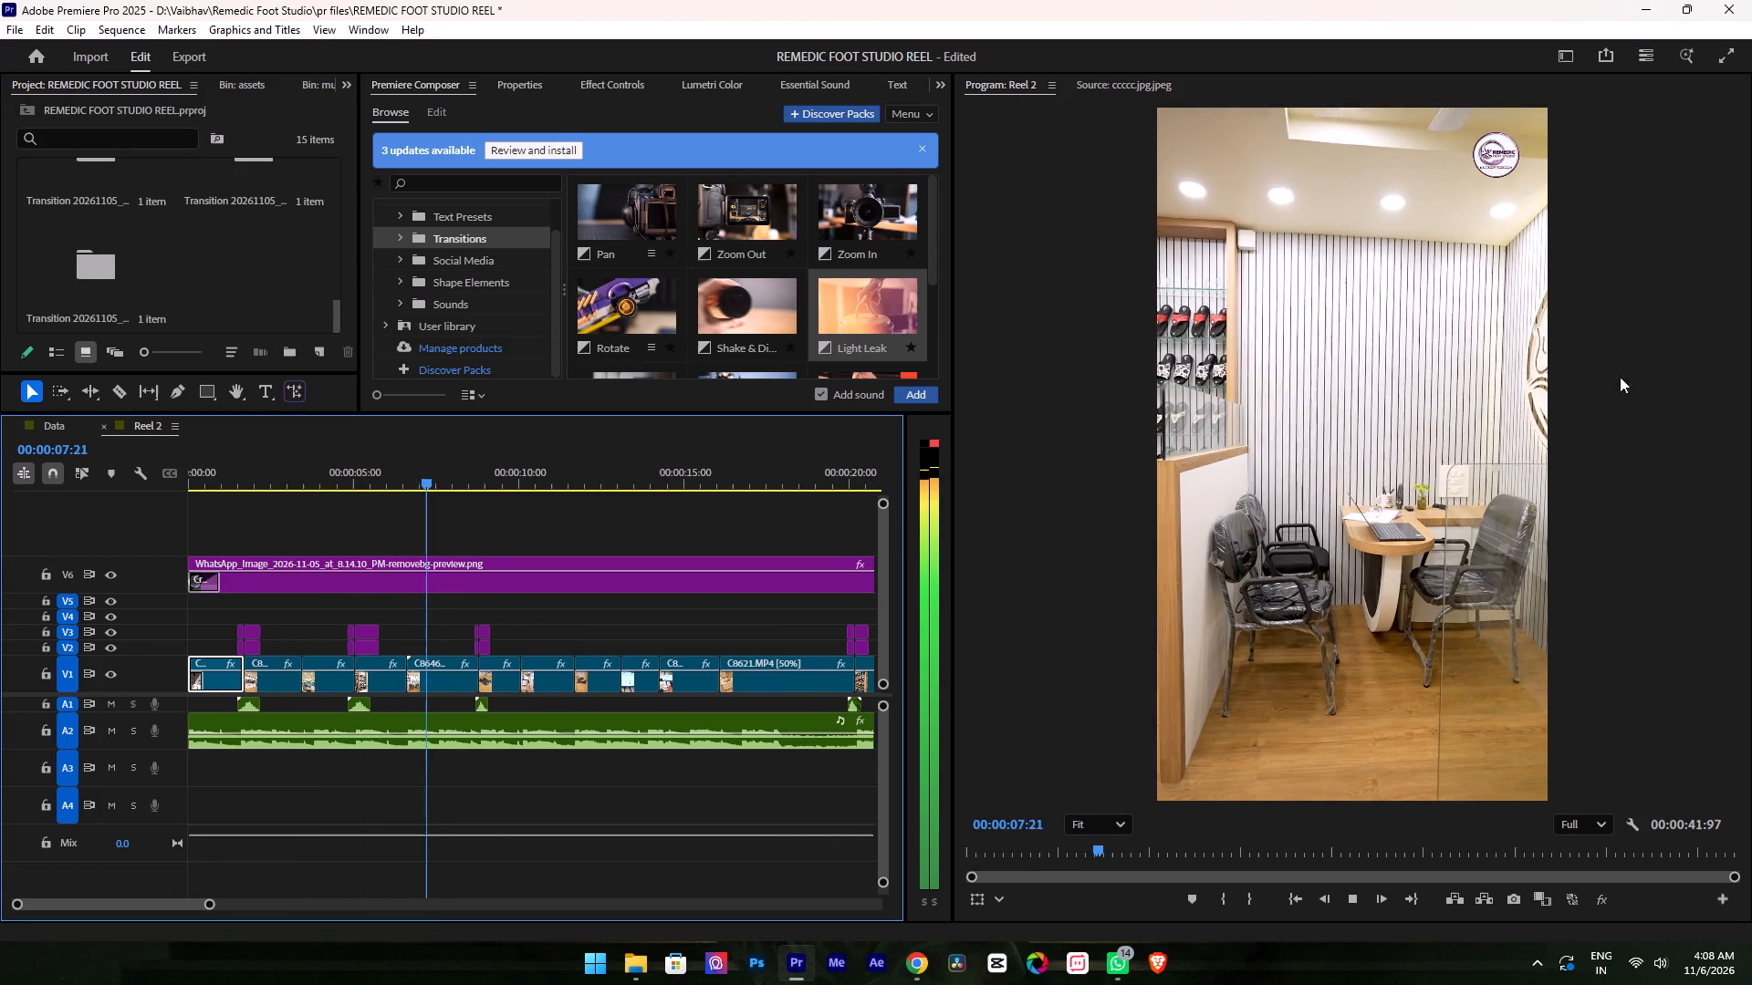
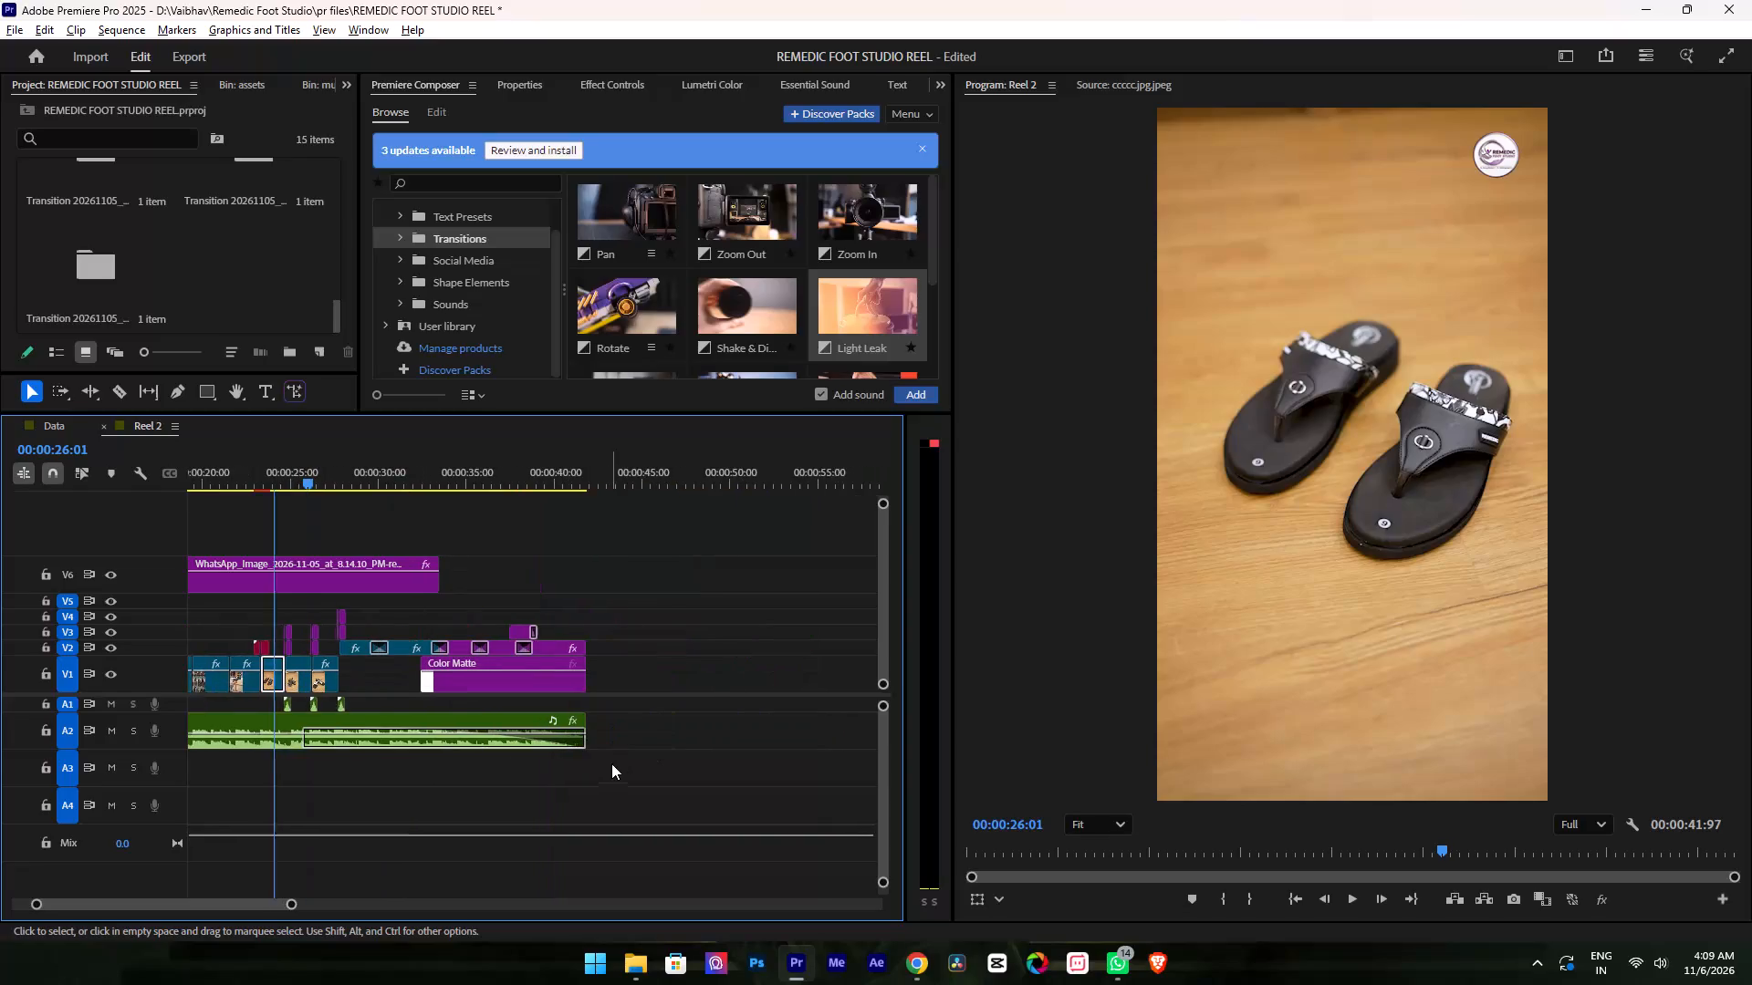
# Add a text layer at 00:00:40:11 over the logo end card and paste the studio's copied contact text into it.
pyautogui.moveTo(499, 473); pyautogui.dragTo(510, 476)
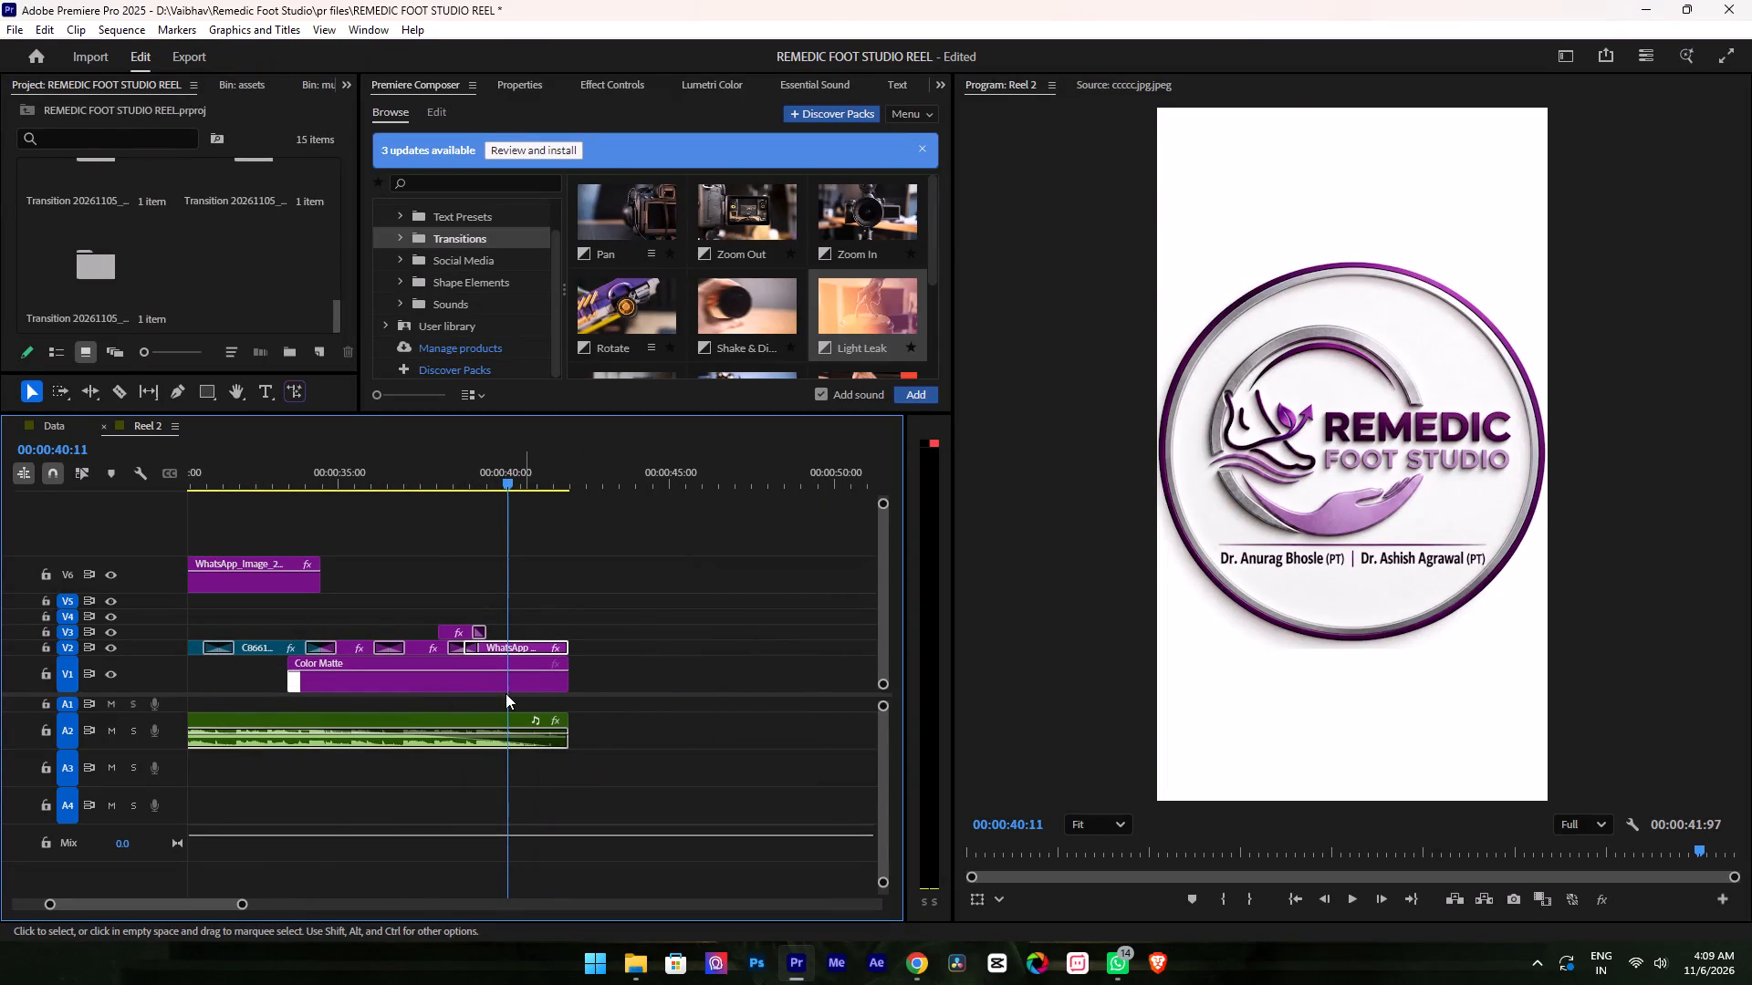
pyautogui.keyDown('alt'); pyautogui.scroll(5, 551, 610); pyautogui.keyUp('alt')
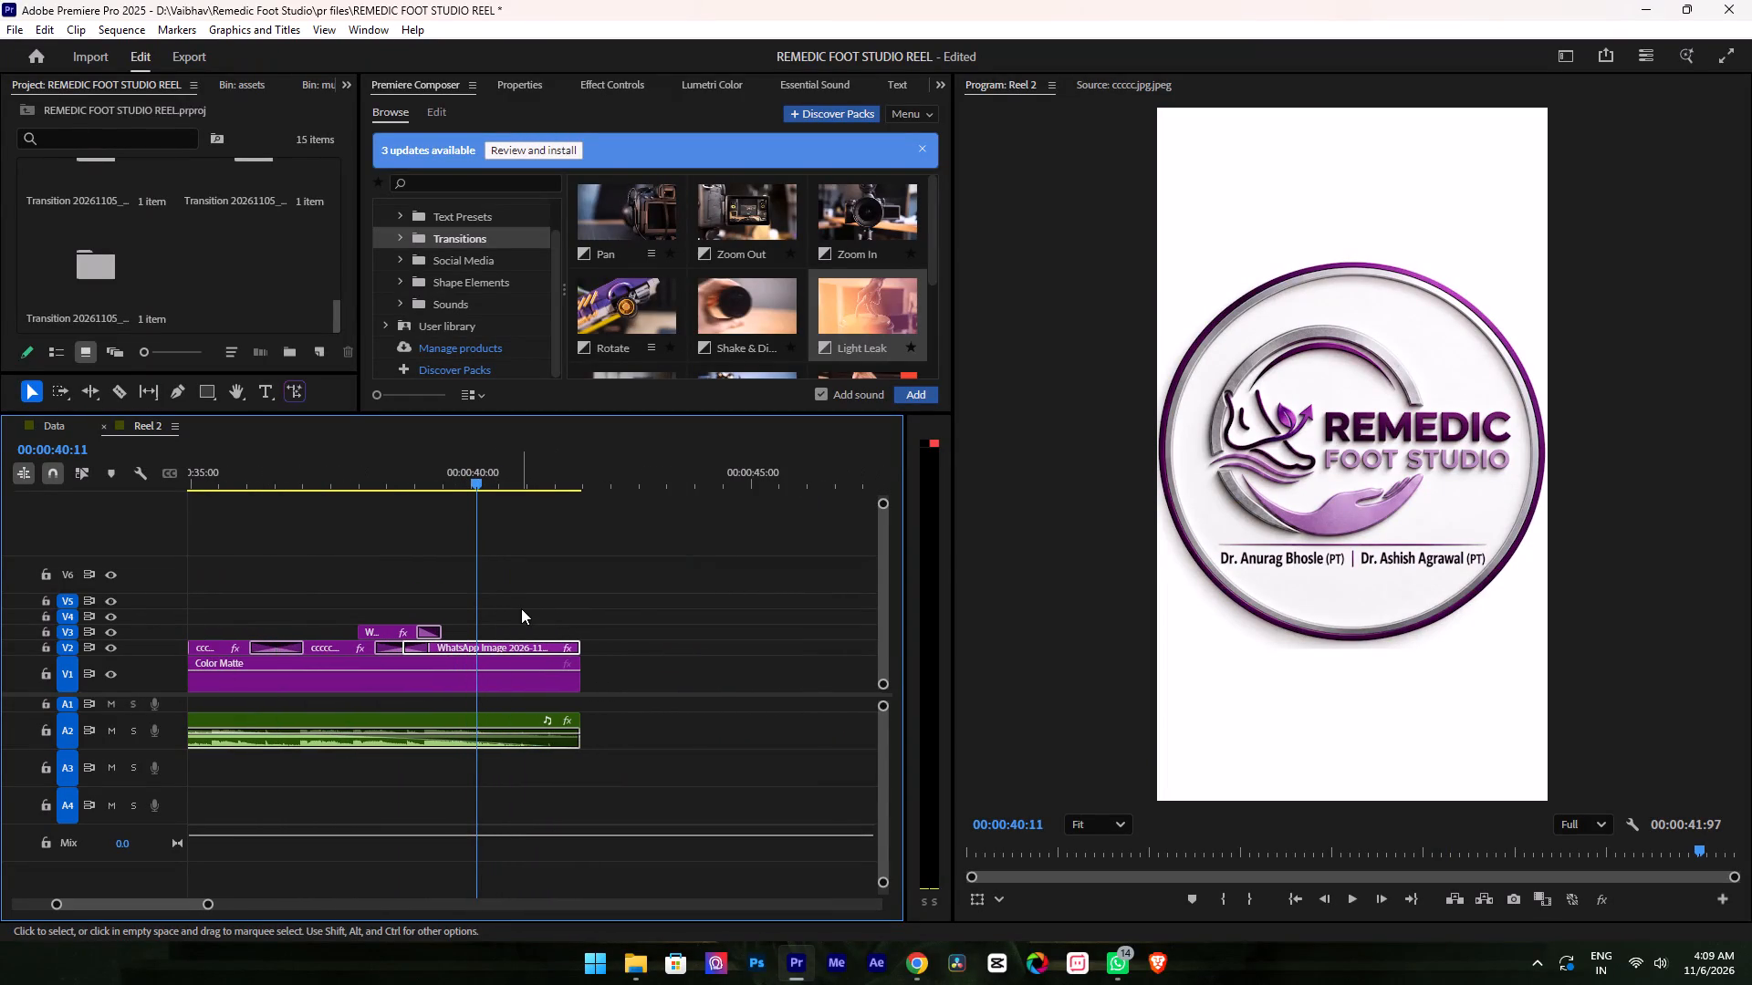
pyautogui.hotkey('ctrl', 't')
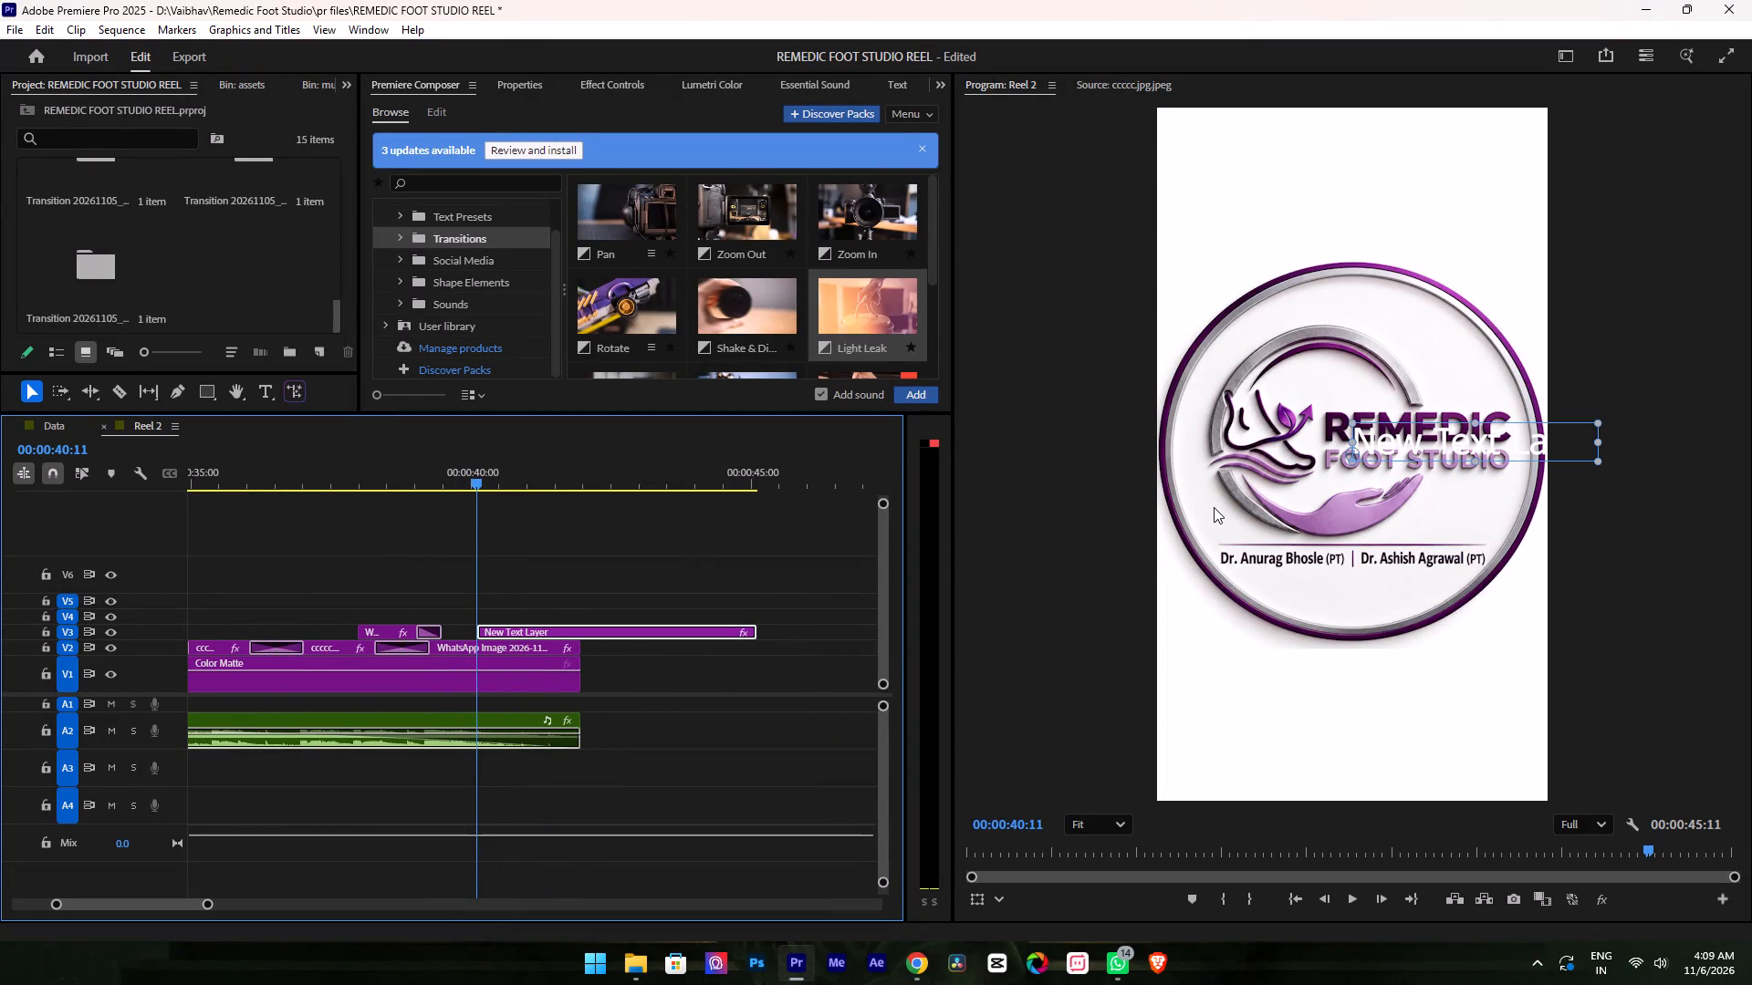
pyautogui.doubleClick(1493, 443)
pyautogui.hotkey('ctrl', 'v')
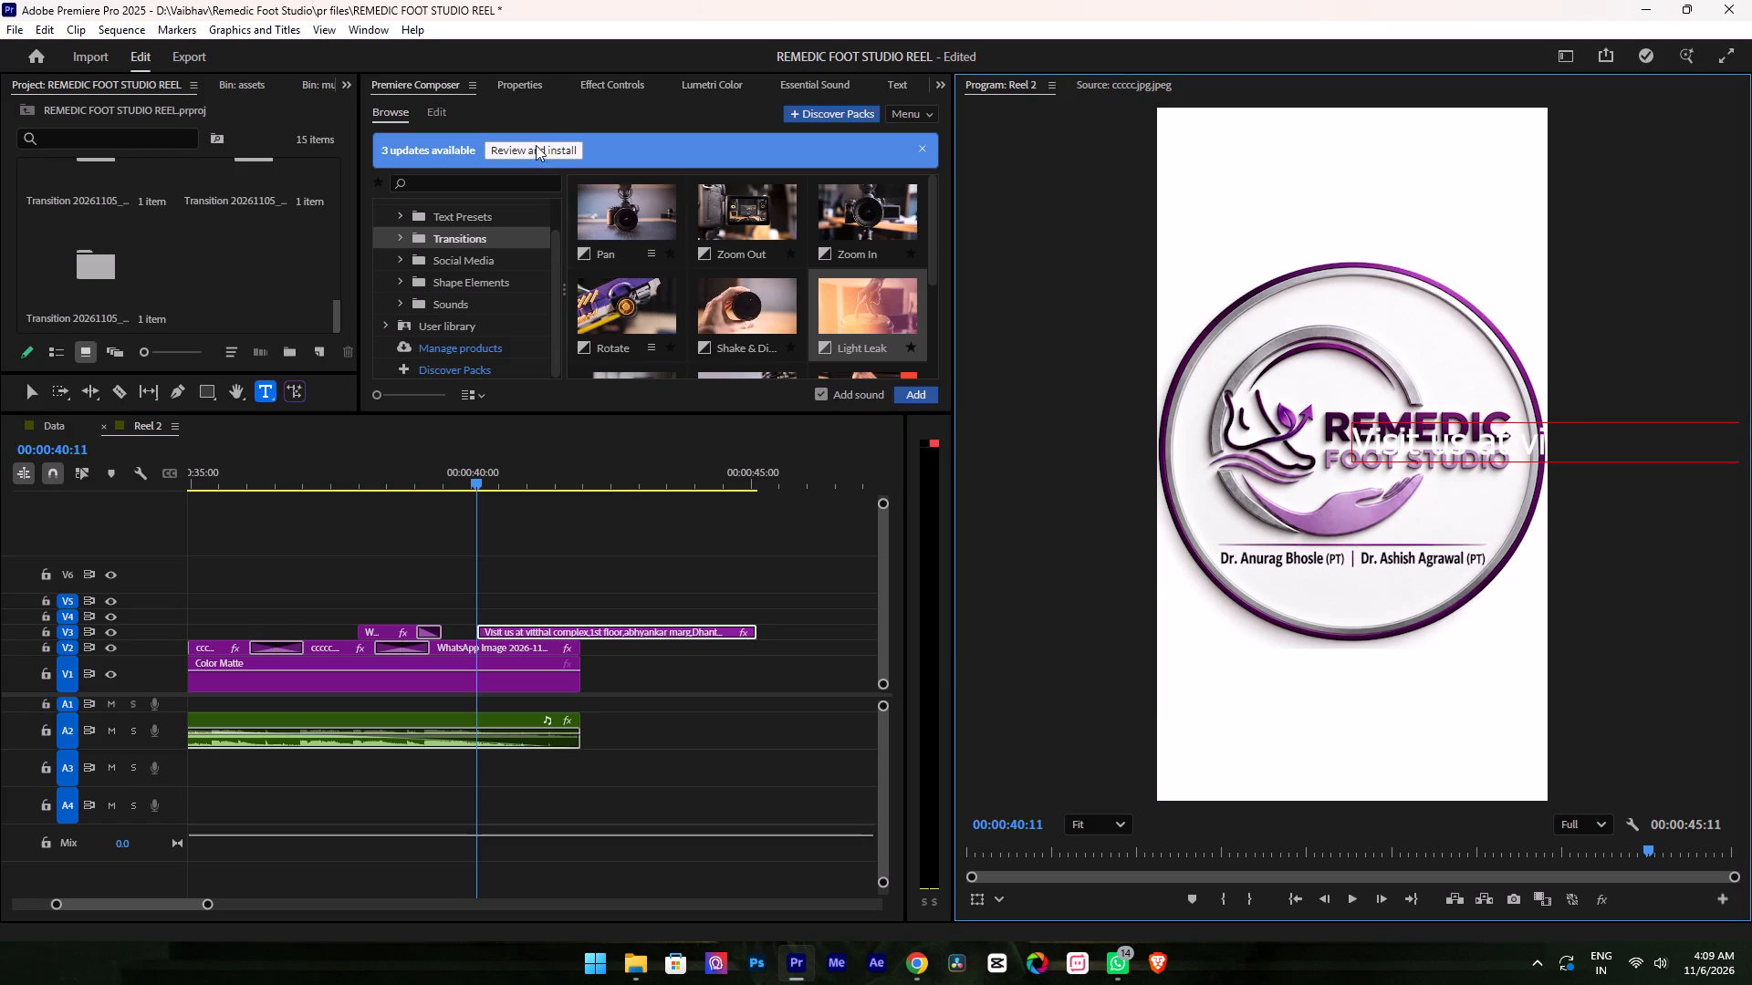
# Center-align the pasted contact text.
pyautogui.click(507, 86)
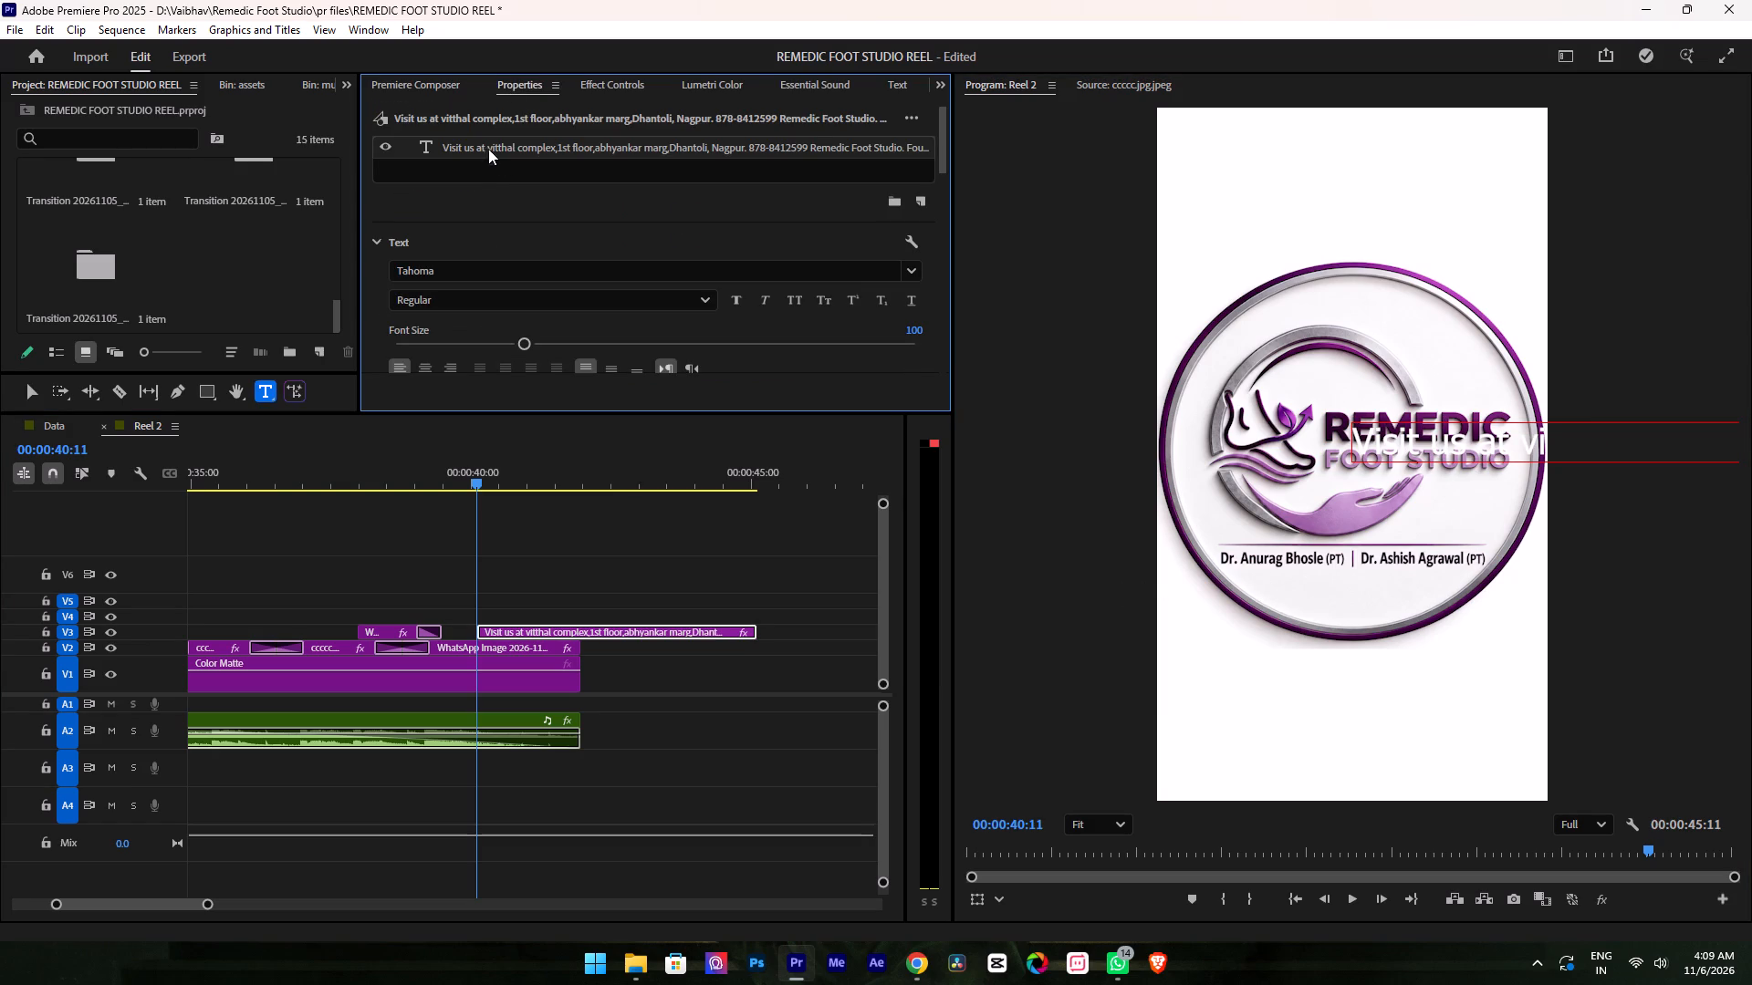
pyautogui.scroll(-2, 437, 275)
pyautogui.click(419, 367)
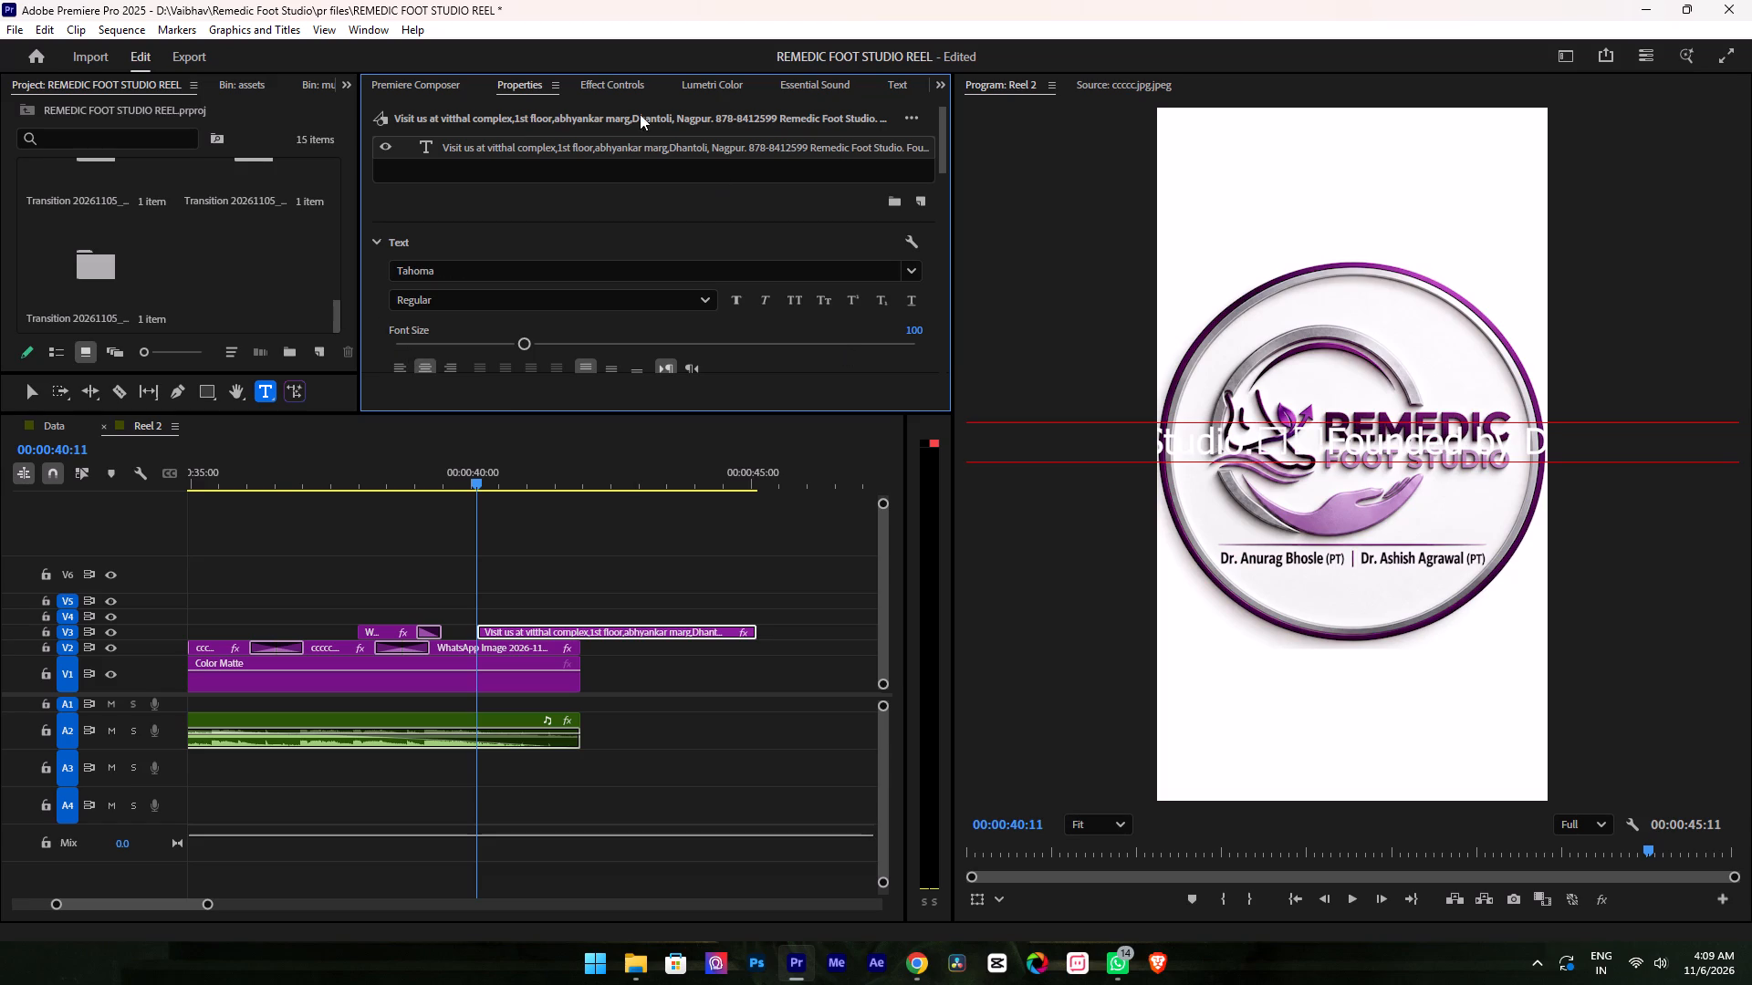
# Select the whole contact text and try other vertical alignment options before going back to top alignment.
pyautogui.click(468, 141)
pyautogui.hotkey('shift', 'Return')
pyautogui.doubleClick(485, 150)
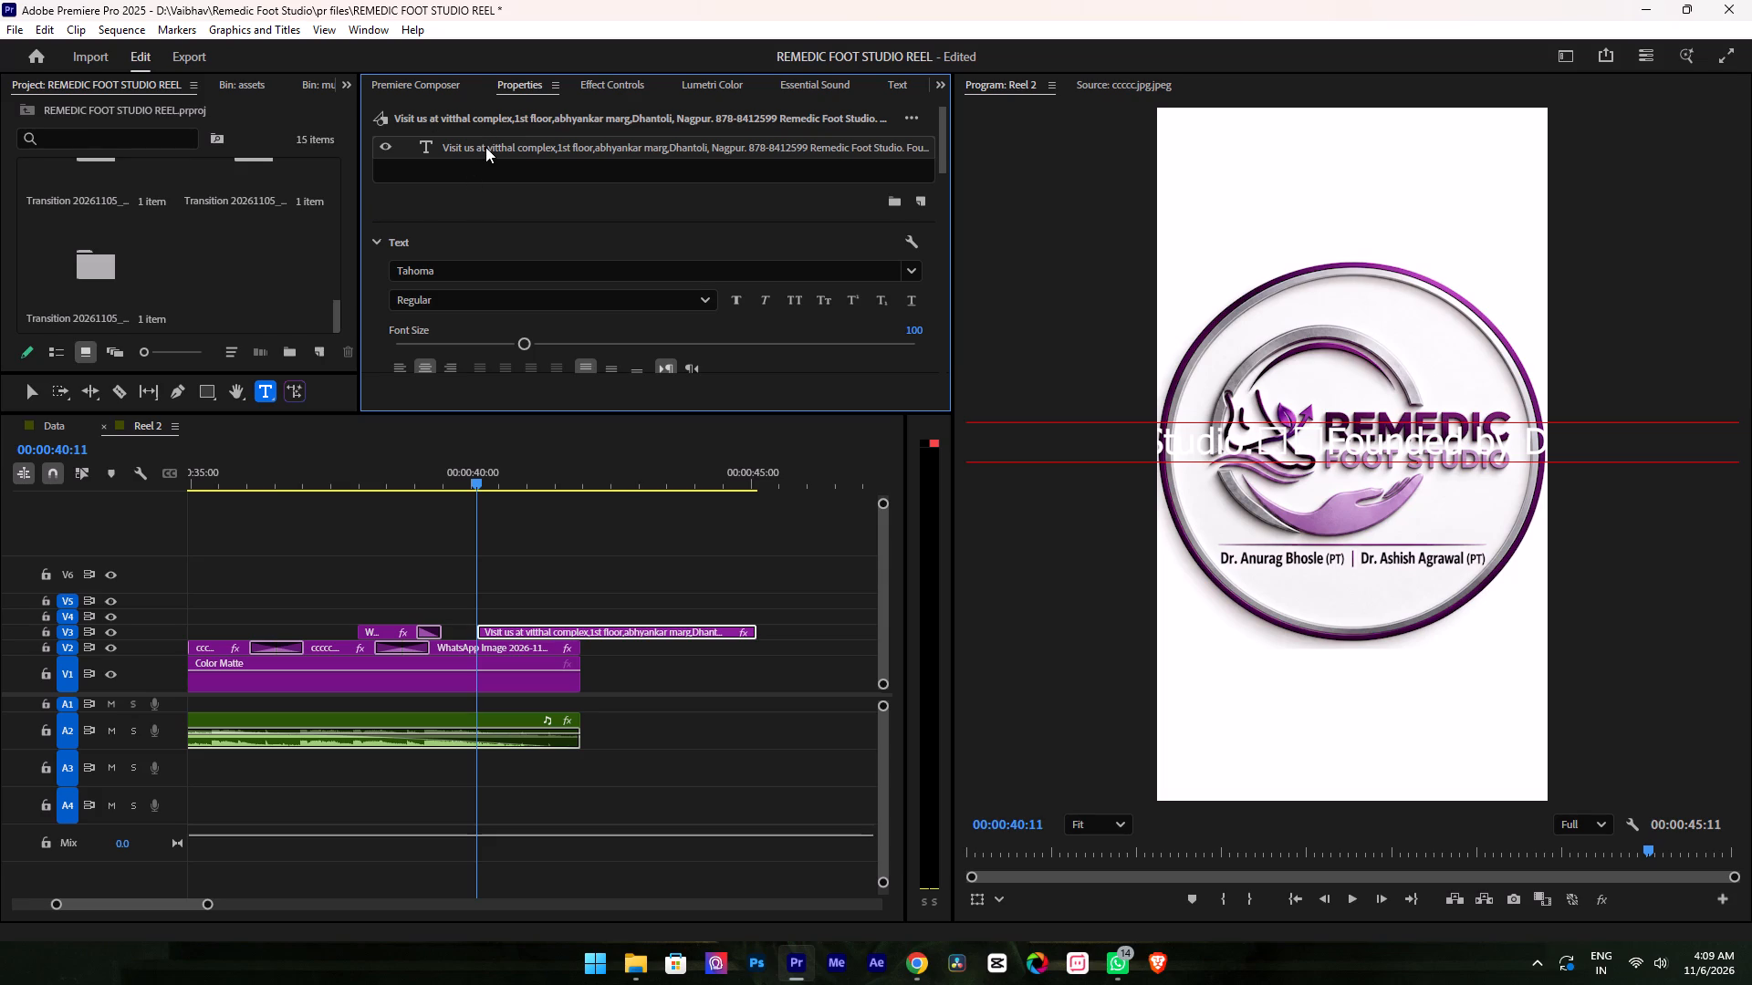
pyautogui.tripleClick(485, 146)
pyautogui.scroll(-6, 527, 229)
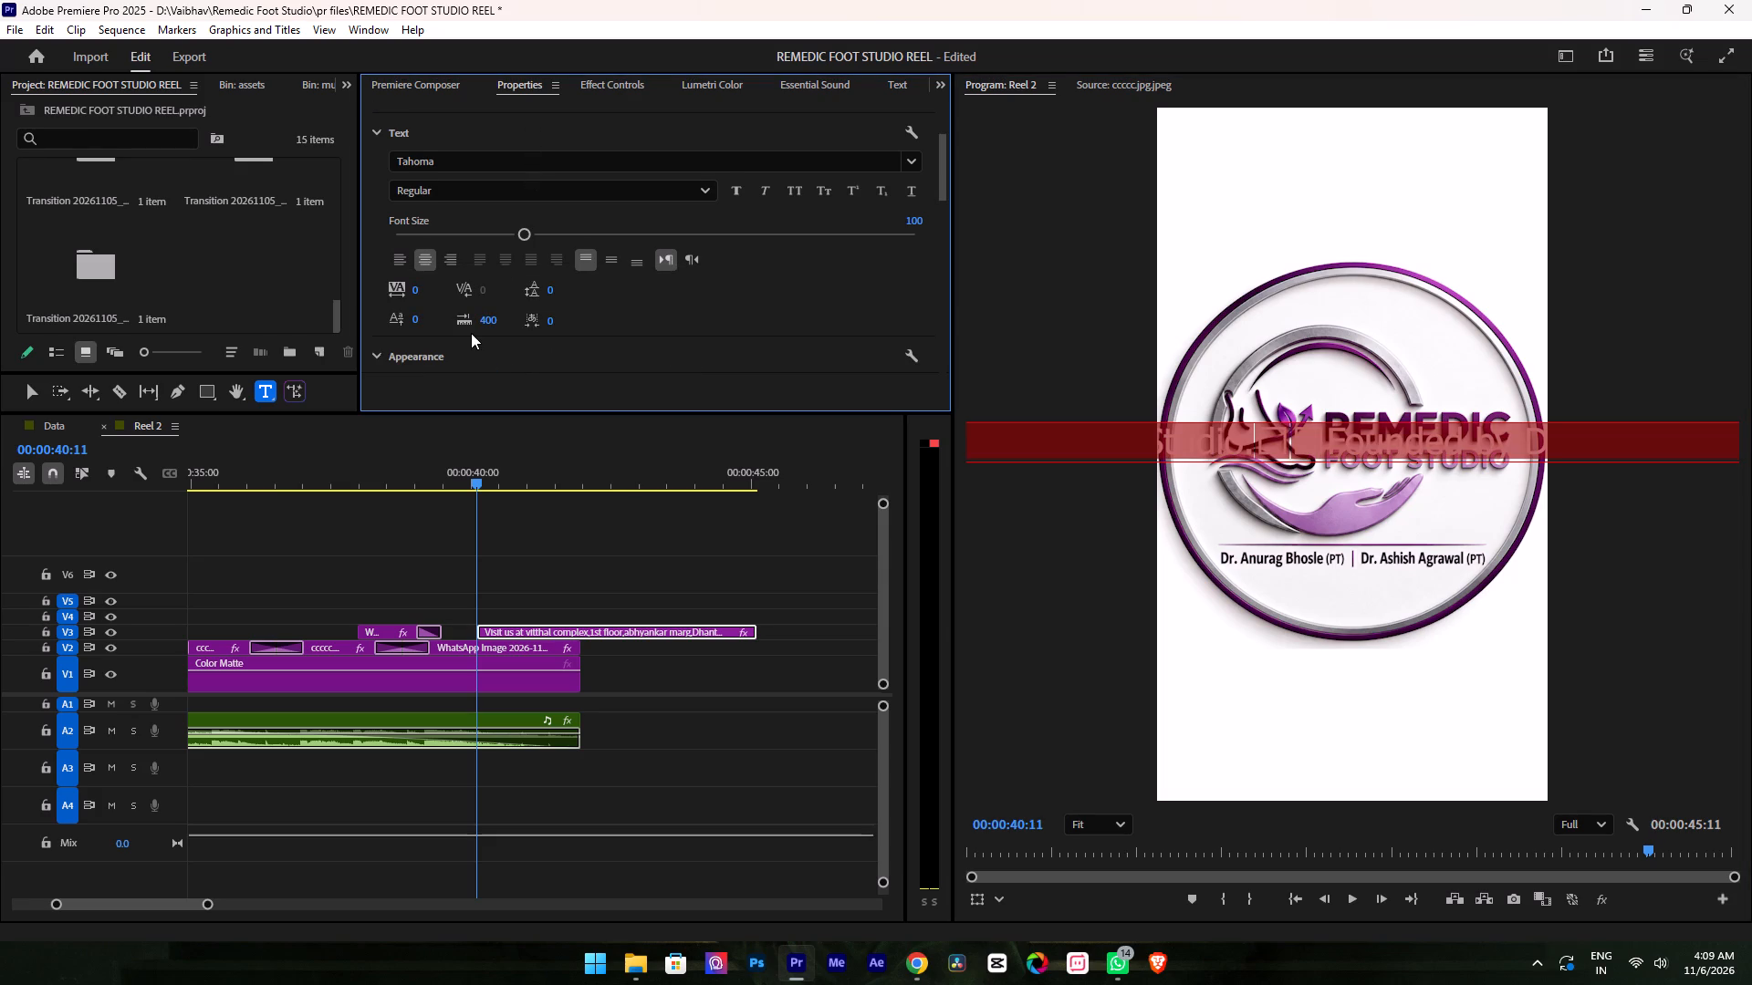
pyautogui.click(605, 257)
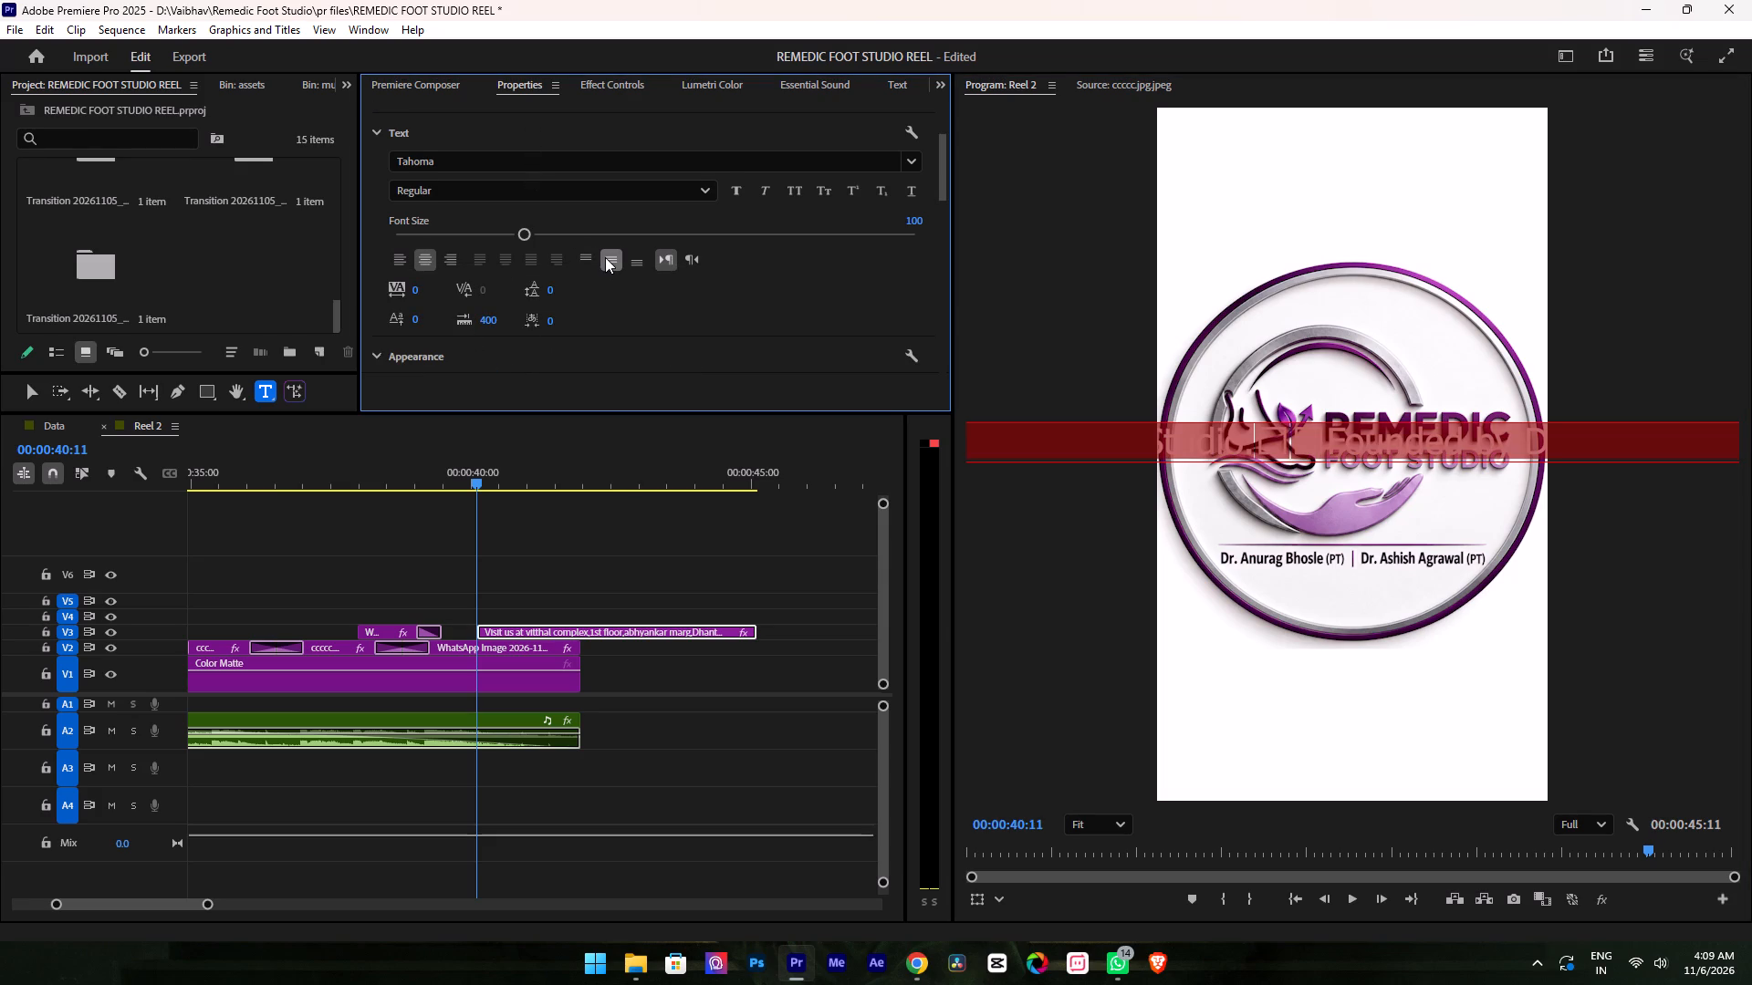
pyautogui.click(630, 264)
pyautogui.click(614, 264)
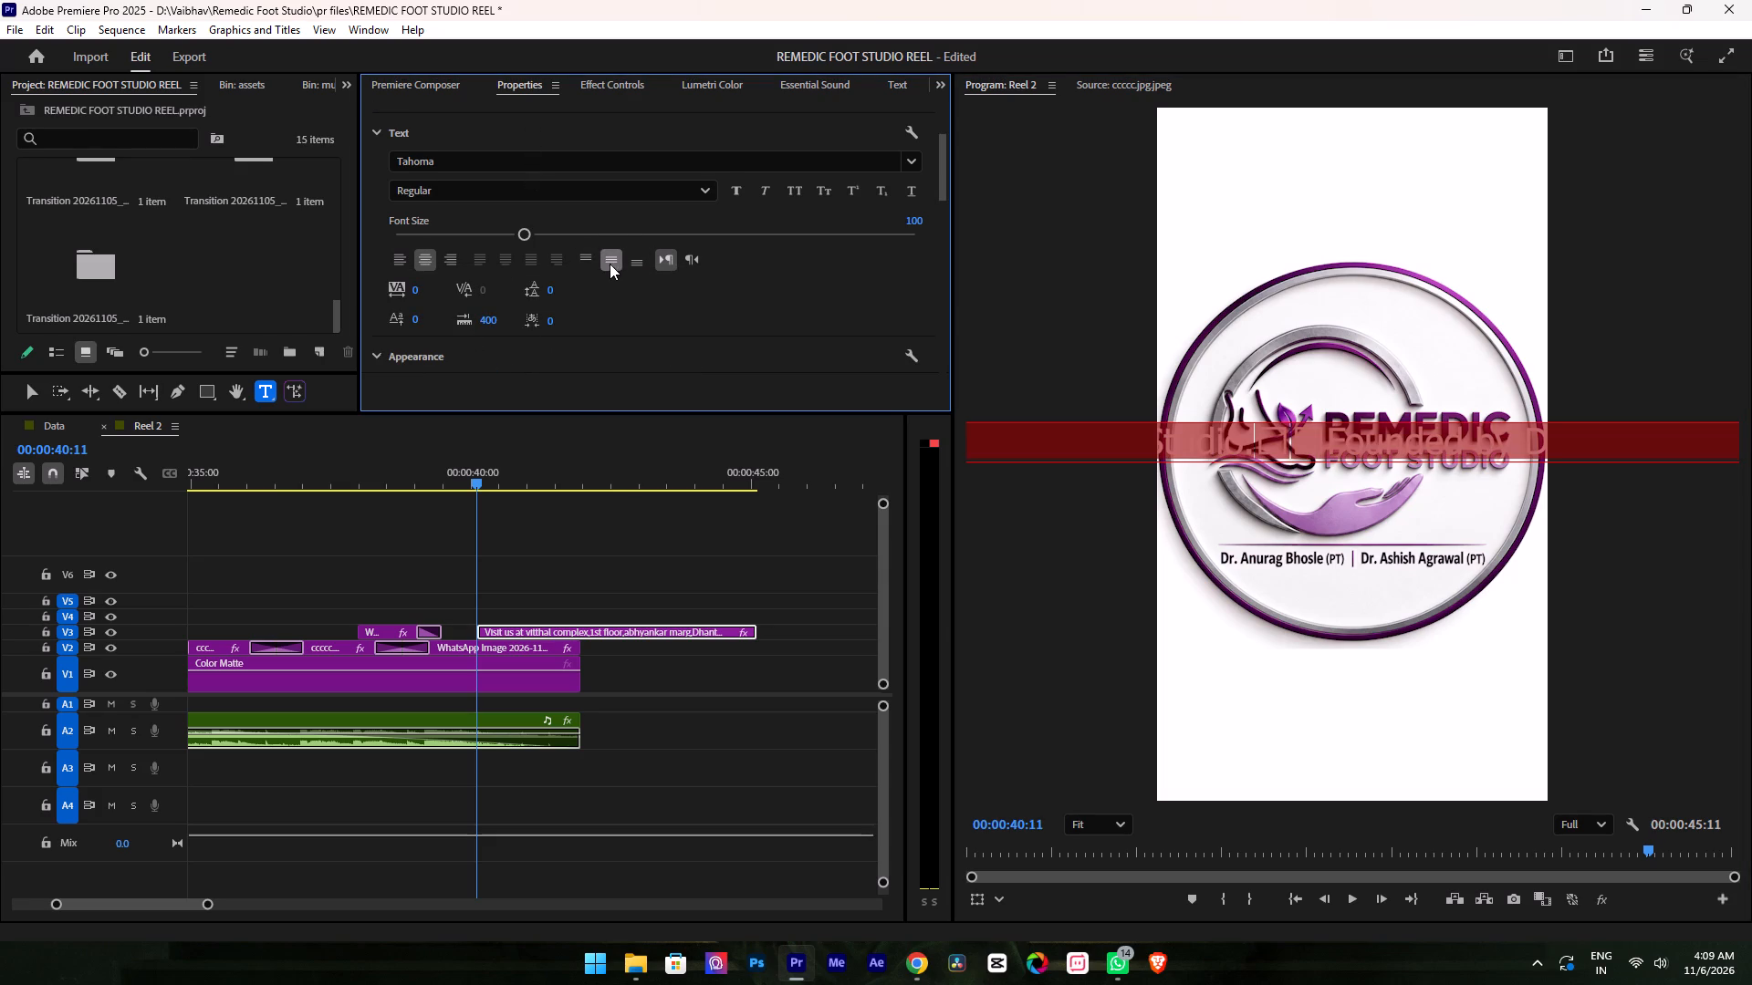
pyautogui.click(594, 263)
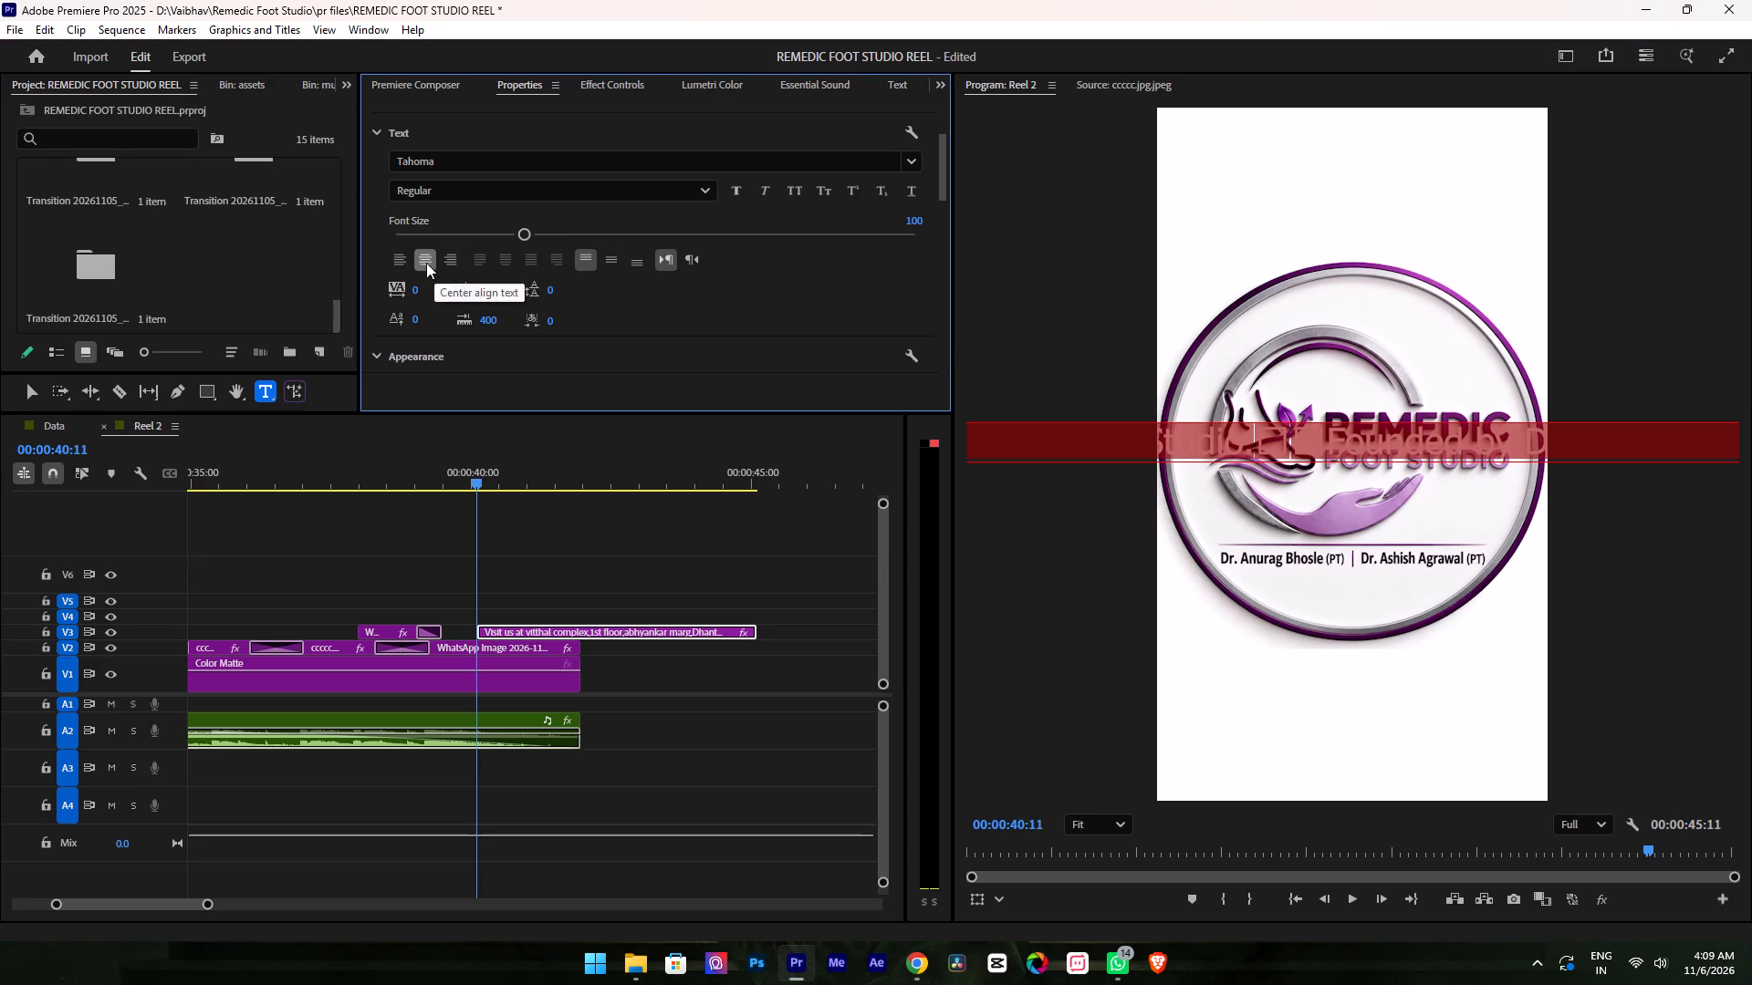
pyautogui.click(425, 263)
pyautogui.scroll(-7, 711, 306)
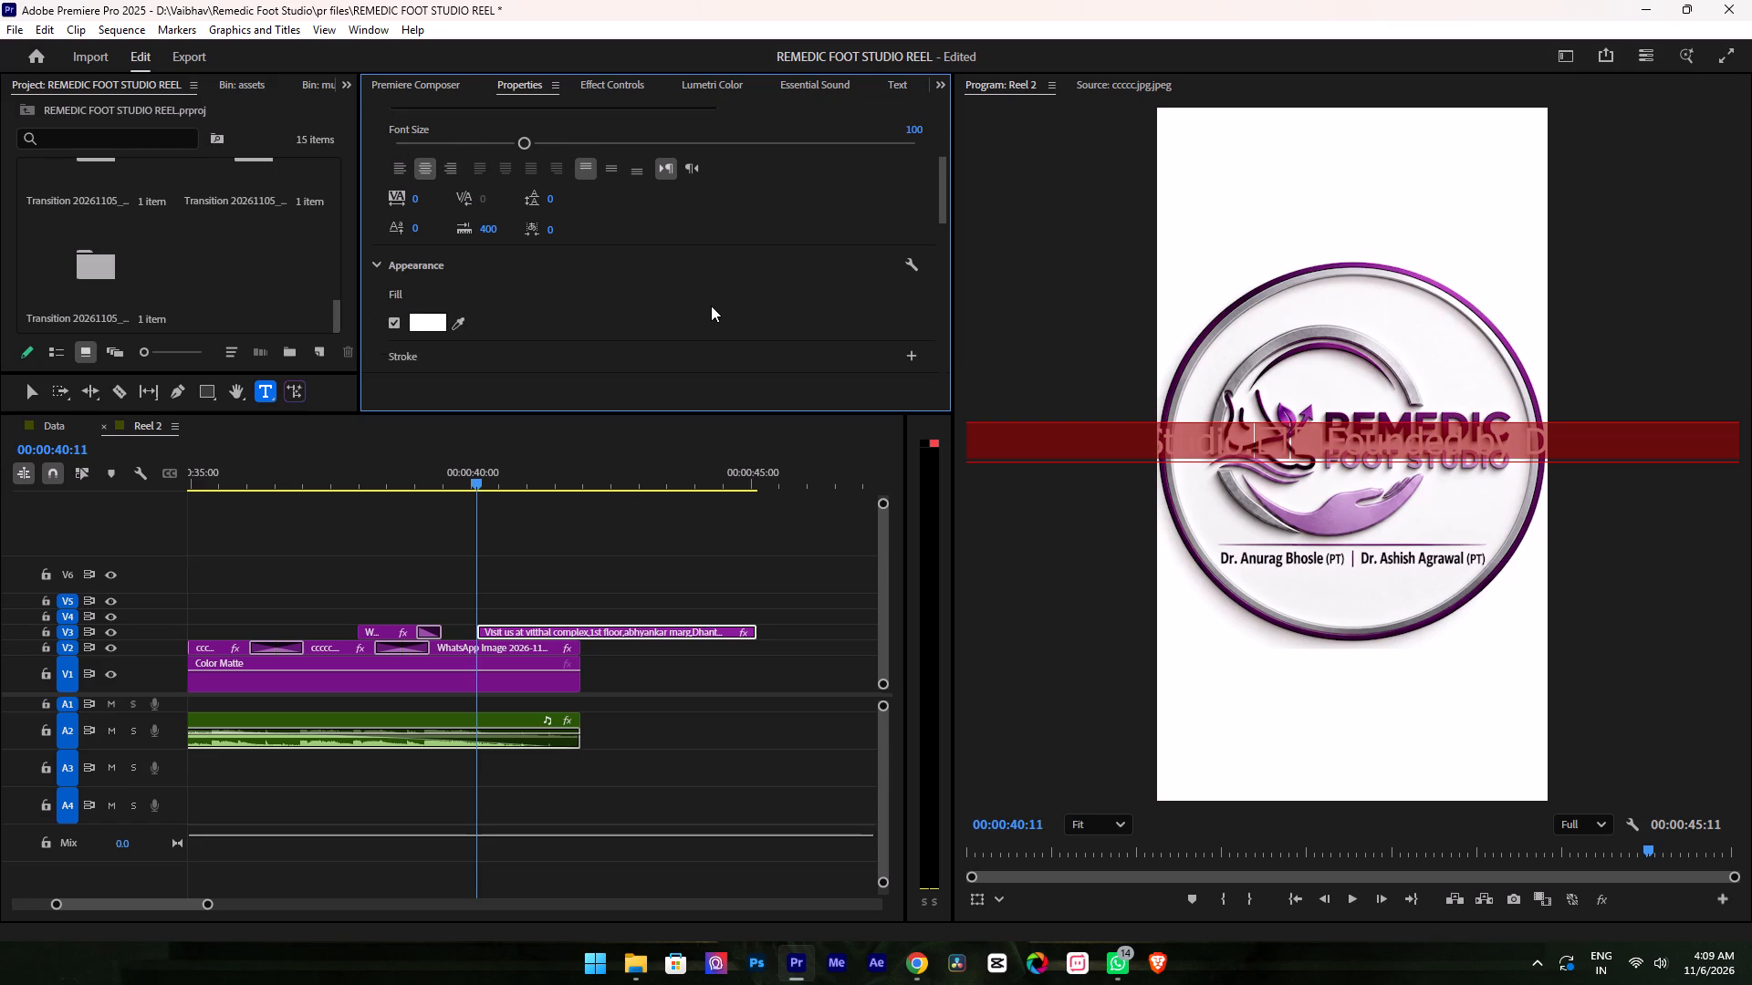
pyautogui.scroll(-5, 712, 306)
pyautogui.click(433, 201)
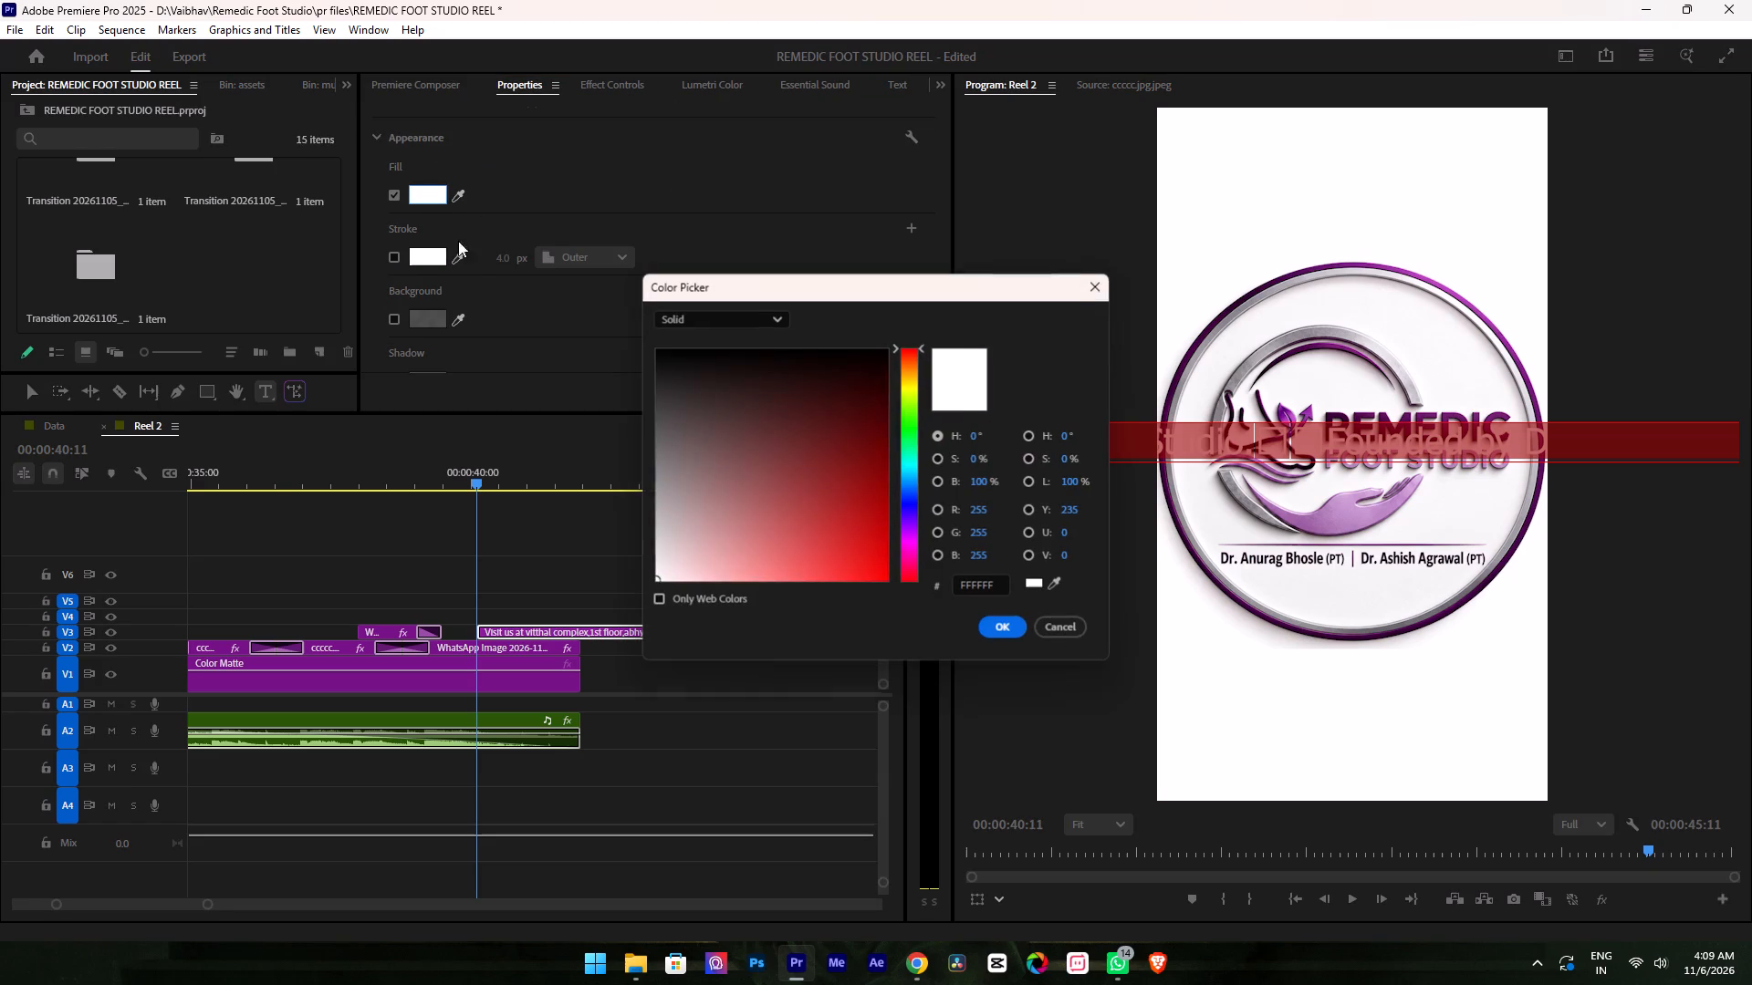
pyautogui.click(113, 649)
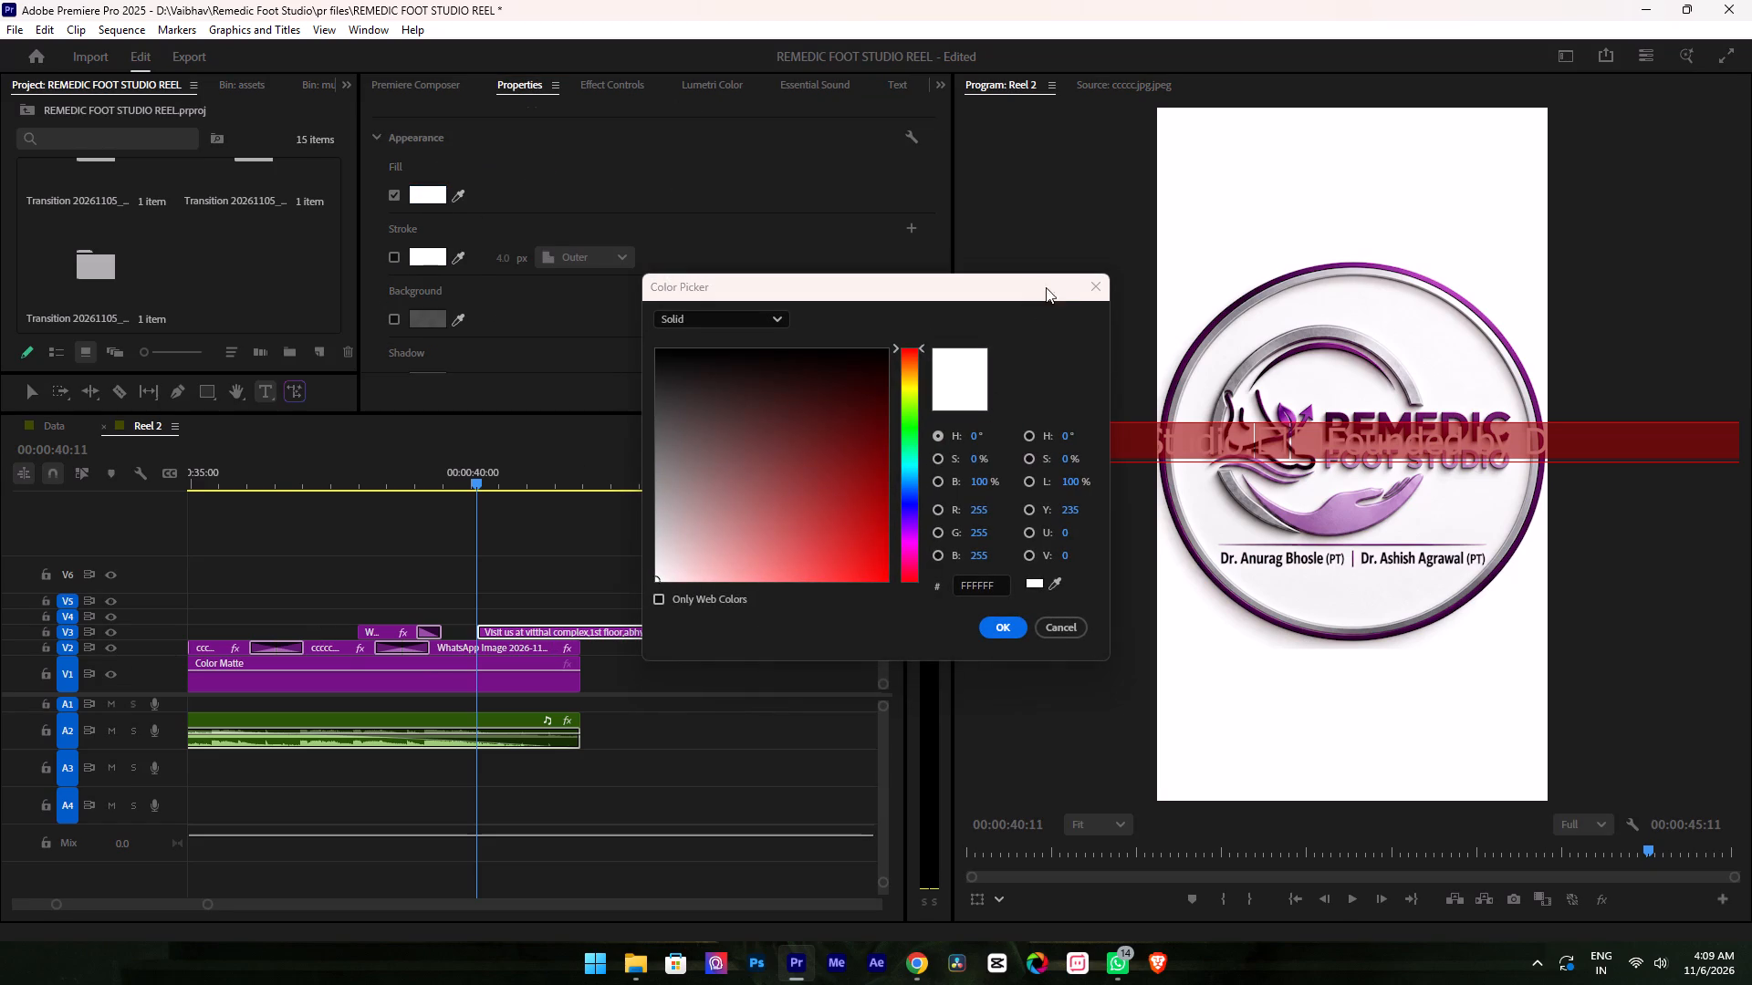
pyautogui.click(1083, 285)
# Hide the output of tracks V1 and V2 so the white text stands alone on black.
pyautogui.click(112, 672)
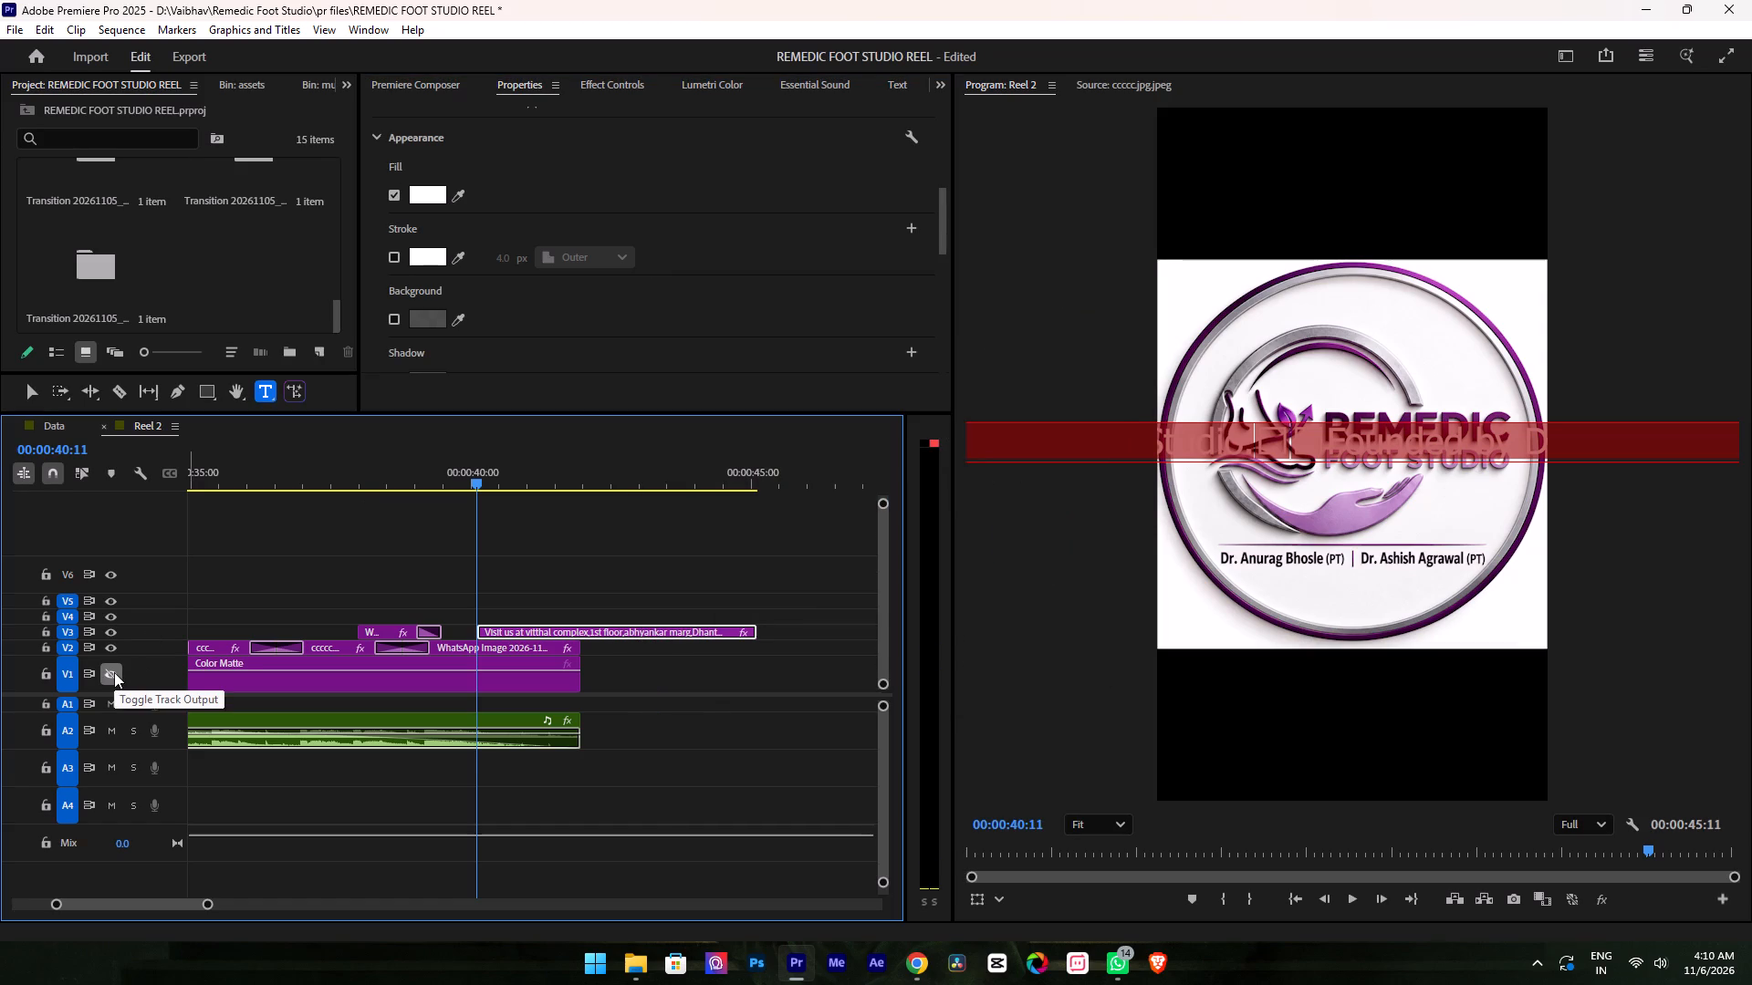
pyautogui.click(114, 652)
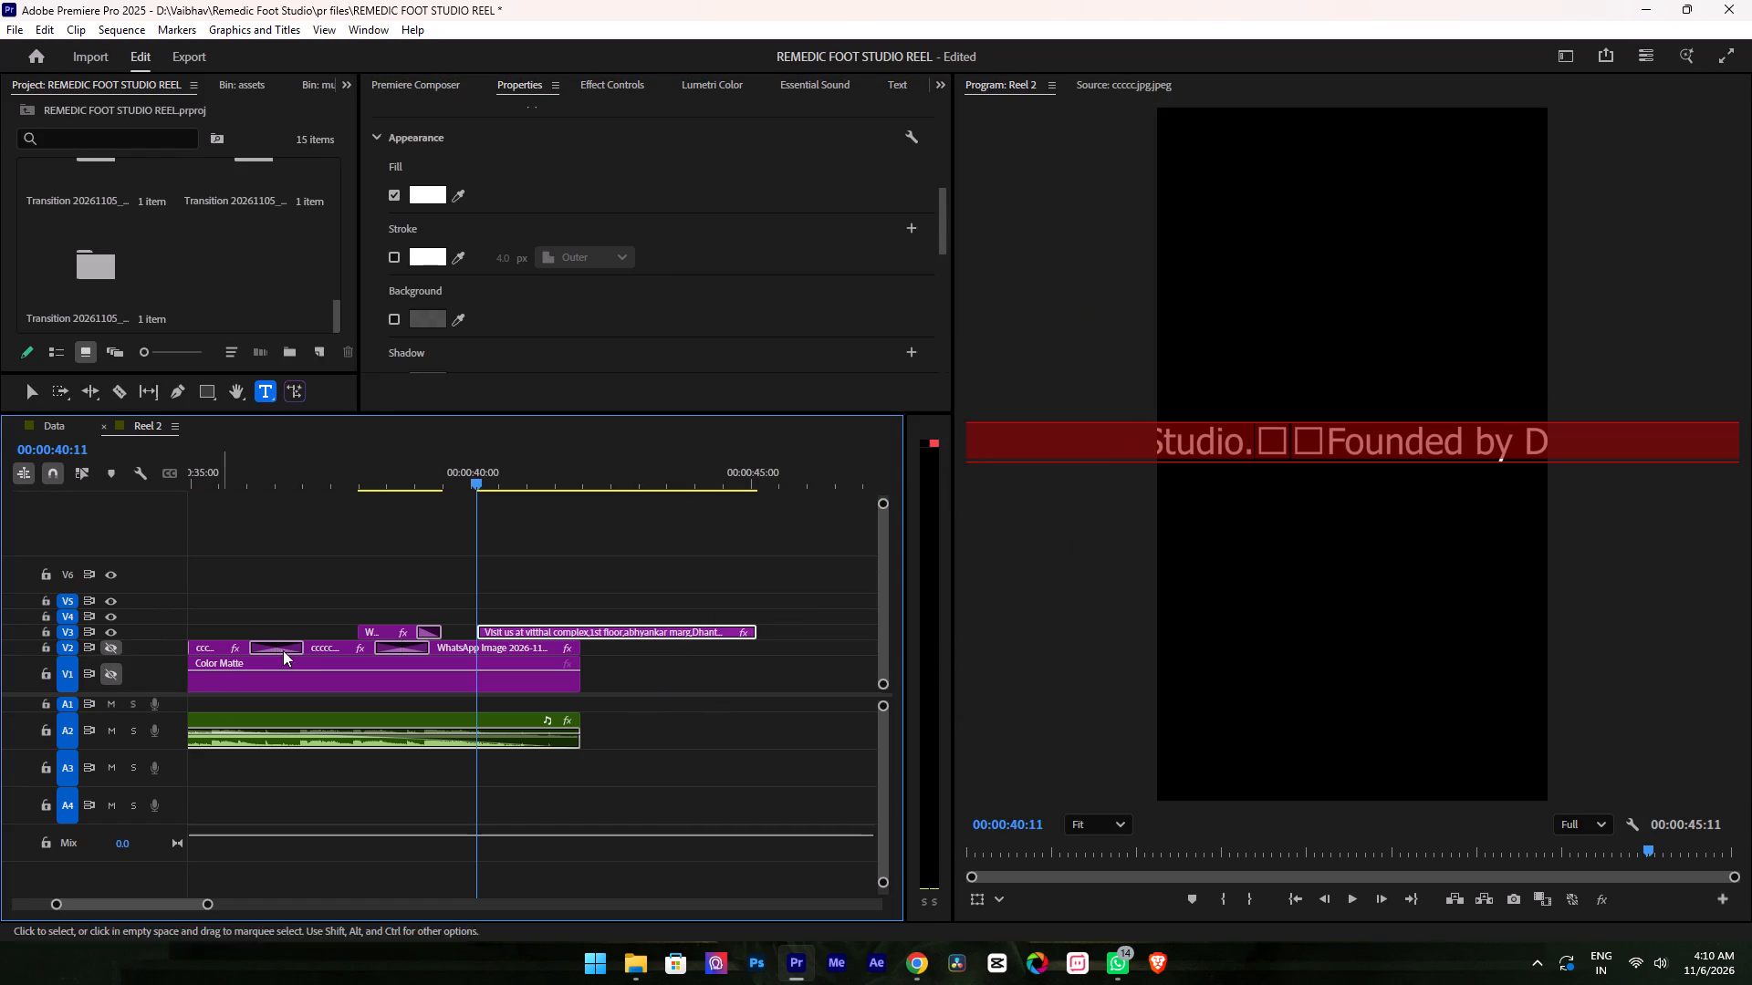
# Replace the period and box characters before "Founded by" with a comma and a line break.
pyautogui.click(1330, 439)
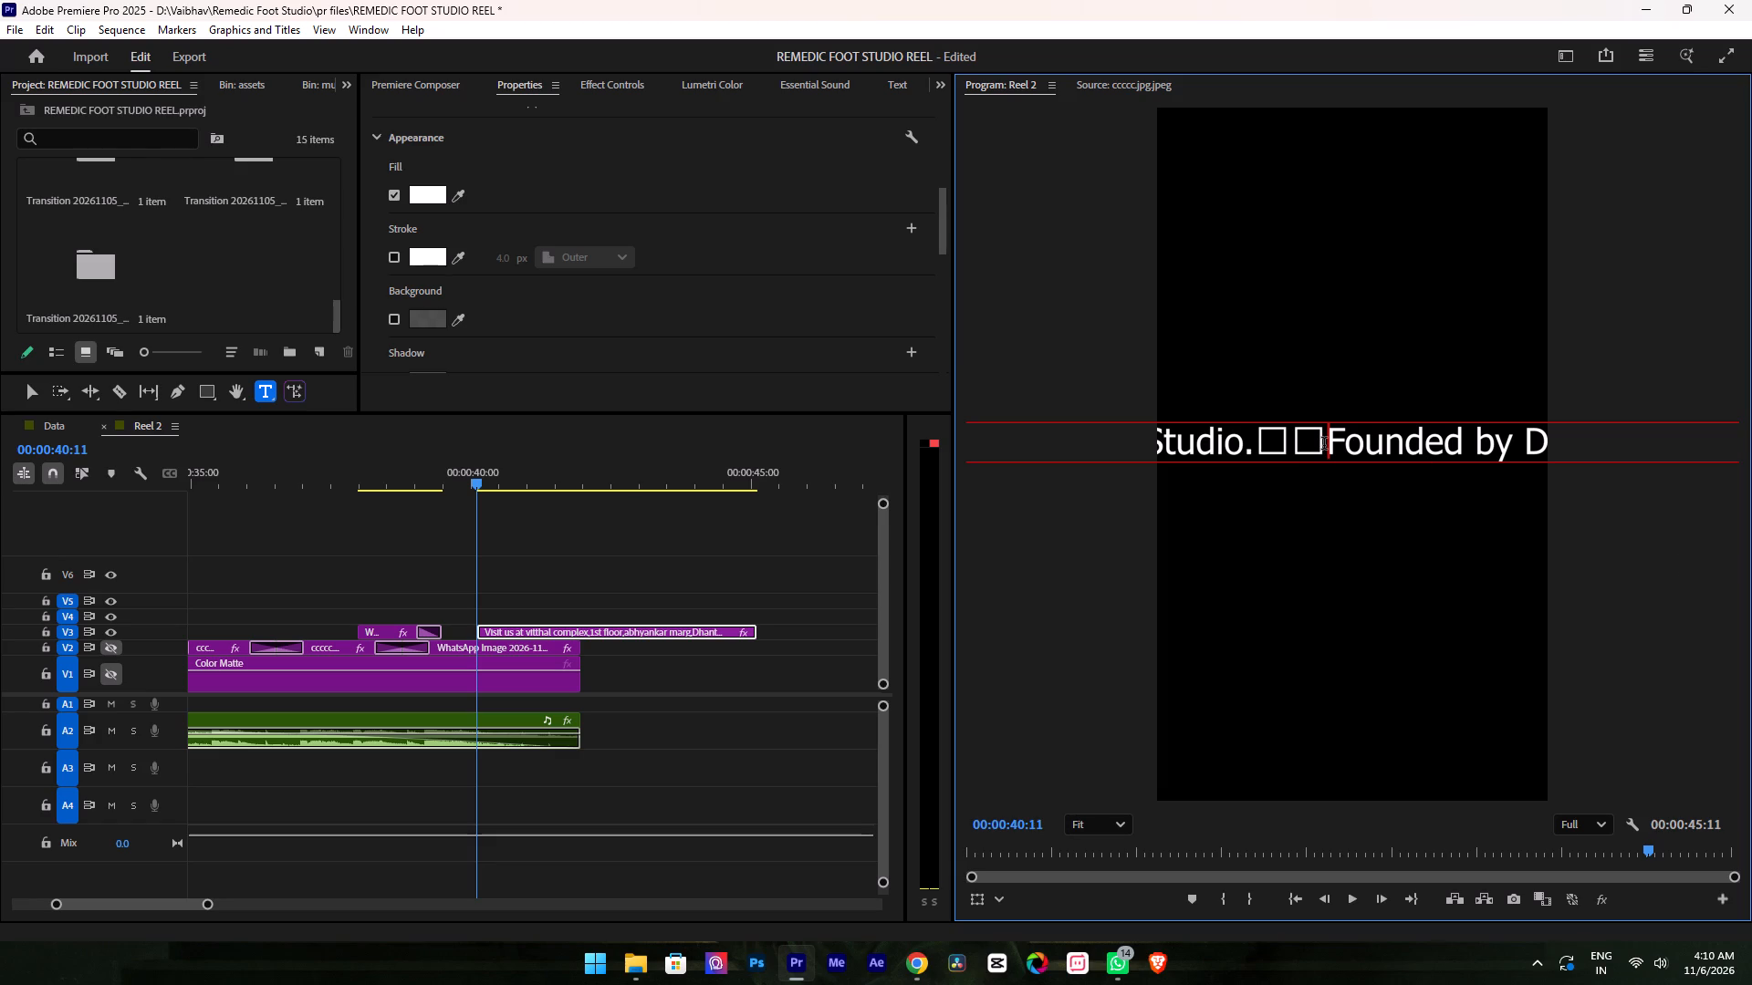
pyautogui.press('BackSpace')
pyautogui.press('BackSpace')
pyautogui.press('BackSpace')
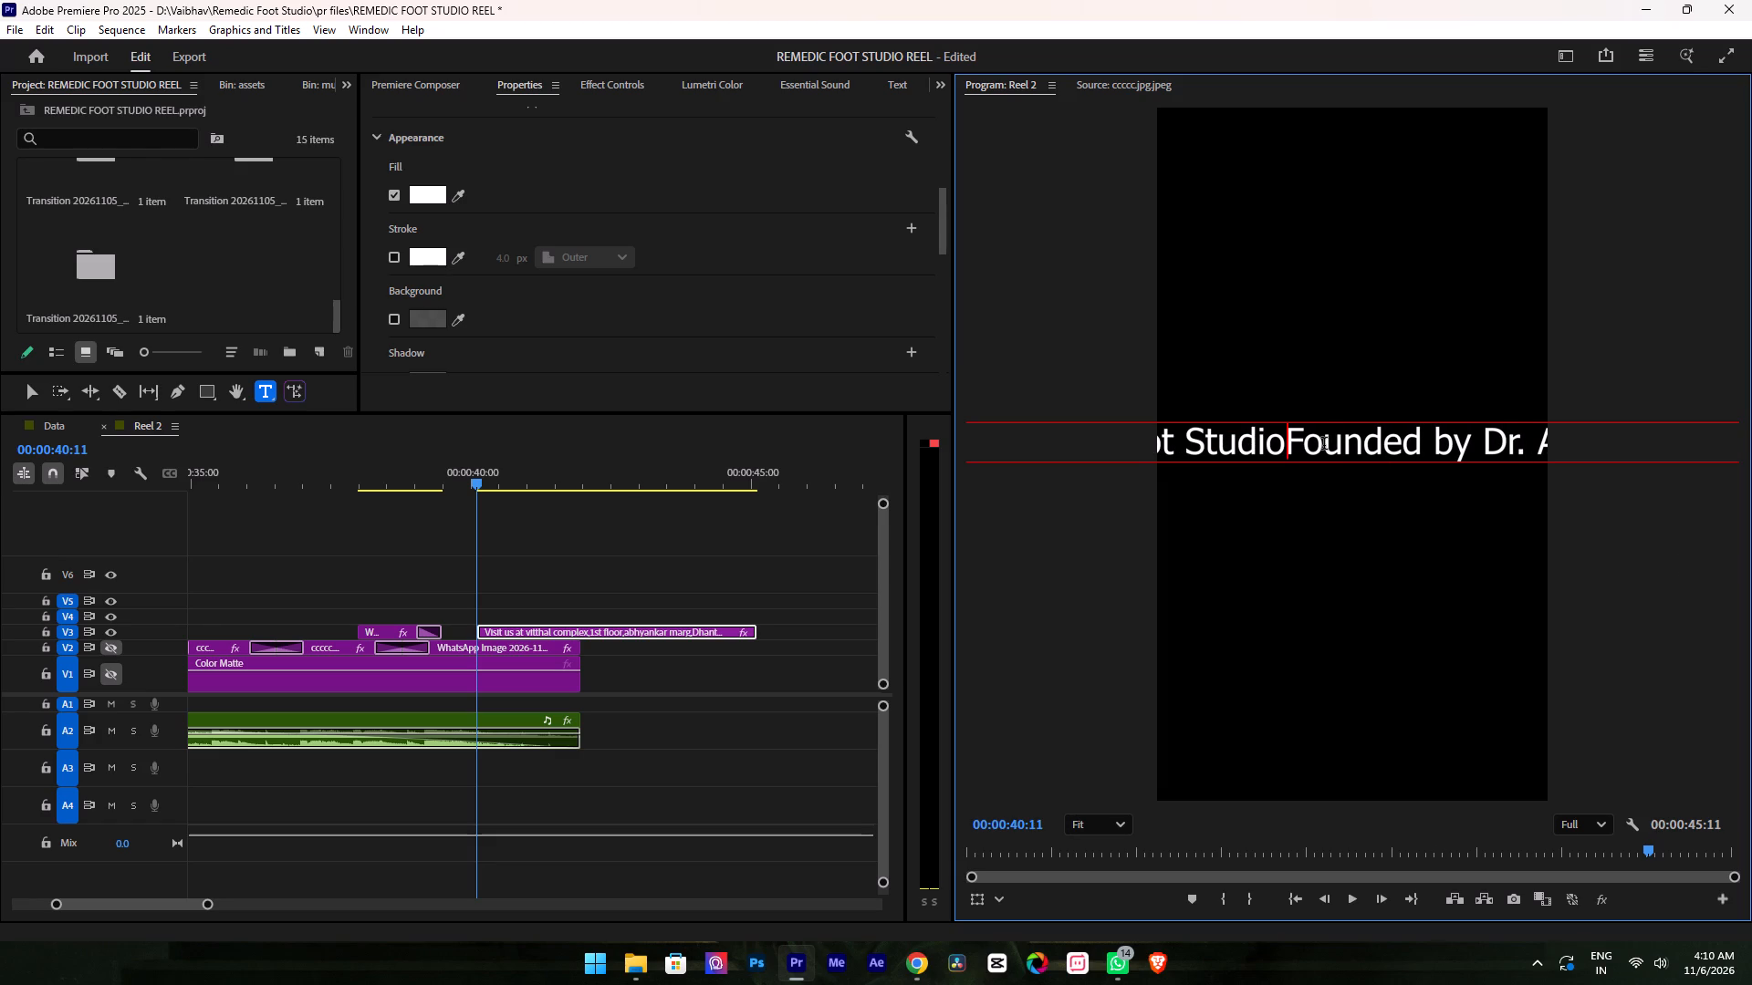
pyautogui.press(',')
pyautogui.hotkey('shift', 'Return')
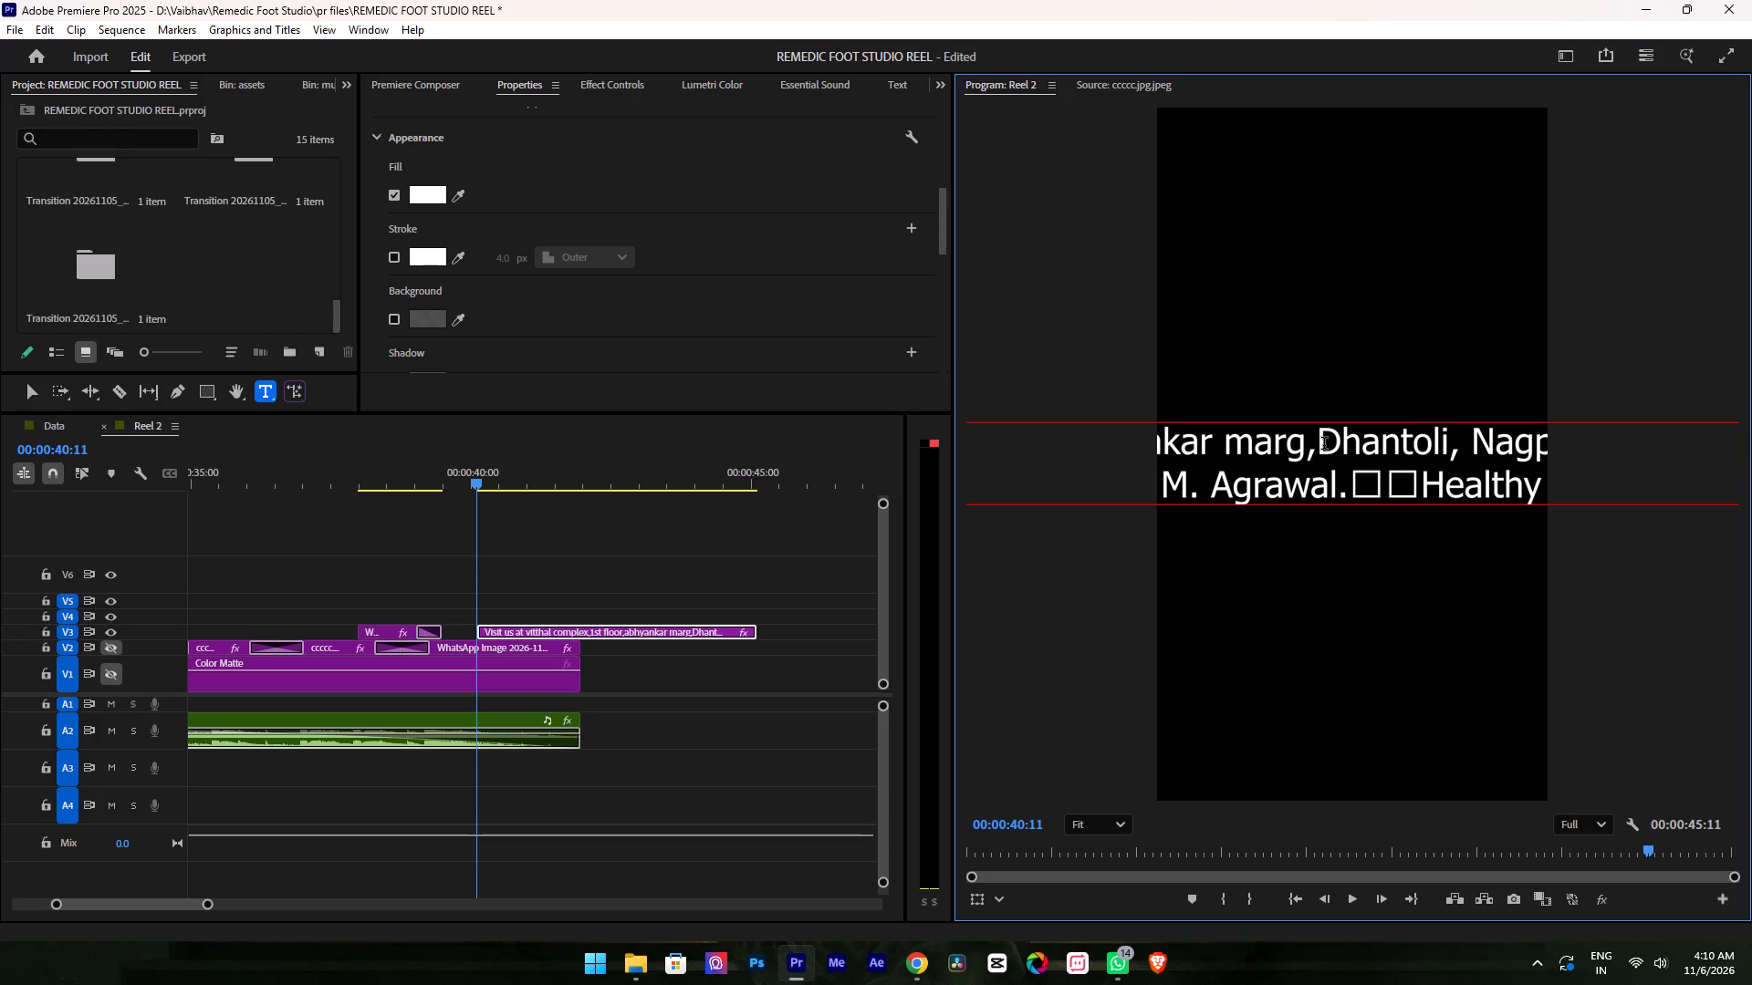
# Remove the box characters before "Healthy Feet", keeping a period, and start that phrase on a new line.
pyautogui.click(1417, 485)
pyautogui.press('BackSpace')
pyautogui.press('BackSpace')
pyautogui.press('BackSpace')
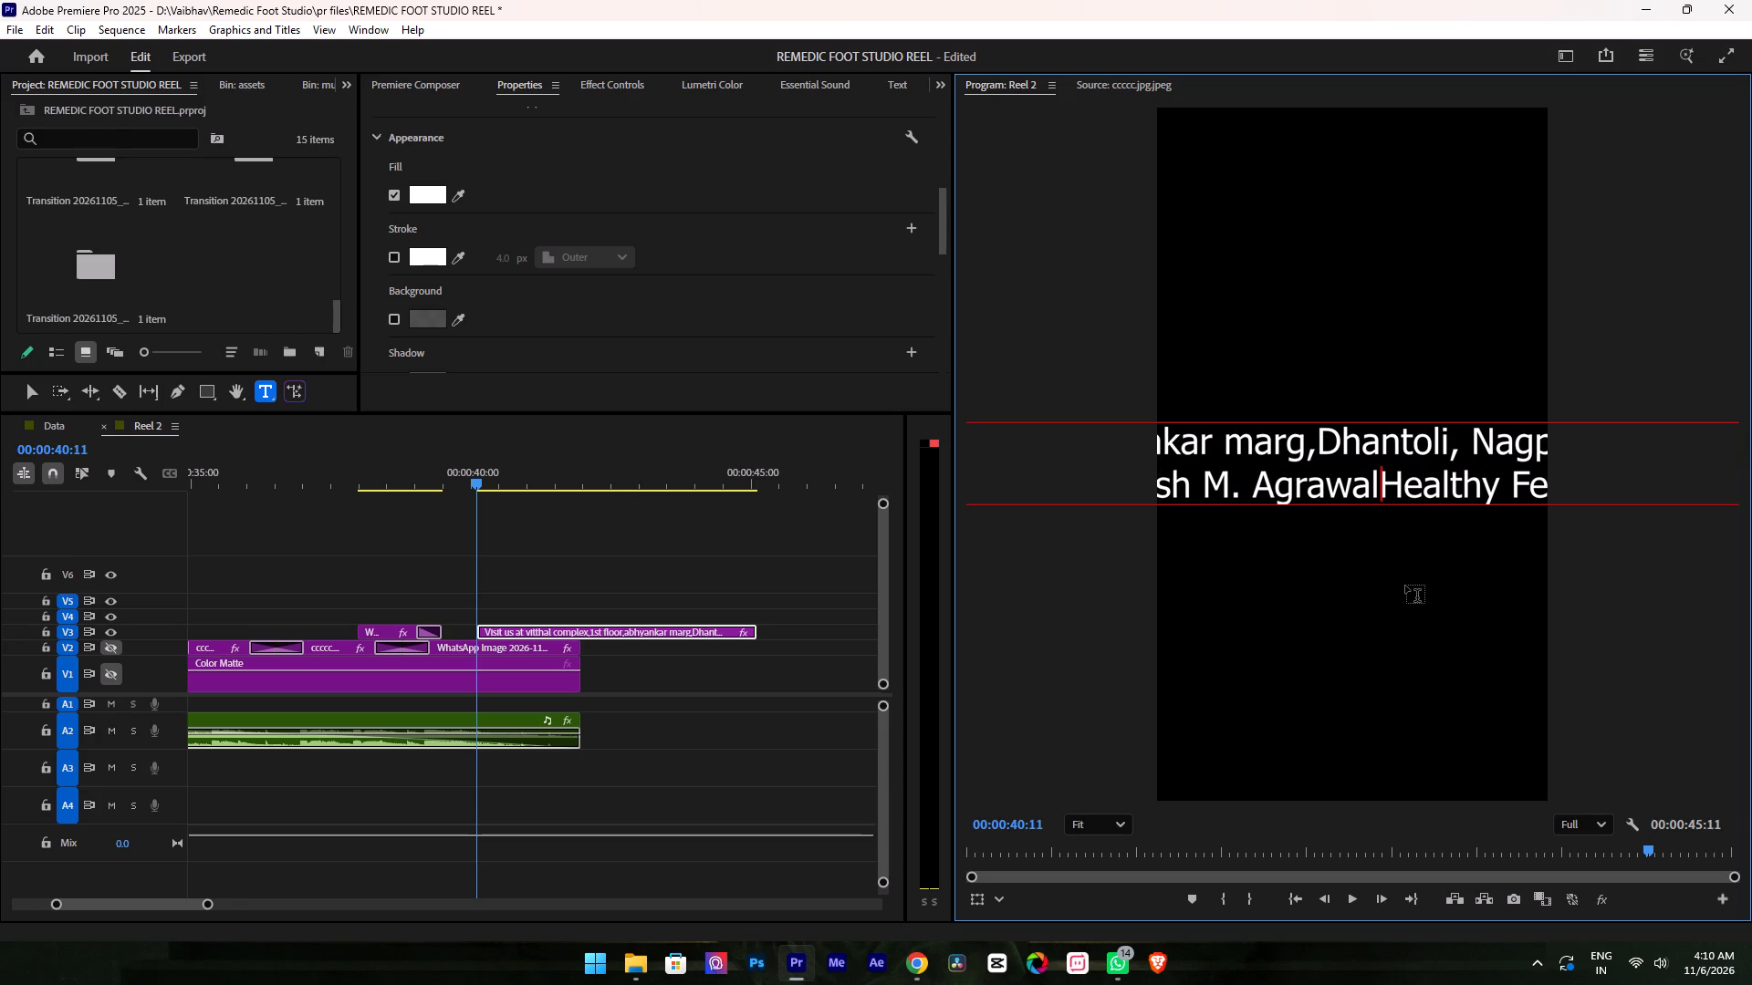
pyautogui.press('.')
pyautogui.hotkey('shift', 'Return')
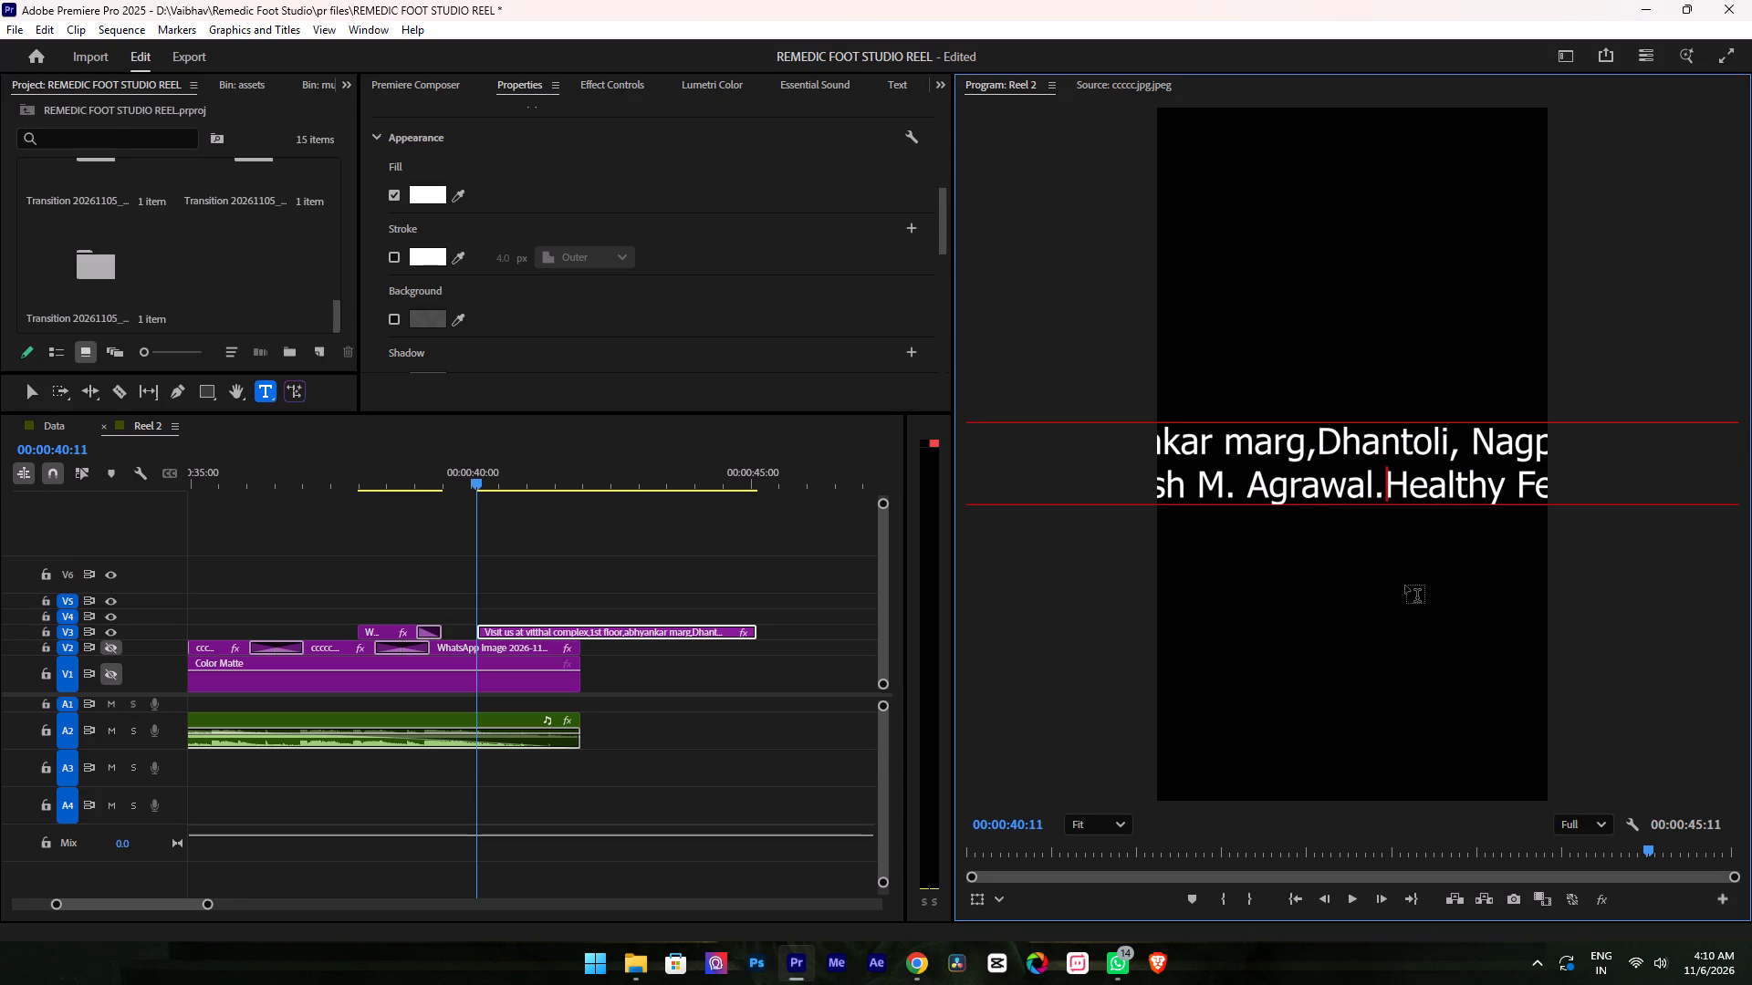
# Replace the box characters before "Walk Better. Live Better." with a line break.
pyautogui.click(1396, 524)
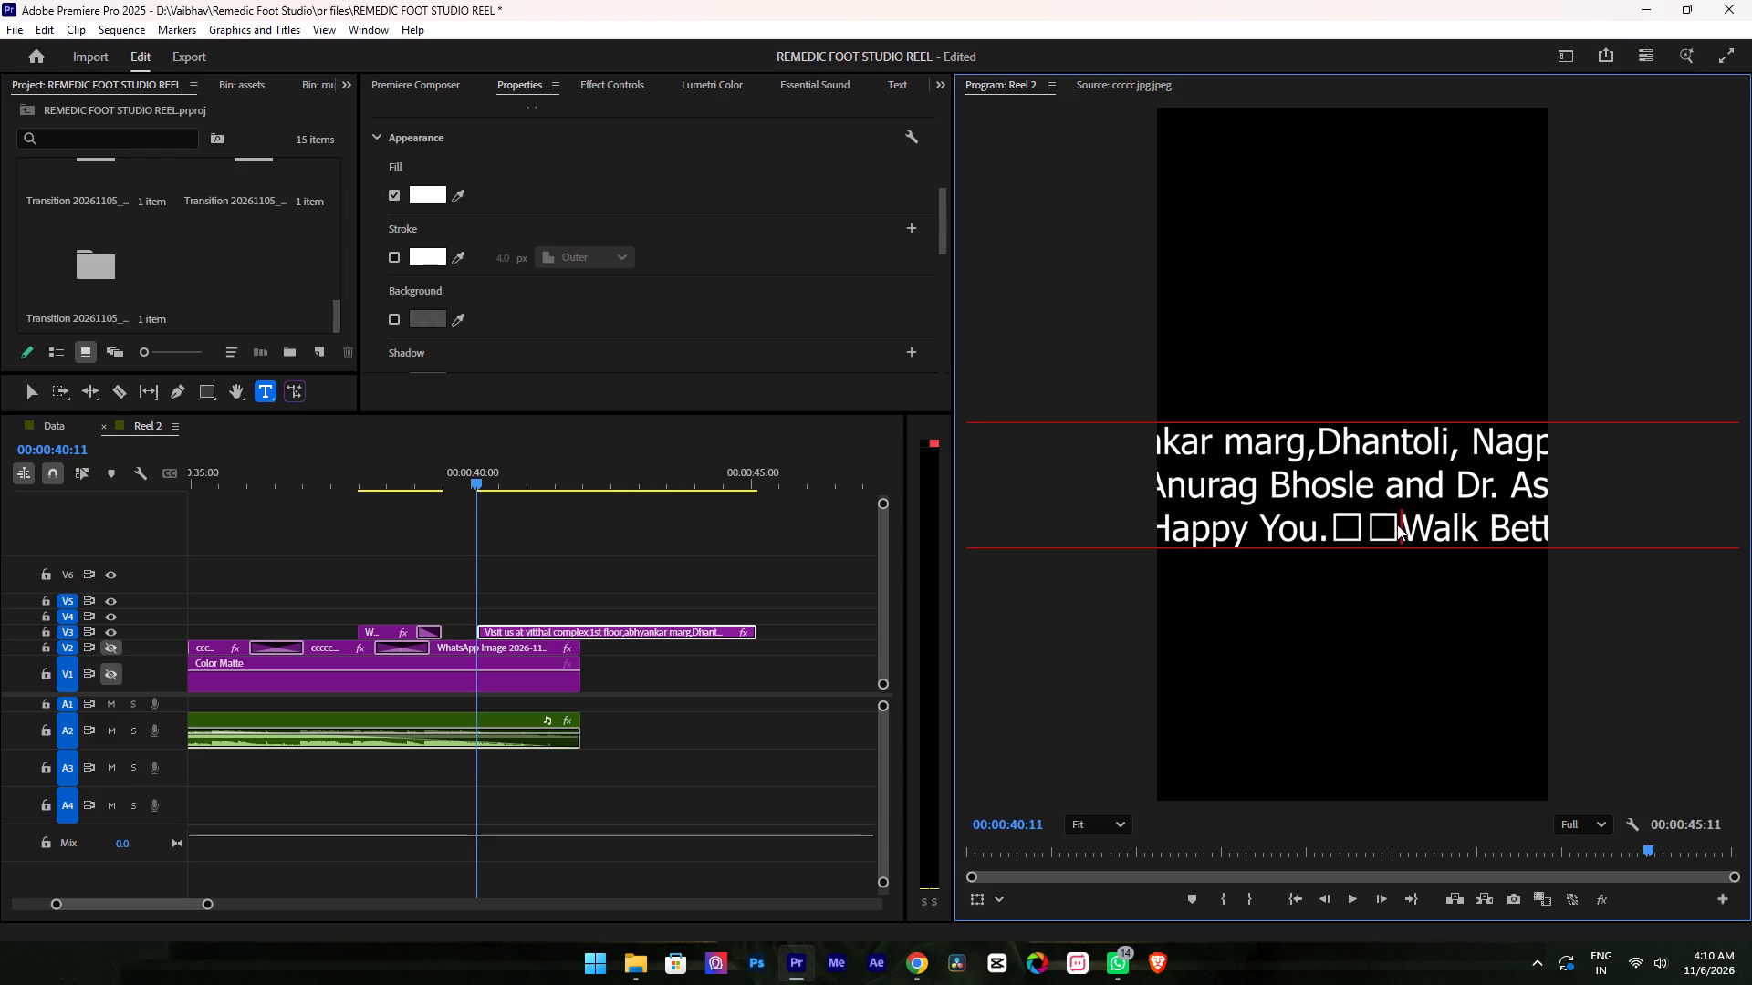
pyautogui.press('BackSpace')
pyautogui.press('BackSpace')
pyautogui.hotkey('shift', 'Return')
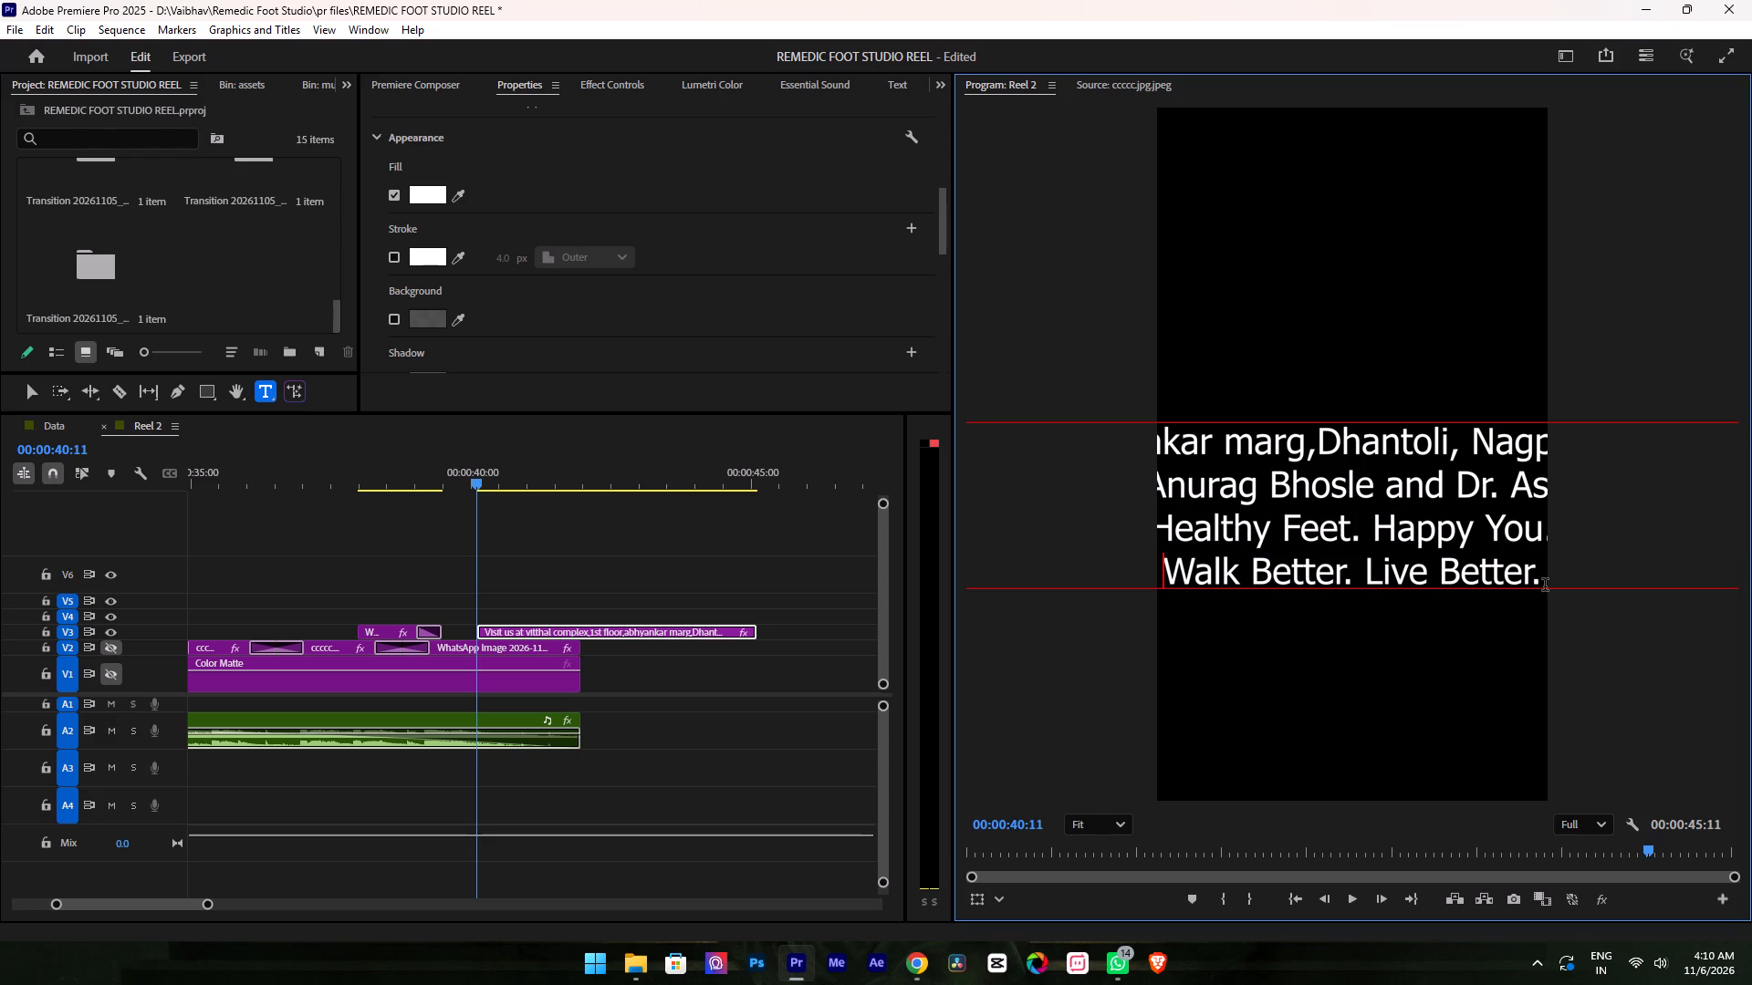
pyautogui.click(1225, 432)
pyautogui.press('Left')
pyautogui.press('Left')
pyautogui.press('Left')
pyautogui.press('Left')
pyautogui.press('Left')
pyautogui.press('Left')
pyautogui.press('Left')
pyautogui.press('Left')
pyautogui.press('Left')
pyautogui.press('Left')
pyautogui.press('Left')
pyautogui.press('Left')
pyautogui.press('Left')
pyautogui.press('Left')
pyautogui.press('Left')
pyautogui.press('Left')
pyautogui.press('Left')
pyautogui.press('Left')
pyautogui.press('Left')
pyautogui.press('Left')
# Select all the contact text and reduce its font size to 27.
pyautogui.scroll(5, 1437, 516)
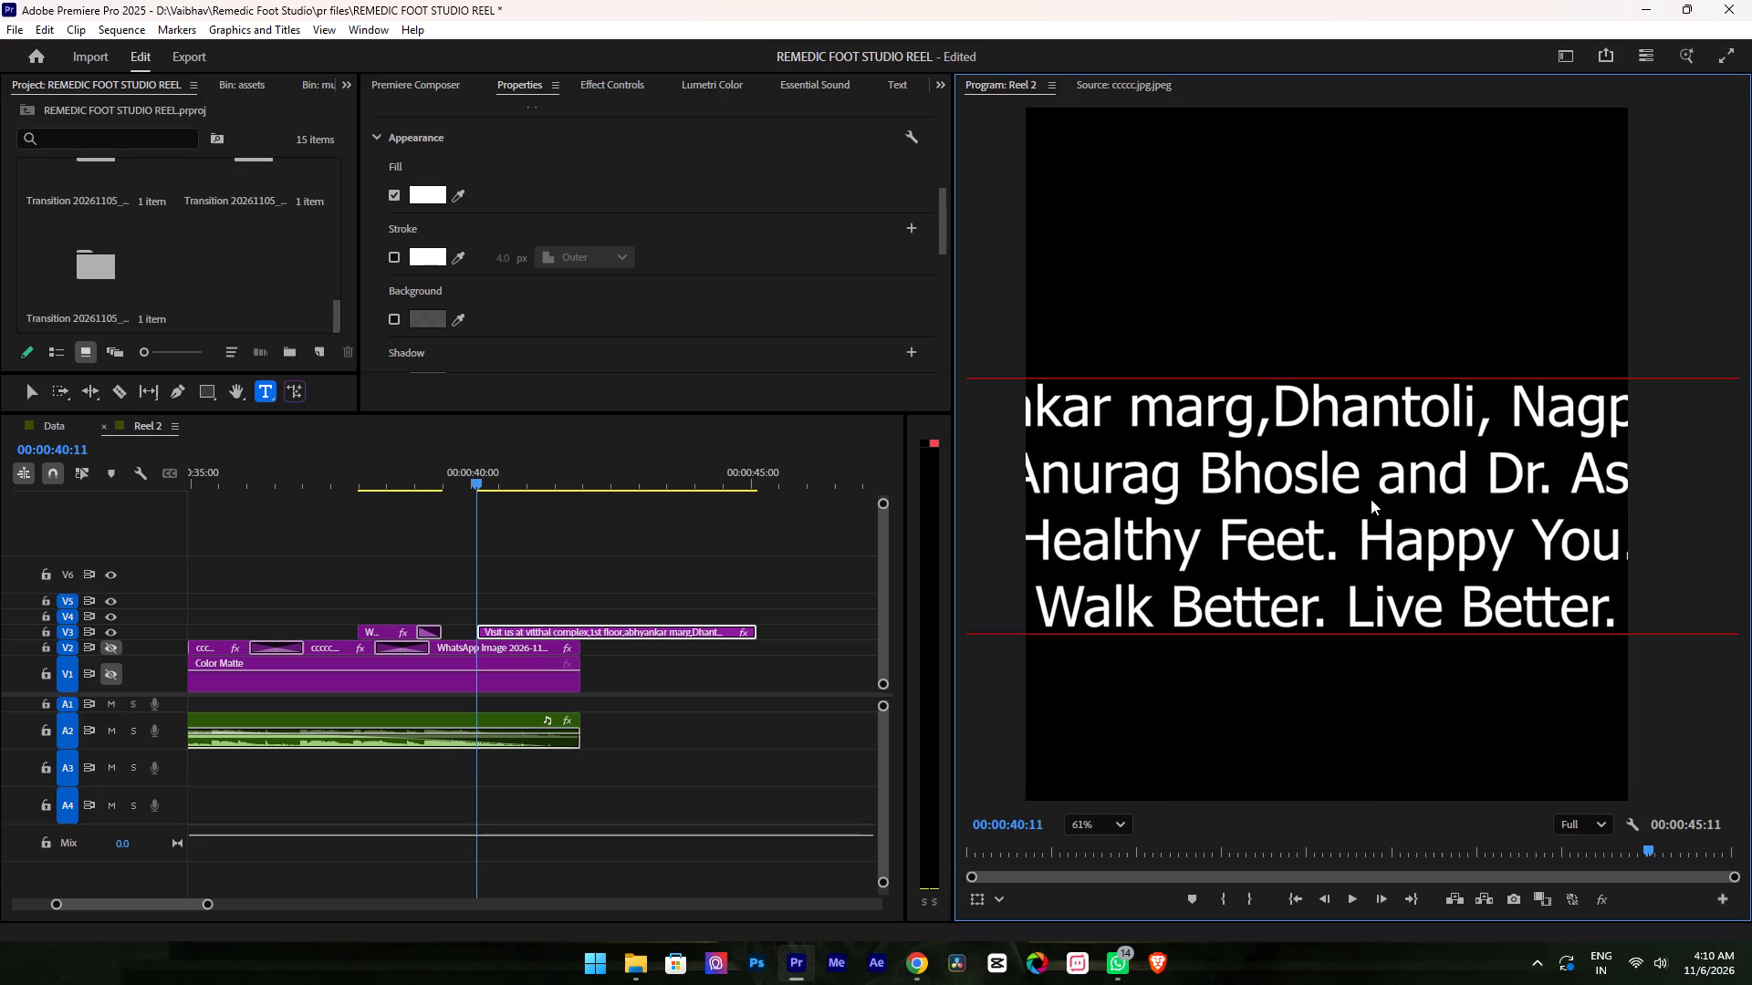
pyautogui.scroll(1, 1371, 499)
pyautogui.scroll(-12, 1371, 499)
pyautogui.scroll(18, 583, 254)
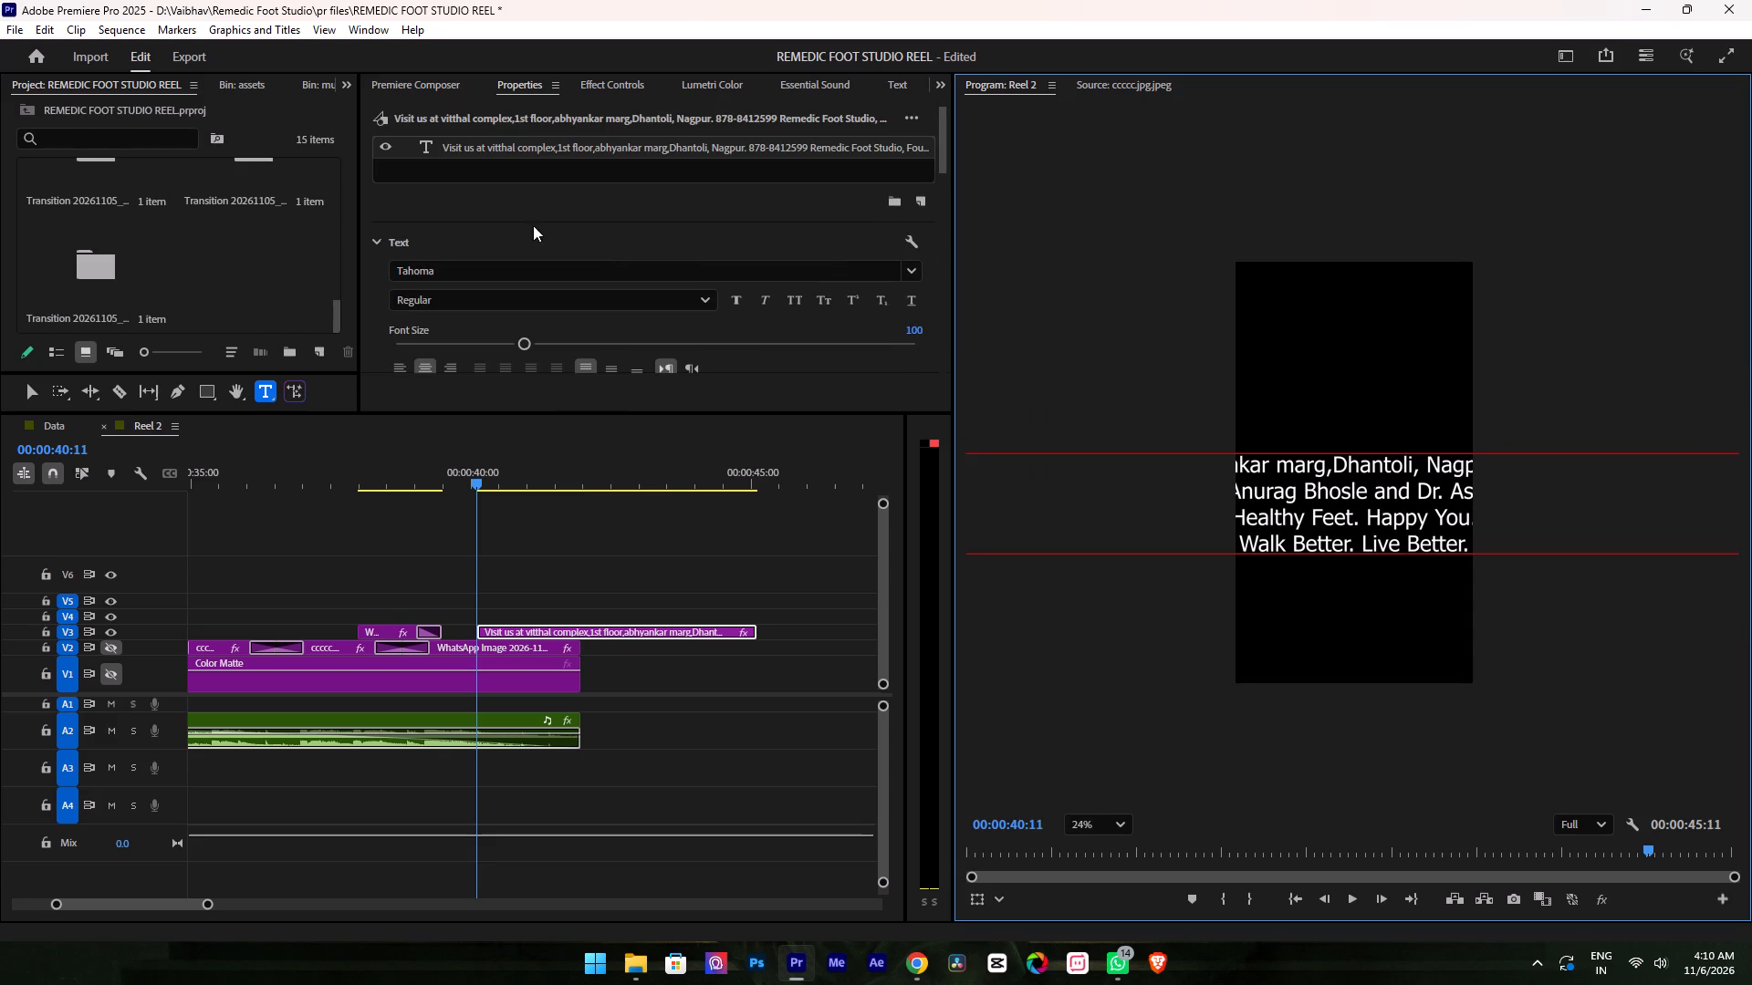
pyautogui.scroll(4, 508, 204)
pyautogui.click(535, 140)
pyautogui.scroll(-2, 537, 203)
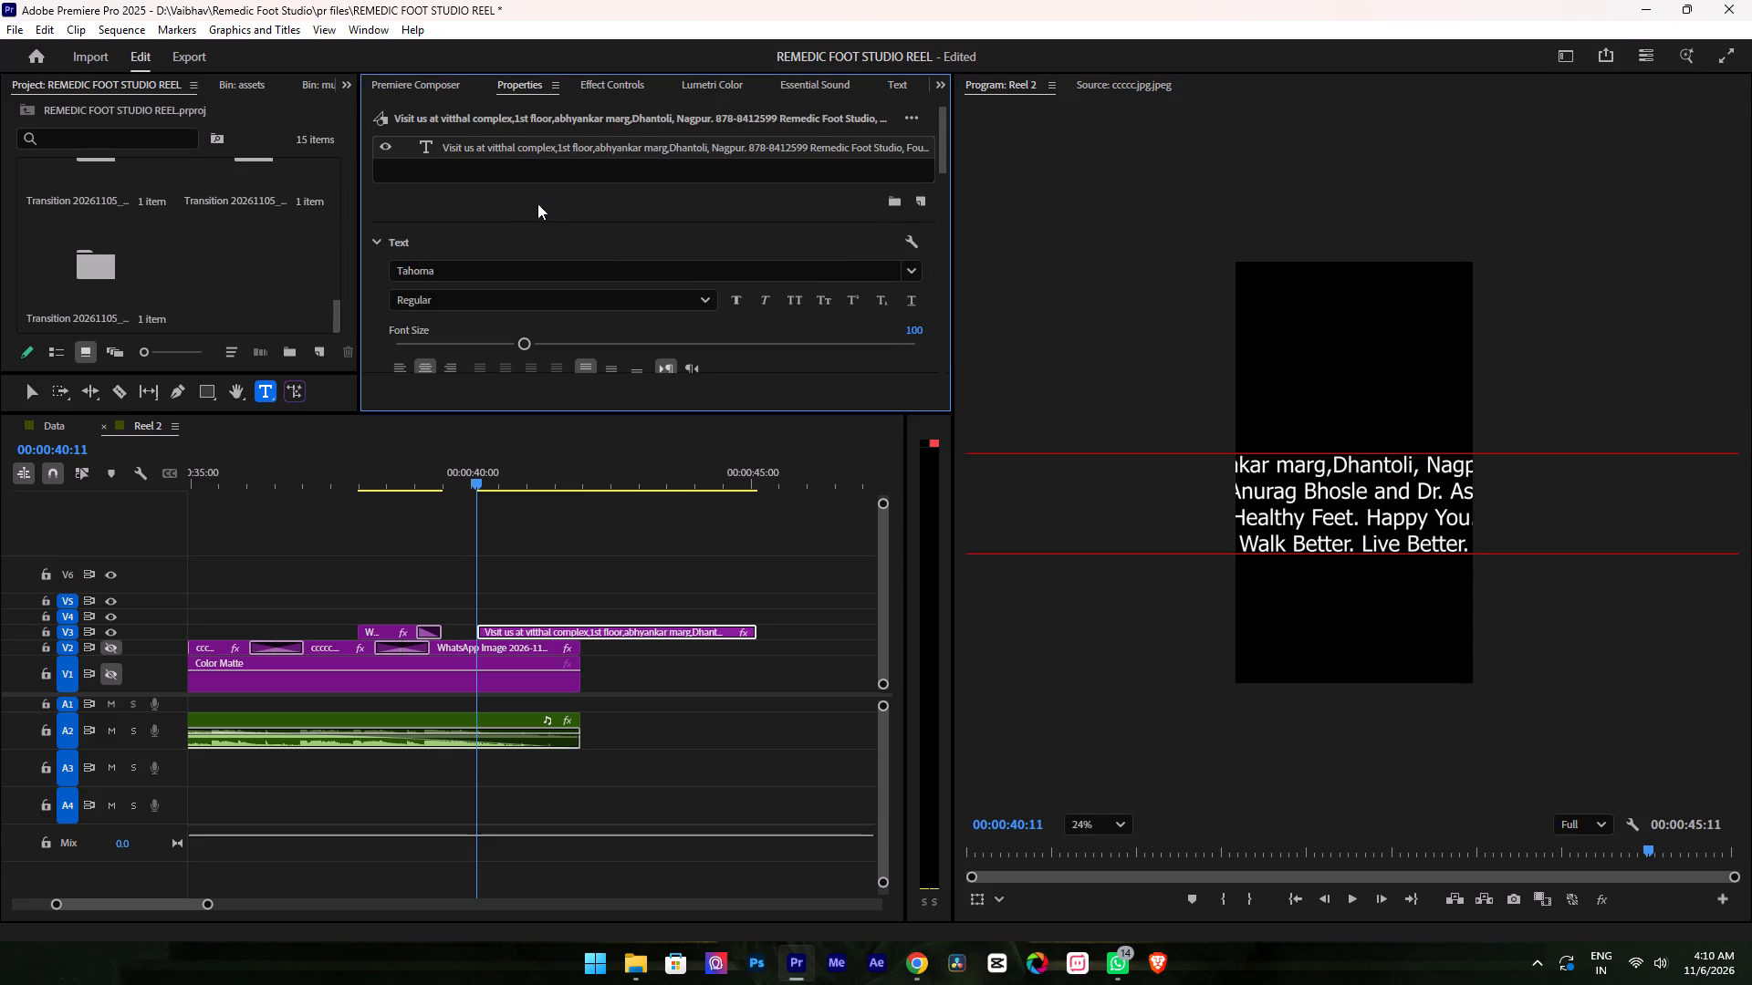
pyautogui.scroll(-3, 537, 203)
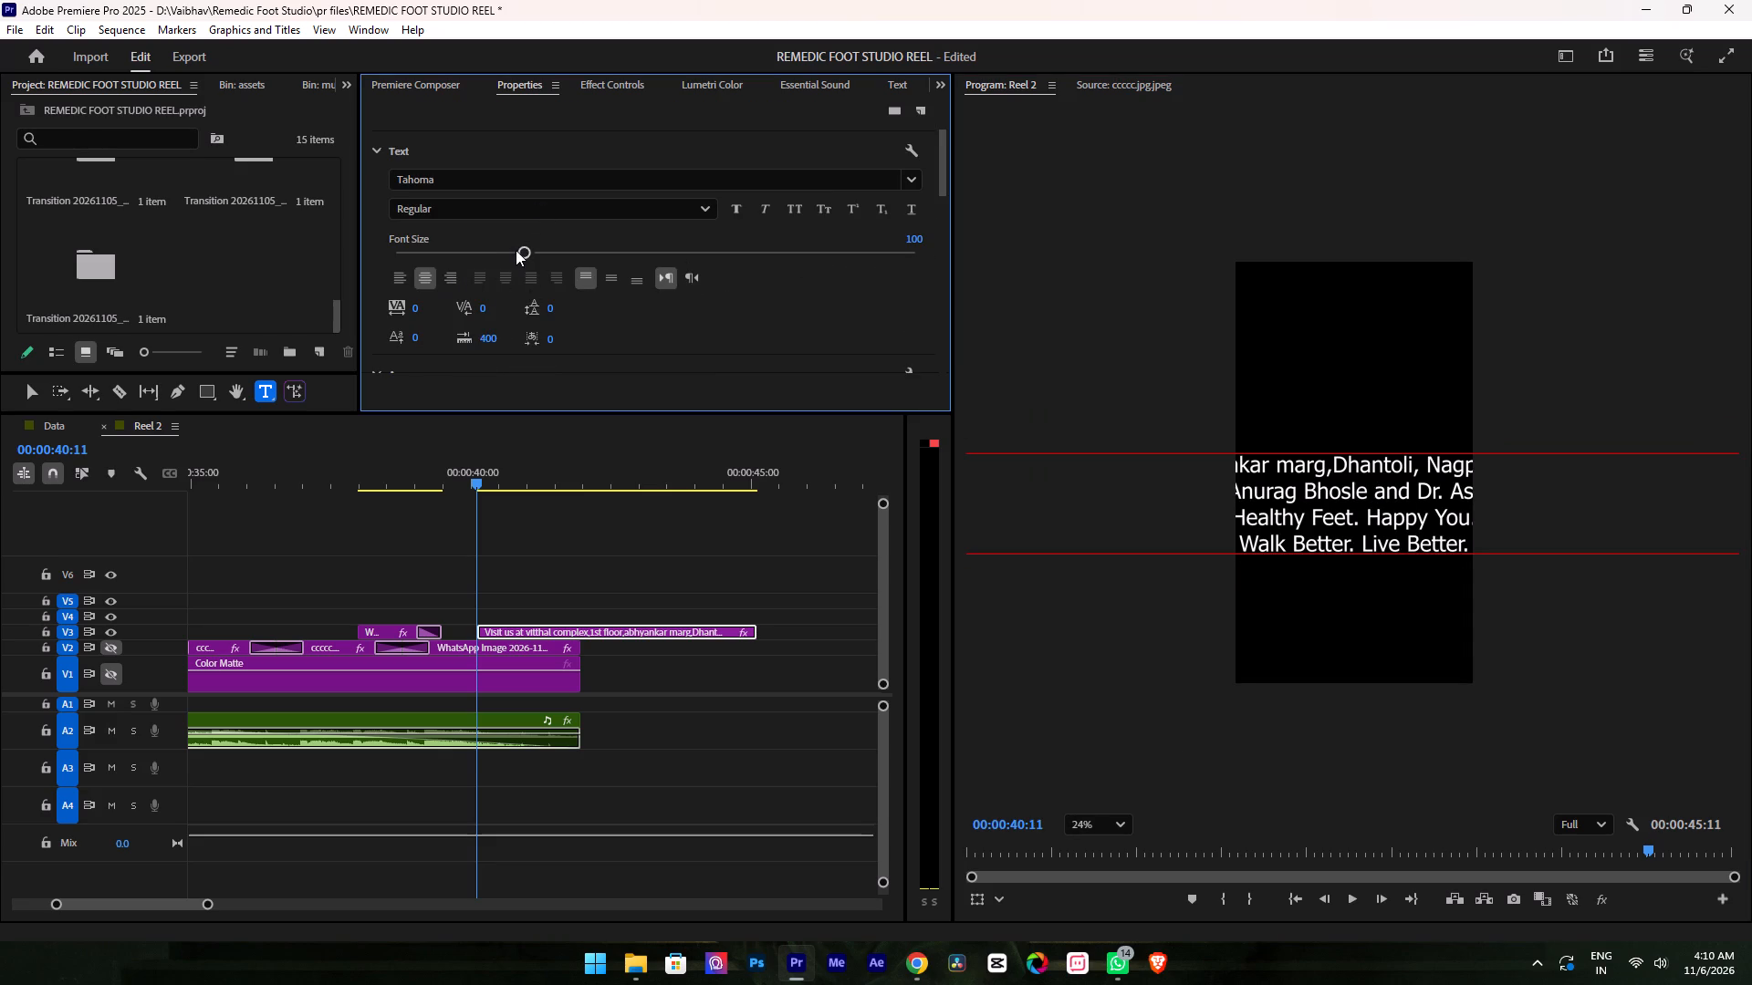
pyautogui.moveTo(516, 250); pyautogui.dragTo(488, 252)
pyautogui.moveTo(484, 244); pyautogui.dragTo(422, 249)
pyautogui.scroll(5, 521, 245)
pyautogui.doubleClick(506, 122)
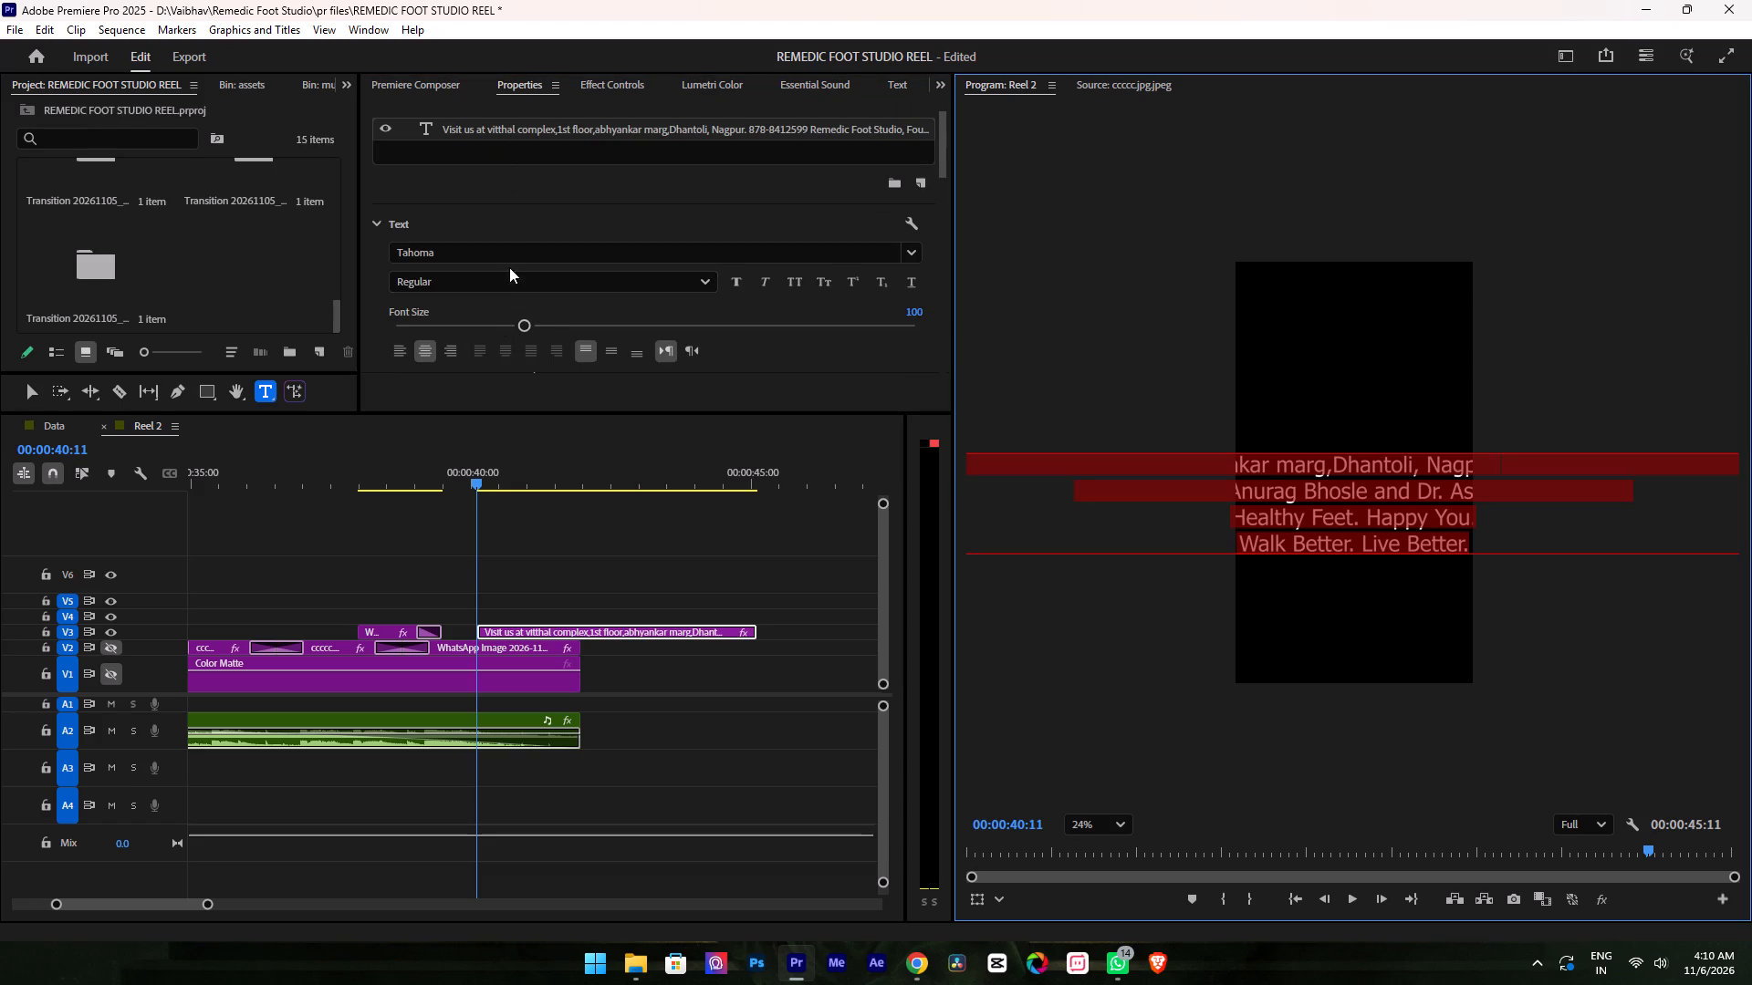
pyautogui.moveTo(517, 320); pyautogui.dragTo(452, 324)
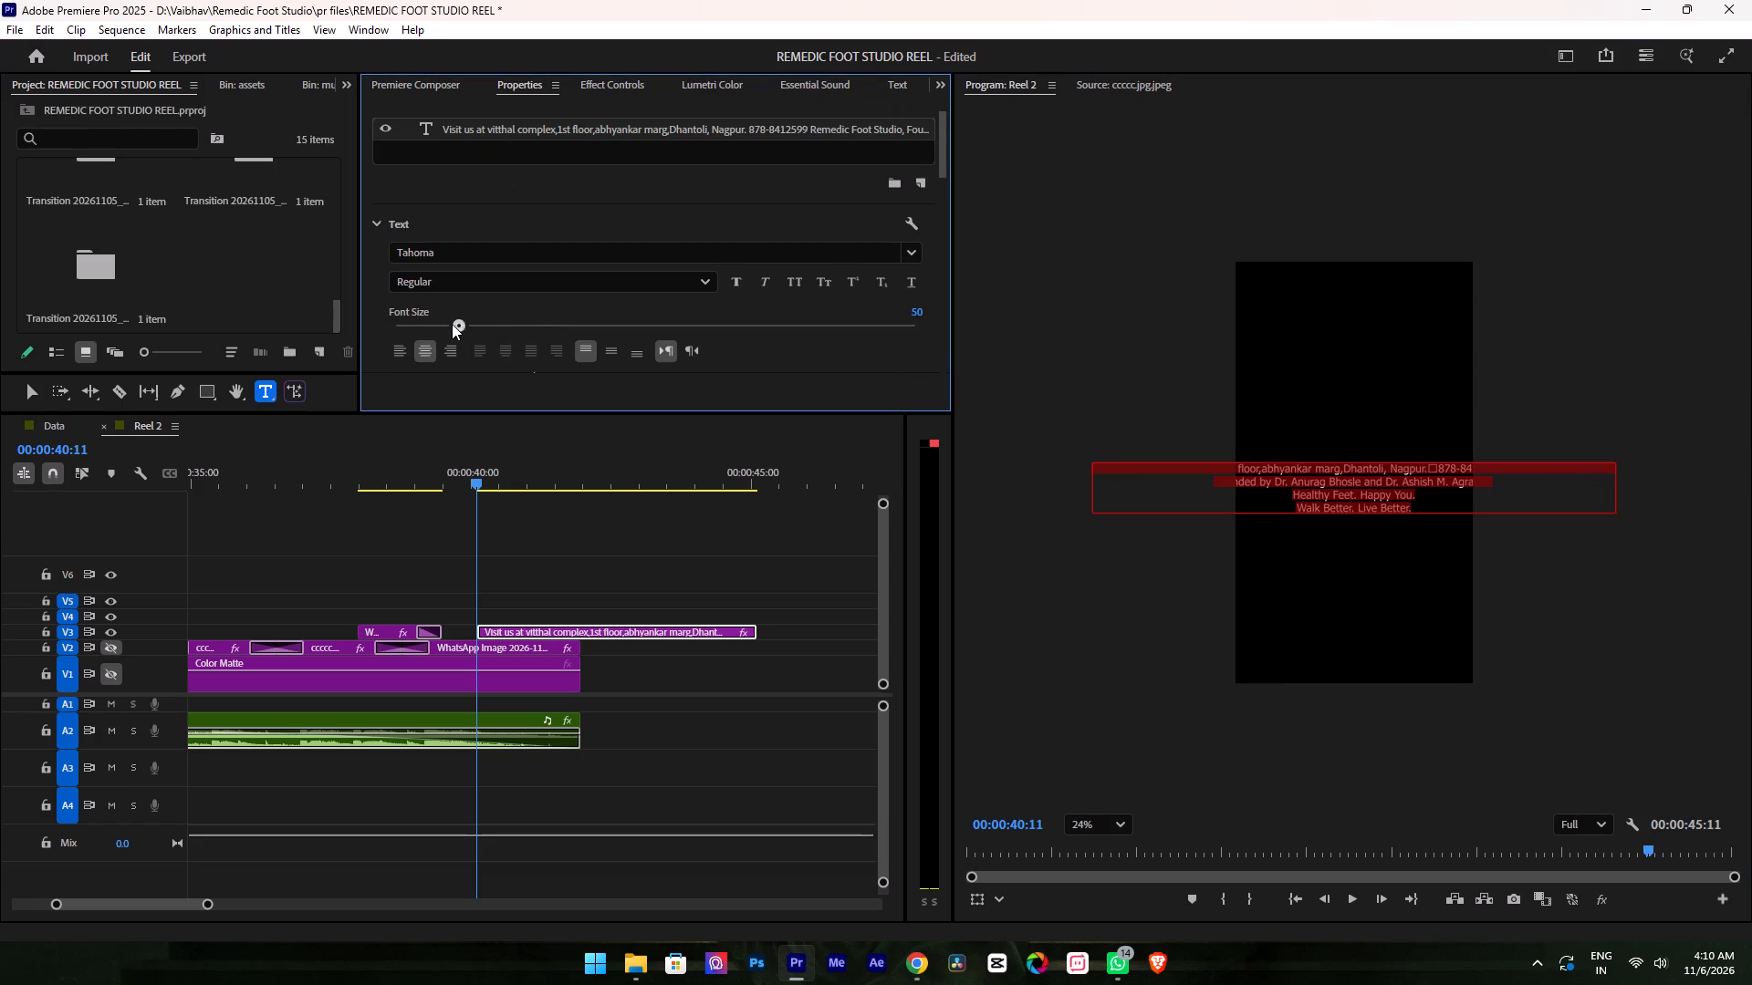
pyautogui.moveTo(452, 324); pyautogui.dragTo(429, 318)
pyautogui.scroll(9, 1213, 465)
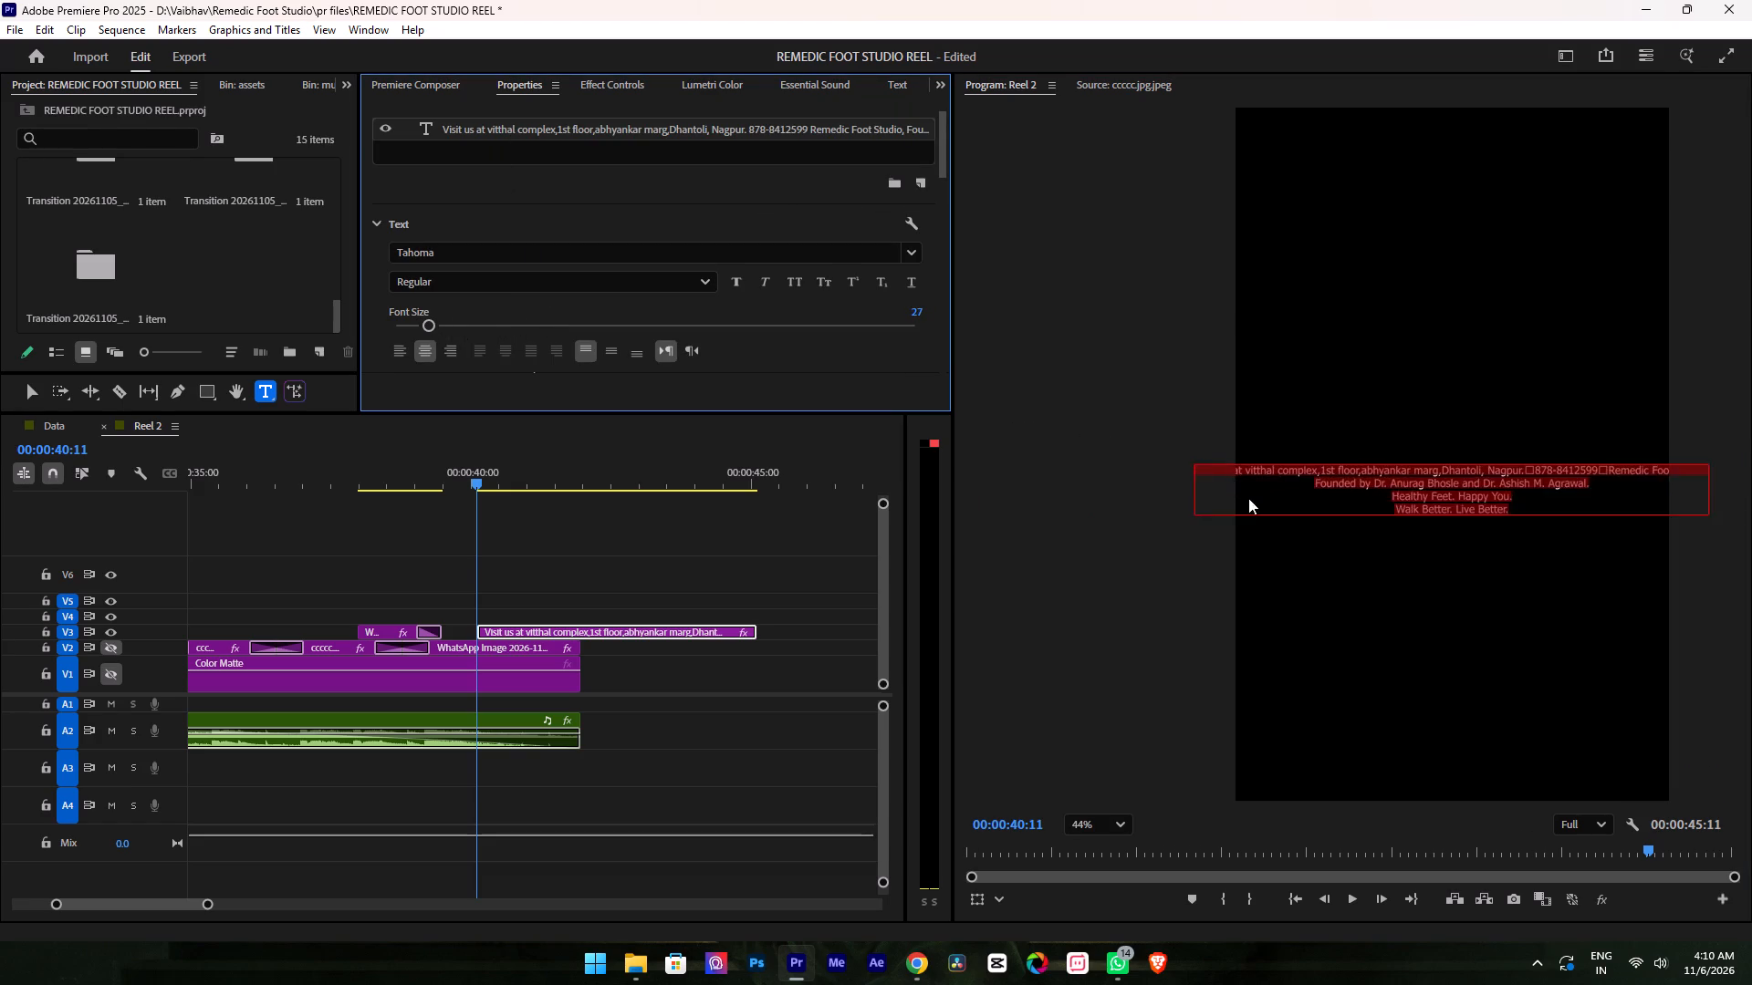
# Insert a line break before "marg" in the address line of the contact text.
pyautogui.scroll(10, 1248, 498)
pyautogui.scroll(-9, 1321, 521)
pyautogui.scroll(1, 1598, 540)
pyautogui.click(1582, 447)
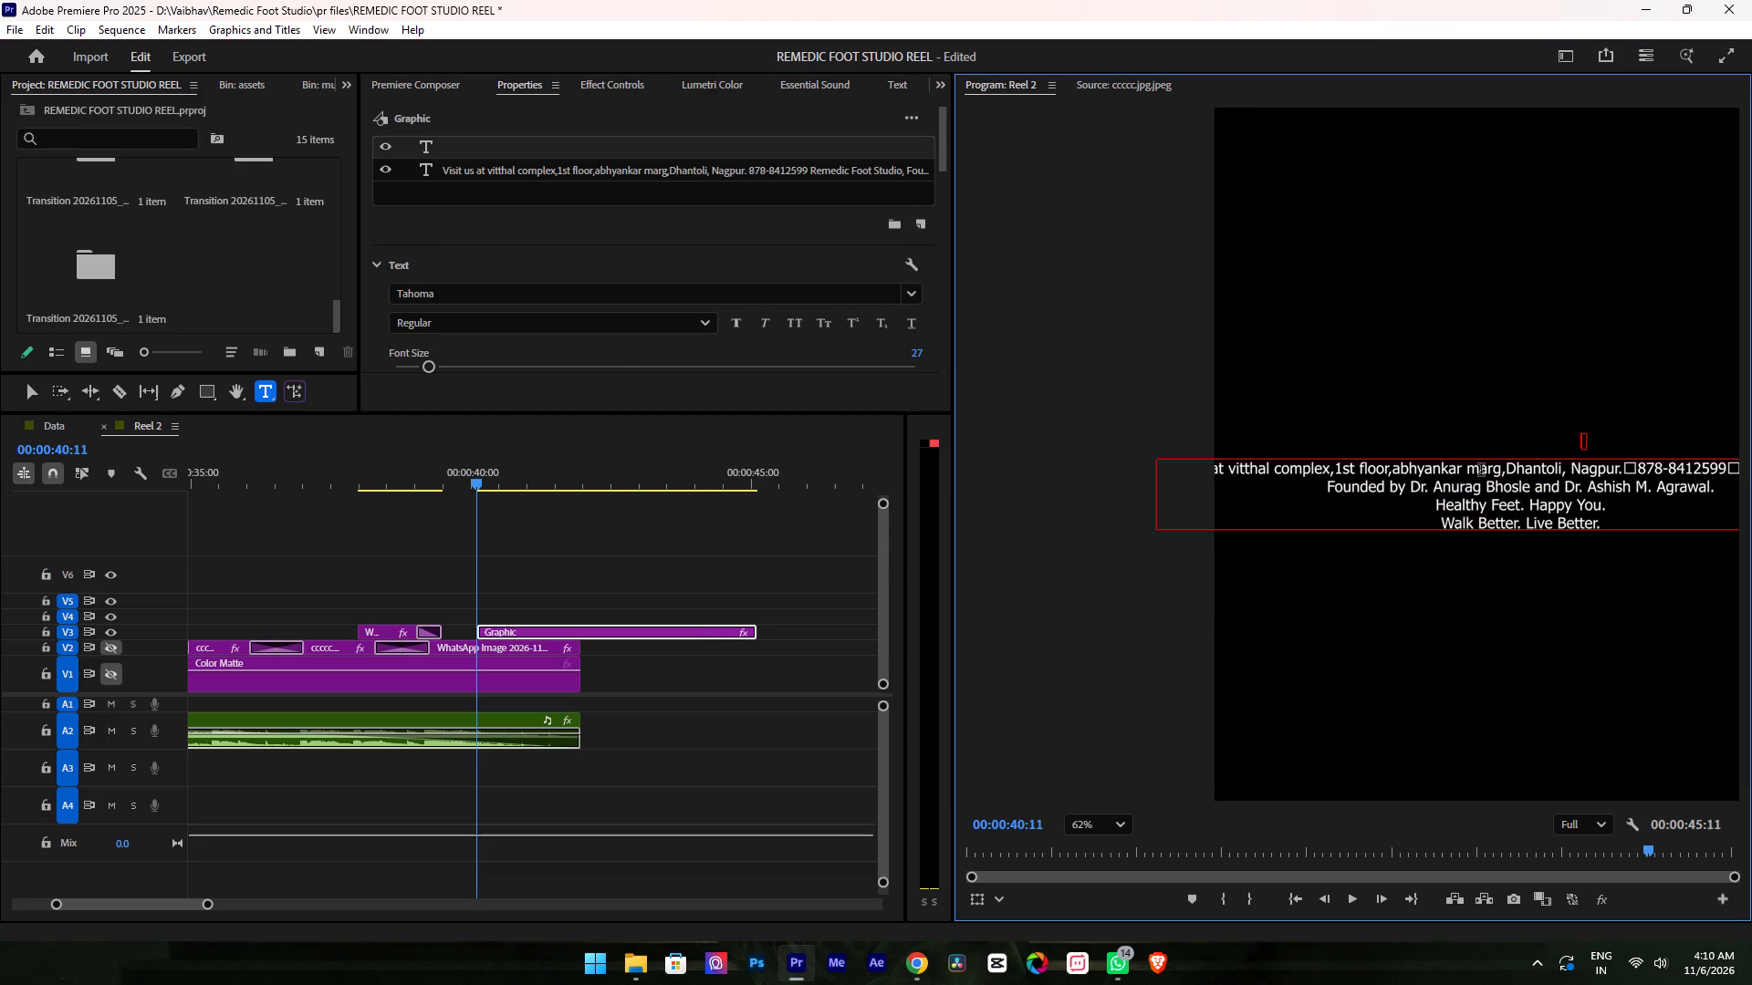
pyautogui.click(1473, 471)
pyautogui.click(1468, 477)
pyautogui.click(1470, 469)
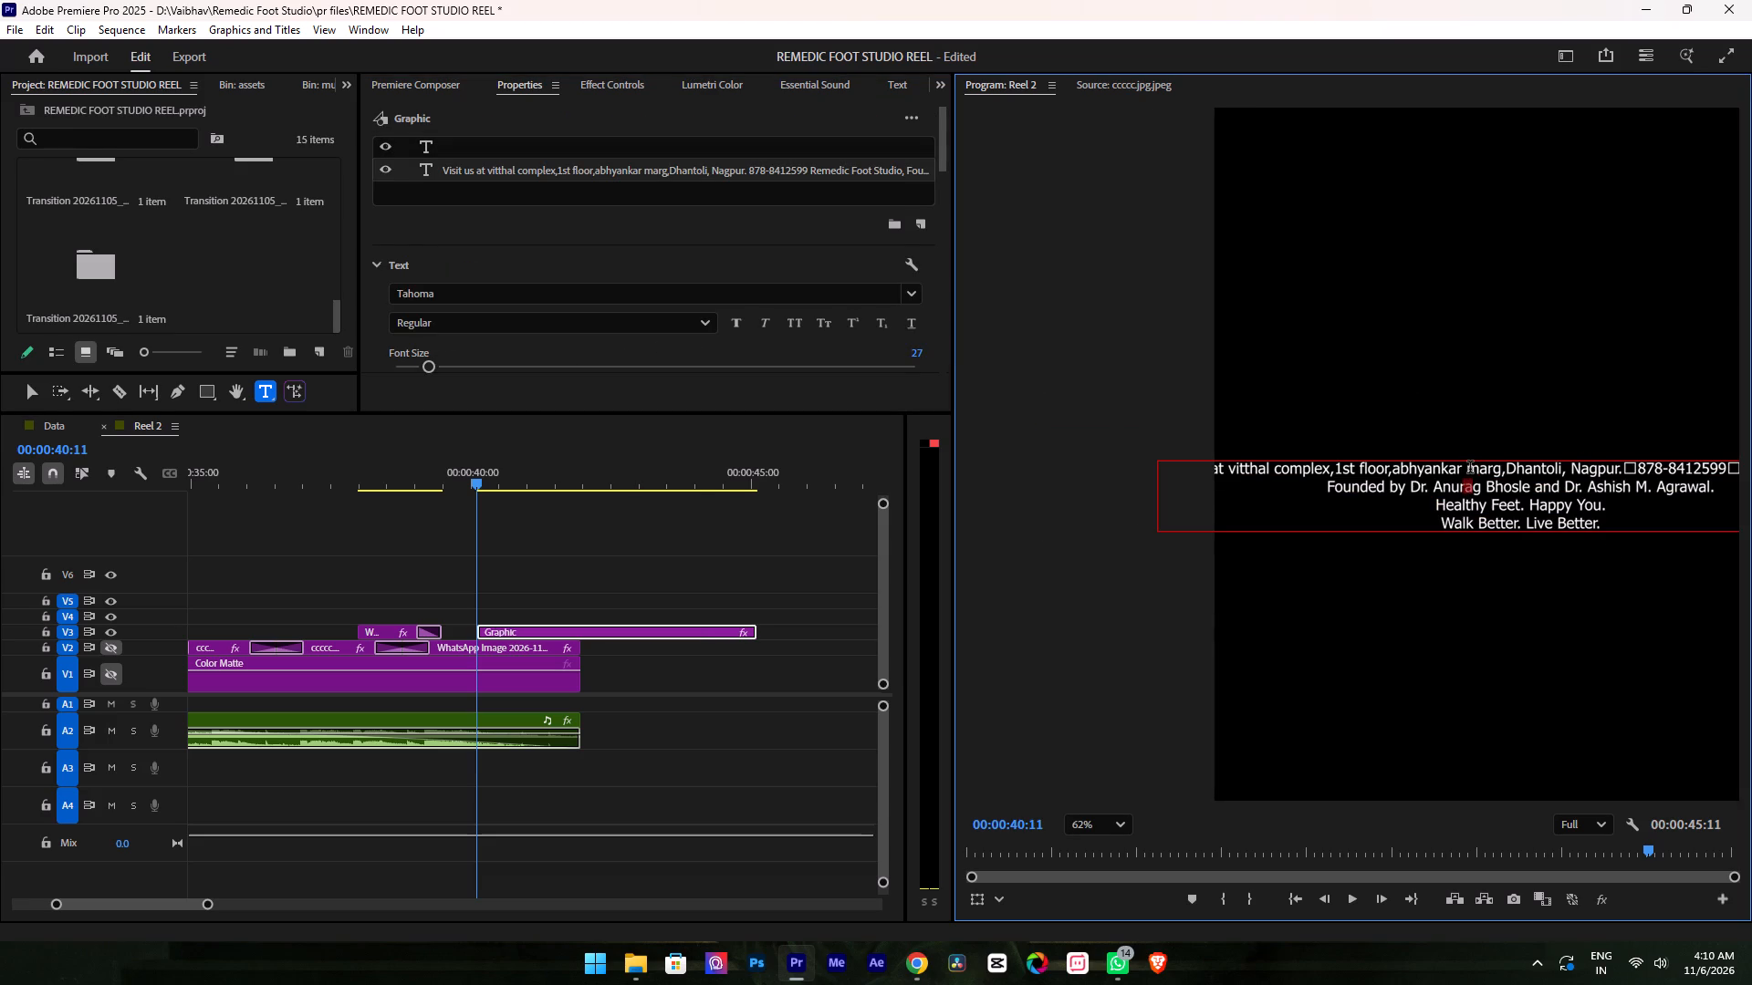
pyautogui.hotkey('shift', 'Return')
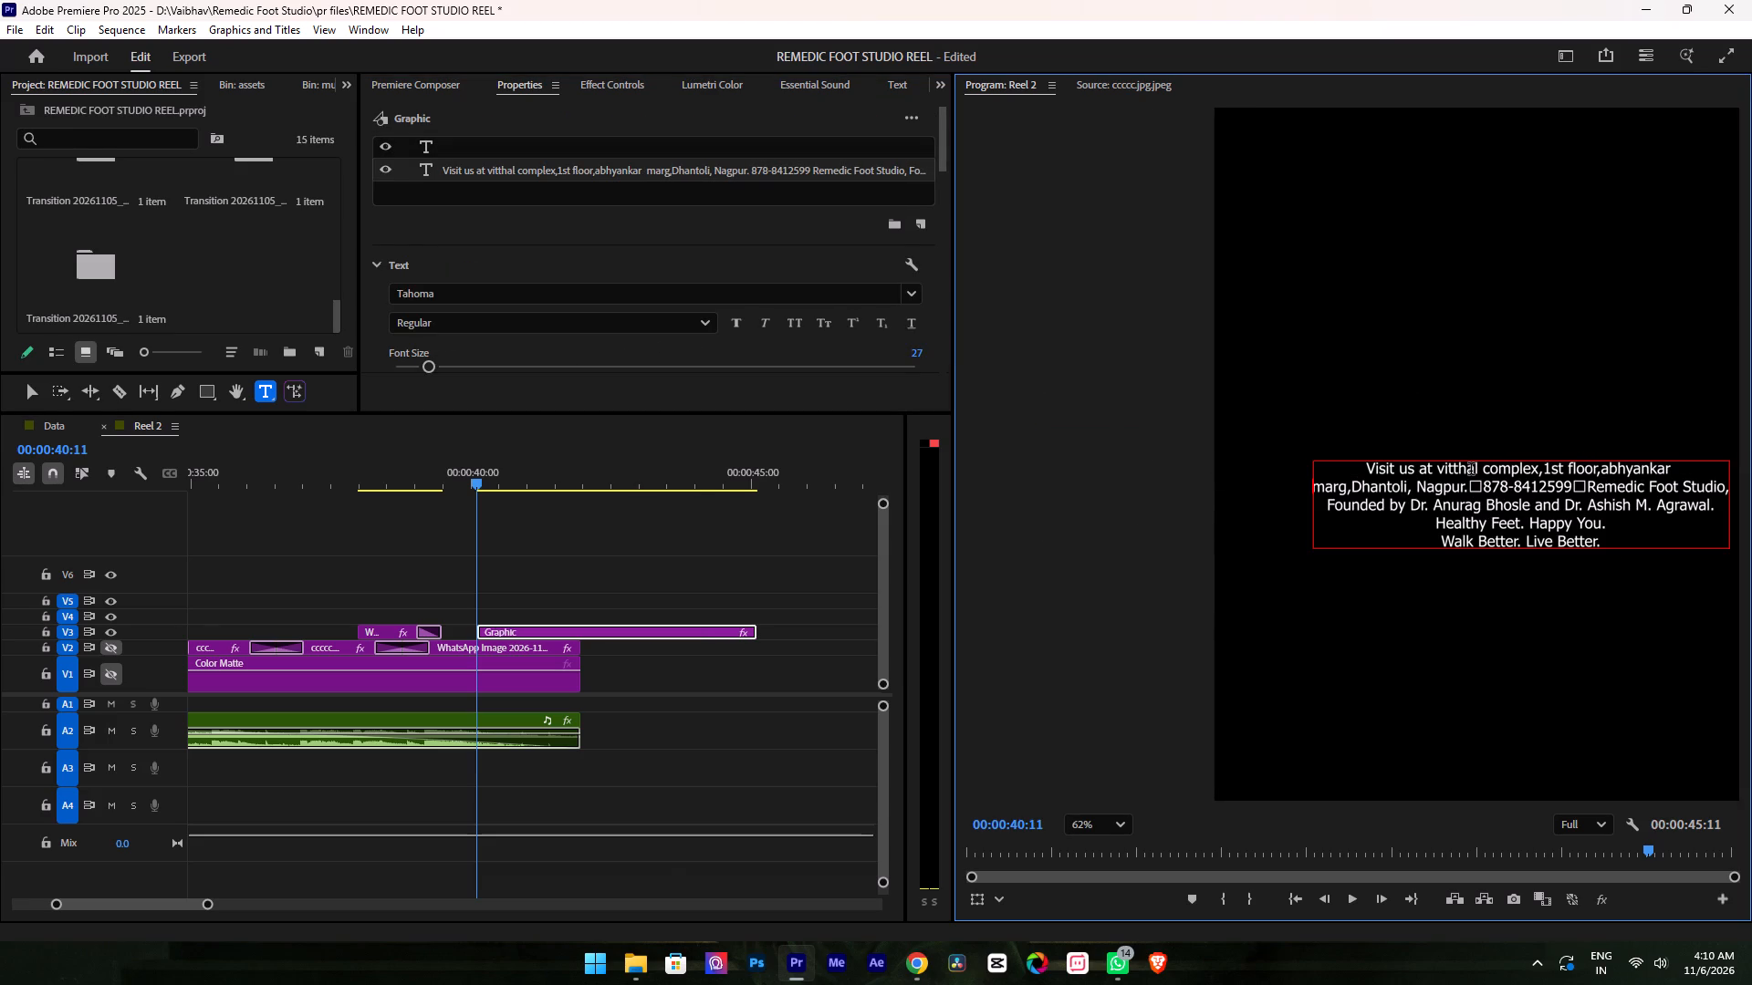
# Remove the box characters before and after the phone number in the contact text.
pyautogui.click(1483, 493)
pyautogui.press('BackSpace')
pyautogui.click(1573, 490)
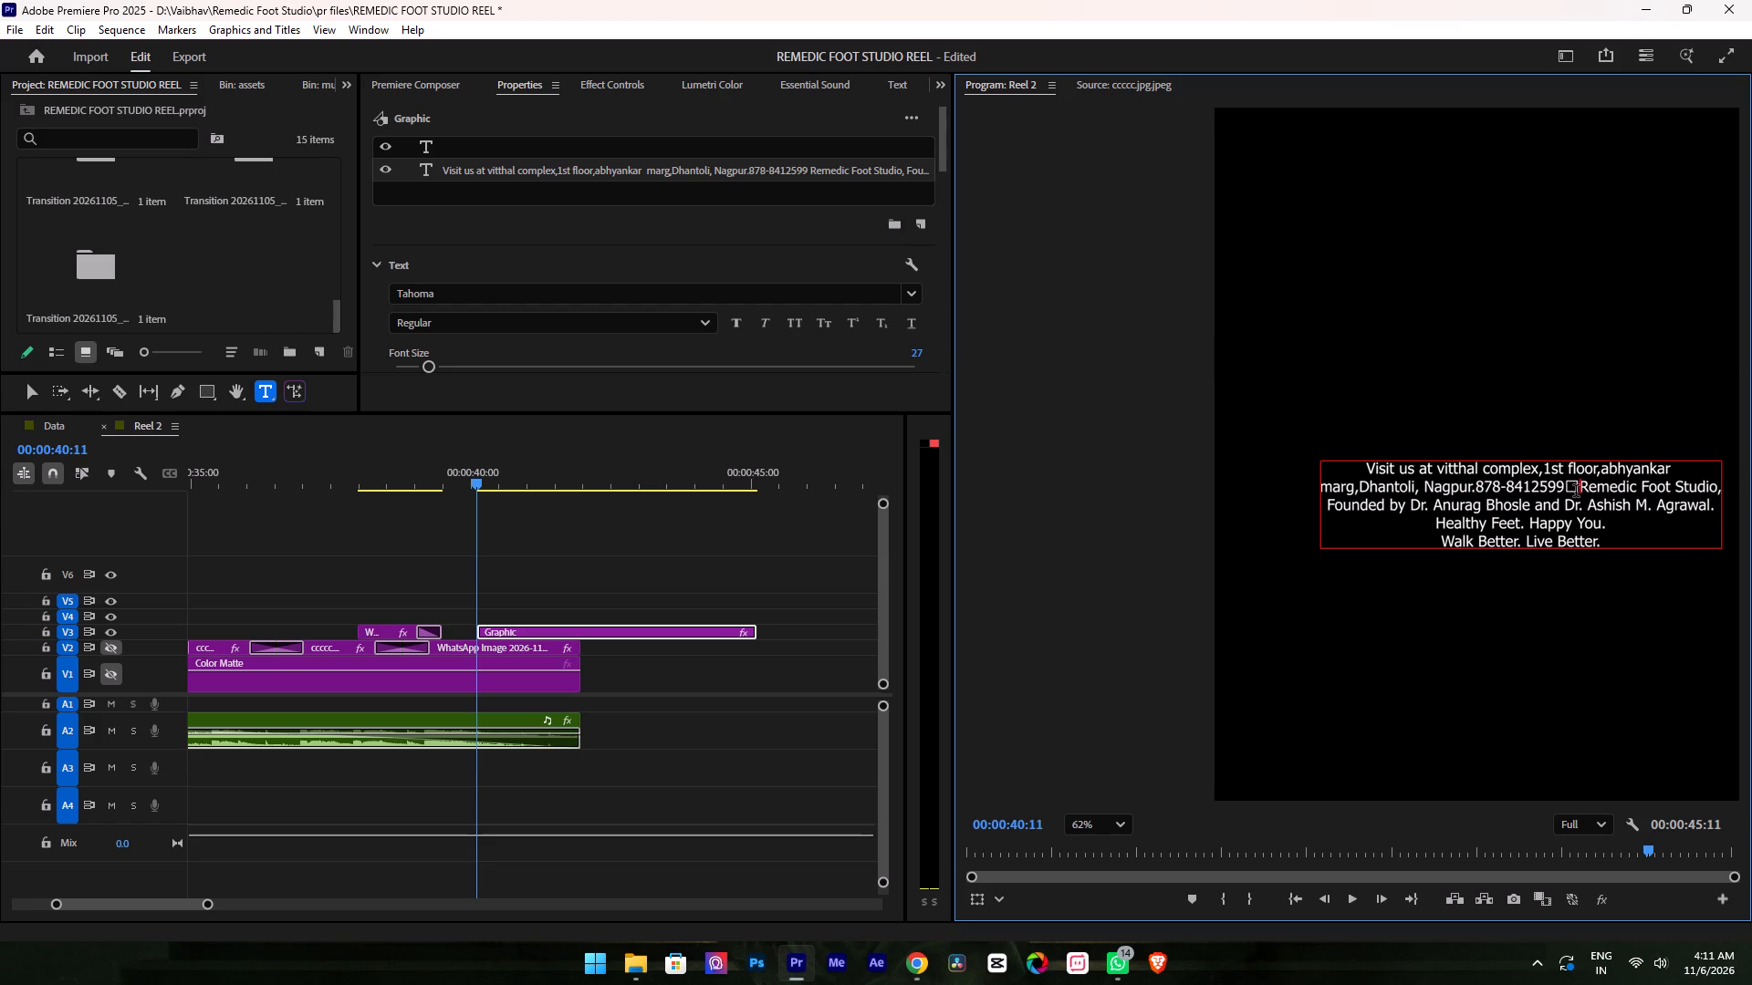
pyautogui.press('BackSpace')
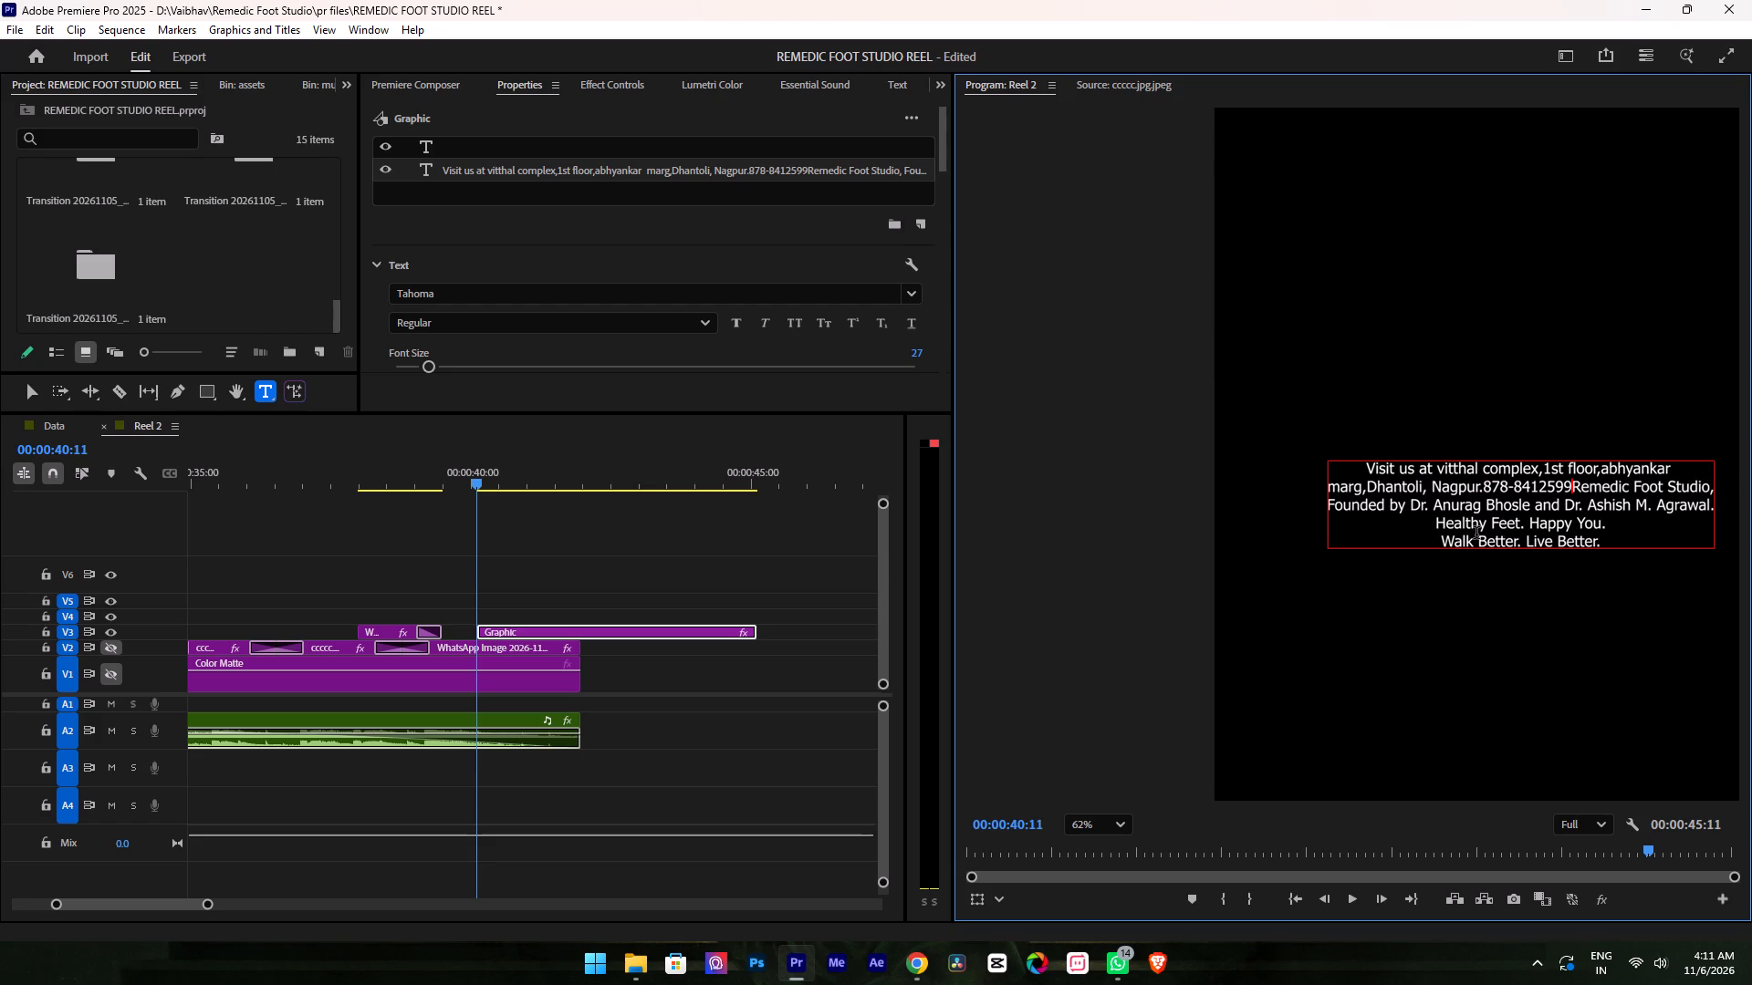
# Delete the "Founded by" line with the founders' names from the contact text.
pyautogui.moveTo(1330, 503); pyautogui.dragTo(1709, 507)
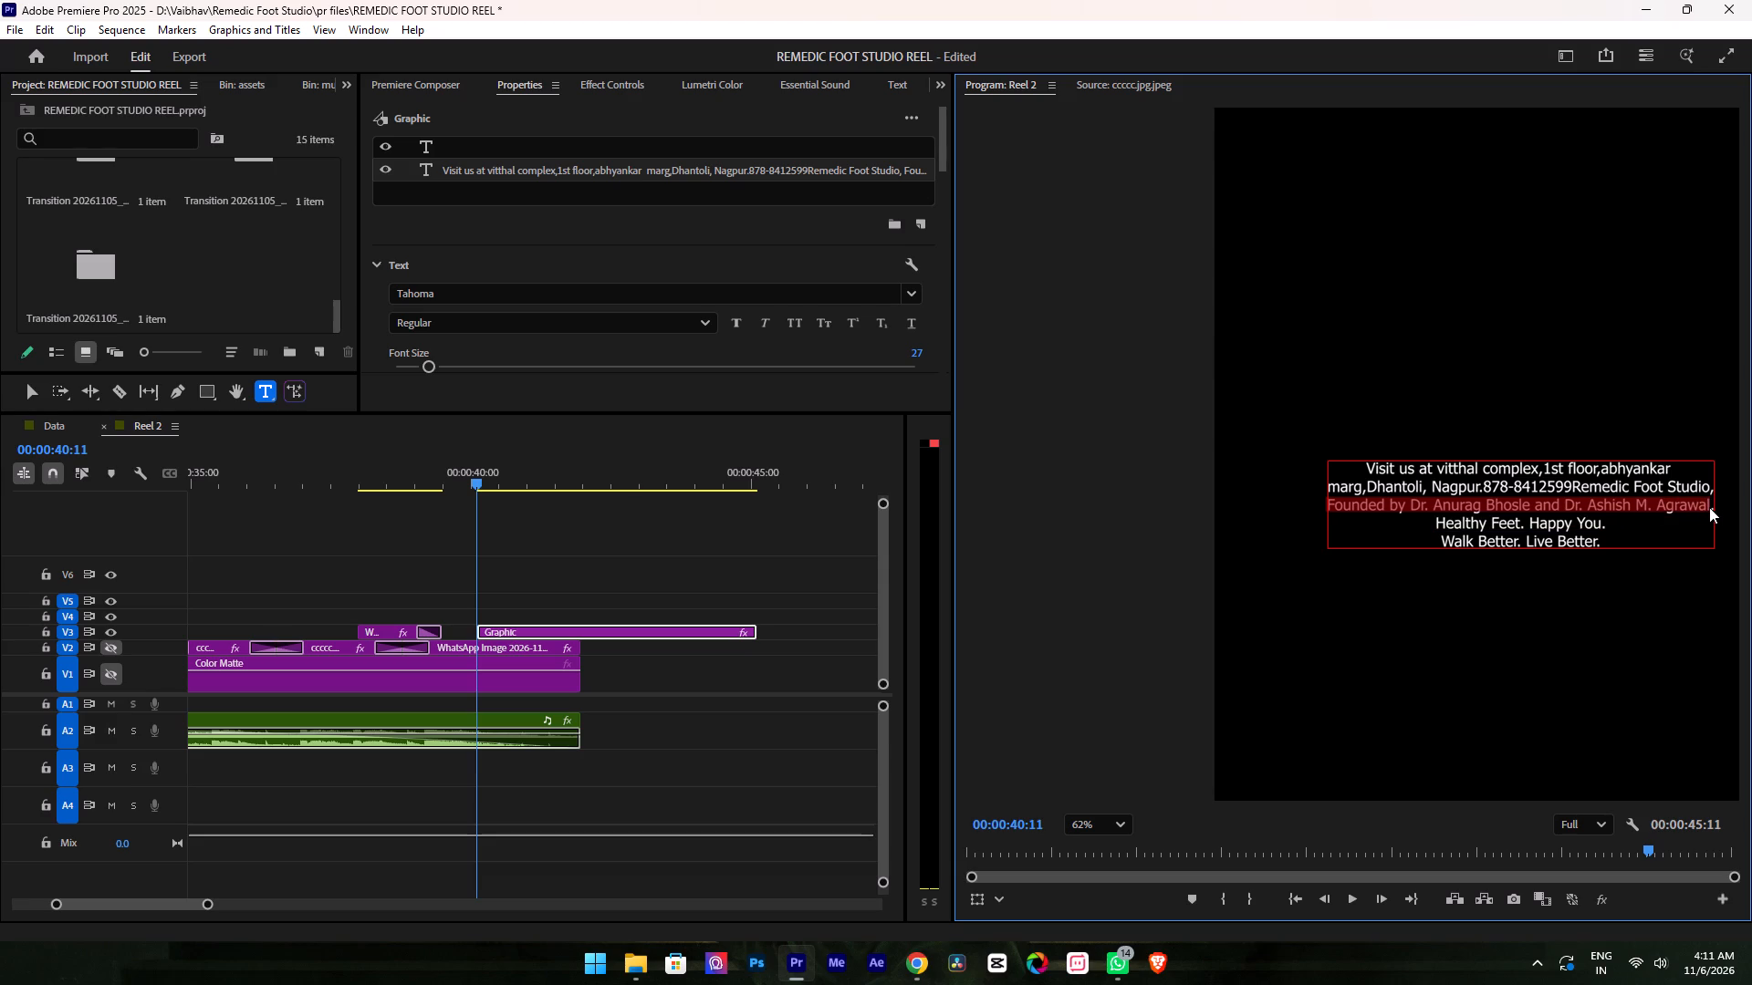
pyautogui.moveTo(1709, 507); pyautogui.dragTo(1714, 507)
pyautogui.press('BackSpace')
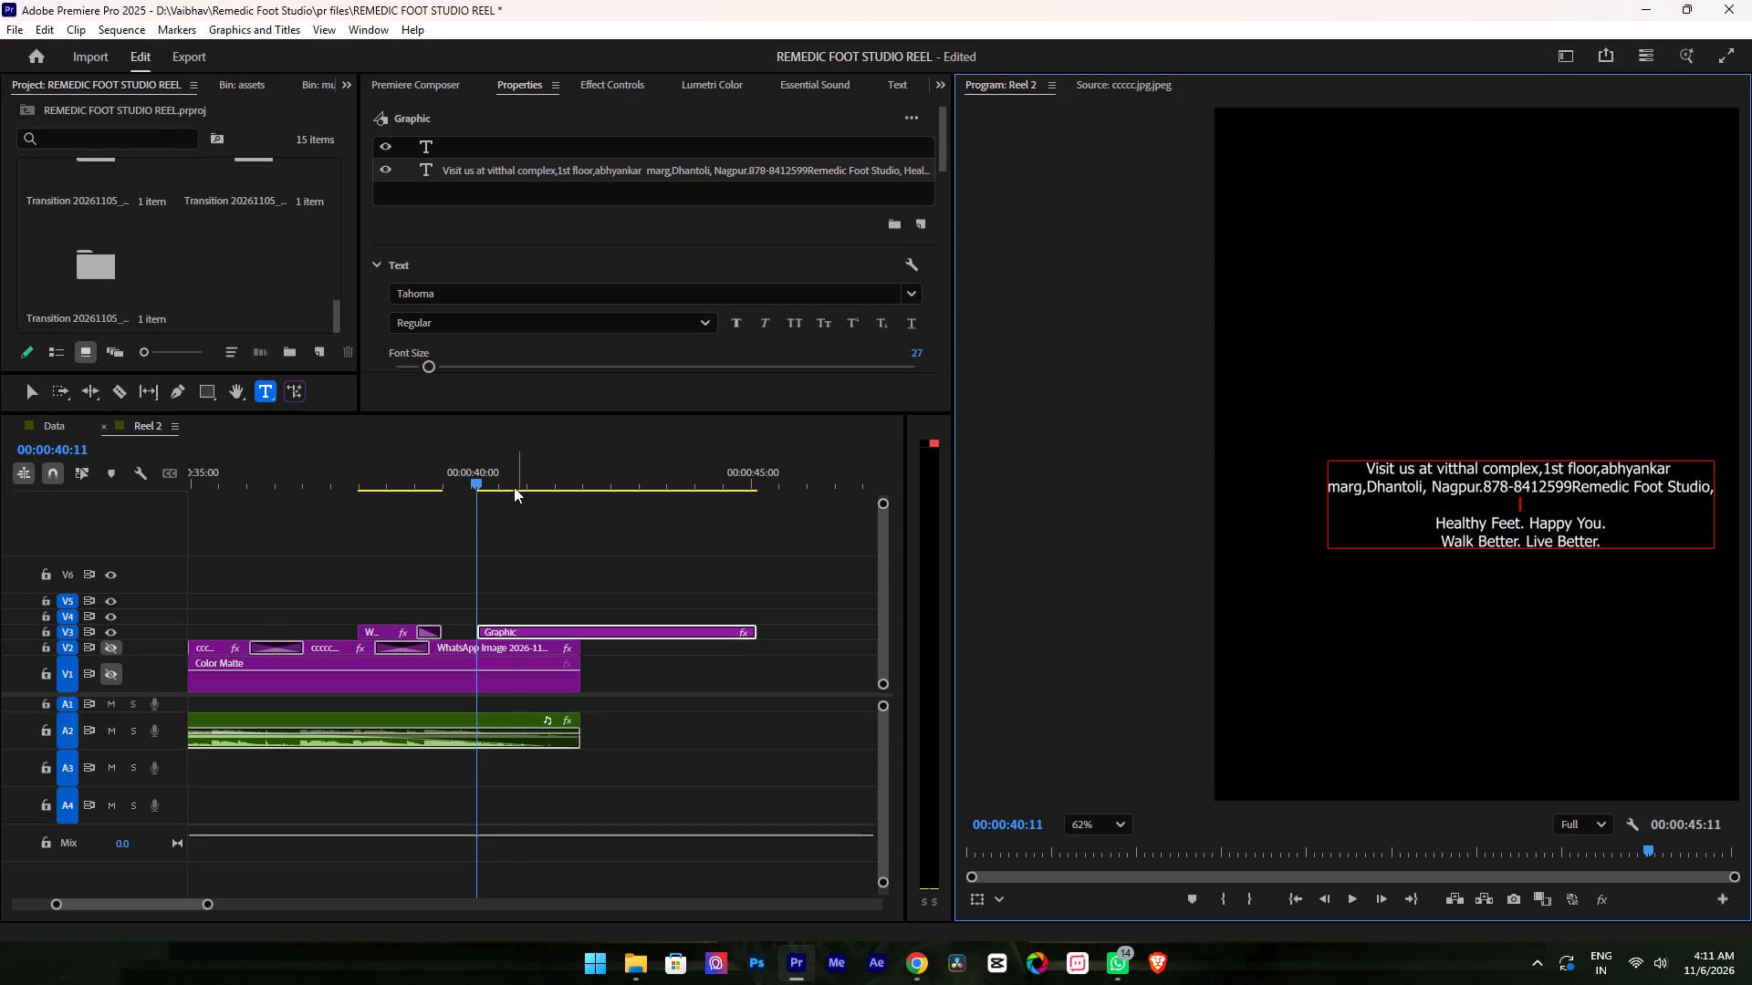
# Show tracks V2 and V1 to check the logo end card at 00:00:40:24, and hide both tracks again.
pyautogui.moveTo(508, 474); pyautogui.dragTo(487, 476)
pyautogui.click(107, 644)
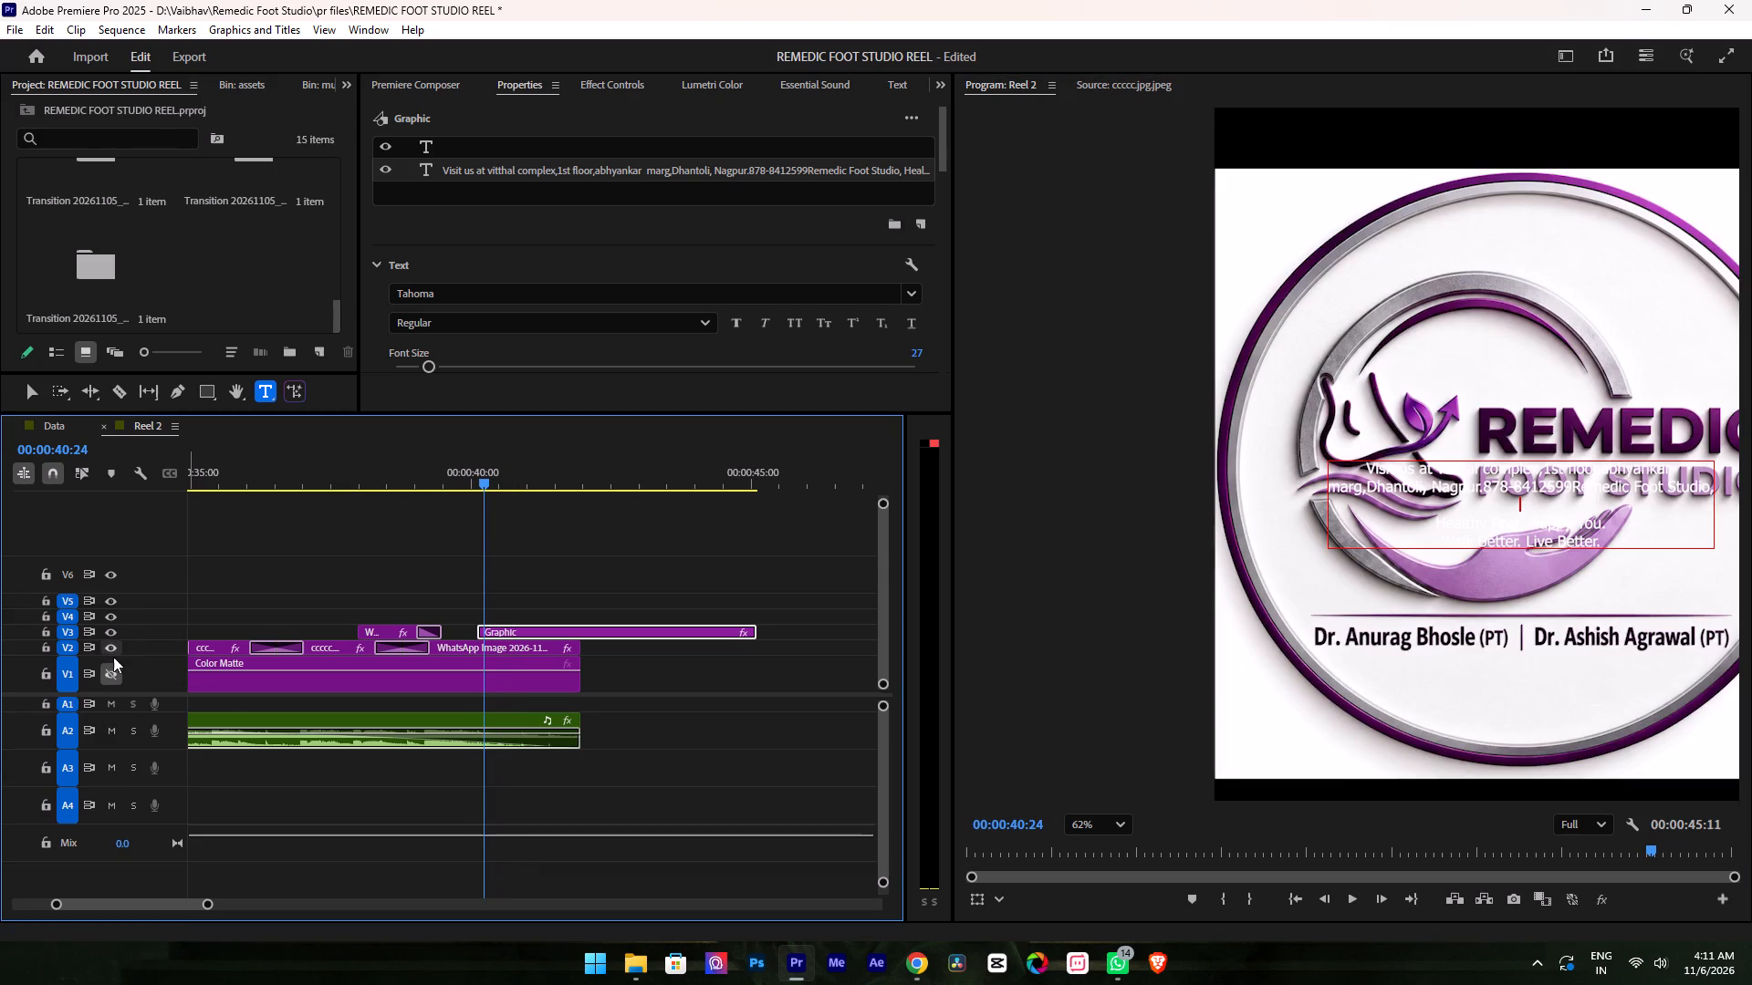
pyautogui.click(118, 675)
pyautogui.click(118, 675)
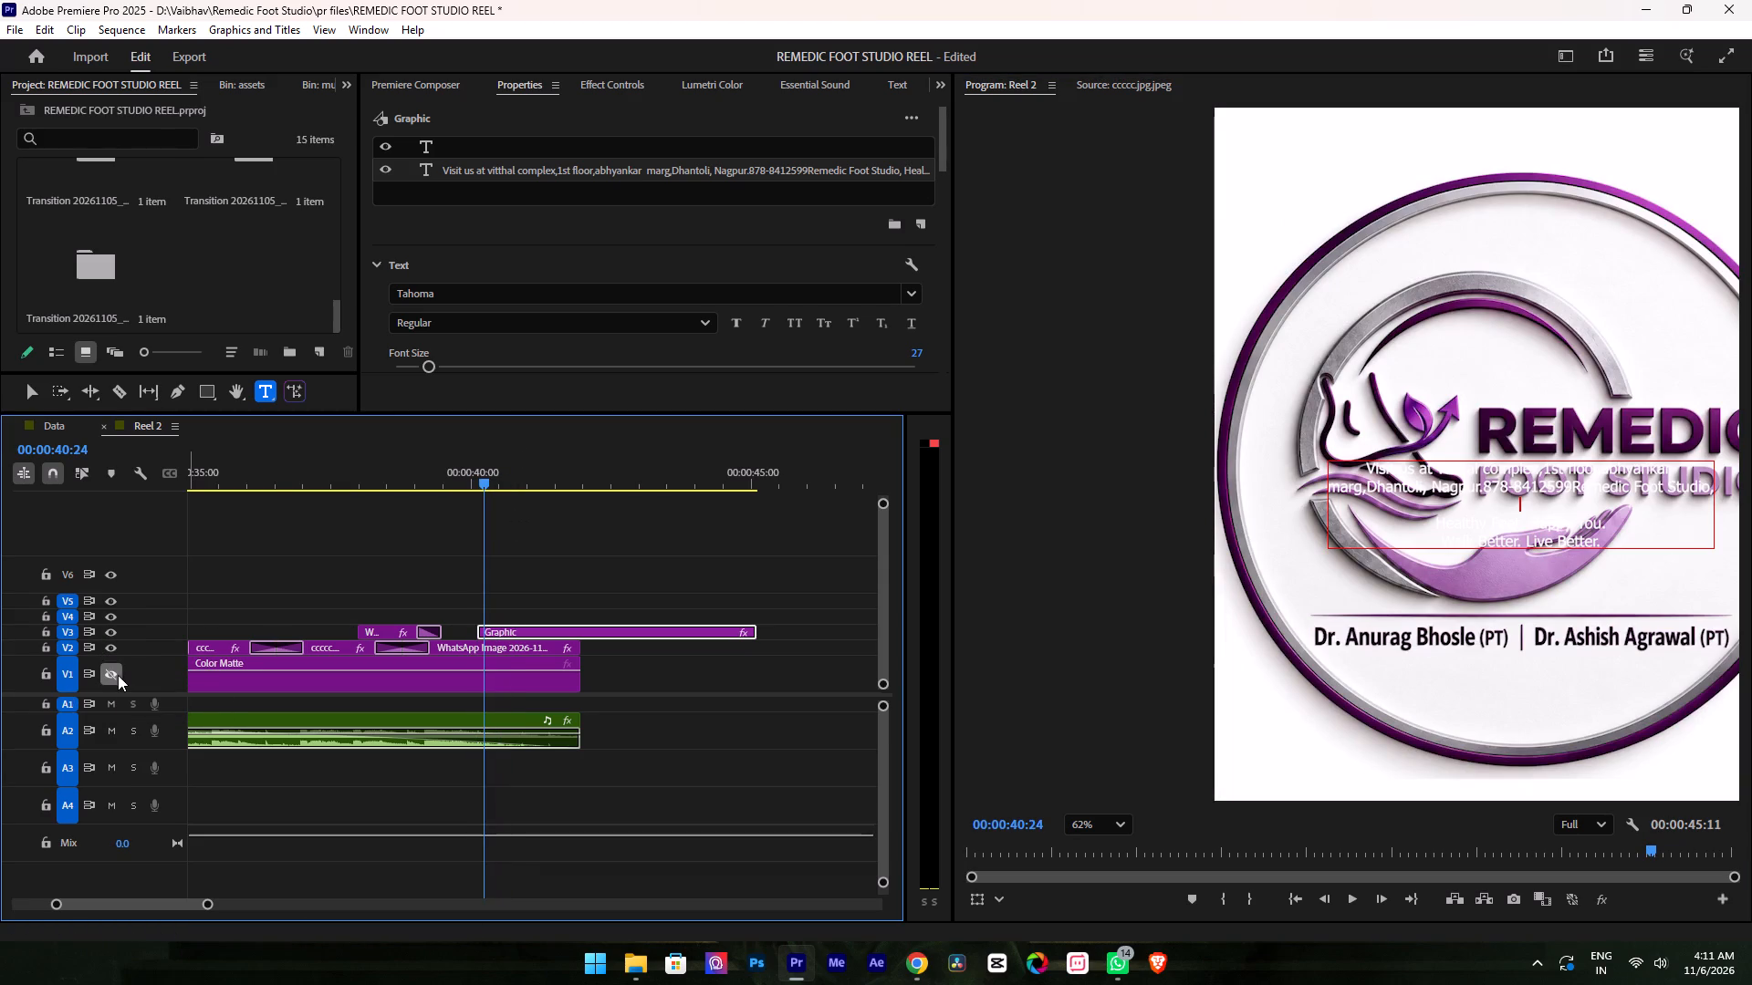
pyautogui.click(120, 666)
pyautogui.click(120, 666)
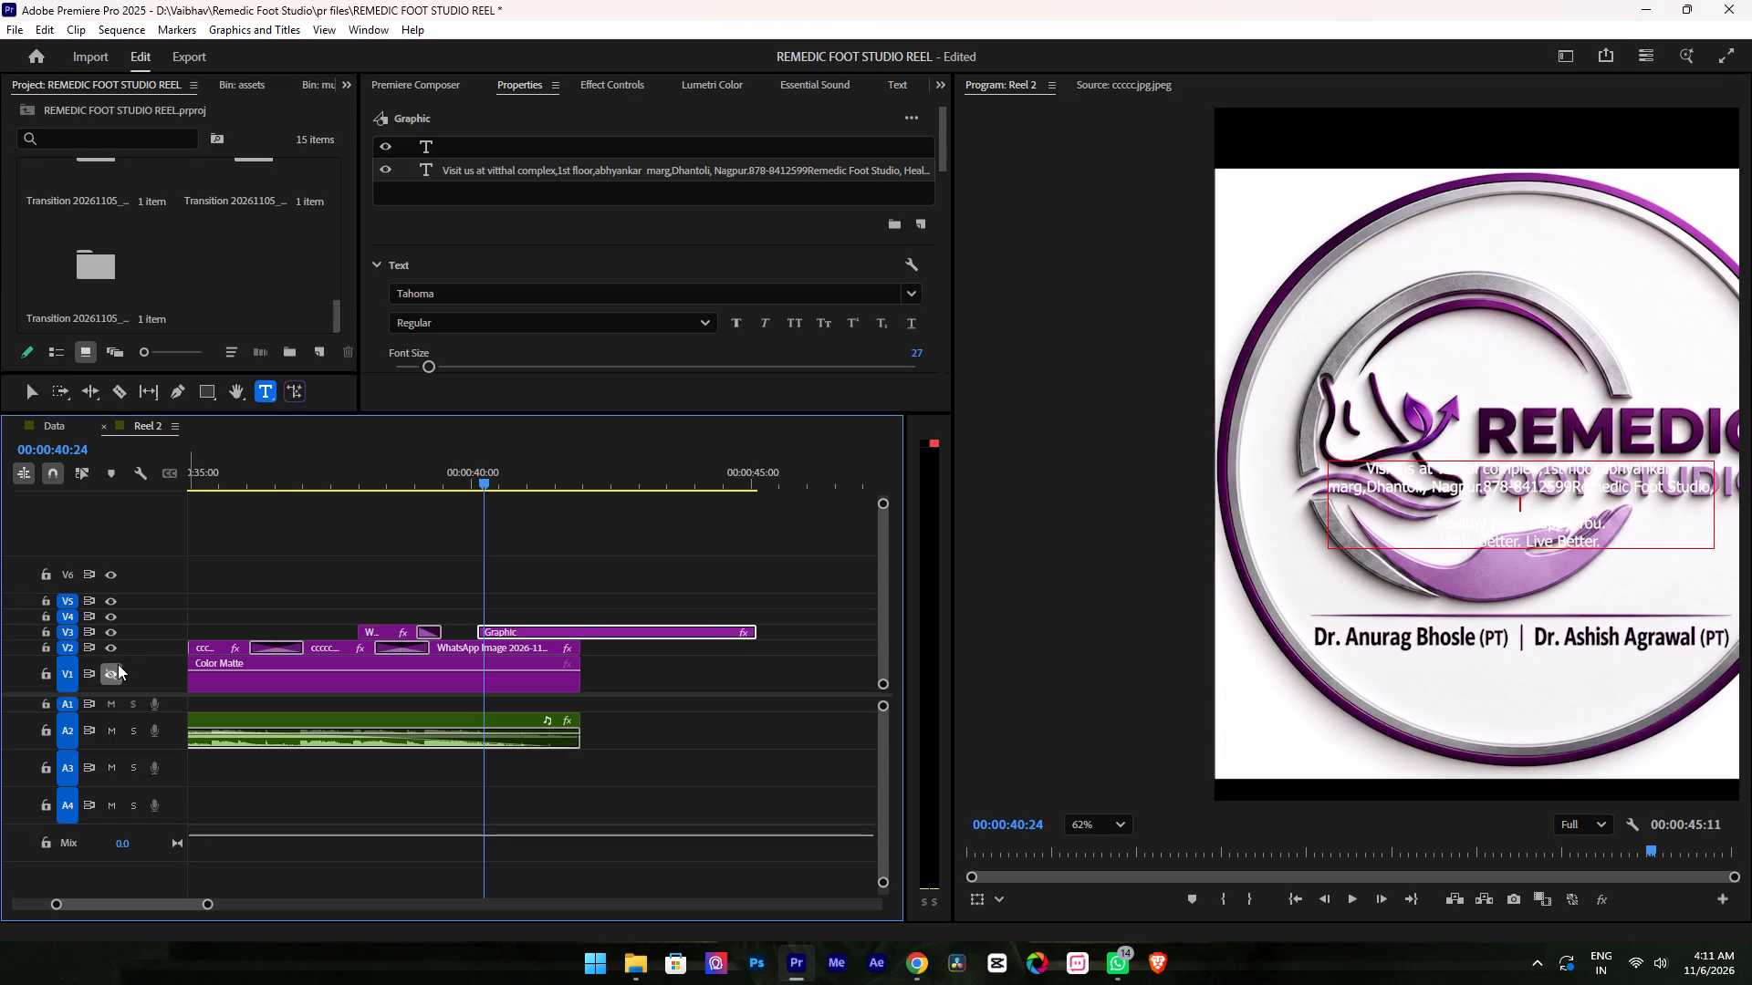
pyautogui.click(114, 642)
pyautogui.click(112, 642)
pyautogui.click(113, 648)
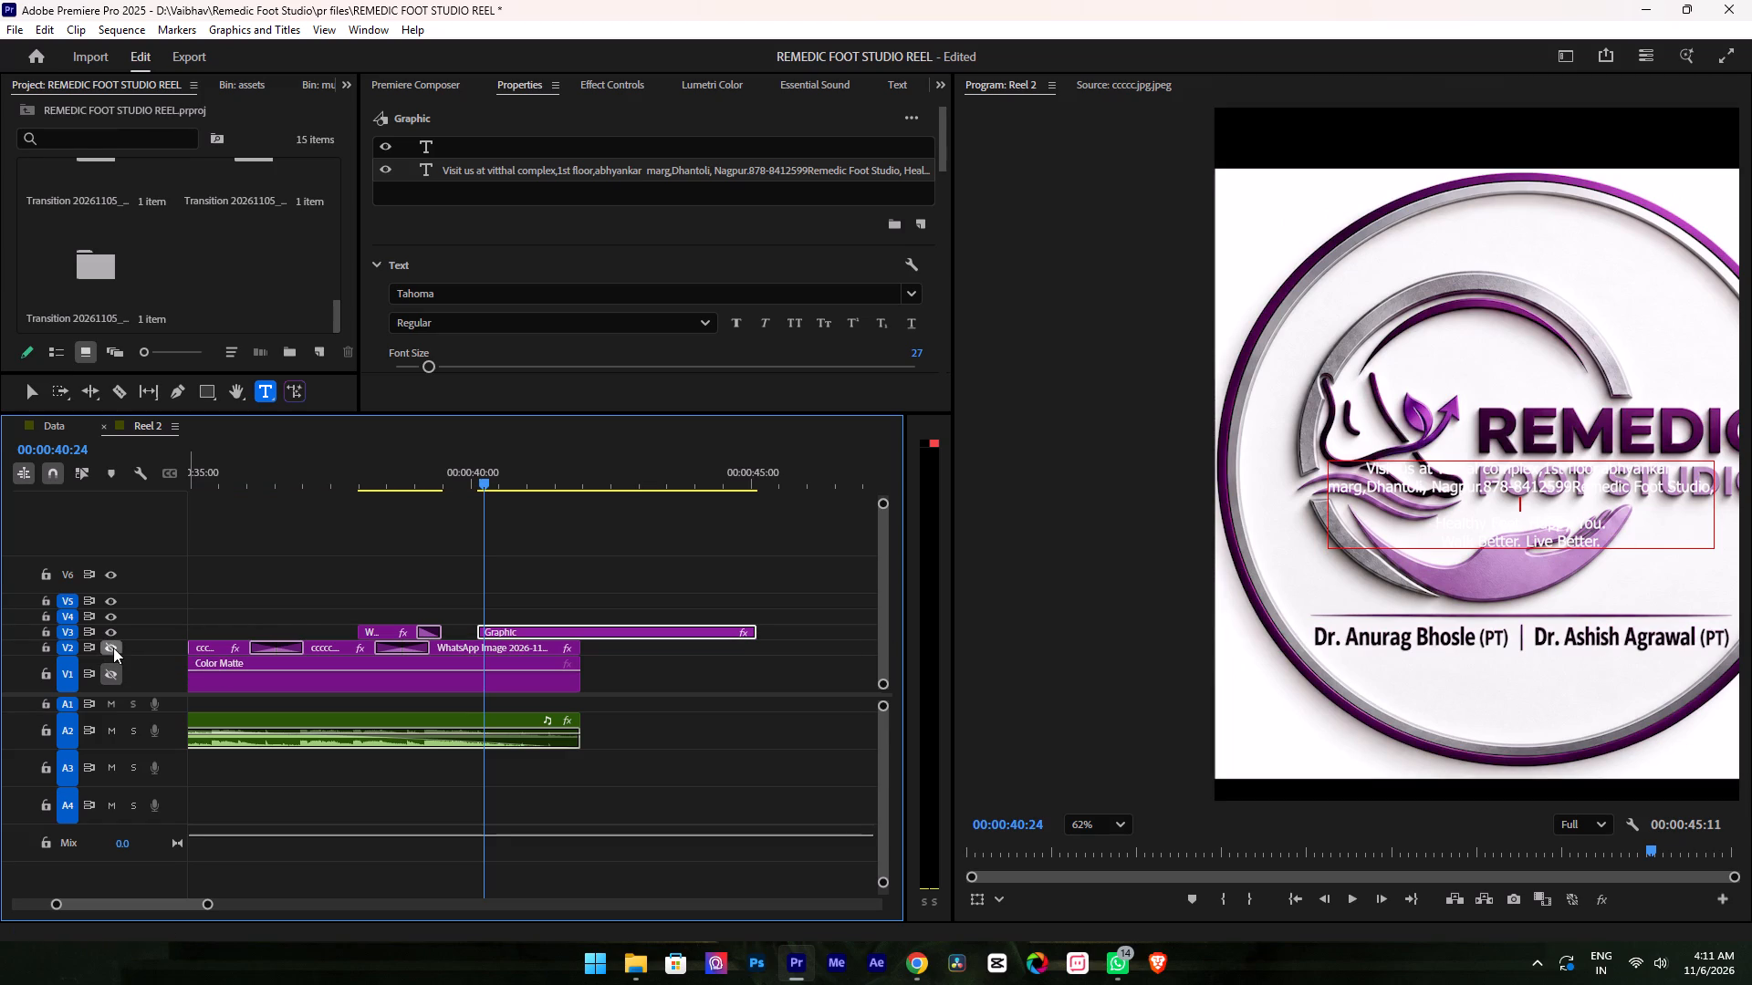
pyautogui.click(116, 669)
pyautogui.click(116, 672)
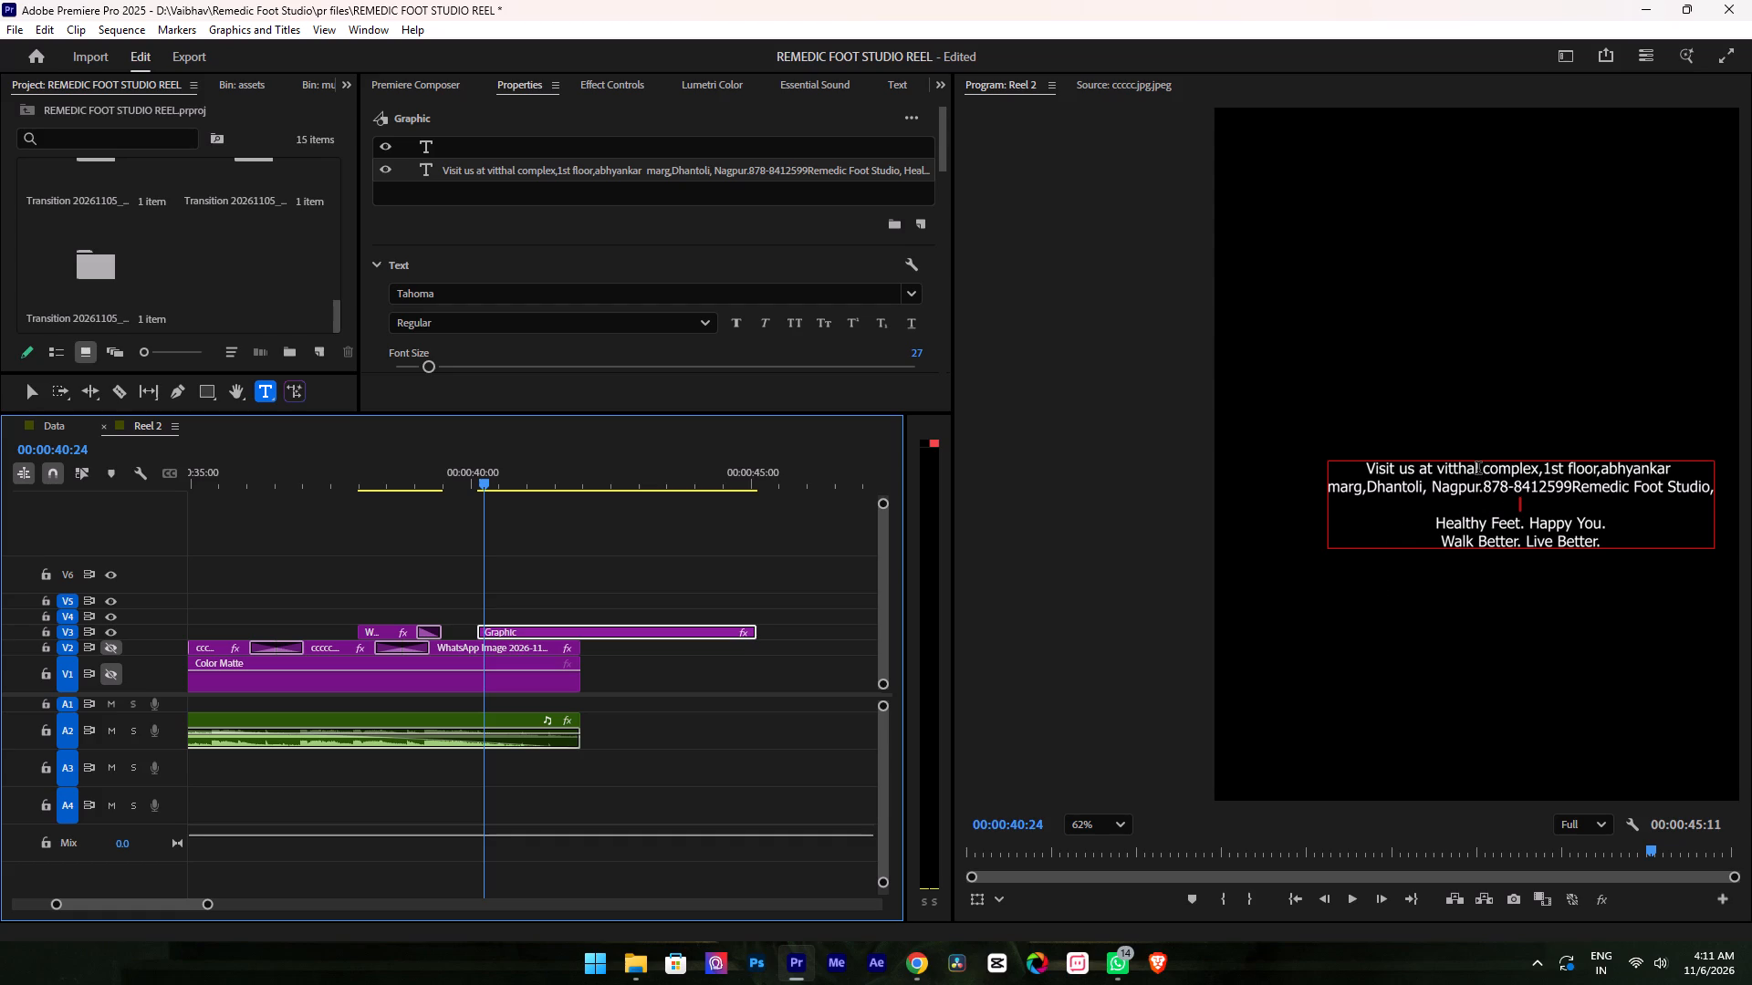
# Break the line after "Visit us at" and capitalise the next word as "Vitthal".
pyautogui.click(1439, 469)
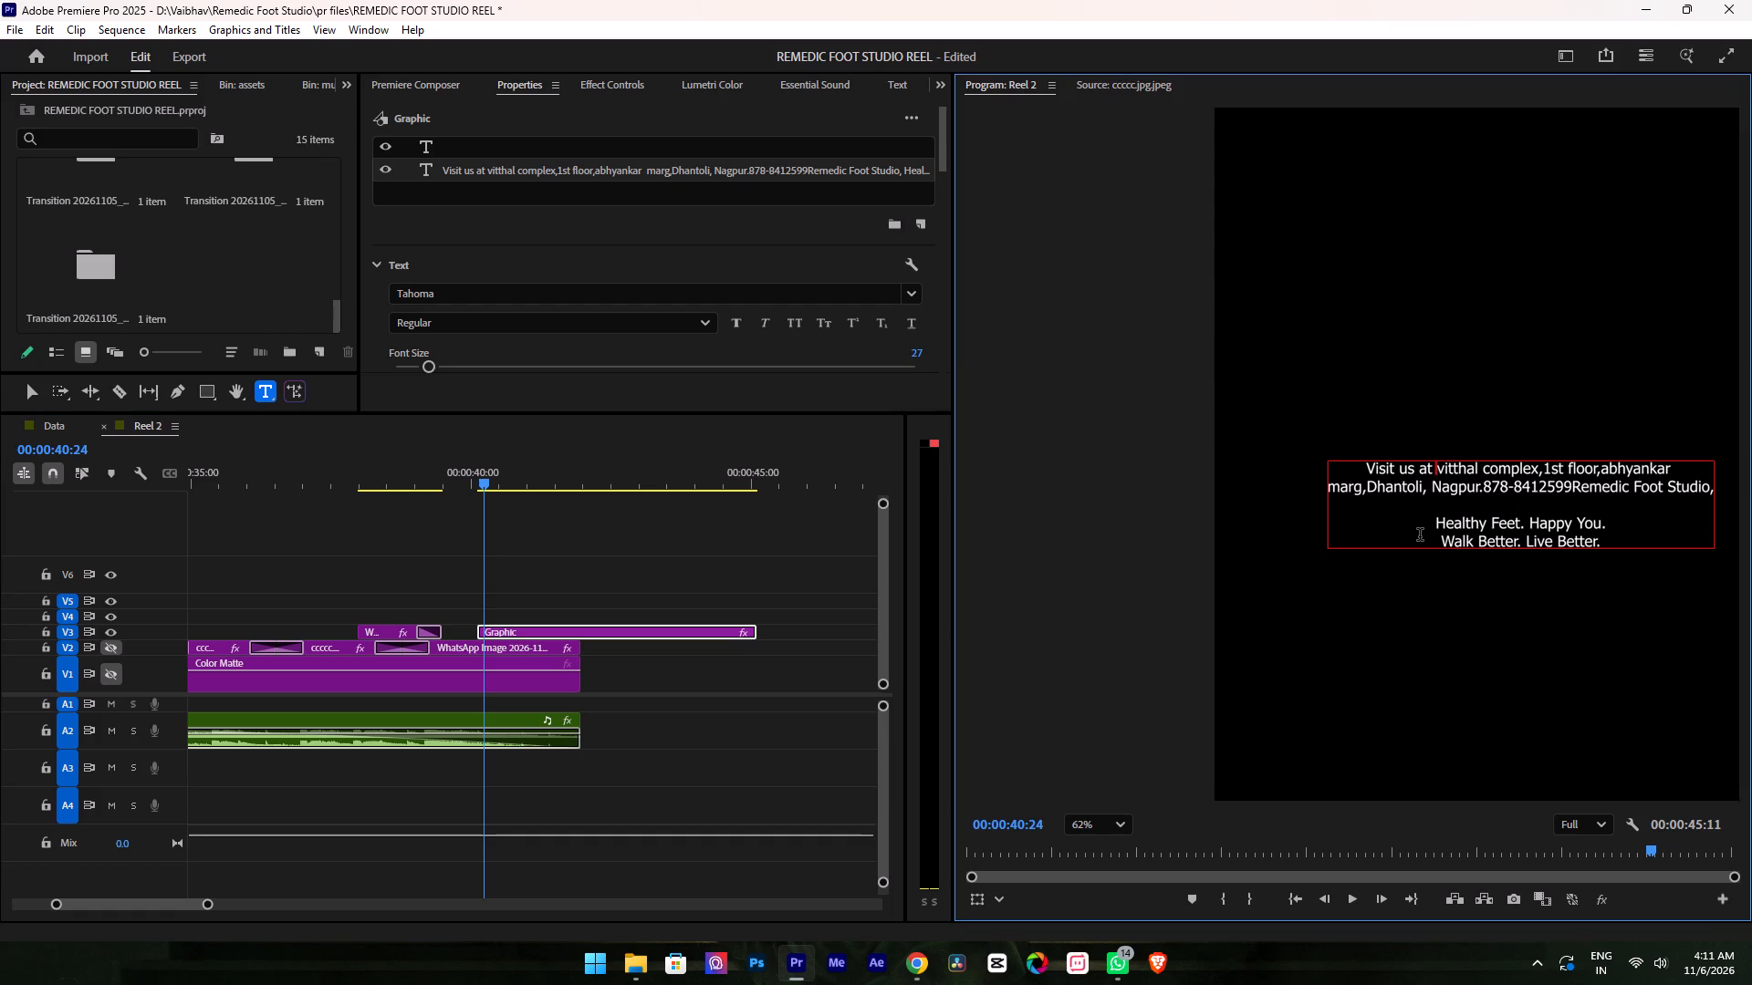
pyautogui.hotkey('shift', 'Return')
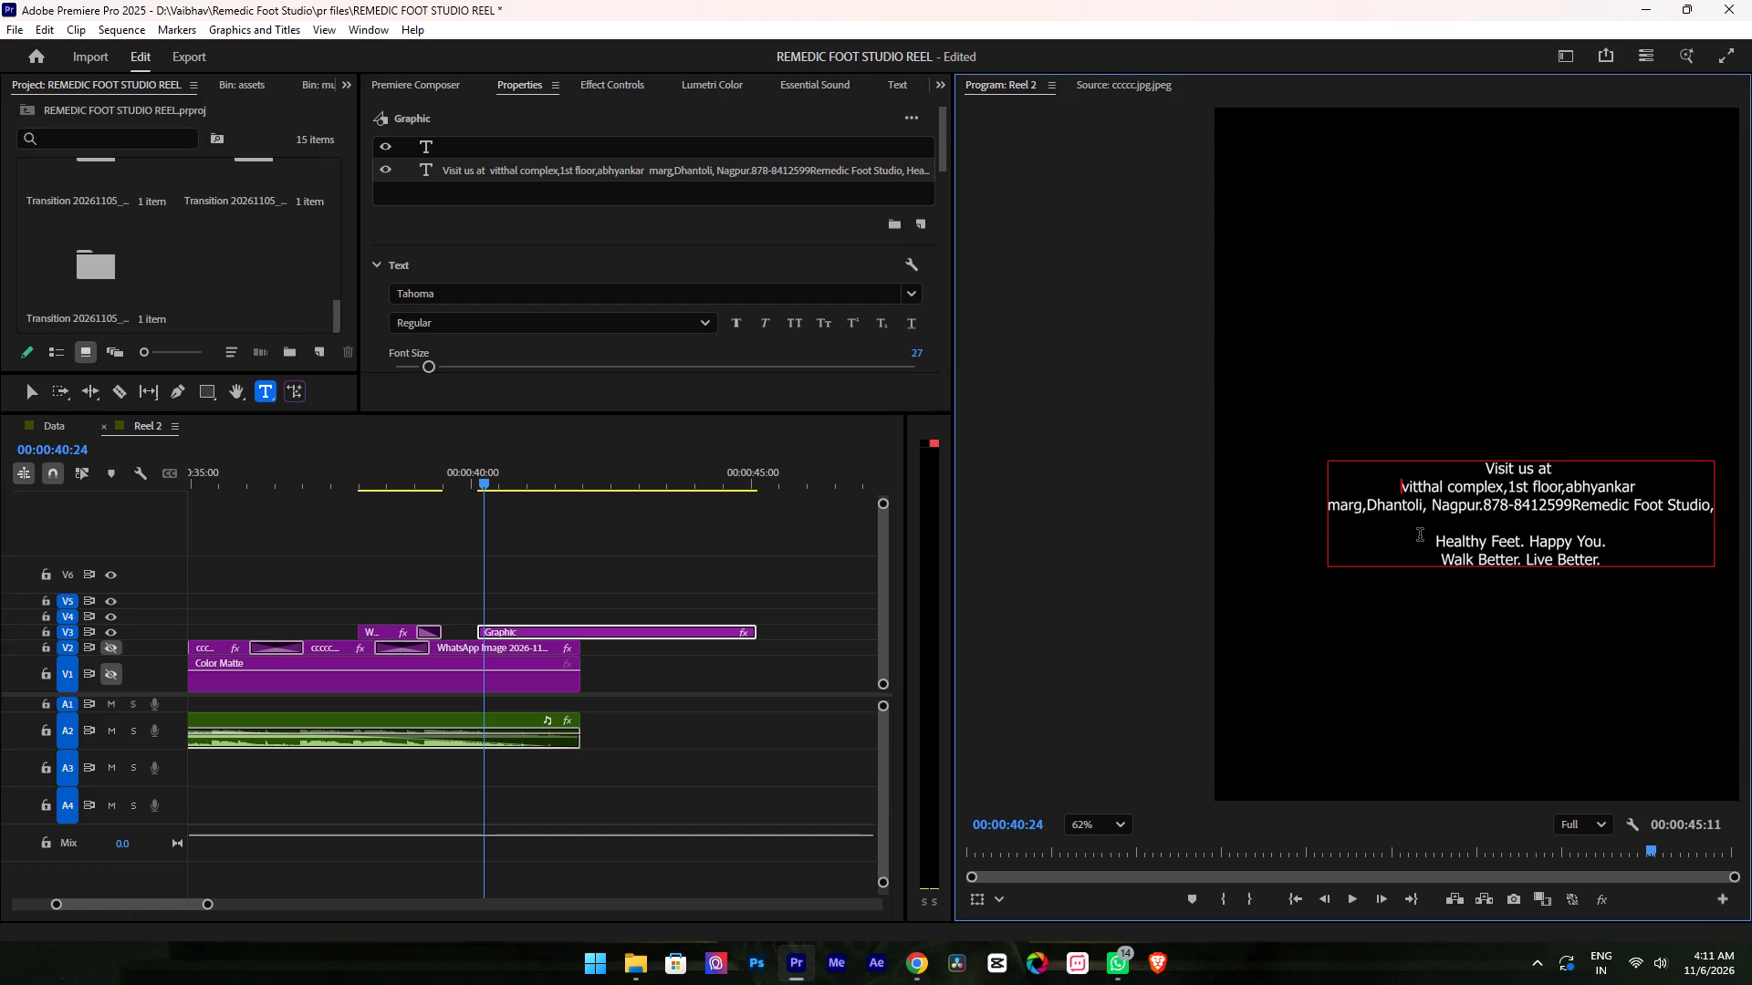
pyautogui.press('Right')
pyautogui.press('BackSpace')
pyautogui.hotkey('shift', 'v')
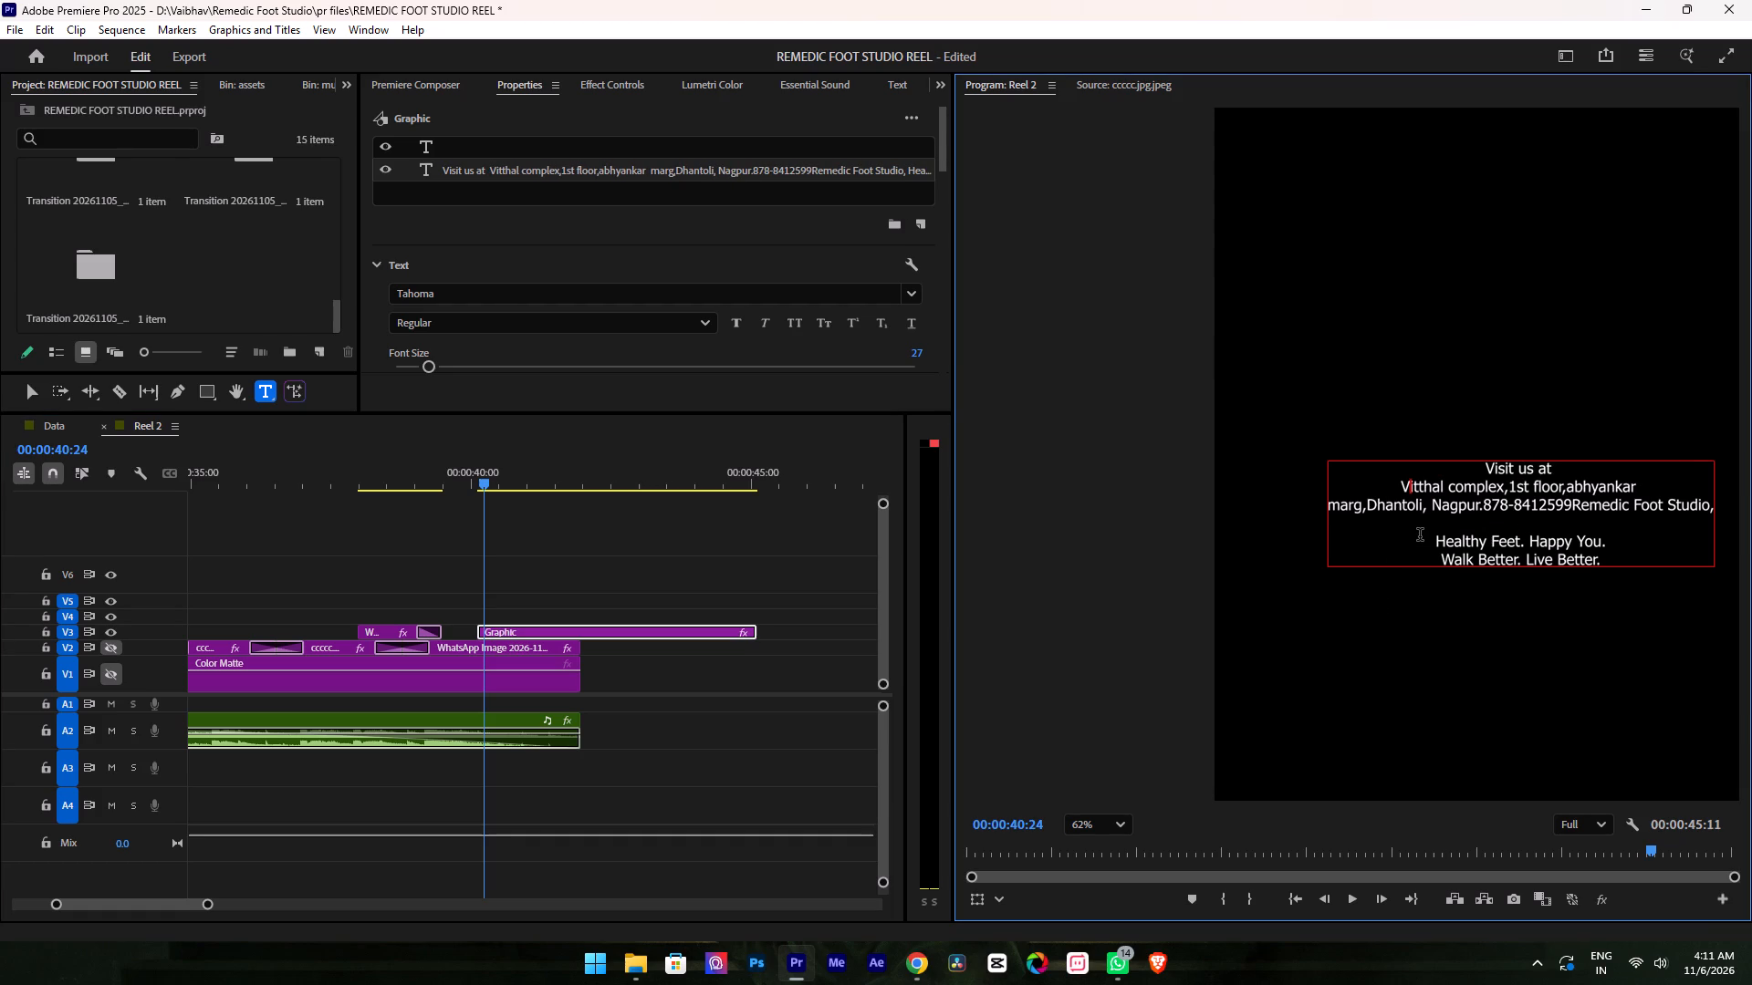
pyautogui.click(1455, 483)
pyautogui.click(1504, 488)
pyautogui.click(1511, 494)
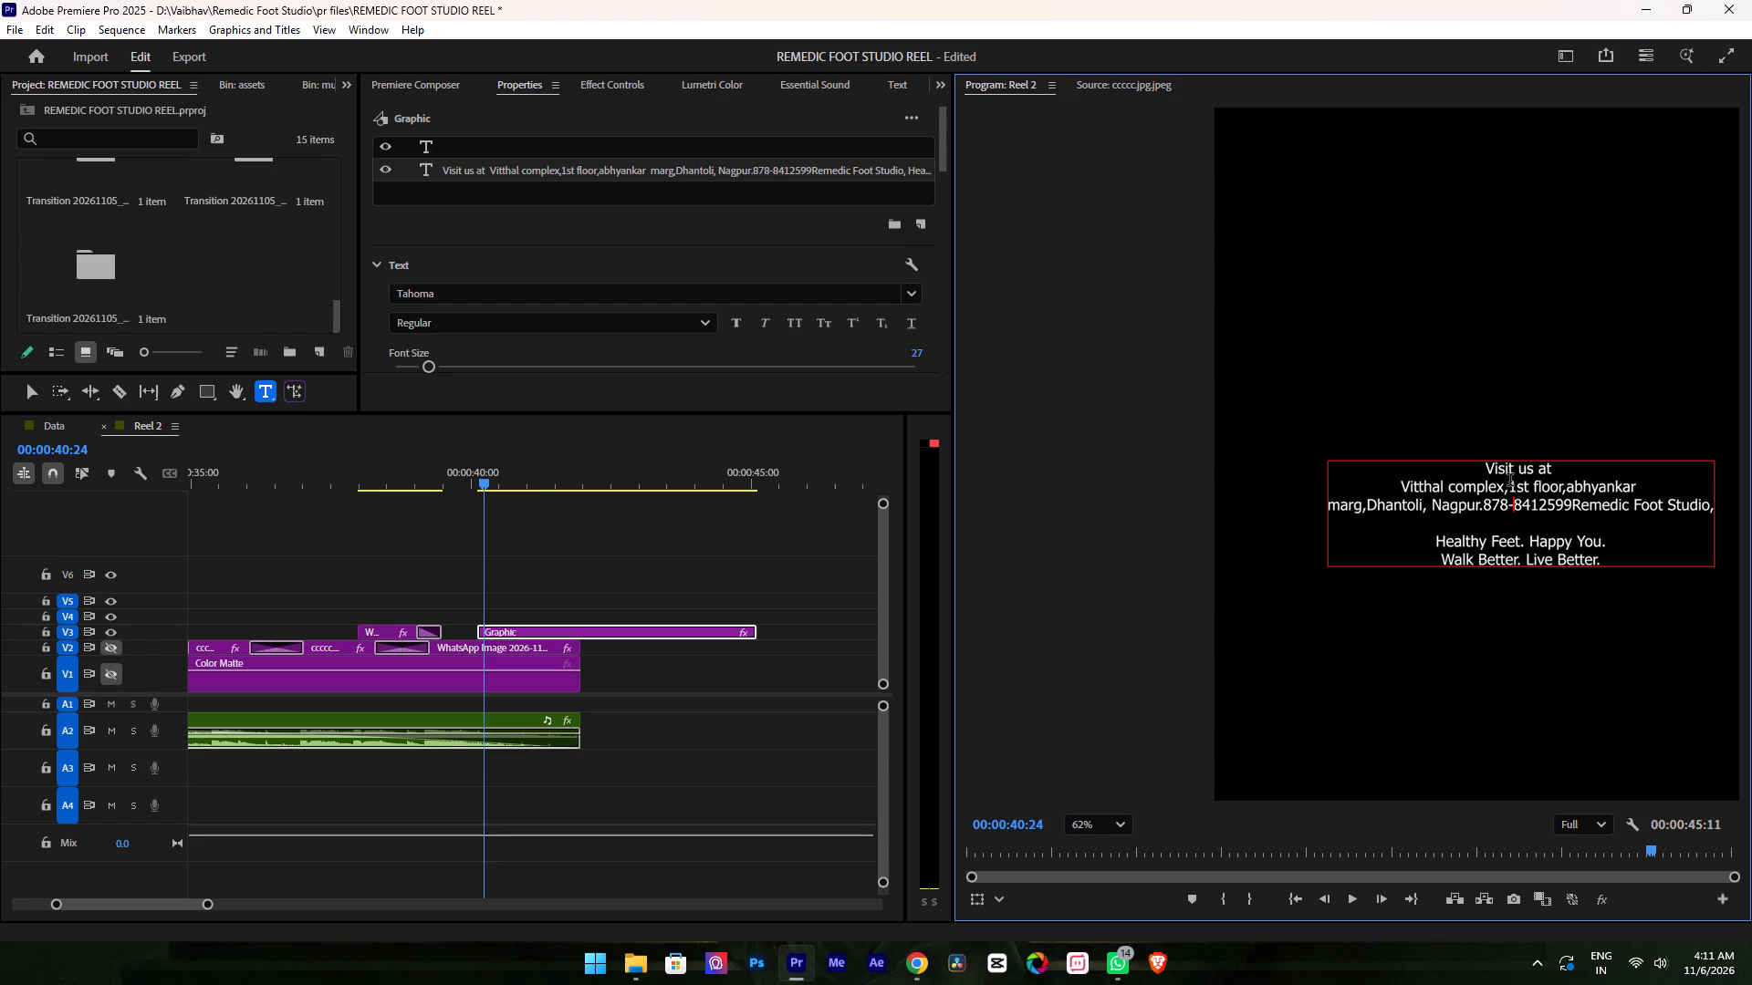
pyautogui.click(1510, 482)
pyautogui.press('space')
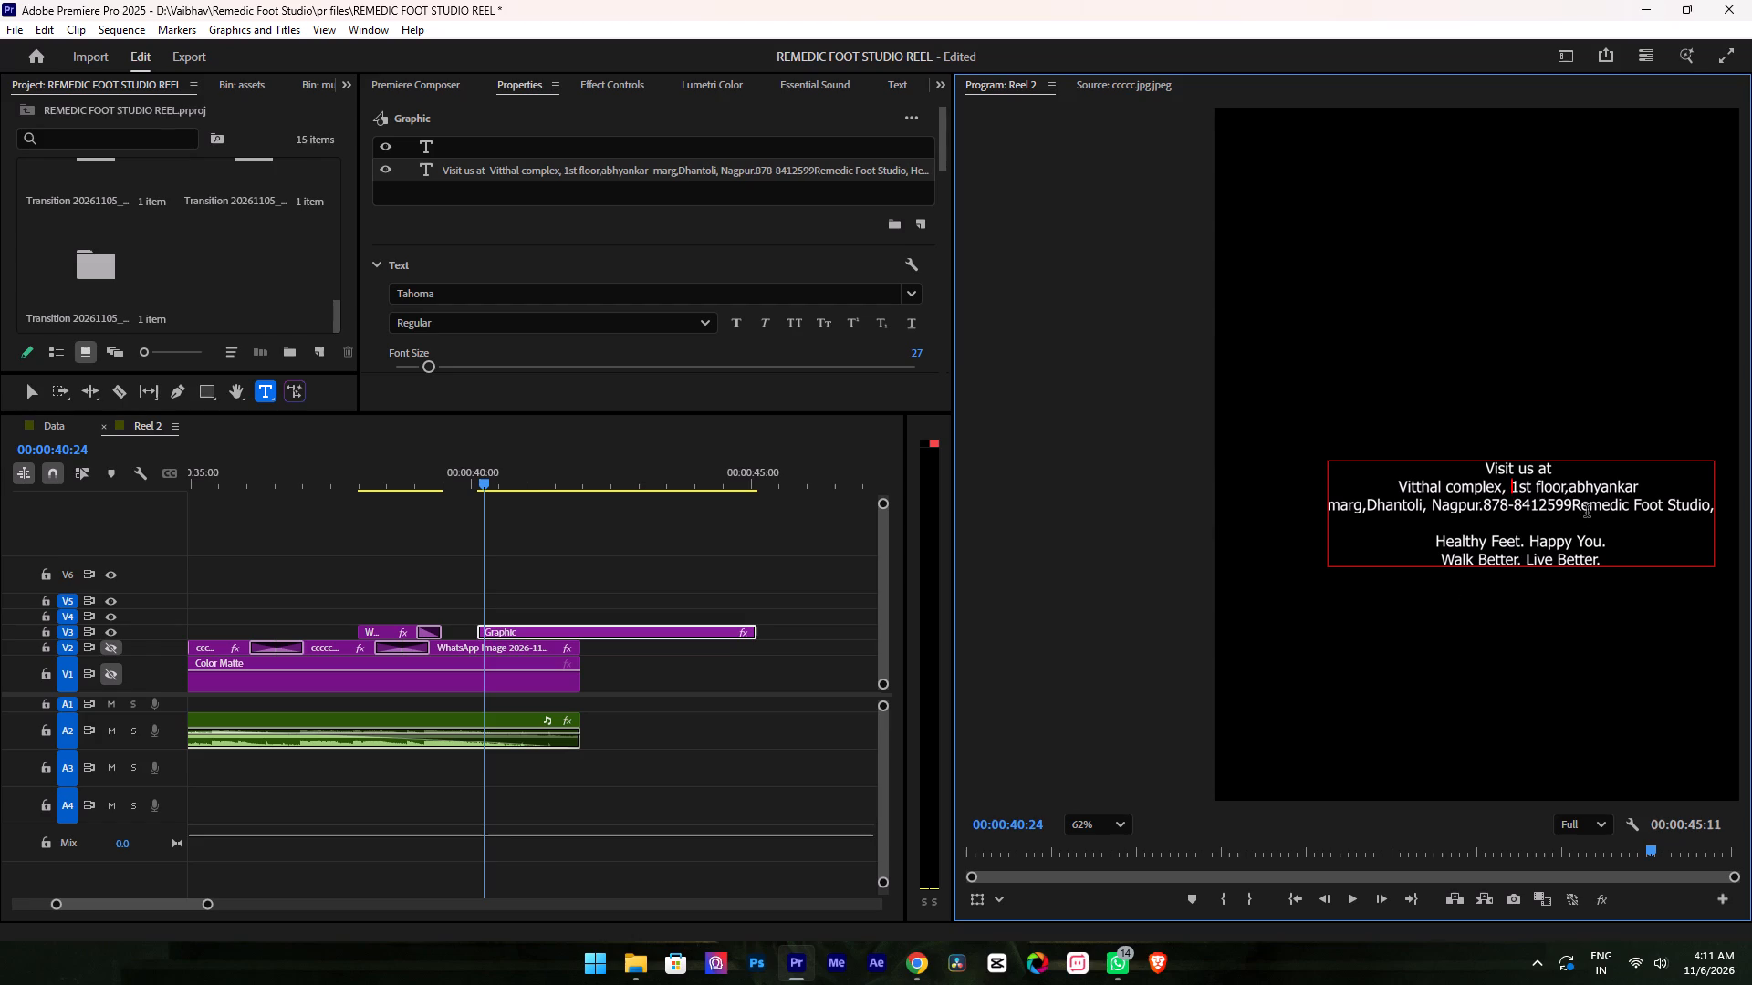
pyautogui.click(1572, 487)
pyautogui.press('space')
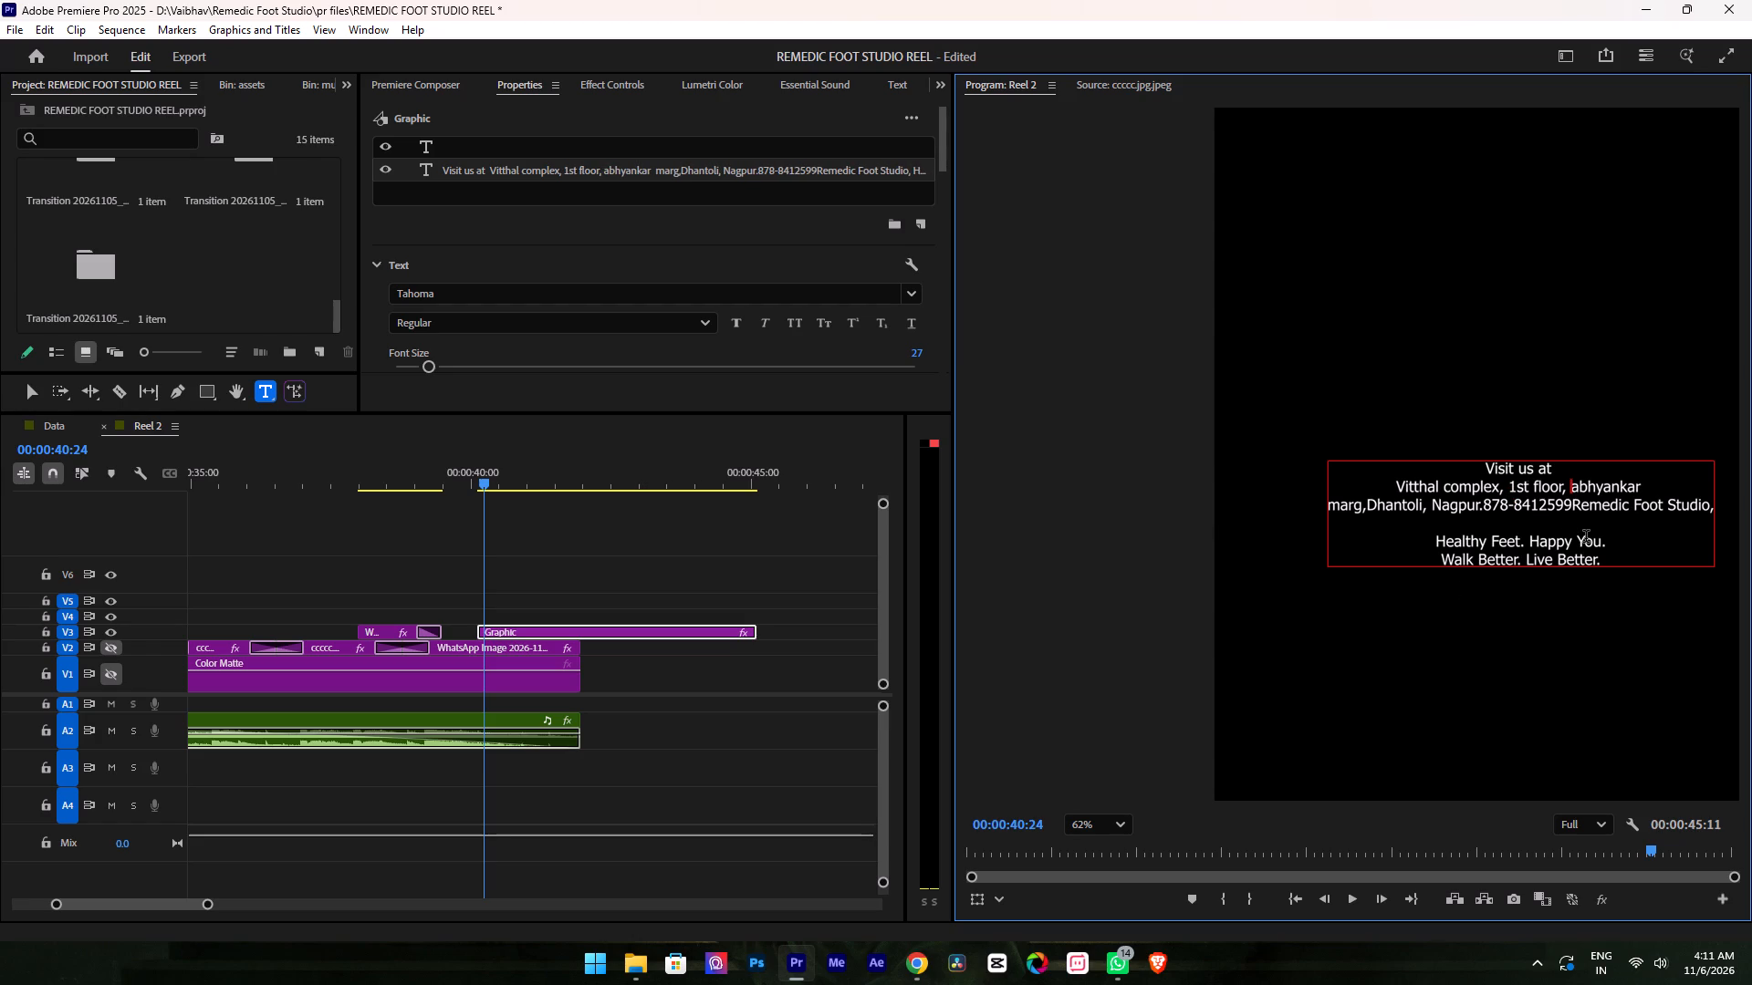
# Capitalise the words "Abhyankar" and "Complex" in the address line.
pyautogui.press('Right')
pyautogui.press('BackSpace')
pyautogui.press('\\')
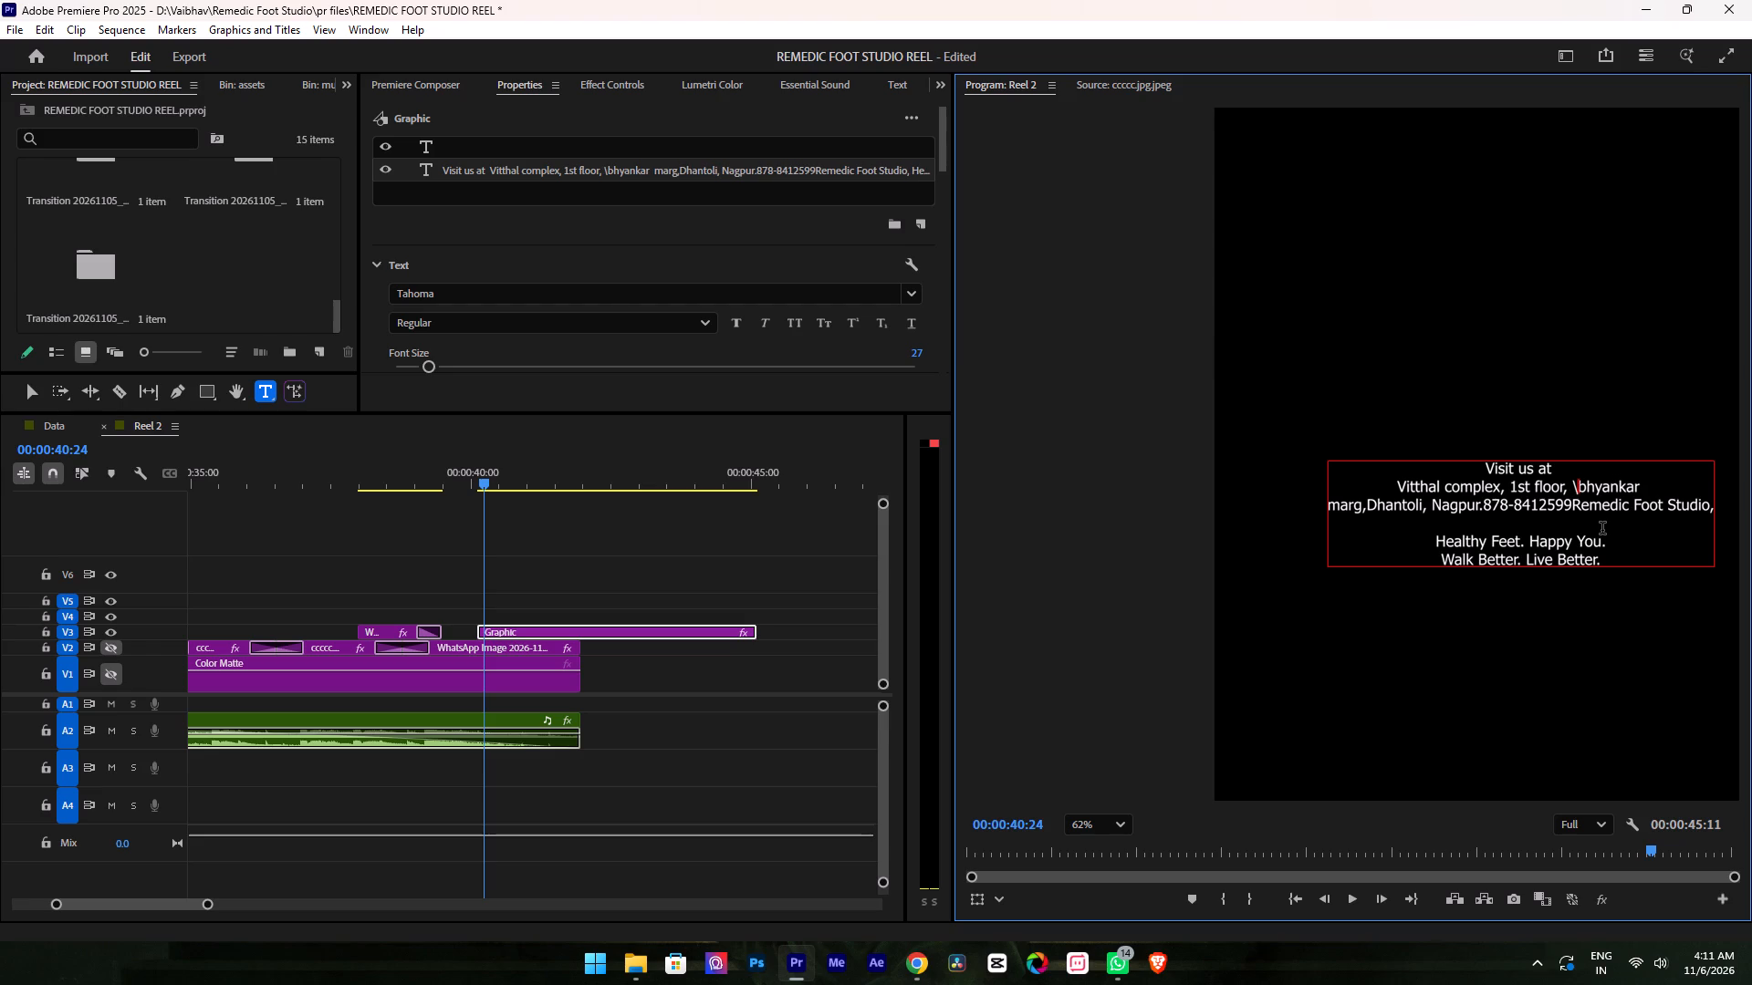
pyautogui.hotkey('shift', 'a')
pyautogui.click(1577, 476)
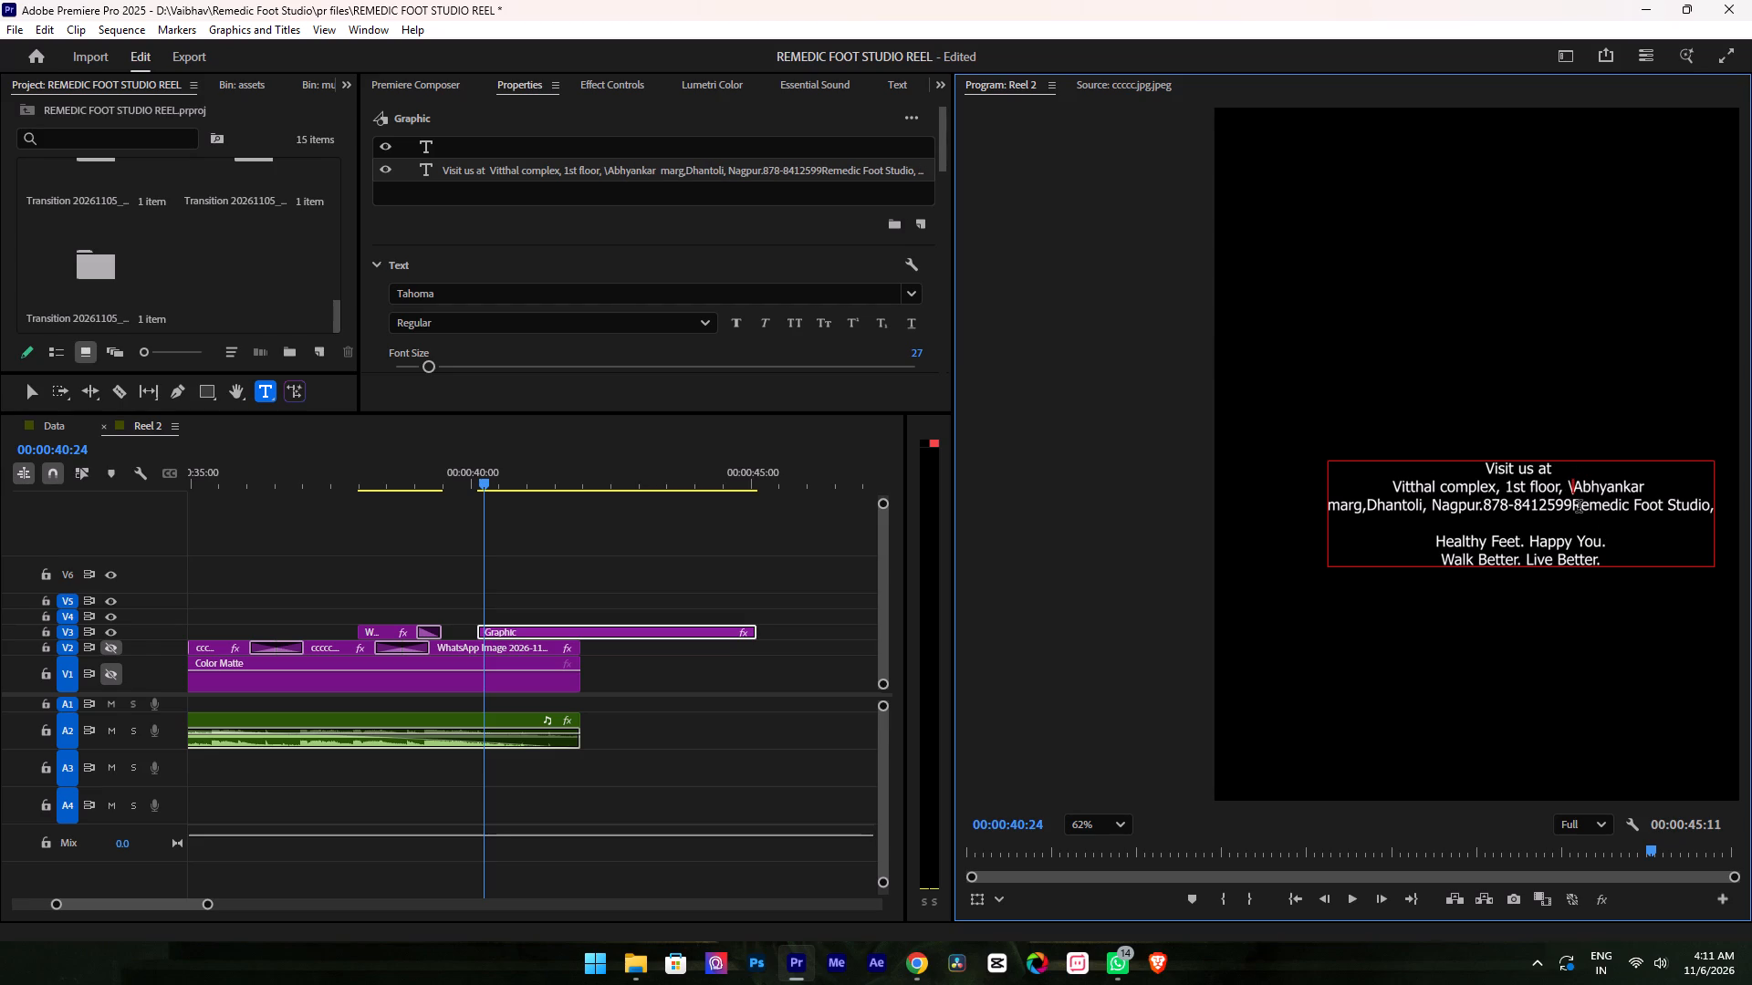
pyautogui.press('BackSpace')
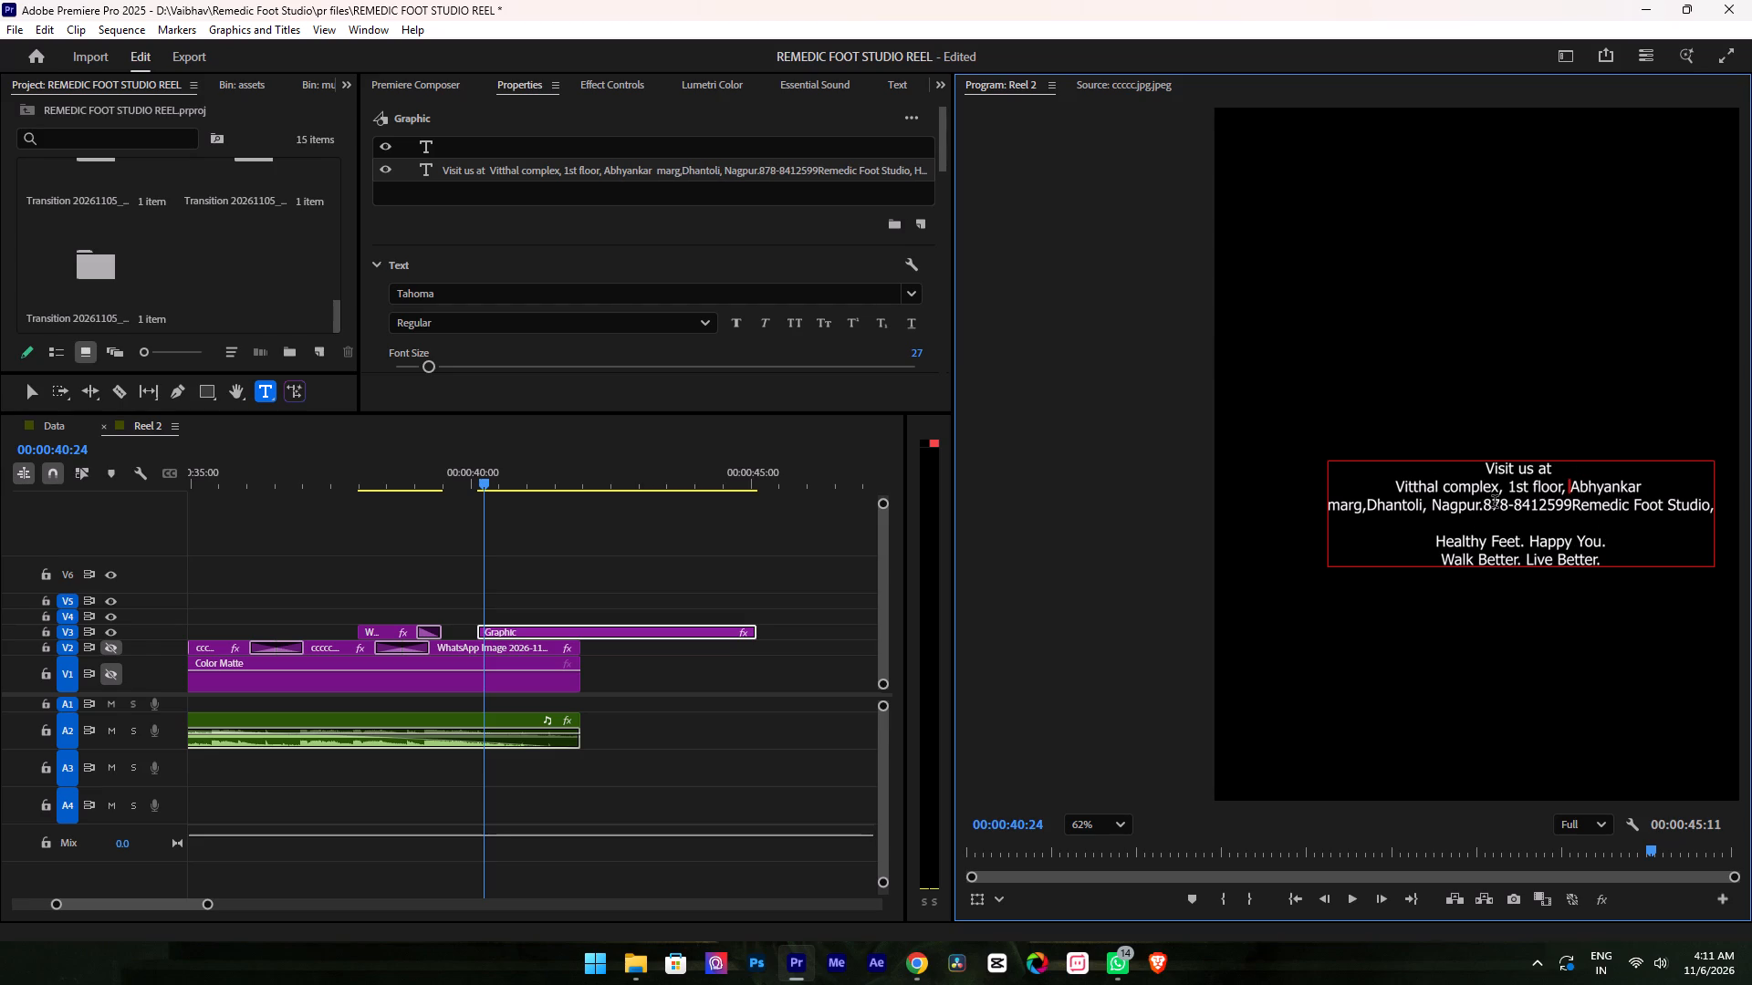
pyautogui.click(1451, 485)
pyautogui.press('BackSpace')
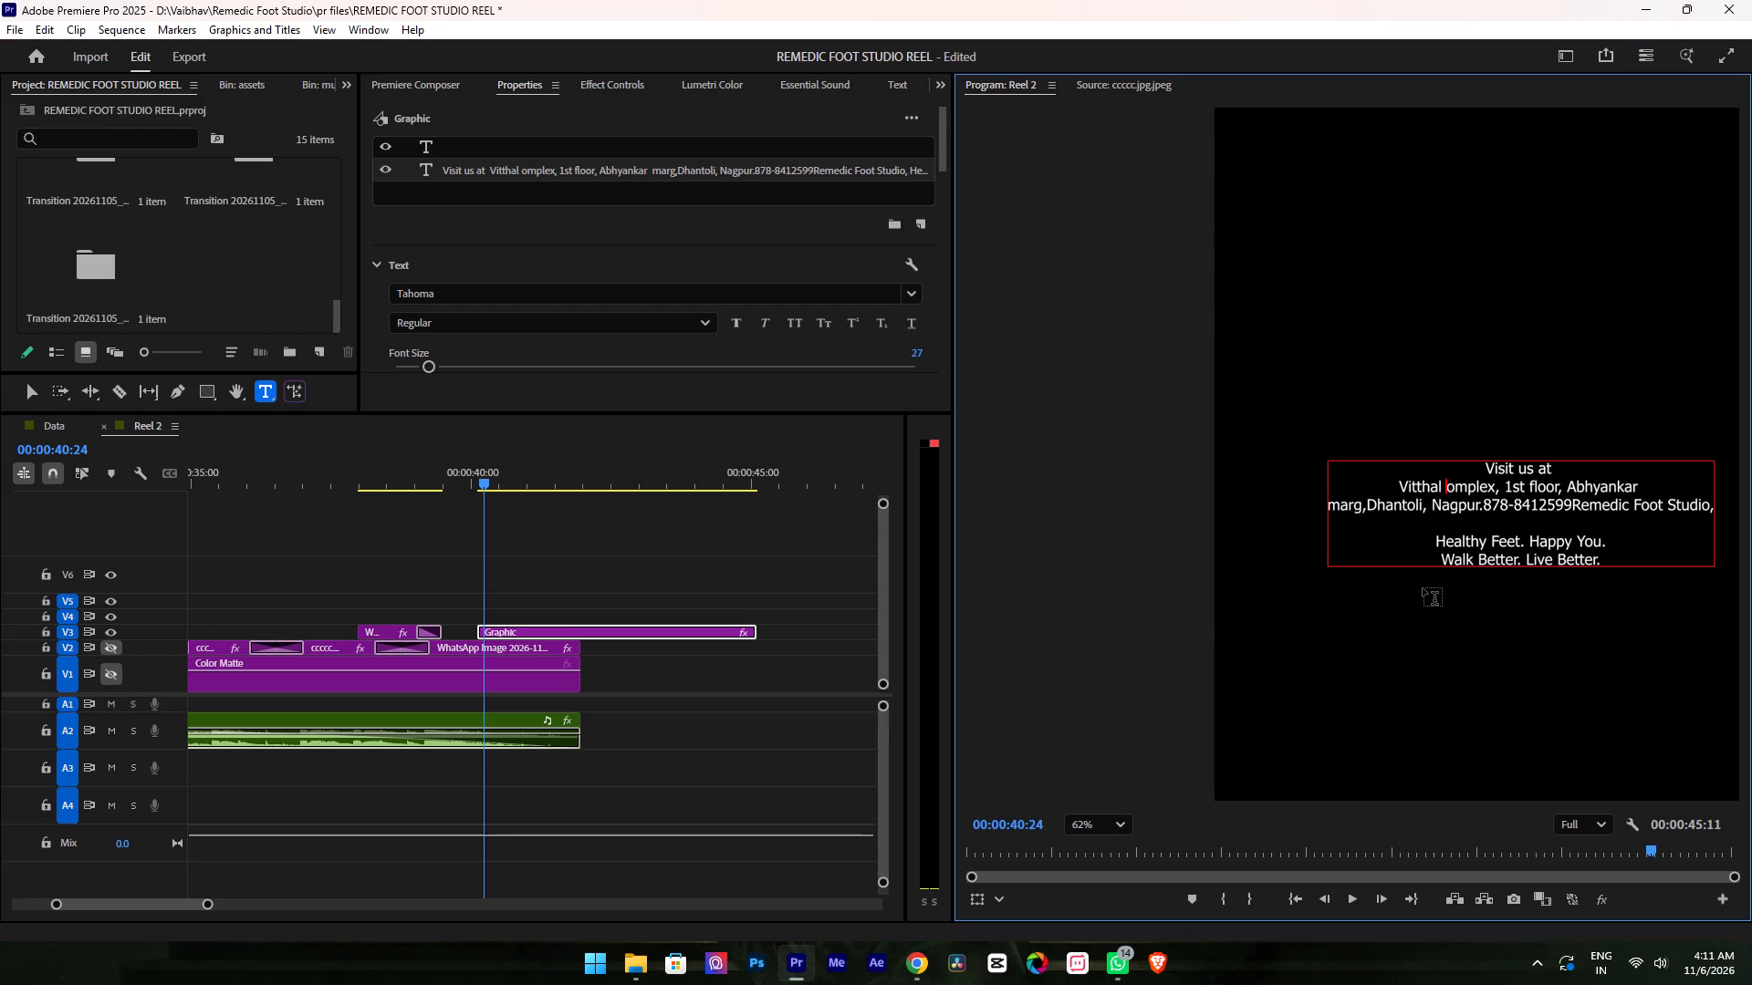
pyautogui.hotkey('shift', 'c')
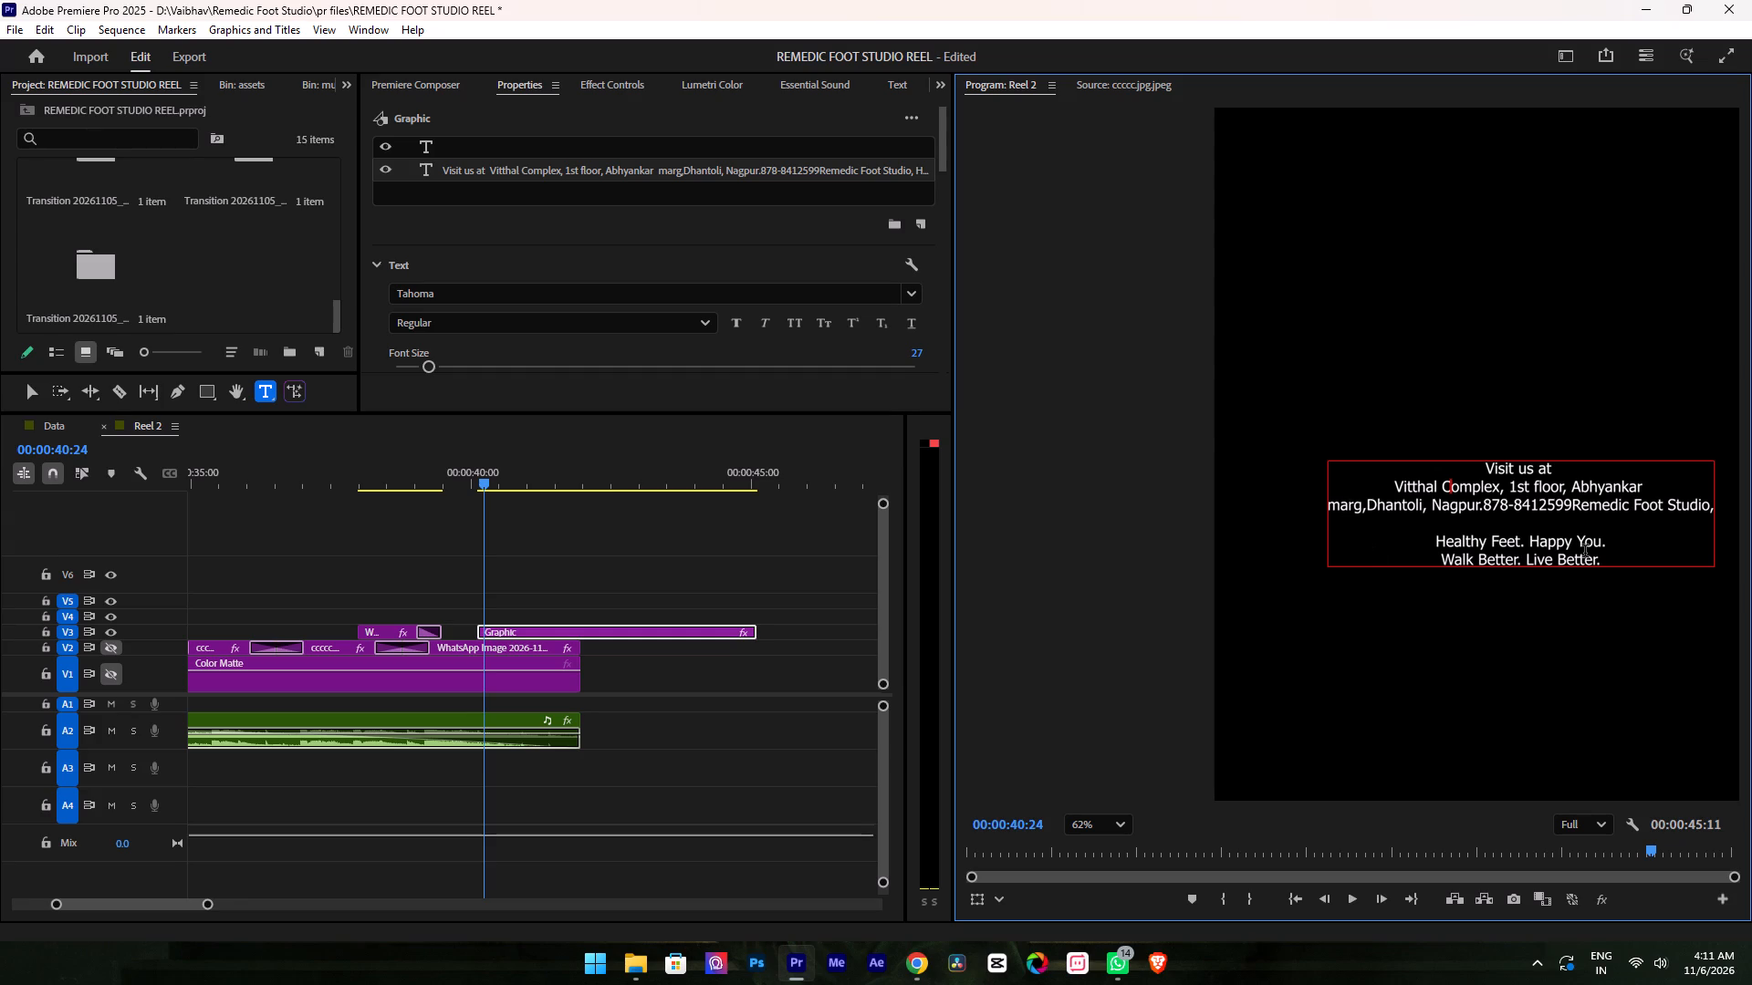
# Move the line break from before "marg" to after it, joining "marg" to the "Abhyankar" line.
pyautogui.click(1667, 486)
pyautogui.click(1362, 506)
pyautogui.hotkey('shift', 'Return')
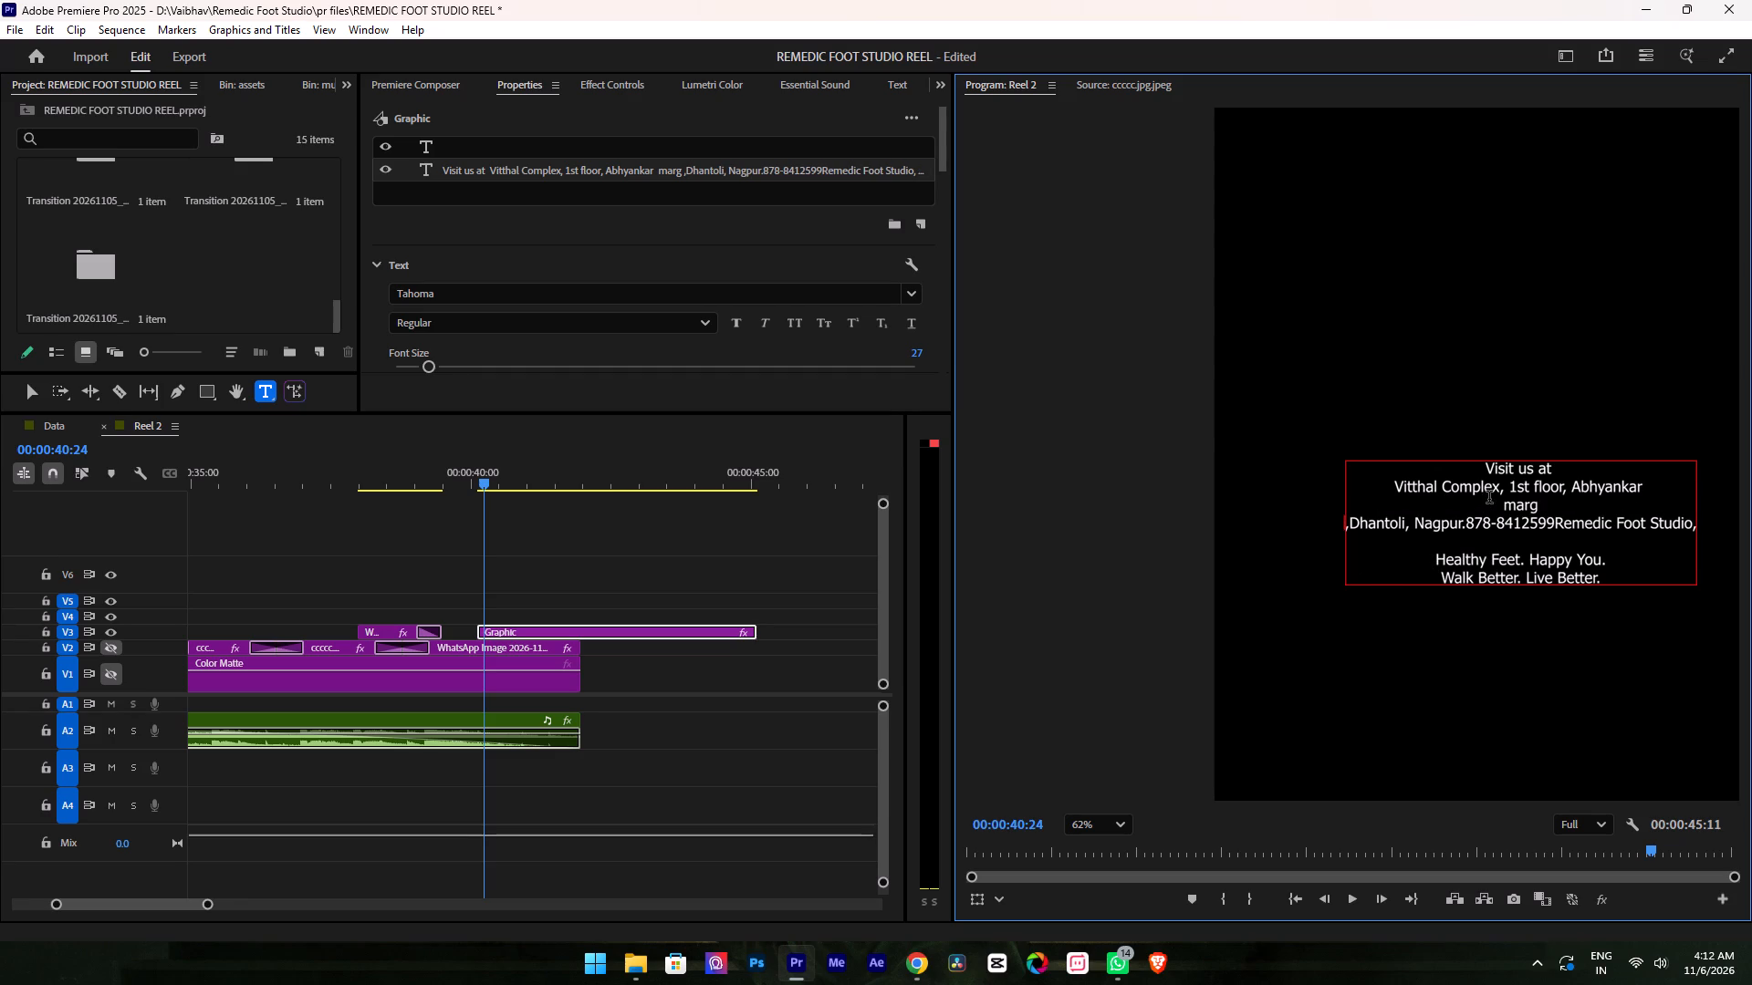
pyautogui.click(1501, 501)
pyautogui.press('BackSpace')
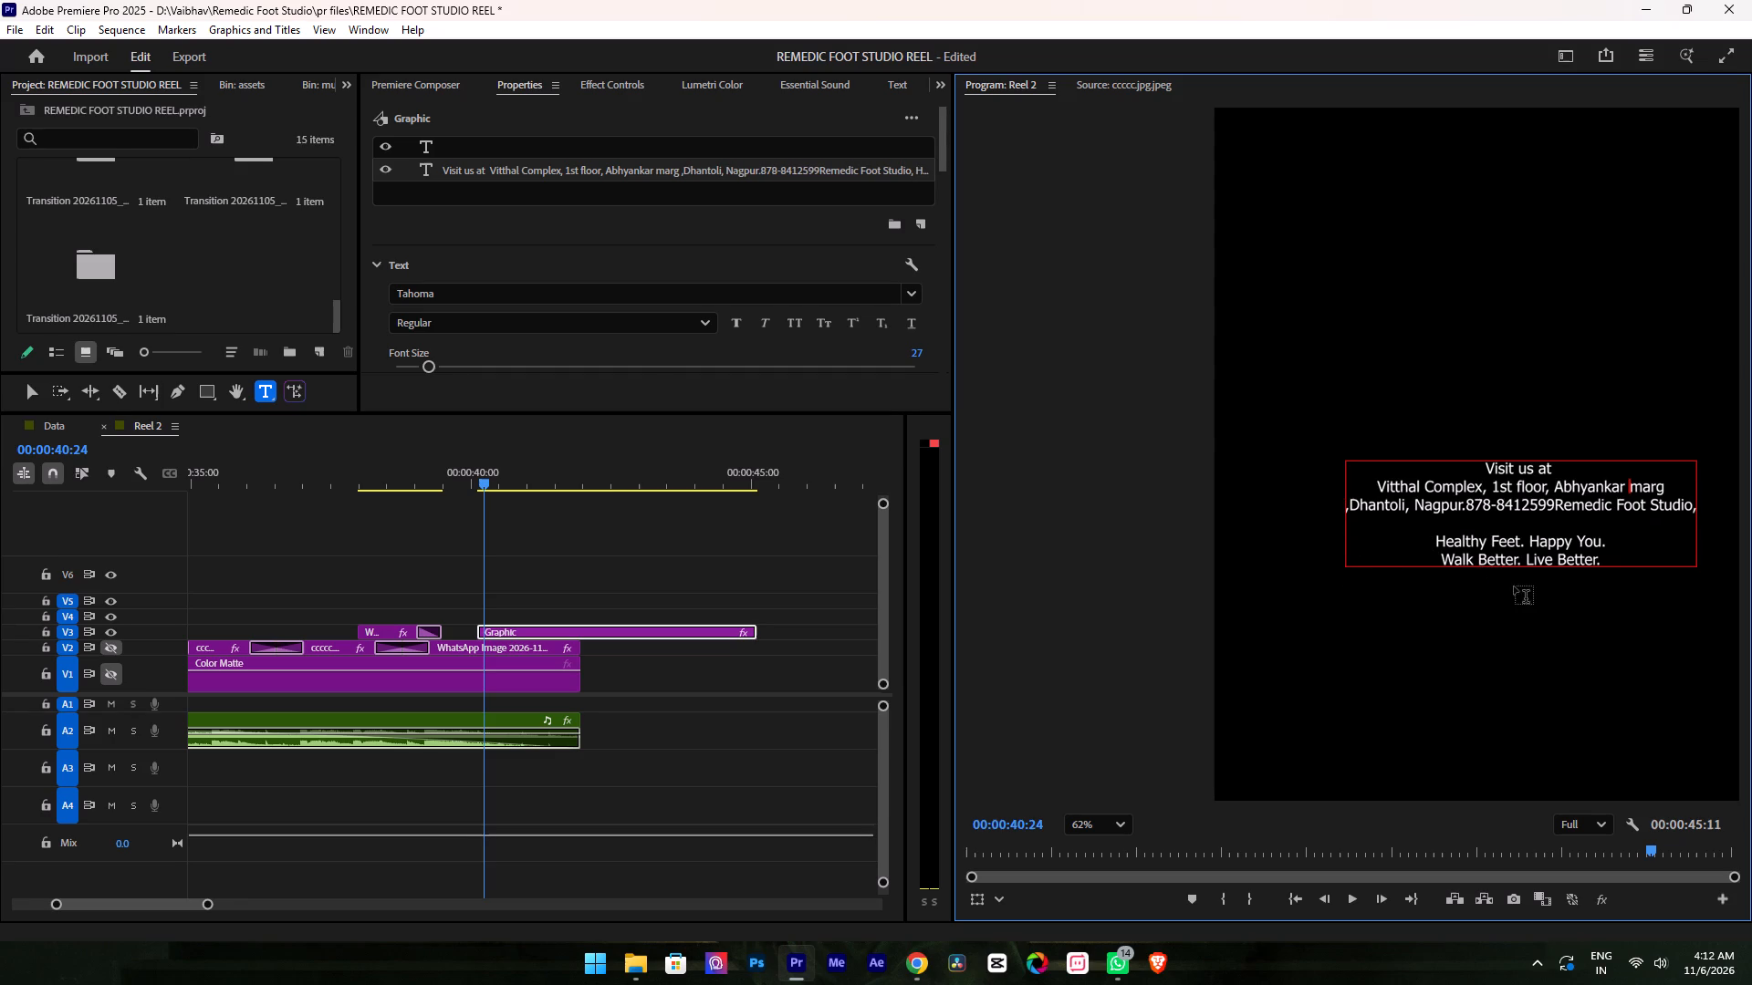
# Move the comma in front of "Dhantoli" to the end of the line above, after "marg".
pyautogui.click(1682, 482)
pyautogui.press('.')
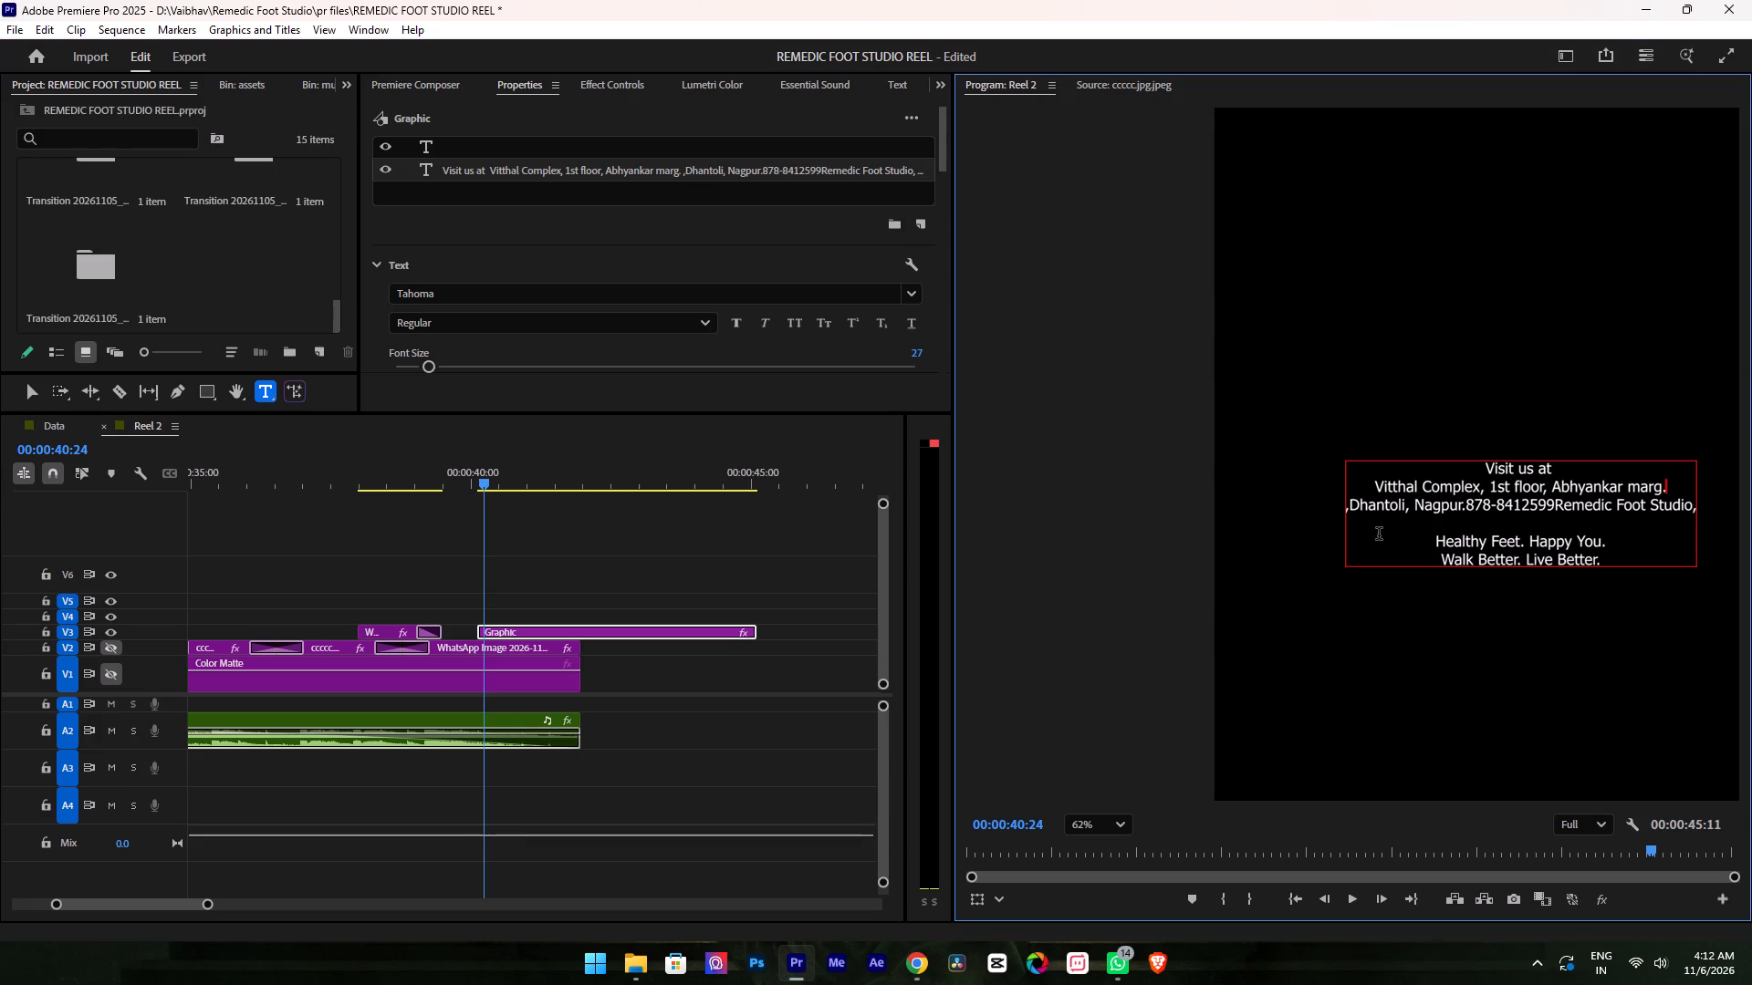
pyautogui.click(1352, 505)
pyautogui.press('BackSpace')
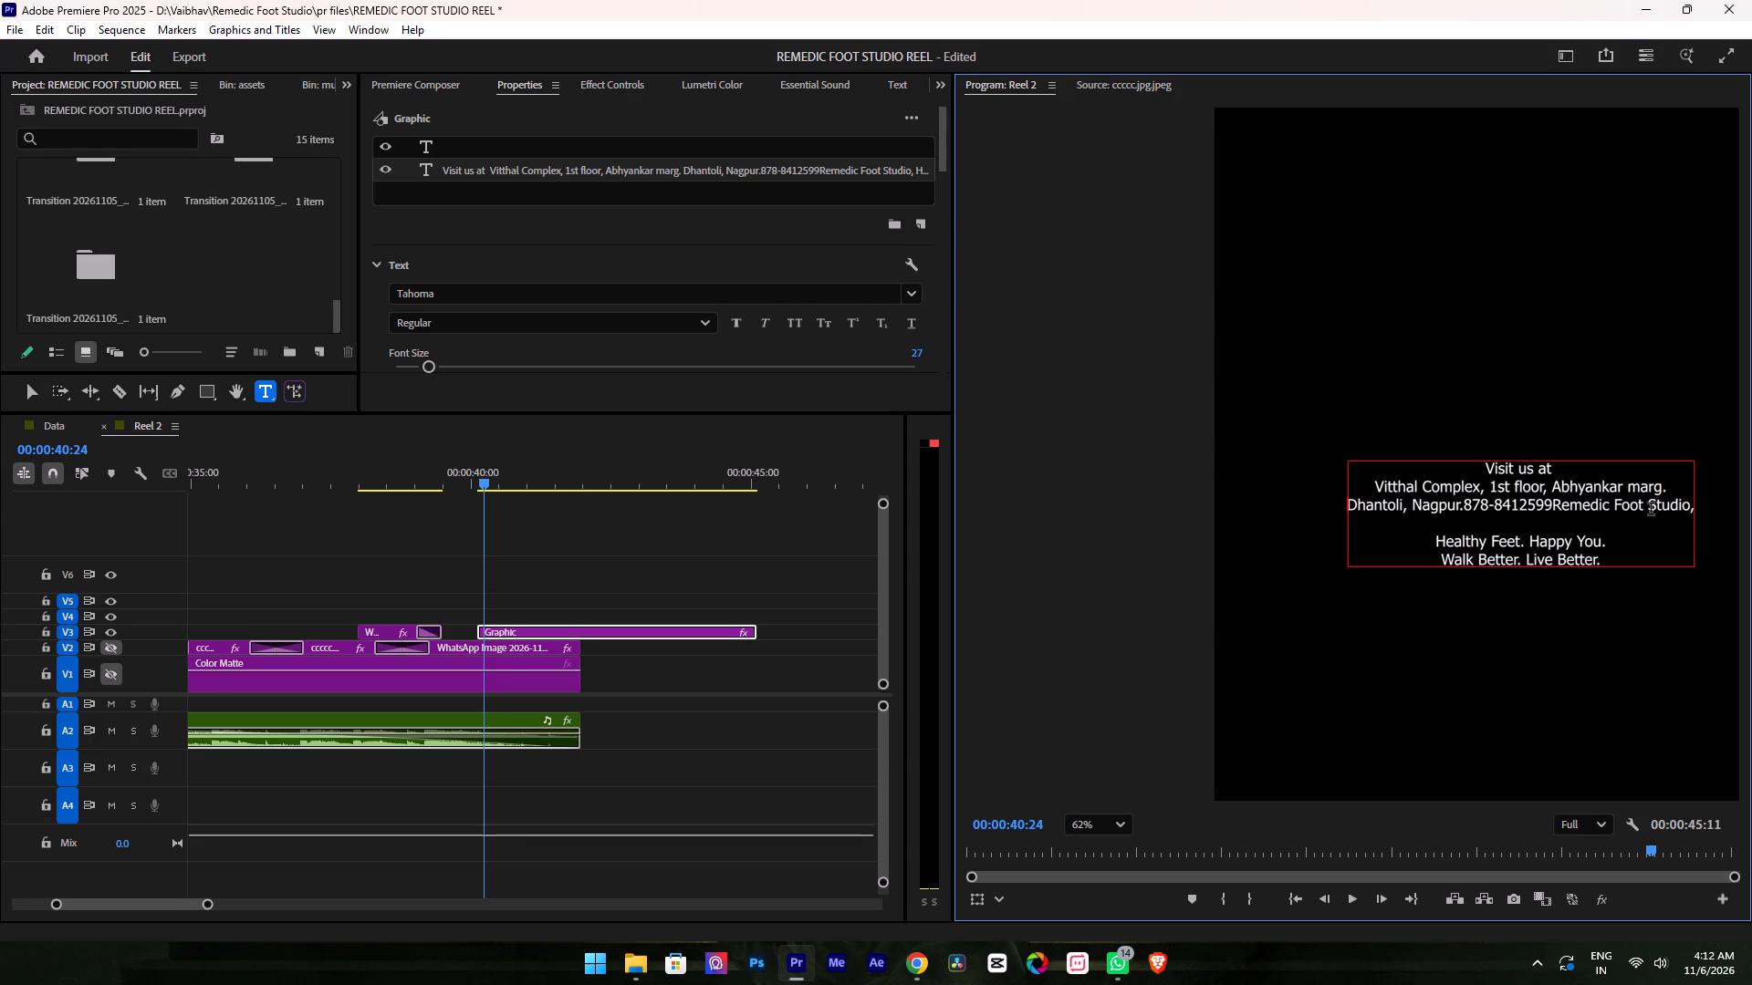
pyautogui.click(1667, 494)
pyautogui.click(1674, 489)
pyautogui.press('BackSpace')
pyautogui.press(',')
# Break the line after "Nagpur." so the phone number starts on its own line.
pyautogui.click(1463, 511)
pyautogui.hotkey('shift', 'Return')
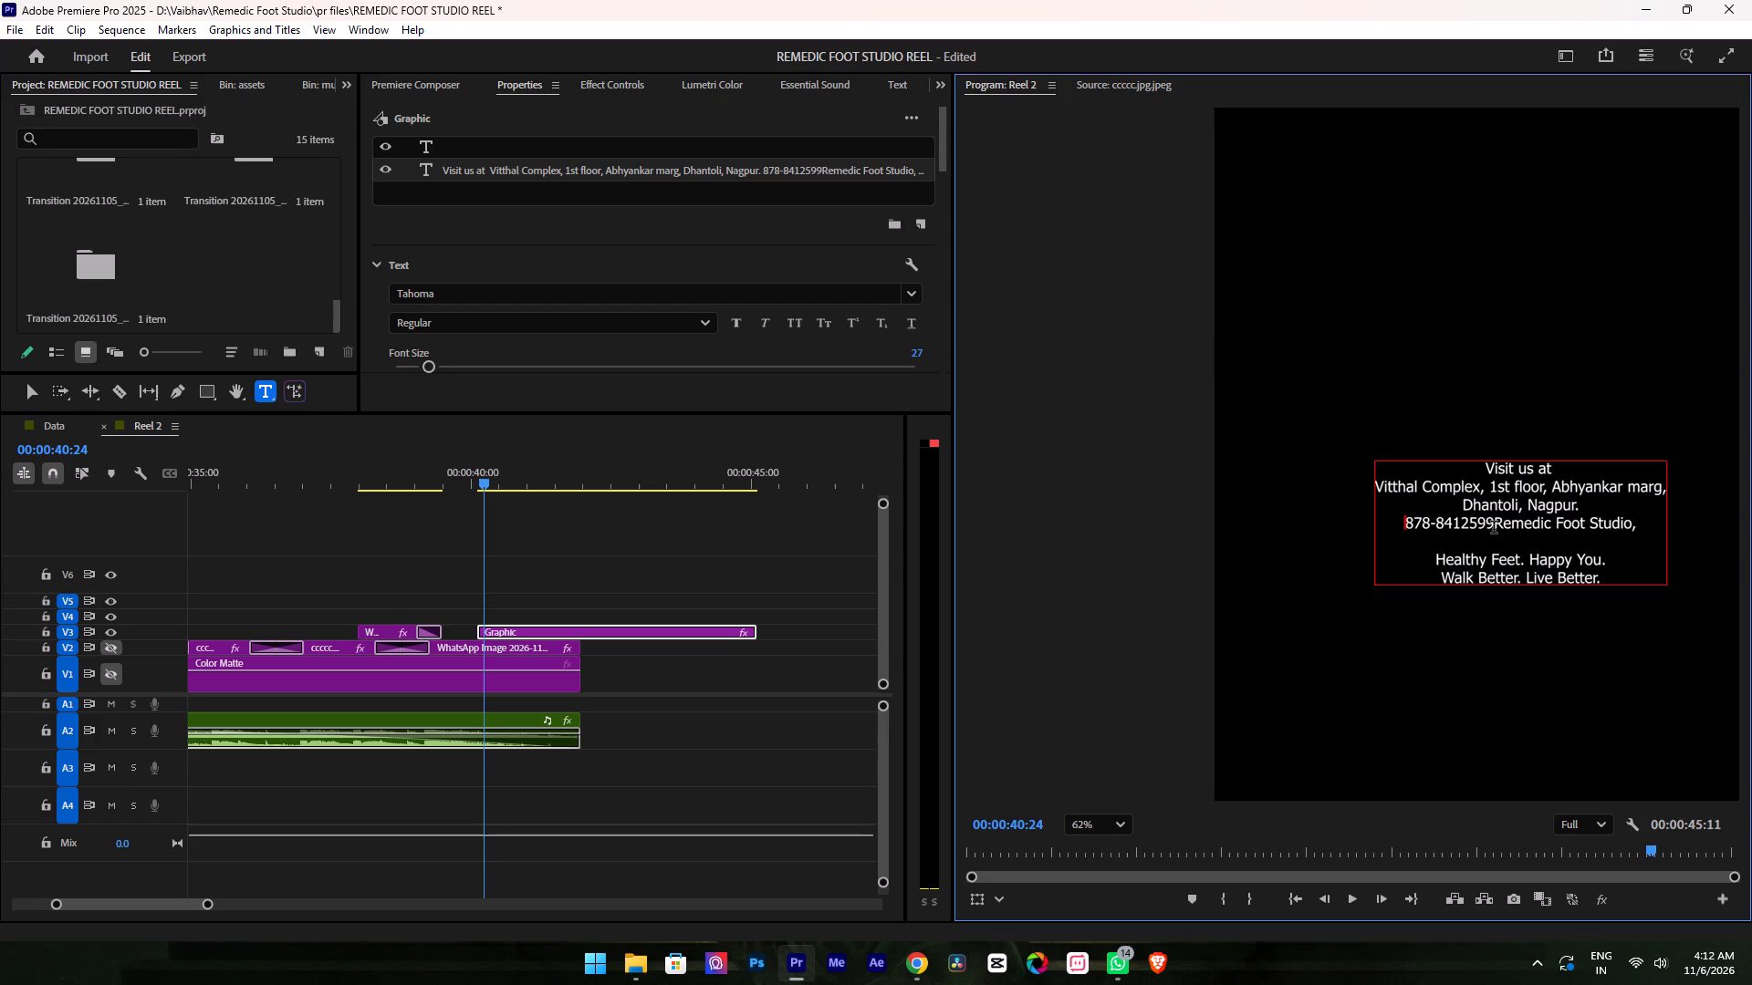
# Delete "Remedic Foot Studio," from behind the phone number.
pyautogui.click(1494, 529)
pyautogui.moveTo(1645, 531); pyautogui.dragTo(1563, 535)
pyautogui.moveTo(1563, 535); pyautogui.dragTo(1524, 534)
pyautogui.moveTo(1496, 527); pyautogui.dragTo(1581, 528)
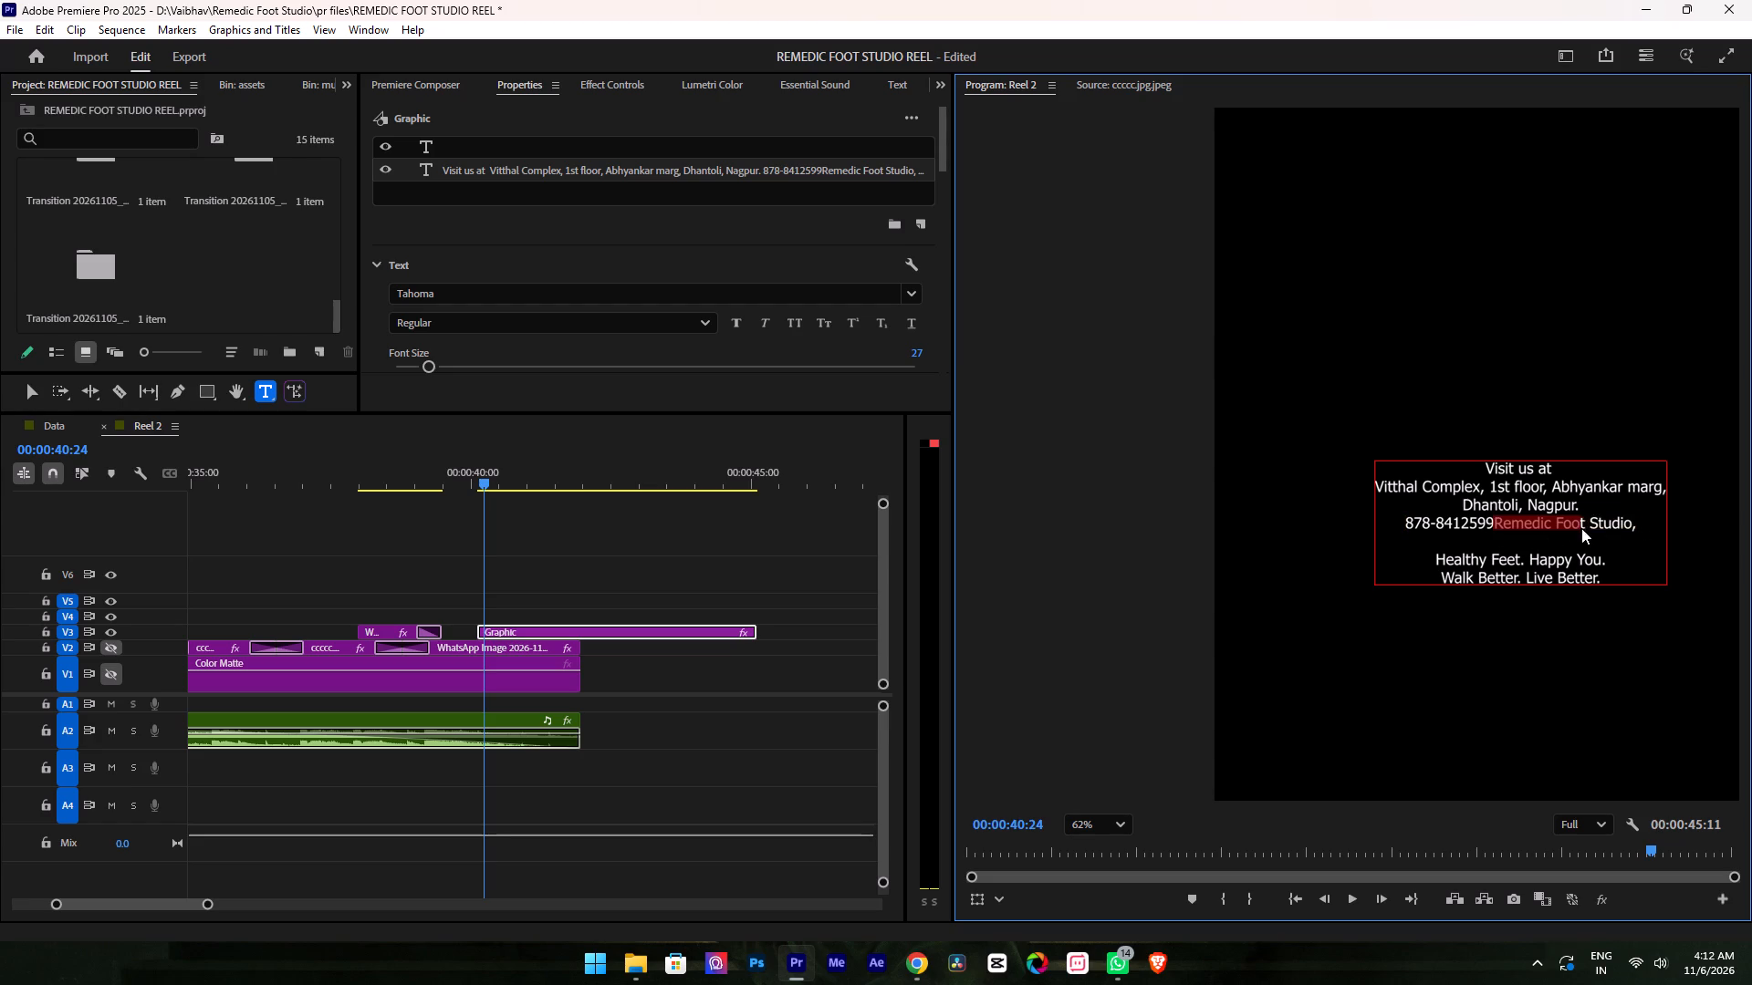
pyautogui.moveTo(1581, 528); pyautogui.dragTo(1634, 525)
pyautogui.press('BackSpace')
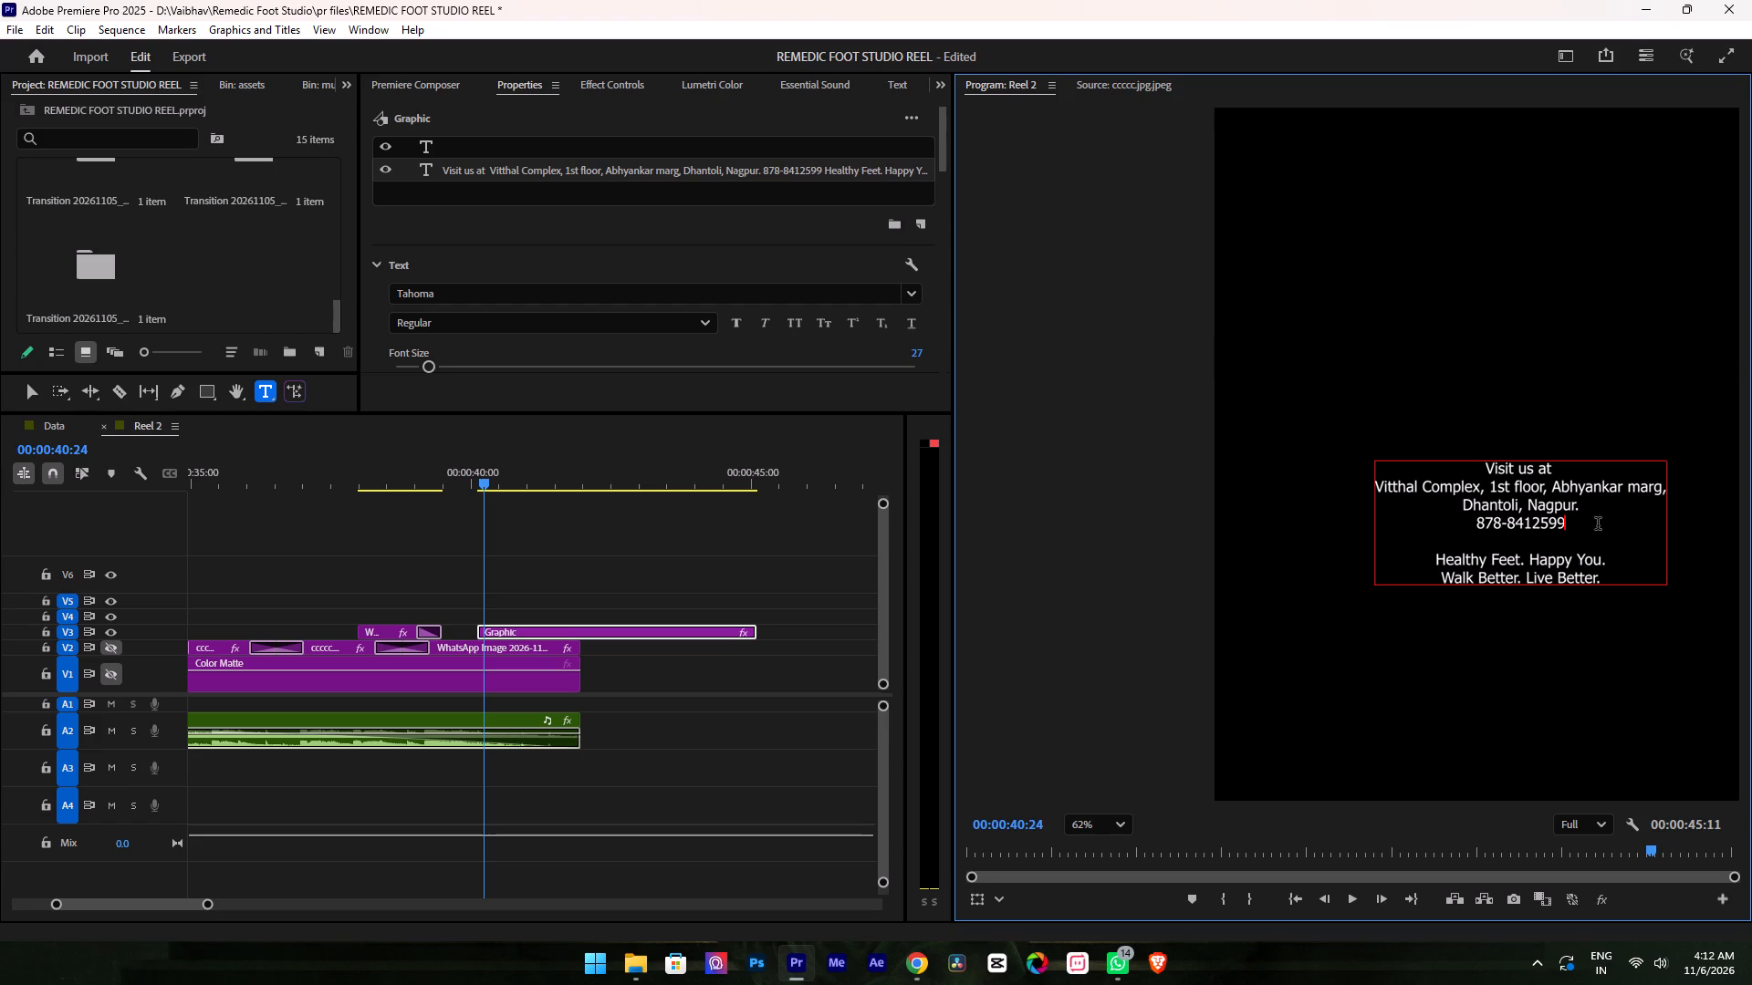
# Insert a blank line between the "Dhantoli, Nagpur." line and the phone number.
pyautogui.click(1590, 510)
pyautogui.hotkey('shift', 'Return')
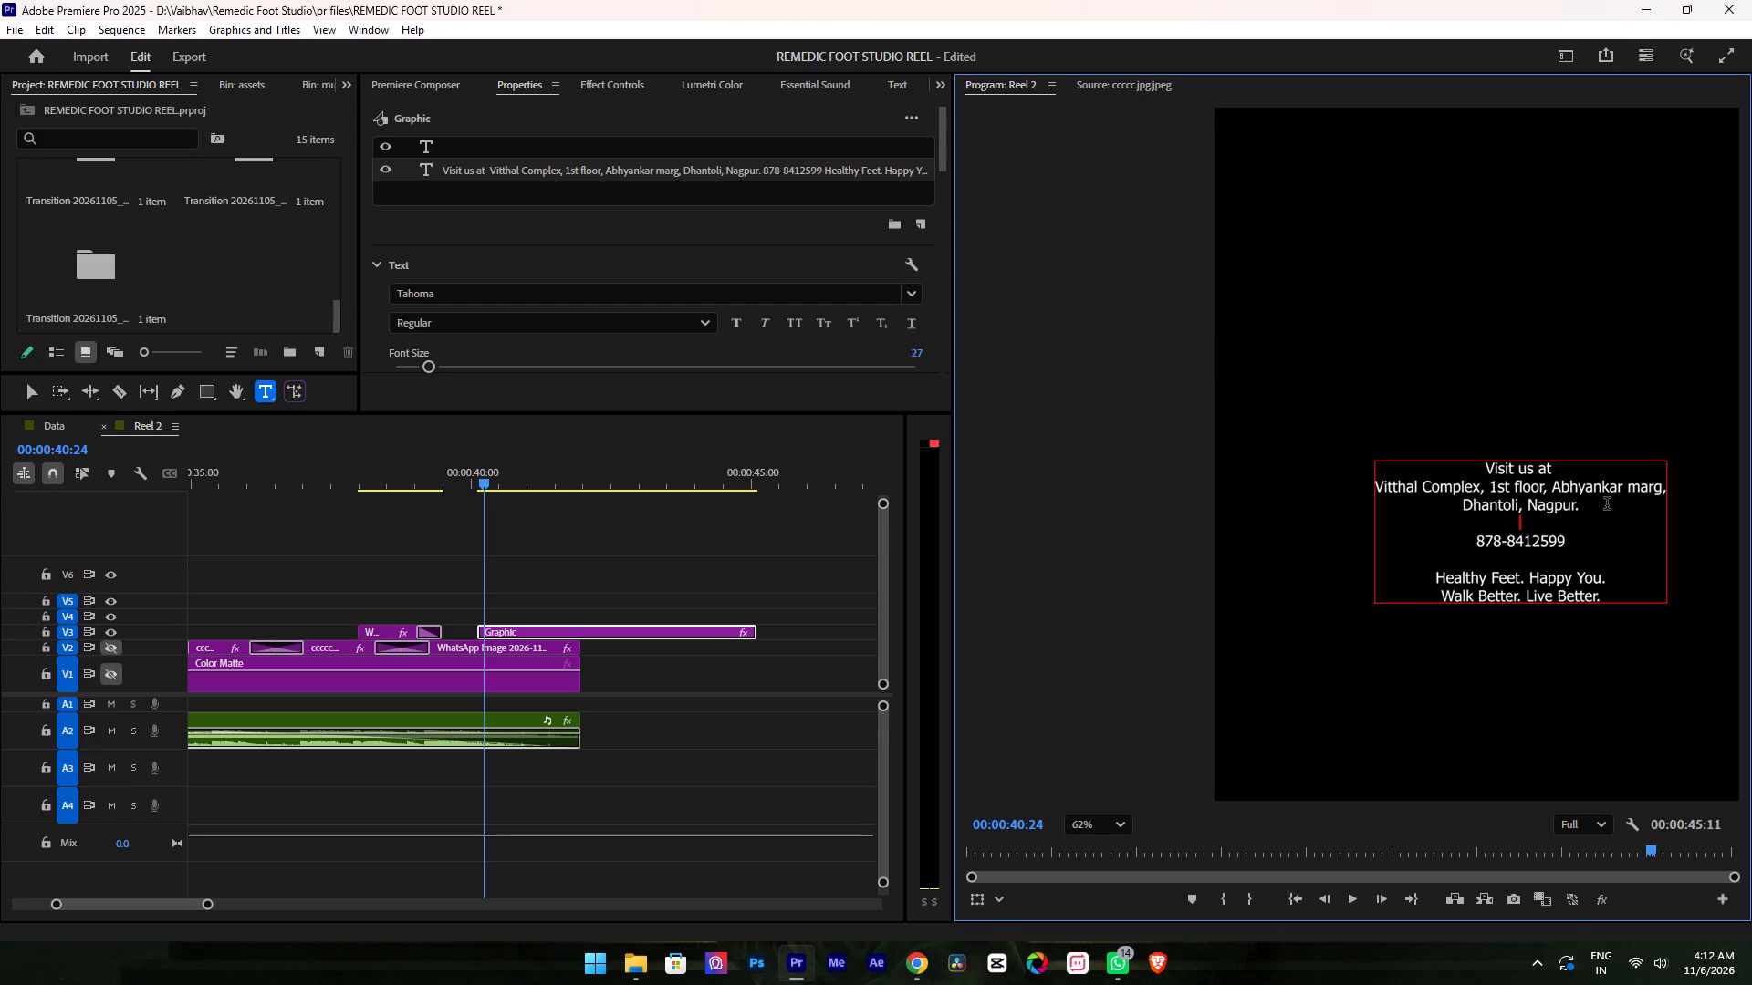
pyautogui.click(1476, 549)
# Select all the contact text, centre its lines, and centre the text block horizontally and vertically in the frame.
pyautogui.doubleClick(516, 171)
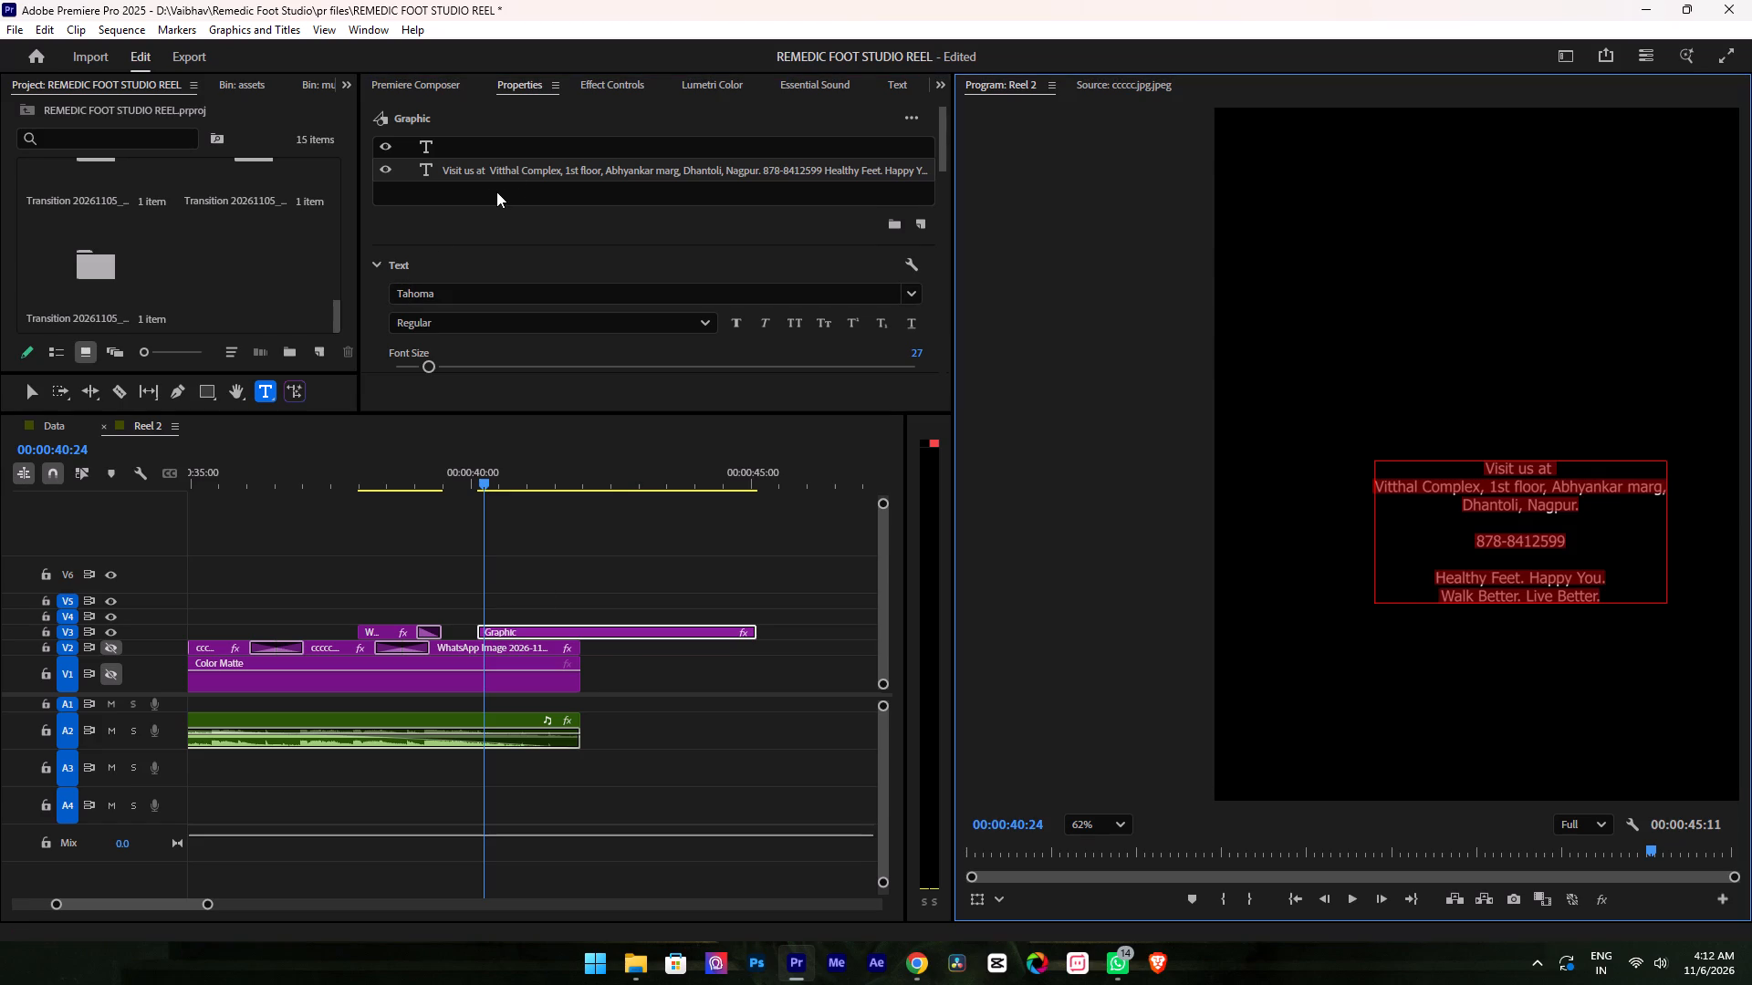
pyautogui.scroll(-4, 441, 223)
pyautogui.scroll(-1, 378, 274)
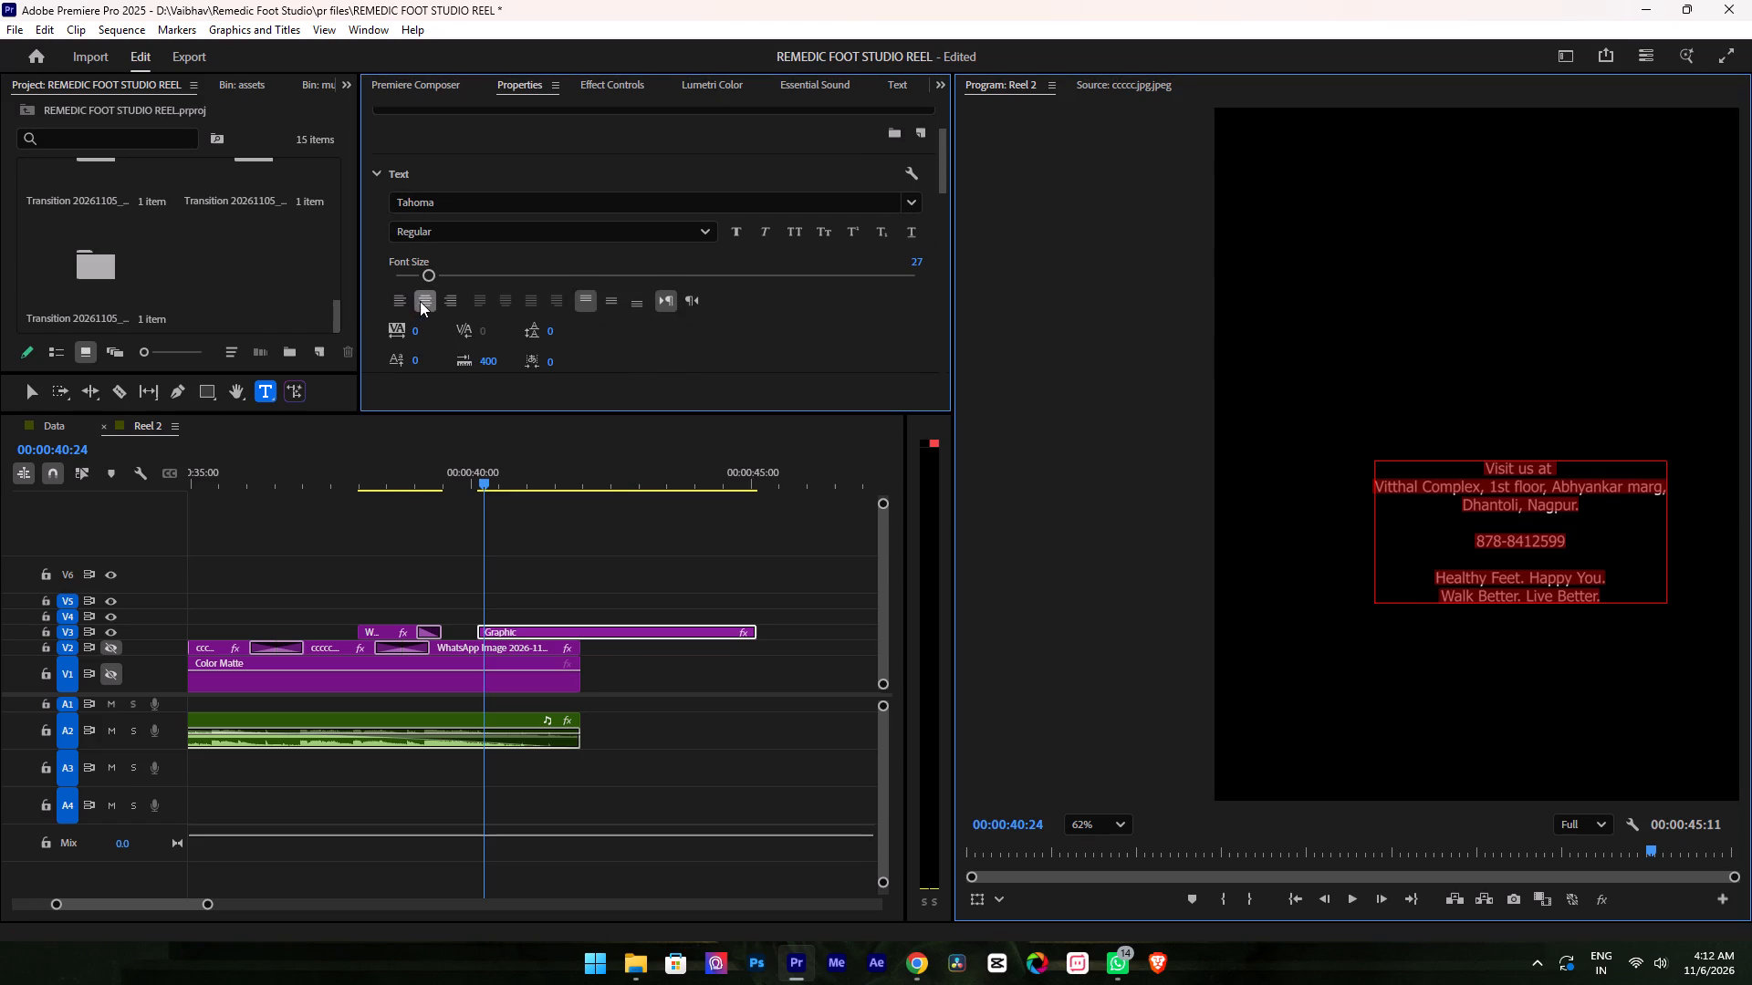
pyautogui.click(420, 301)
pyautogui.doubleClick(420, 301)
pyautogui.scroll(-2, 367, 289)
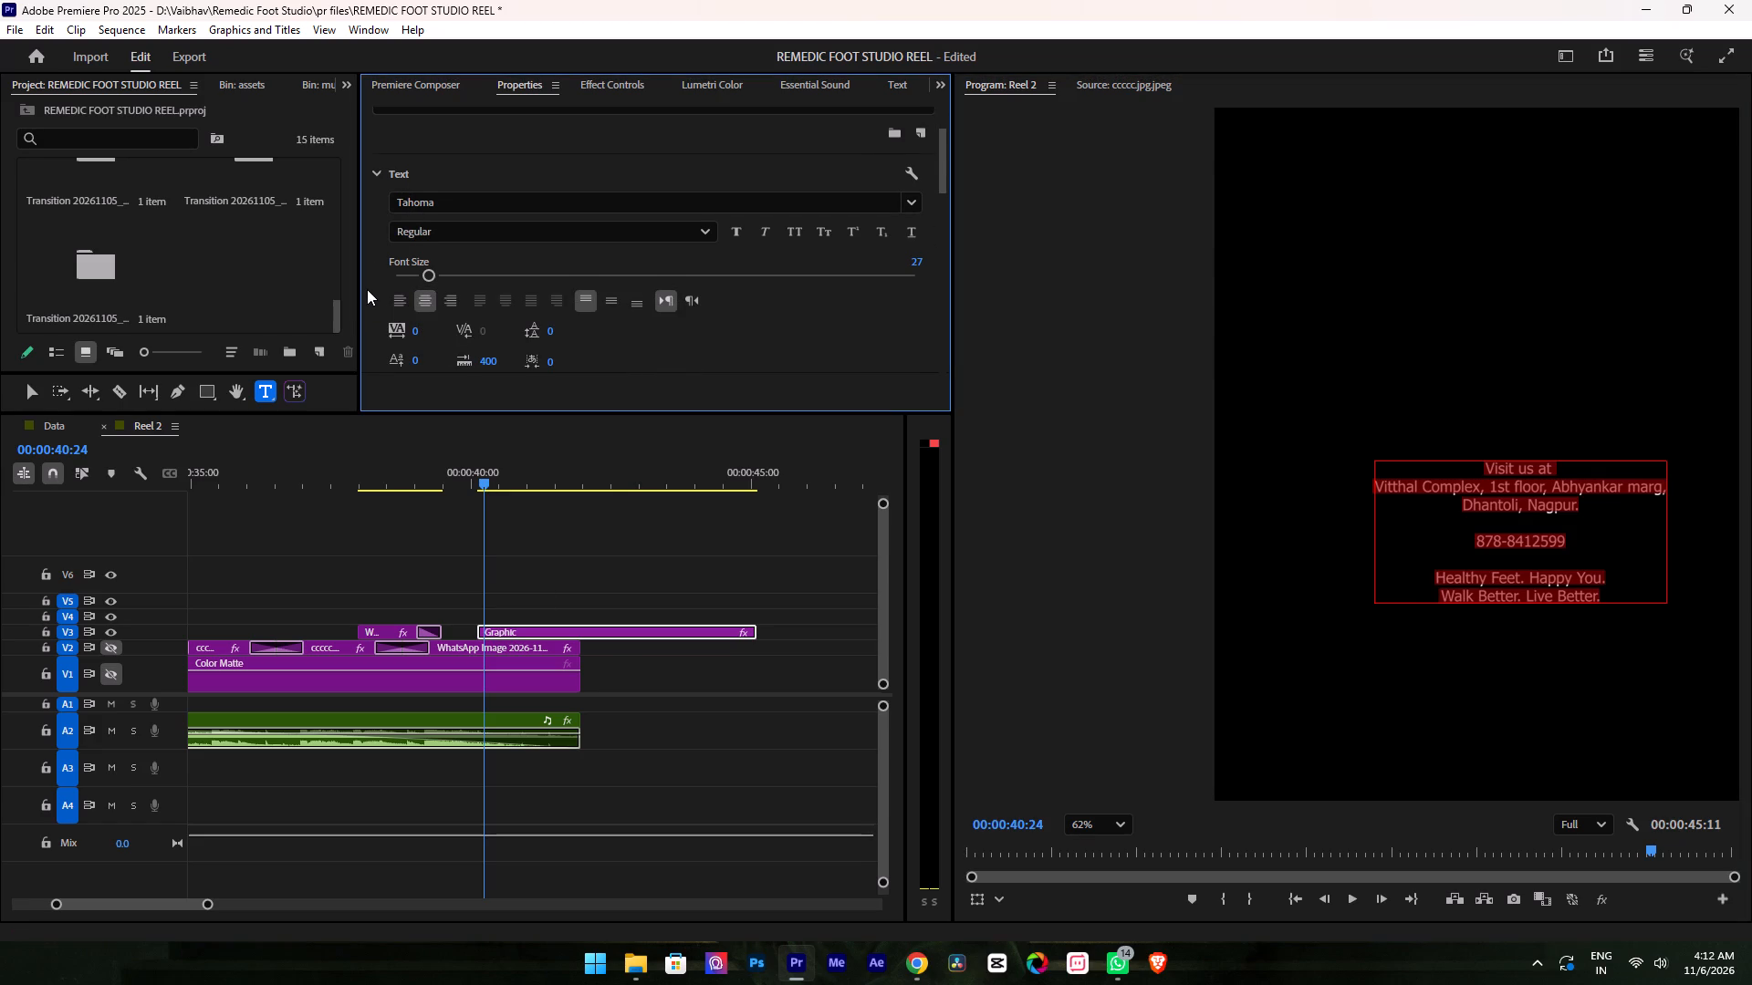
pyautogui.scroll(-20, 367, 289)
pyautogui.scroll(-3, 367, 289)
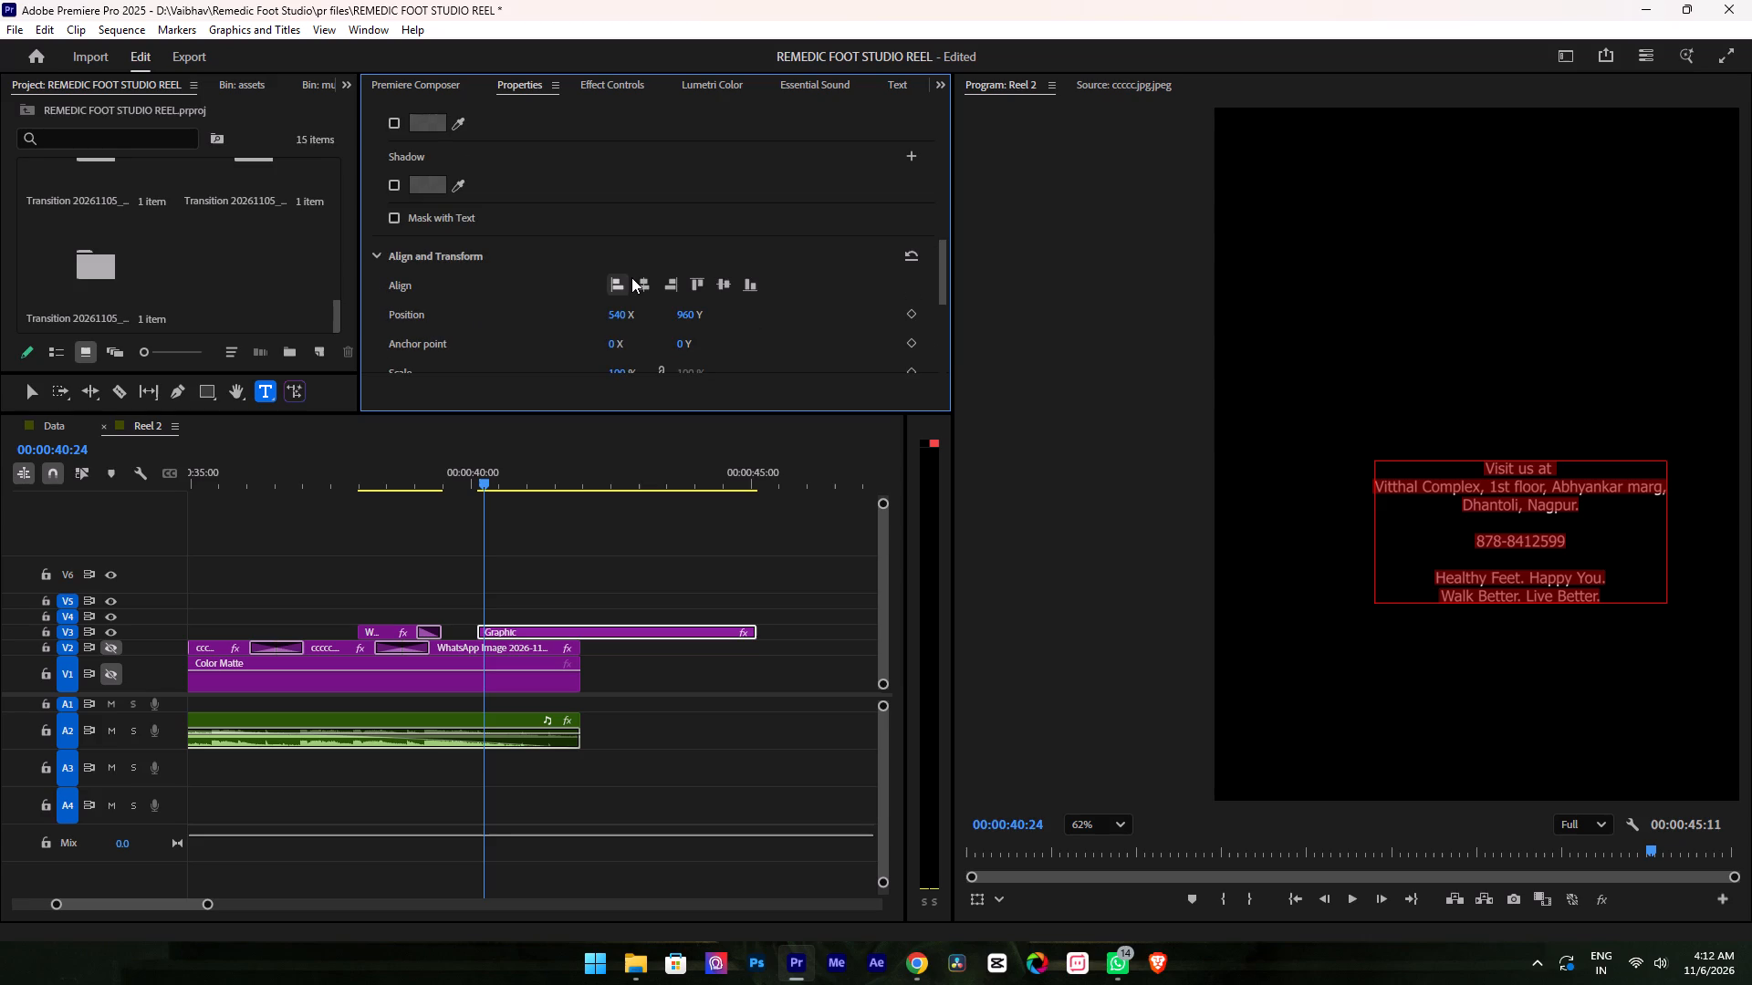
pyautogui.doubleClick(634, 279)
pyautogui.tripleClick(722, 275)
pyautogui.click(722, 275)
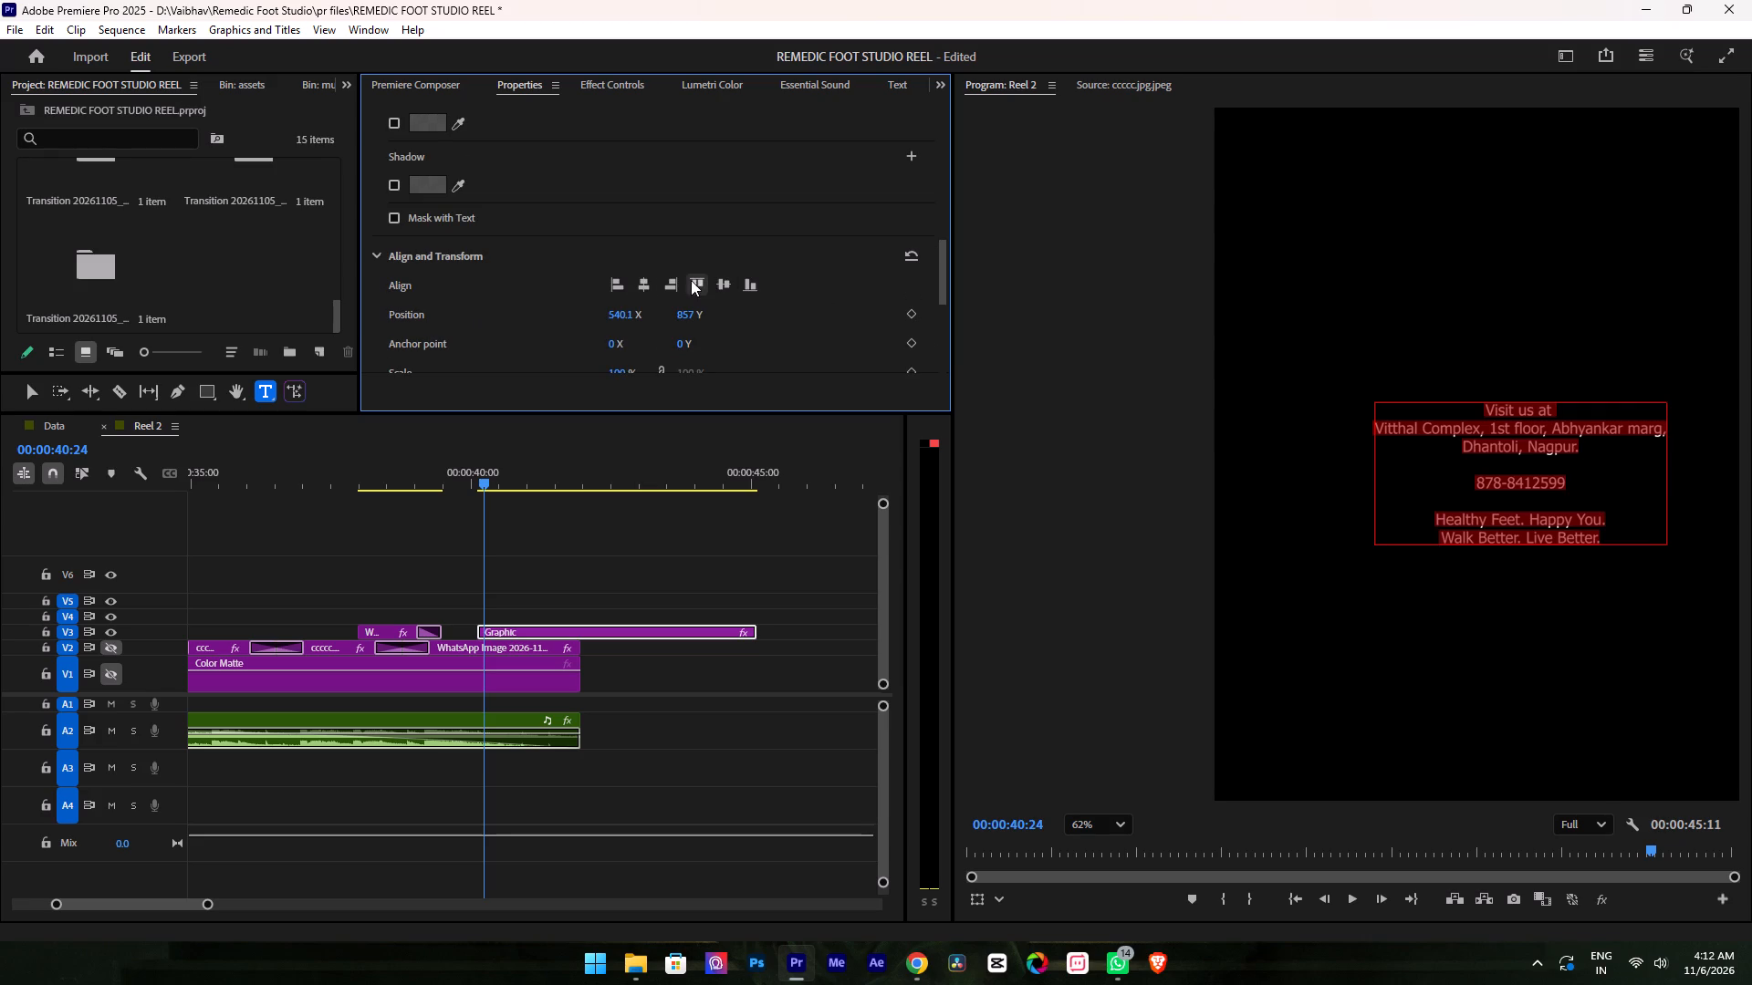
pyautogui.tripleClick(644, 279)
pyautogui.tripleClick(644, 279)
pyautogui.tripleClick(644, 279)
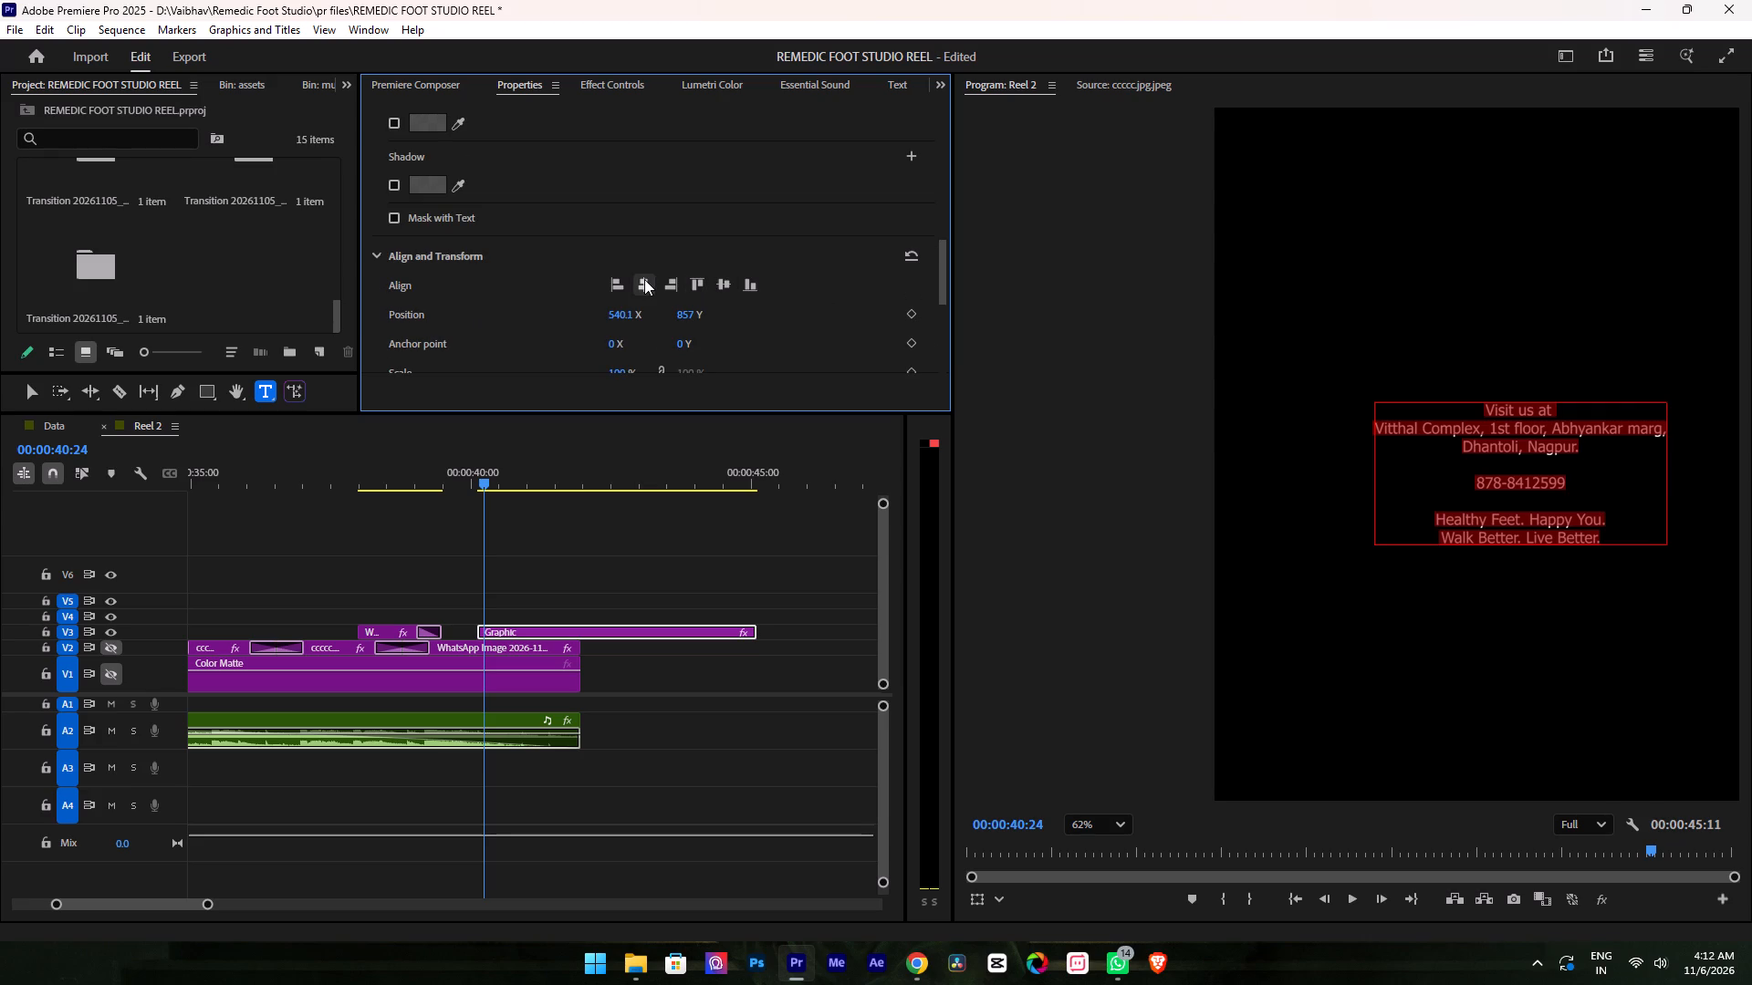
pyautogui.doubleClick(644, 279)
# Set the contact text to bottom-aligned with centred lines and centre the block horizontally in the frame.
pyautogui.scroll(11, 461, 327)
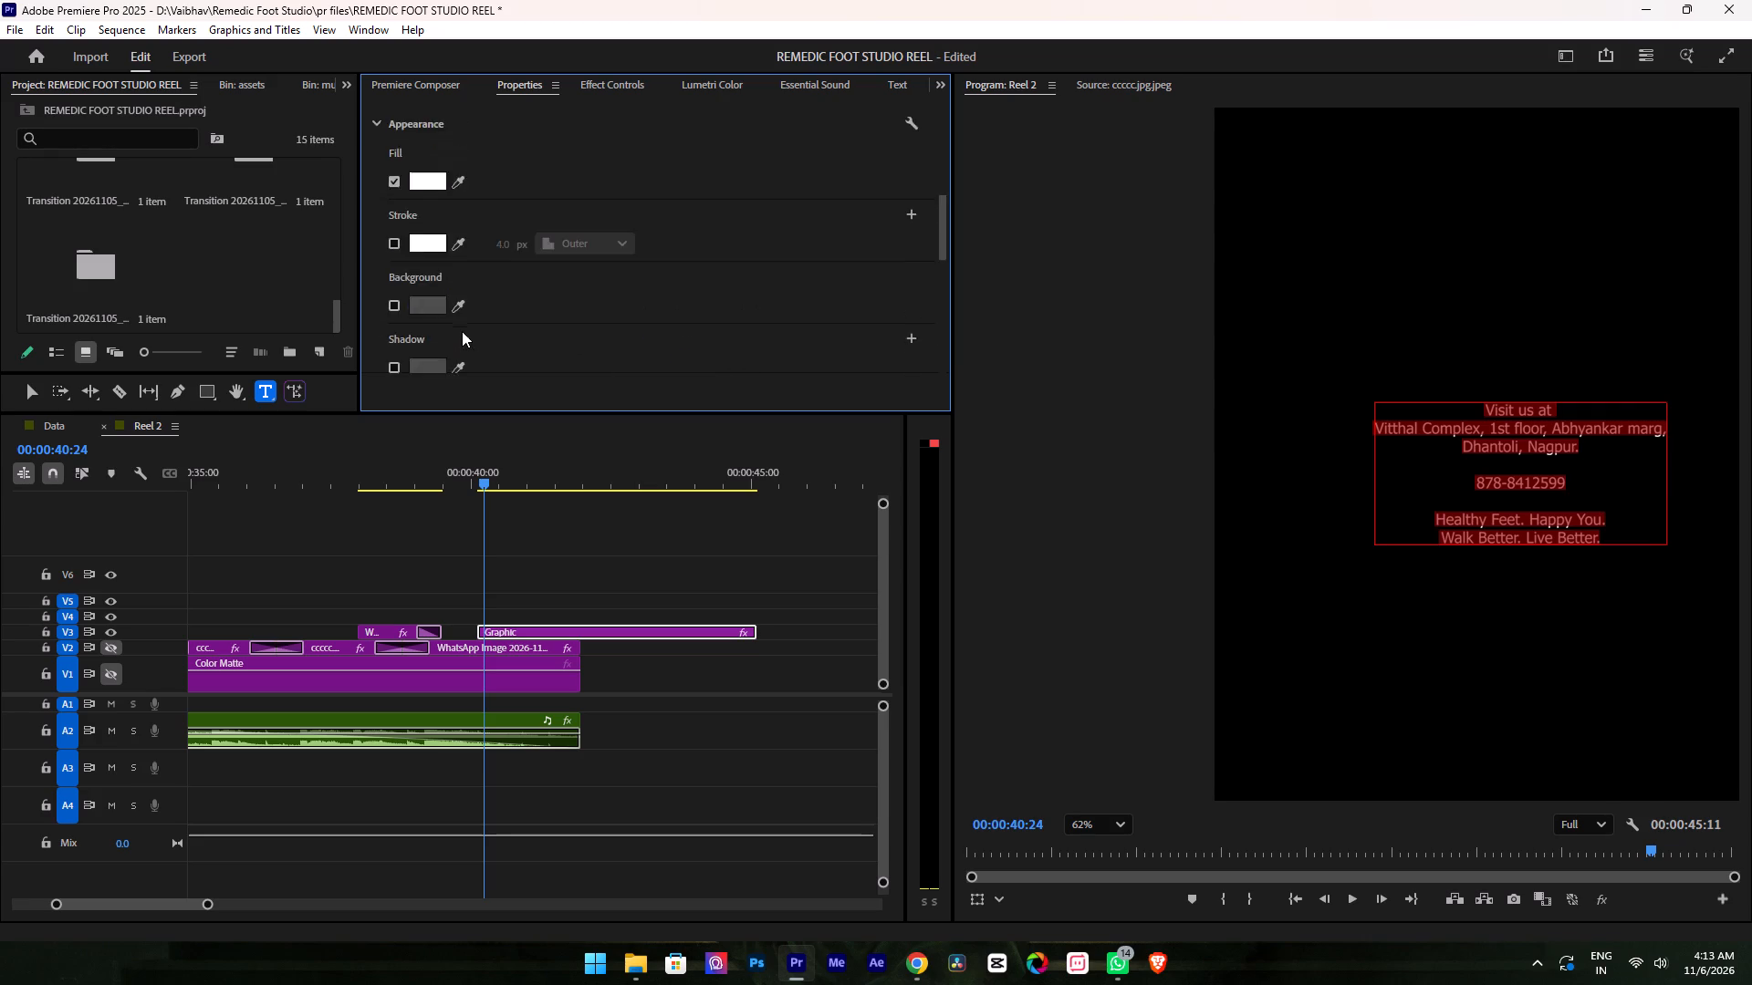
pyautogui.scroll(16, 462, 331)
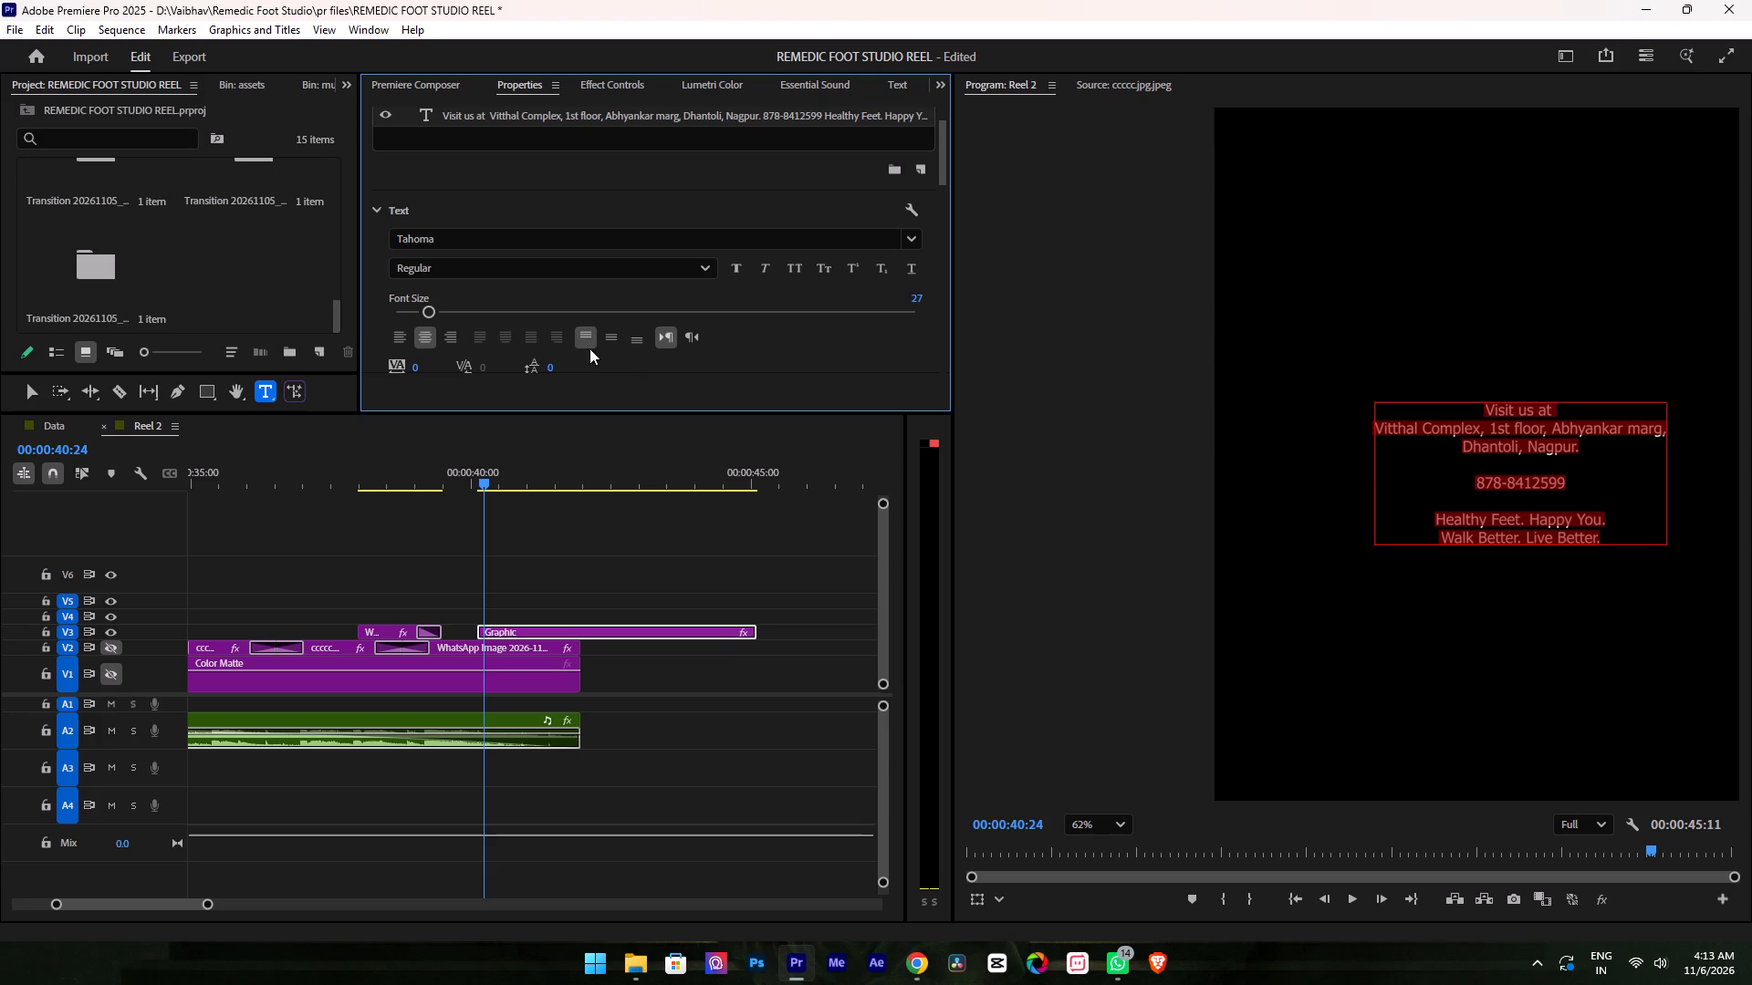
pyautogui.click(602, 340)
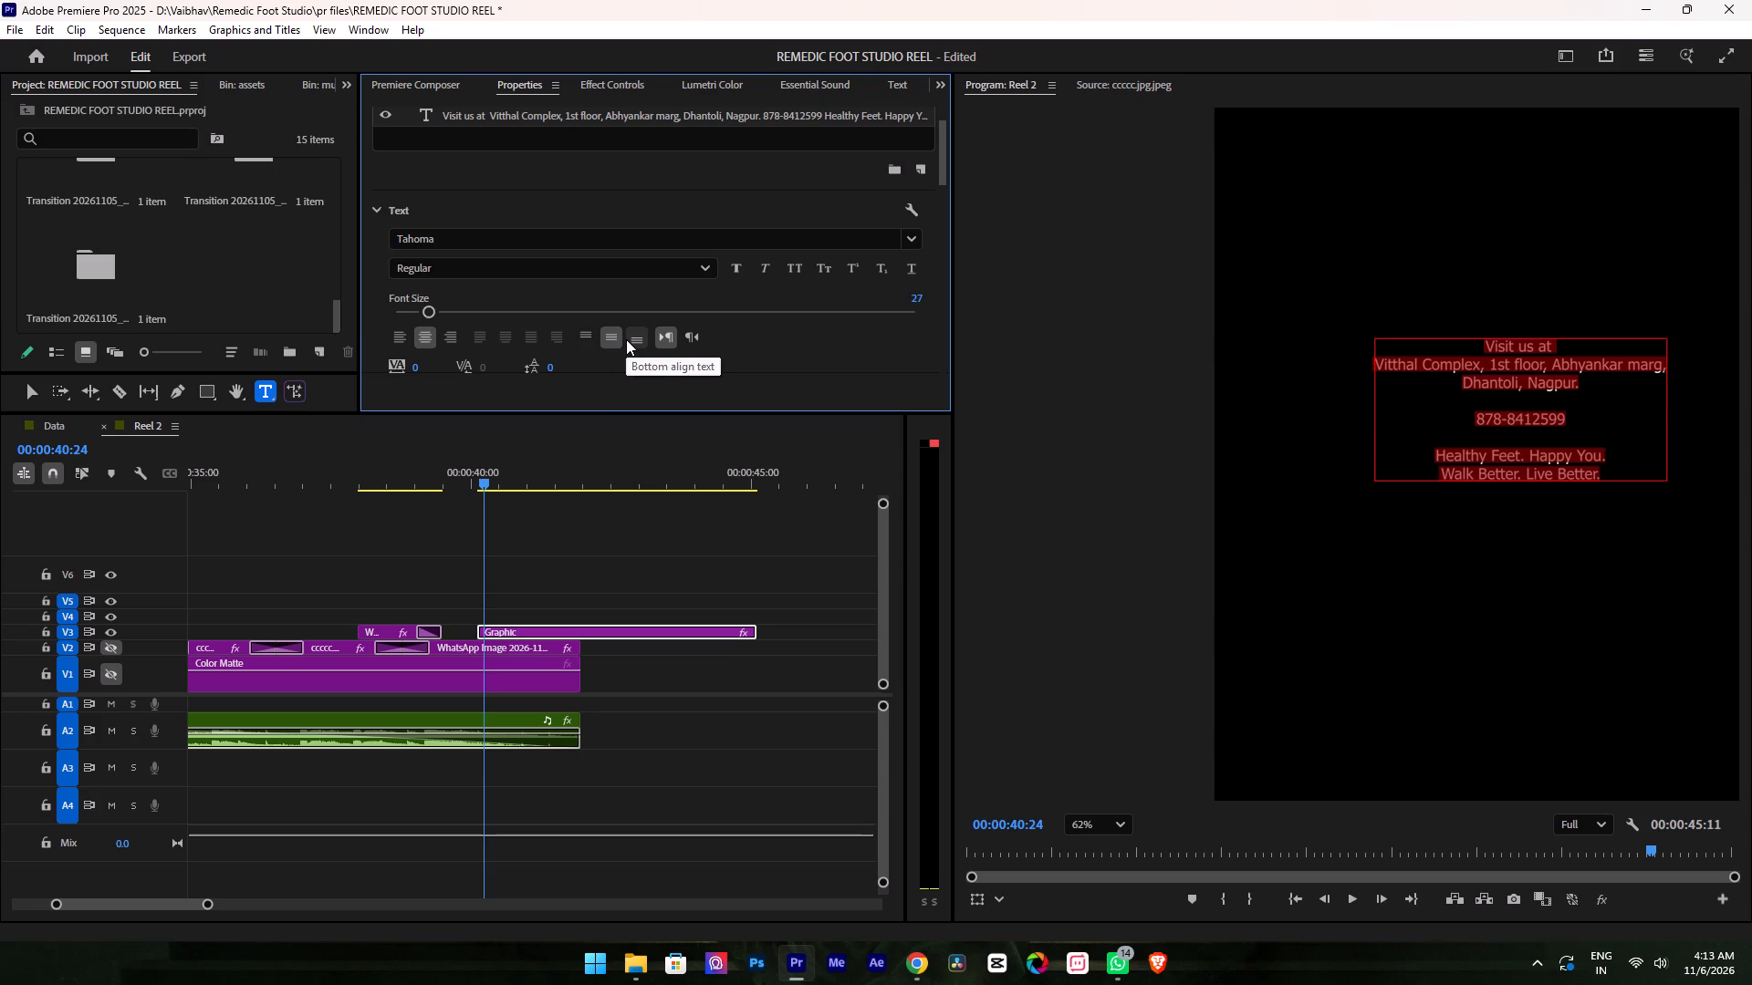
pyautogui.click(632, 339)
pyautogui.click(421, 346)
pyautogui.scroll(-8, 421, 346)
pyautogui.scroll(-15, 432, 332)
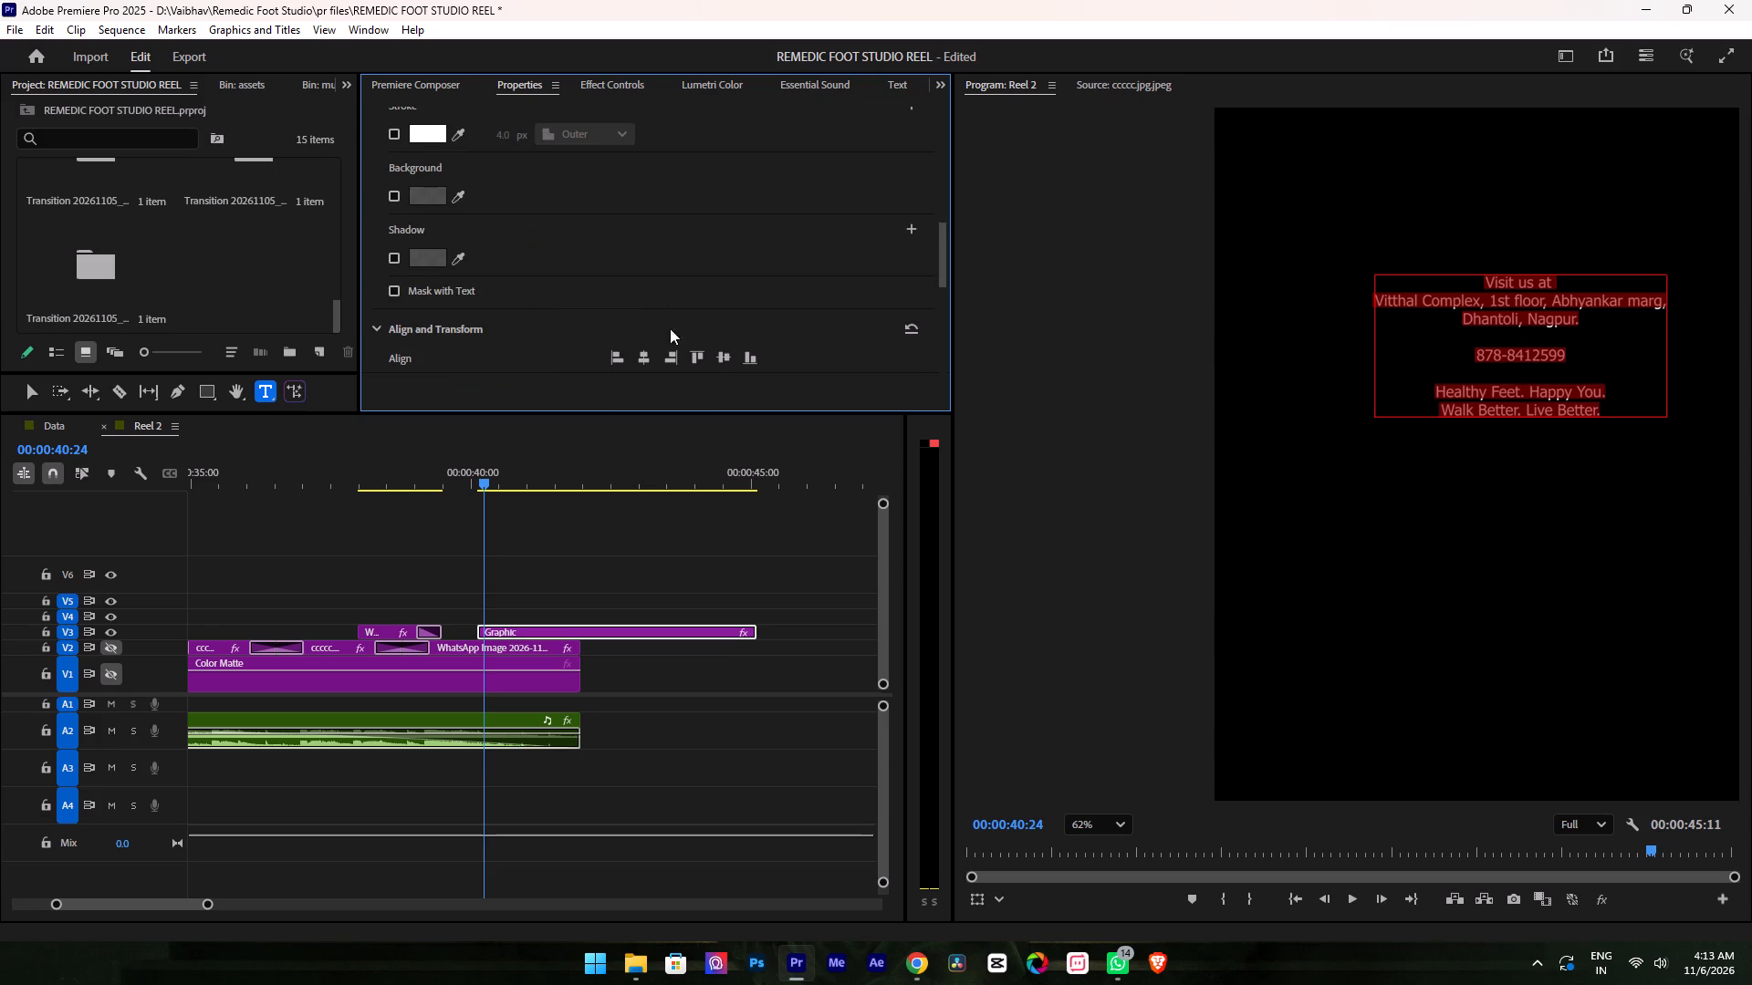
pyautogui.doubleClick(649, 344)
pyautogui.tripleClick(644, 360)
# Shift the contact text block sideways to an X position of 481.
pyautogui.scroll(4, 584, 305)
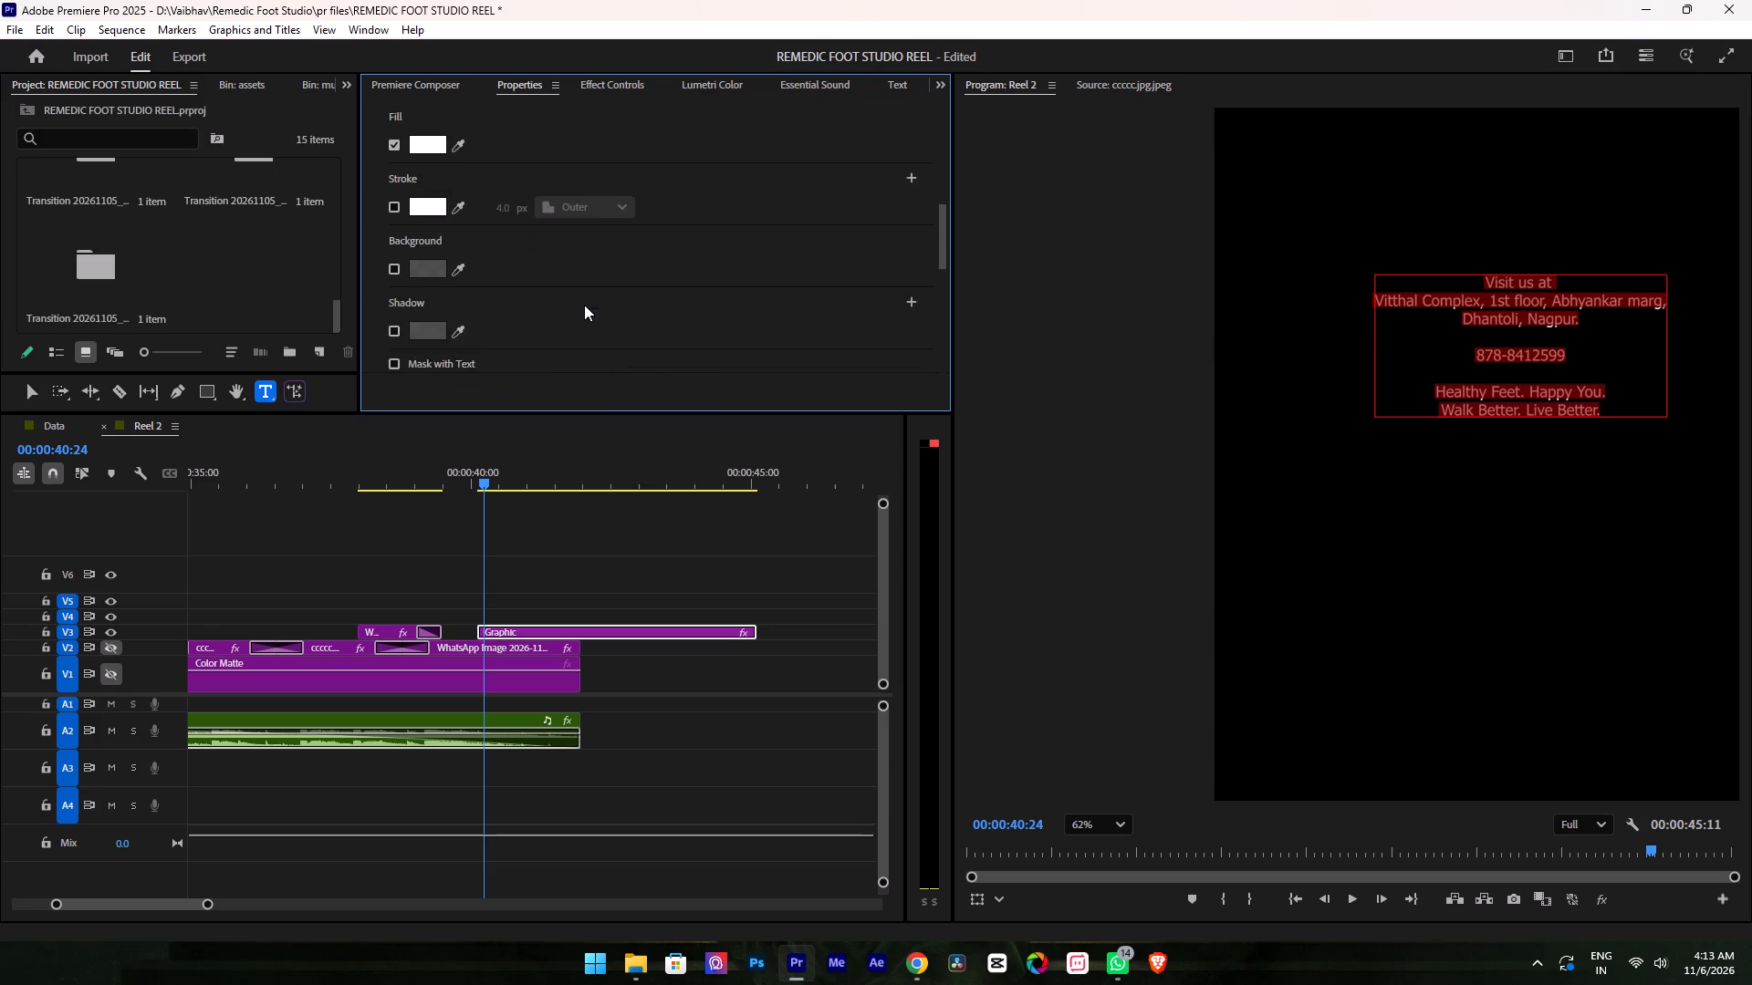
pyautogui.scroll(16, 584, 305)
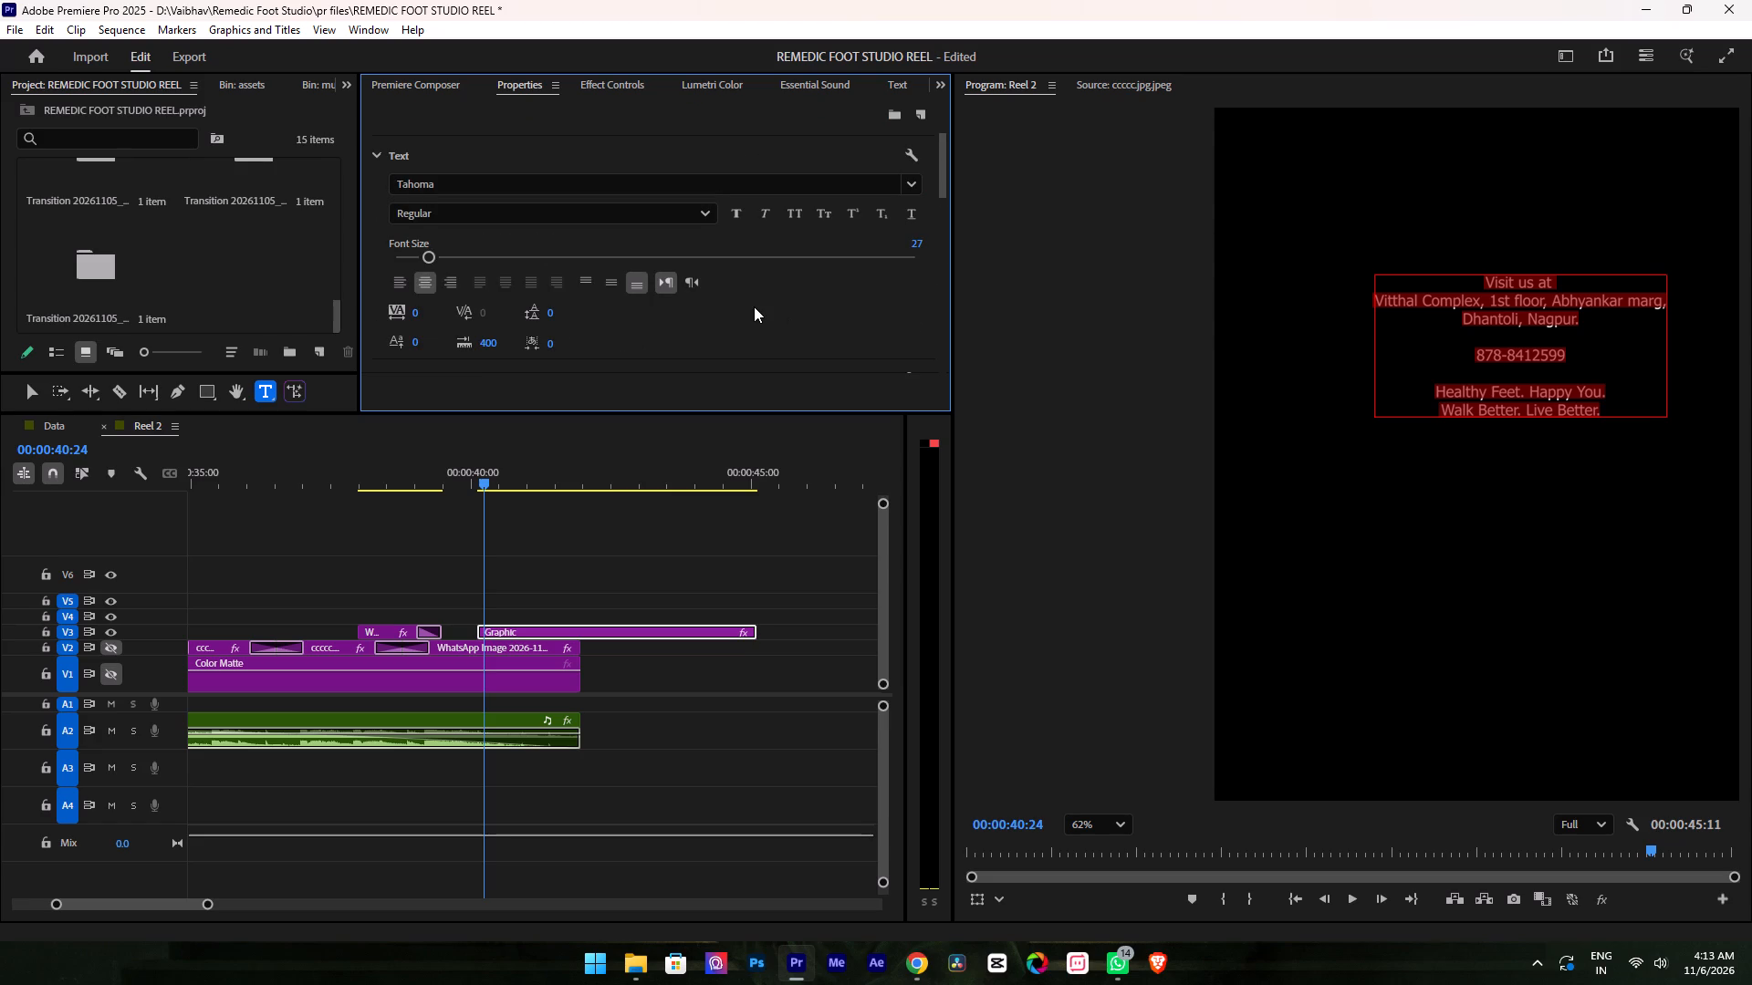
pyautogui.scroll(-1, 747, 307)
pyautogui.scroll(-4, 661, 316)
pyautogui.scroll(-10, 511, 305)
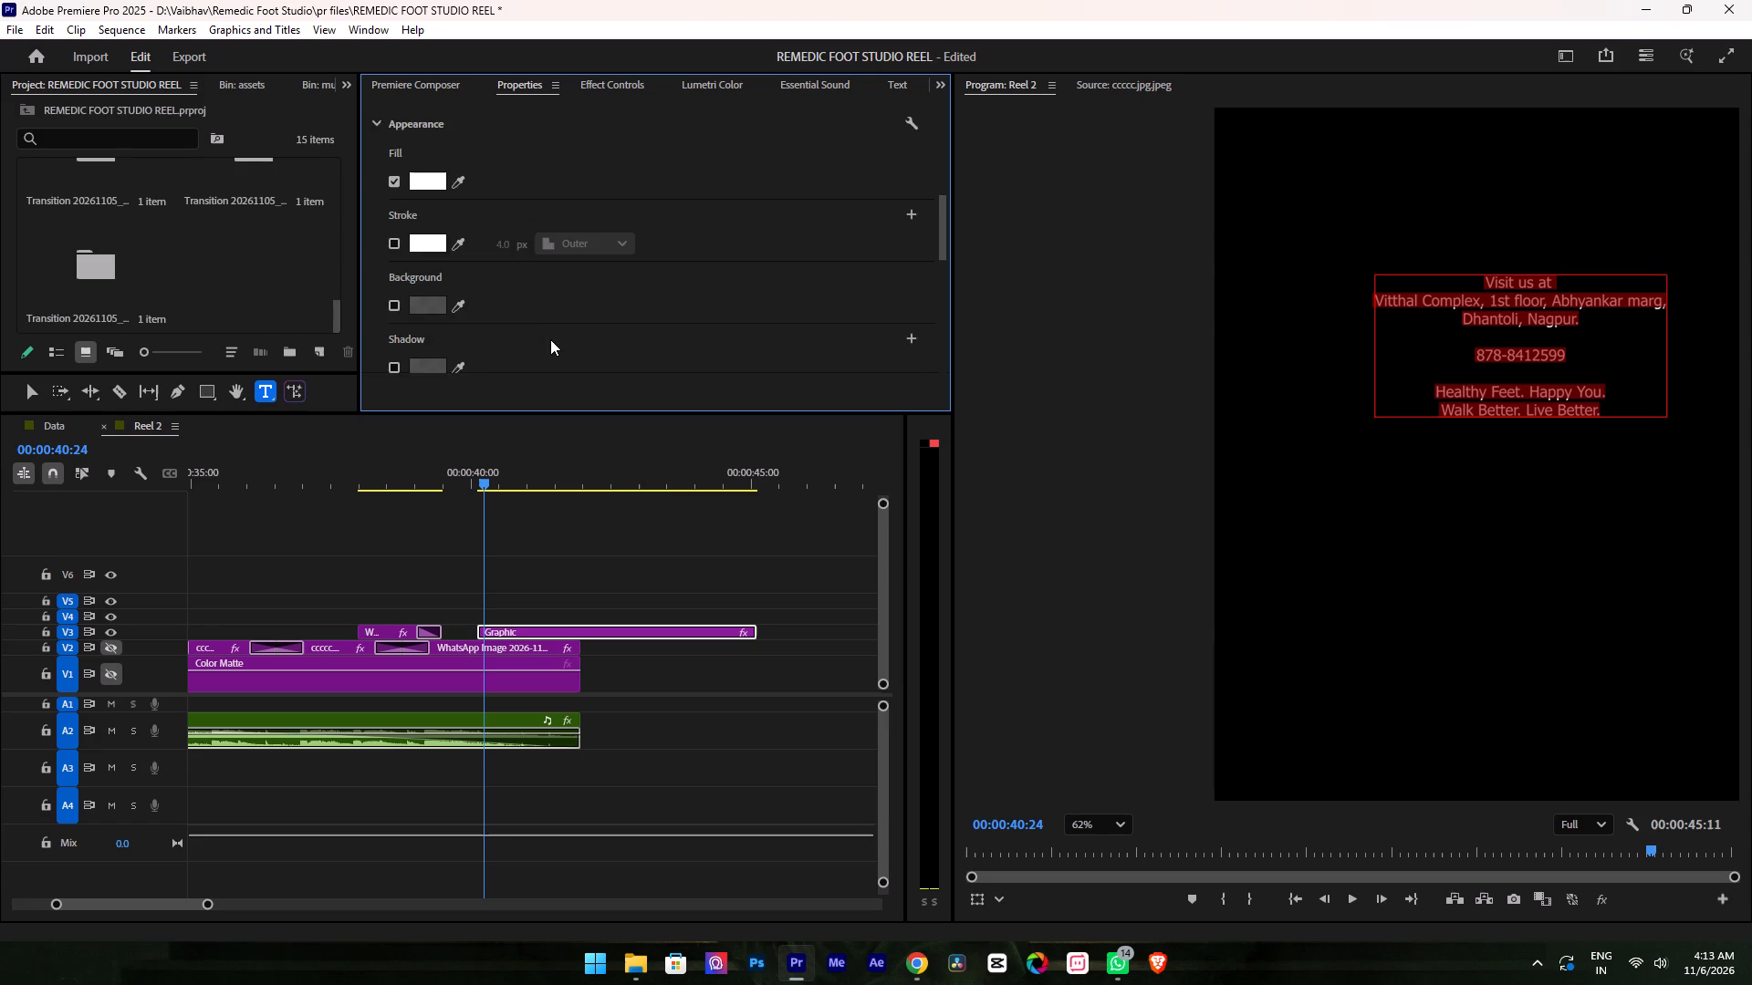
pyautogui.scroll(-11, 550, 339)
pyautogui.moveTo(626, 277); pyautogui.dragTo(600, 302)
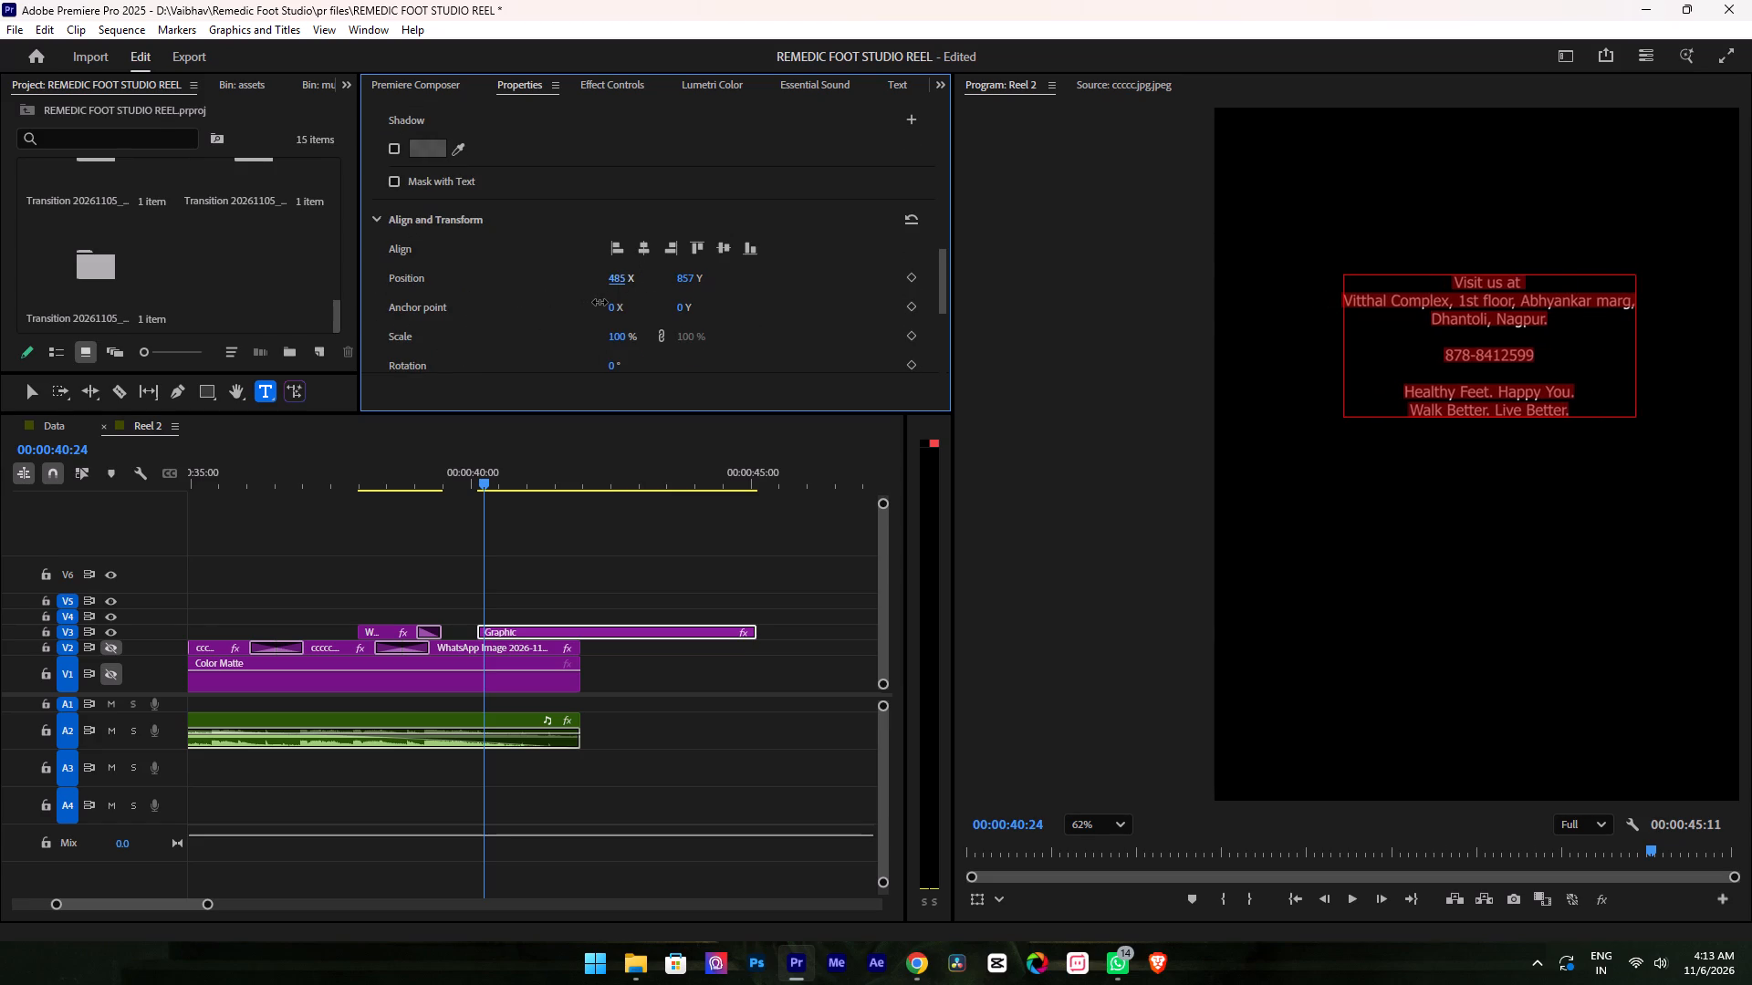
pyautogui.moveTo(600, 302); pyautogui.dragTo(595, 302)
# Fit the whole frame in the program view and reset the contact text's transform to its defaults.
pyautogui.click(1092, 828)
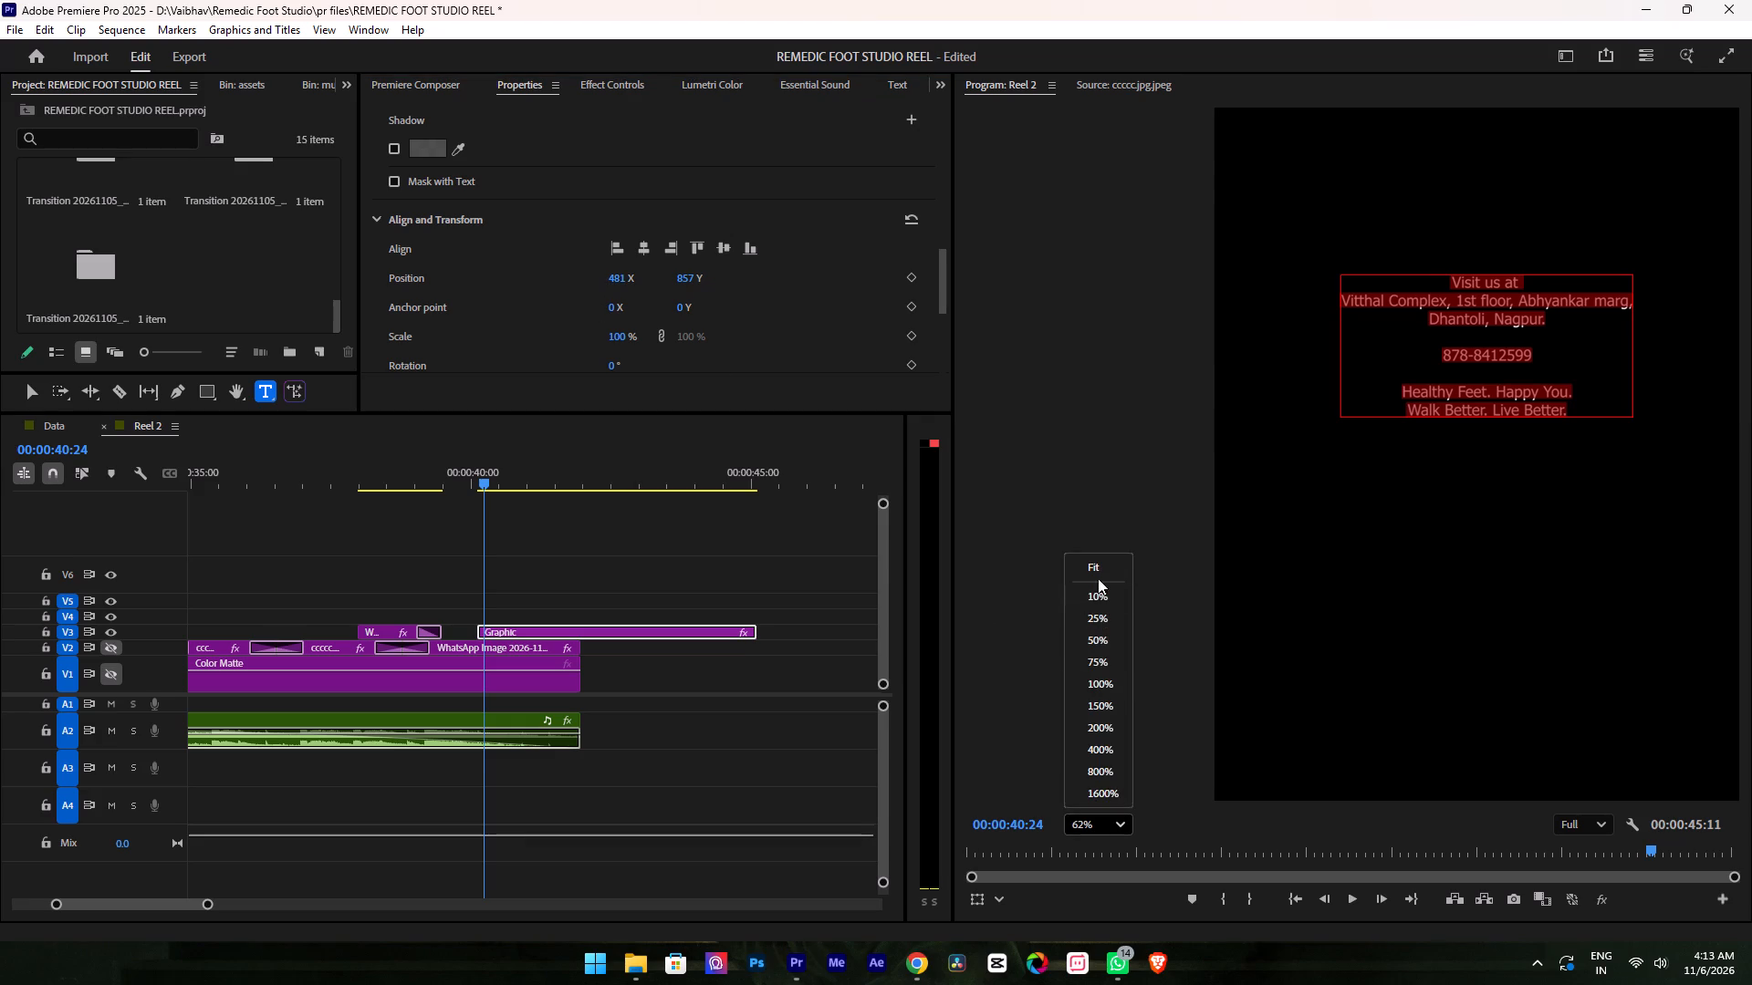
pyautogui.click(1100, 572)
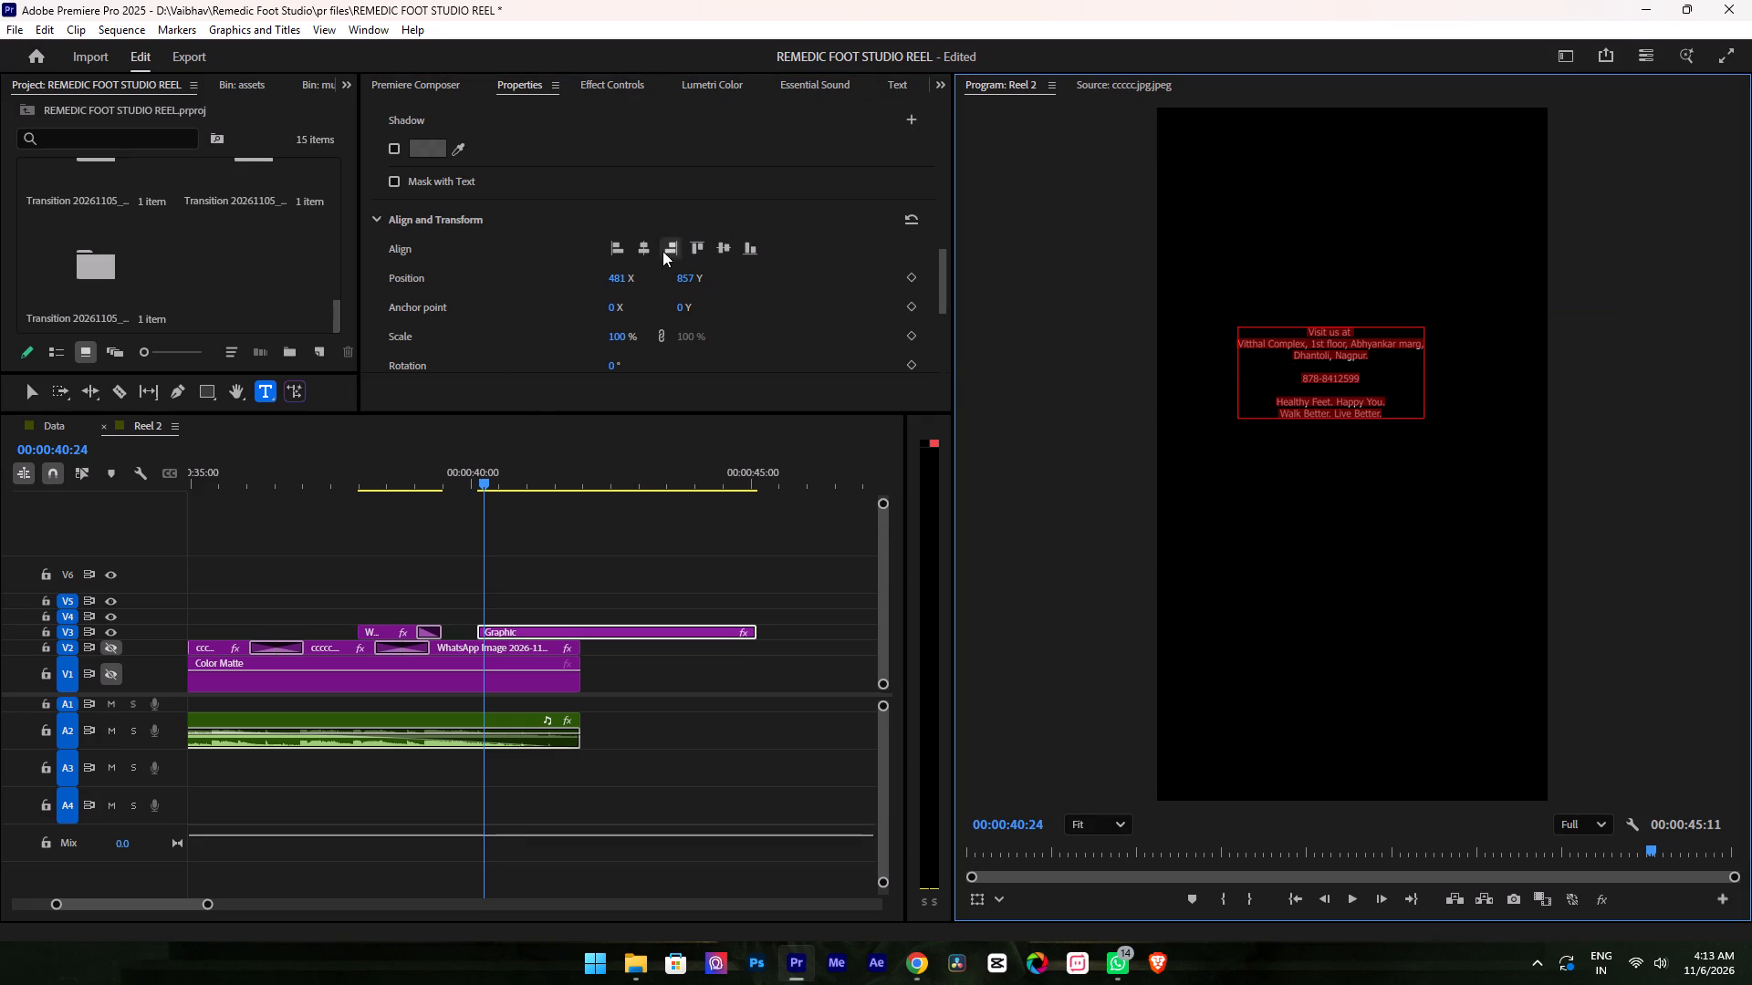
pyautogui.scroll(1, 799, 281)
pyautogui.click(911, 241)
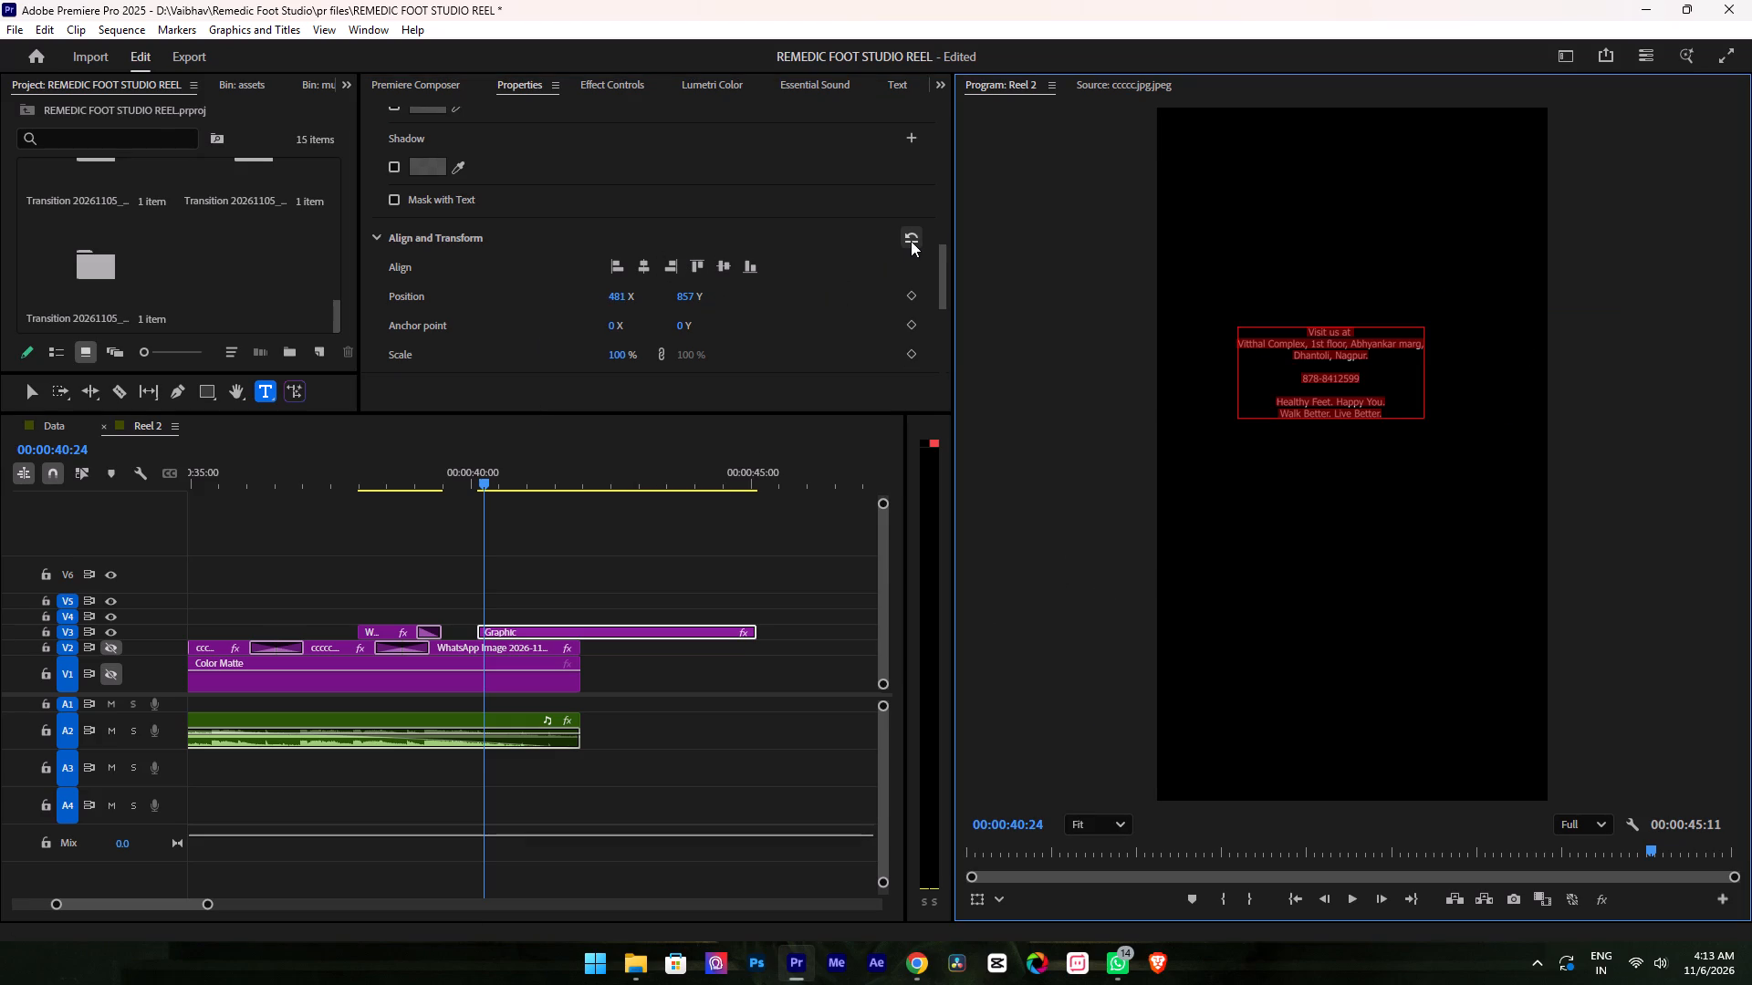
pyautogui.scroll(4, 840, 305)
pyautogui.scroll(-6, 840, 305)
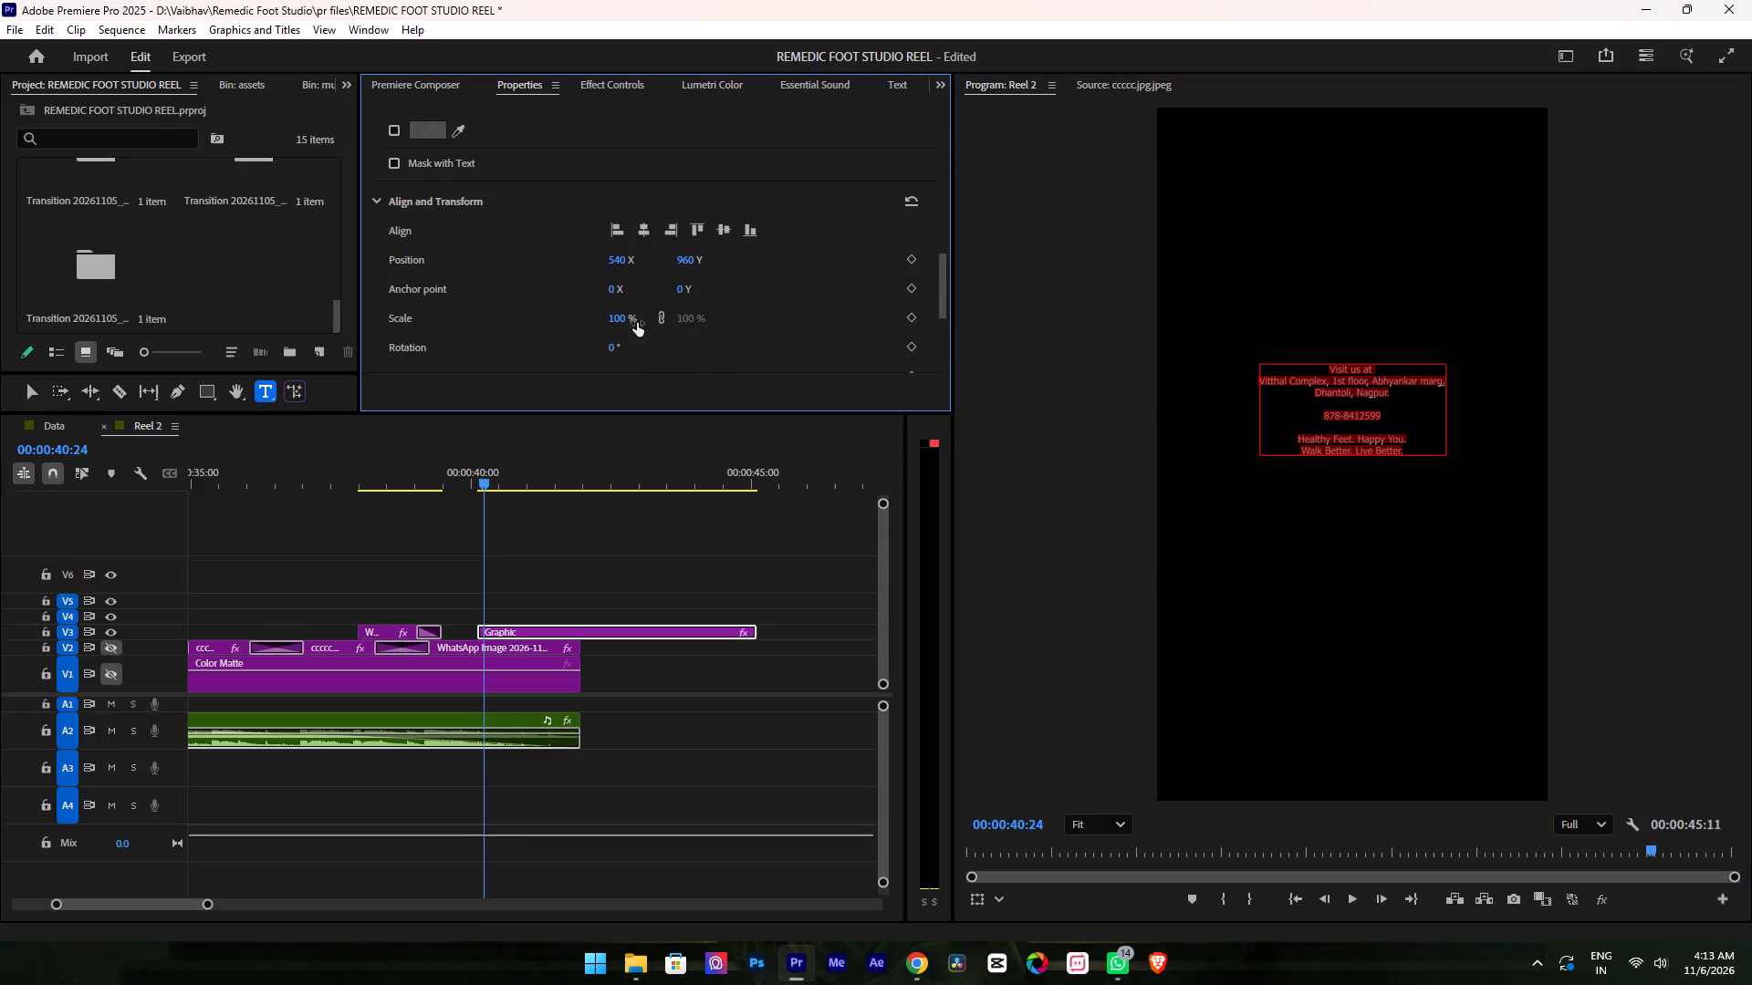
# Increase the contact text's font size to 38.
pyautogui.scroll(15, 784, 307)
pyautogui.scroll(5, 591, 251)
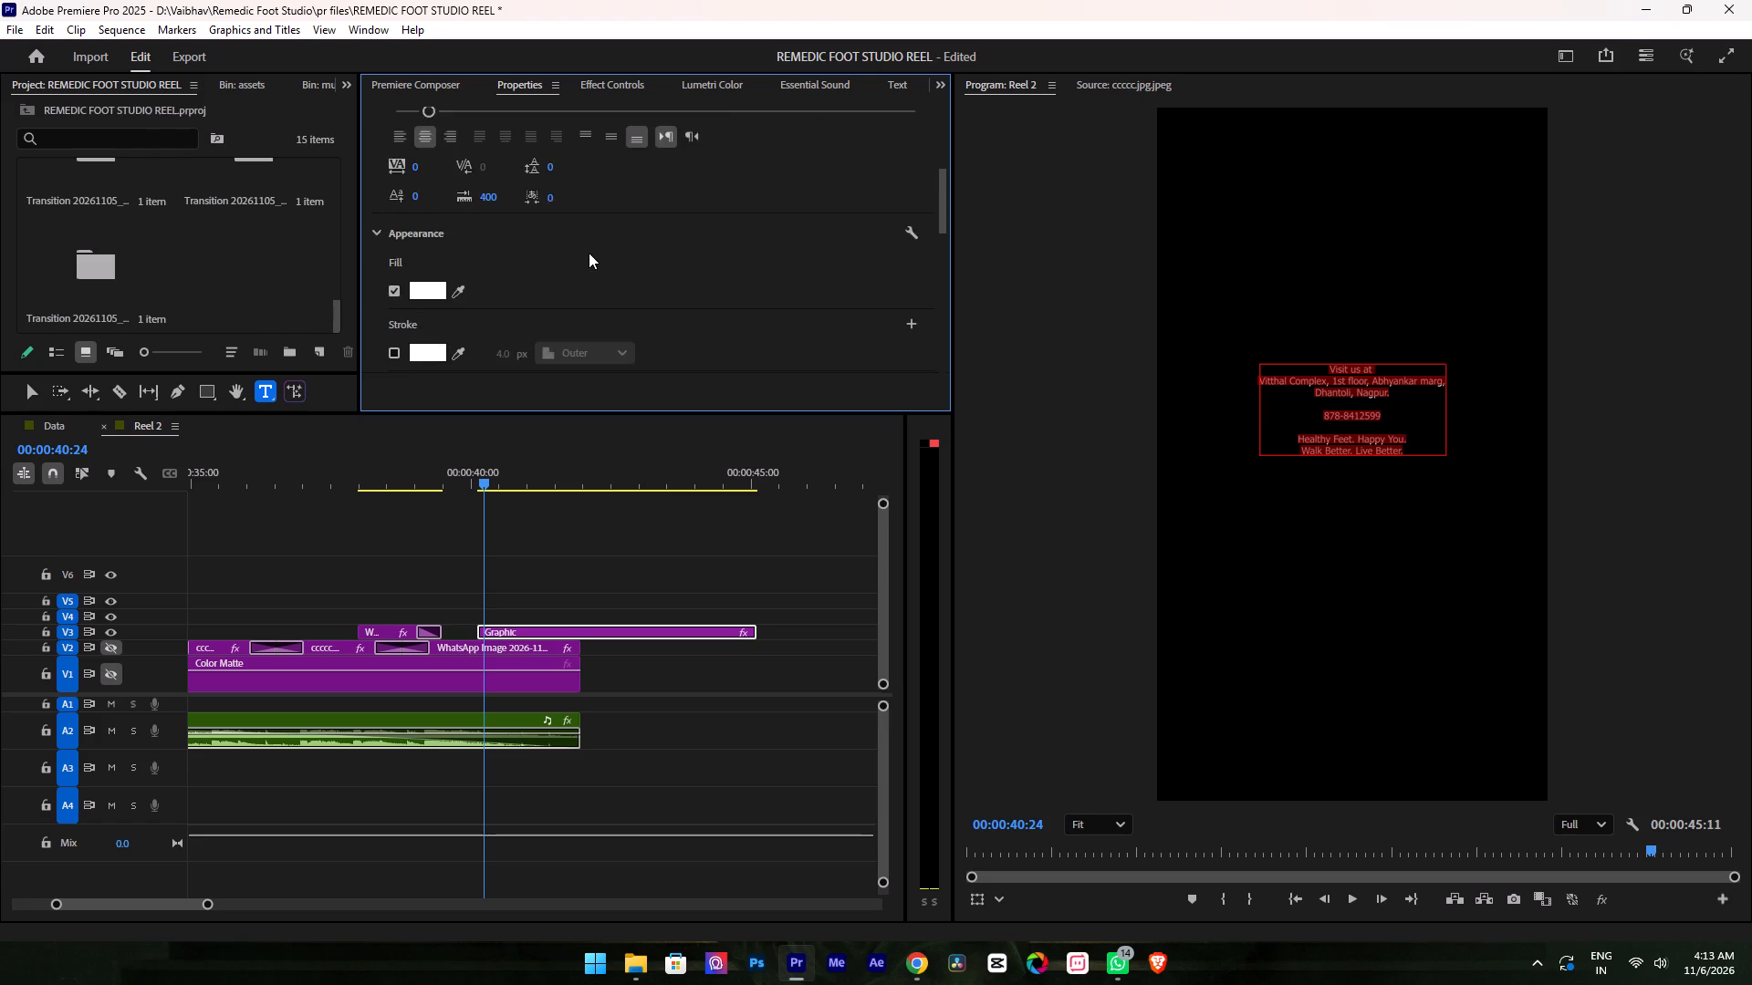
pyautogui.scroll(3, 589, 253)
pyautogui.moveTo(433, 187); pyautogui.dragTo(447, 188)
pyautogui.scroll(-5, 610, 265)
pyautogui.scroll(4, 518, 210)
pyautogui.scroll(-4, 738, 291)
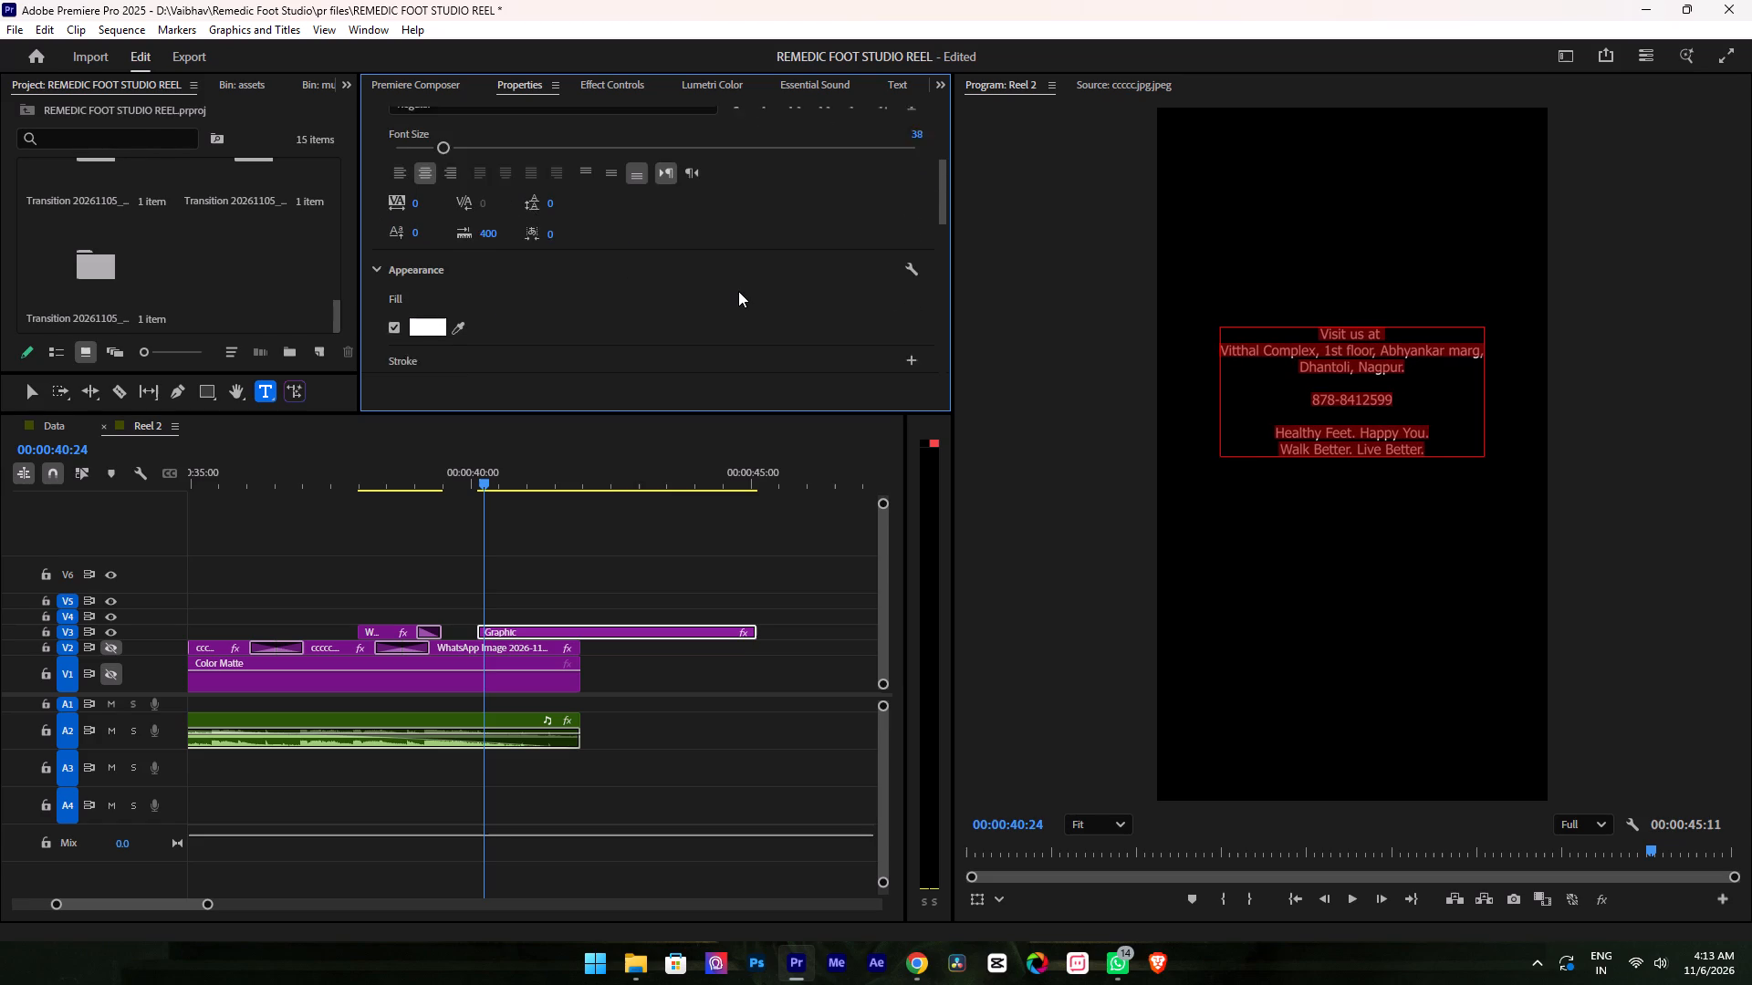
# Centre the contact text horizontally and lower it to a Y position of 1829 near the bottom of the frame.
pyautogui.scroll(-17, 738, 291)
pyautogui.doubleClick(635, 249)
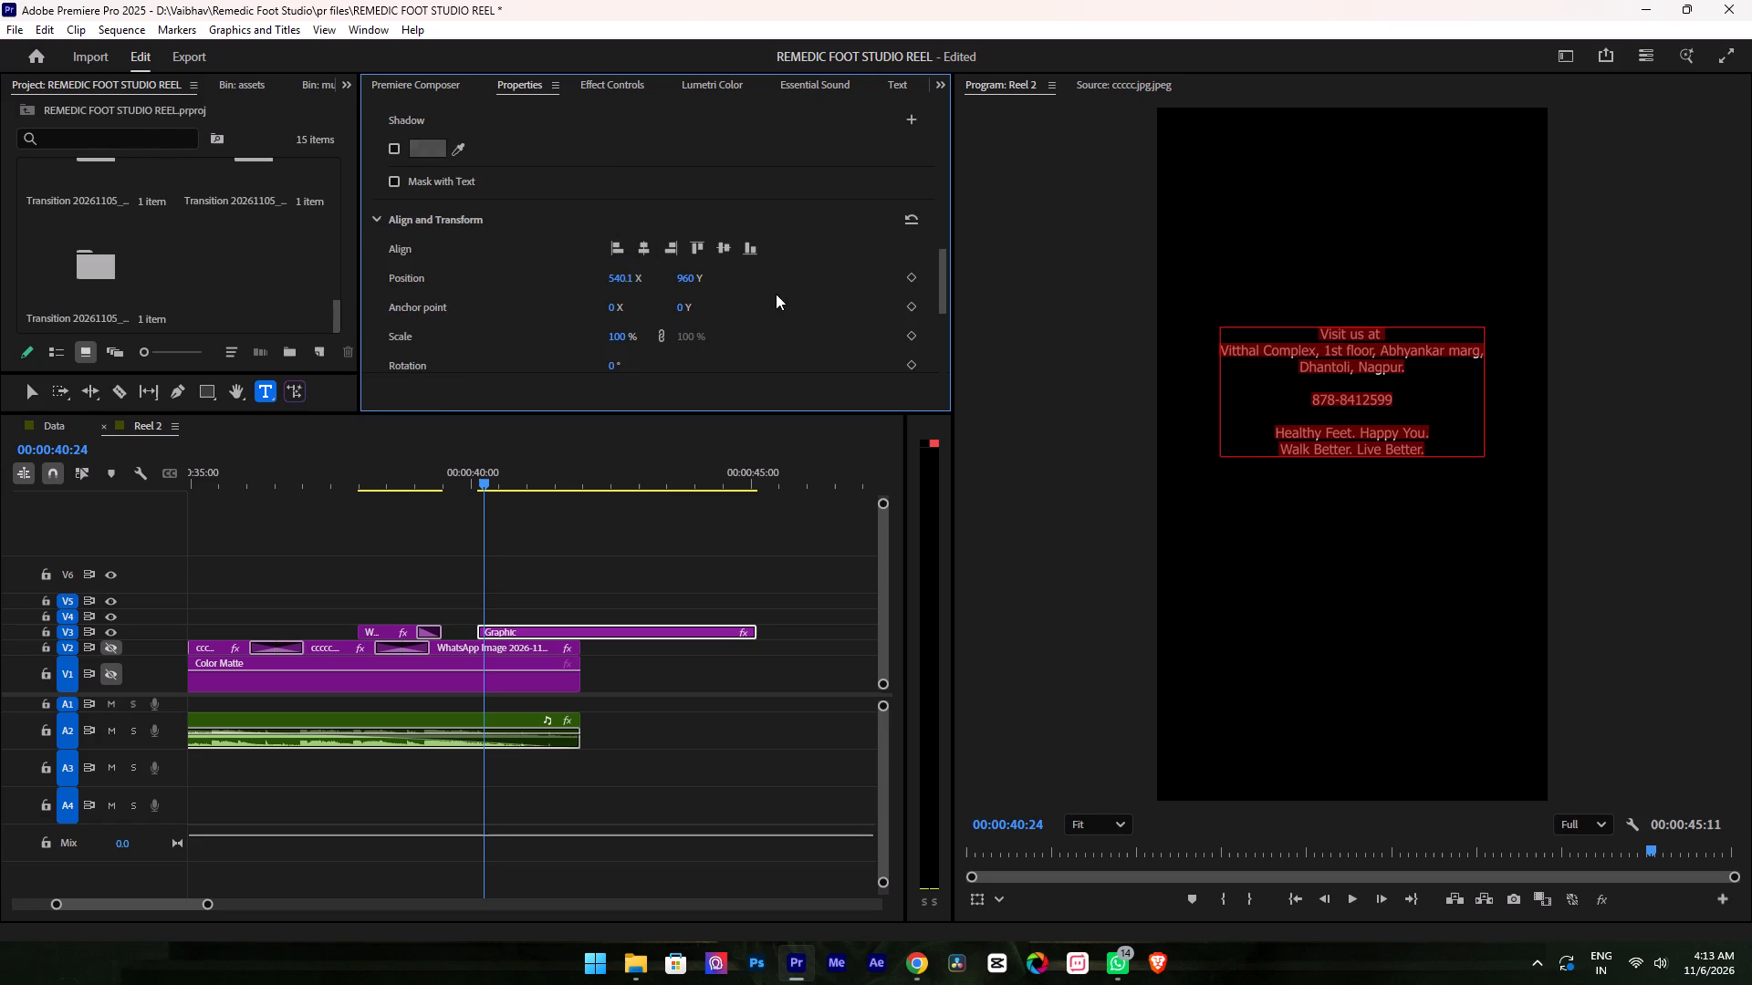
pyautogui.scroll(-4, 777, 298)
pyautogui.moveTo(683, 205); pyautogui.dragTo(1129, 336)
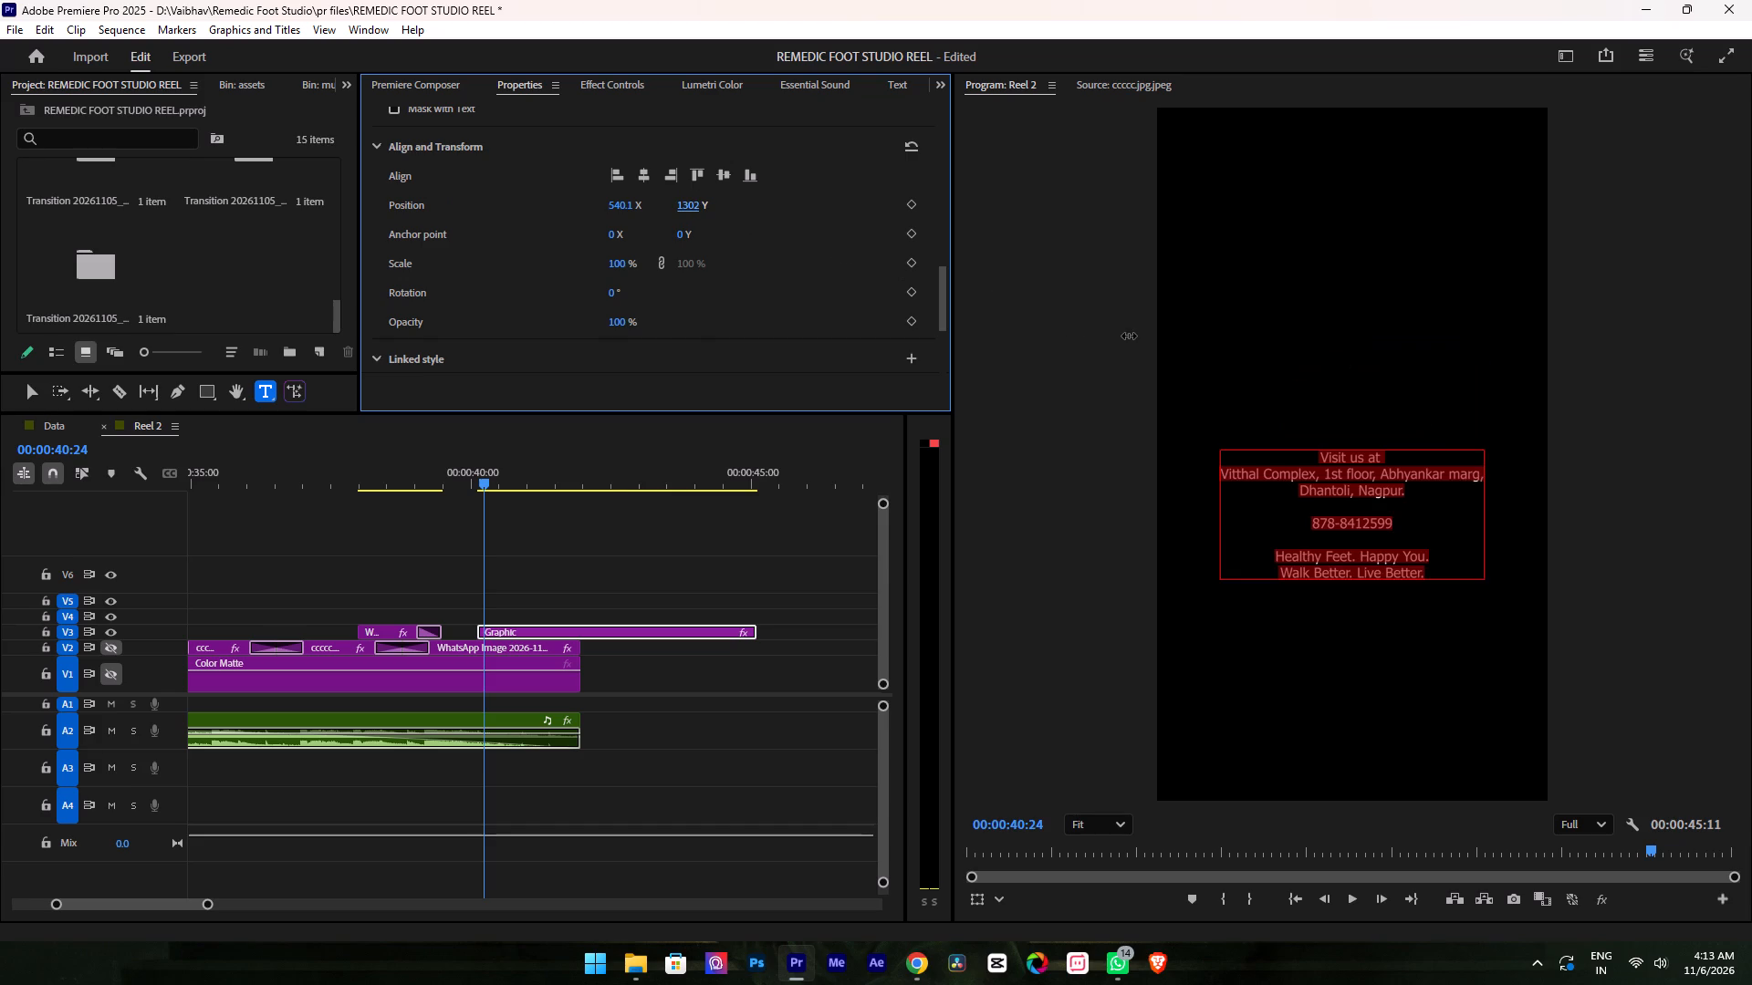
pyautogui.moveTo(1129, 336); pyautogui.dragTo(1694, 515)
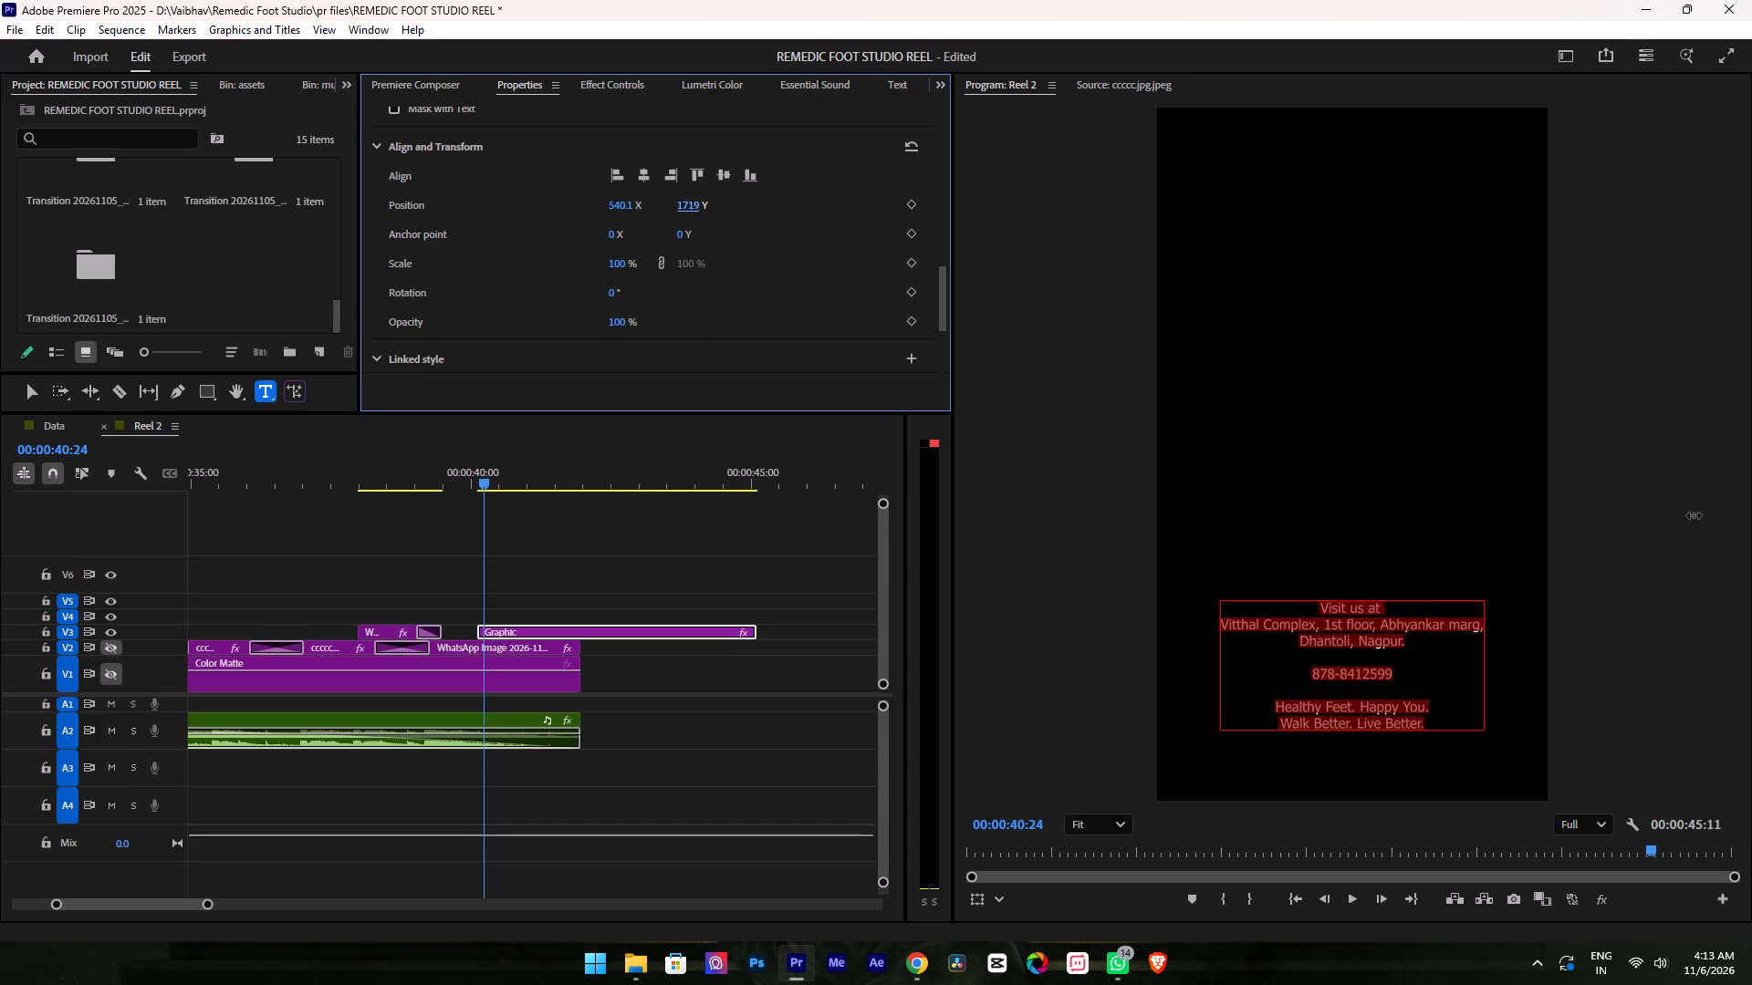
pyautogui.moveTo(1694, 515); pyautogui.dragTo(1751, 597)
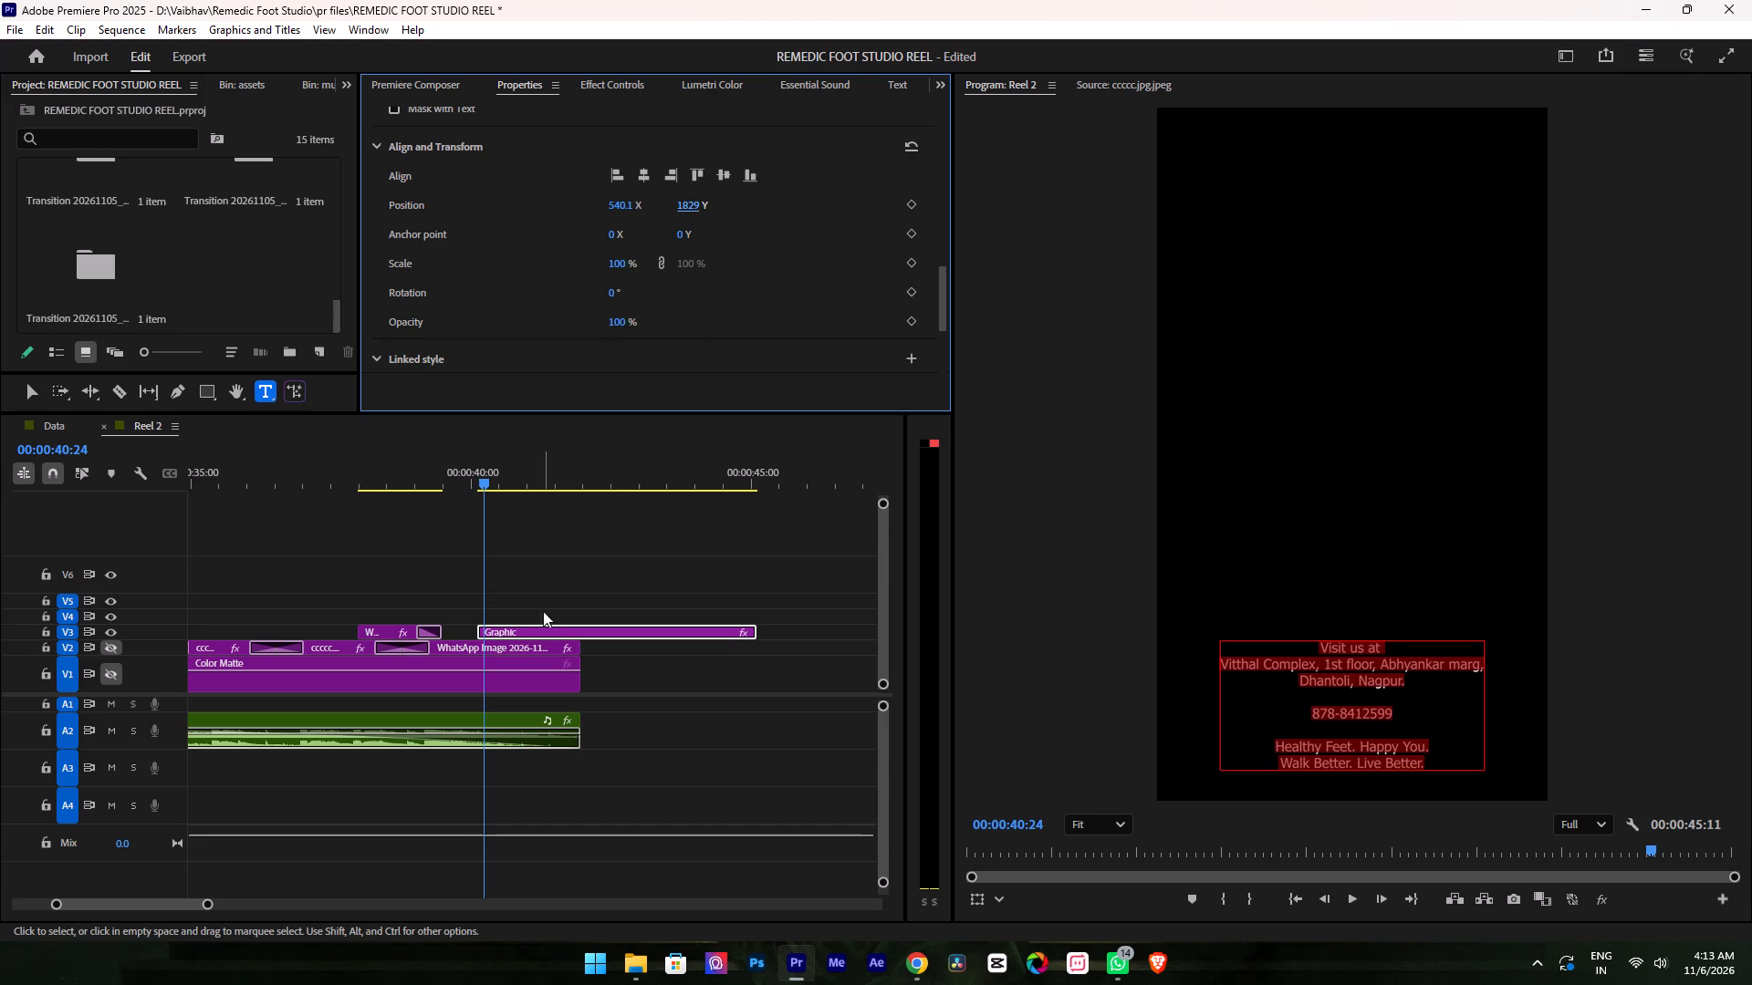
# Nudge the Graphic clip slightly earlier and move the short clip before it, with its transition, from V3 up to V4.
pyautogui.moveTo(539, 629); pyautogui.dragTo(527, 630)
pyautogui.moveTo(402, 627); pyautogui.dragTo(404, 613)
# Move the Graphic clip earlier on V3 to overlap the V4 clip, and trim its end to match the V2 clip's end.
pyautogui.moveTo(529, 626); pyautogui.dragTo(492, 627)
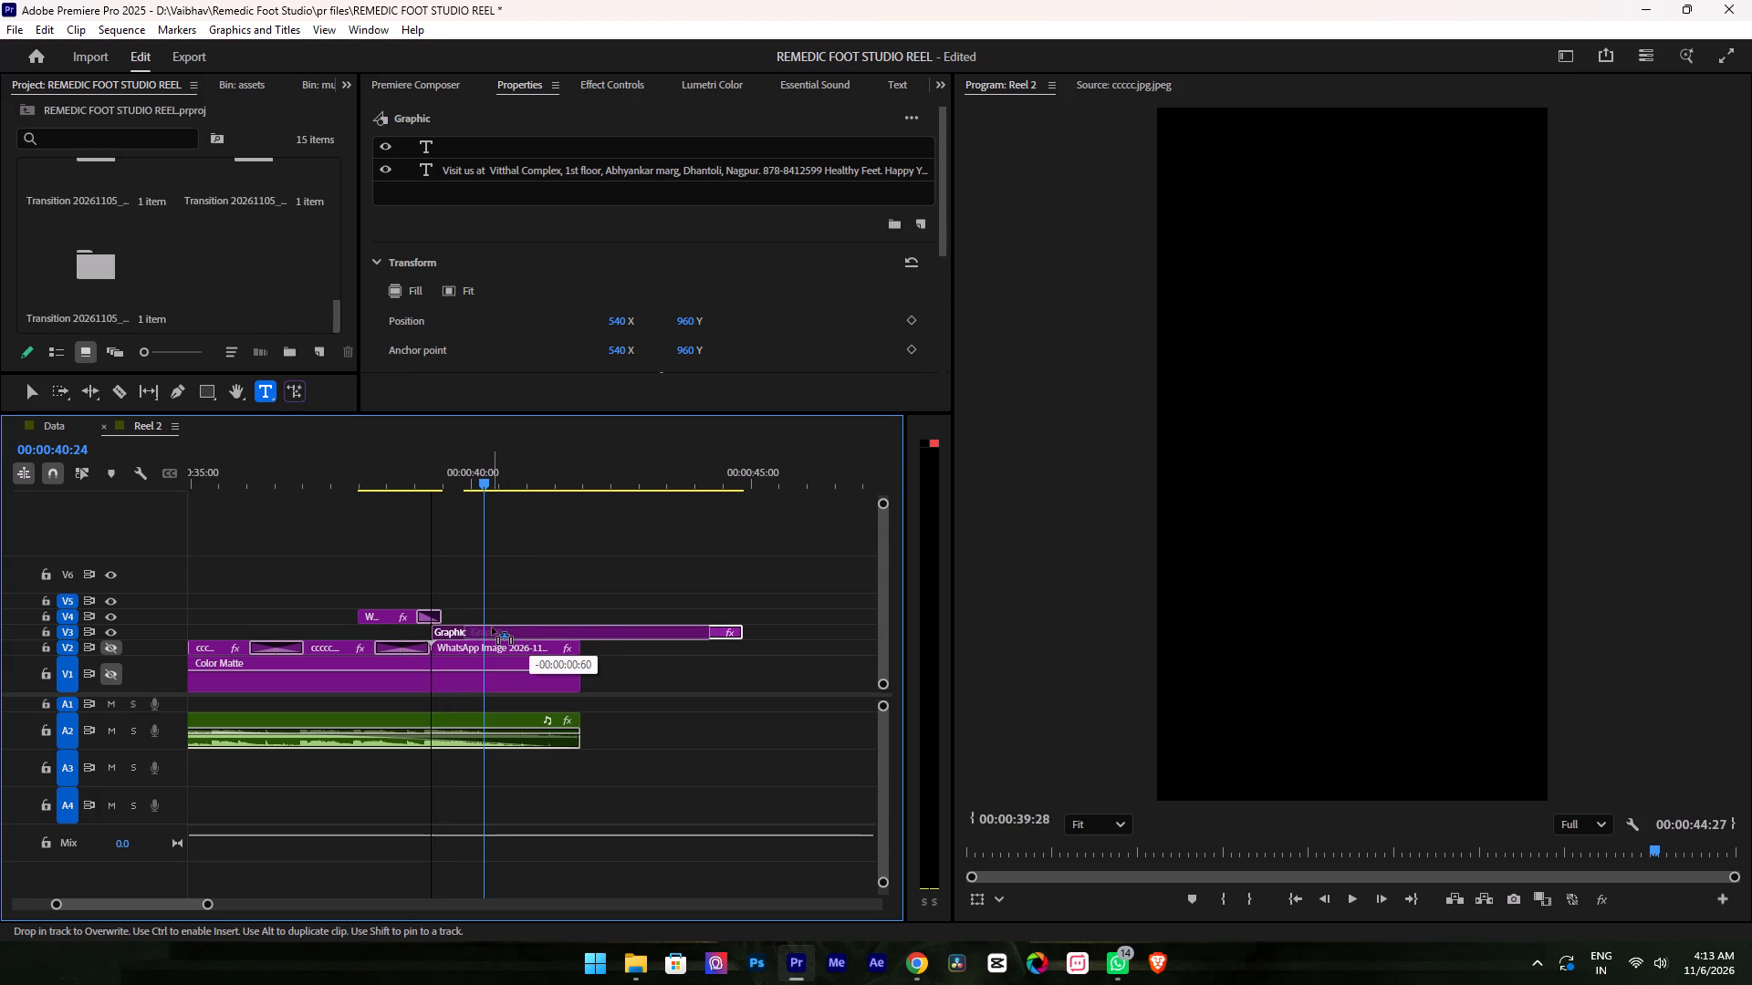
pyautogui.moveTo(492, 627); pyautogui.dragTo(471, 633)
pyautogui.moveTo(688, 628); pyautogui.dragTo(588, 630)
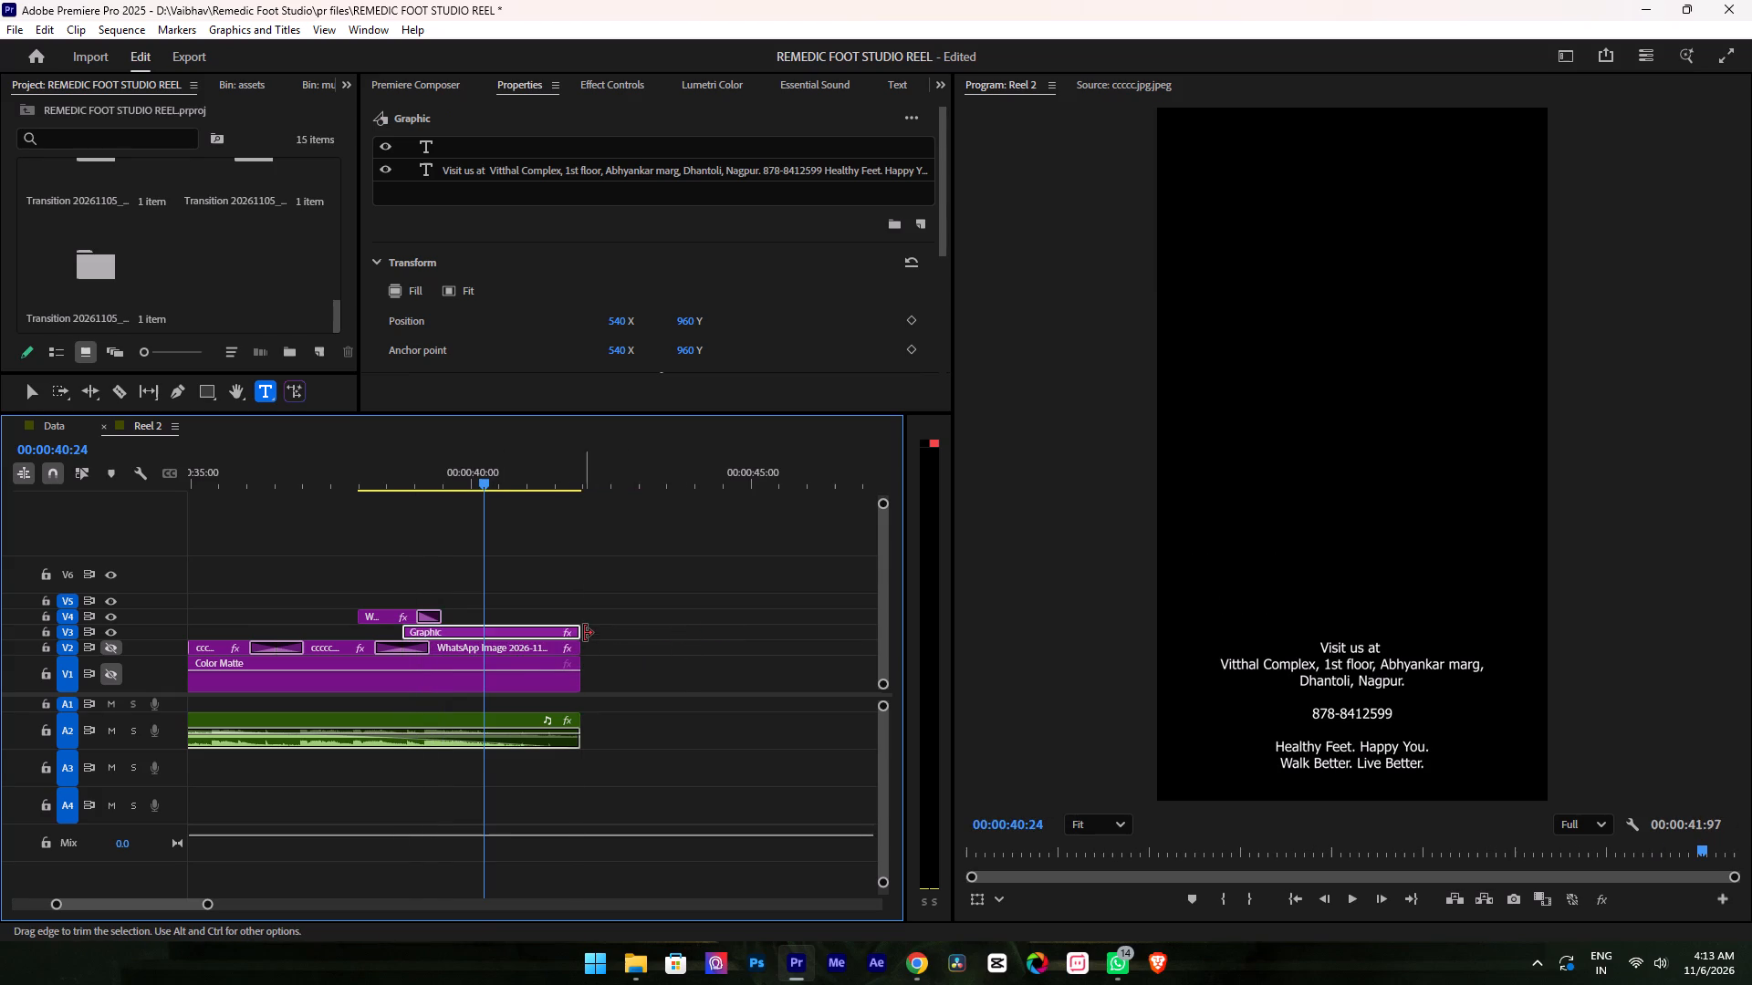
# Apply default transitions to the end and the start of the Graphic clip on V3.
pyautogui.rightClick(583, 632)
pyautogui.click(669, 752)
pyautogui.rightClick(405, 629)
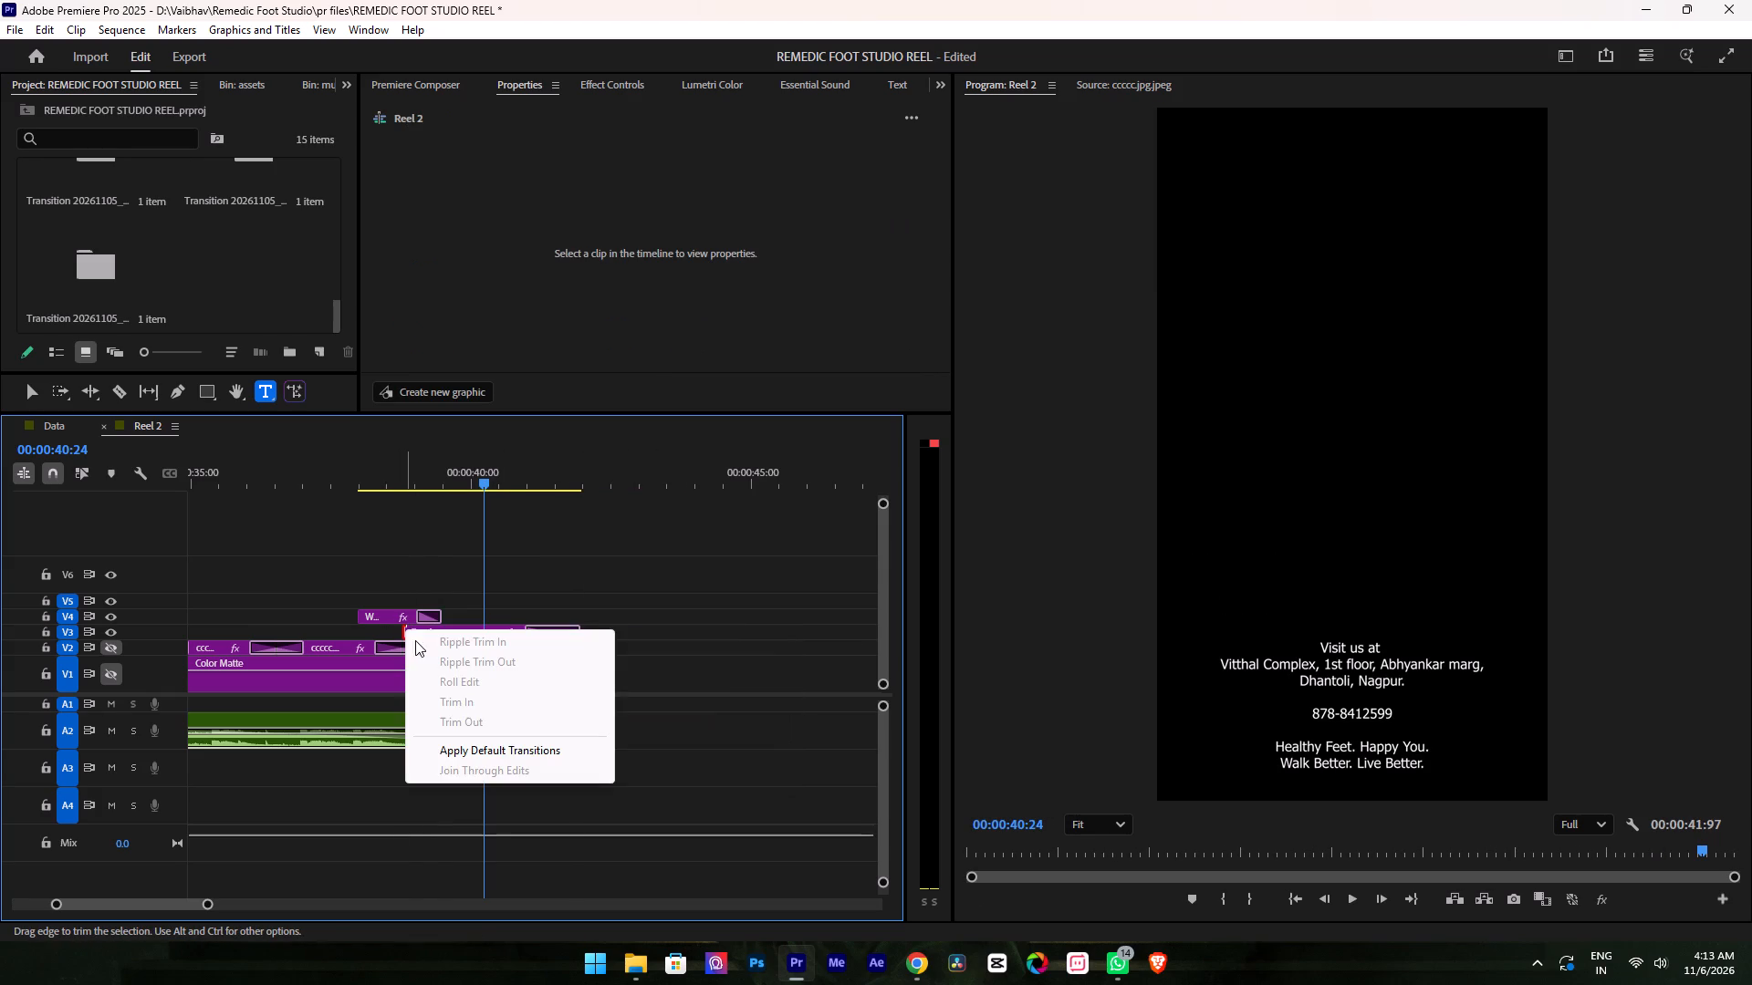
pyautogui.click(506, 741)
# Shorten the transition at the start of the Graphic clip on V3 slightly.
pyautogui.moveTo(451, 628); pyautogui.dragTo(445, 634)
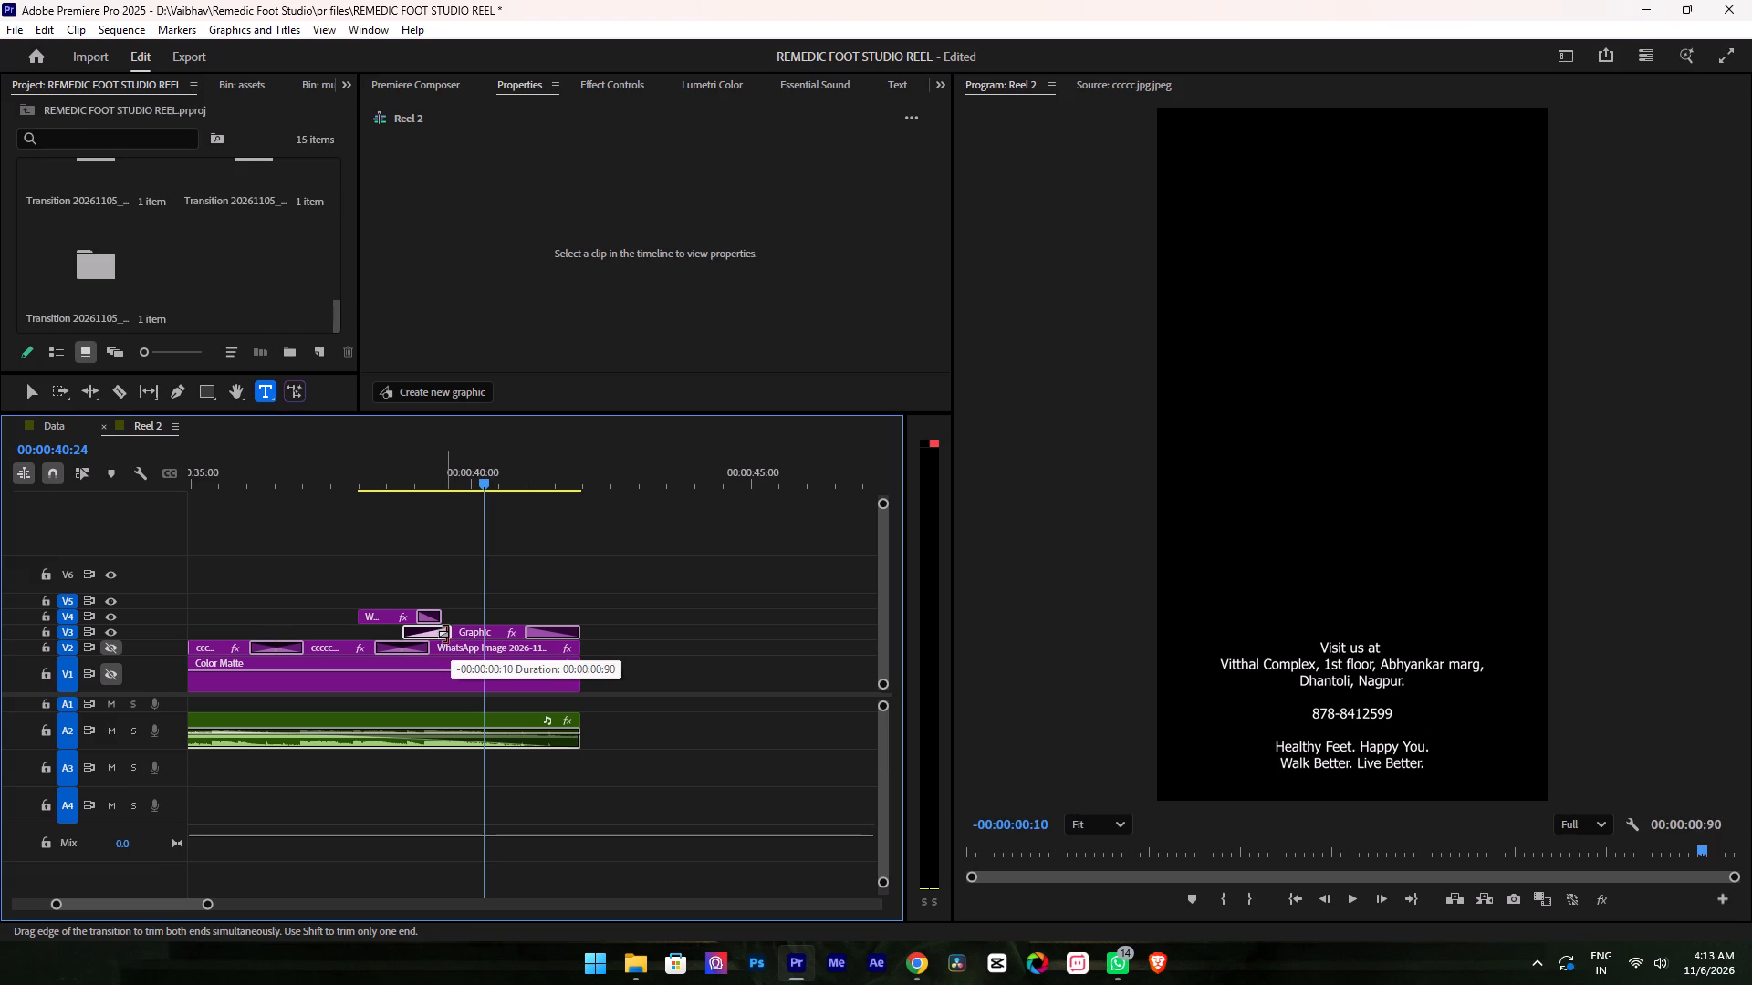
pyautogui.moveTo(445, 634); pyautogui.dragTo(442, 640)
pyautogui.click(484, 630)
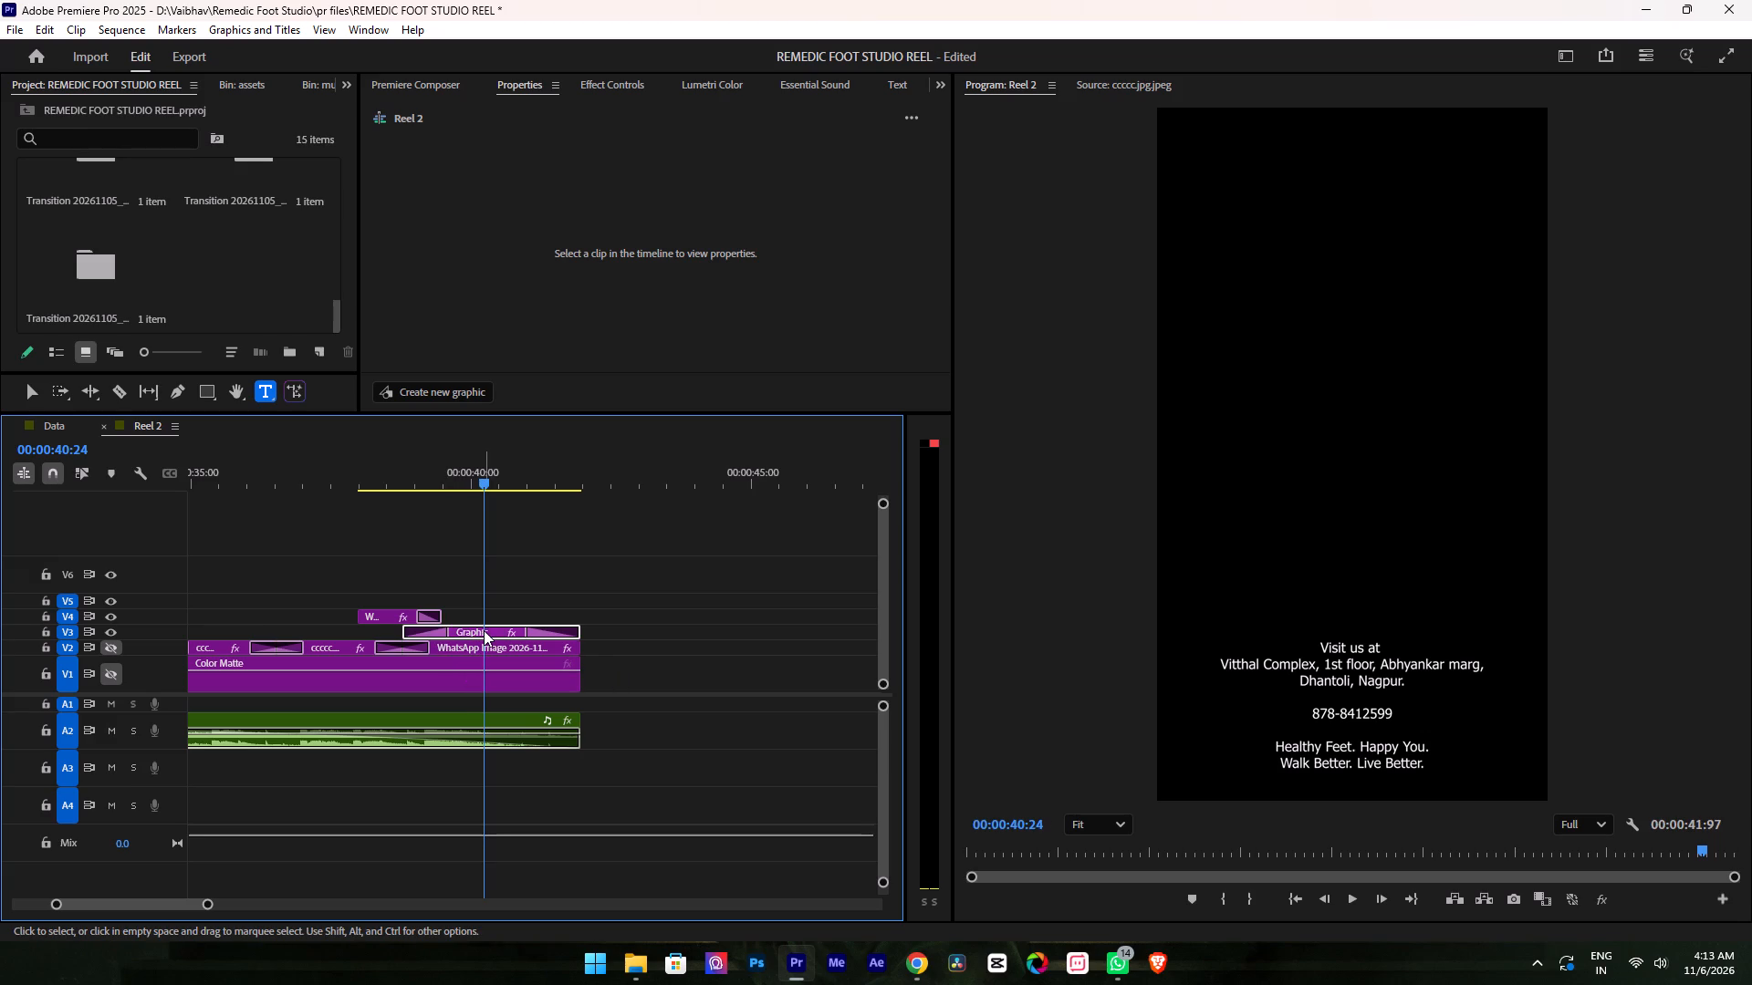
# Turn the output of video tracks V2 and V1 back on.
pyautogui.click(115, 652)
pyautogui.click(116, 674)
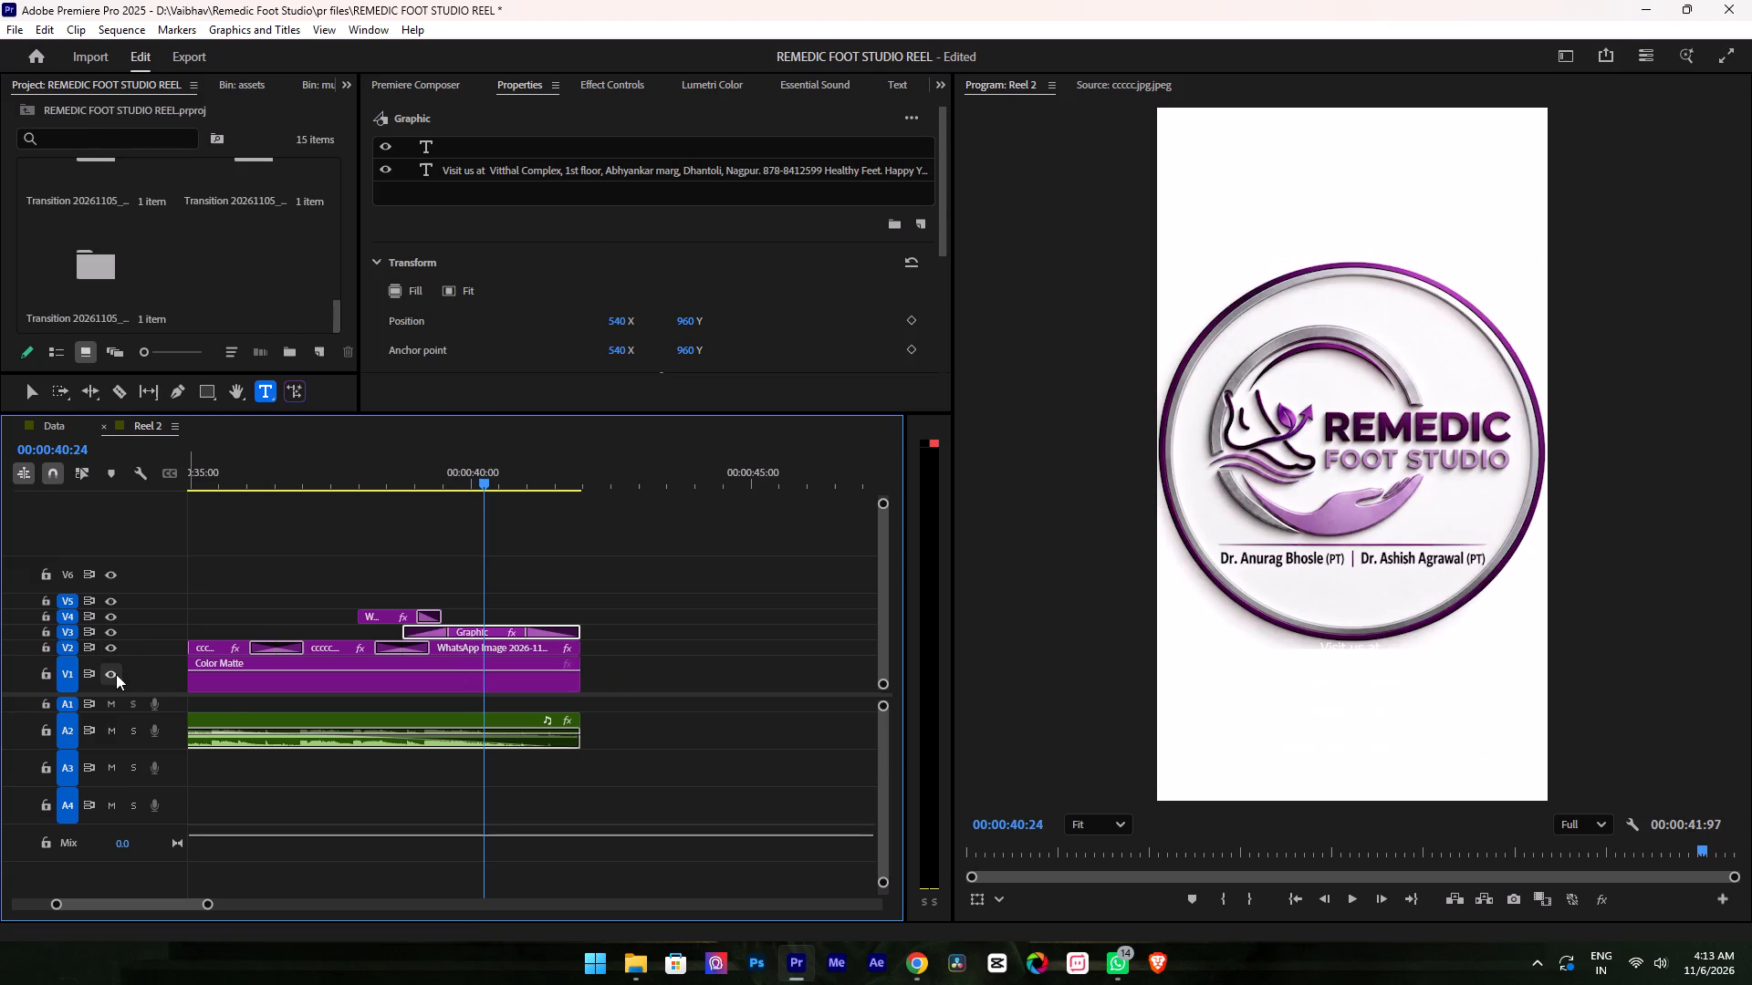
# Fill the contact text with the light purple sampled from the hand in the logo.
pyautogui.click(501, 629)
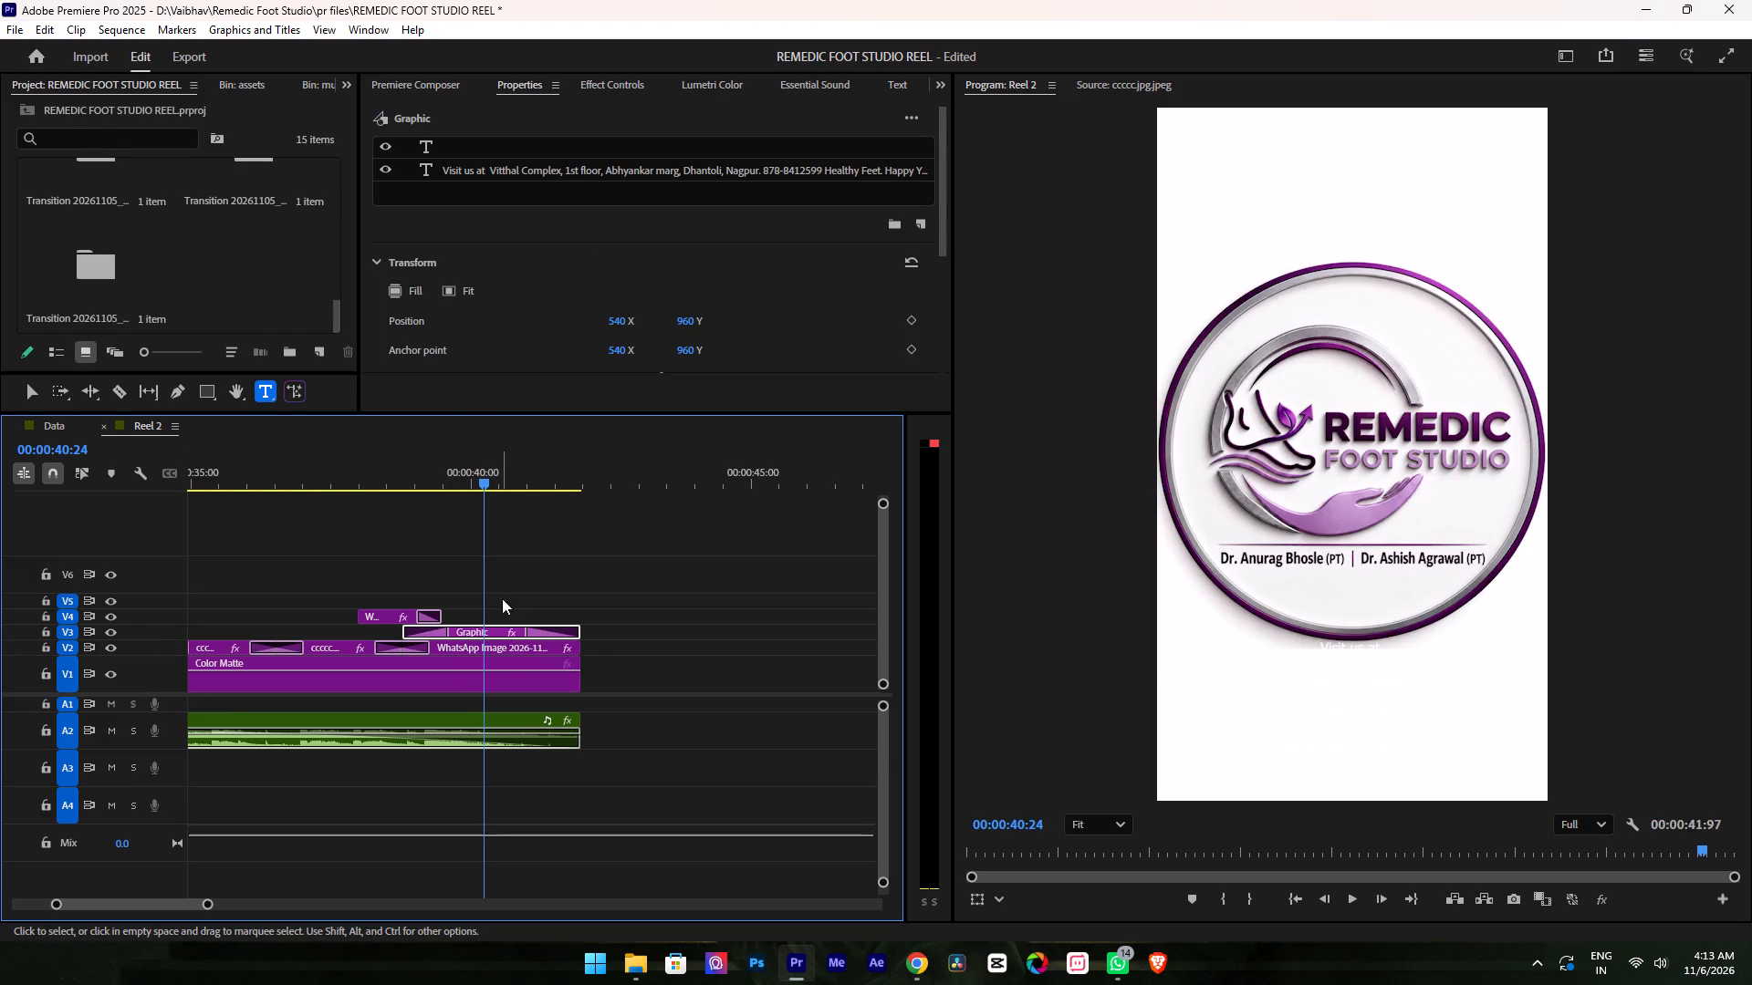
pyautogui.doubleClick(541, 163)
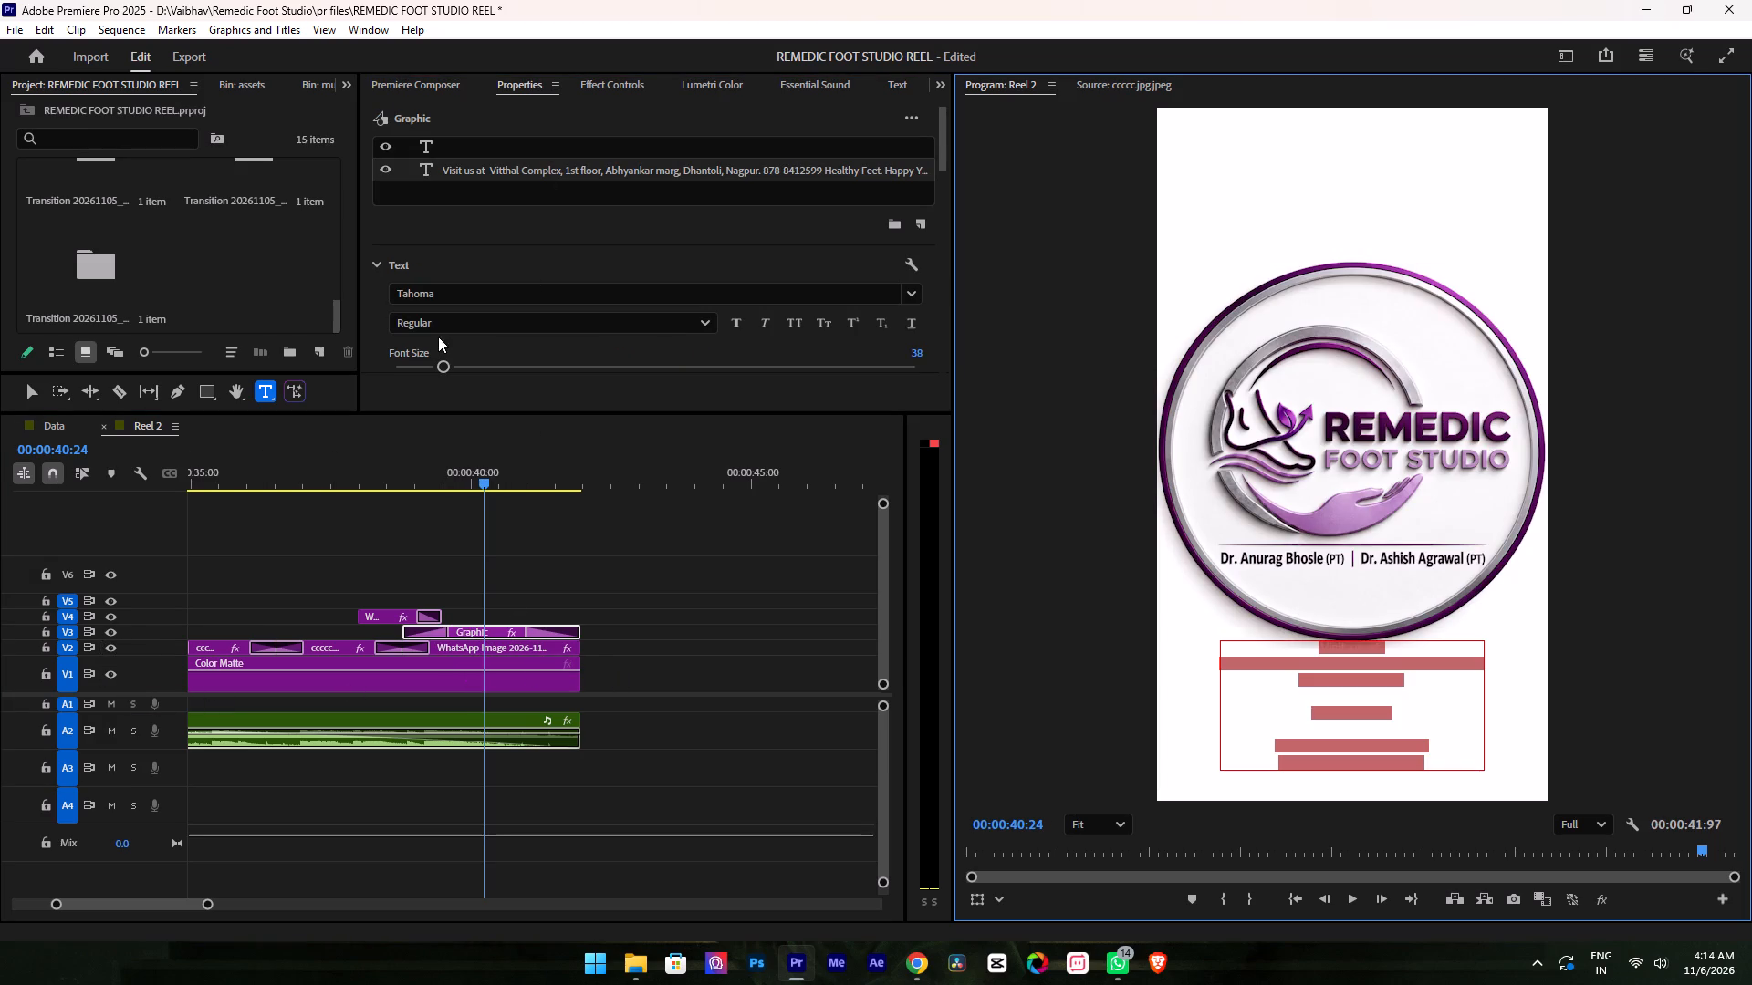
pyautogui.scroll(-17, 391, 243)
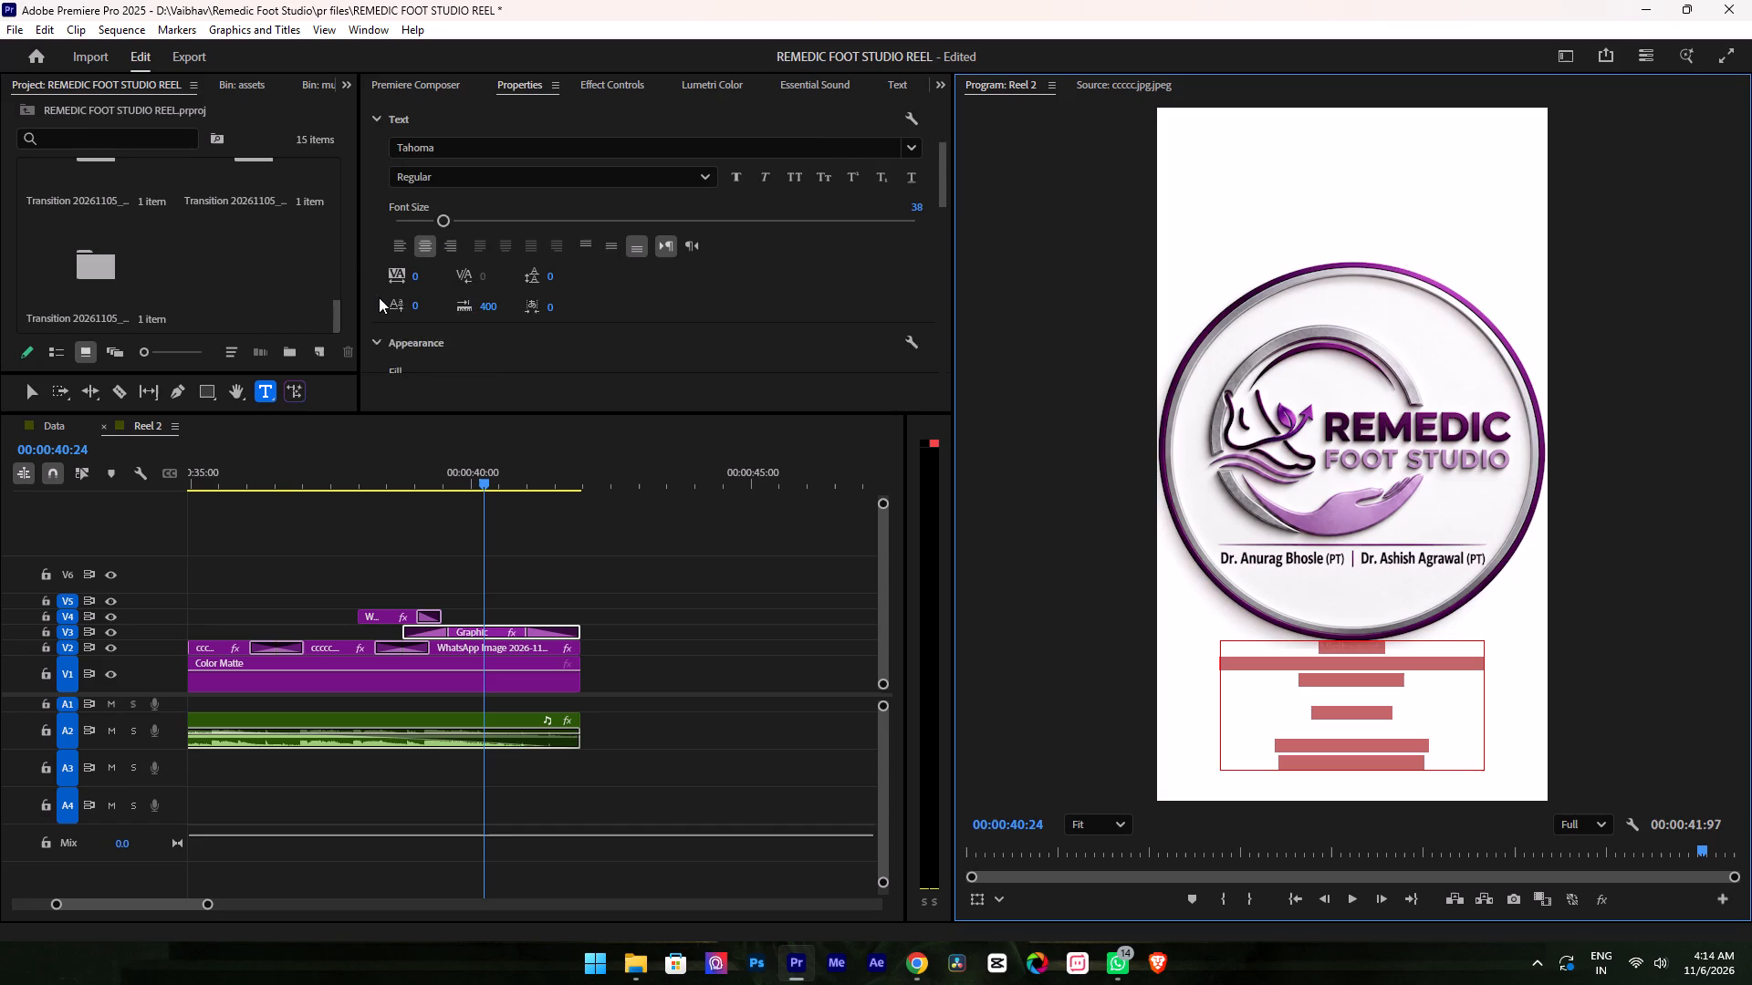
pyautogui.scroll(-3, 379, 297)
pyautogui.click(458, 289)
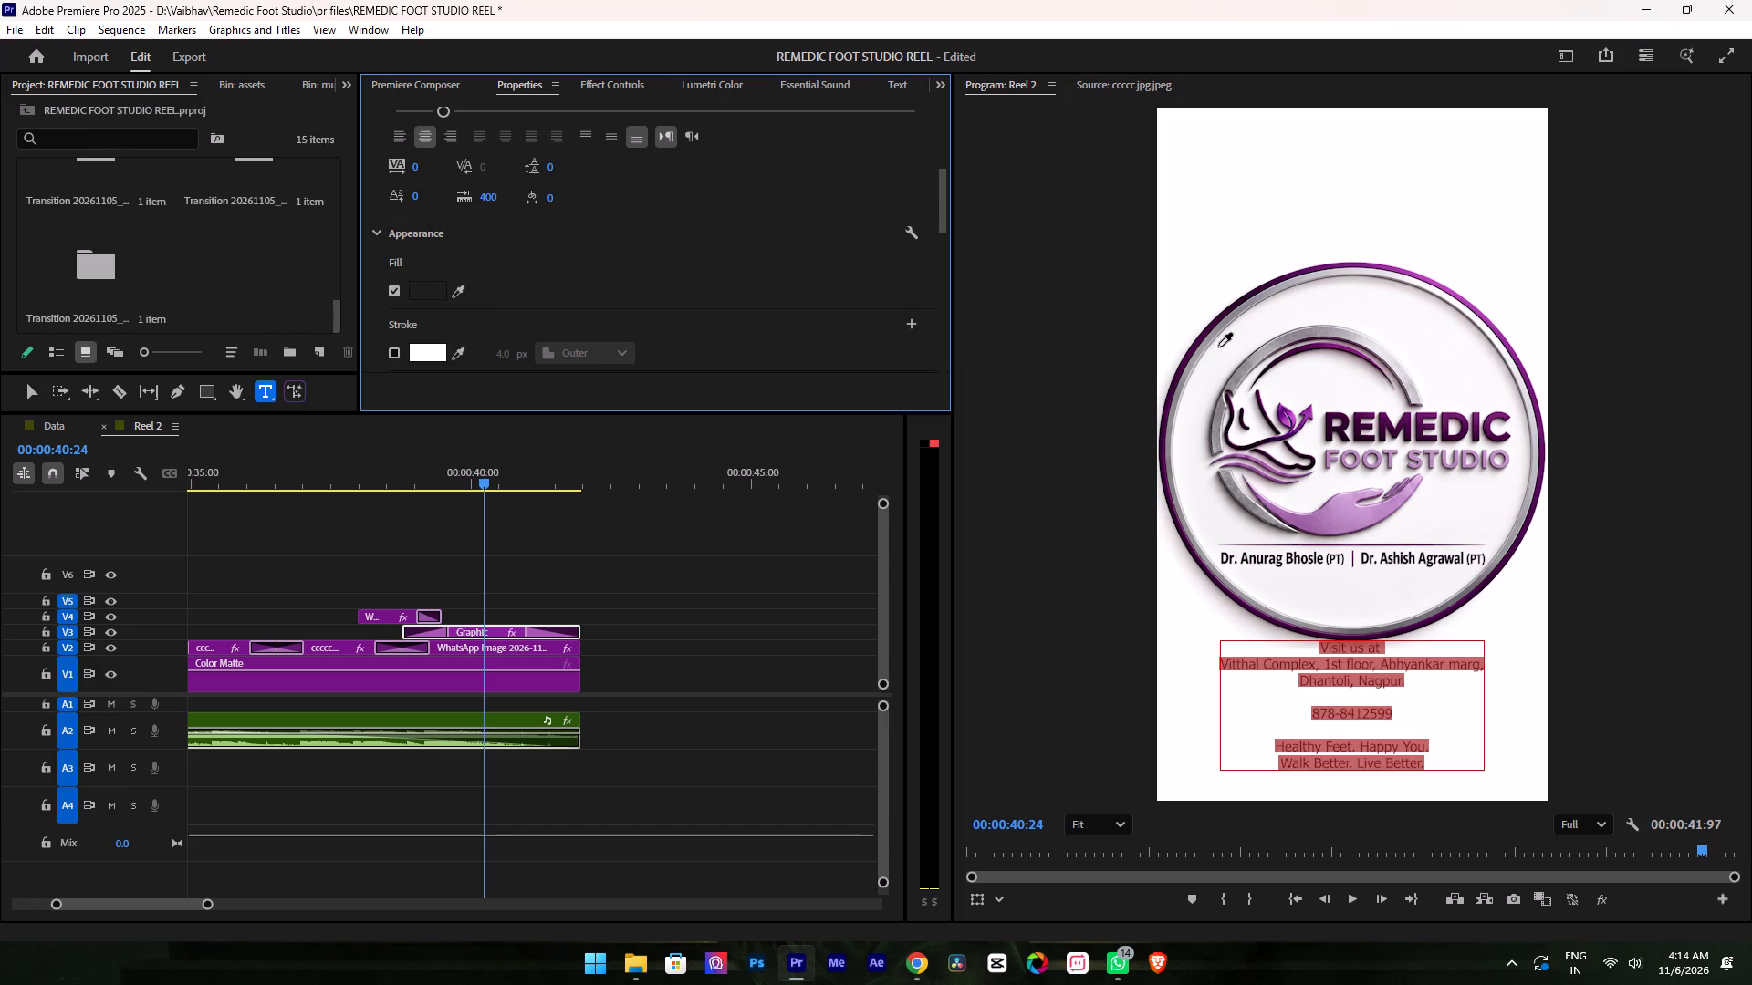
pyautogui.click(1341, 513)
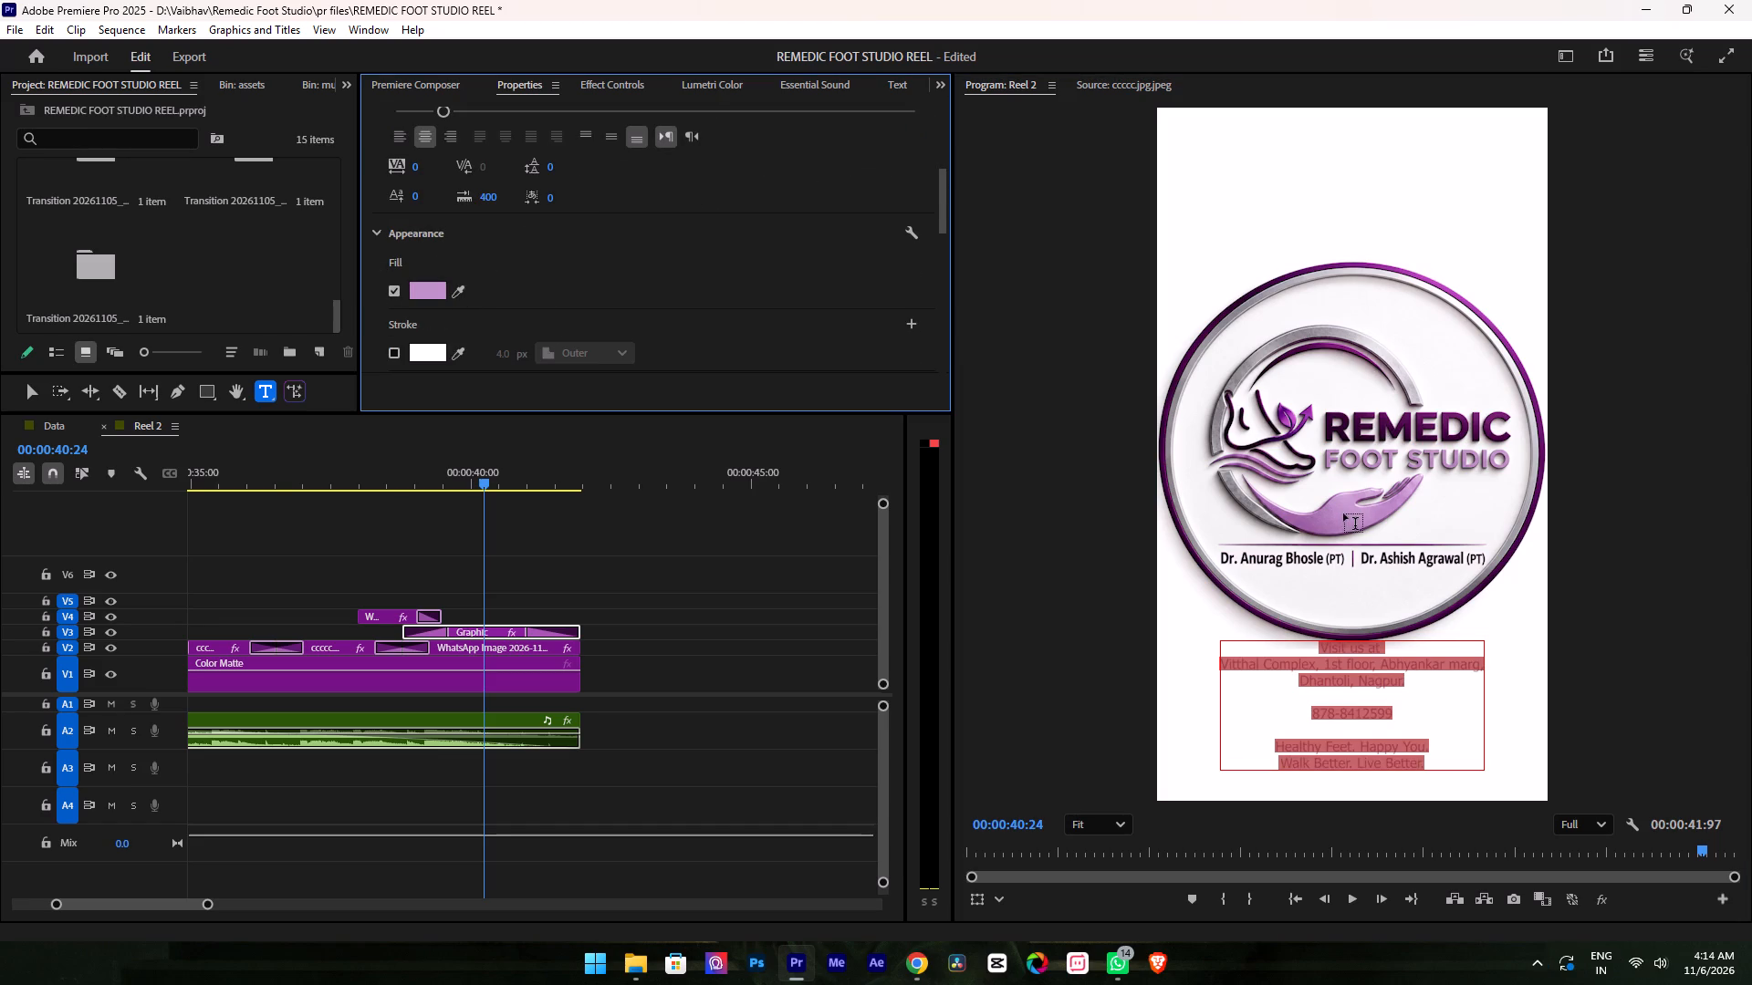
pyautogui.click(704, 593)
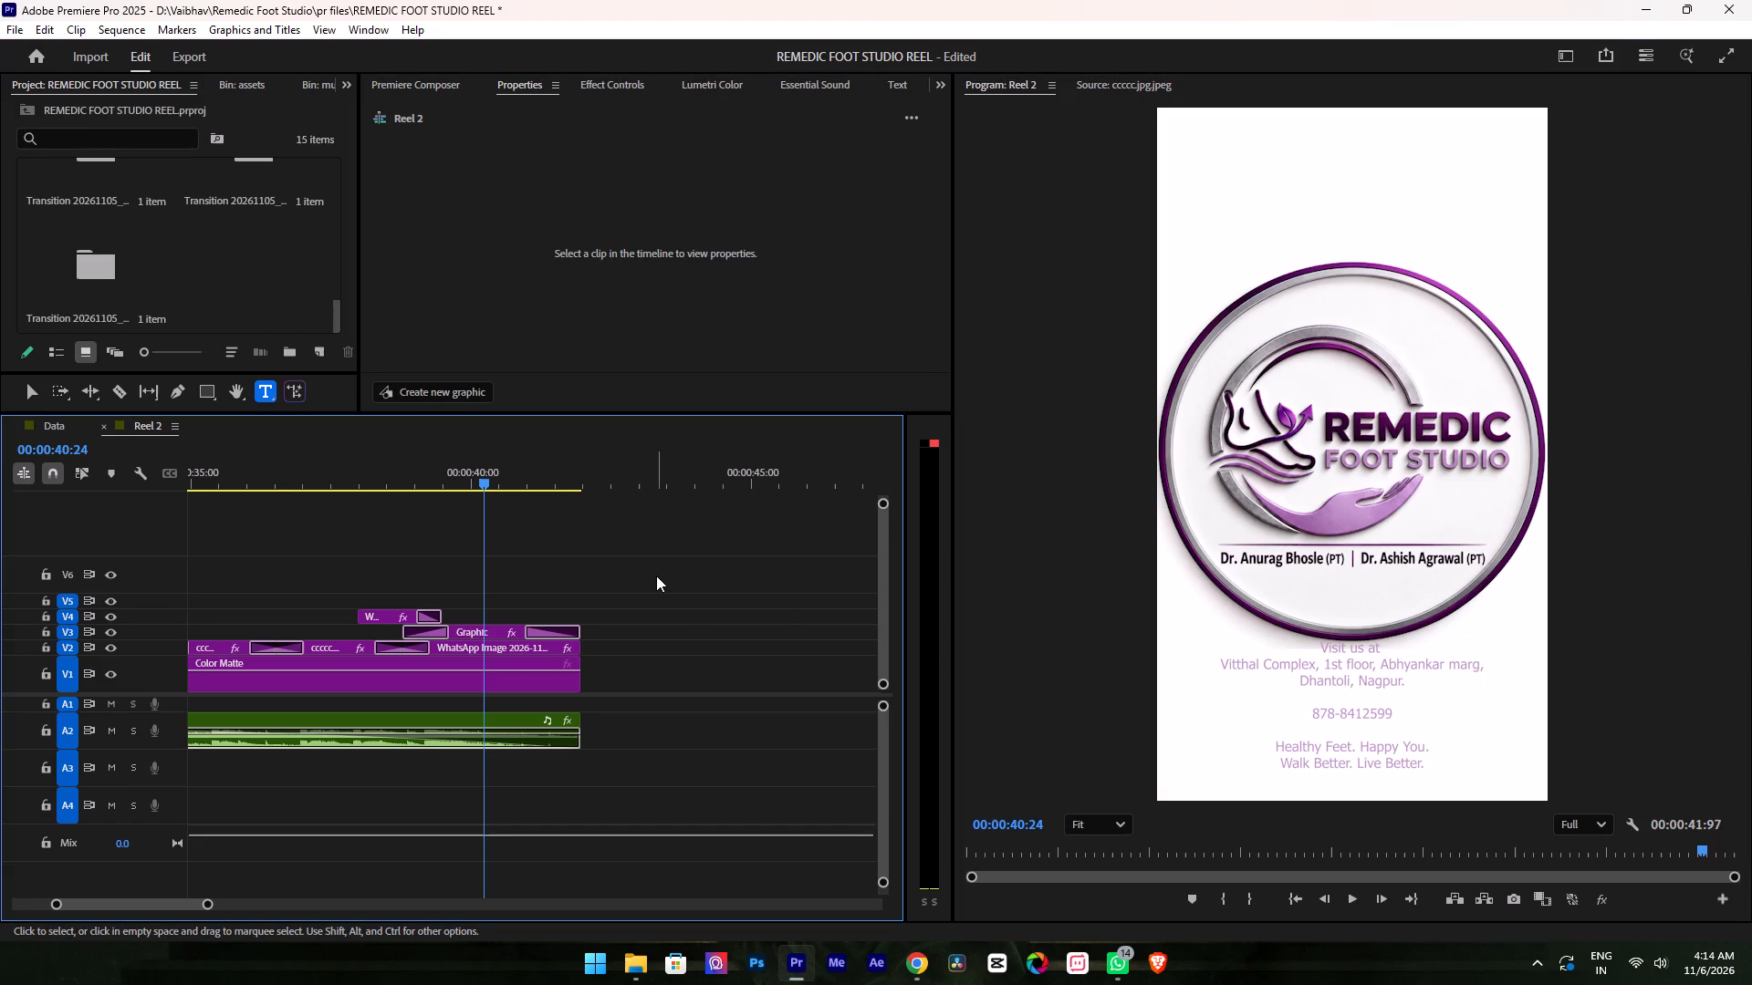
# Fill the contact text with the dark purple sampled from the REMEDIC lettering in the logo.
pyautogui.click(481, 641)
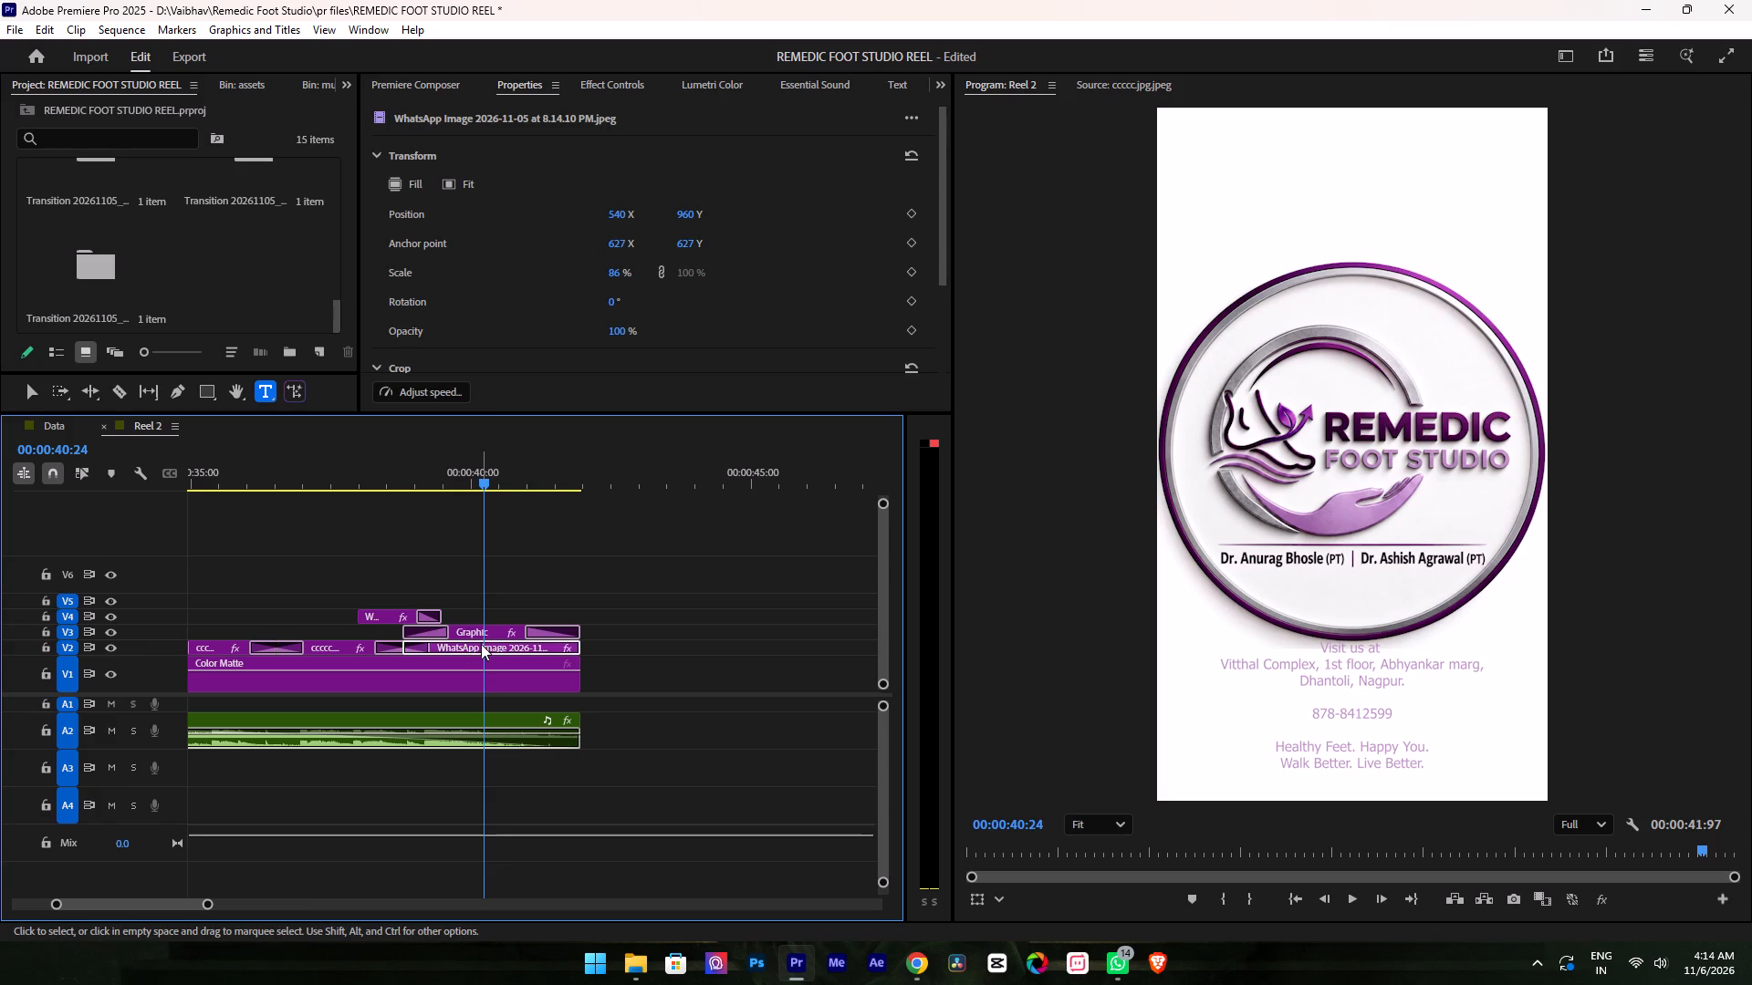
pyautogui.click(494, 627)
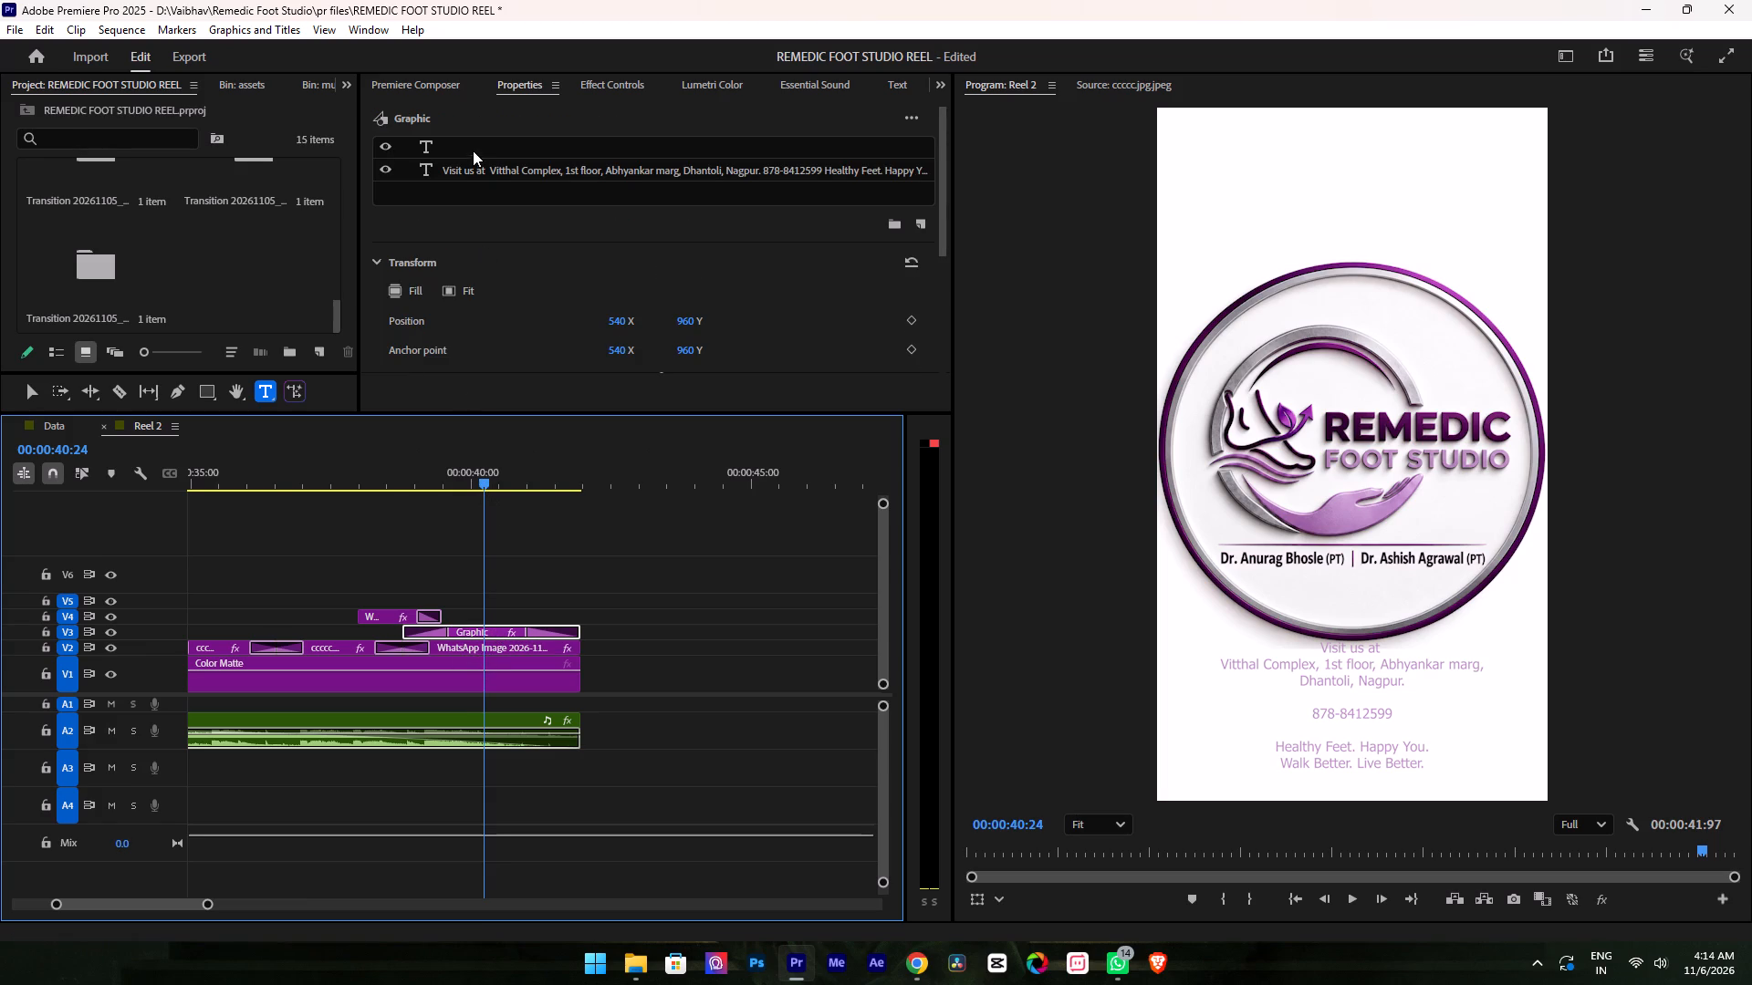
pyautogui.doubleClick(486, 171)
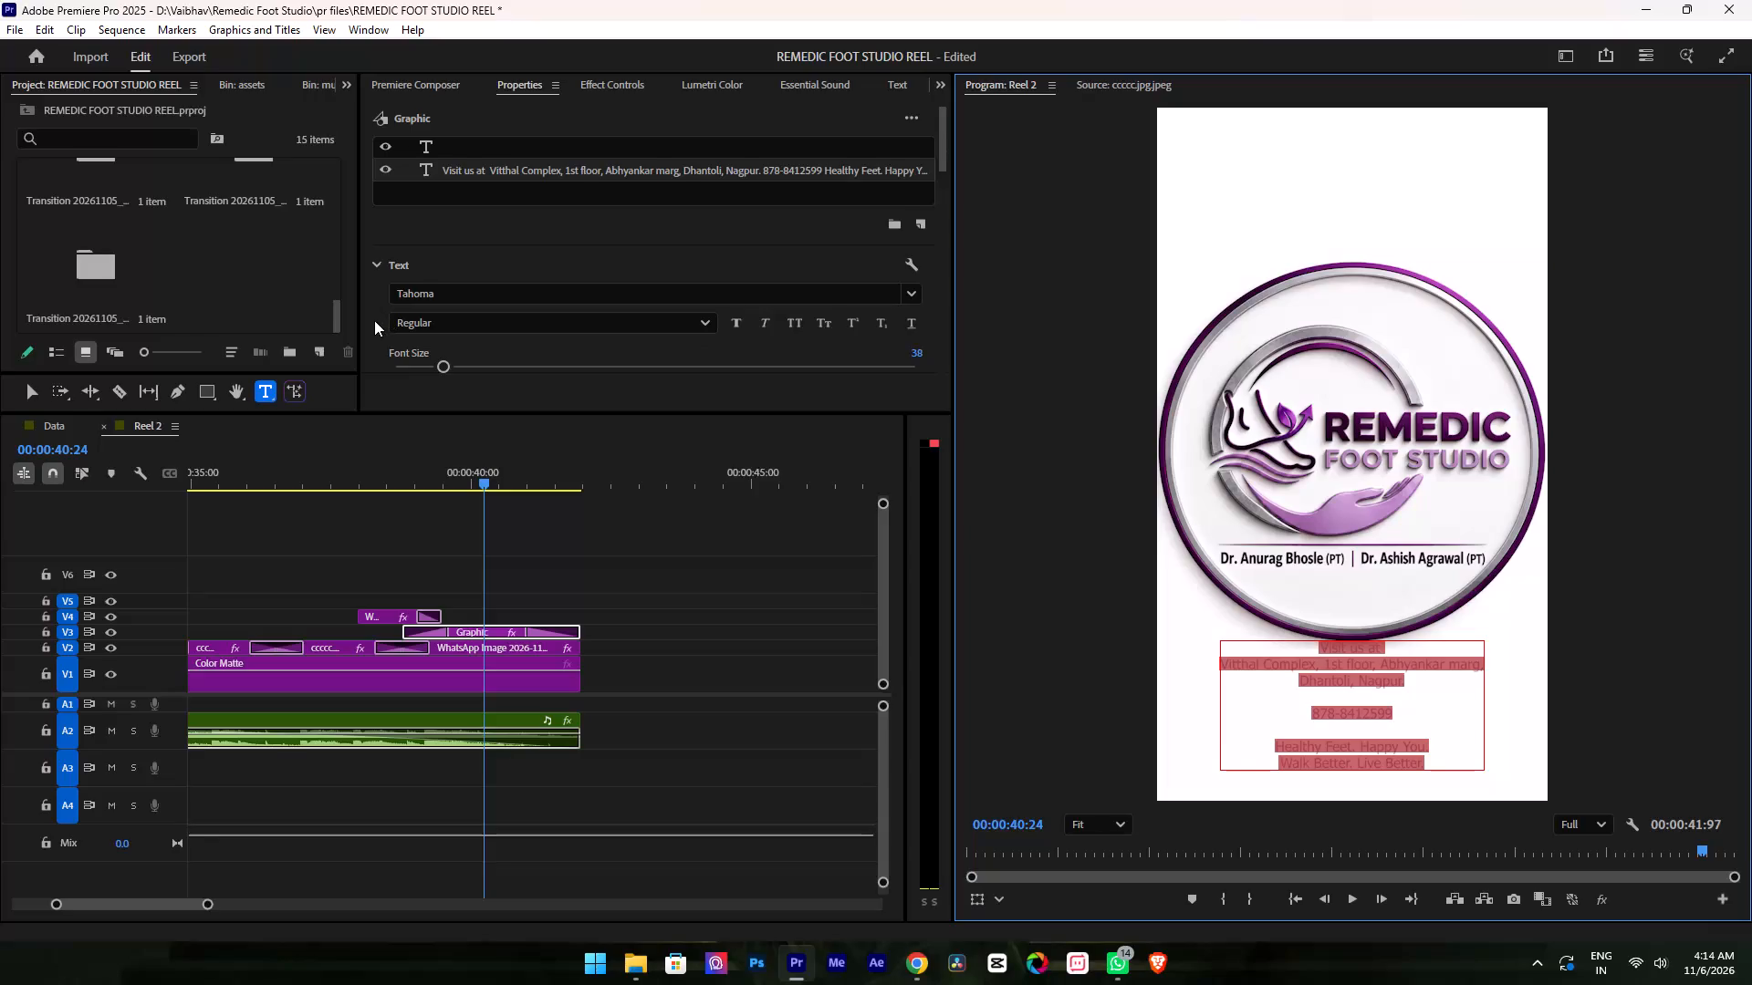
pyautogui.scroll(-3, 370, 320)
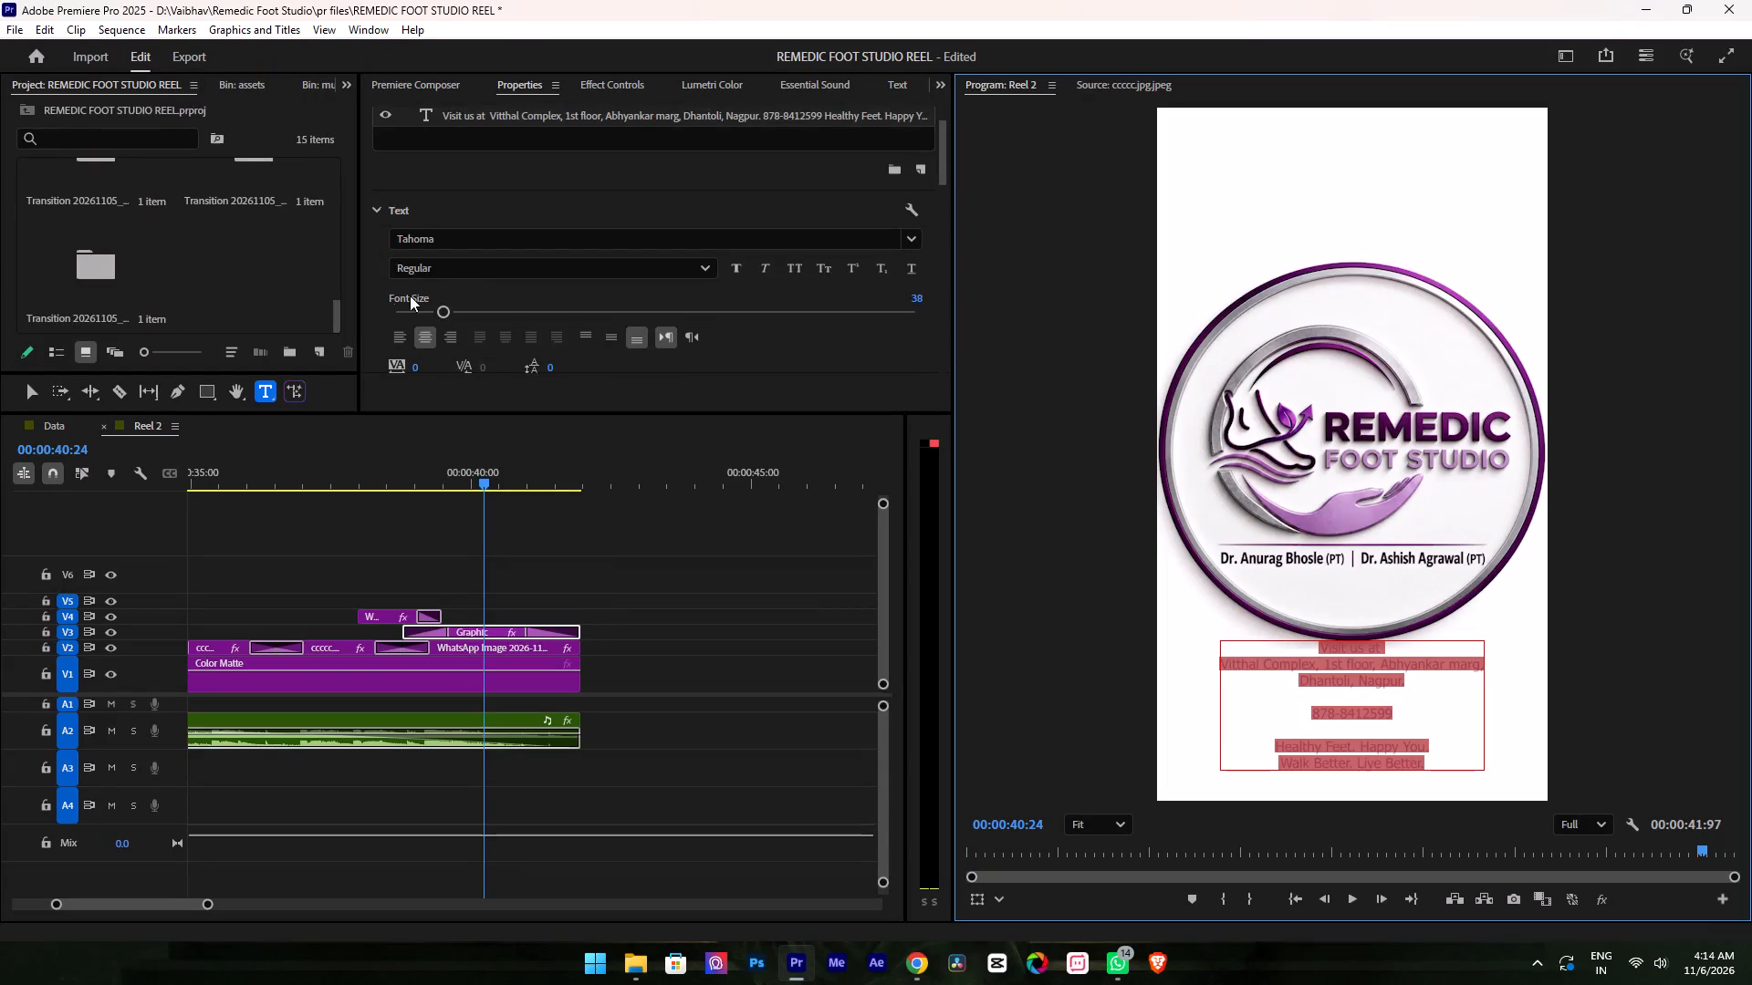
pyautogui.scroll(-11, 384, 294)
pyautogui.click(453, 291)
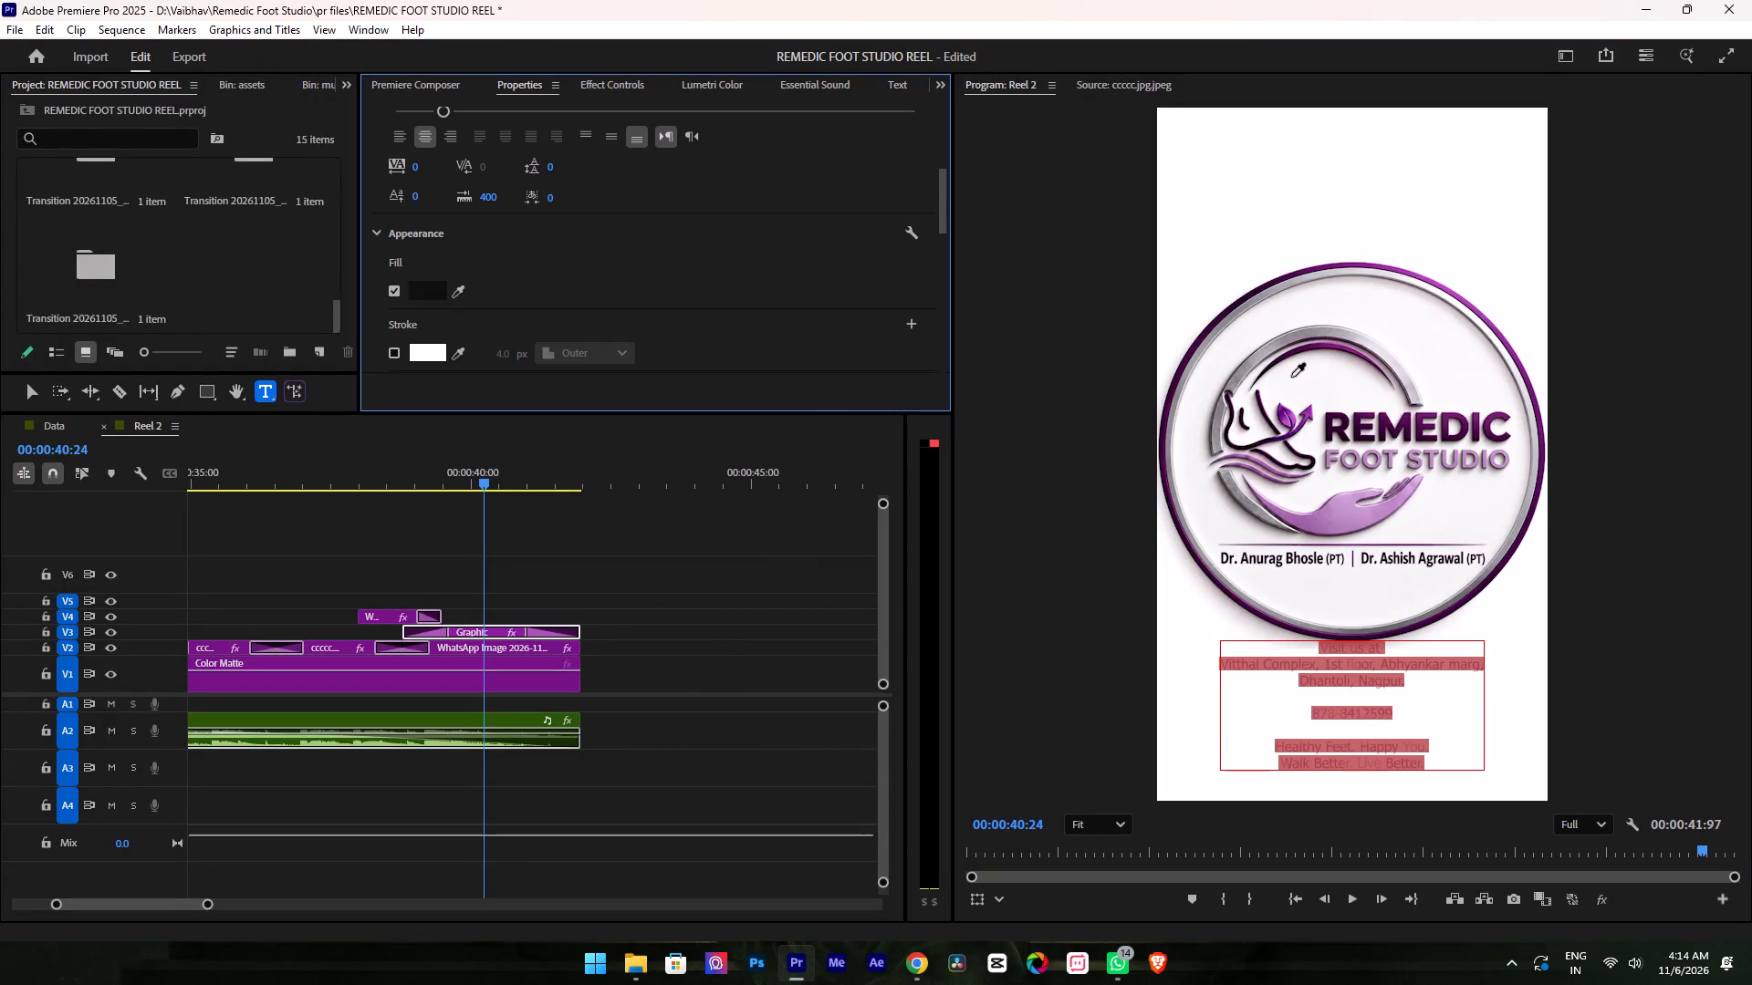
pyautogui.click(1433, 414)
pyautogui.click(713, 562)
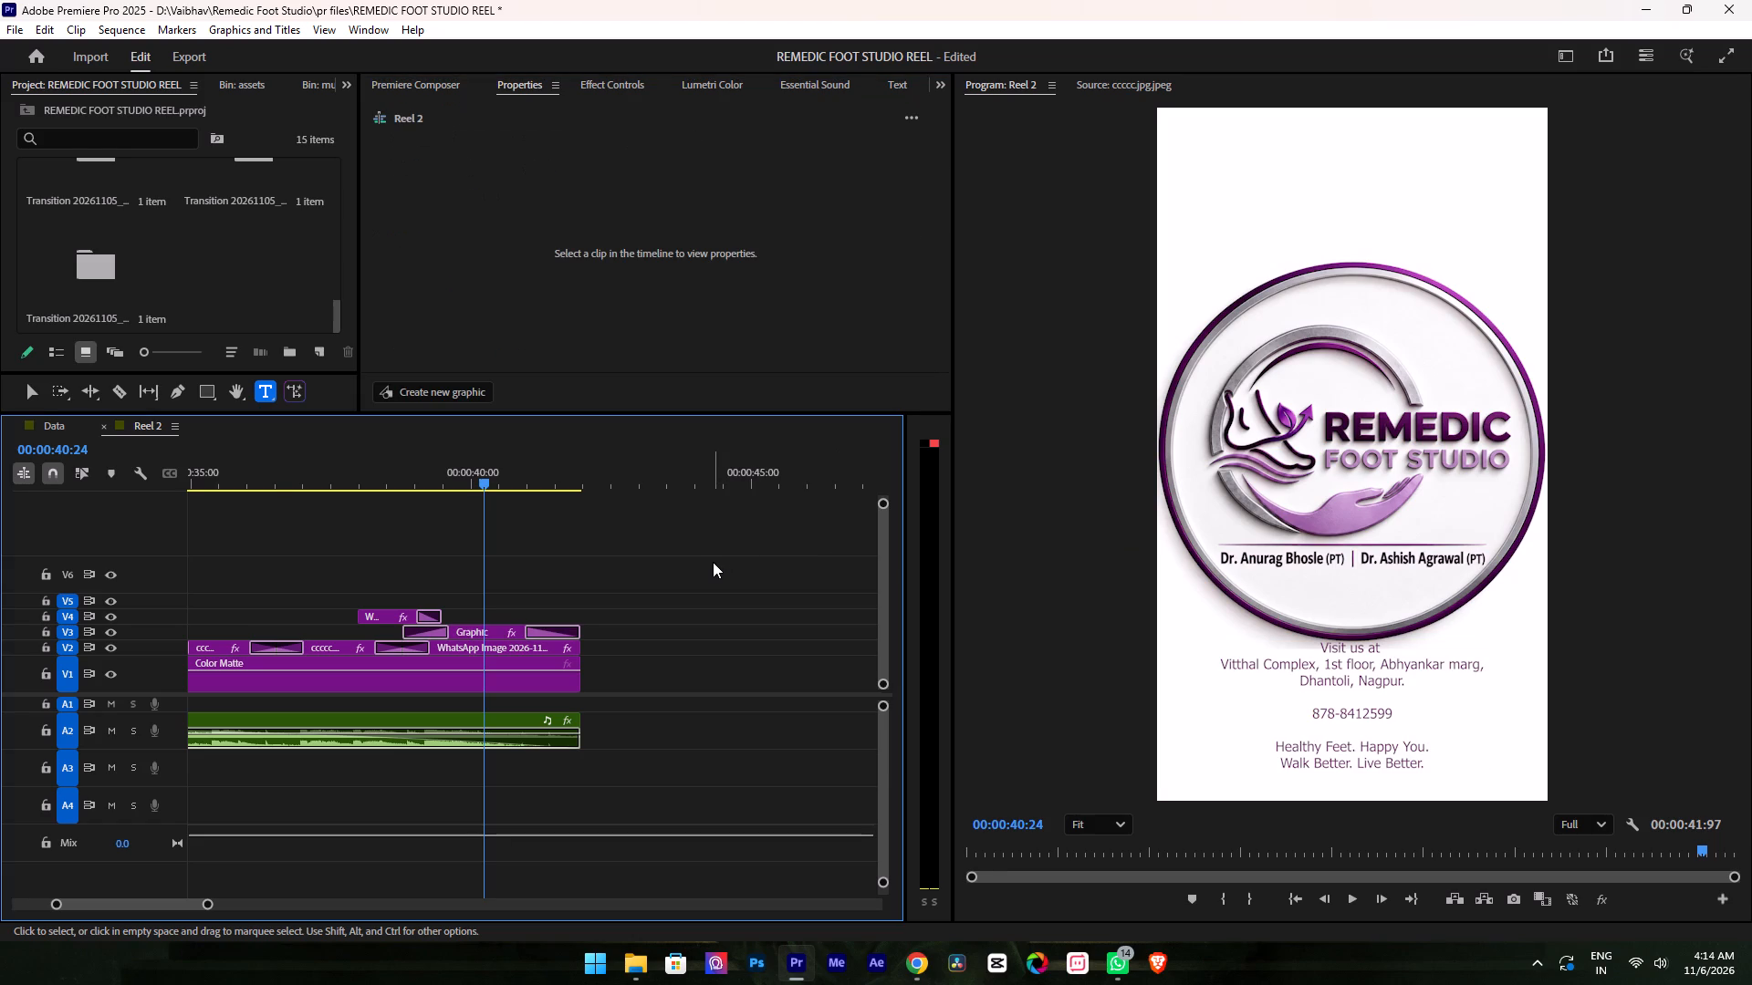
# Apply faux bold to the contact text and set its font to Tahoma Bold.
pyautogui.doubleClick(489, 627)
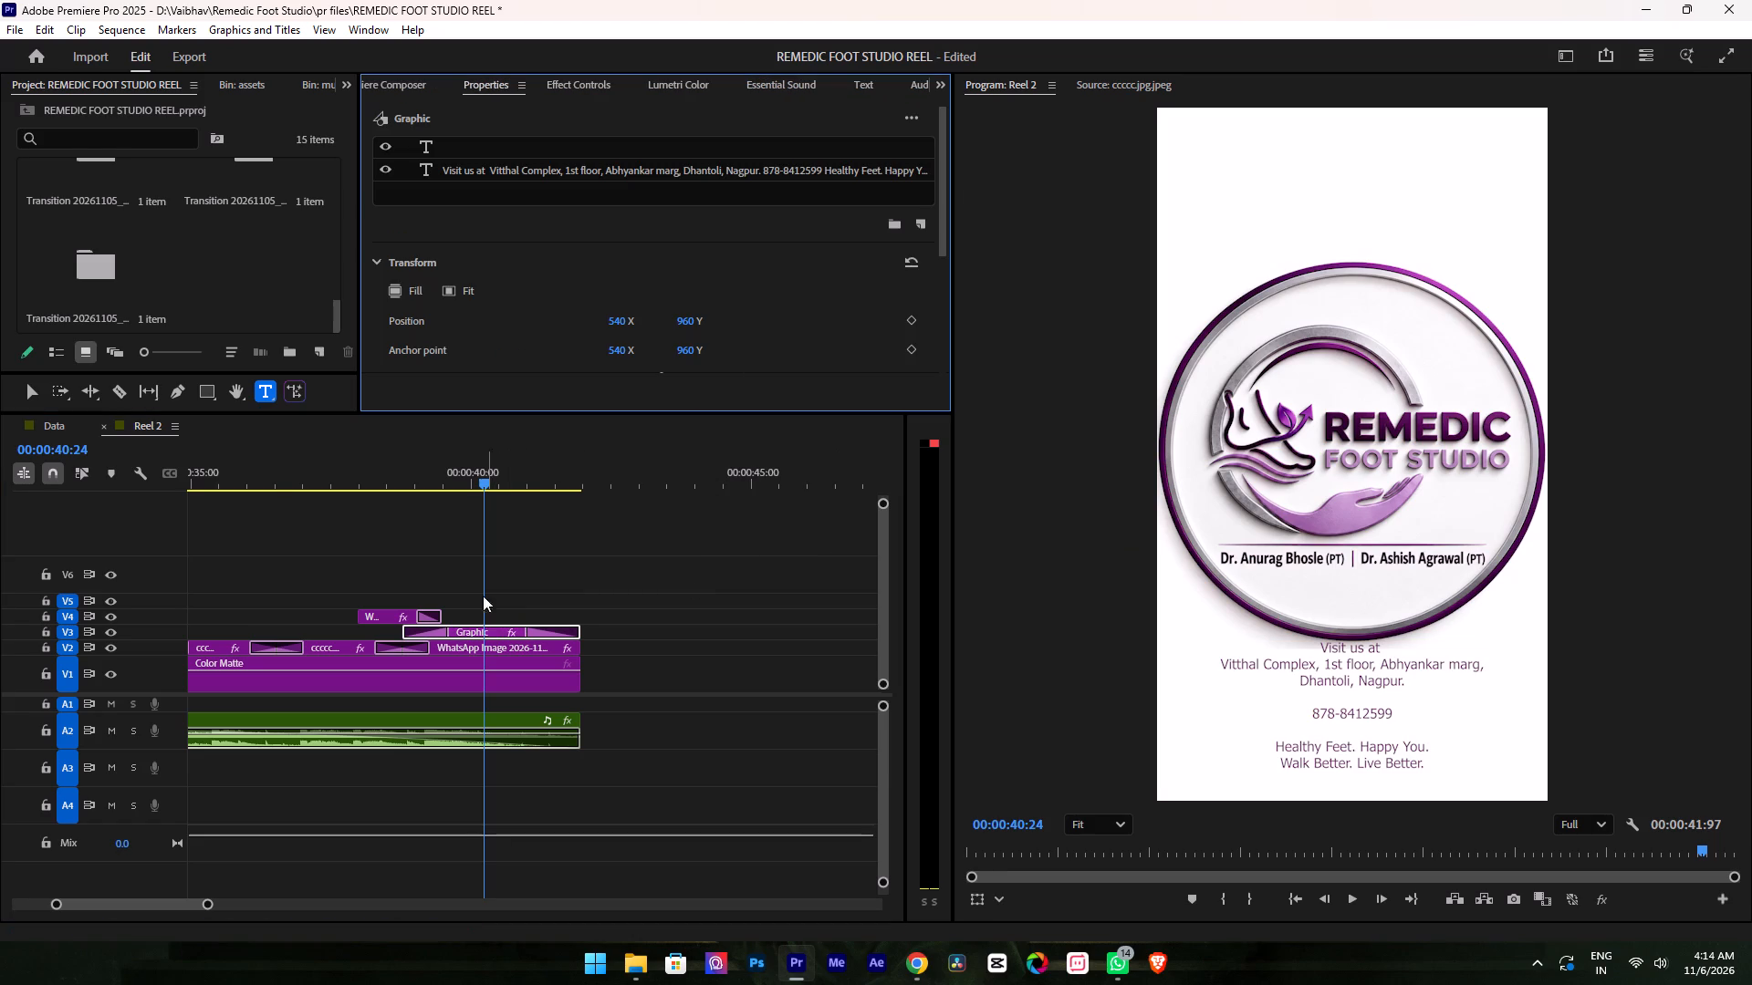
pyautogui.doubleClick(523, 167)
pyautogui.scroll(-3, 399, 264)
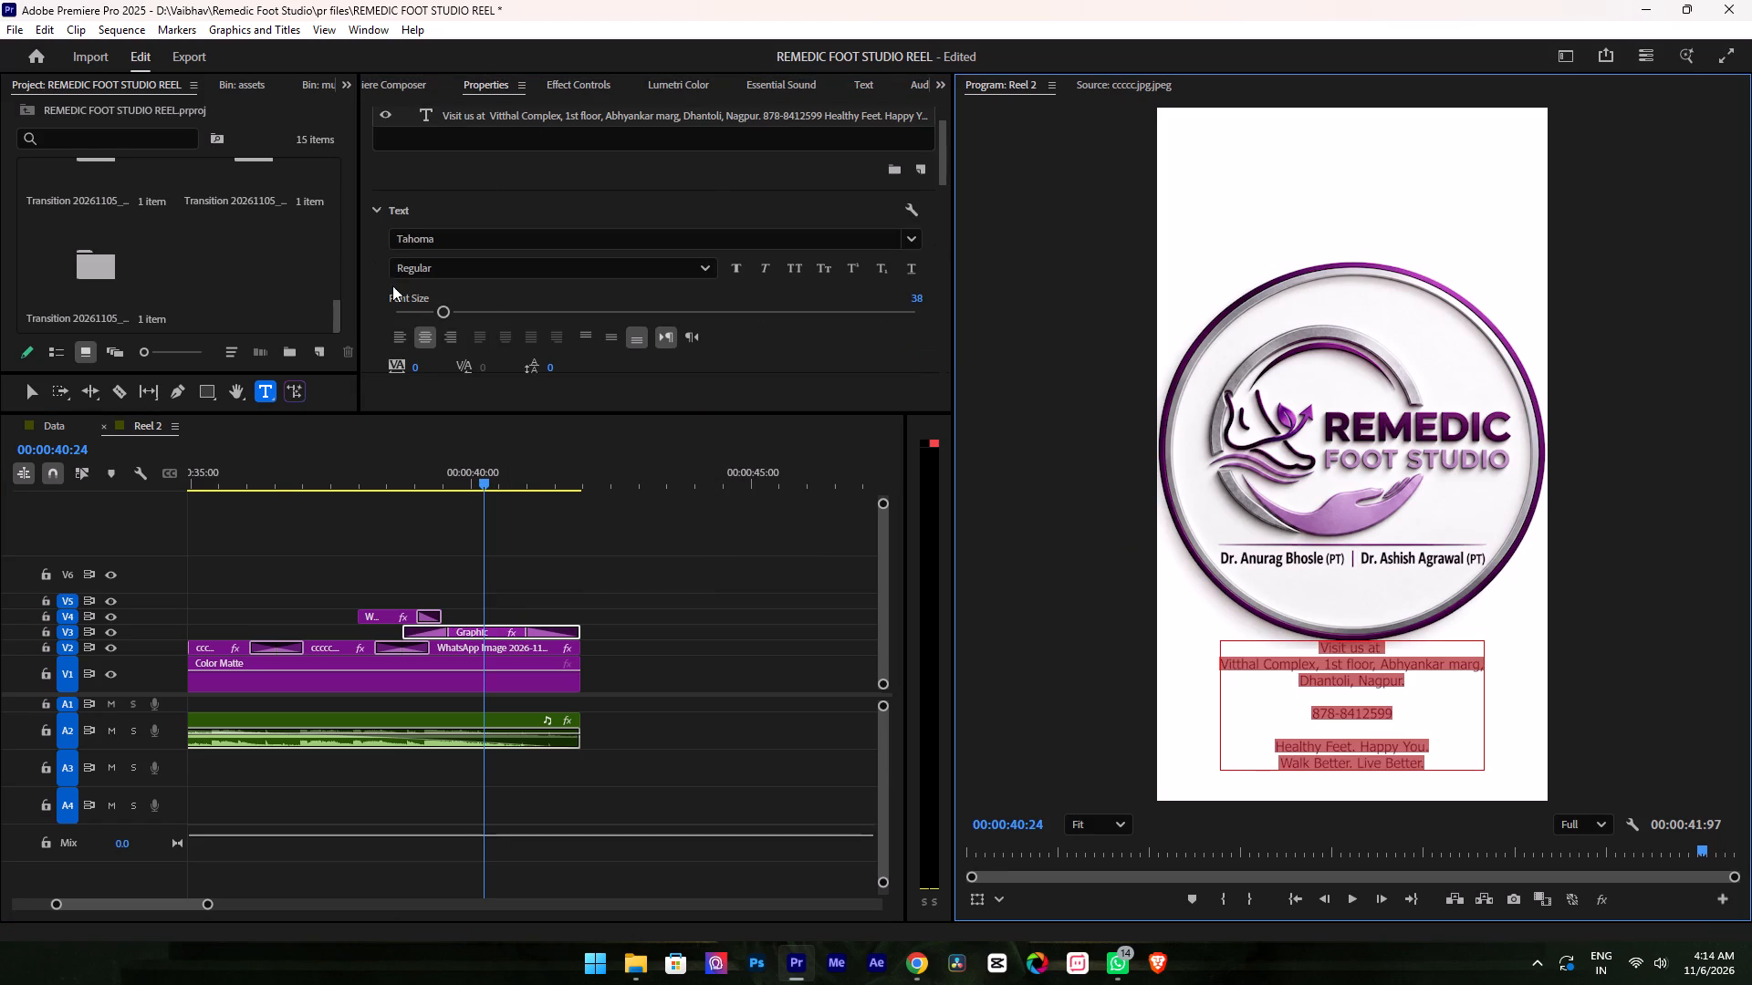
pyautogui.click(731, 267)
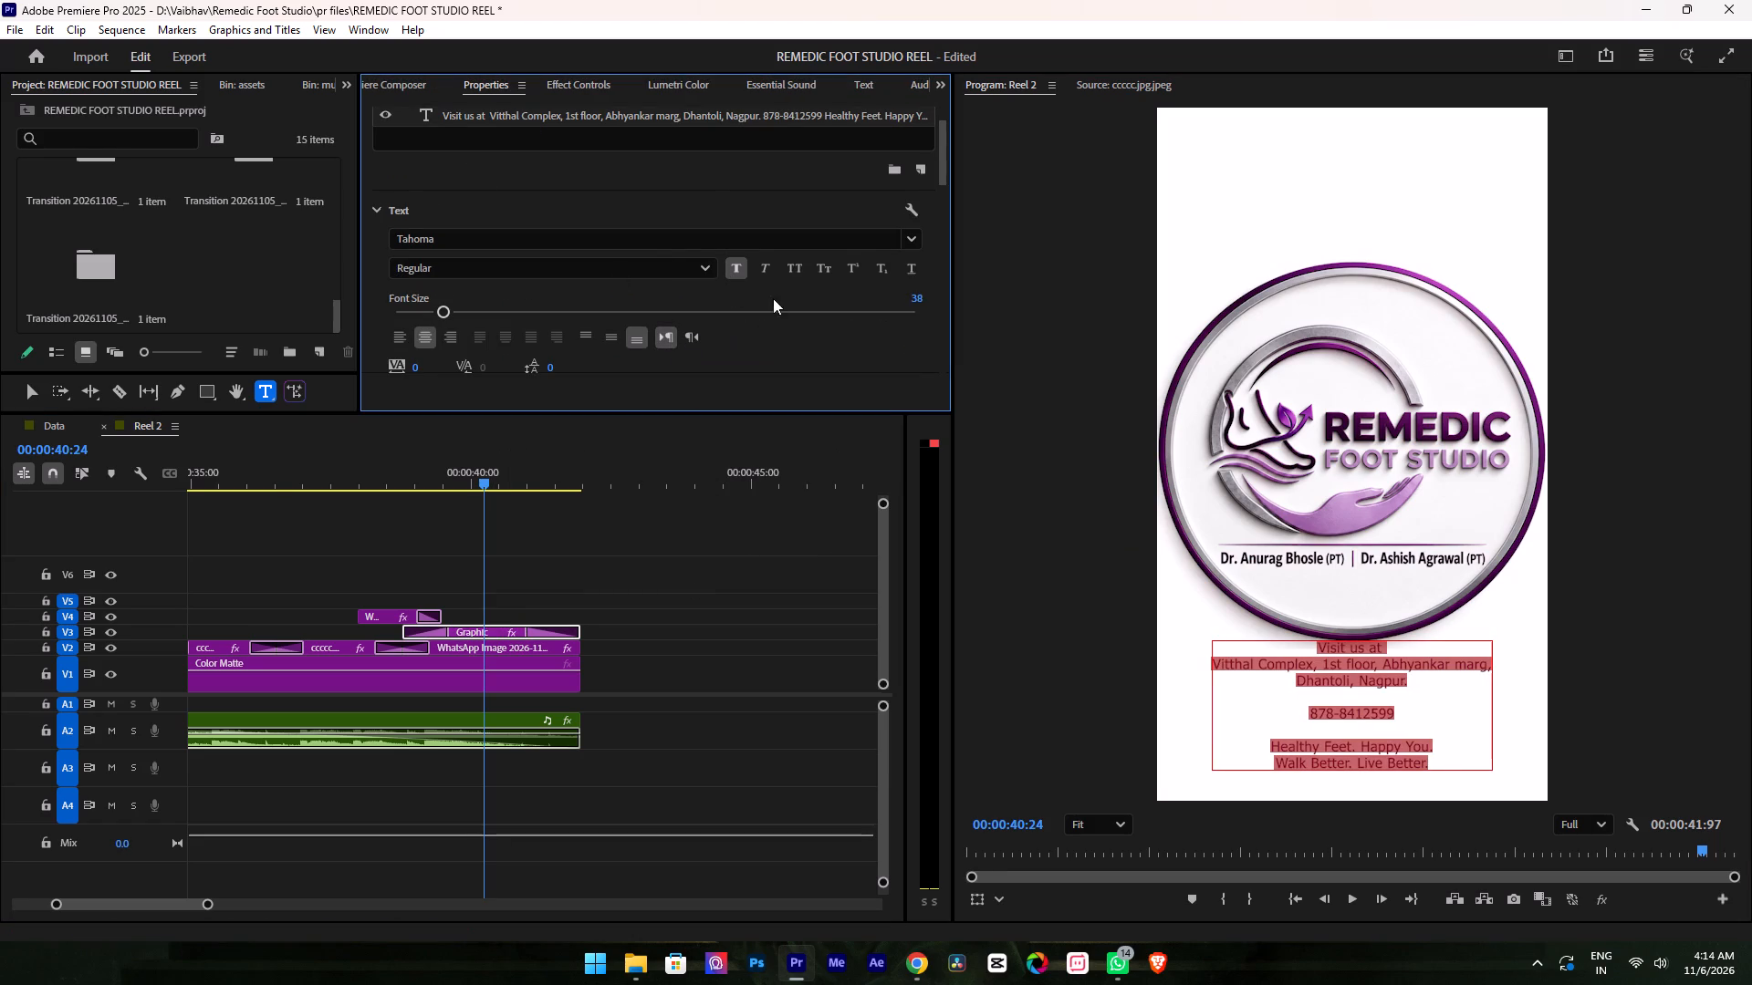
pyautogui.click(910, 238)
pyautogui.click(676, 311)
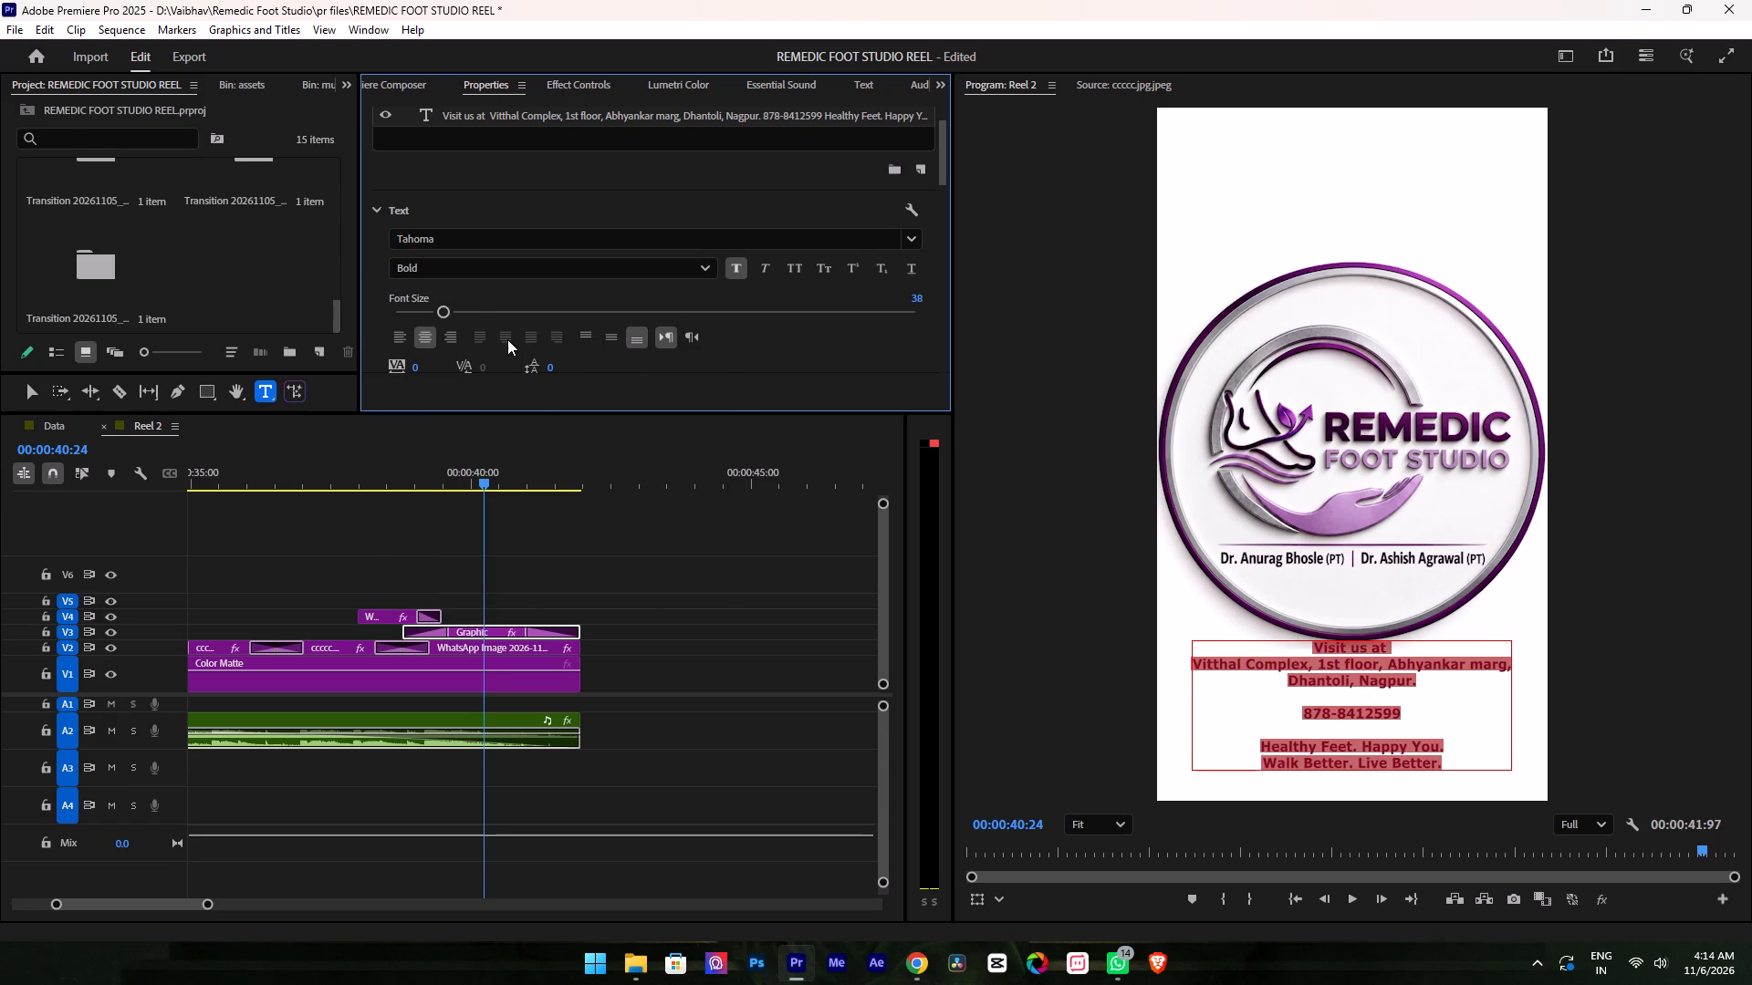
# Align the bold contact text to the horizontal centre of the frame.
pyautogui.scroll(-16, 394, 301)
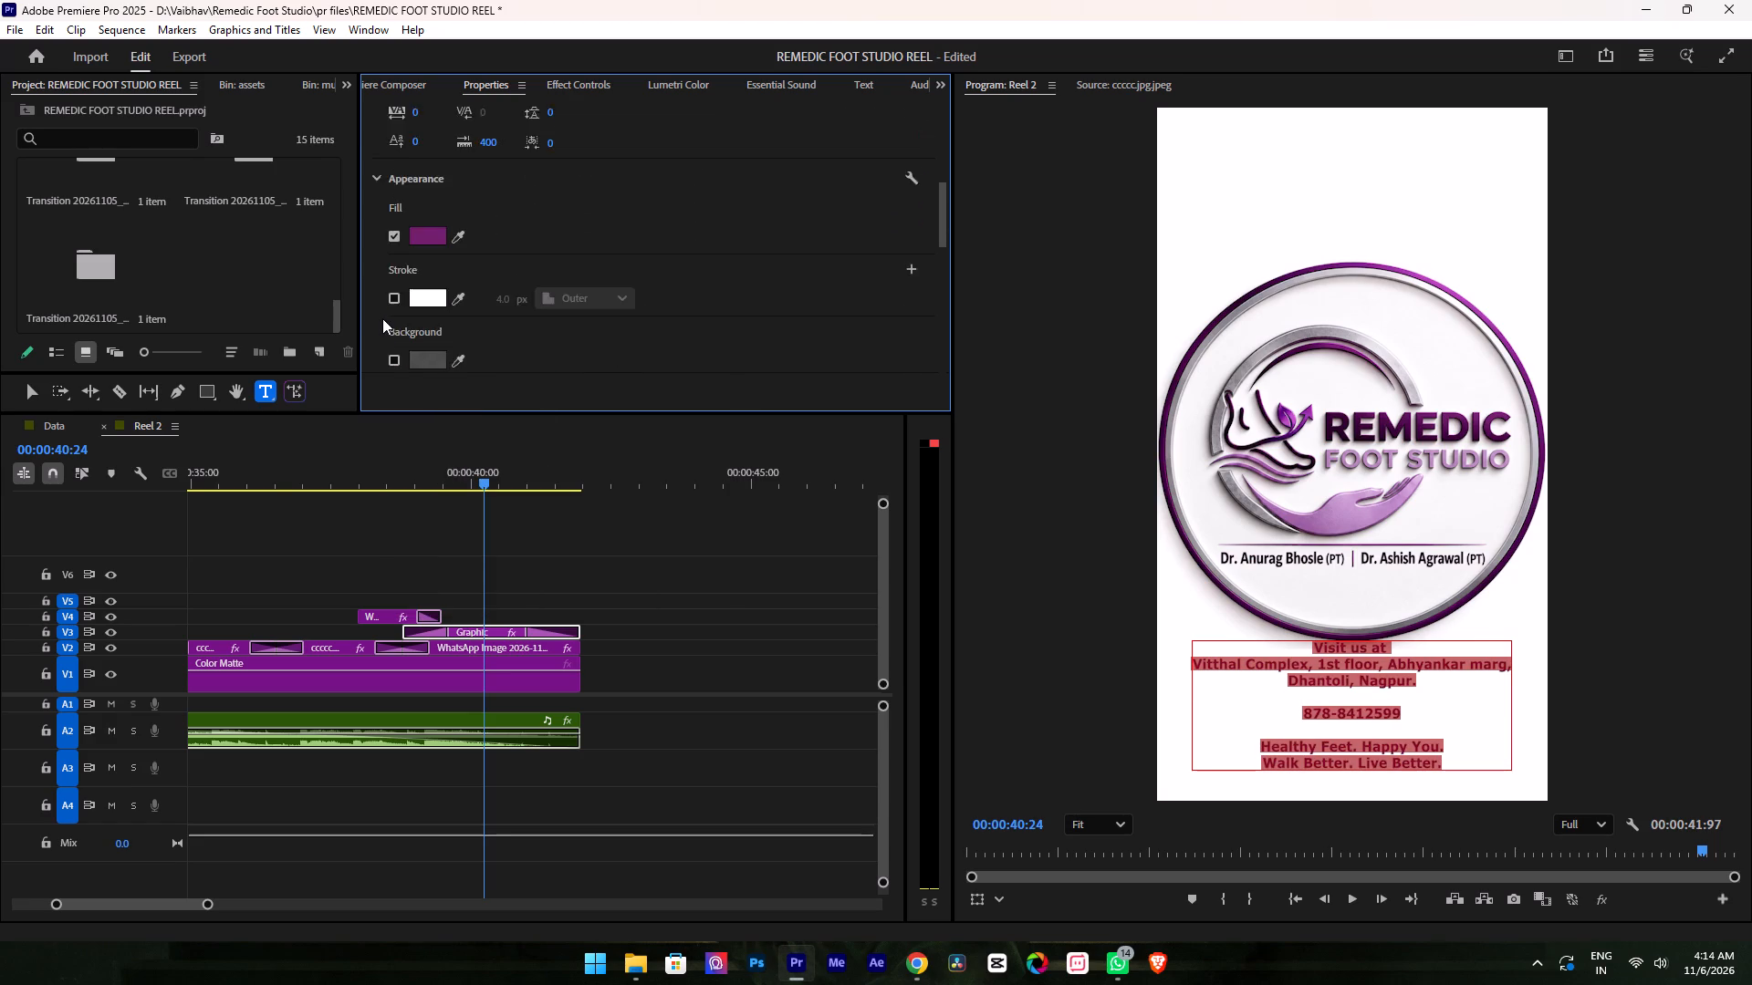
pyautogui.scroll(-10, 382, 318)
pyautogui.click(648, 303)
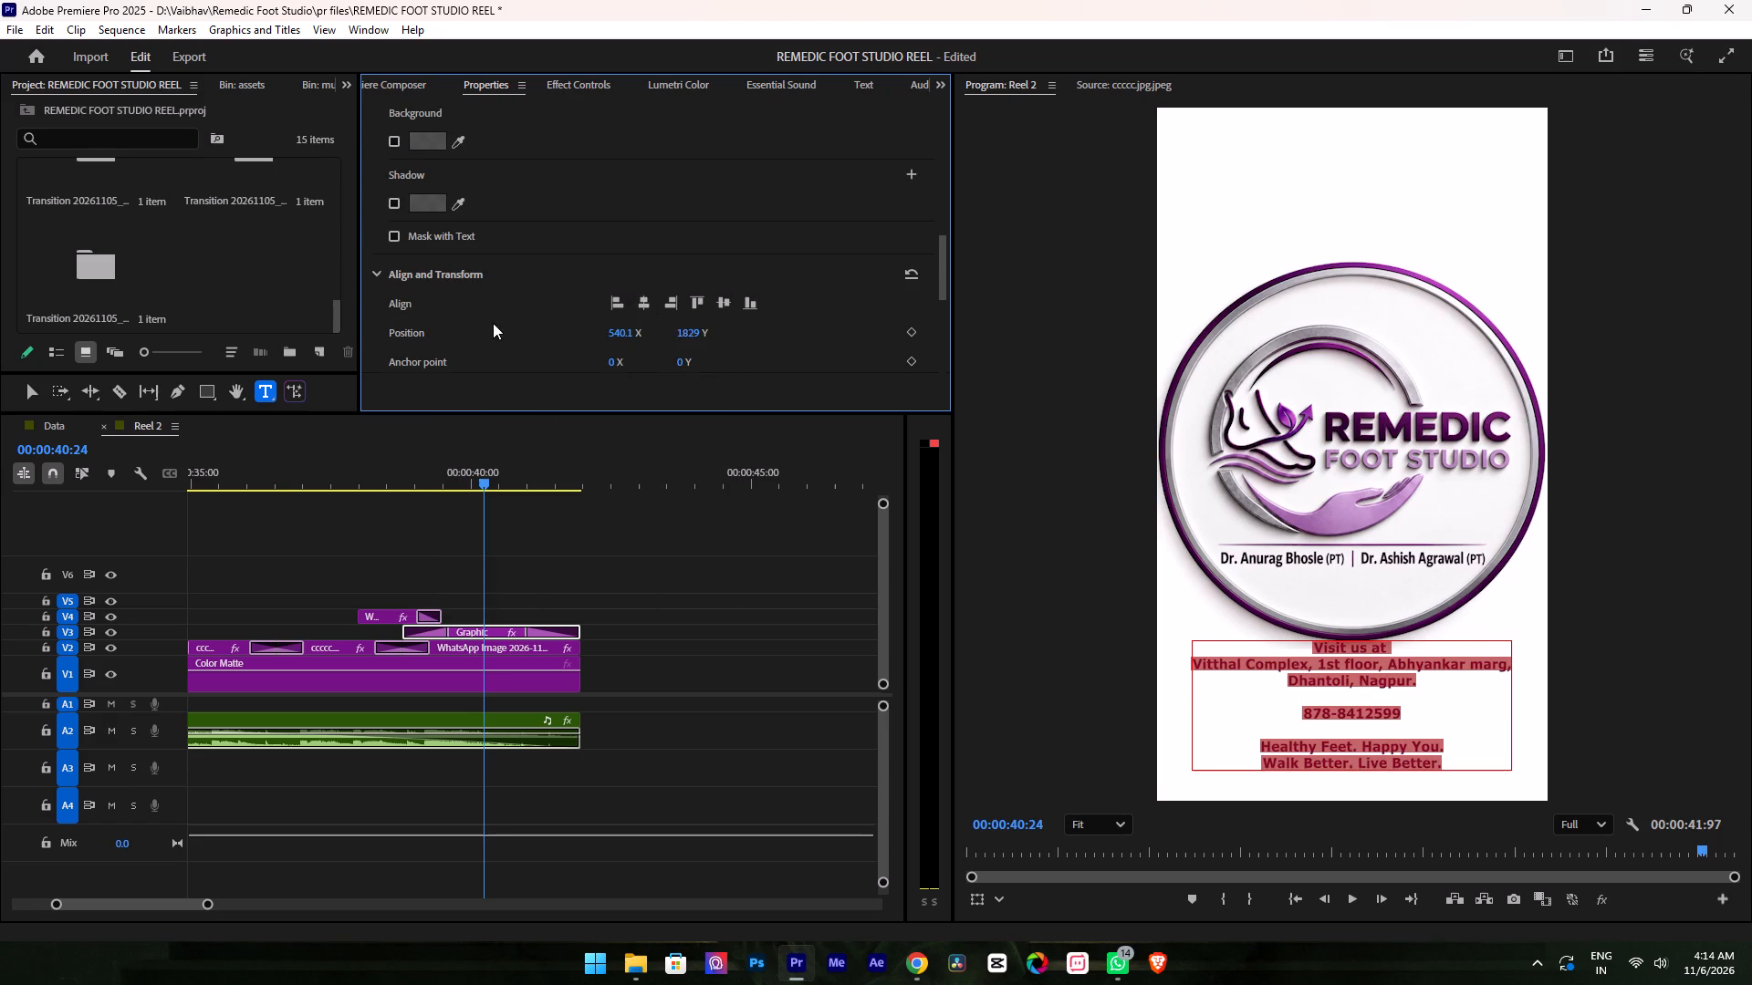
pyautogui.scroll(-3, 482, 322)
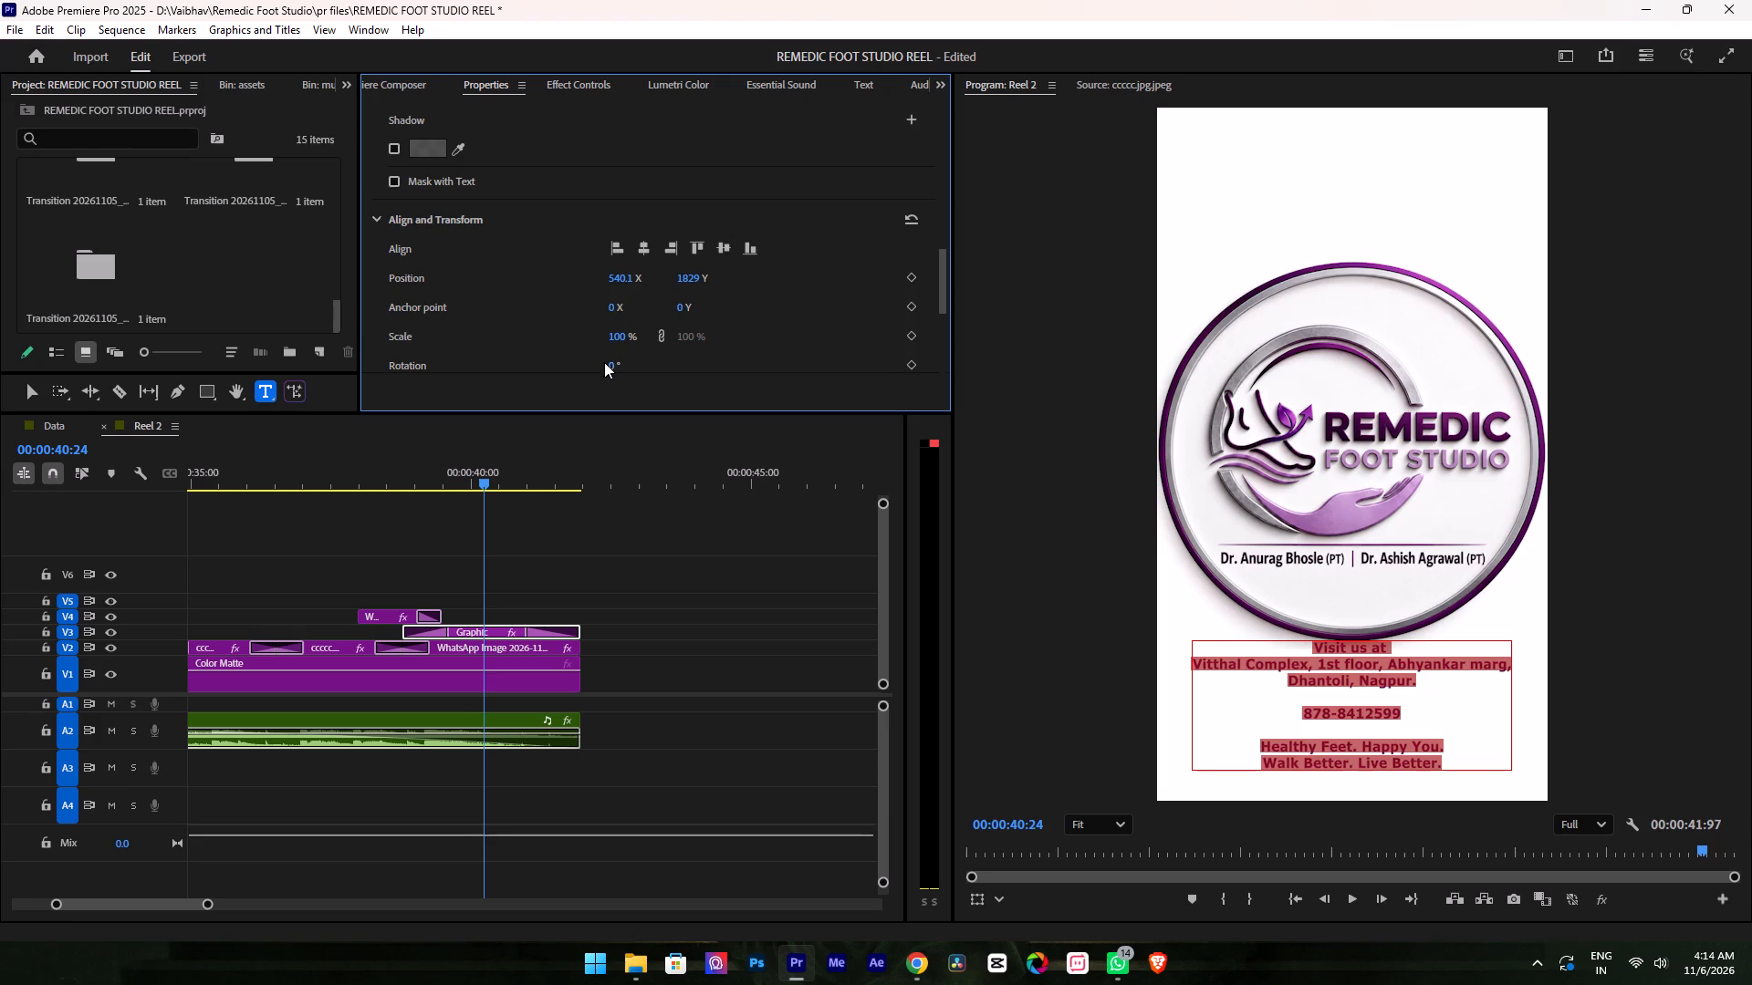
pyautogui.click(579, 541)
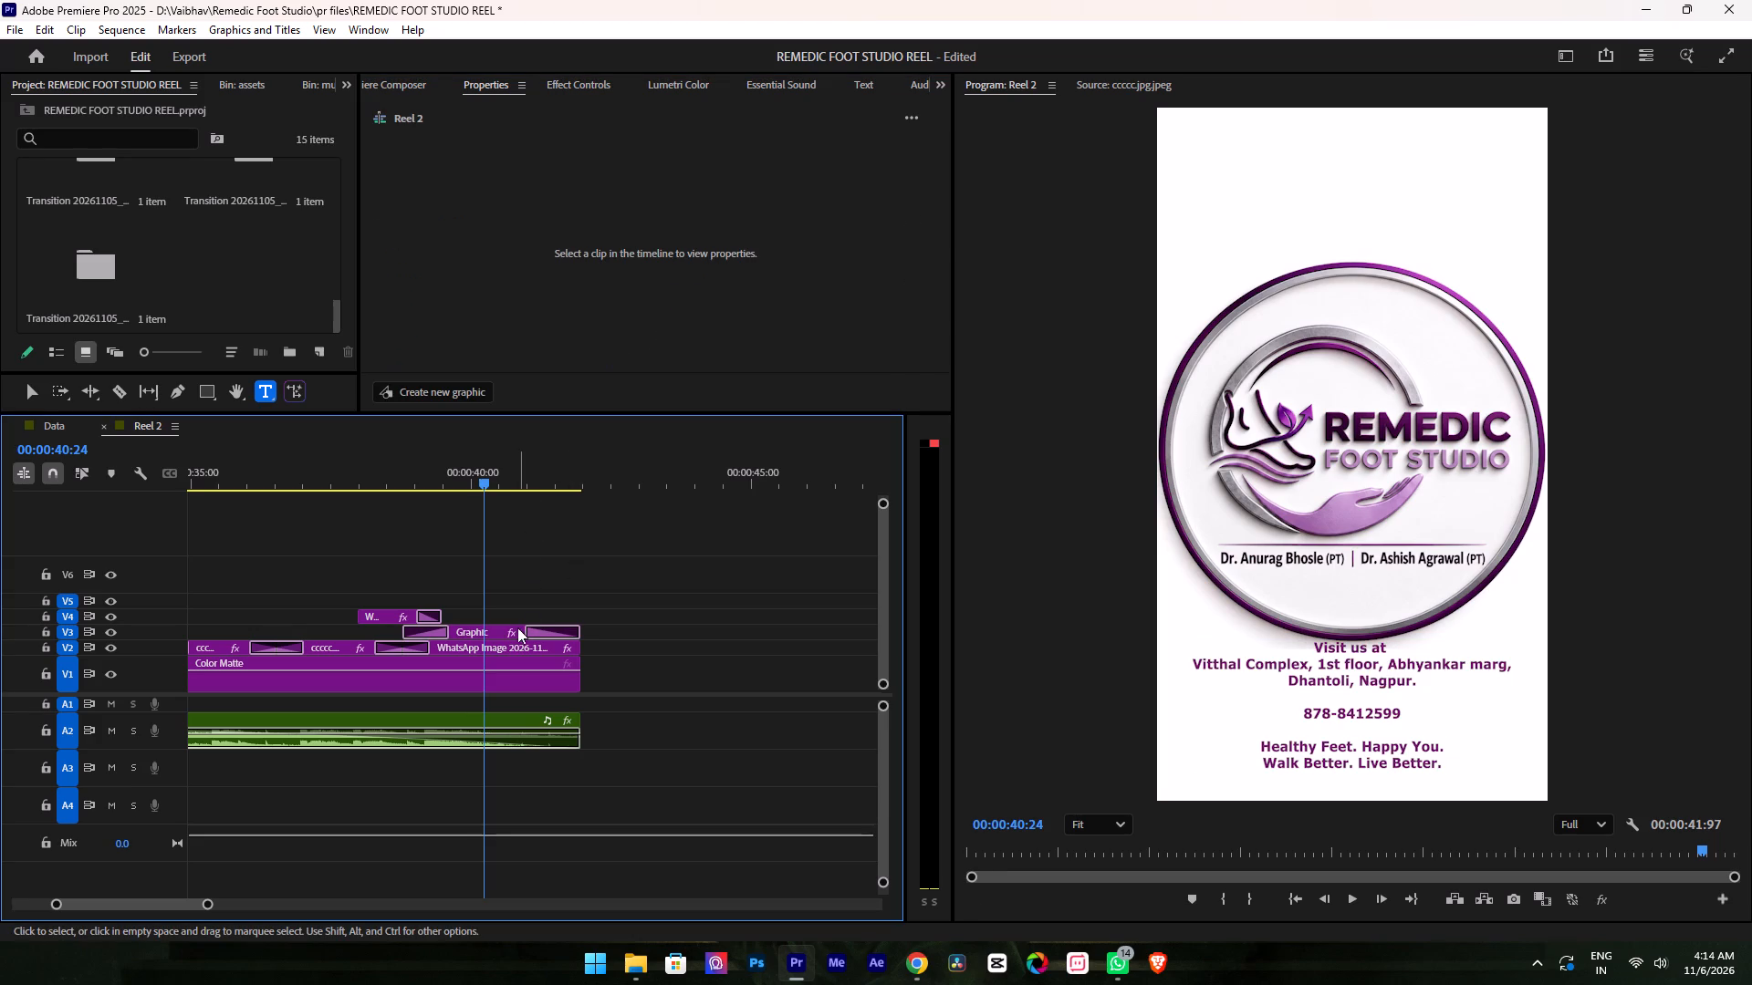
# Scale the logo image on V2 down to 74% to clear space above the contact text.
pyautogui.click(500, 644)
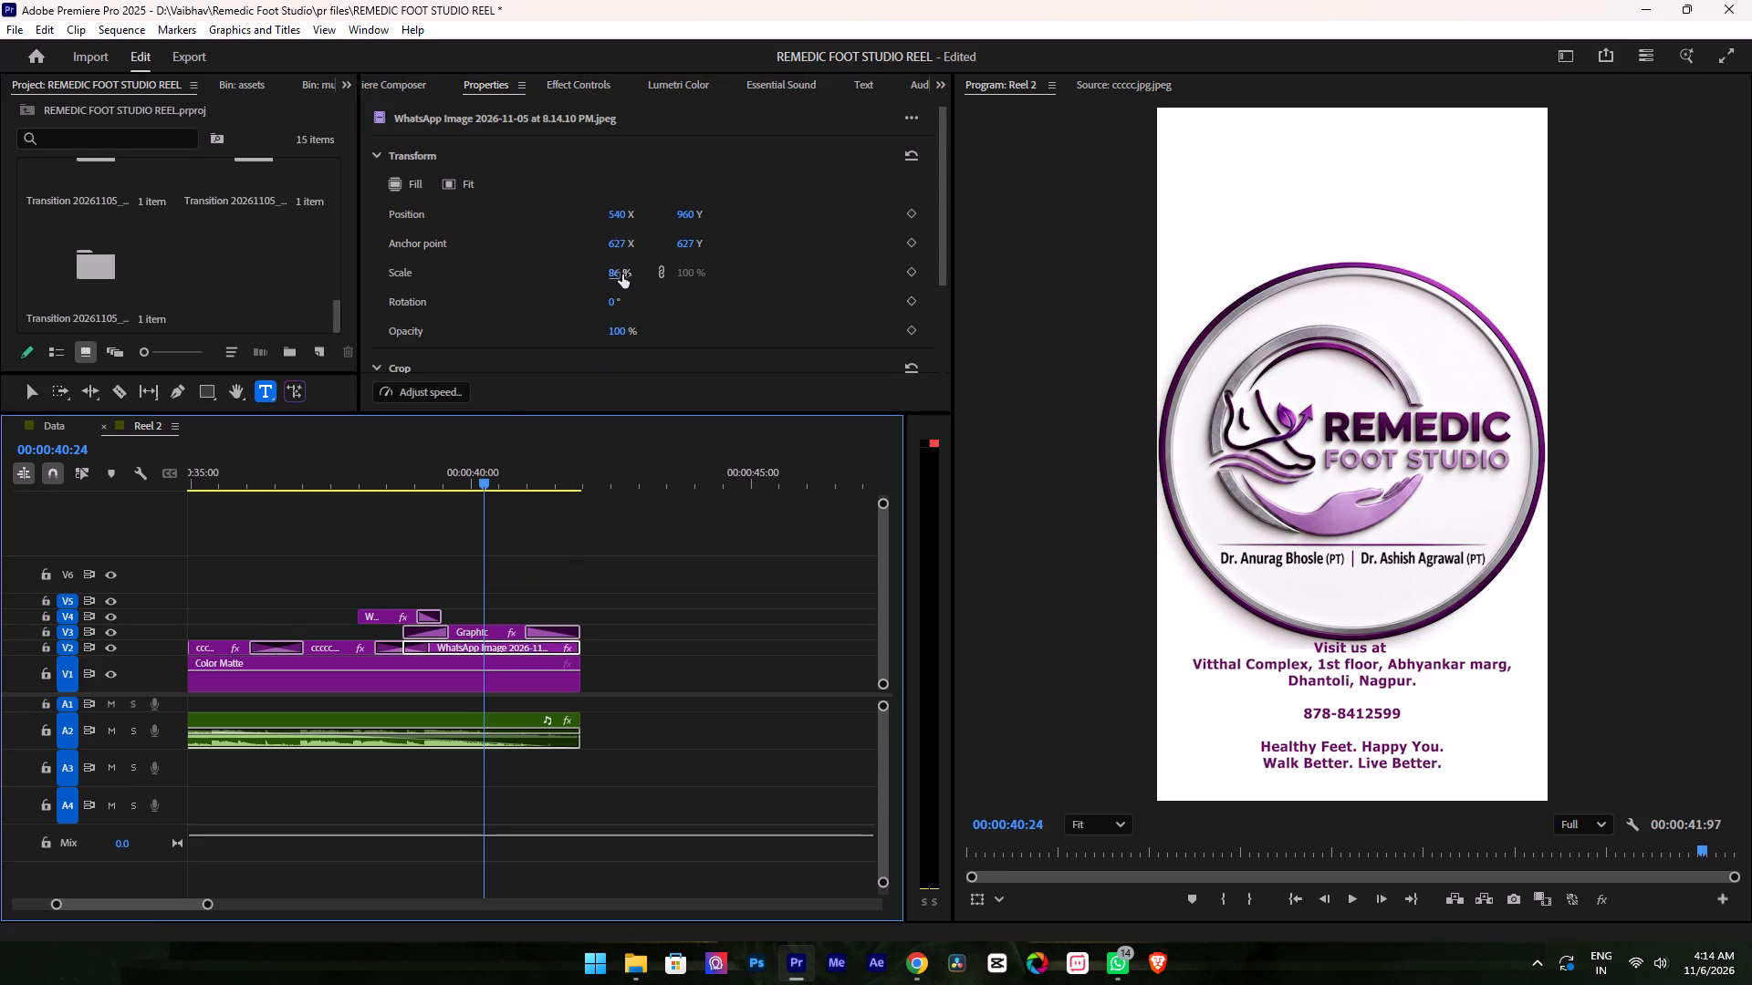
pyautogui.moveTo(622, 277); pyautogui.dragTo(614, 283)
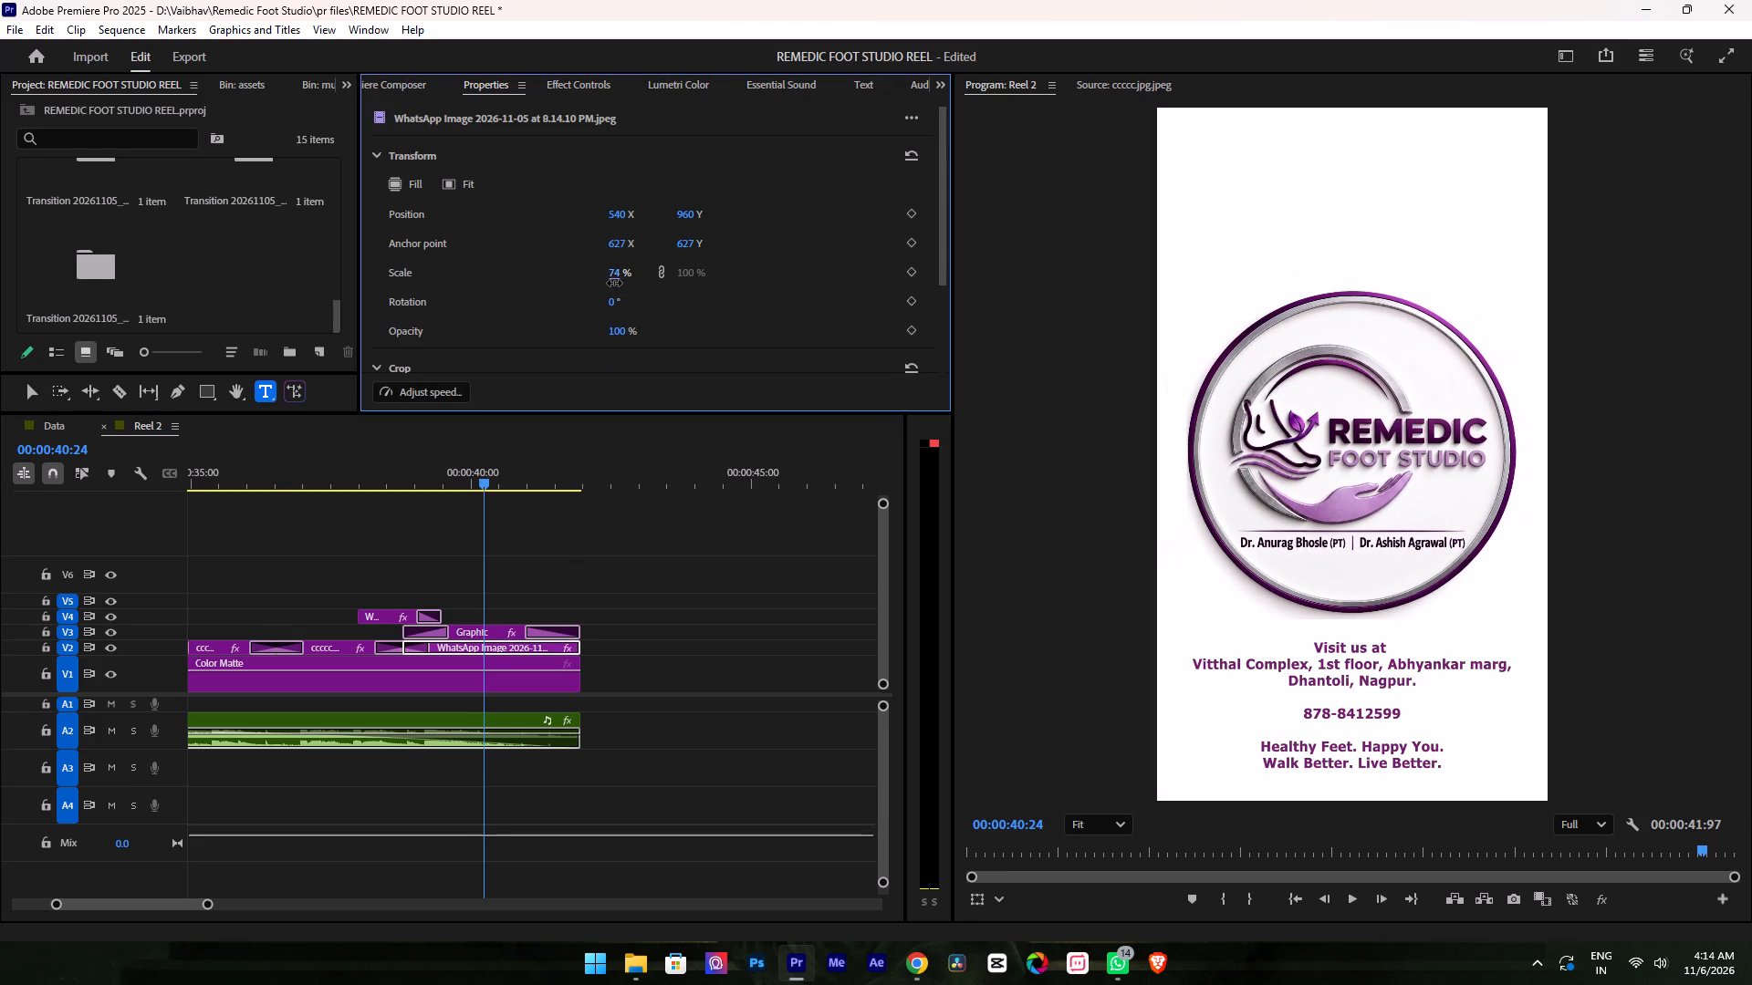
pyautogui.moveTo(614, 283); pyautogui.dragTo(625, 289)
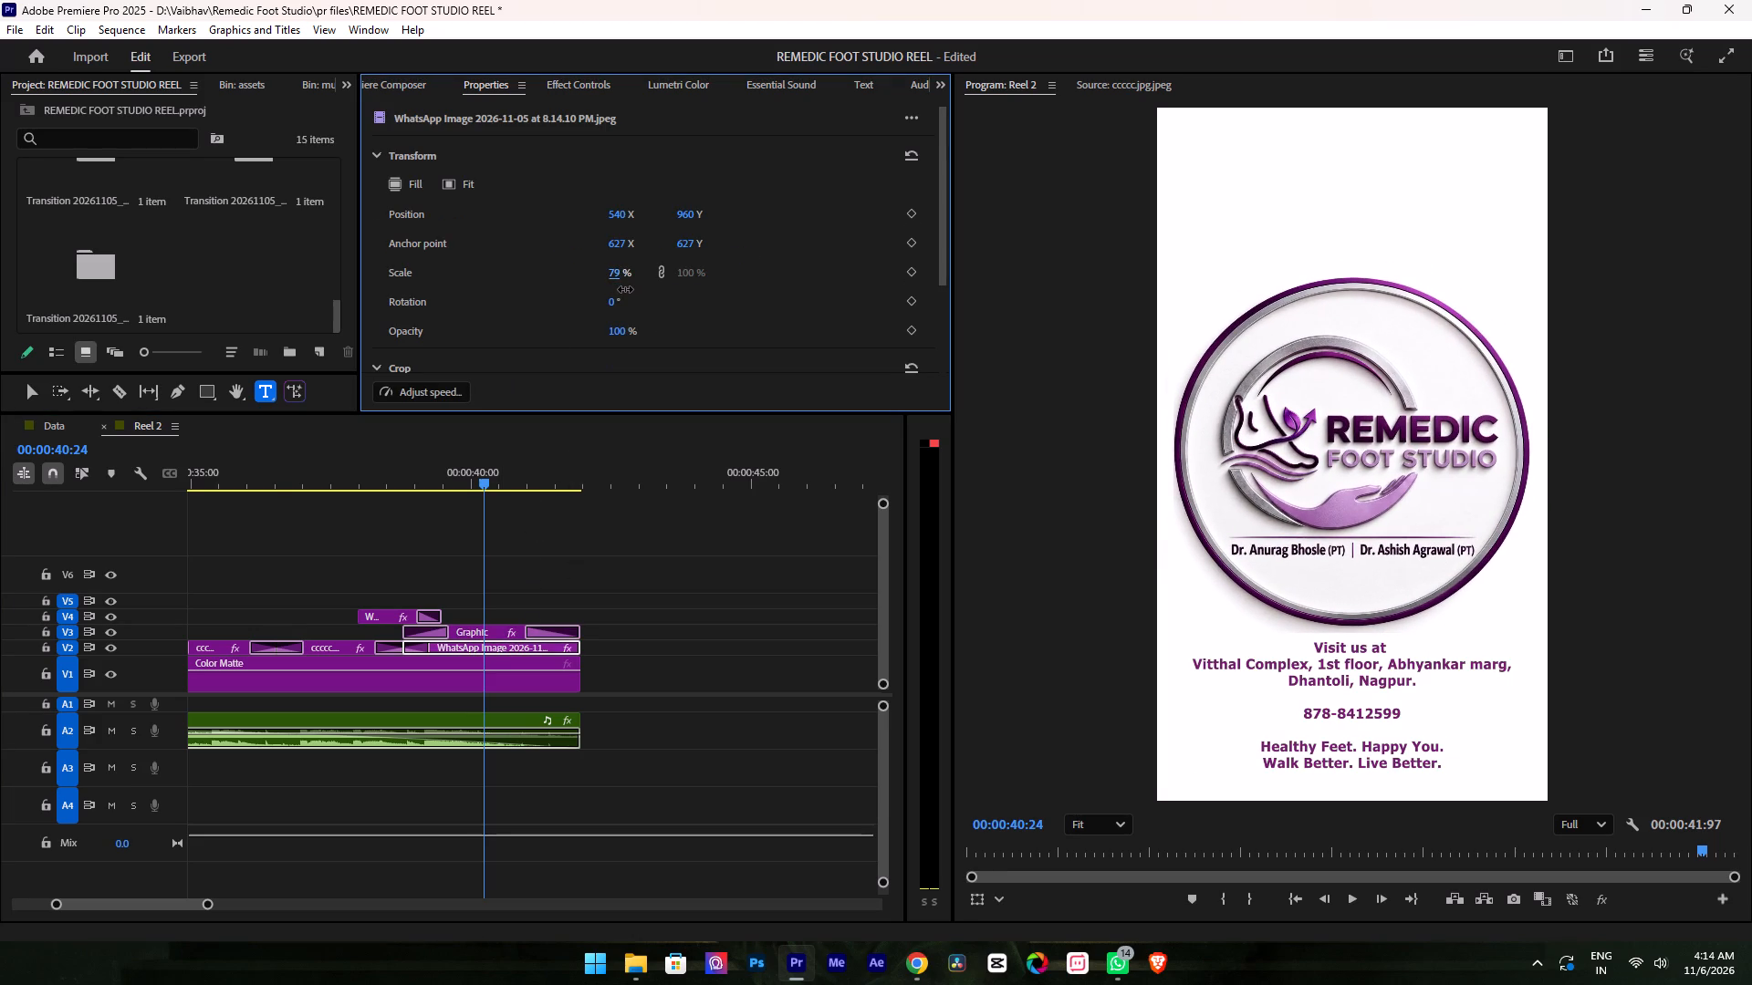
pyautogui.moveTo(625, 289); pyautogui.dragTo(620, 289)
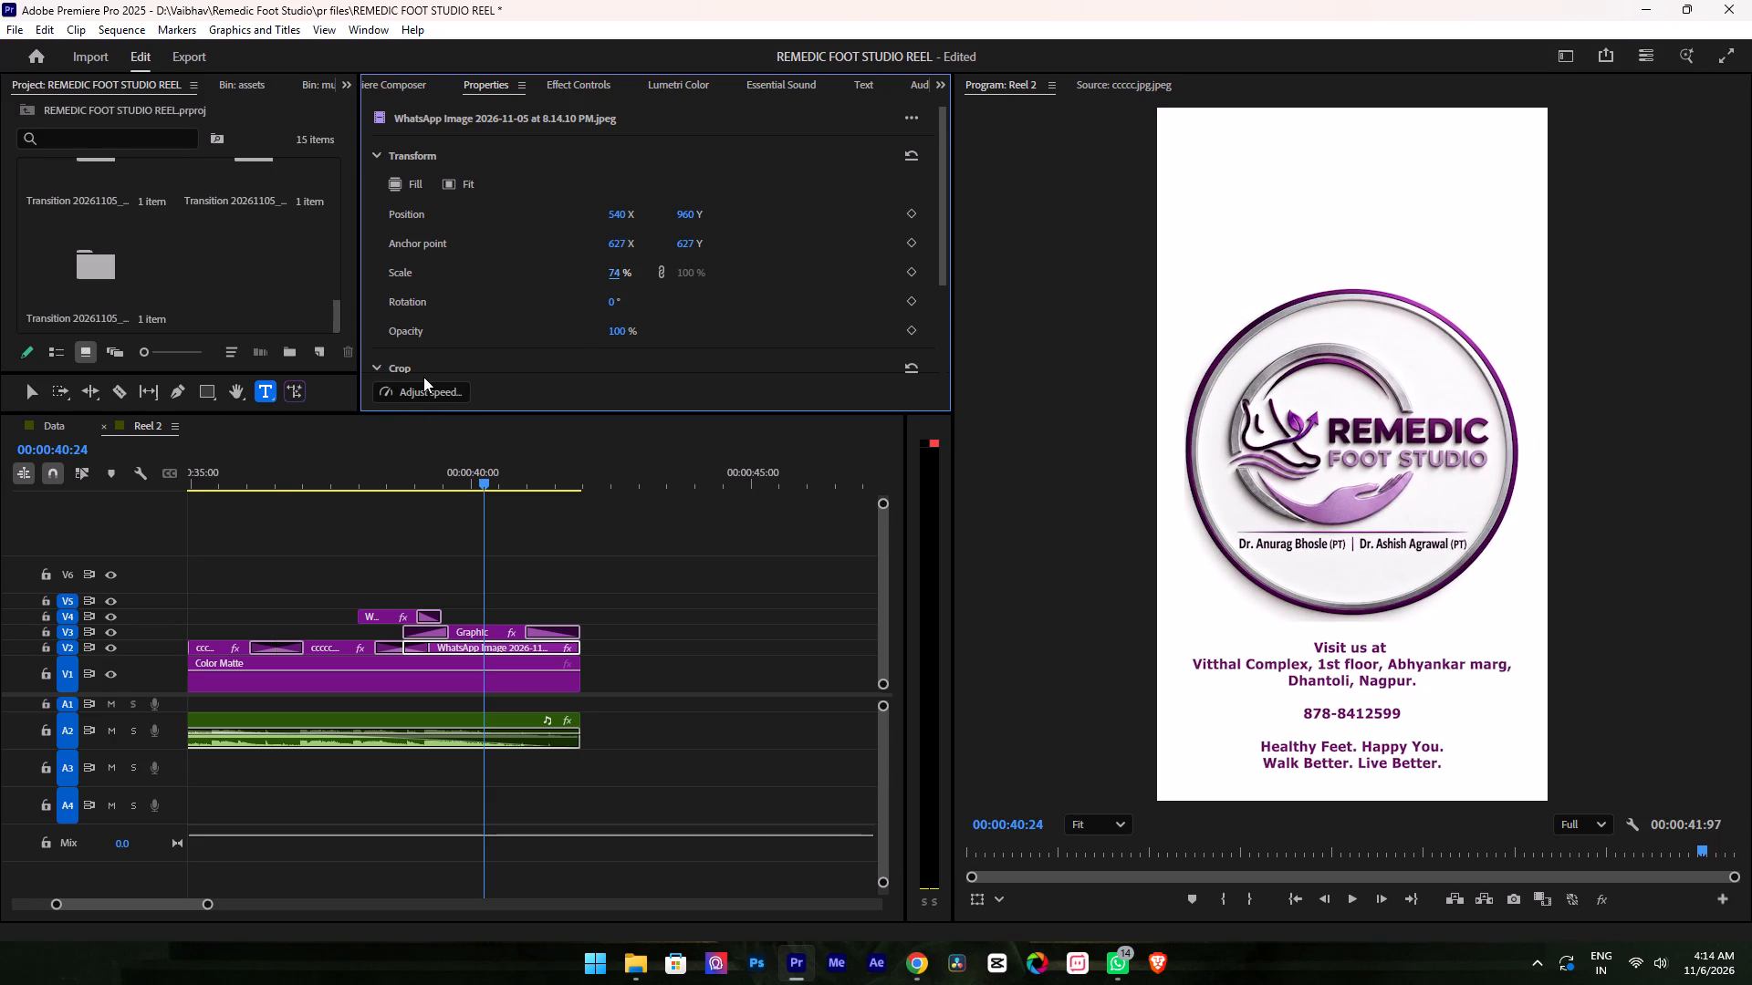
# Scrub through the change to the end card and set the V2 logo image's scale to 75%.
pyautogui.moveTo(359, 471); pyautogui.dragTo(329, 472)
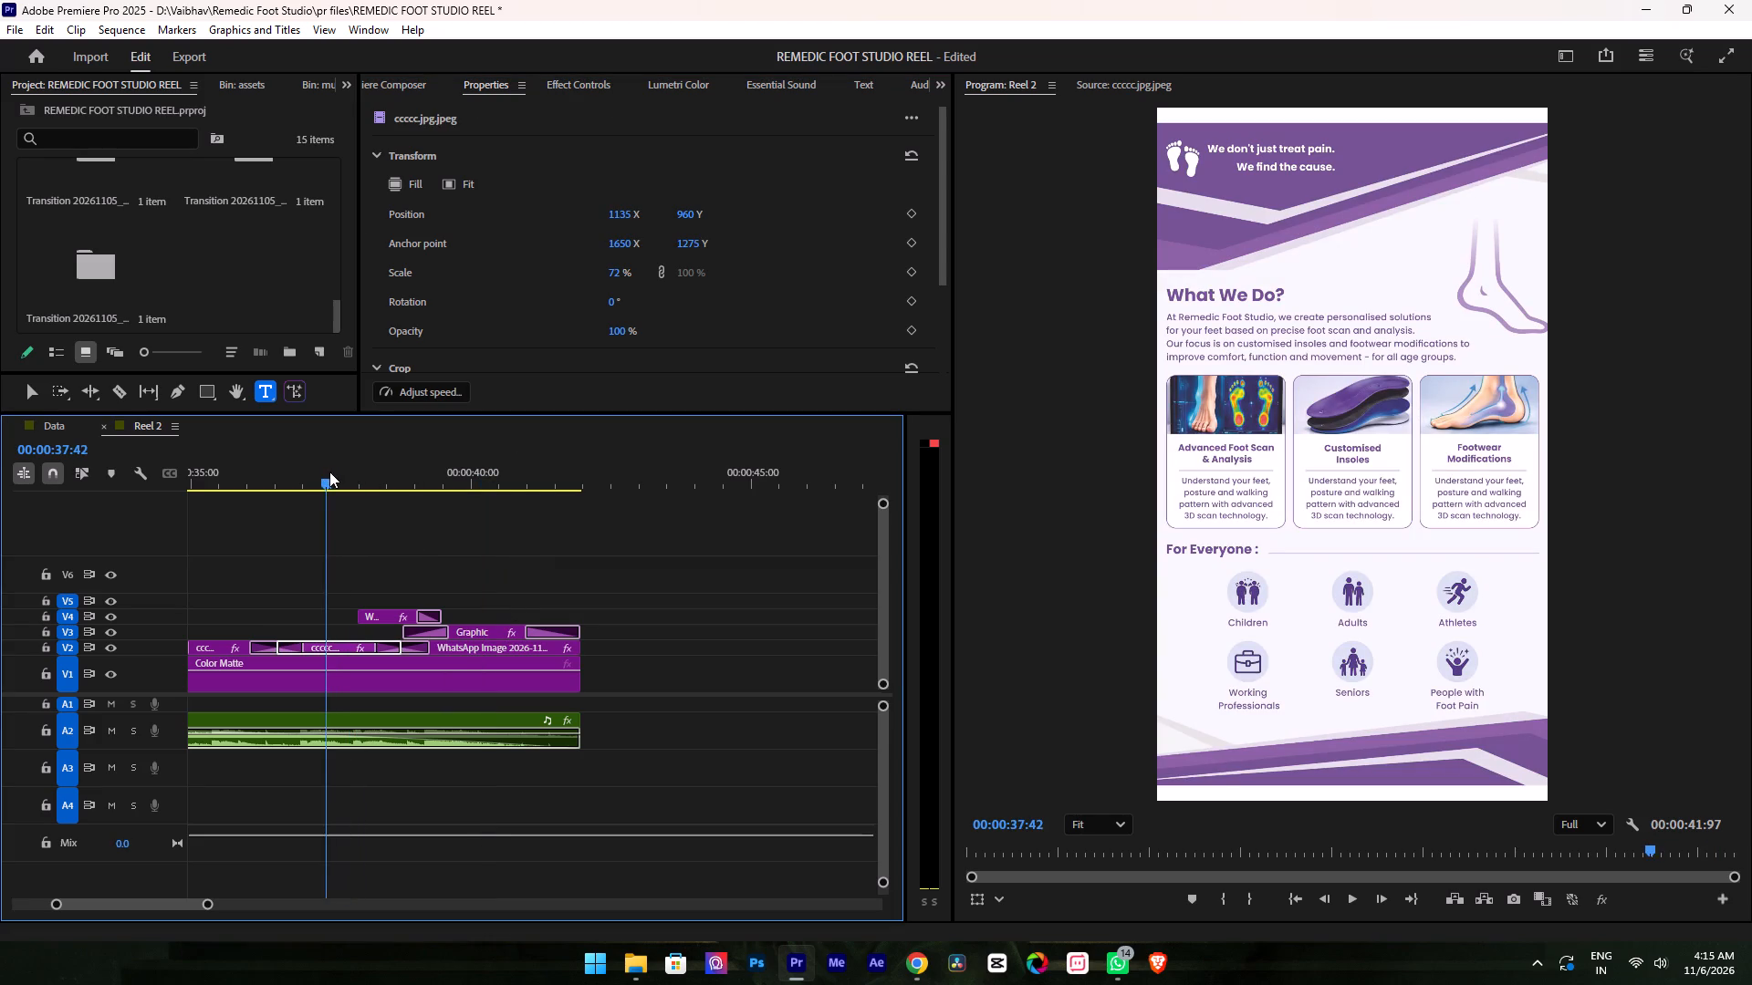
pyautogui.moveTo(329, 472); pyautogui.dragTo(472, 488)
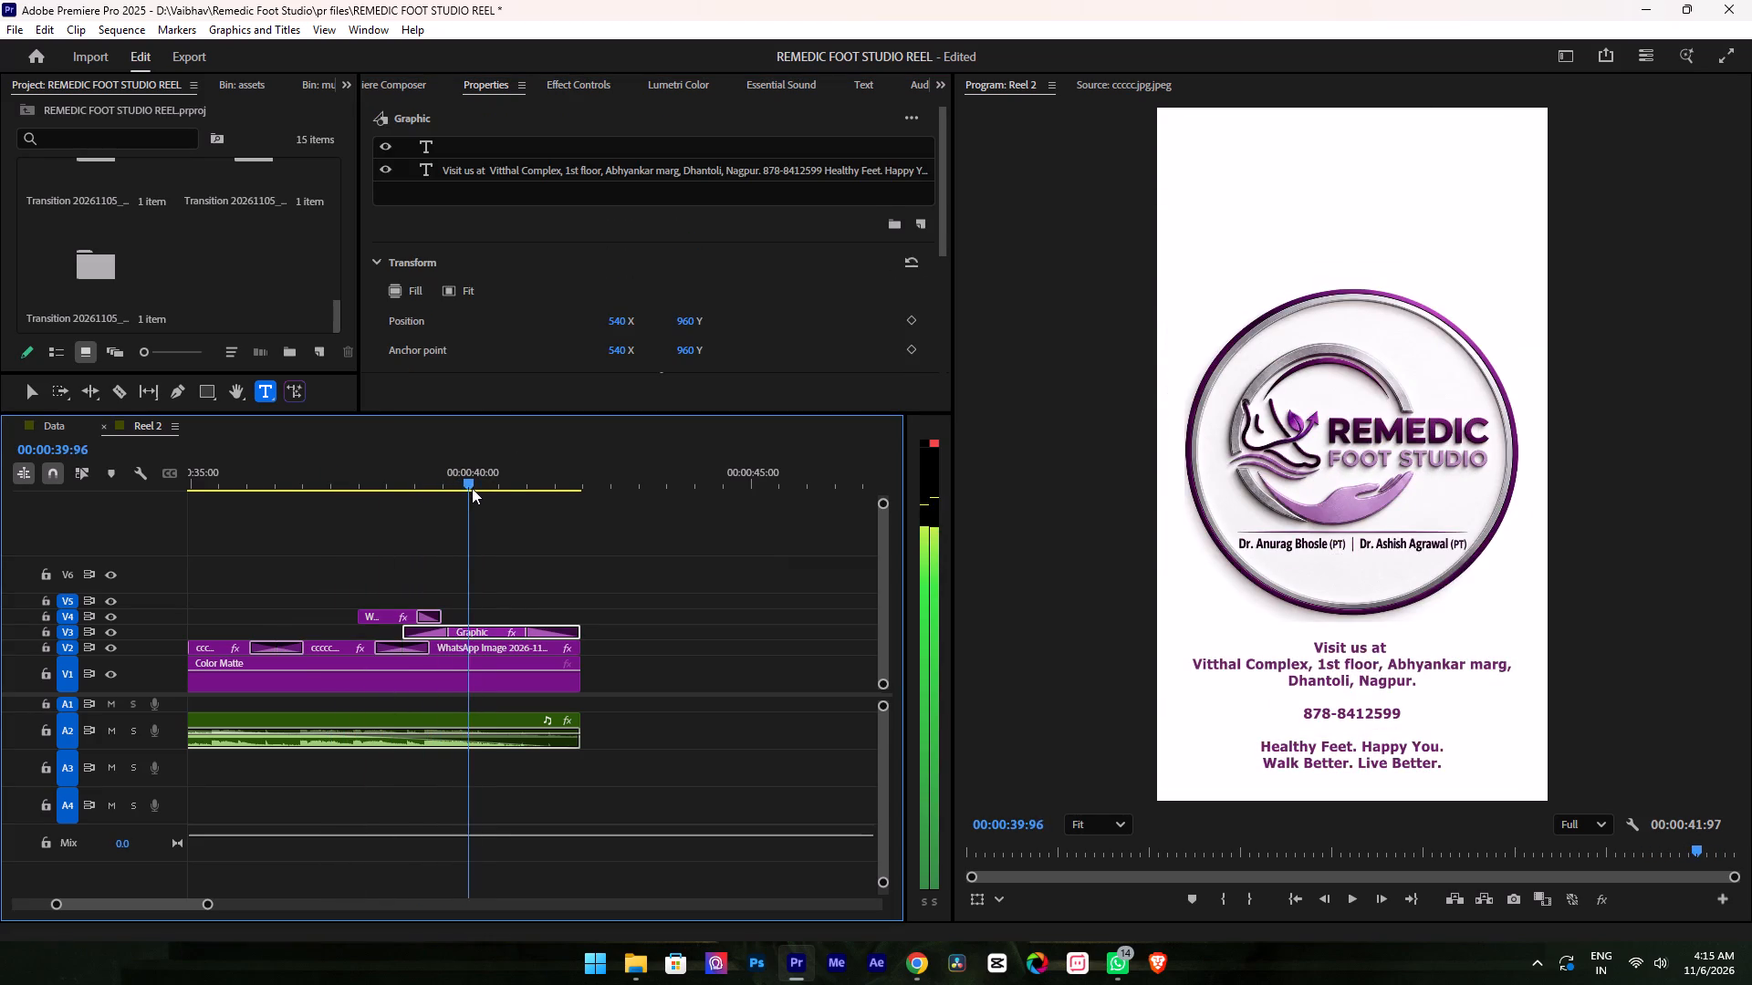
pyautogui.moveTo(472, 488); pyautogui.dragTo(412, 493)
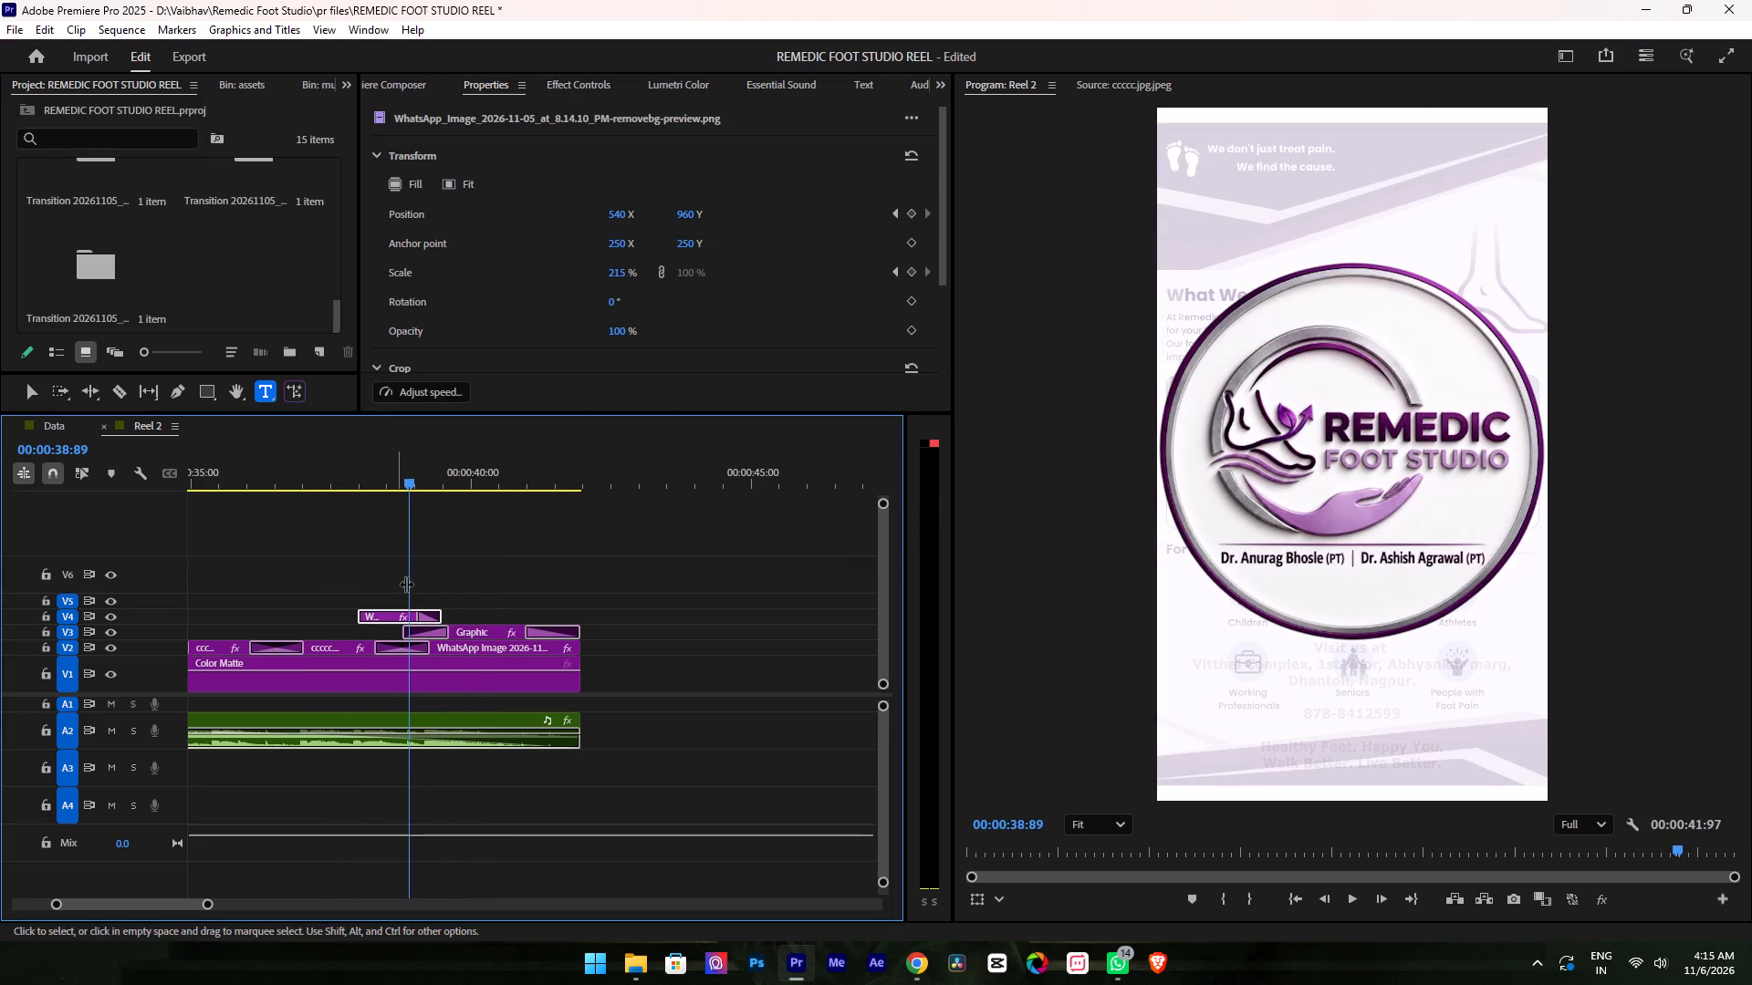
pyautogui.click(501, 633)
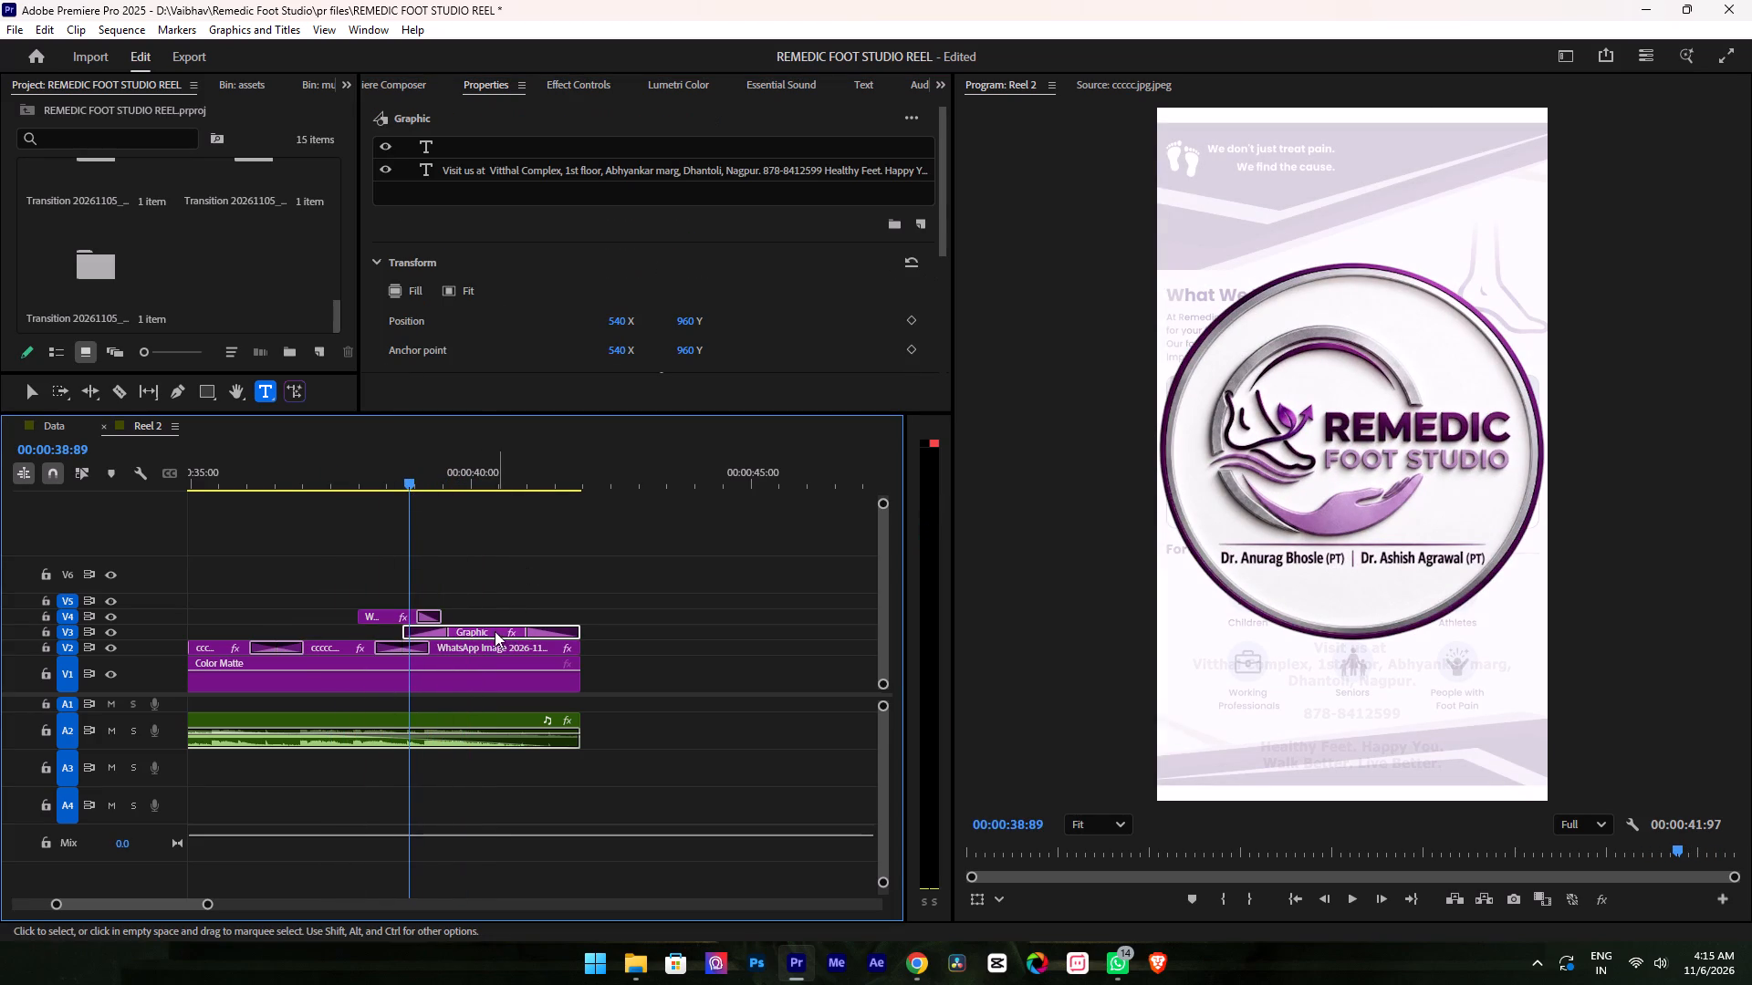
pyautogui.click(494, 654)
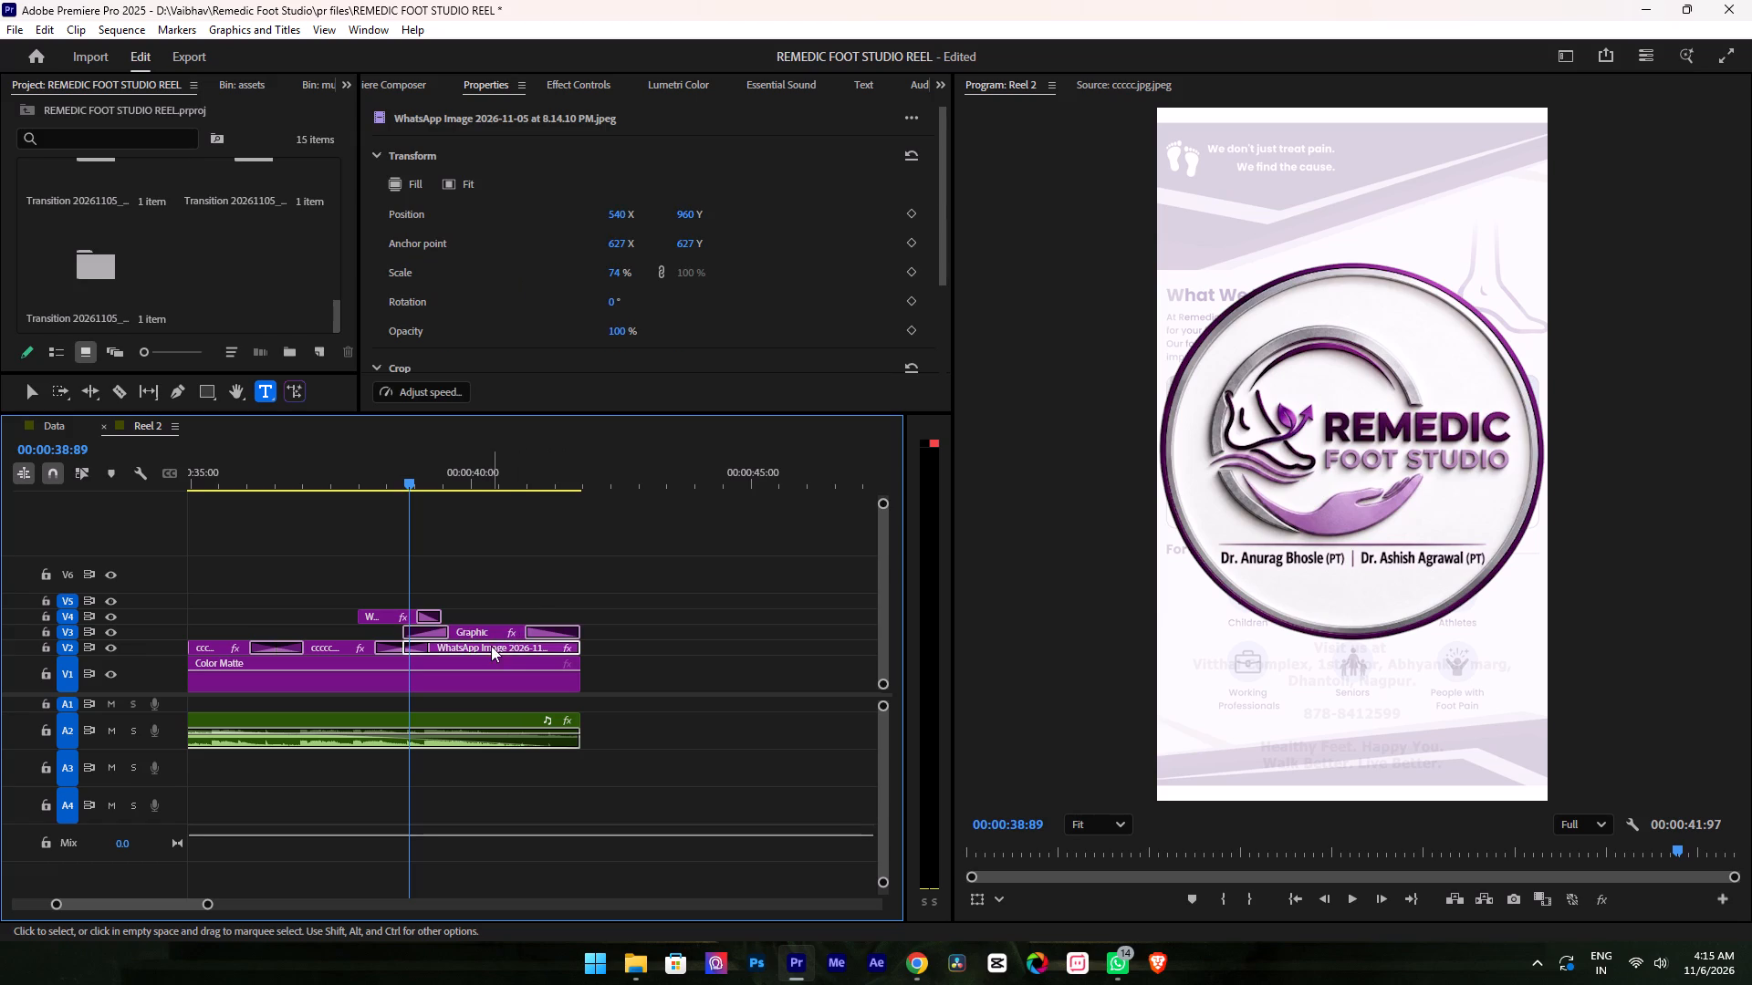
pyautogui.click(620, 276)
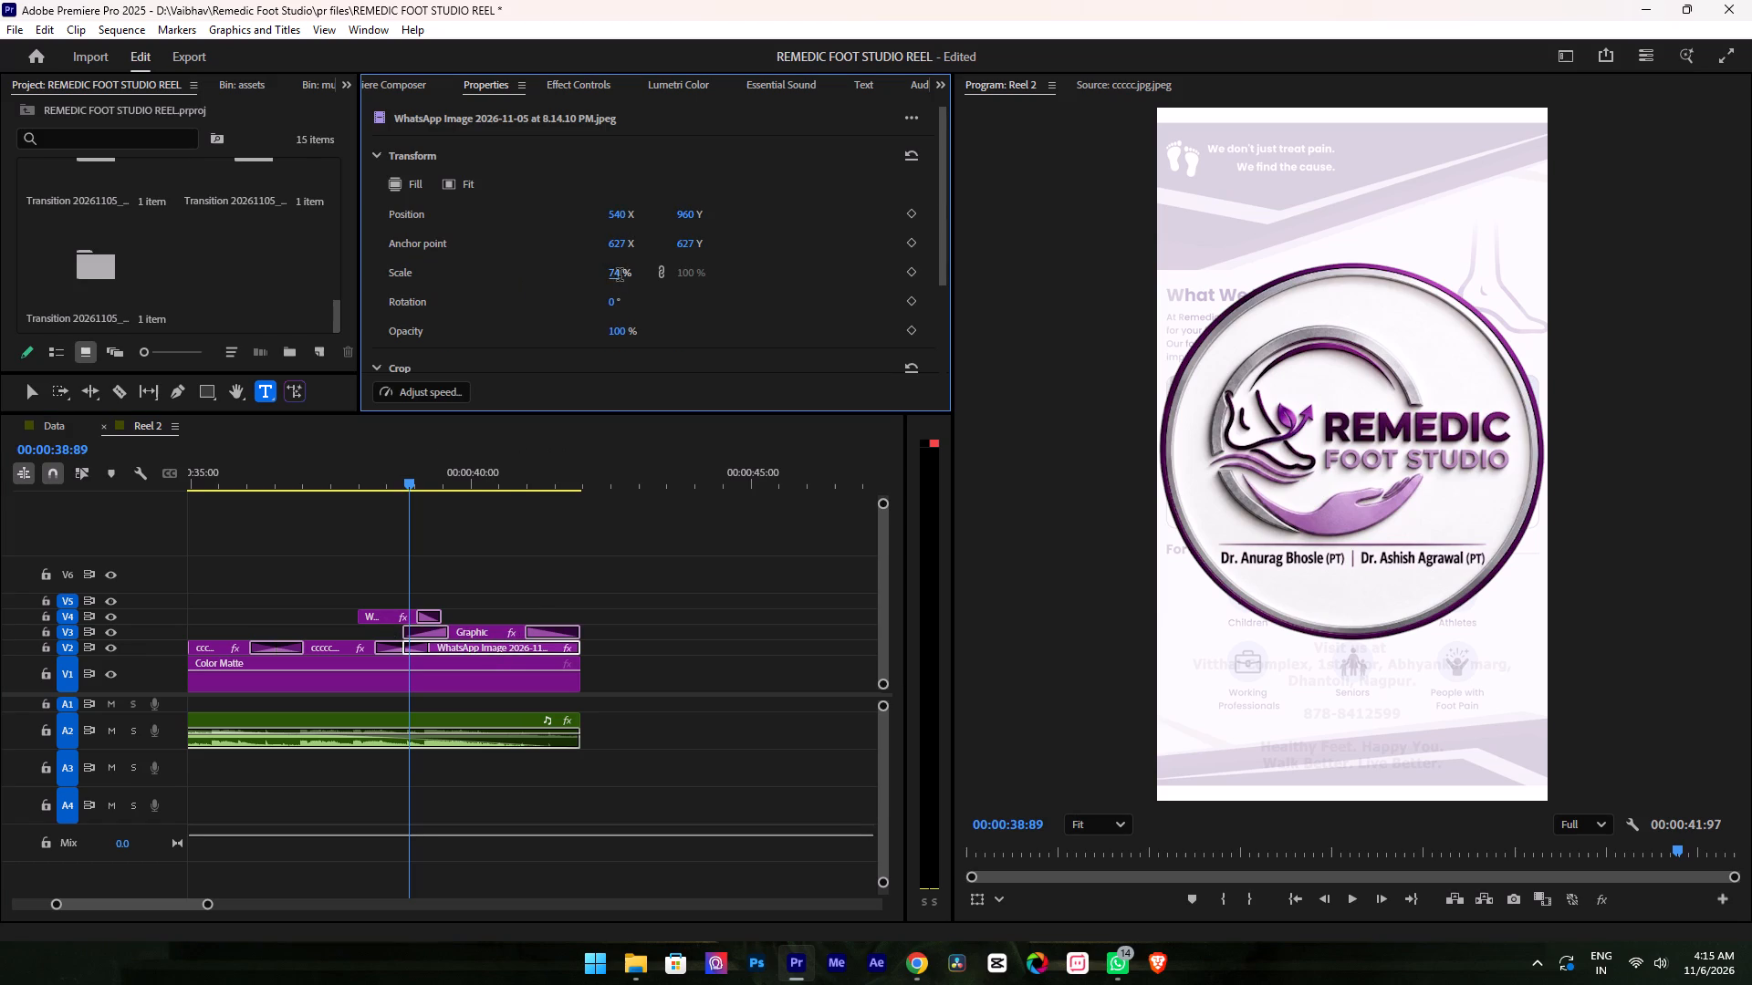
pyautogui.press('7')
pyautogui.press('5')
pyautogui.click(493, 563)
# Turn off scale animation on the V4 logo clip, deleting its scale keyframes.
pyautogui.click(409, 607)
pyautogui.click(402, 613)
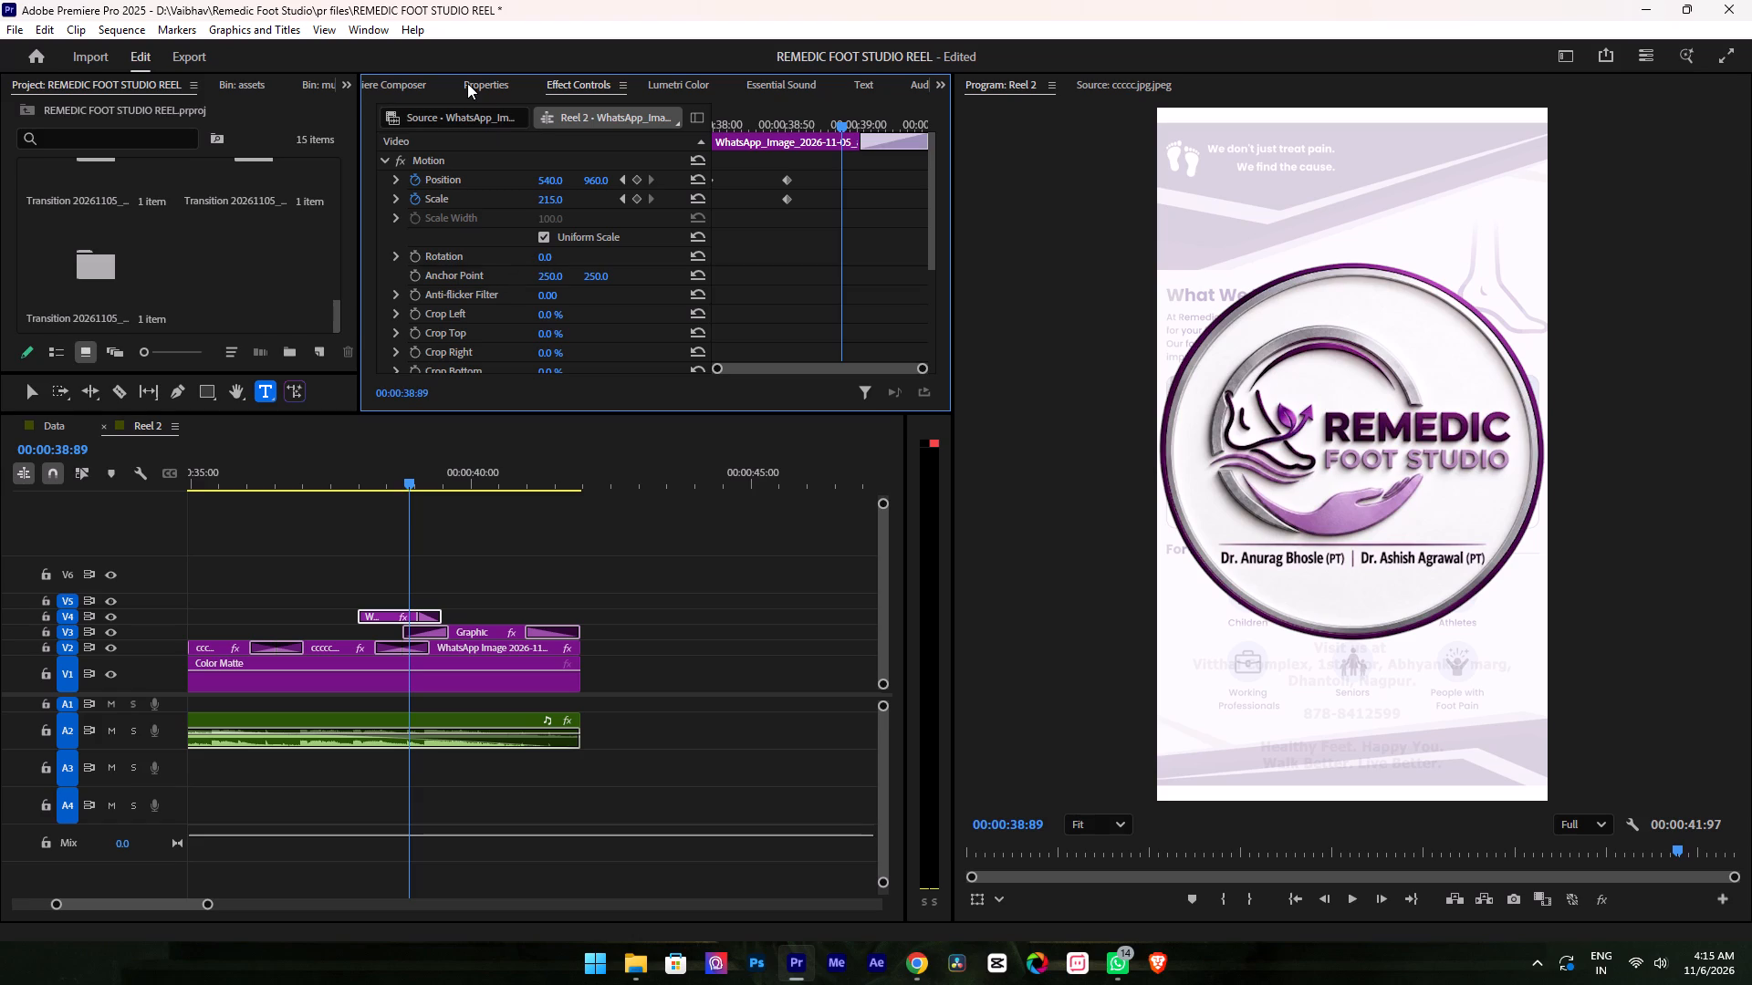
pyautogui.moveTo(745, 112); pyautogui.dragTo(664, 132)
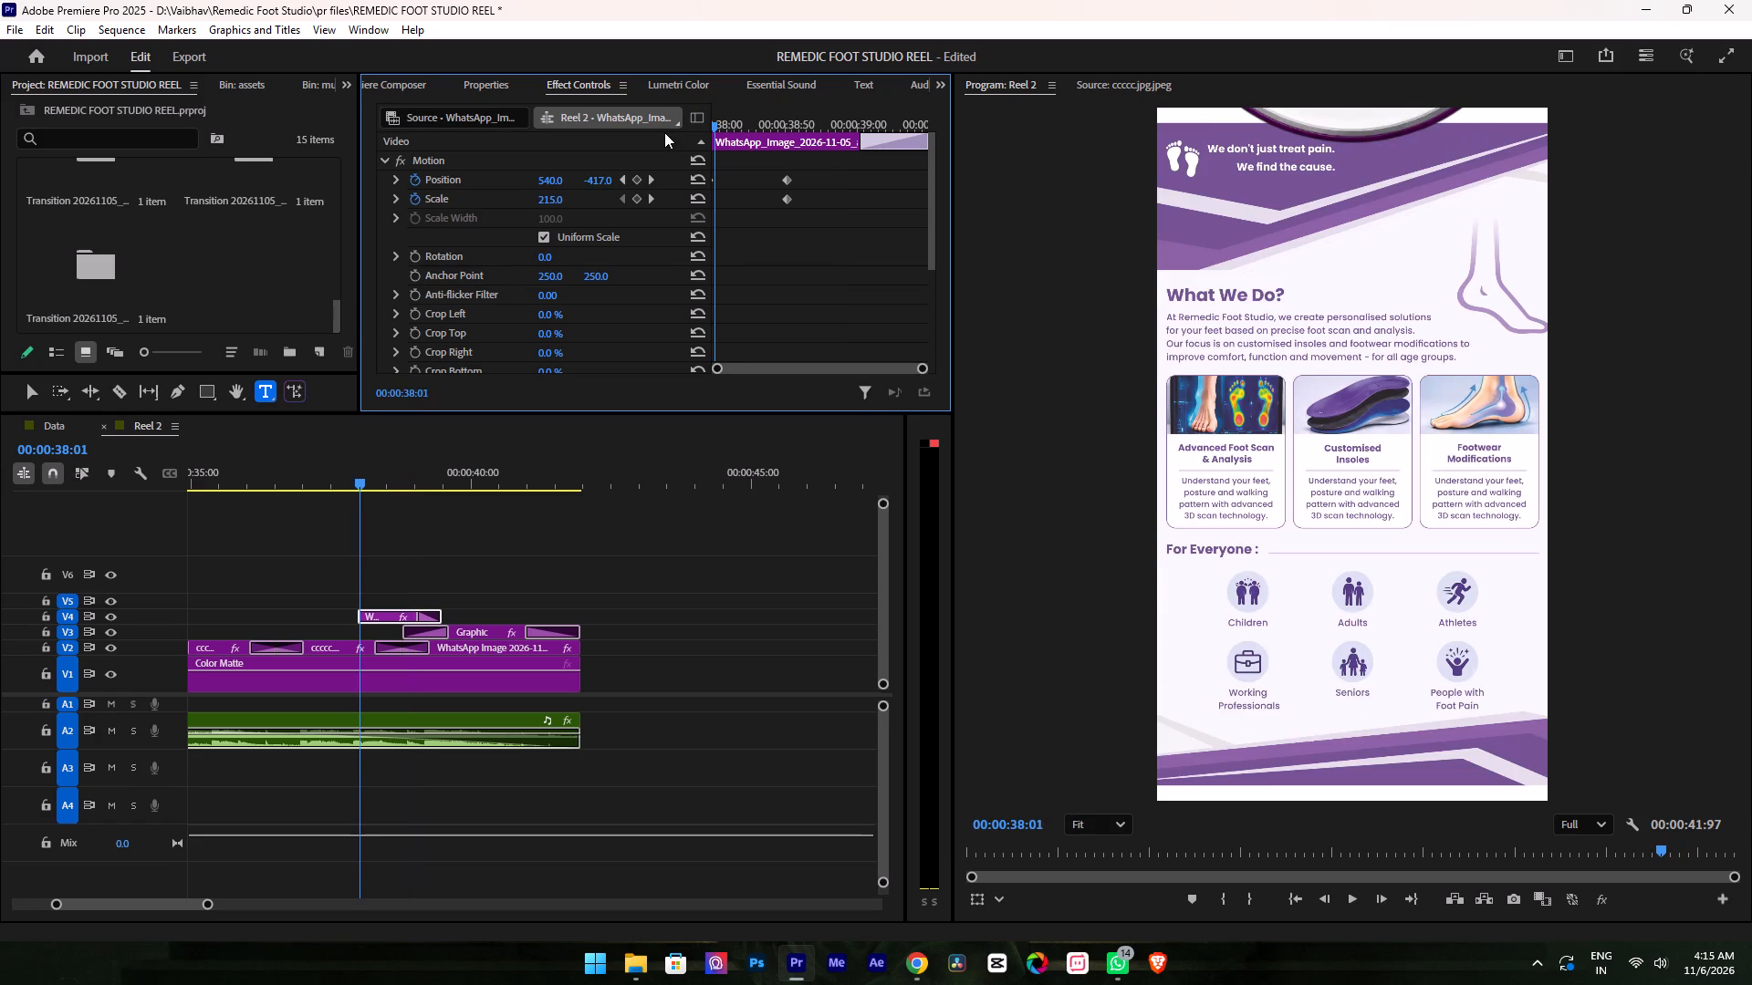
pyautogui.moveTo(664, 132); pyautogui.dragTo(784, 156)
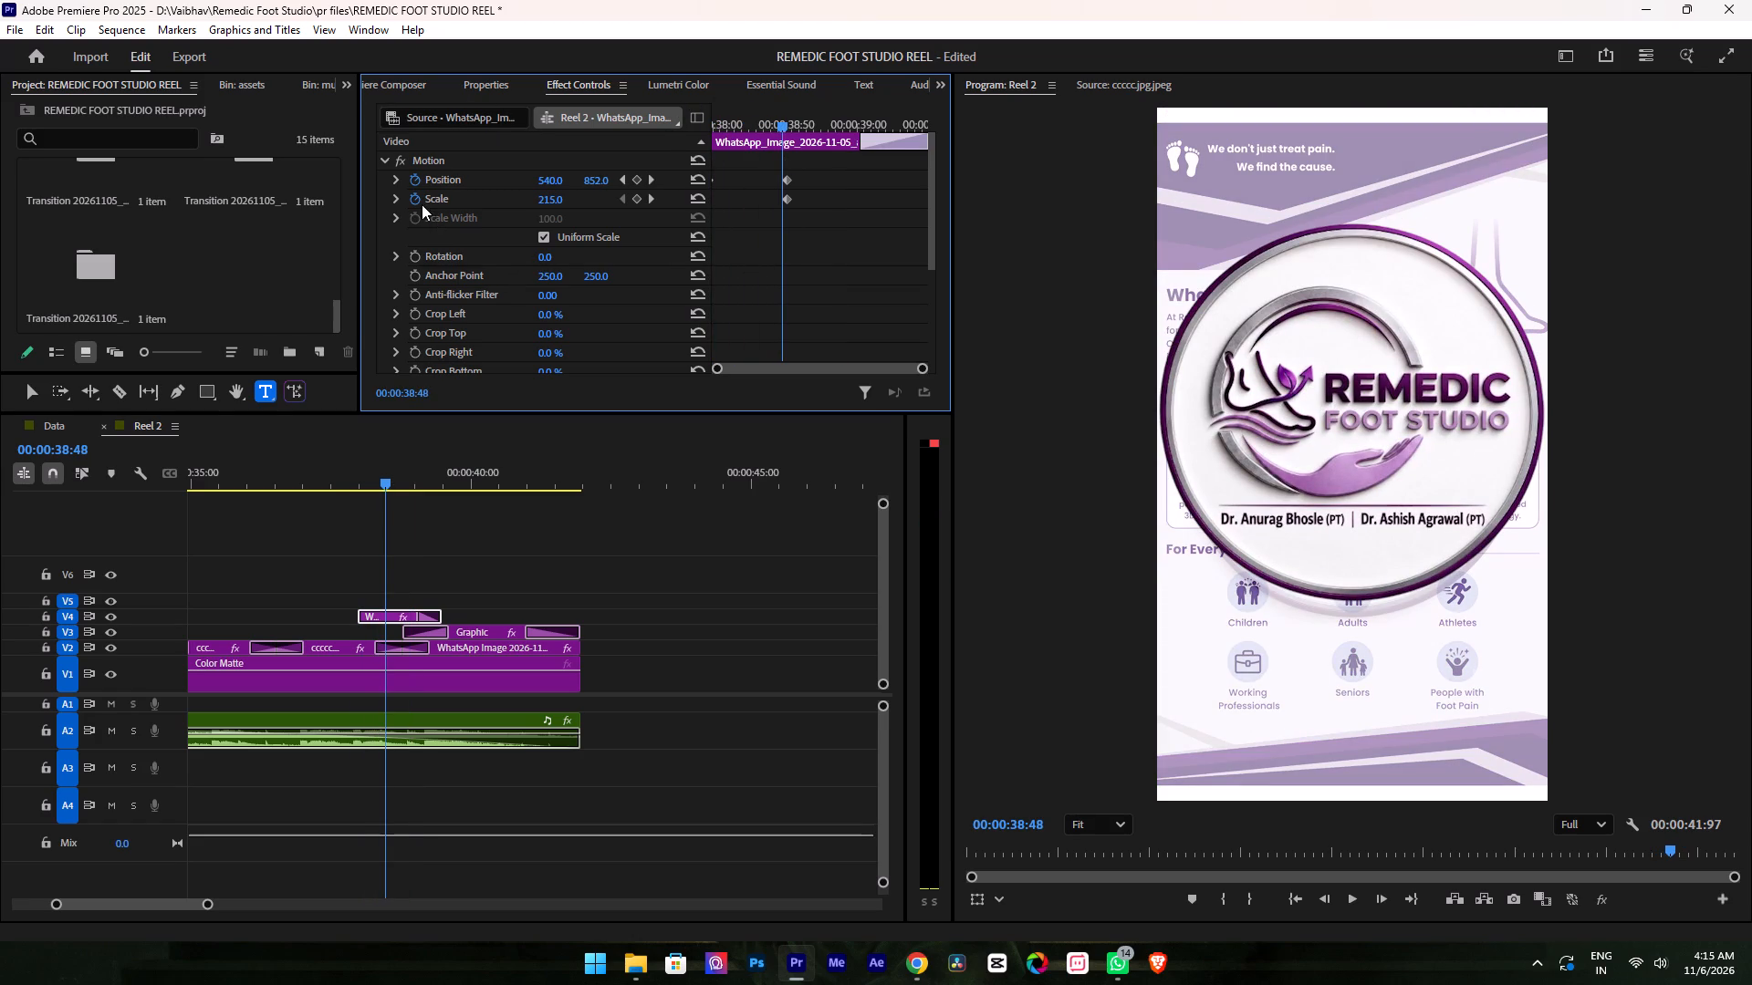
pyautogui.click(418, 198)
pyautogui.click(976, 529)
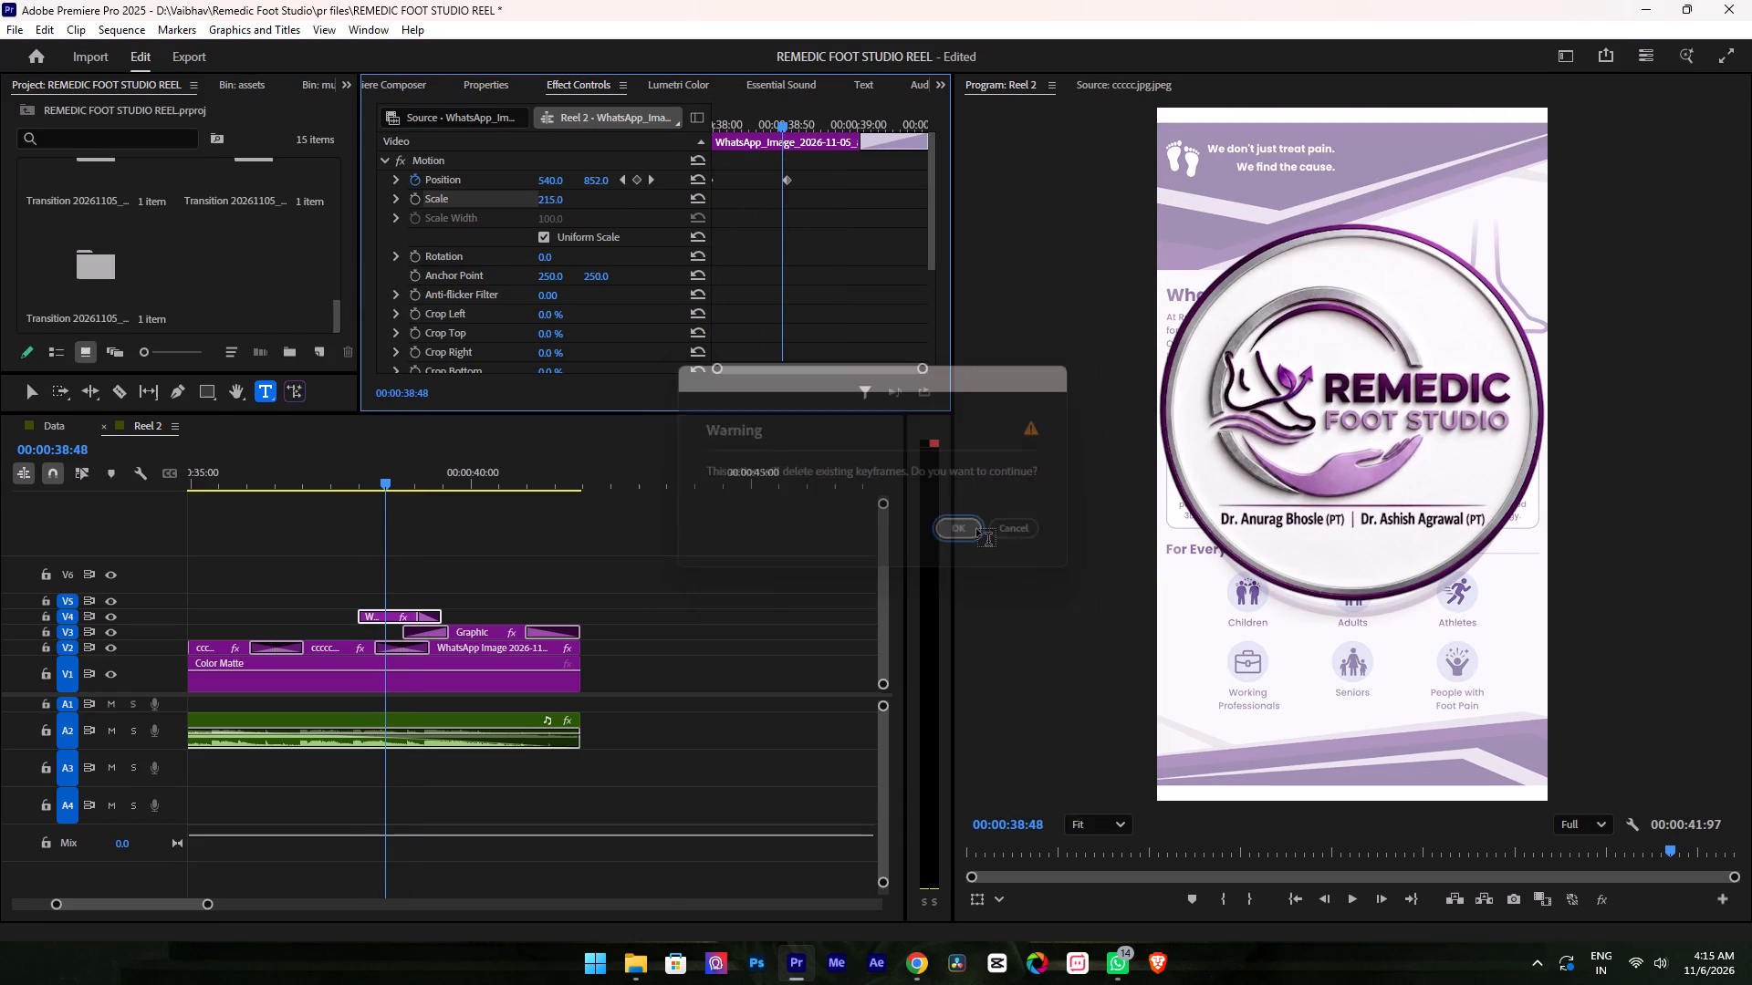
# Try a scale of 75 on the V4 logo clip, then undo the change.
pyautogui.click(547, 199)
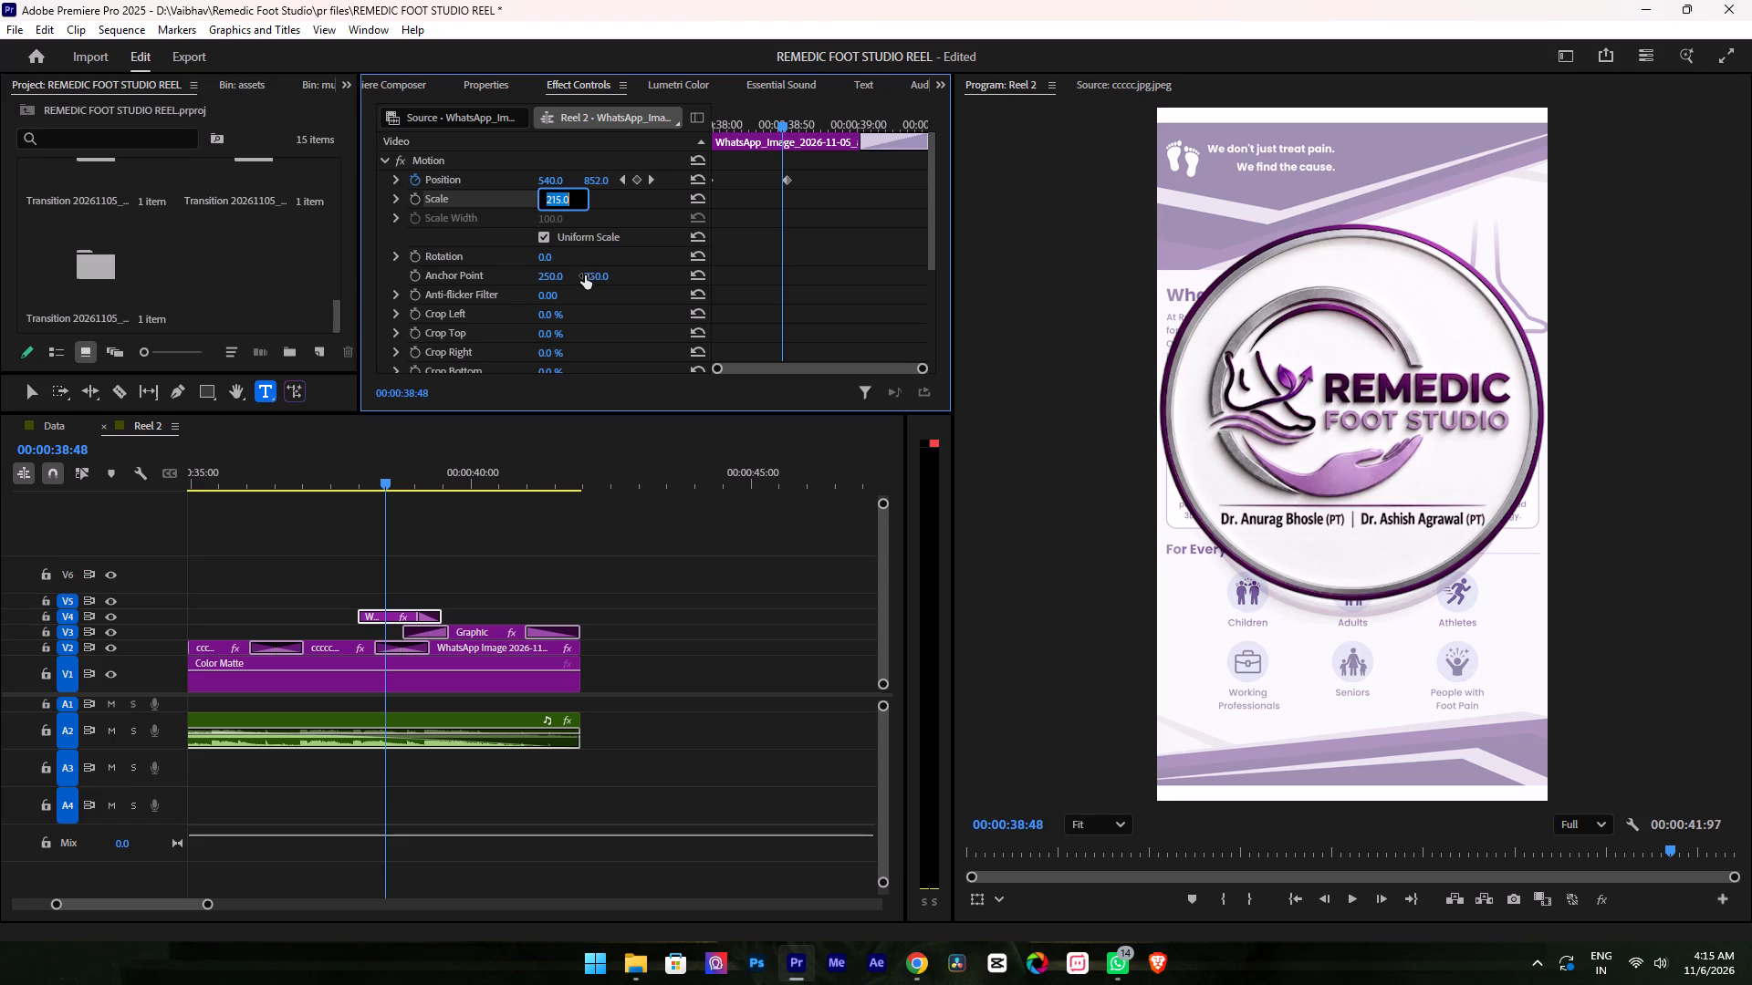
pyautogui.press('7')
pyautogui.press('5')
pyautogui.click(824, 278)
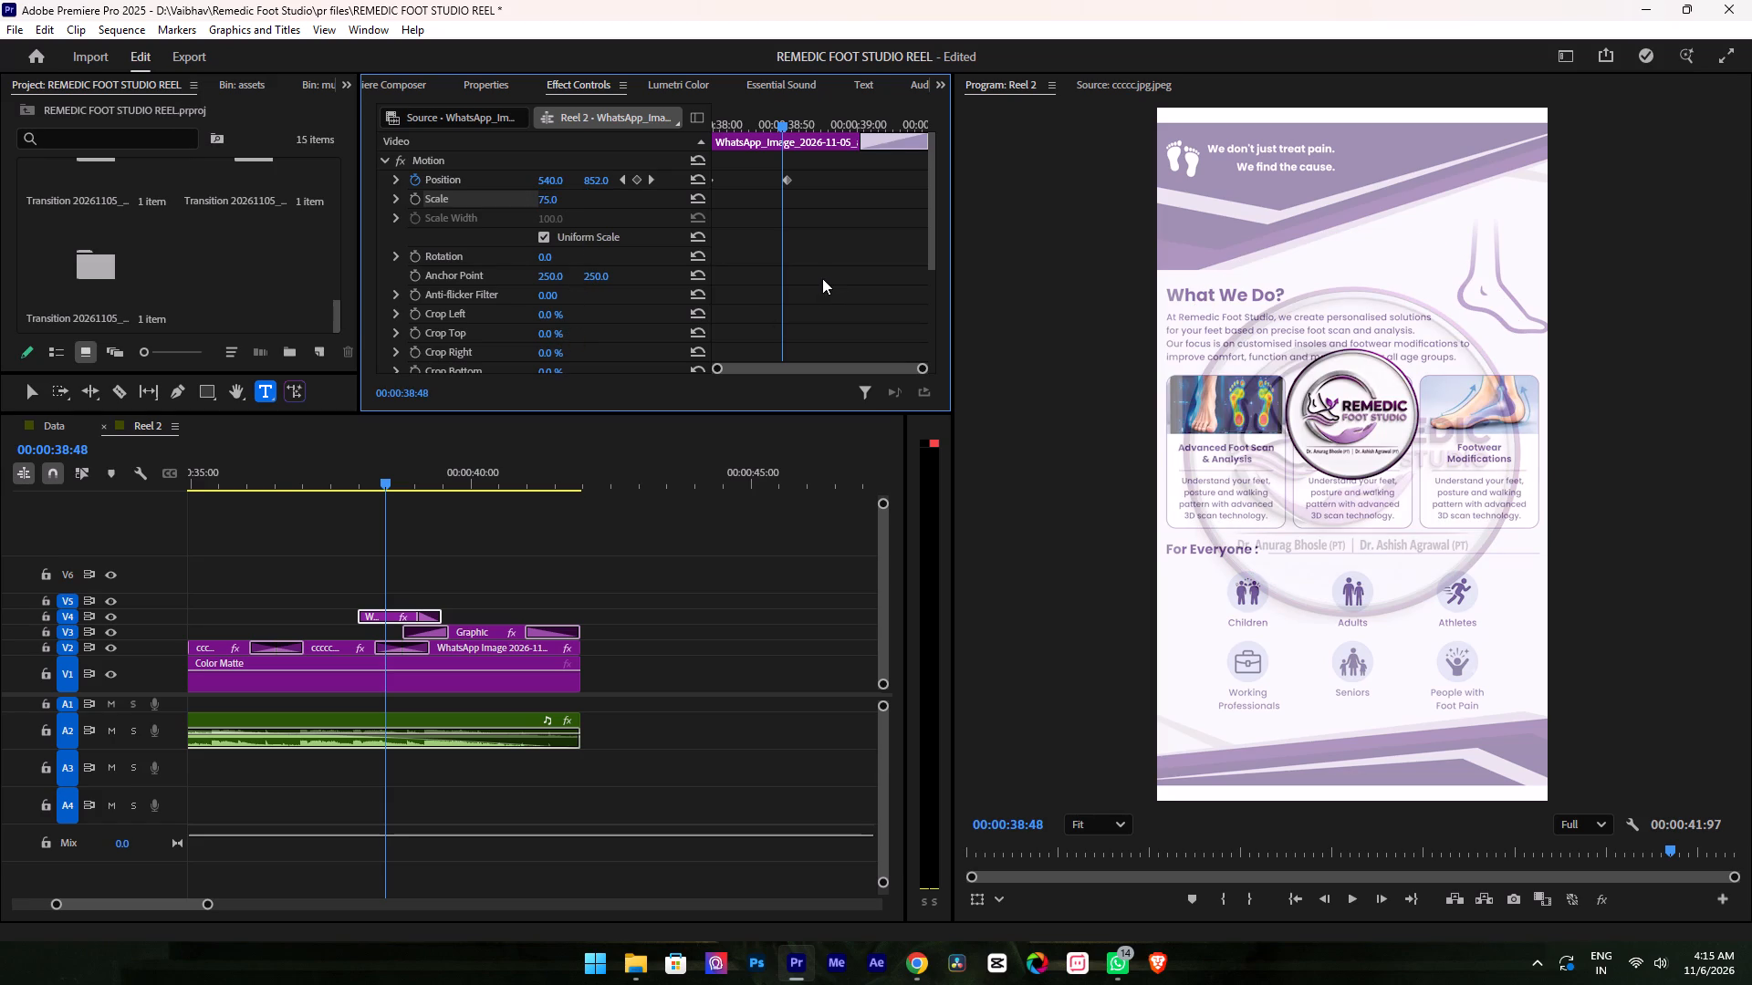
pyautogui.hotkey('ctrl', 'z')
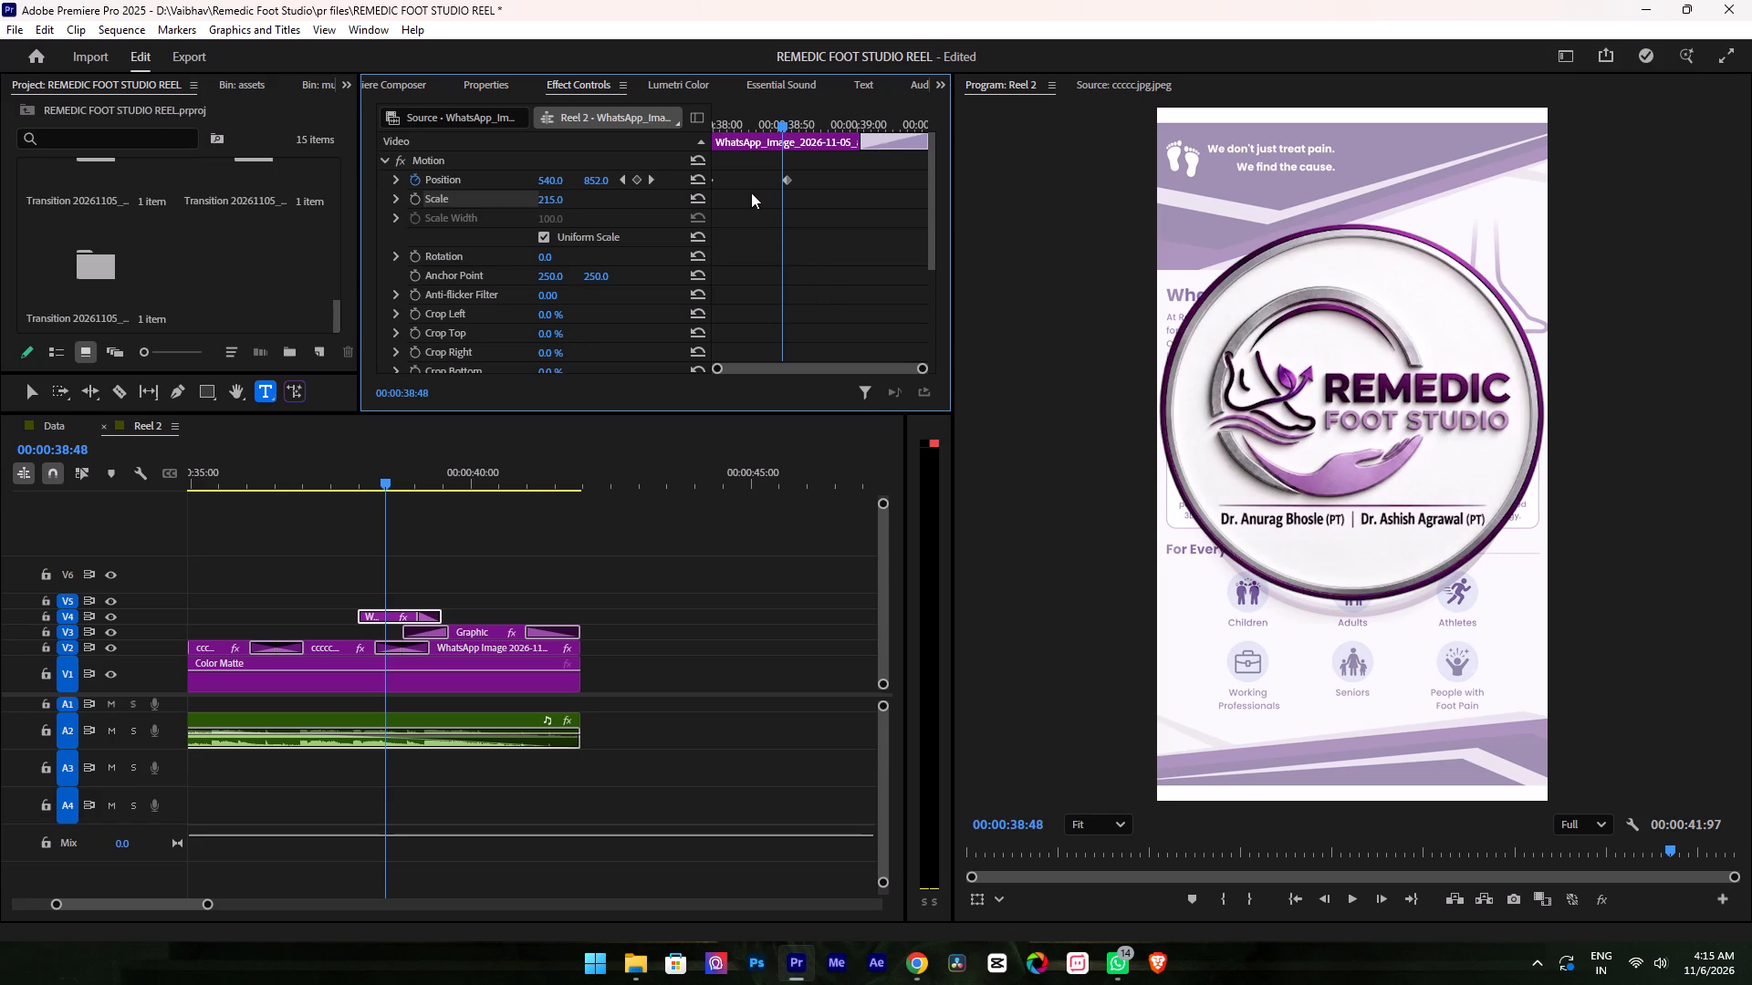
# Scale the V4 logo clip to 189 to match the V2 logo image in their overlap, and play back the transition.
pyautogui.moveTo(406, 468); pyautogui.dragTo(433, 480)
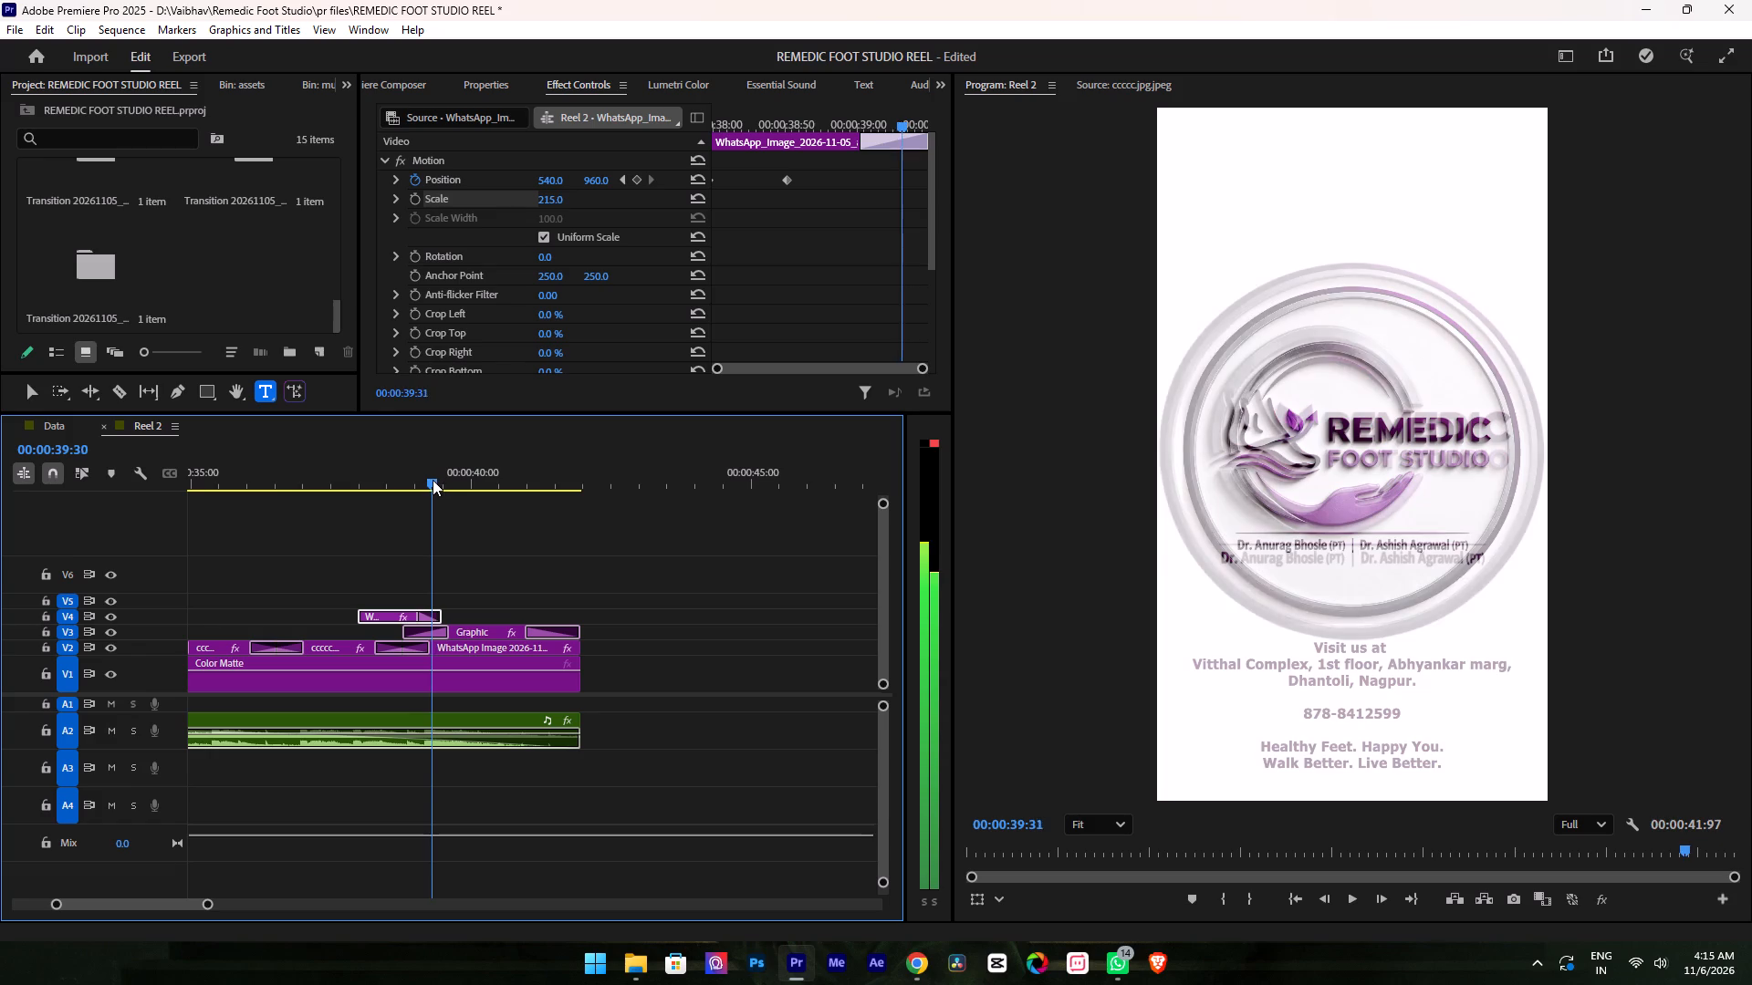
pyautogui.moveTo(433, 480); pyautogui.dragTo(425, 481)
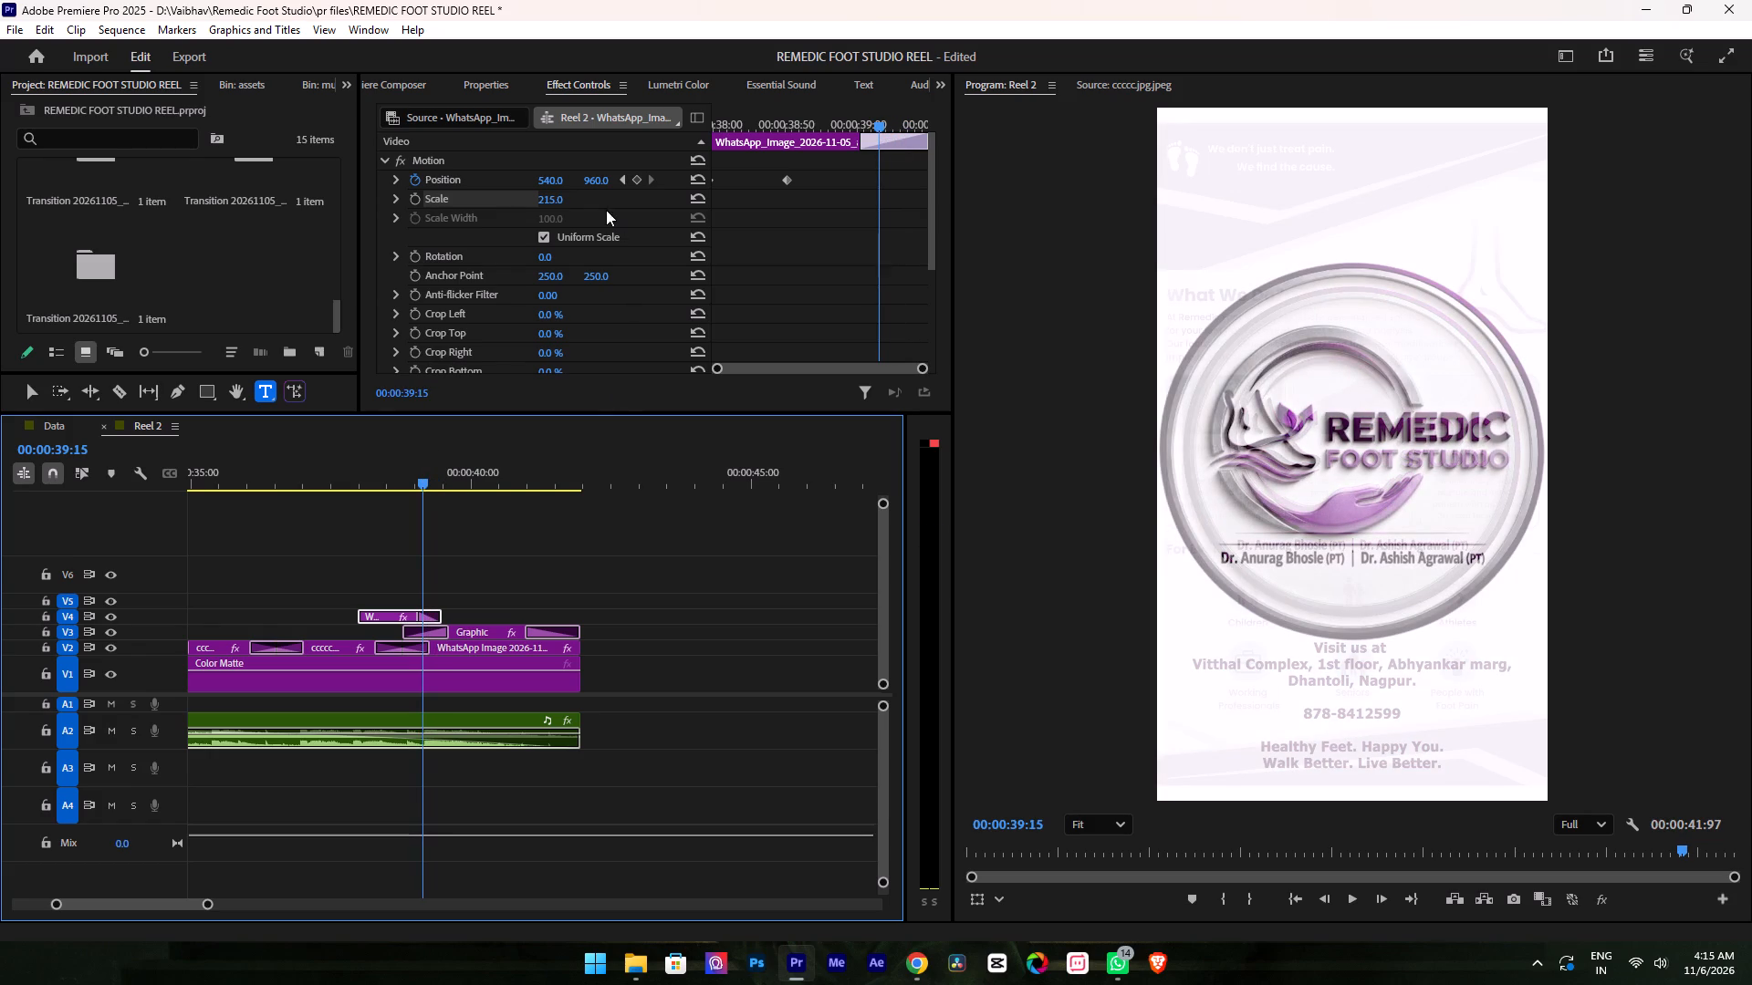
pyautogui.moveTo(549, 197); pyautogui.dragTo(610, 236)
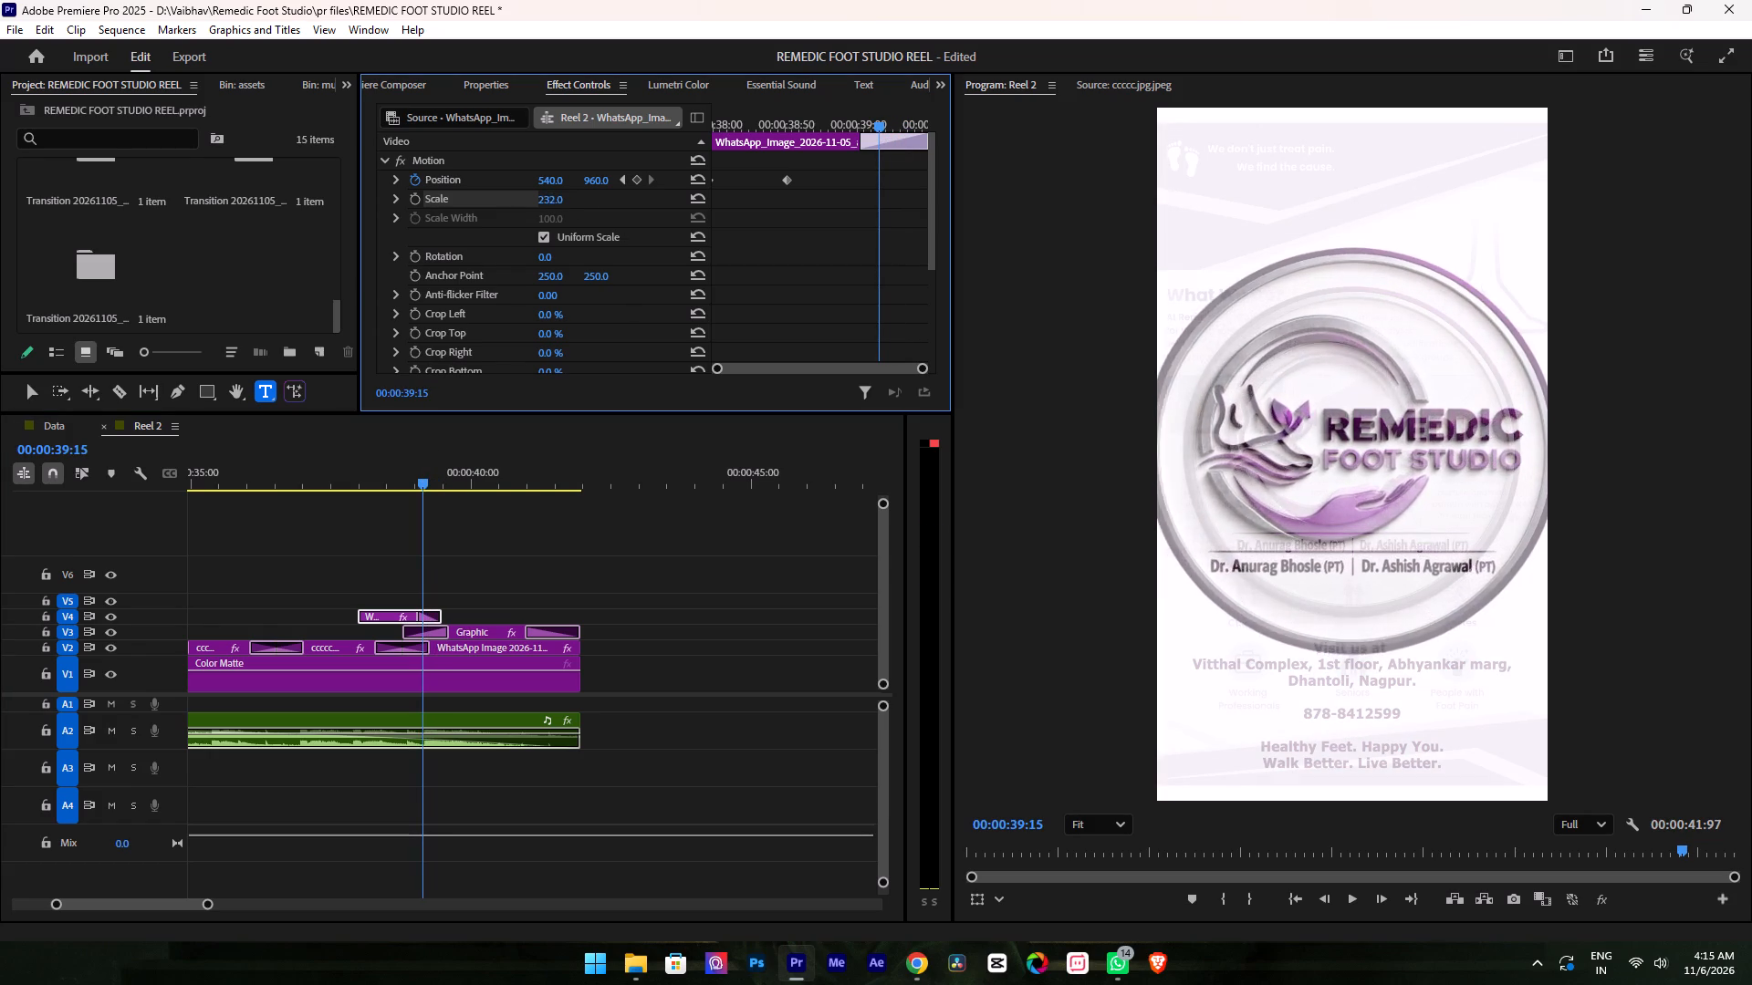
pyautogui.moveTo(610, 236); pyautogui.dragTo(575, 248)
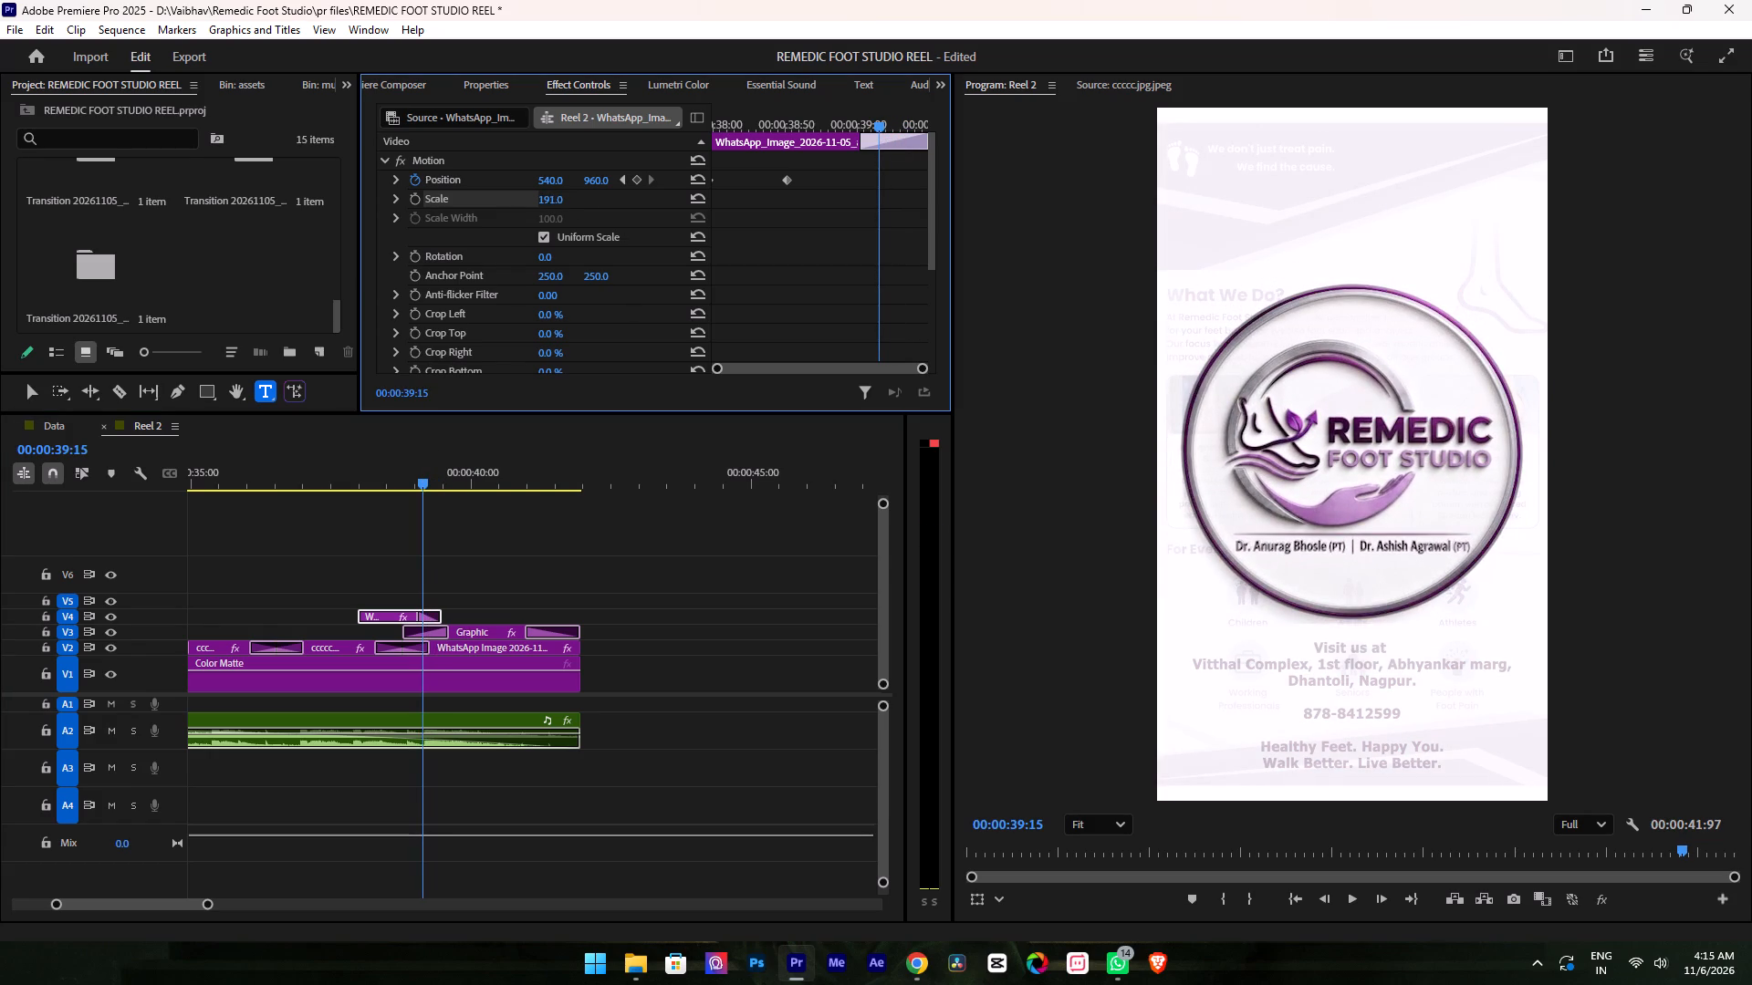
pyautogui.moveTo(575, 248); pyautogui.dragTo(573, 248)
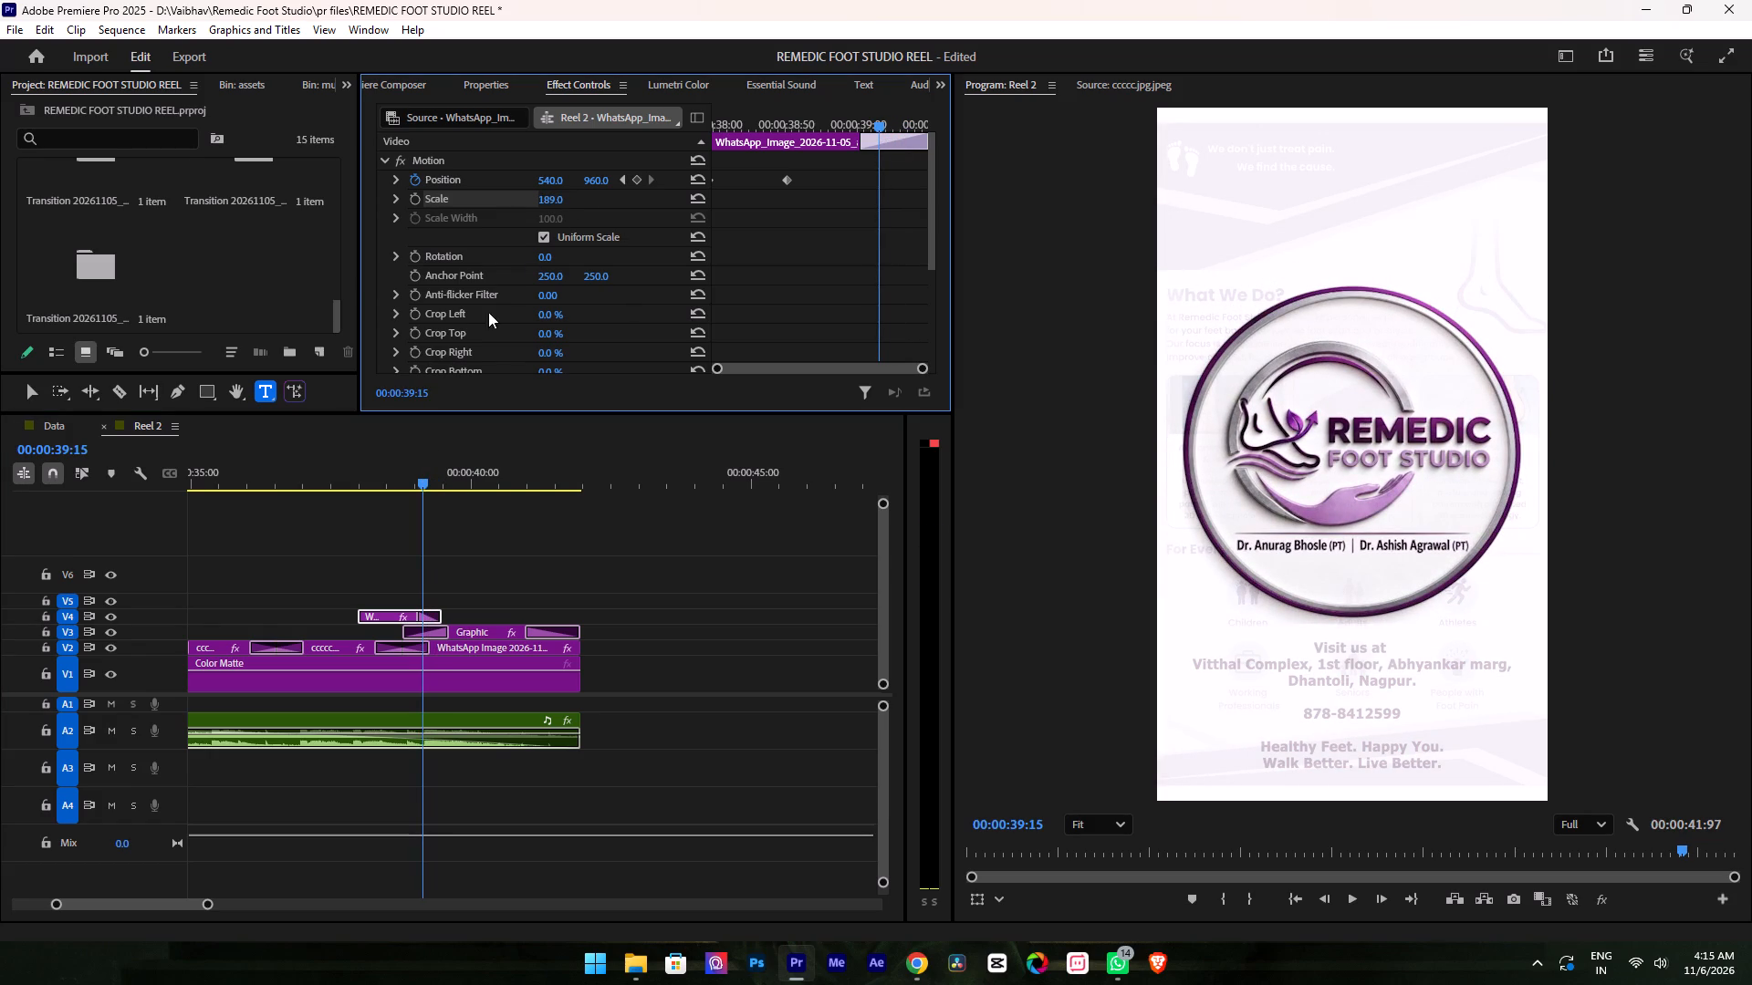
pyautogui.click(334, 458)
pyautogui.press('space')
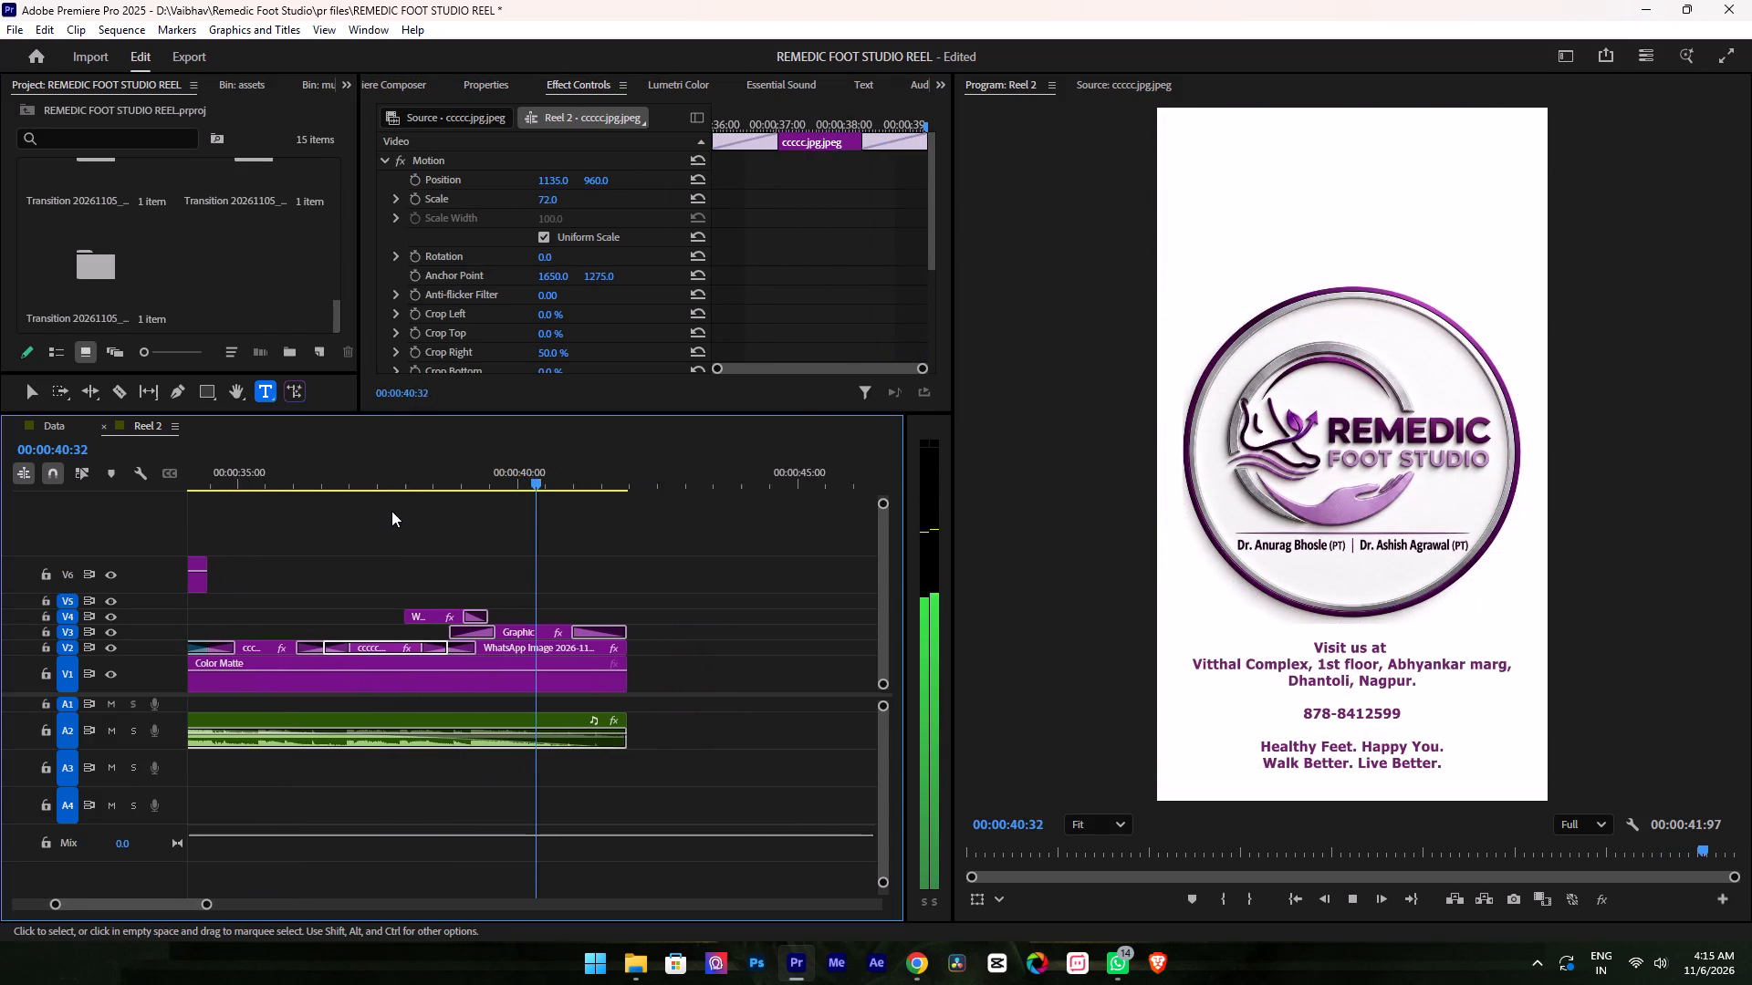
pyautogui.press('space')
# Extend the end of the V4 logo clip slightly and adjust the start of its closing transition.
pyautogui.moveTo(457, 614); pyautogui.dragTo(463, 614)
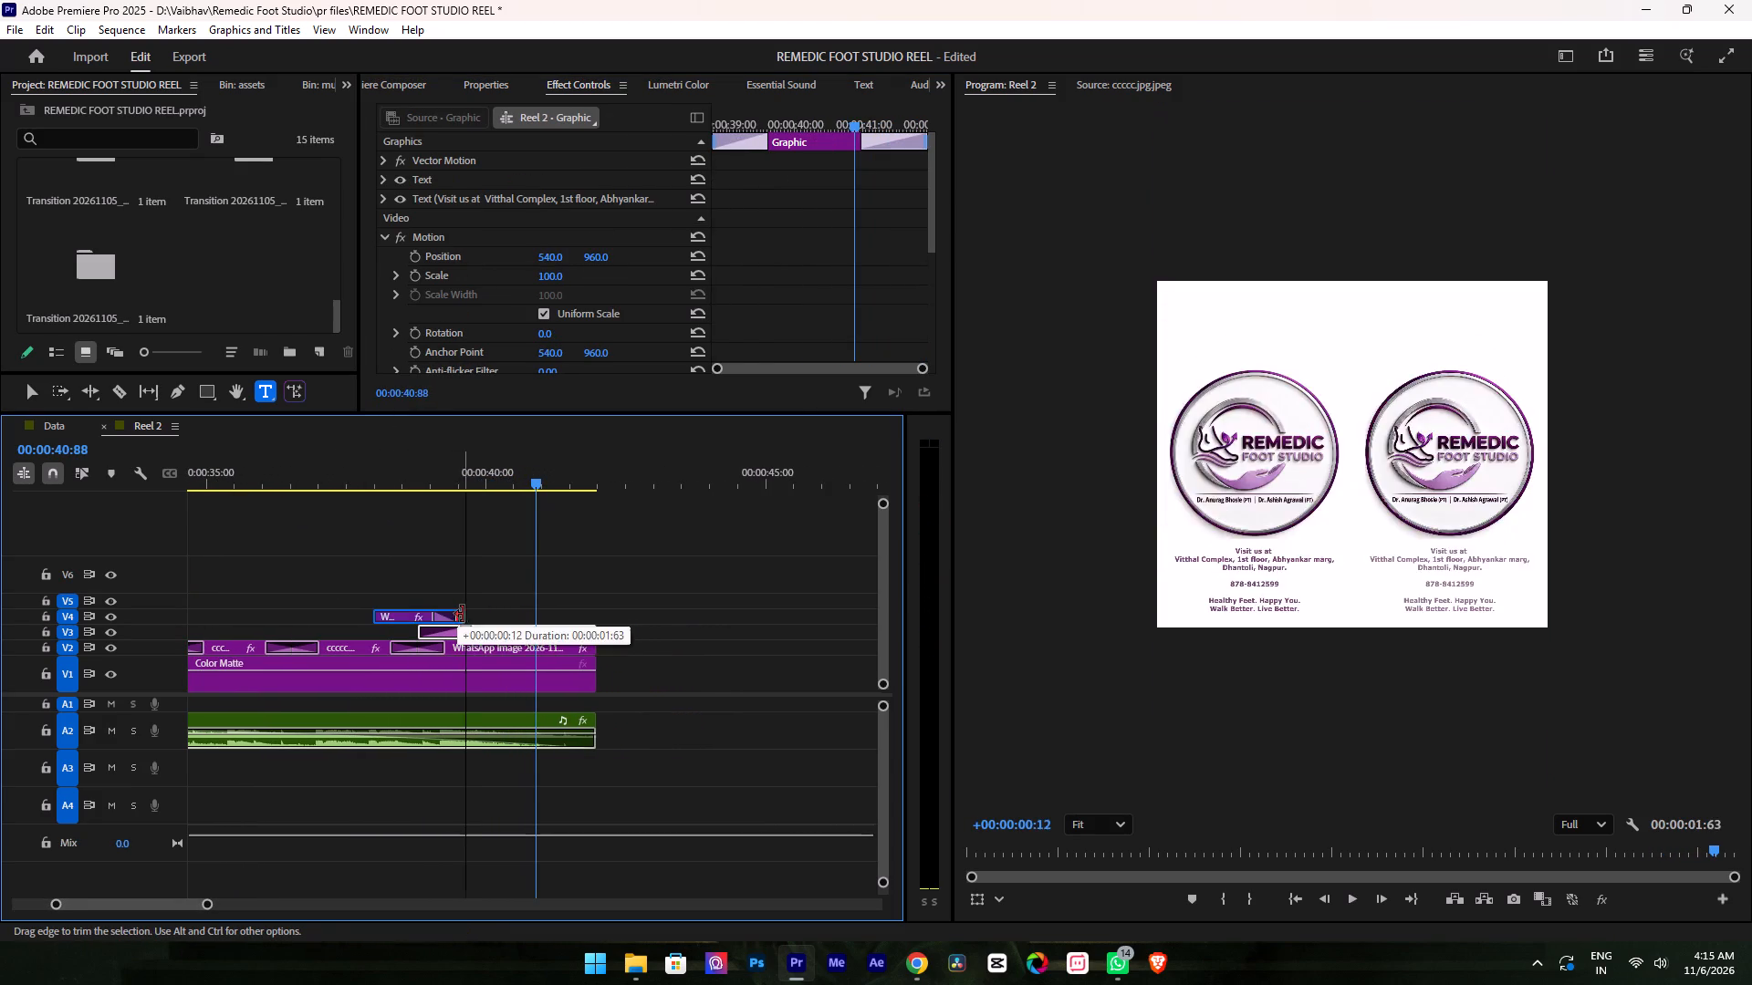
pyautogui.moveTo(463, 614); pyautogui.dragTo(466, 614)
pyautogui.moveTo(444, 617); pyautogui.dragTo(434, 617)
# Play back the logo transition and the end card through the contact text's fade-out.
pyautogui.click(399, 492)
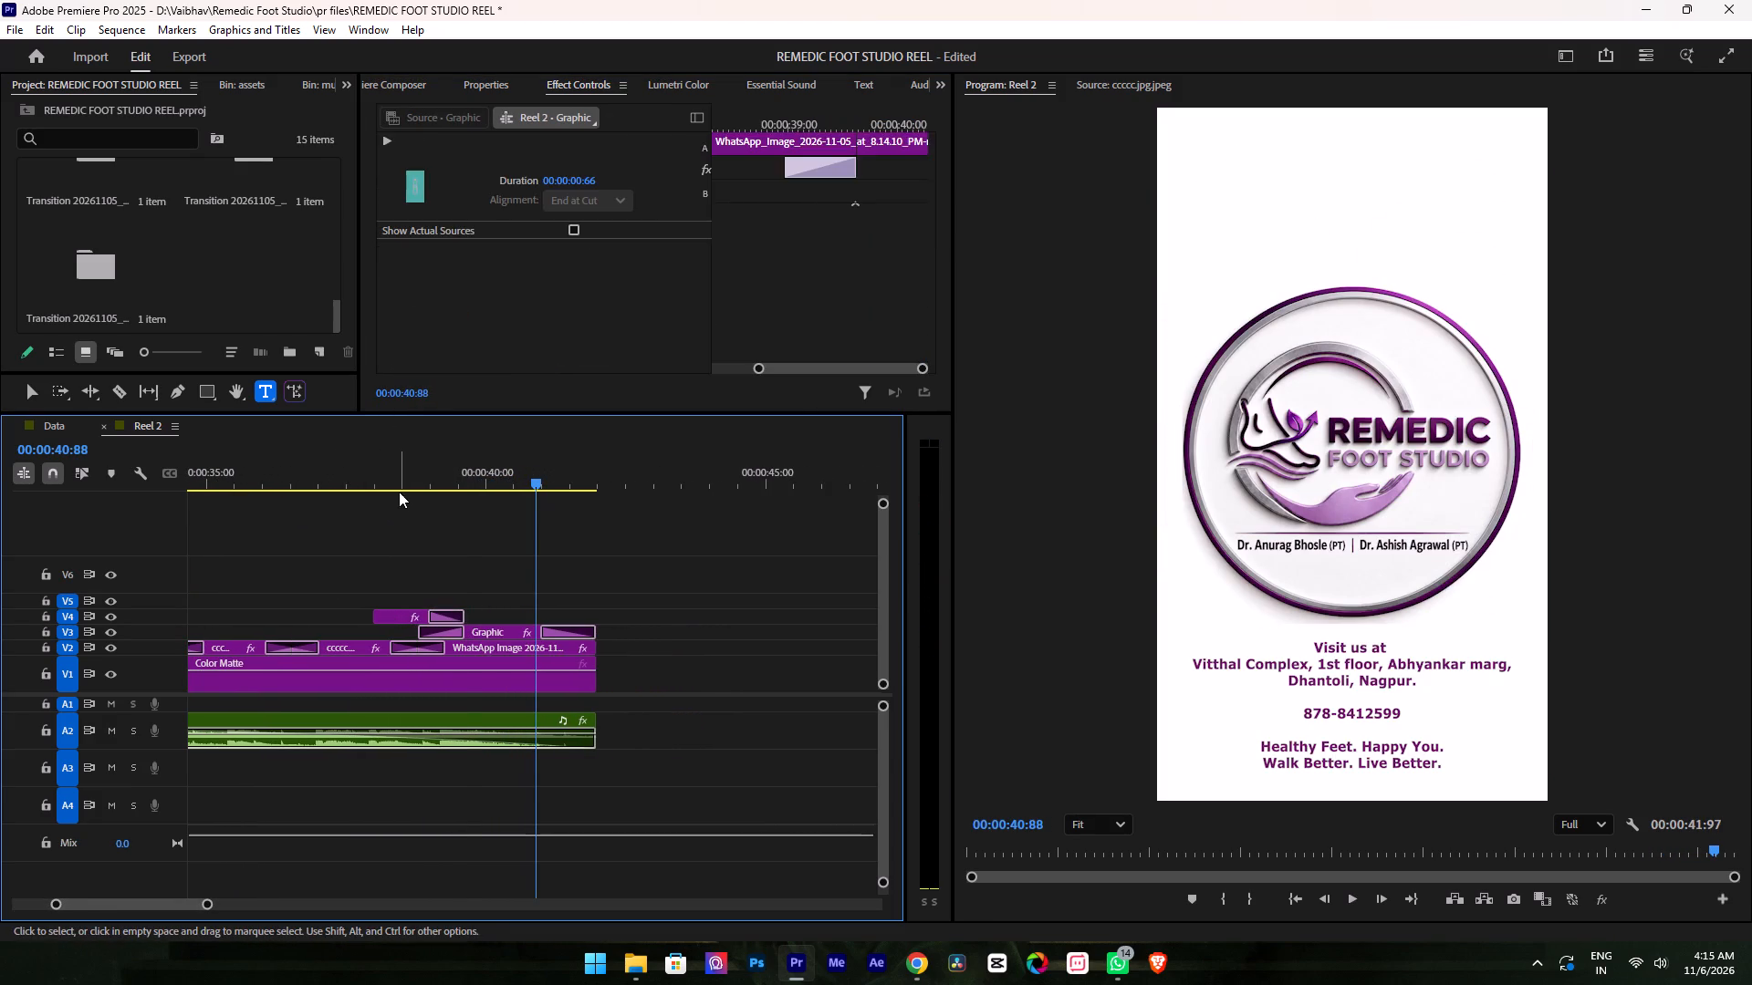
pyautogui.click(431, 463)
pyautogui.press('space')
pyautogui.press('space')
pyautogui.click(370, 453)
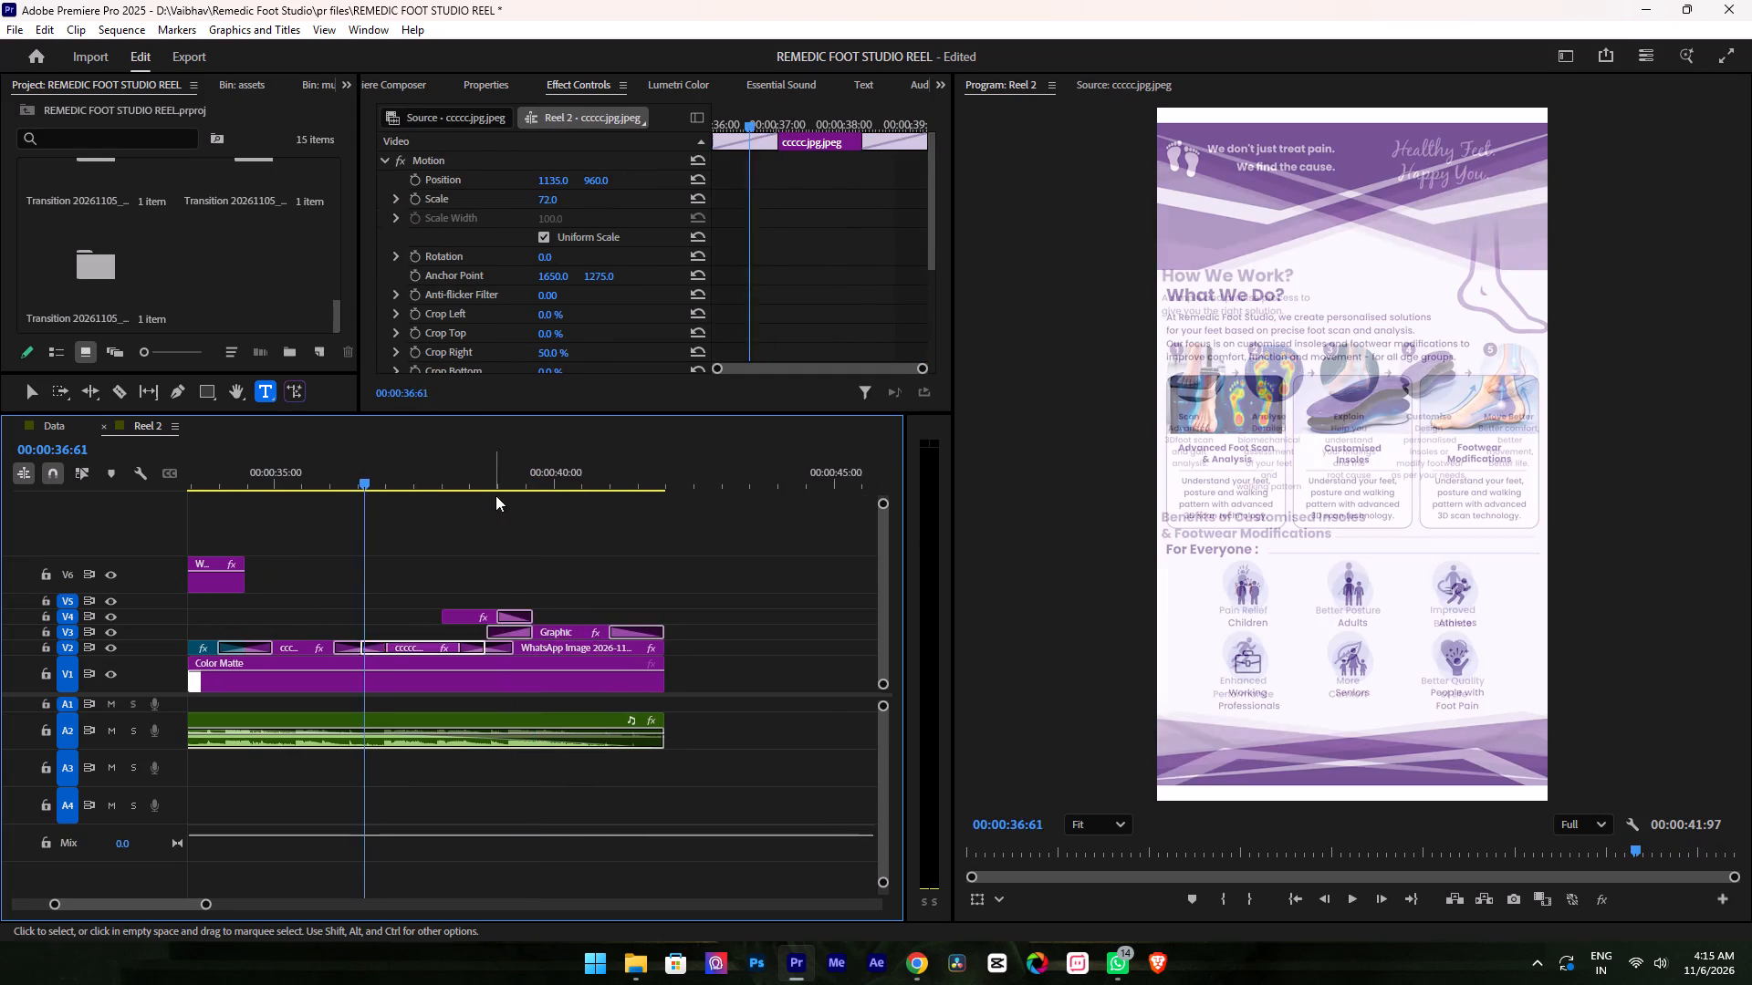
pyautogui.press('space')
pyautogui.click(683, 543)
pyautogui.keyDown('alt'); pyautogui.scroll(3, 678, 542); pyautogui.keyUp('alt')
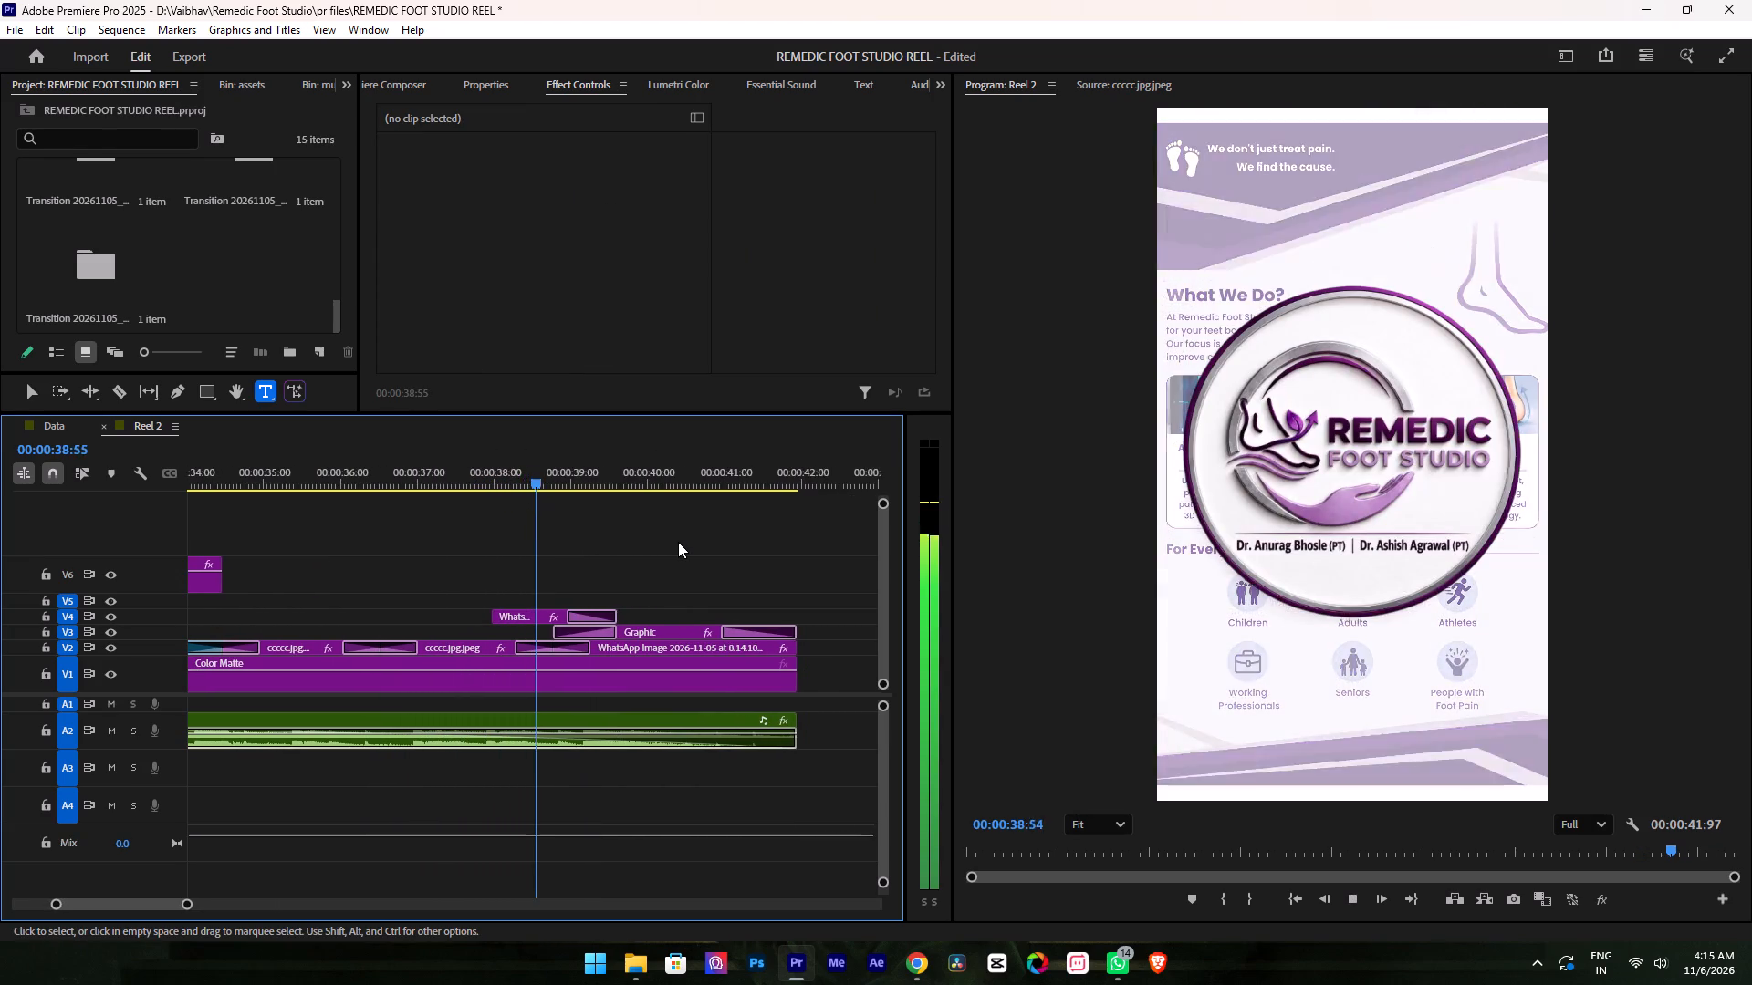
pyautogui.press('space')
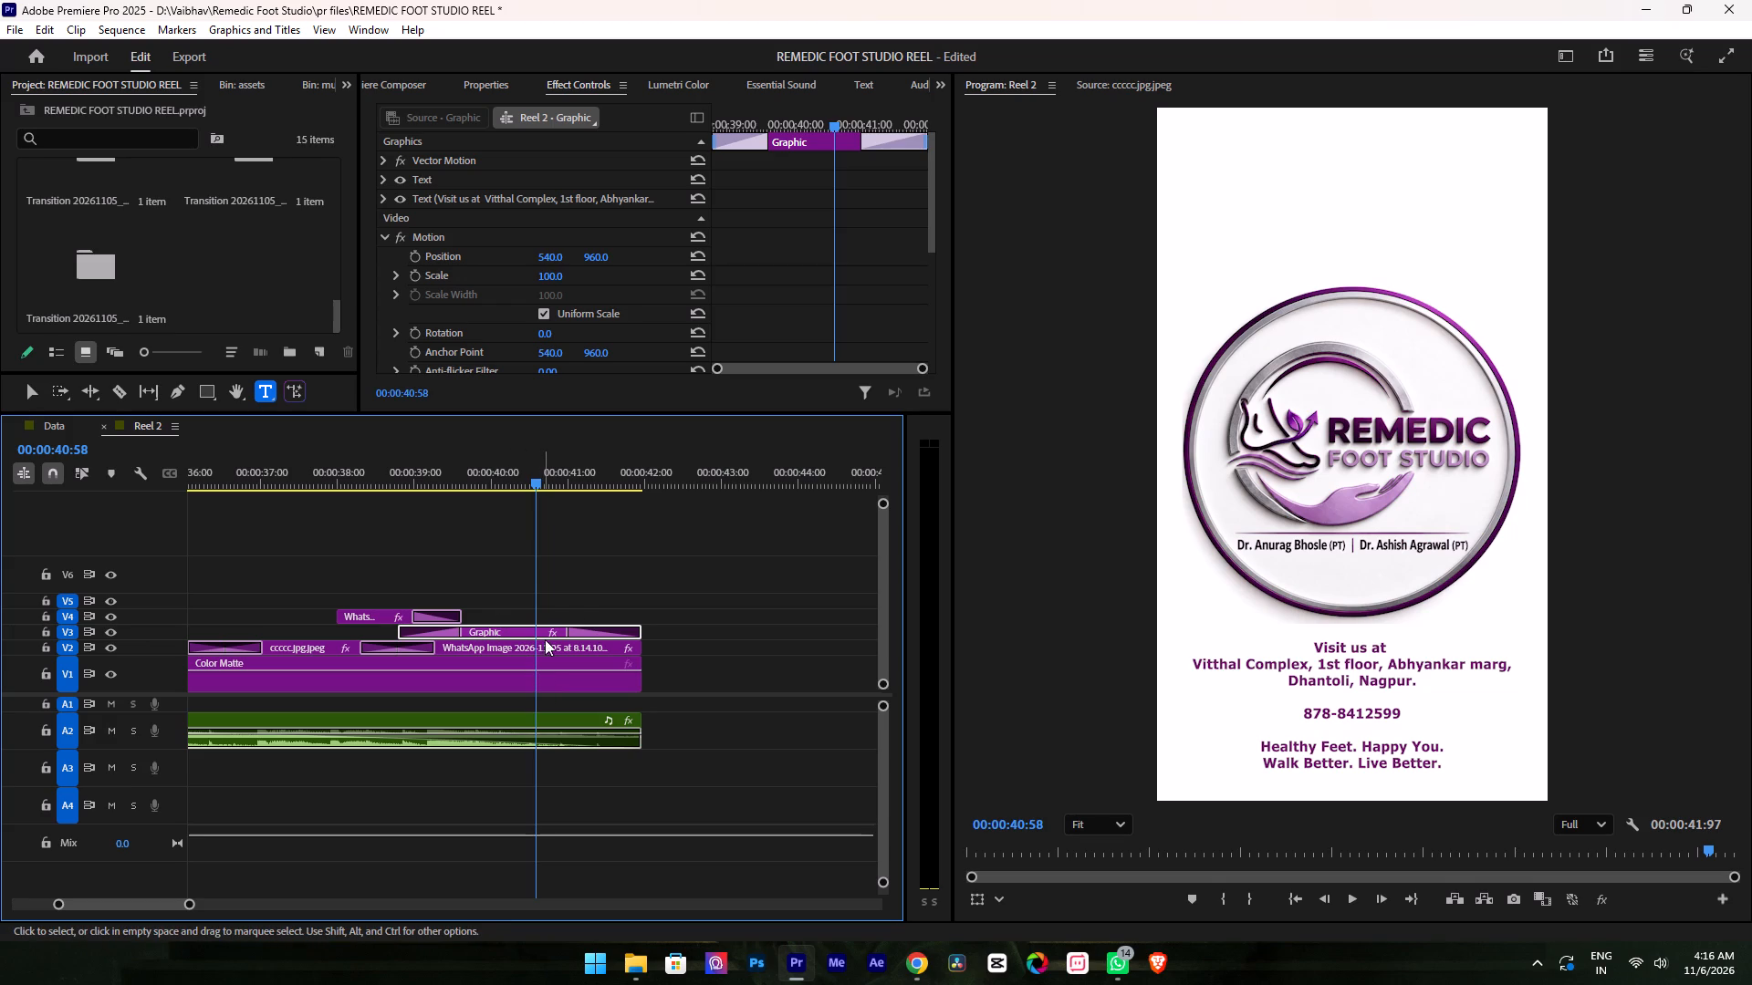
pyautogui.press('space')
pyautogui.press('space')
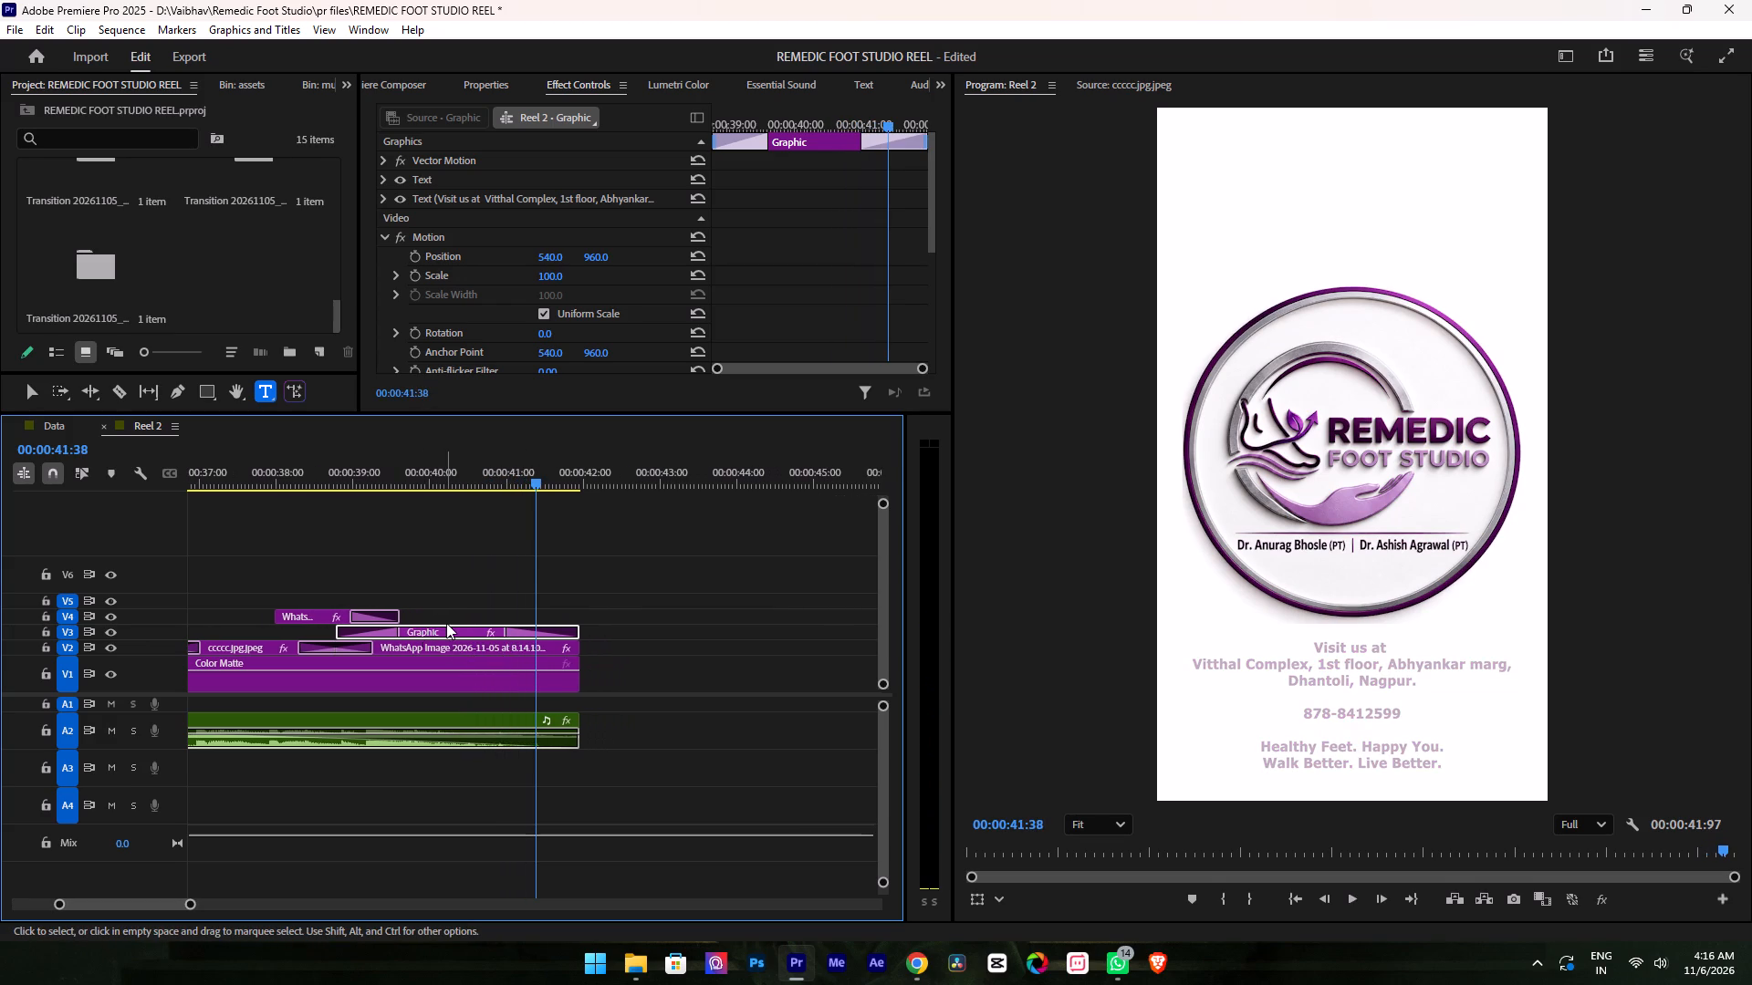
# Move the contact text graphic on V3 later so it starts at 00:00:41:38.
pyautogui.moveTo(447, 623); pyautogui.dragTo(608, 626)
pyautogui.moveTo(465, 628); pyautogui.dragTo(672, 627)
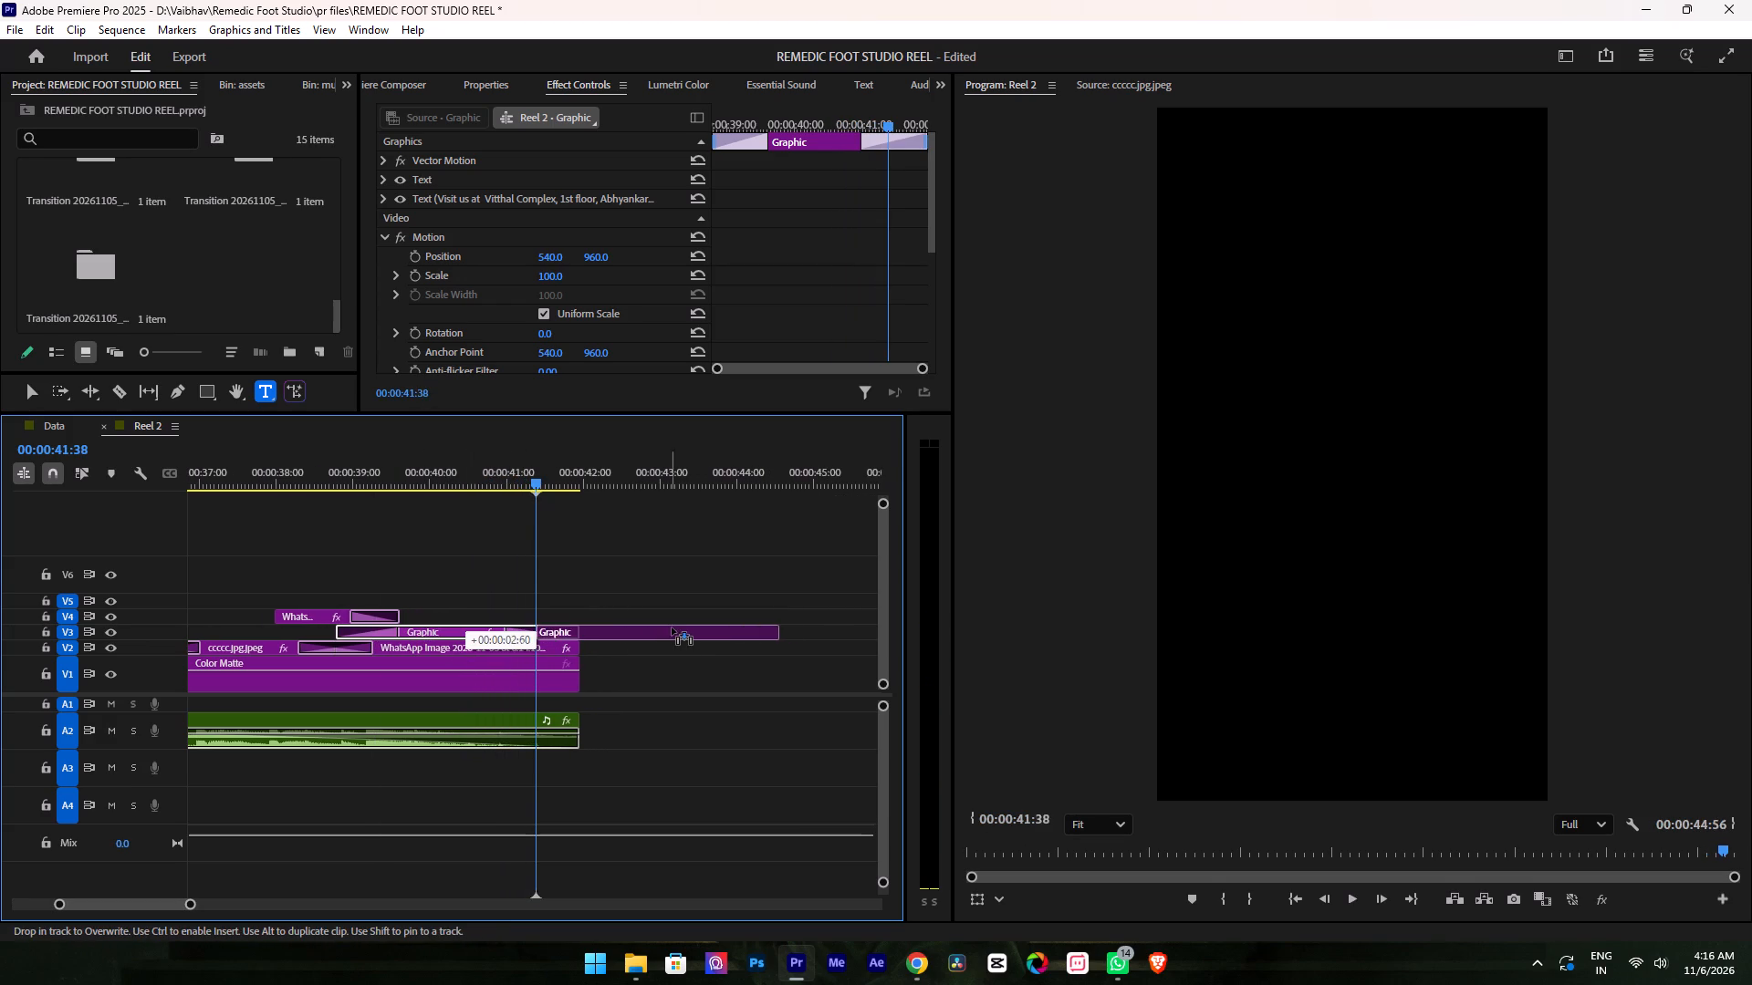
pyautogui.moveTo(672, 627); pyautogui.dragTo(675, 627)
# Change the contact text's fill colour to white over the black section.
pyautogui.press('space')
pyautogui.press('space')
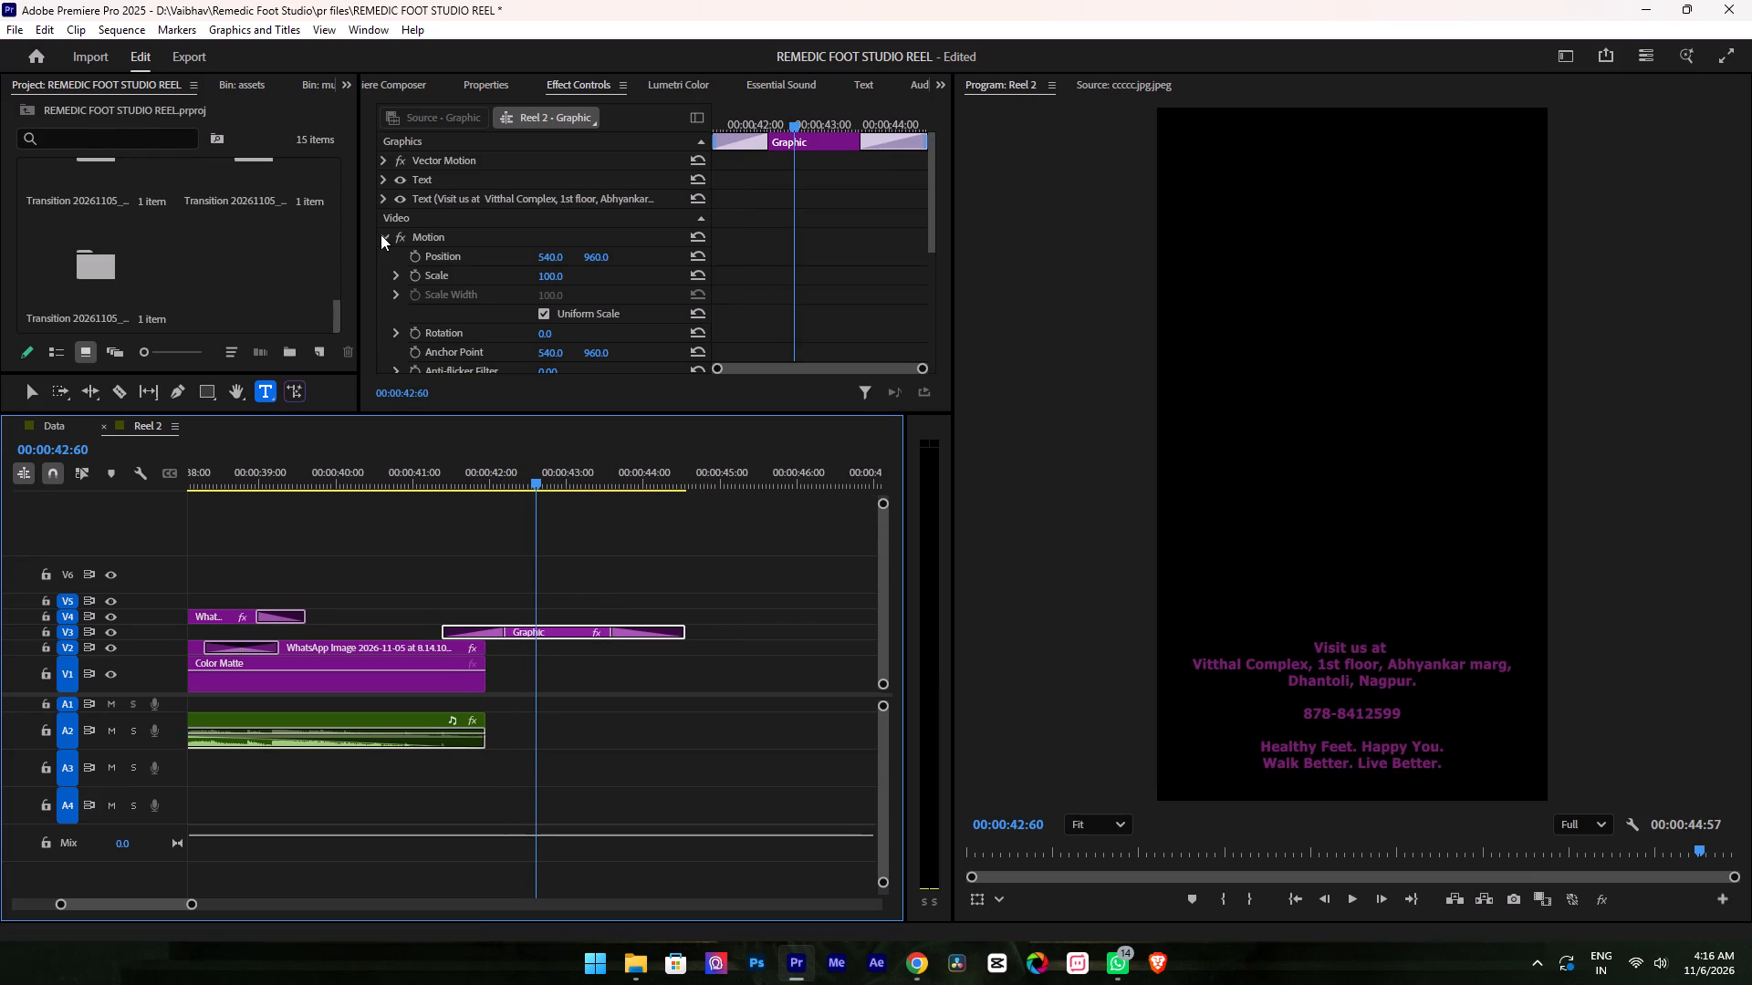
pyautogui.click(495, 80)
pyautogui.doubleClick(485, 174)
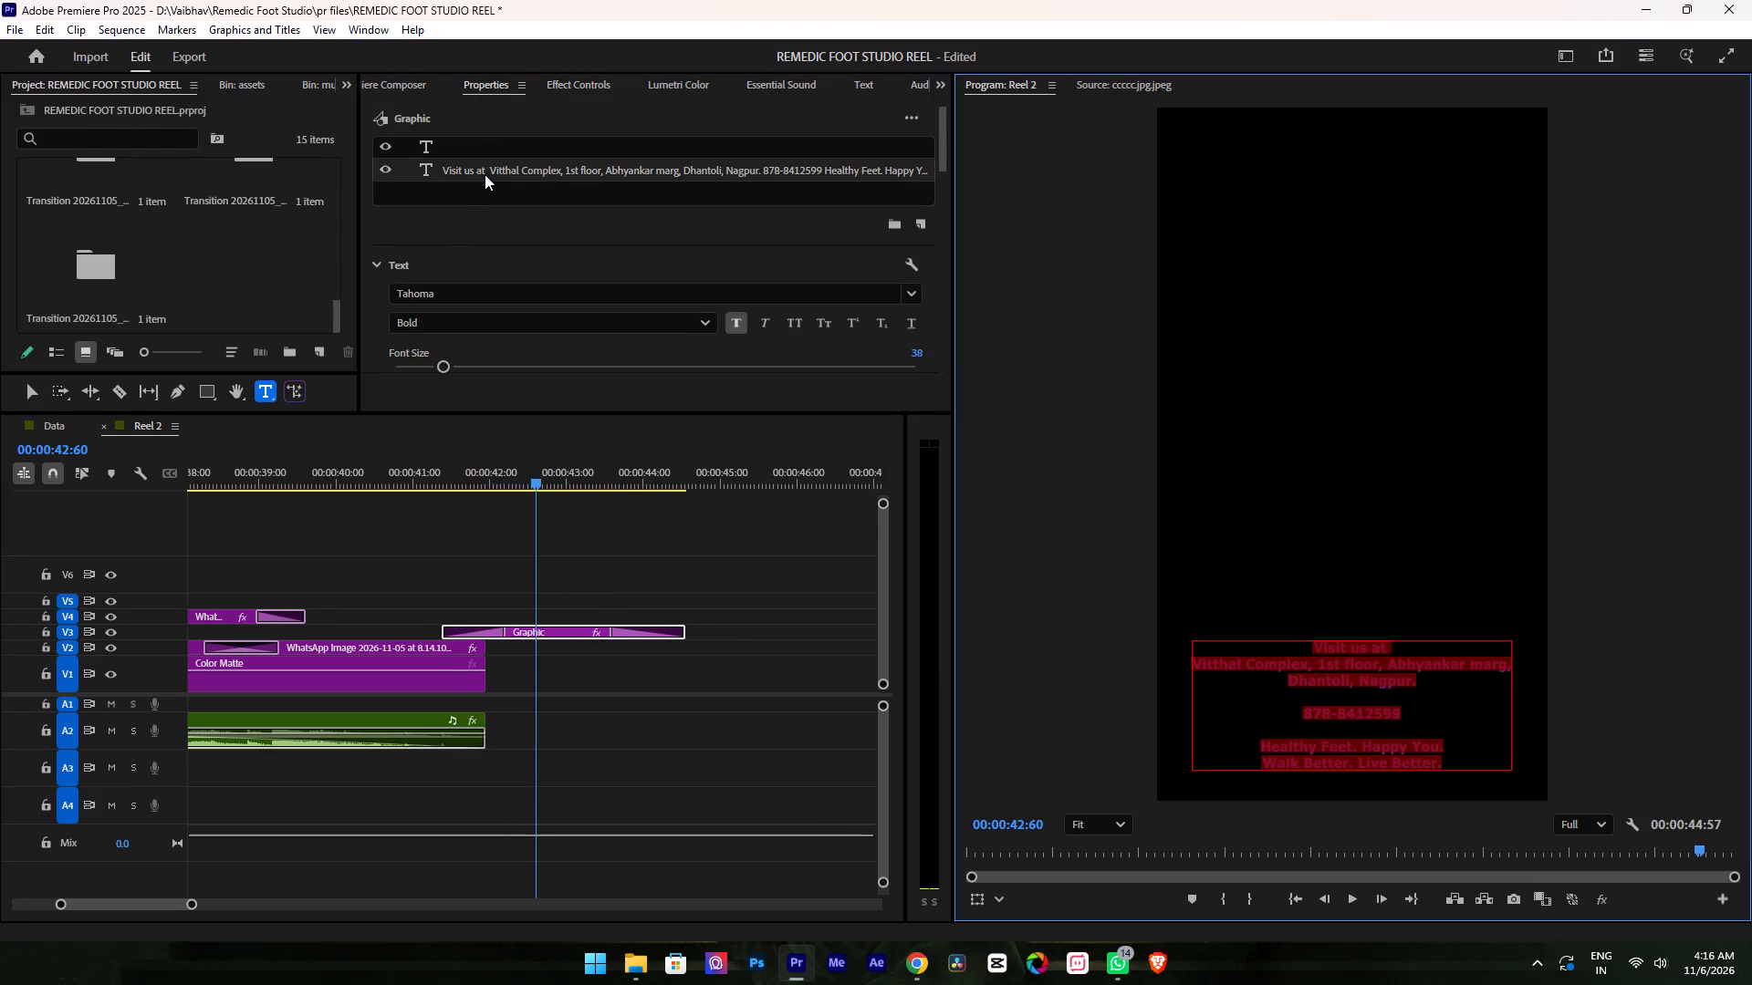
pyautogui.scroll(-15, 376, 243)
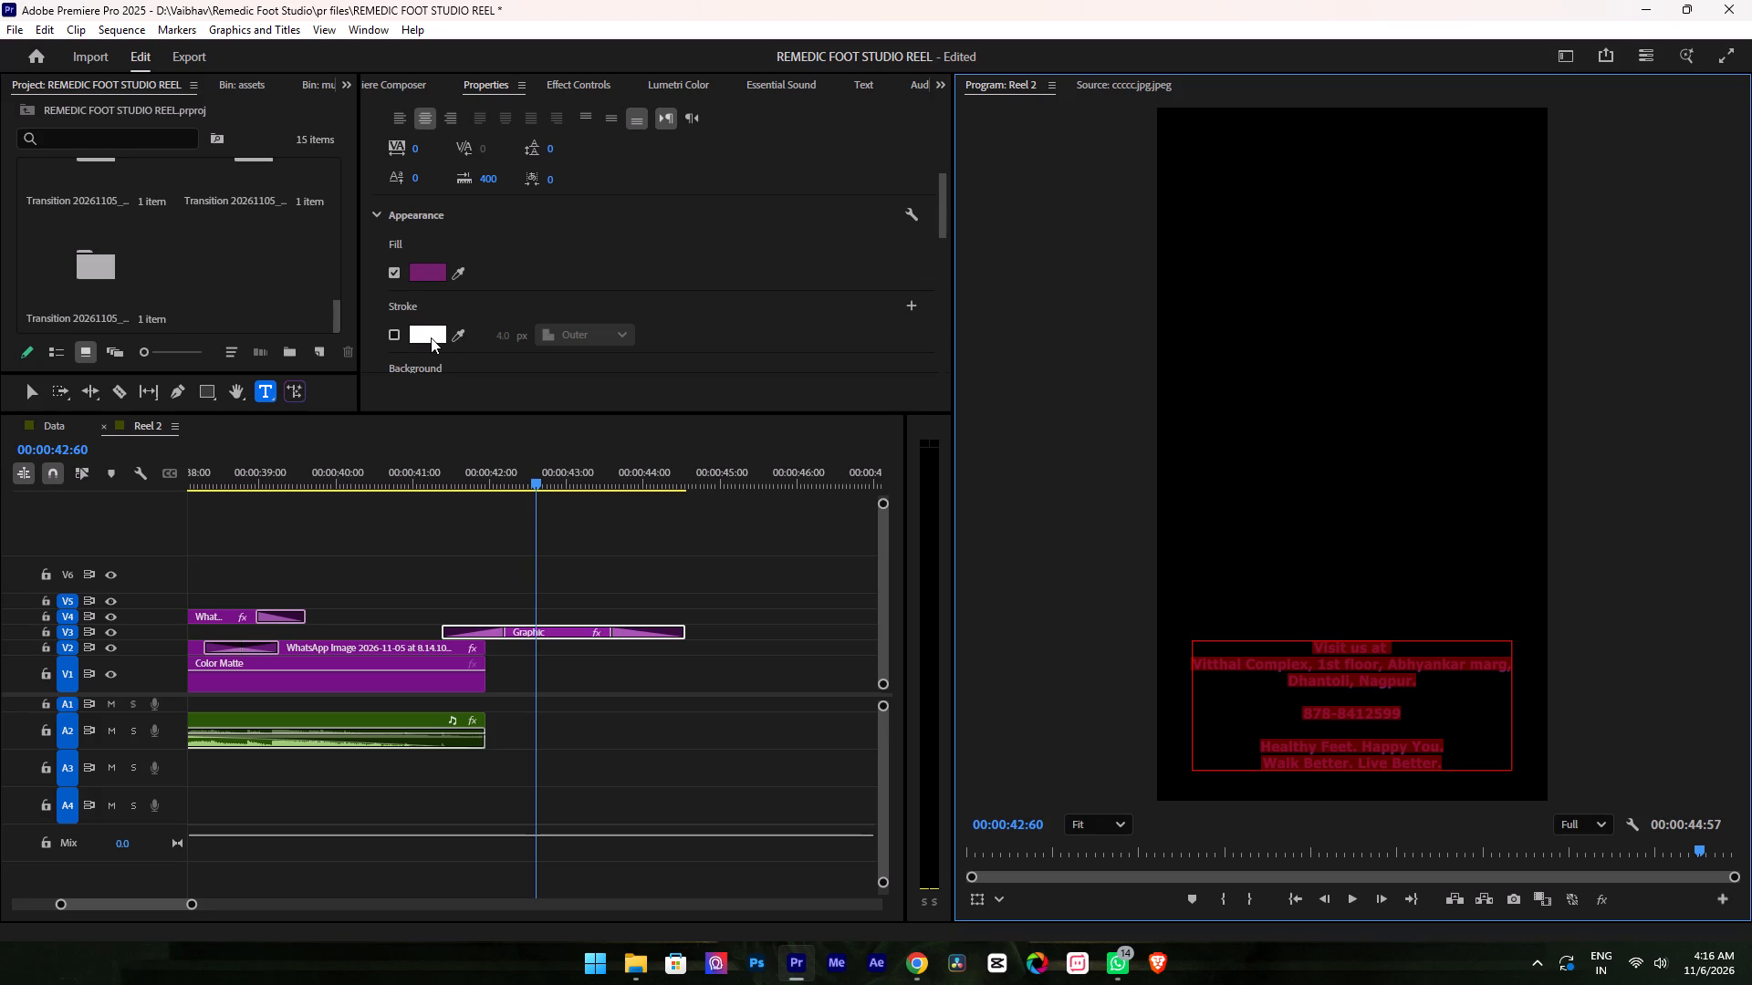
pyautogui.click(458, 275)
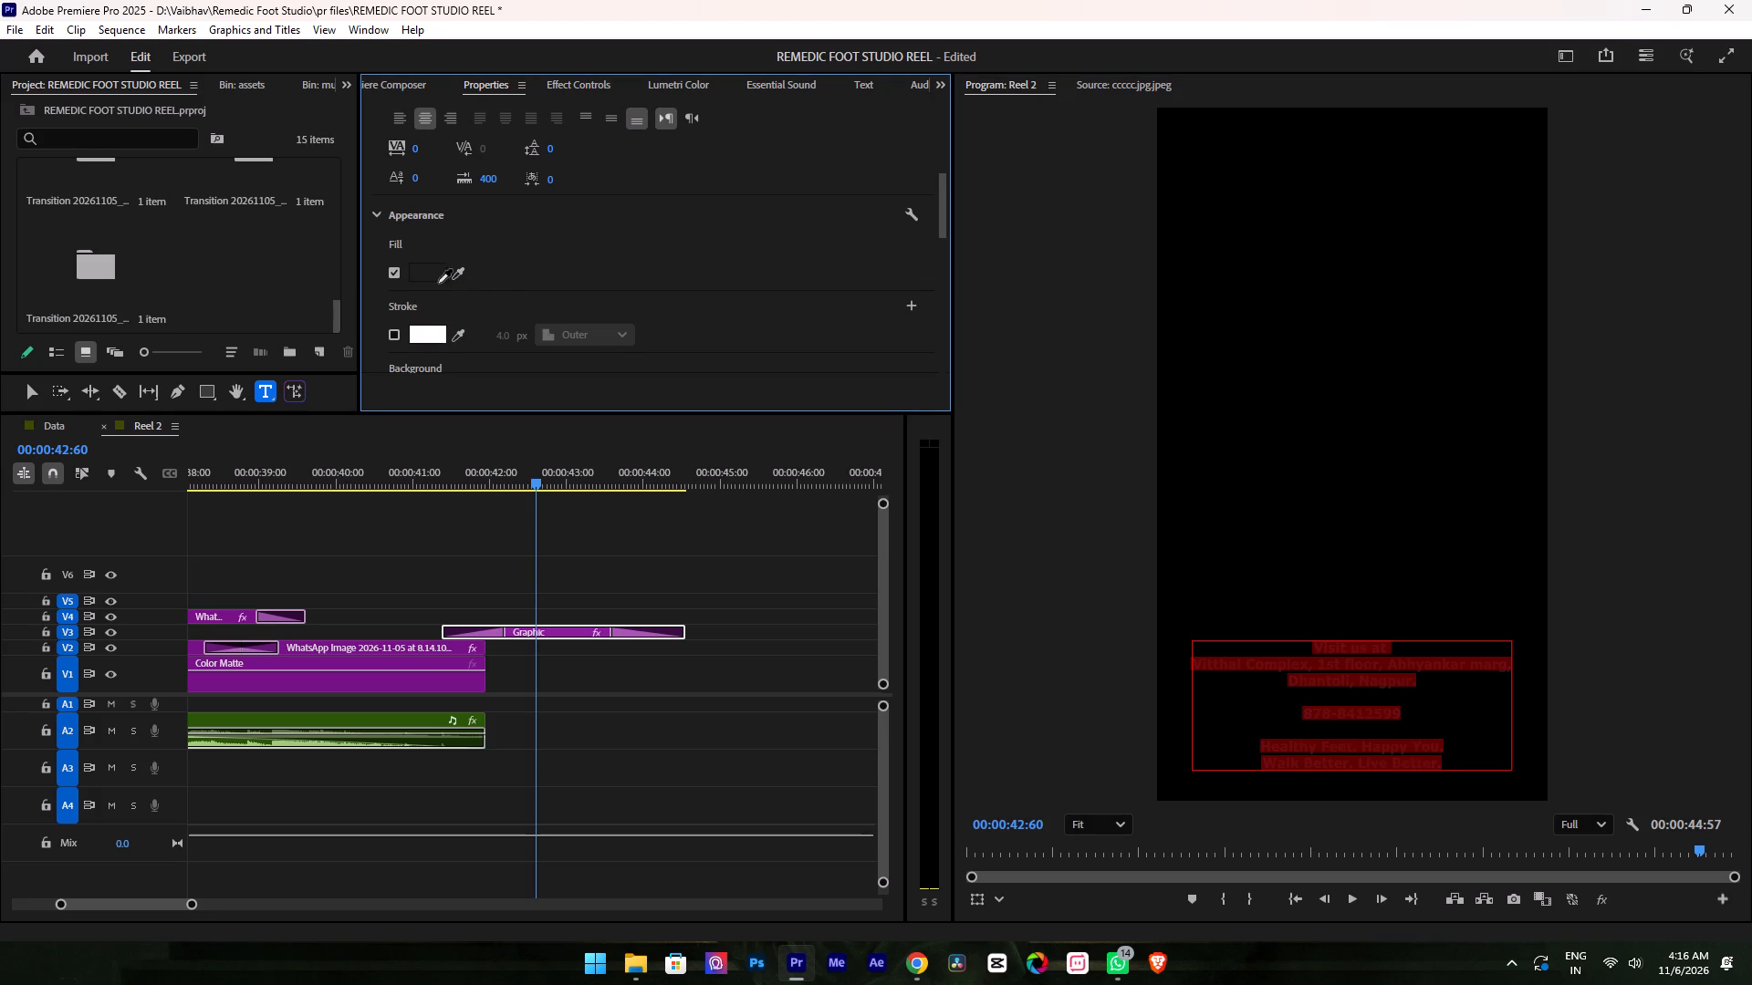
pyautogui.click(575, 577)
pyautogui.click(431, 273)
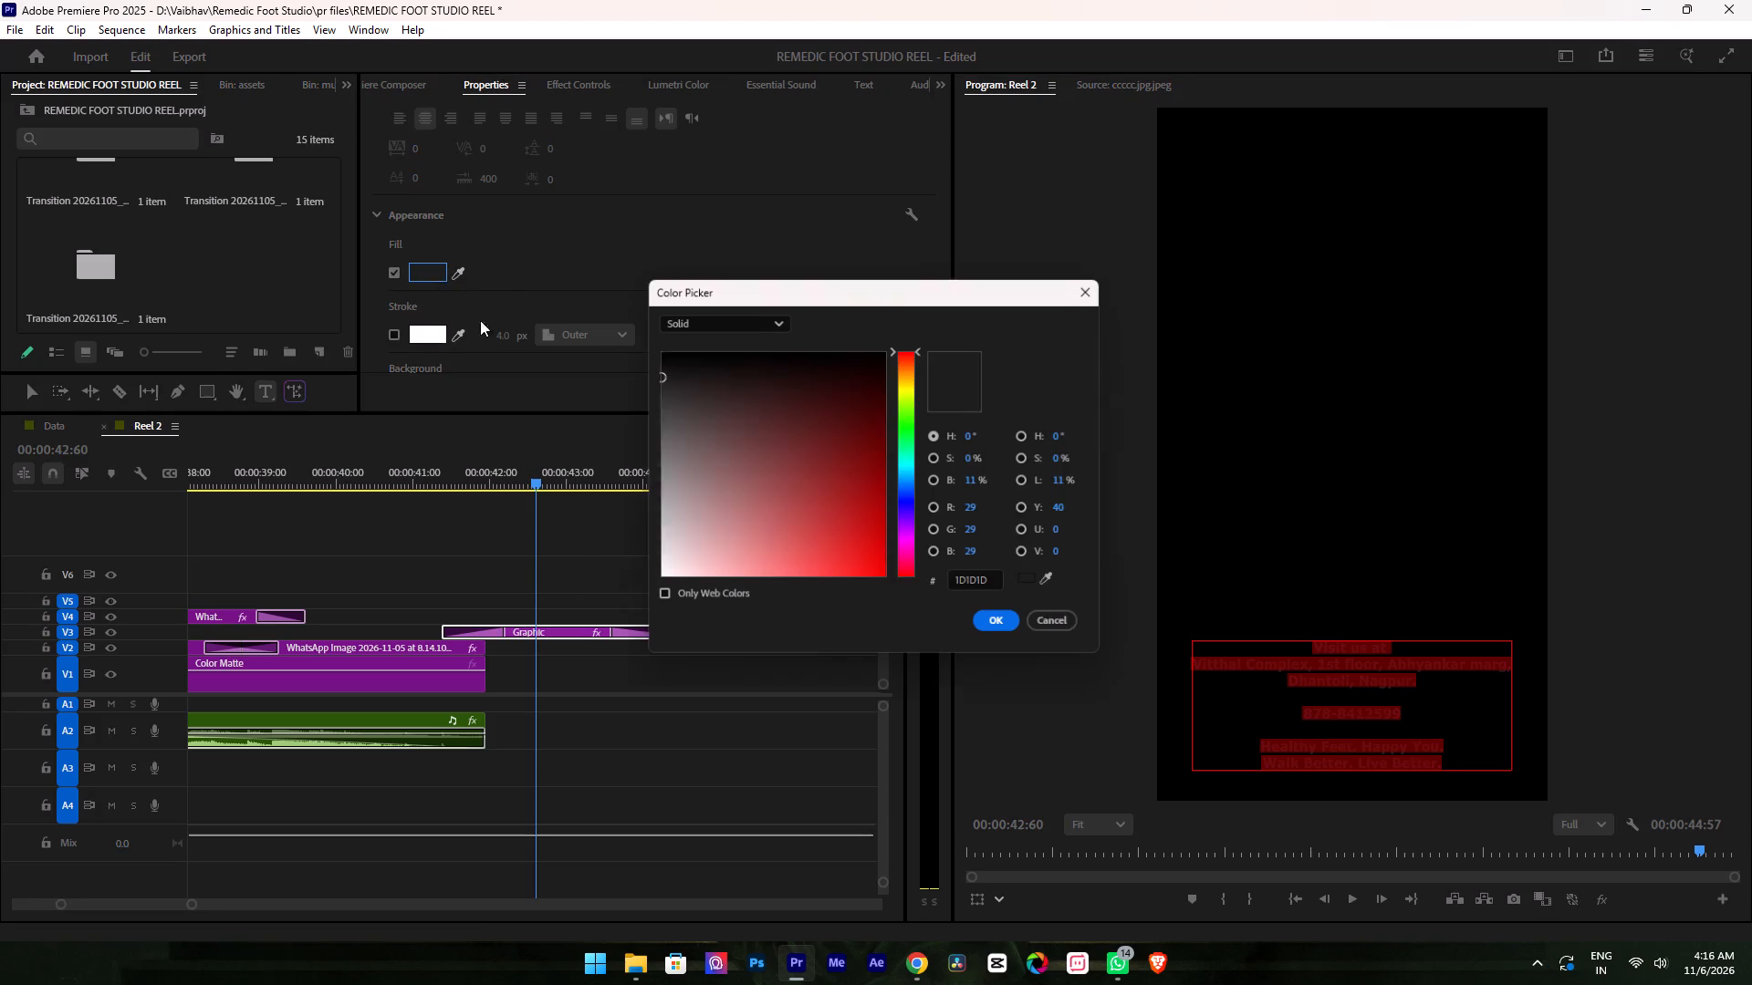
pyautogui.moveTo(758, 390); pyautogui.dragTo(532, 731)
pyautogui.click(996, 625)
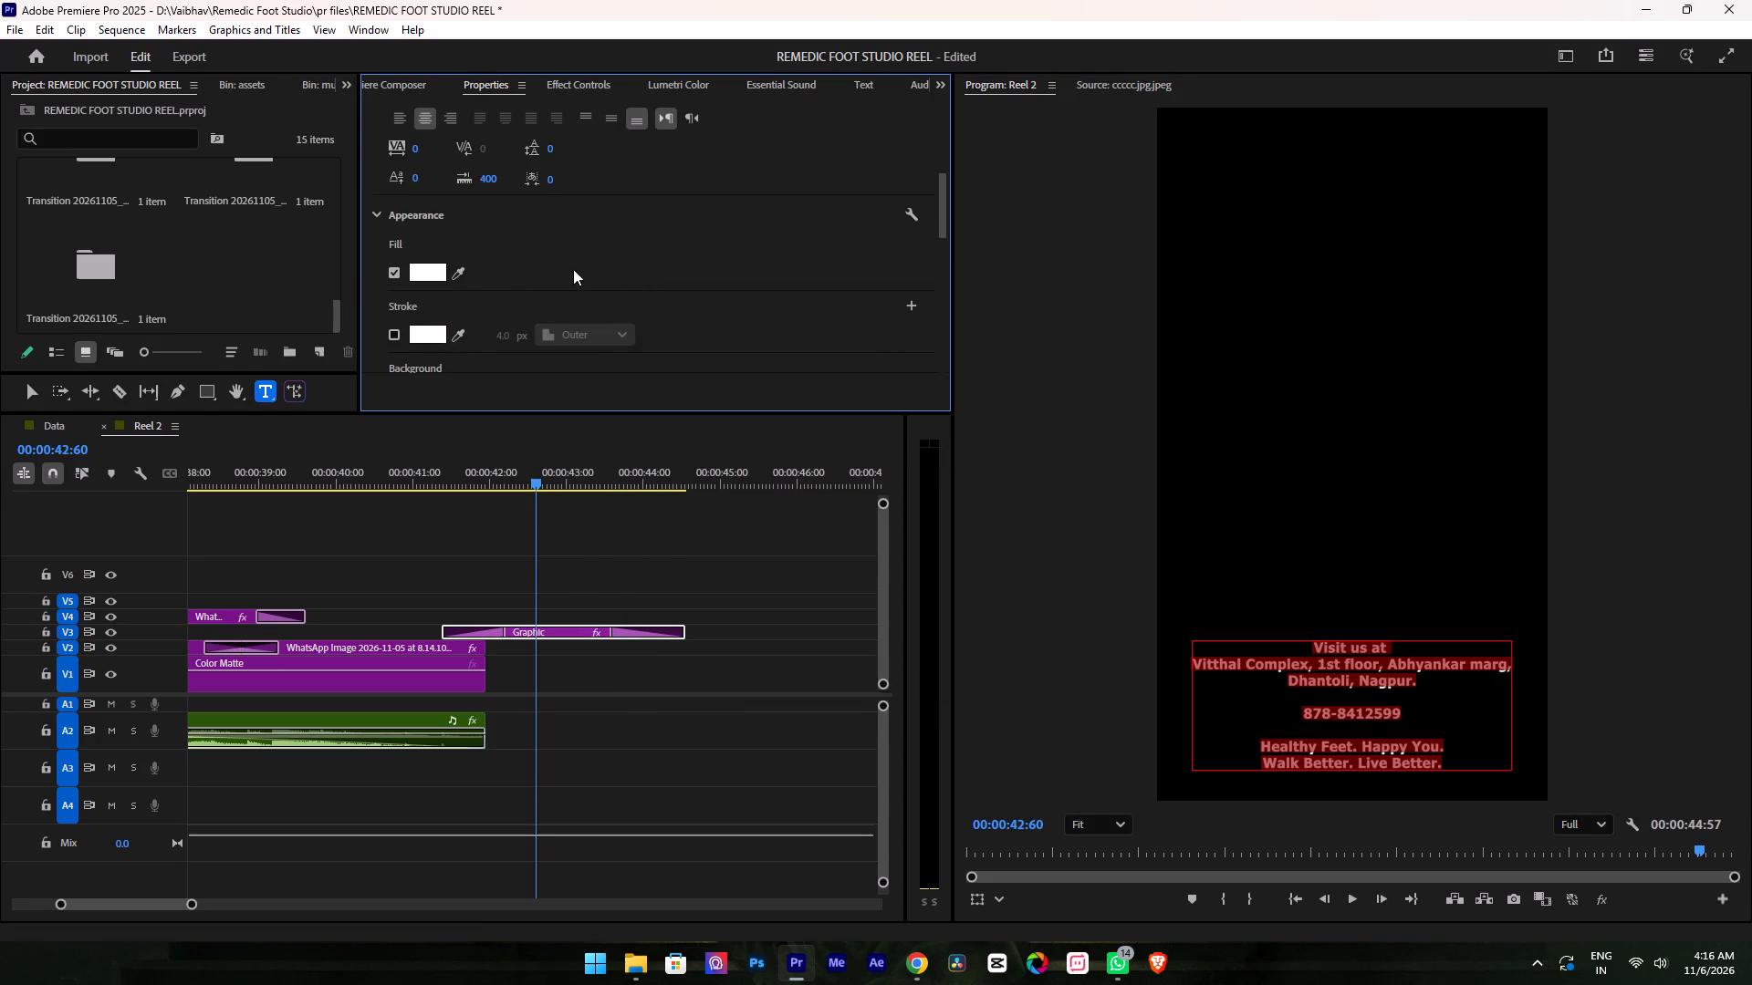
# Align the white contact text to the horizontal and vertical centre of the frame.
pyautogui.scroll(12, 524, 241)
pyautogui.scroll(-9, 777, 287)
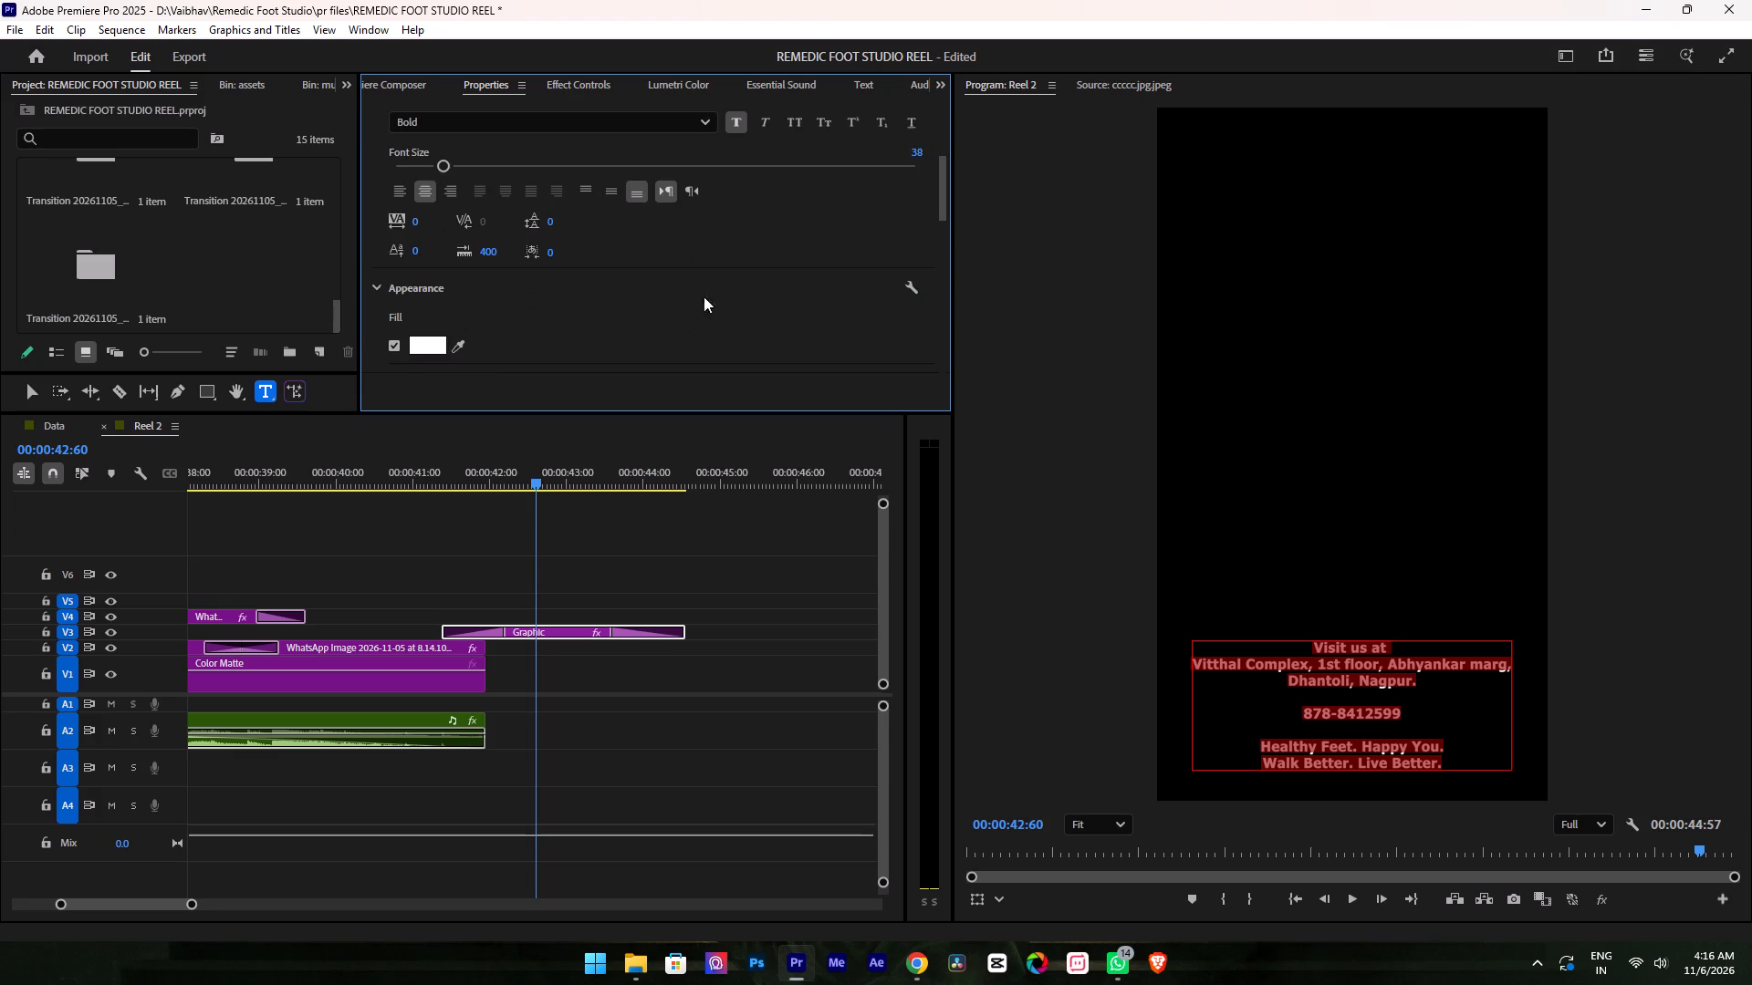
pyautogui.scroll(-17, 704, 296)
pyautogui.doubleClick(643, 302)
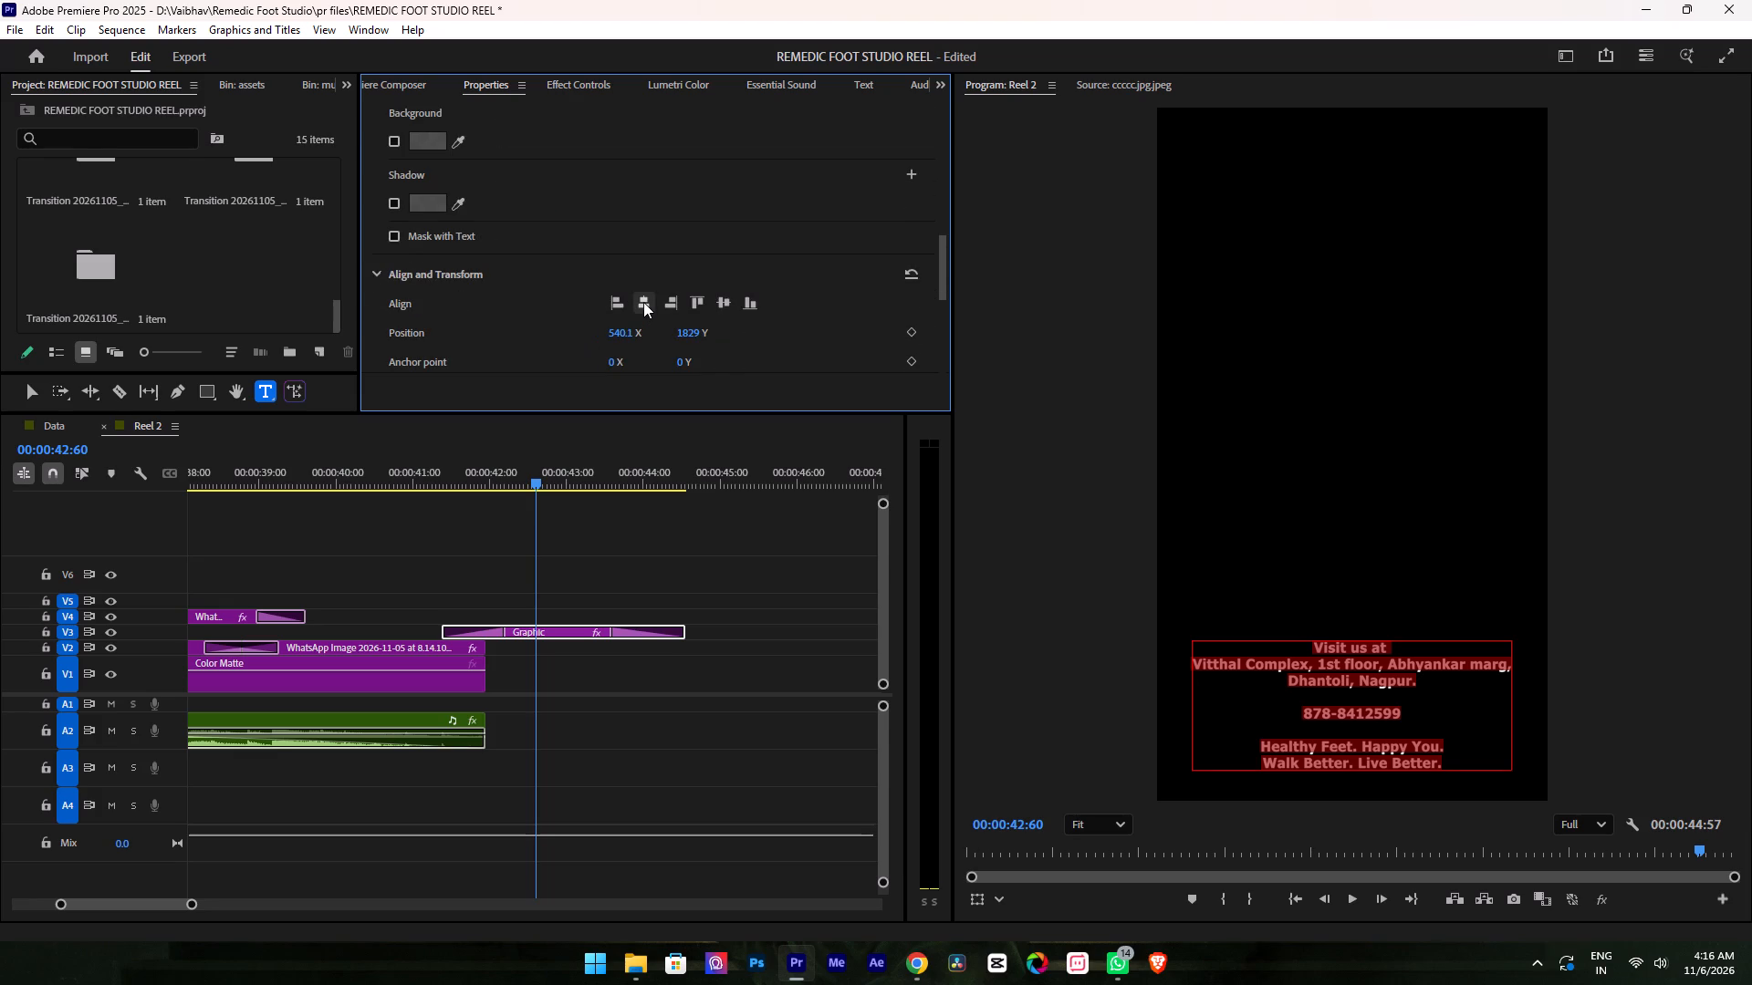
pyautogui.doubleClick(720, 304)
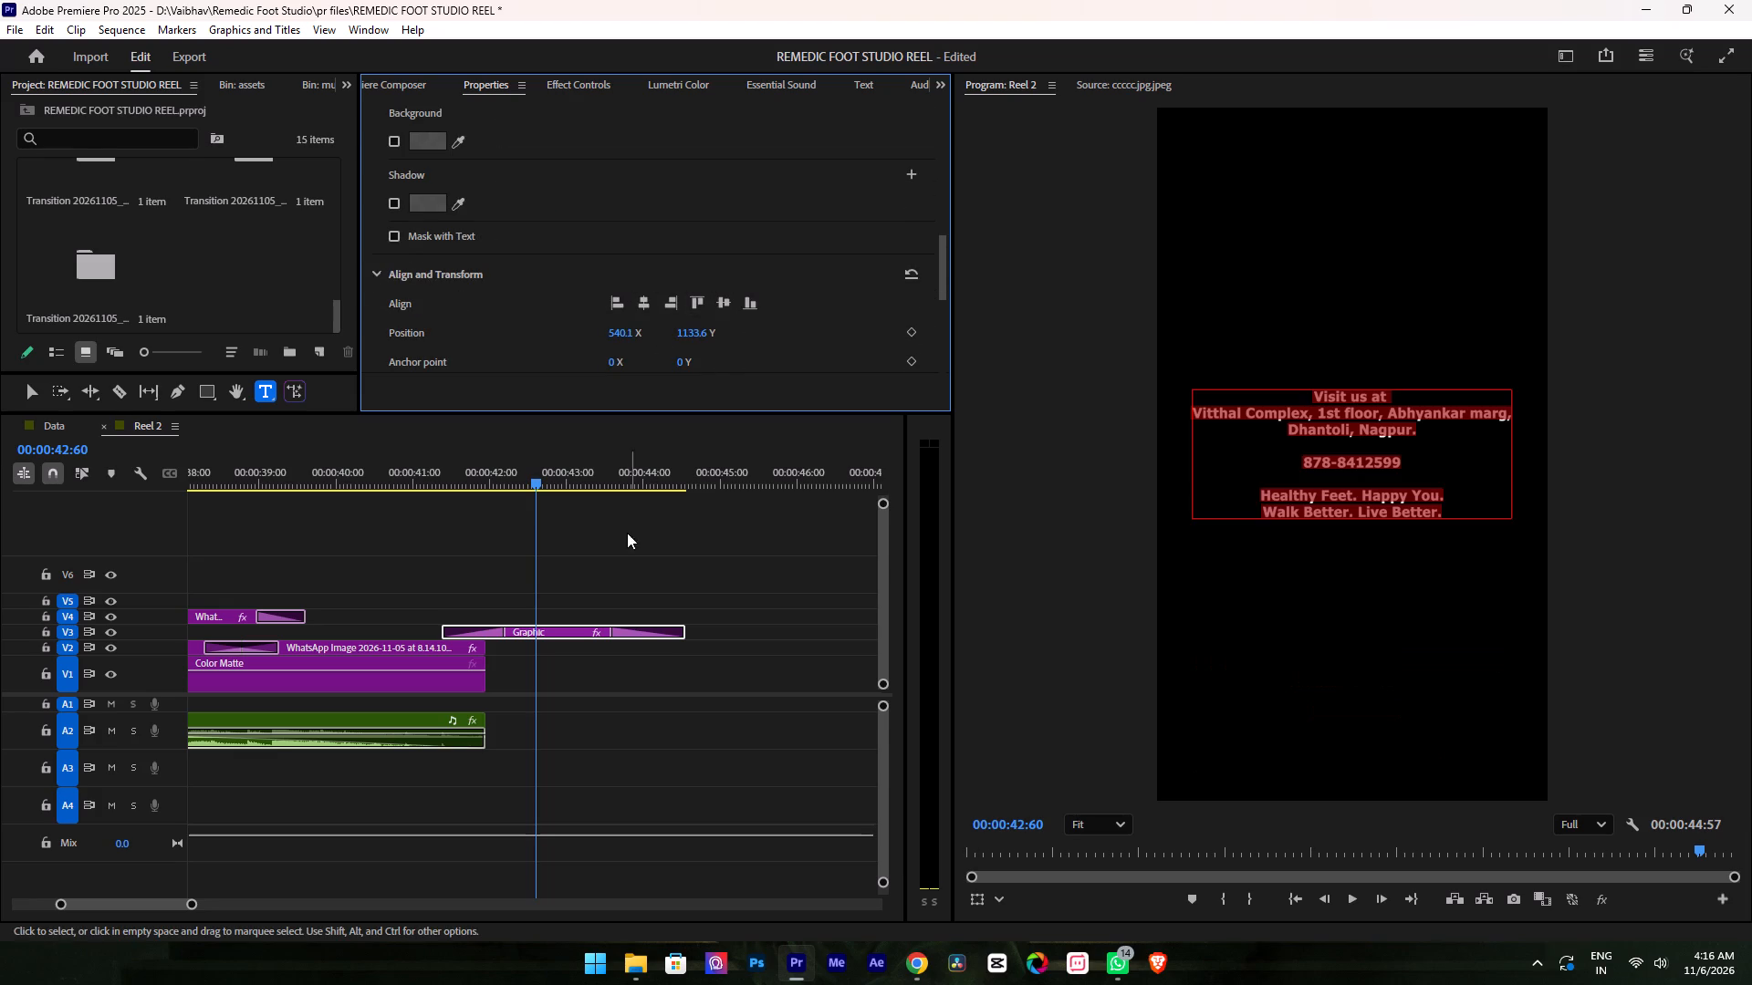
# Extend the A2 music clip to the end of the contact text graphic.
pyautogui.click(617, 544)
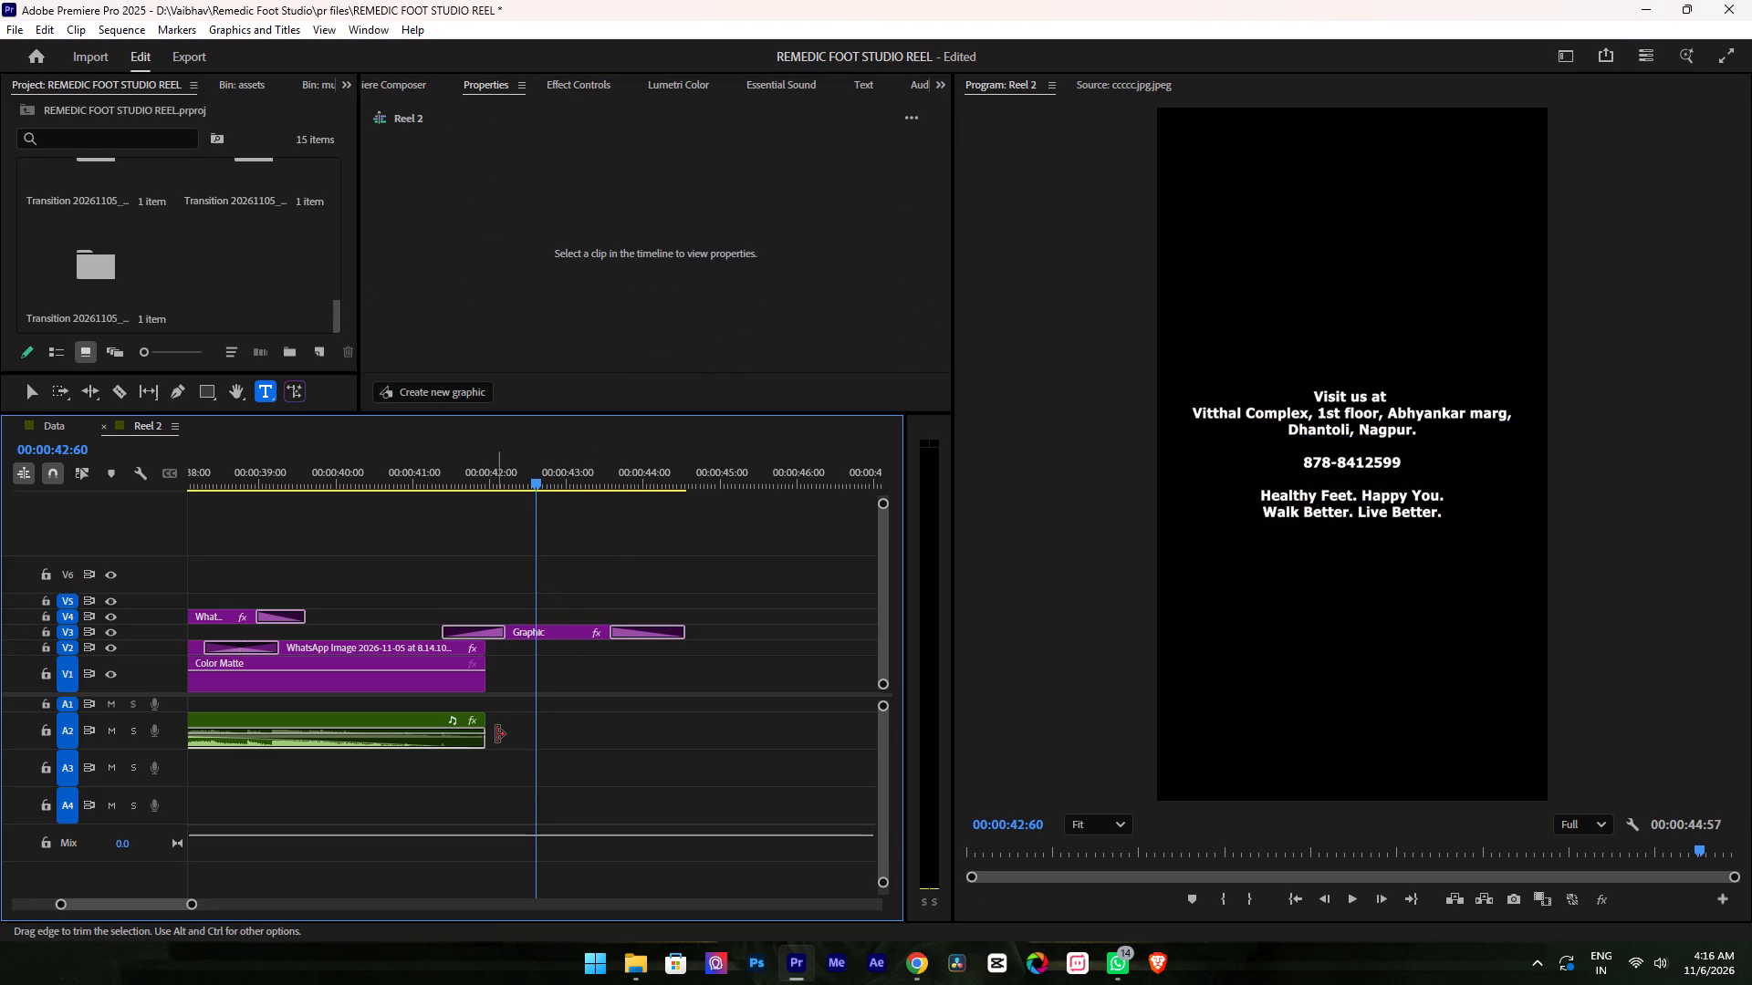
pyautogui.moveTo(496, 734); pyautogui.dragTo(694, 715)
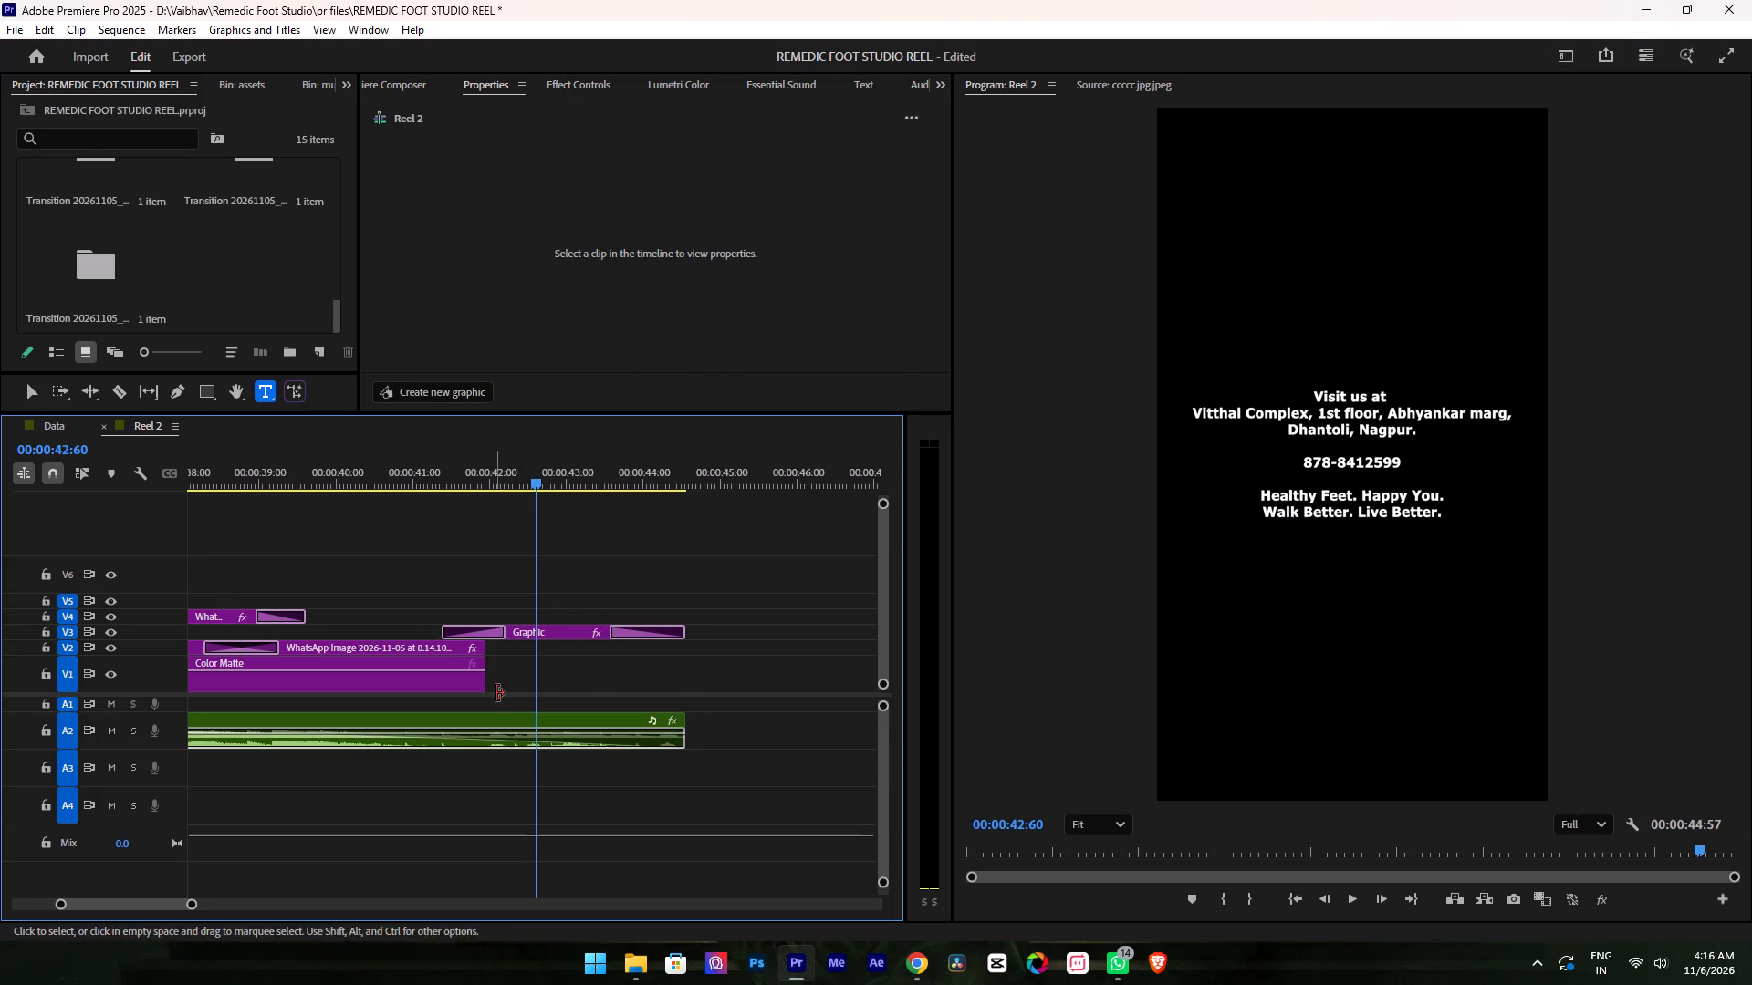
# Play through the change to the contact text and add a Cross Dissolve to the ends of the Color Matte and V2 logo image.
pyautogui.keyDown('alt'); pyautogui.scroll(-5, 497, 689); pyautogui.keyUp('alt')
pyautogui.scroll(2, 516, 678)
pyautogui.moveTo(430, 468); pyautogui.dragTo(422, 470)
pyautogui.press('space')
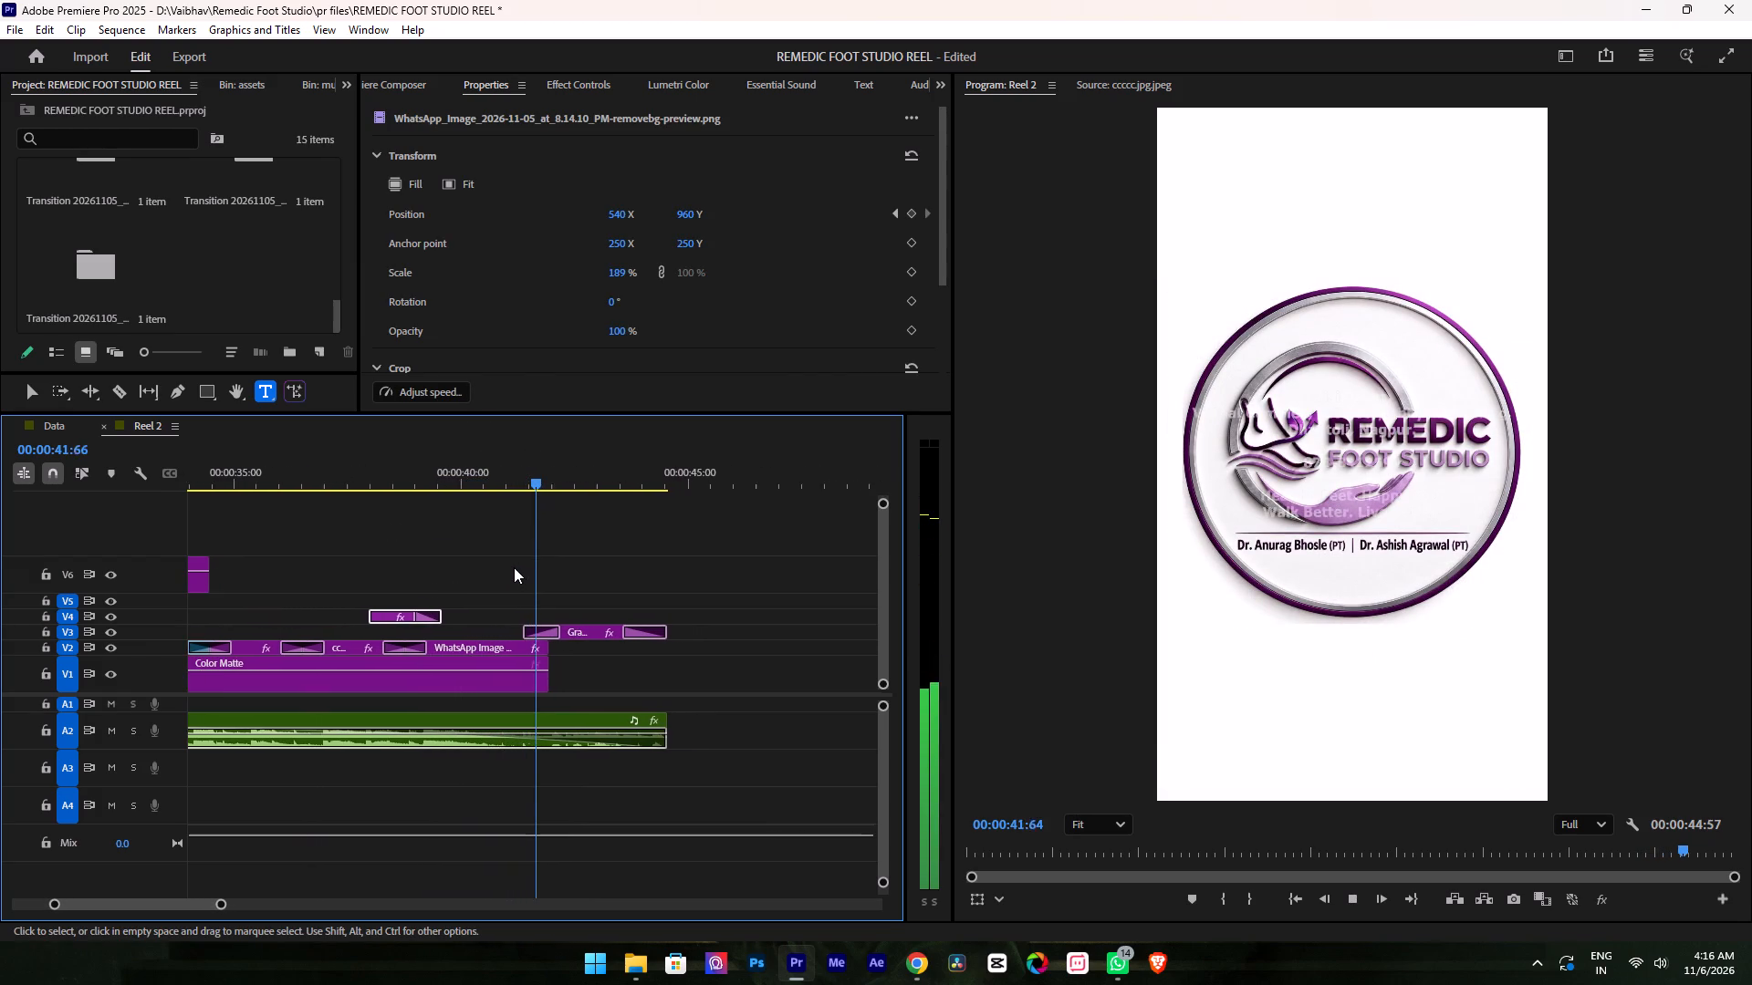
pyautogui.press('space')
pyautogui.keyDown('alt'); pyautogui.scroll(4, 479, 573); pyautogui.keyUp('alt')
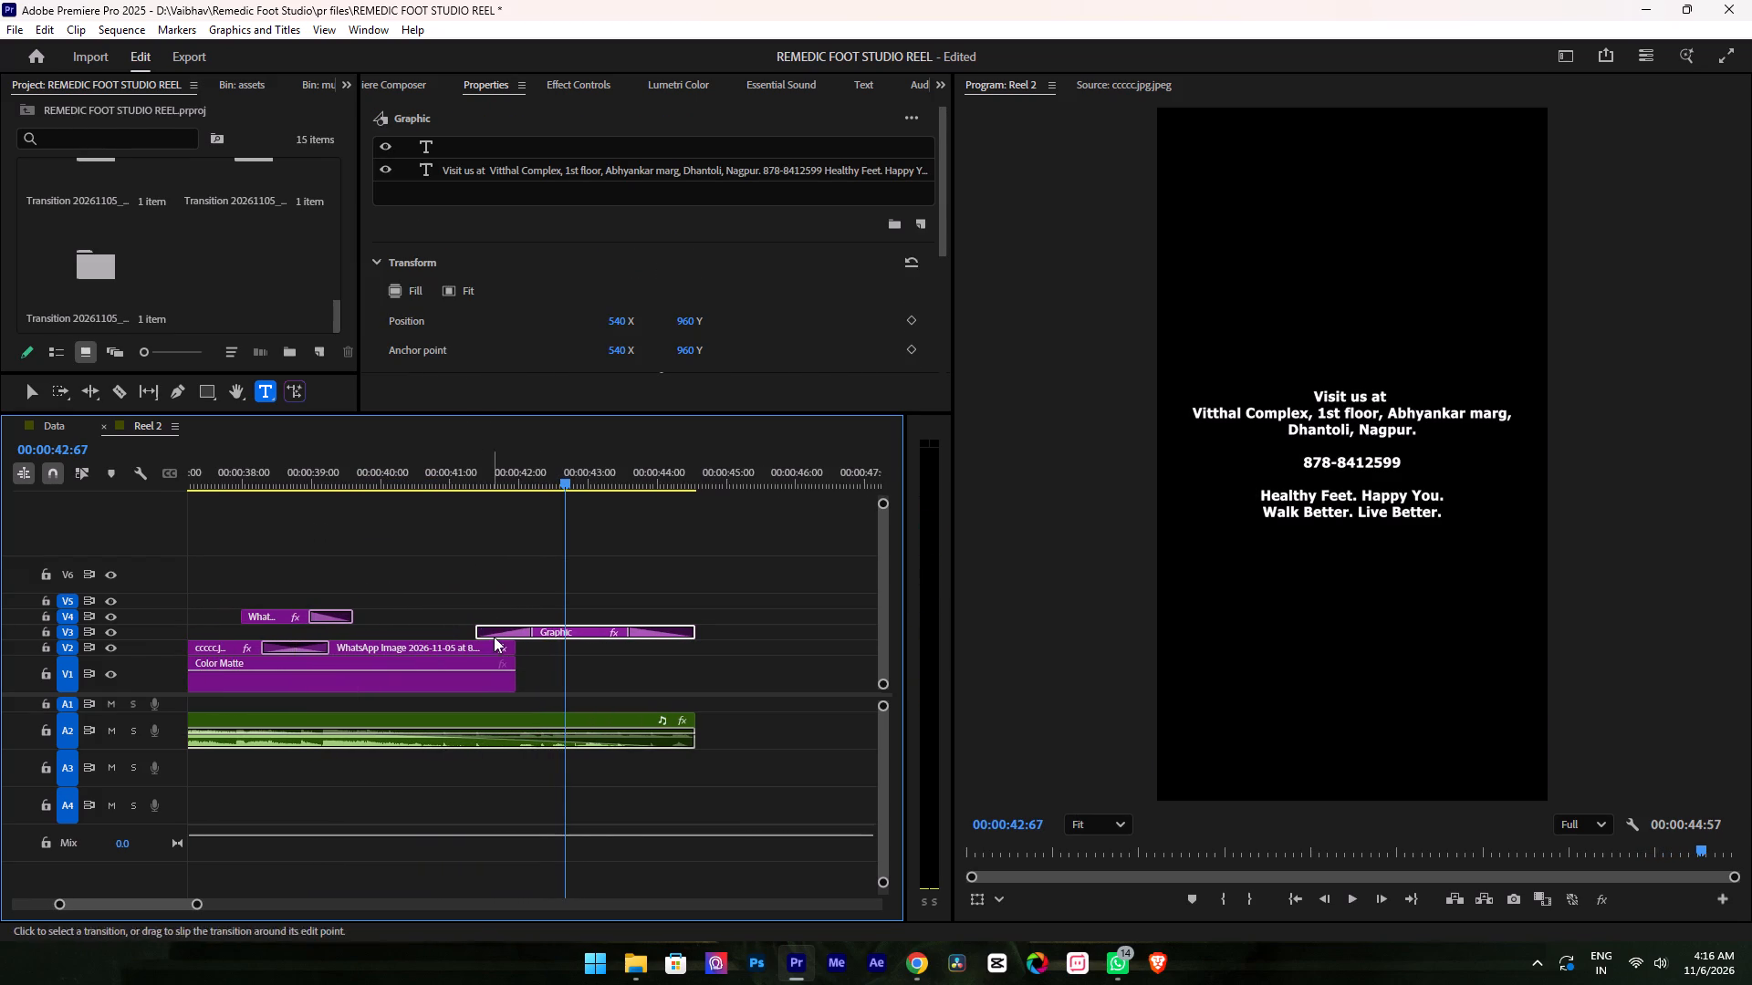
pyautogui.rightClick(508, 656)
pyautogui.click(555, 779)
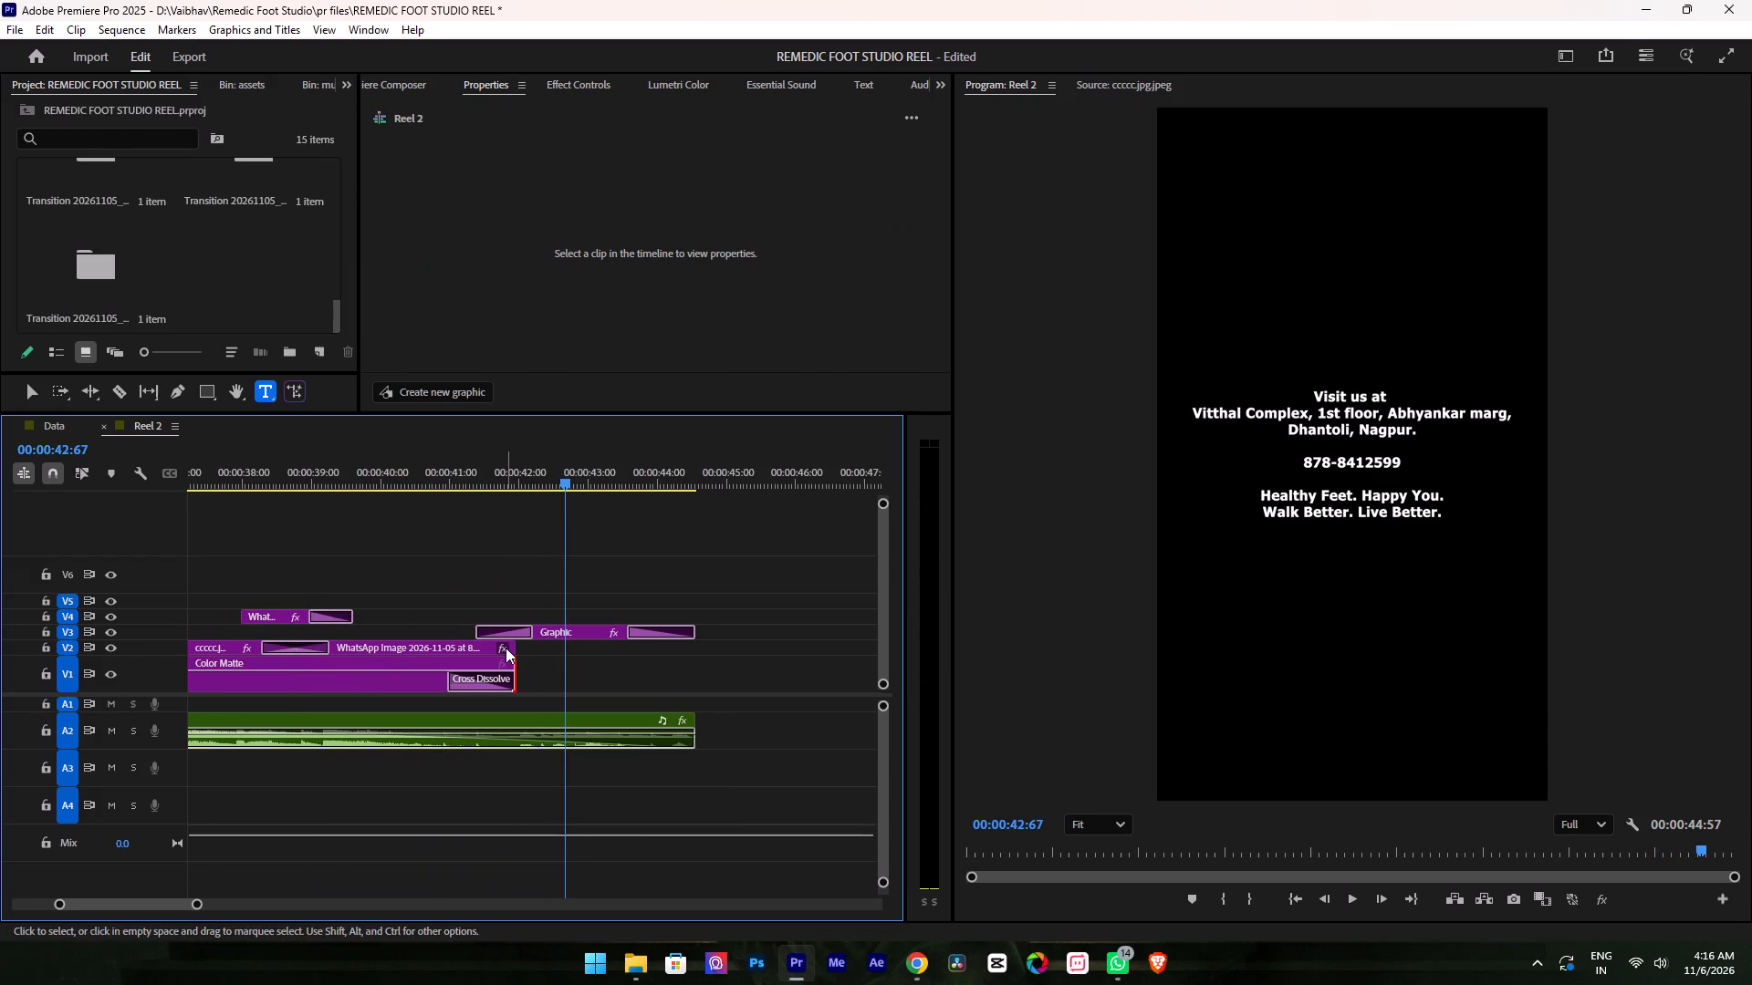
pyautogui.rightClick(513, 649)
pyautogui.click(588, 775)
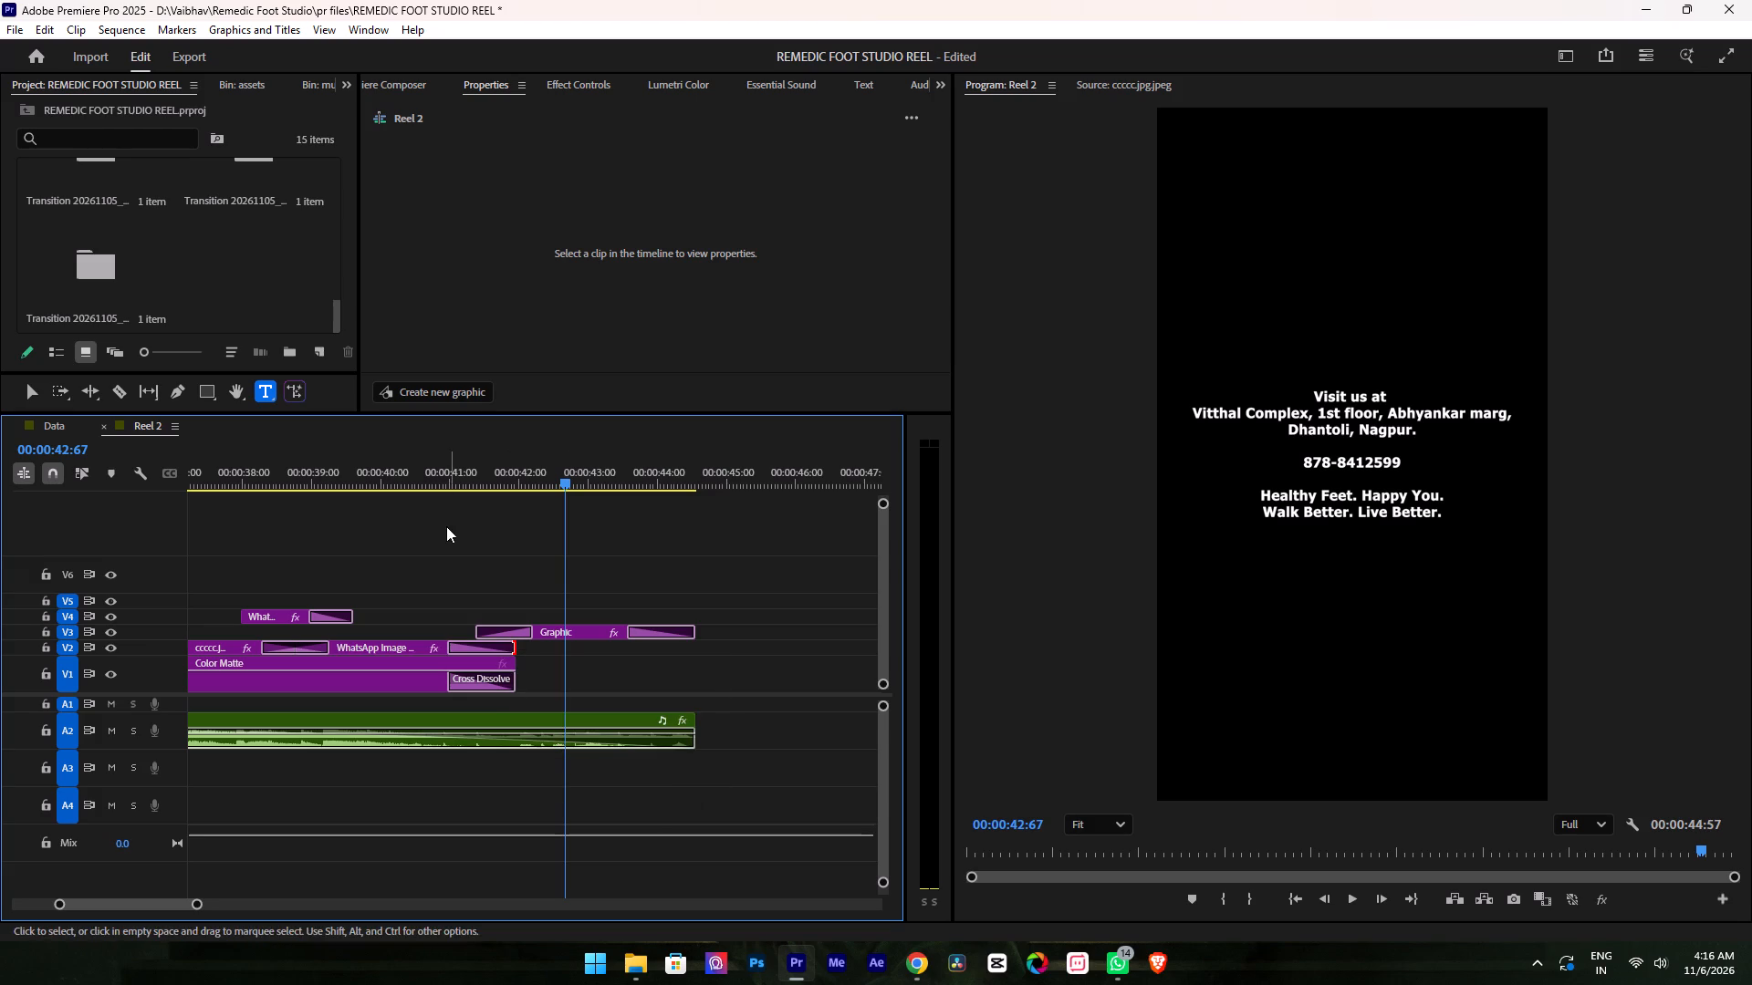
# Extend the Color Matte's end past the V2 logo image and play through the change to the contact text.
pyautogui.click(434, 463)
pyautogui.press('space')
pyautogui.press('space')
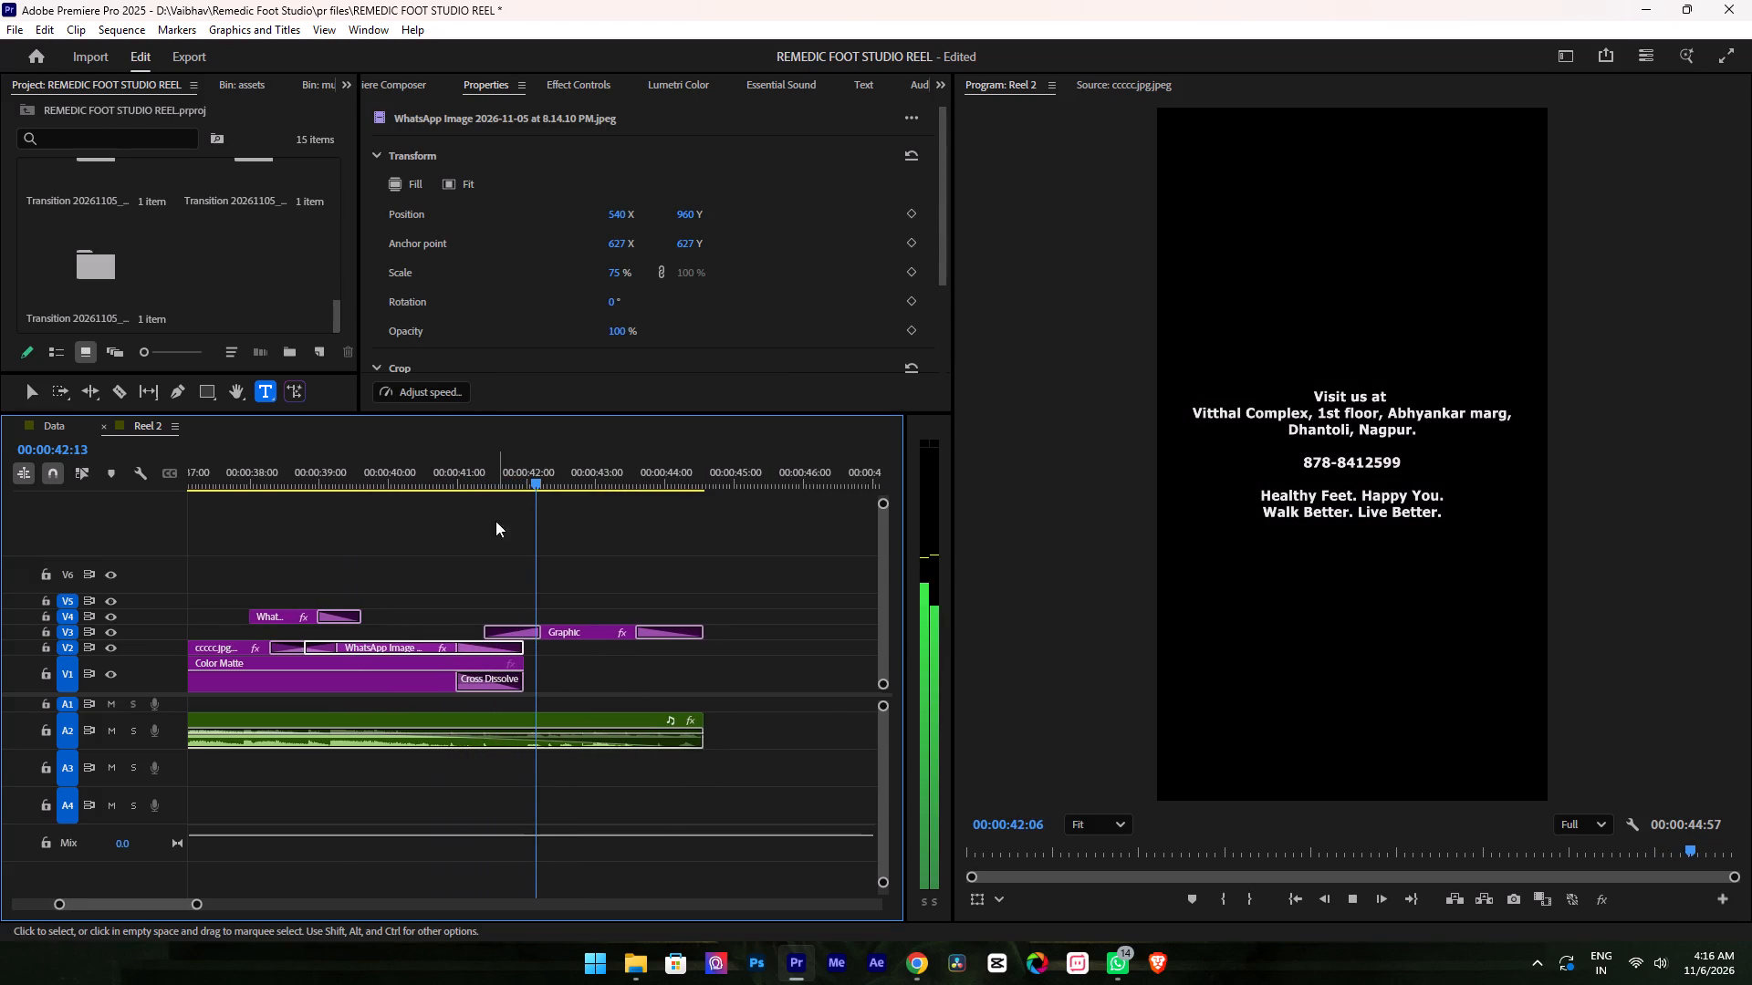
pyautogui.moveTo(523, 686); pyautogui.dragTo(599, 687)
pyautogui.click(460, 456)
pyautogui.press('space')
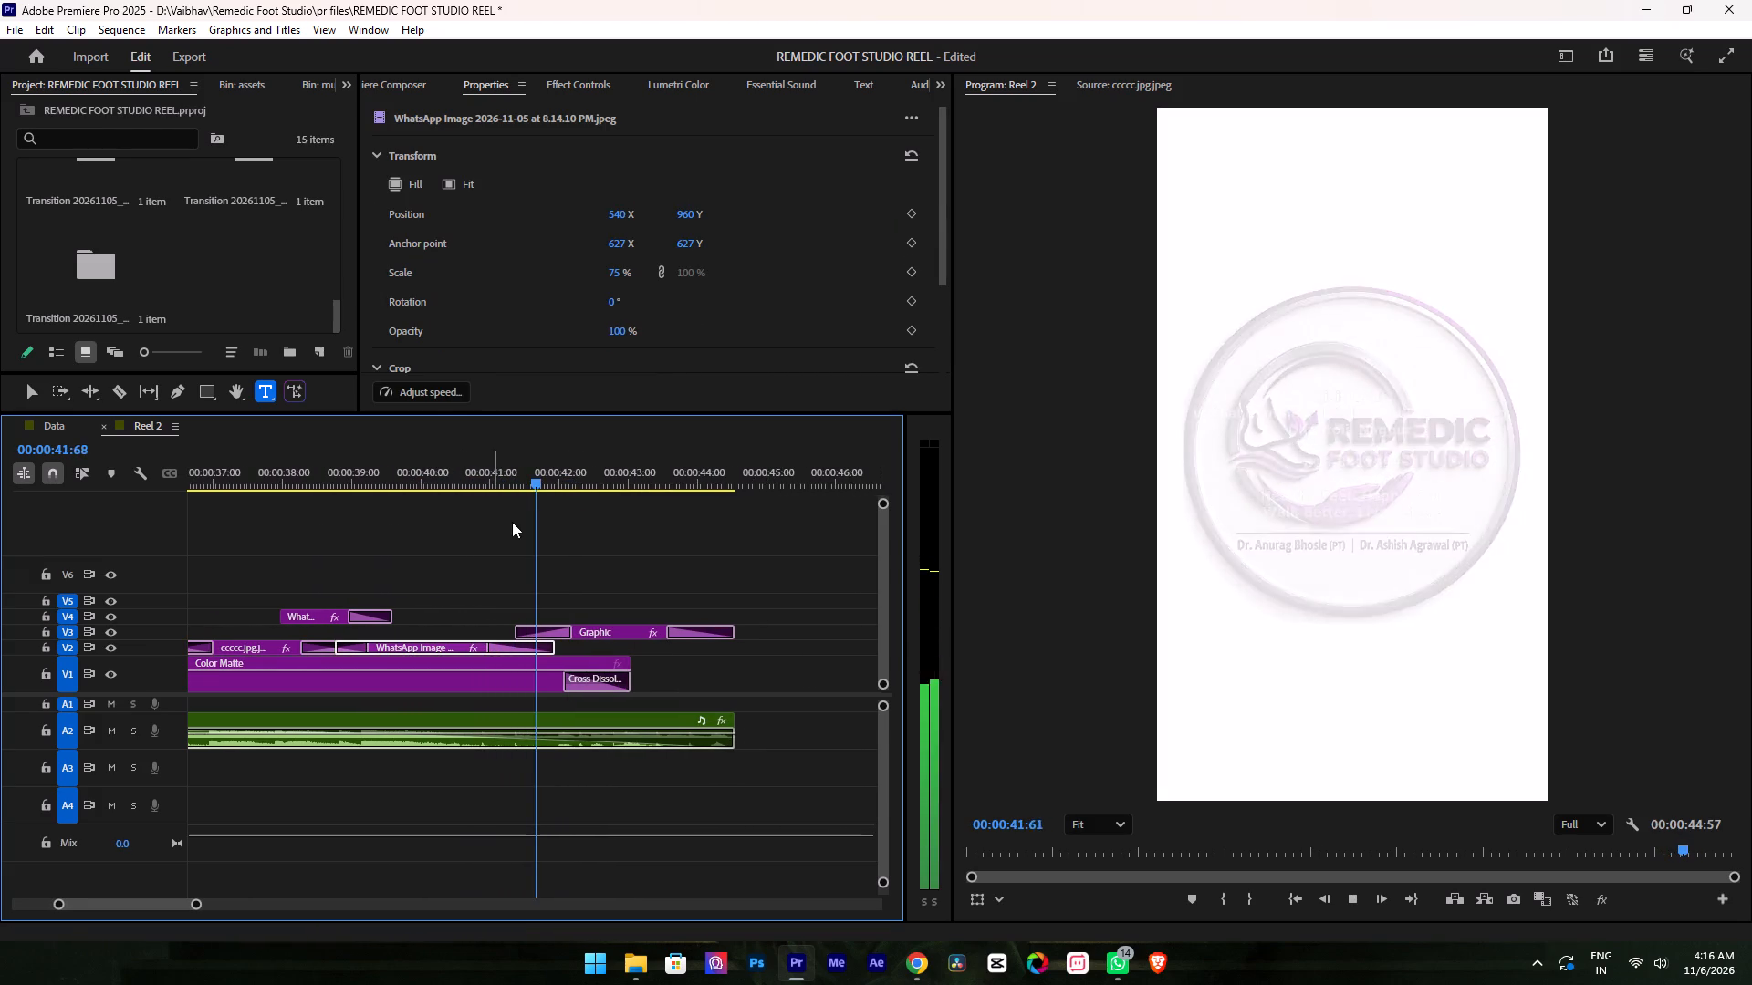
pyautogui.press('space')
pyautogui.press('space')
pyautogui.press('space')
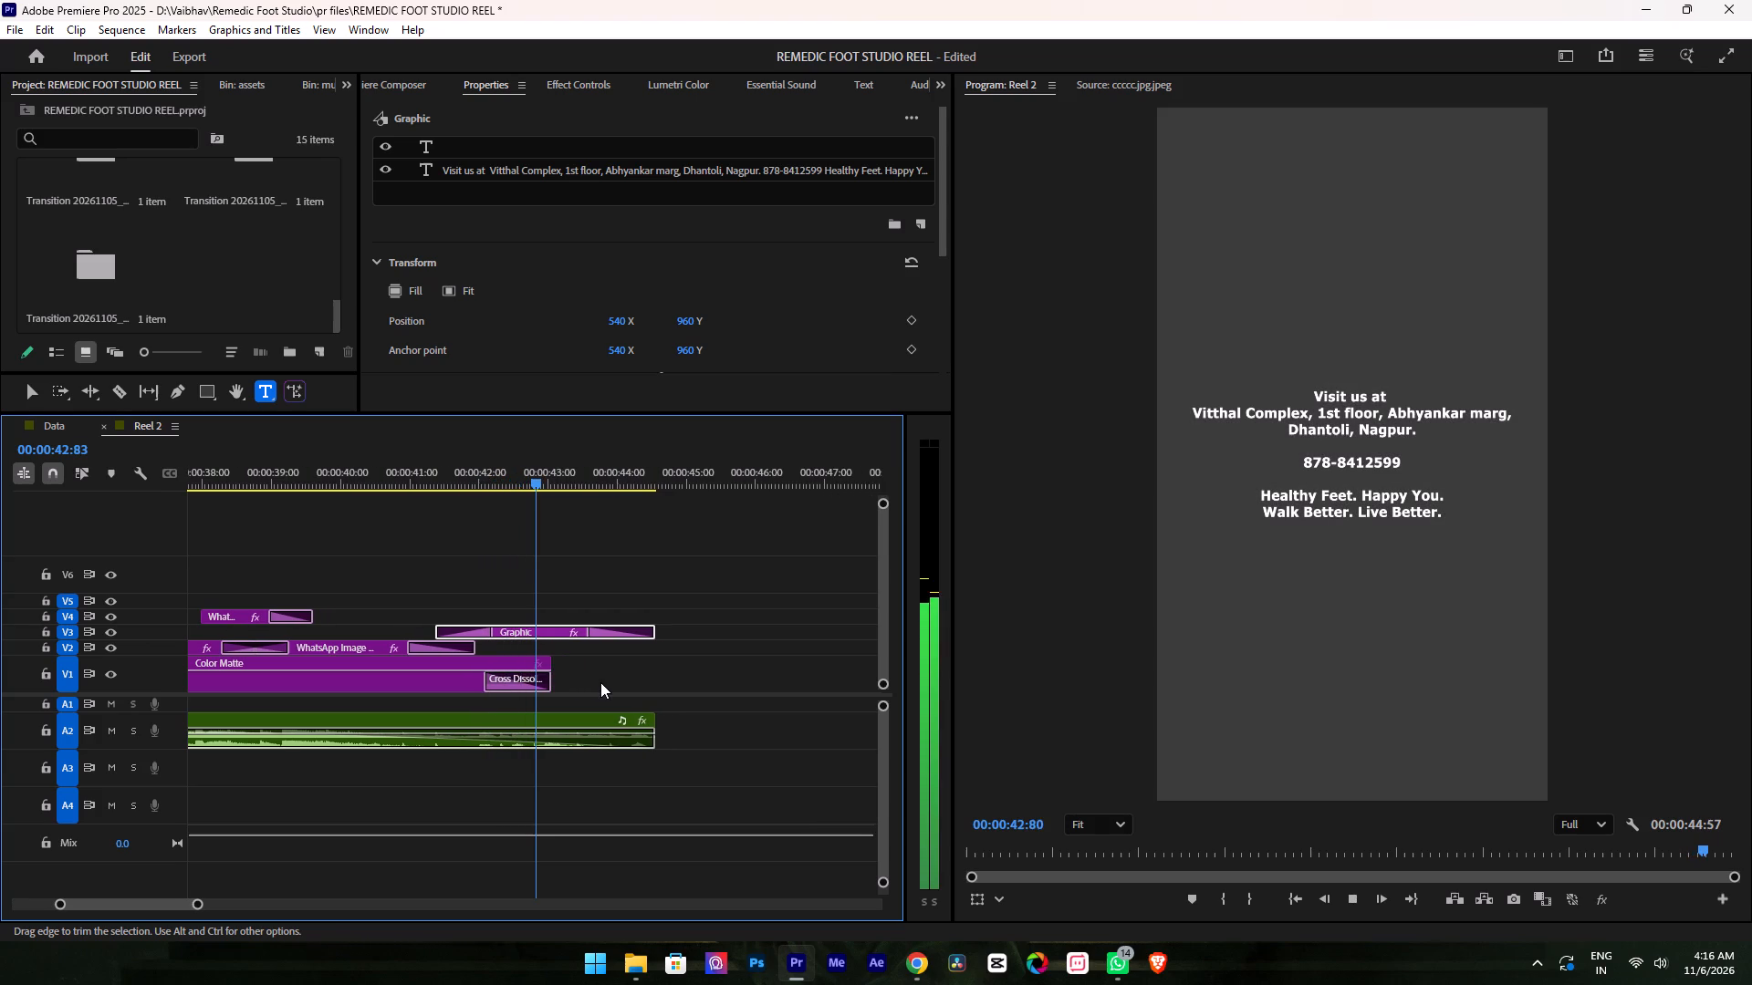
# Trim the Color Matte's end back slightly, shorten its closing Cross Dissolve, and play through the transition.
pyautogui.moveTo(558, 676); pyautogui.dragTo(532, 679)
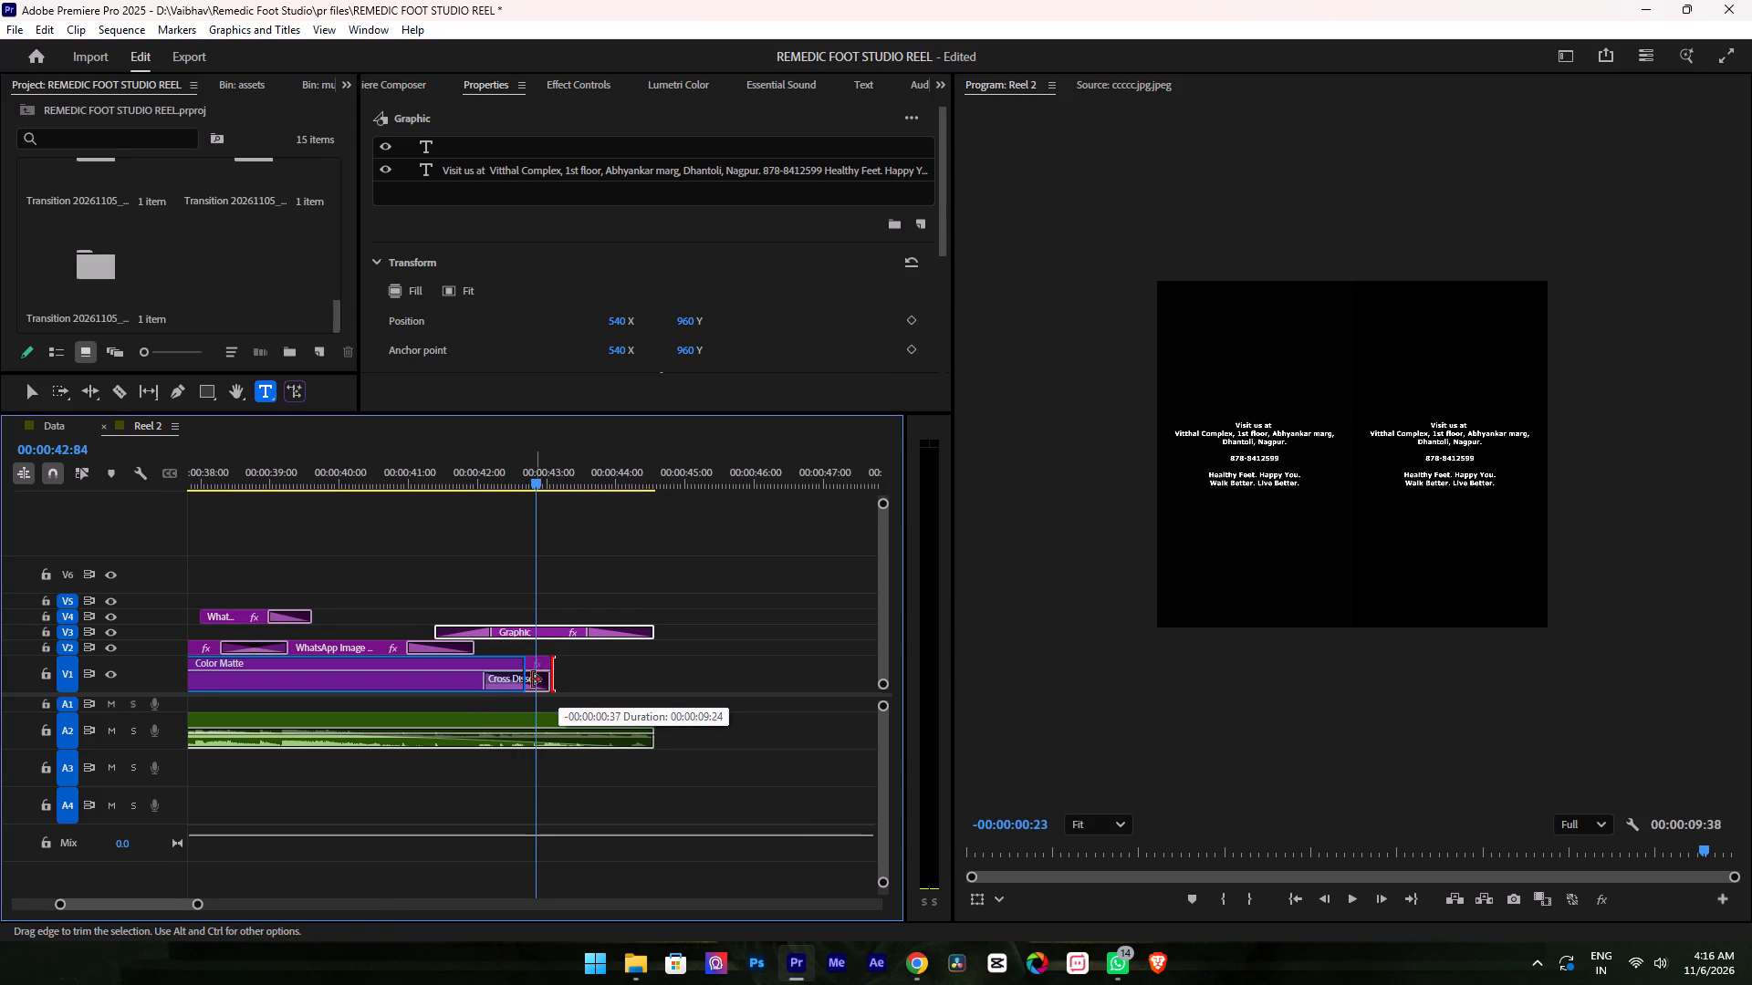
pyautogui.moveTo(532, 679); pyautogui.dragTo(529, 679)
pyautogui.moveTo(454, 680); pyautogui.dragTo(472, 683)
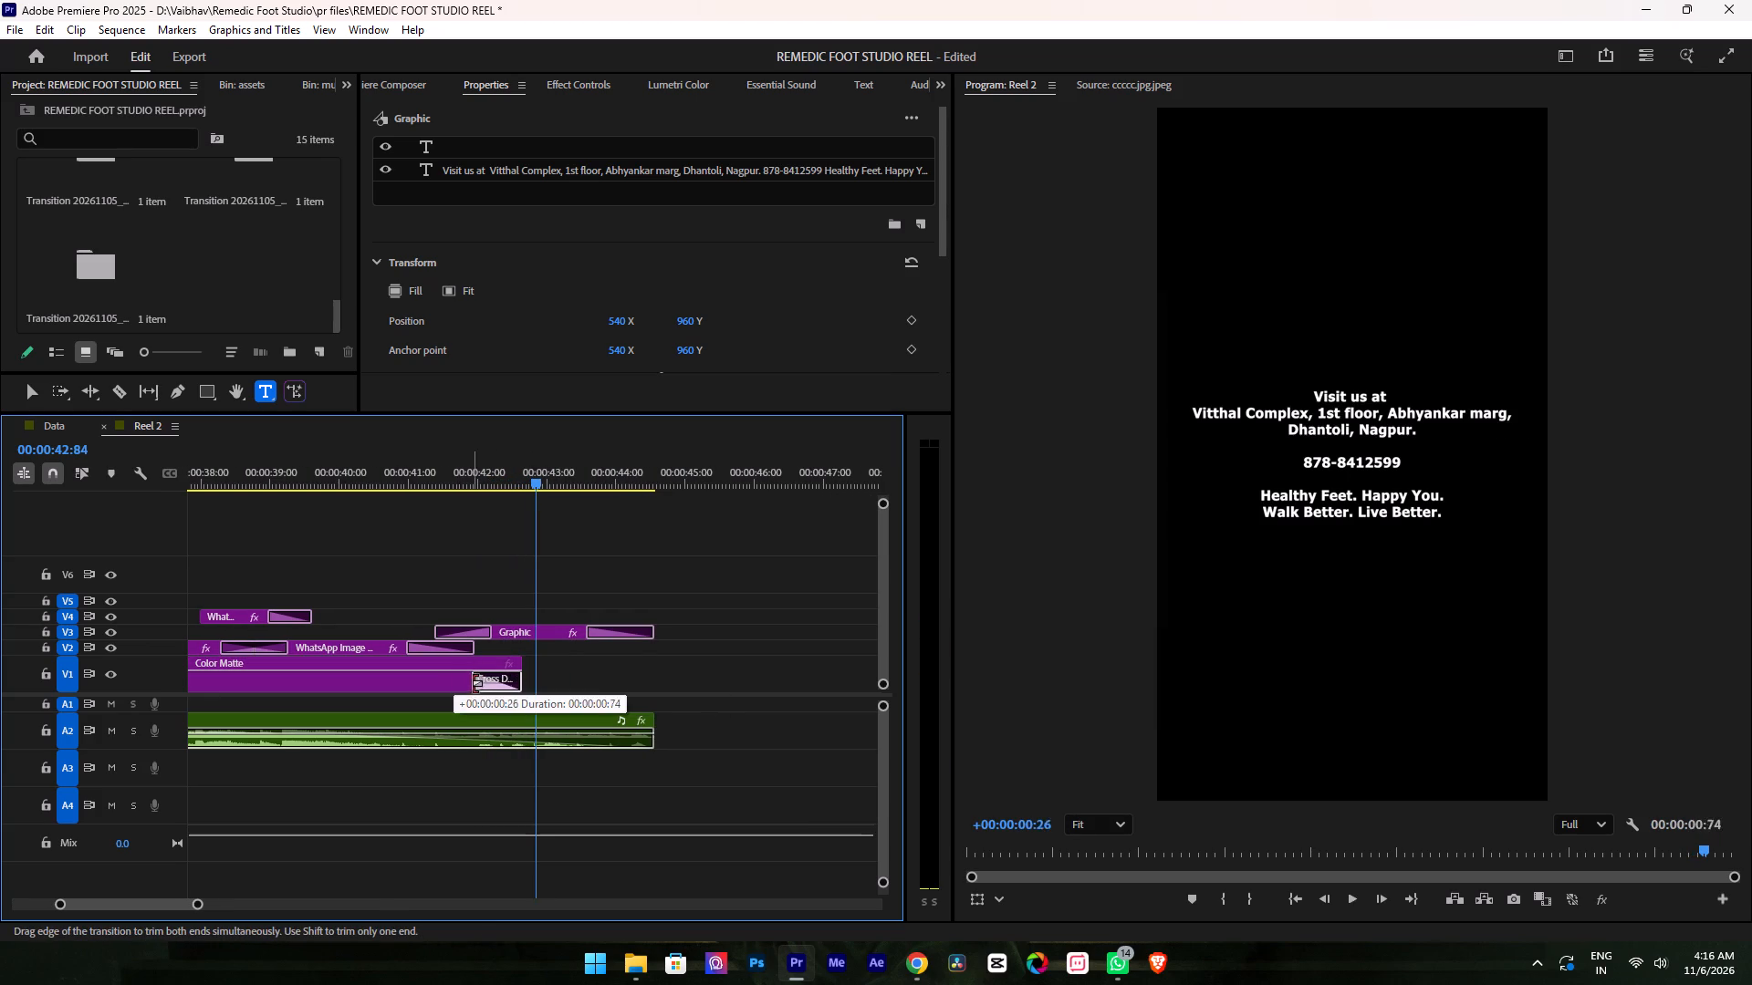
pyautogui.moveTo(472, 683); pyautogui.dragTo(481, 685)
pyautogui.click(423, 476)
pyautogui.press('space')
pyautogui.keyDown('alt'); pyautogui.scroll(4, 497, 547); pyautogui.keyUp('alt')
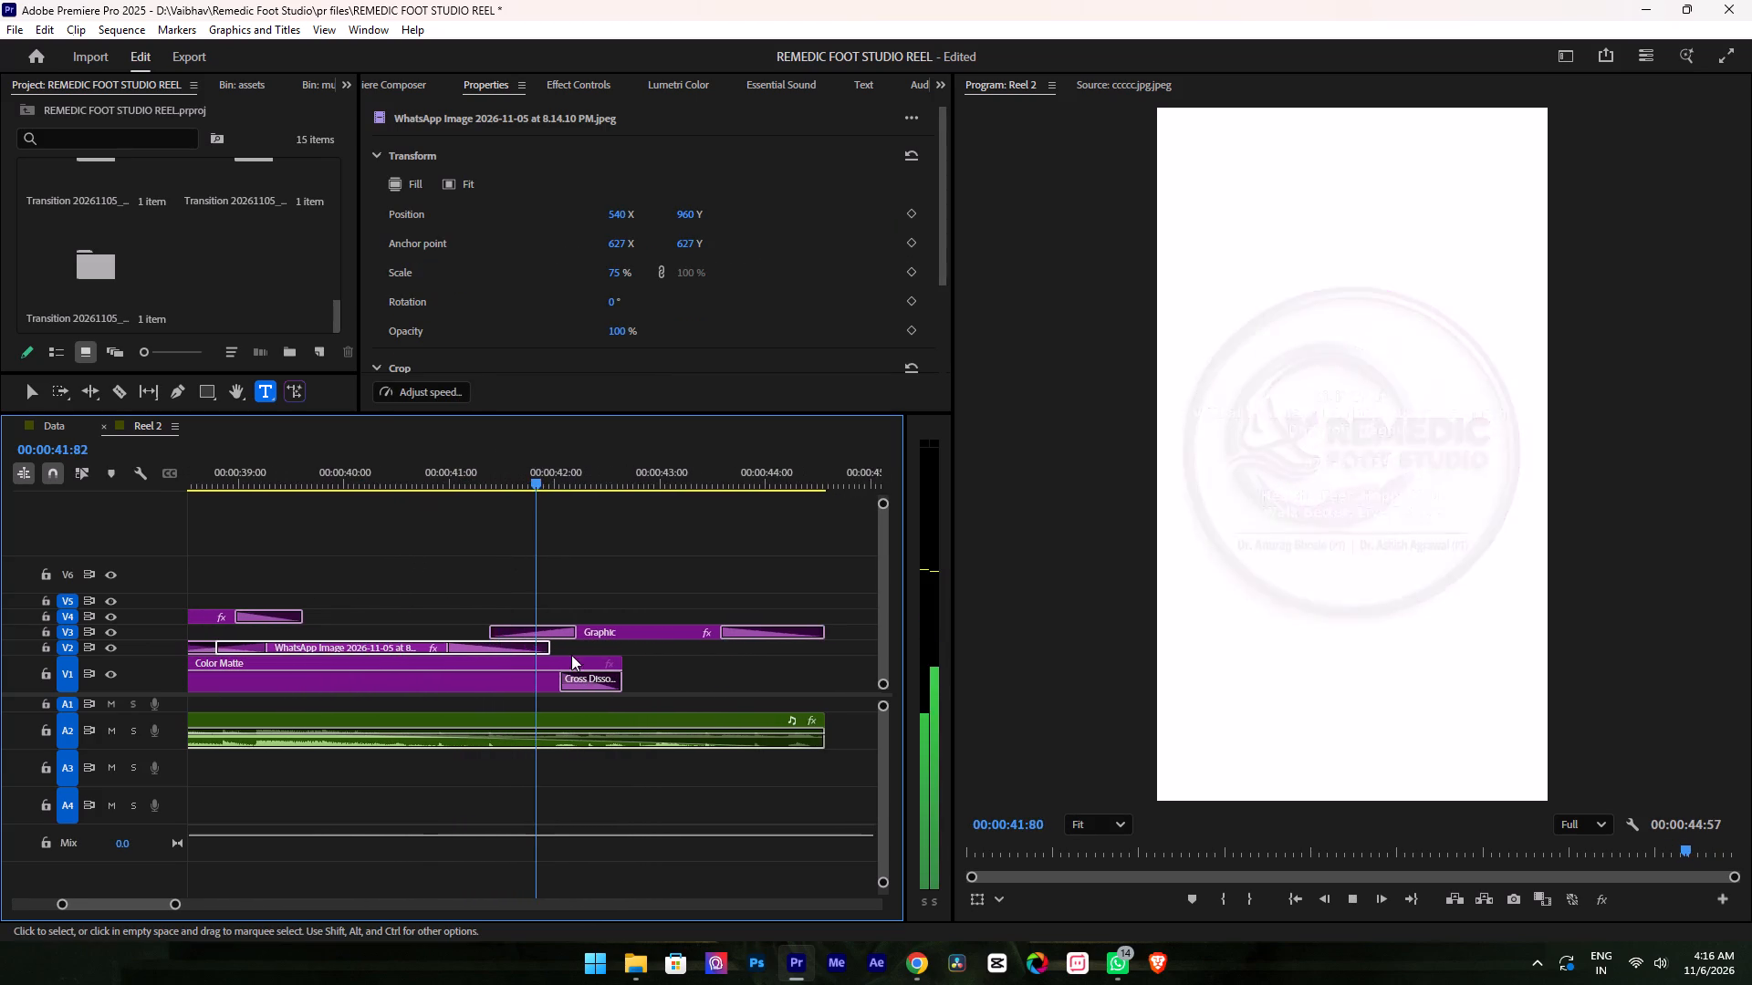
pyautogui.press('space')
# Remove the Color Matte's closing Cross Dissolve and trim the matte's end to 00:00:41:90.
pyautogui.moveTo(553, 680); pyautogui.dragTo(633, 686)
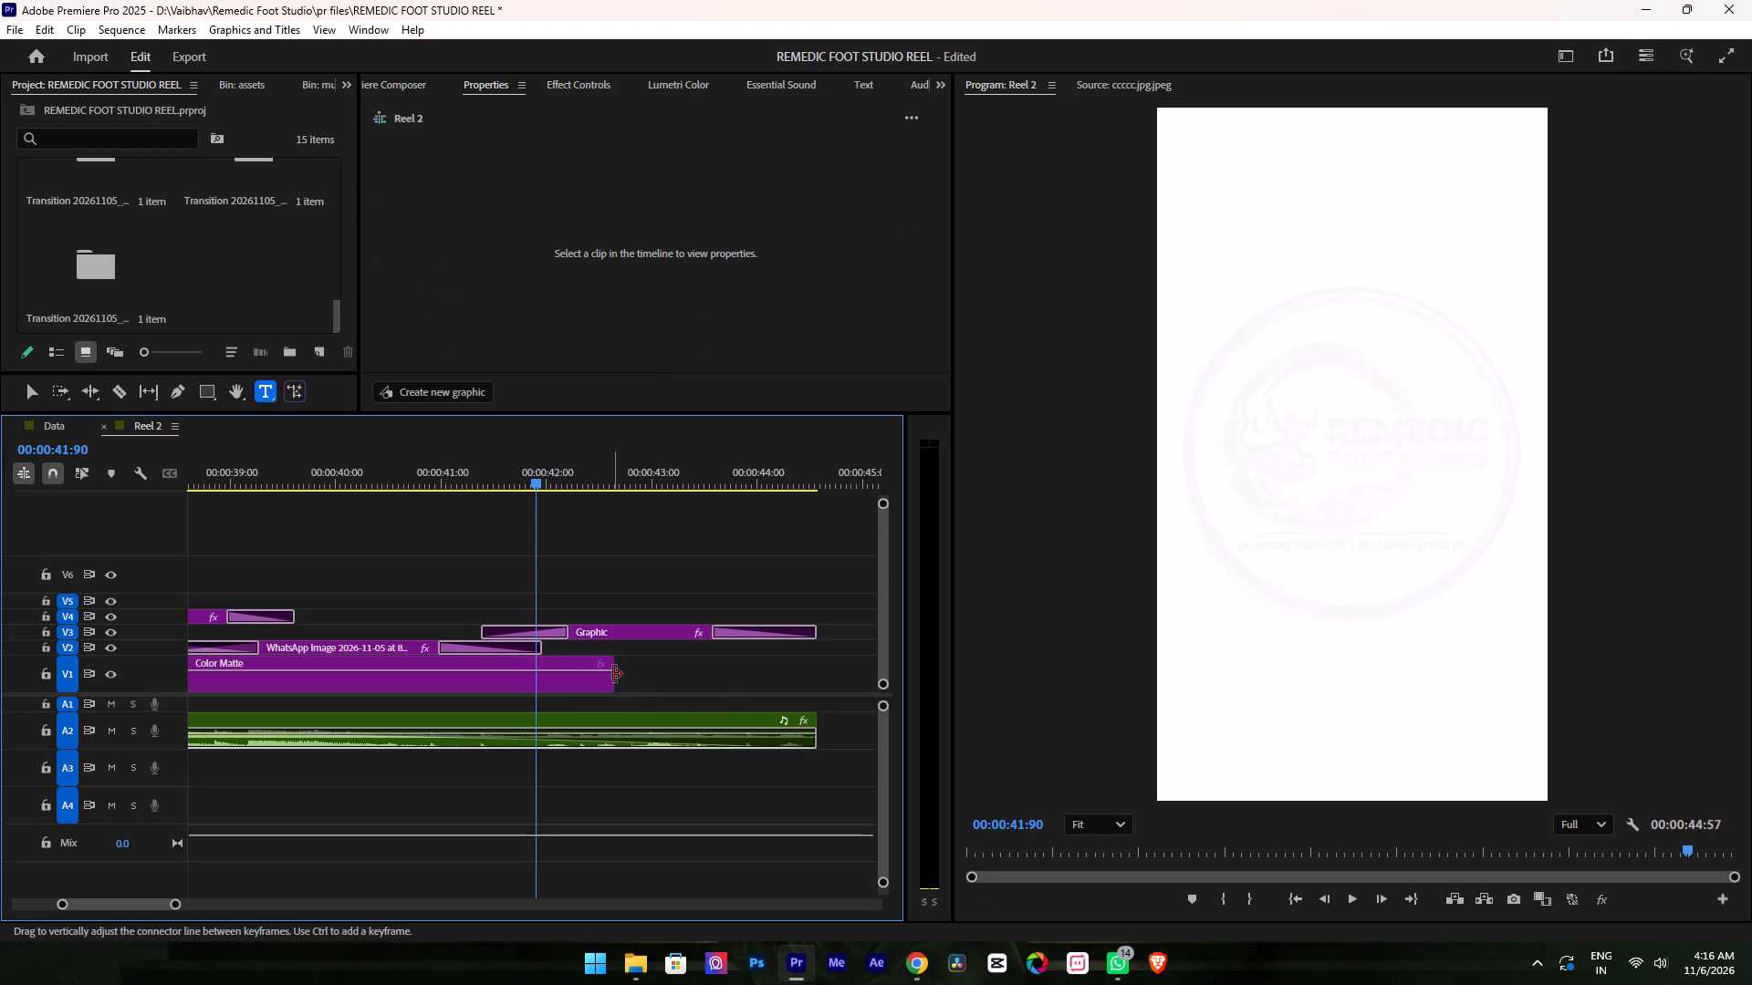
pyautogui.moveTo(616, 681); pyautogui.dragTo(538, 688)
pyautogui.click(542, 688)
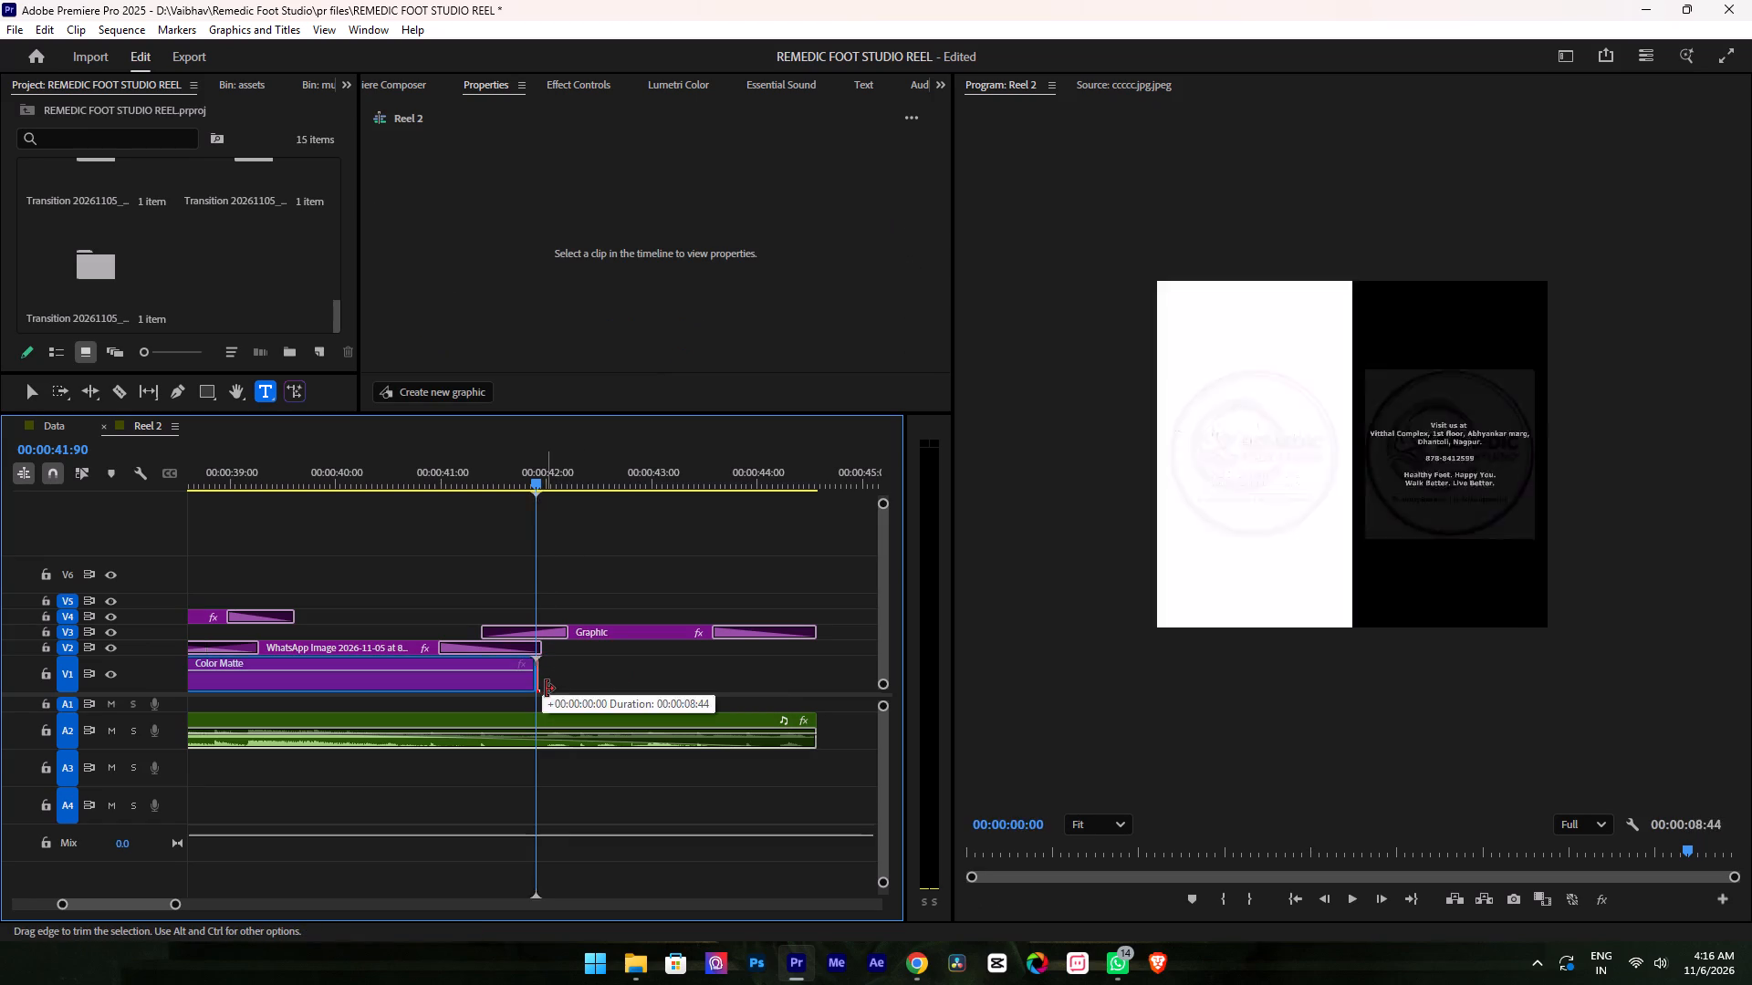
# Trim the start of the V3 contact text graphic to the end of the Color Matte and play through the ending.
pyautogui.moveTo(481, 631); pyautogui.dragTo(530, 643)
pyautogui.click(401, 494)
pyautogui.press('space')
pyautogui.press('space')
pyautogui.moveTo(362, 458); pyautogui.dragTo(339, 471)
pyautogui.press('space')
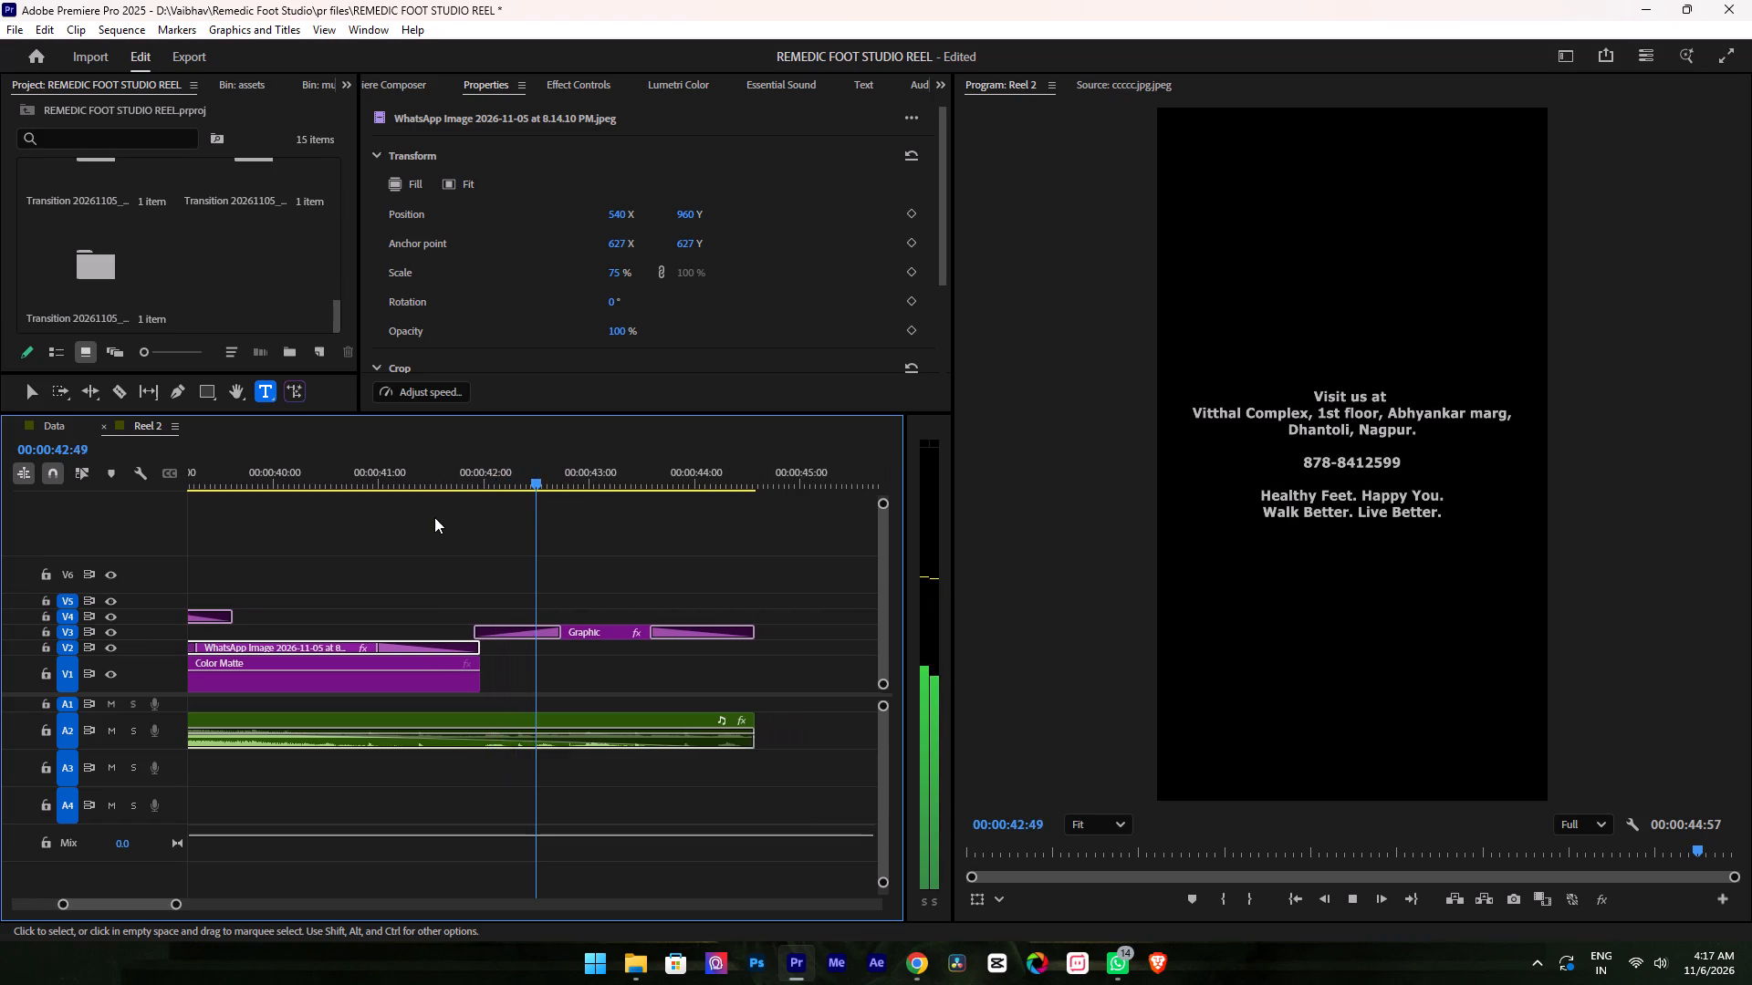
pyautogui.keyDown('alt'); pyautogui.scroll(-5, 443, 525); pyautogui.keyUp('alt')
pyautogui.press('space')
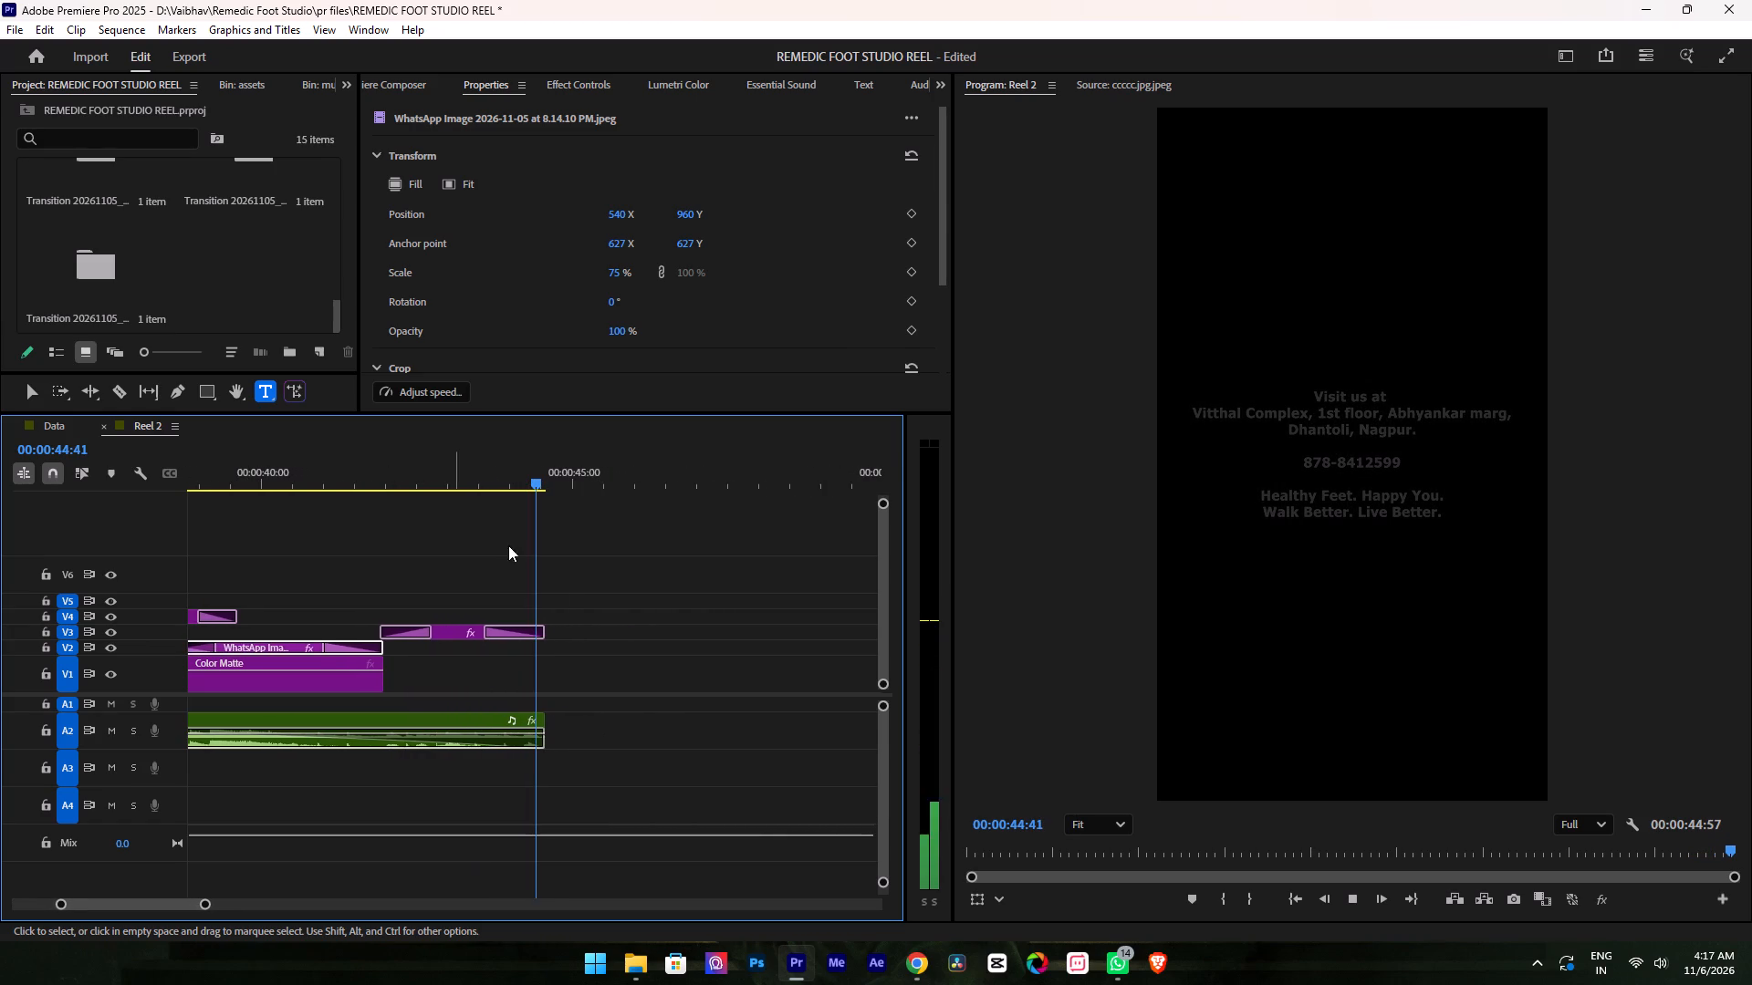
pyautogui.moveTo(464, 475); pyautogui.dragTo(451, 478)
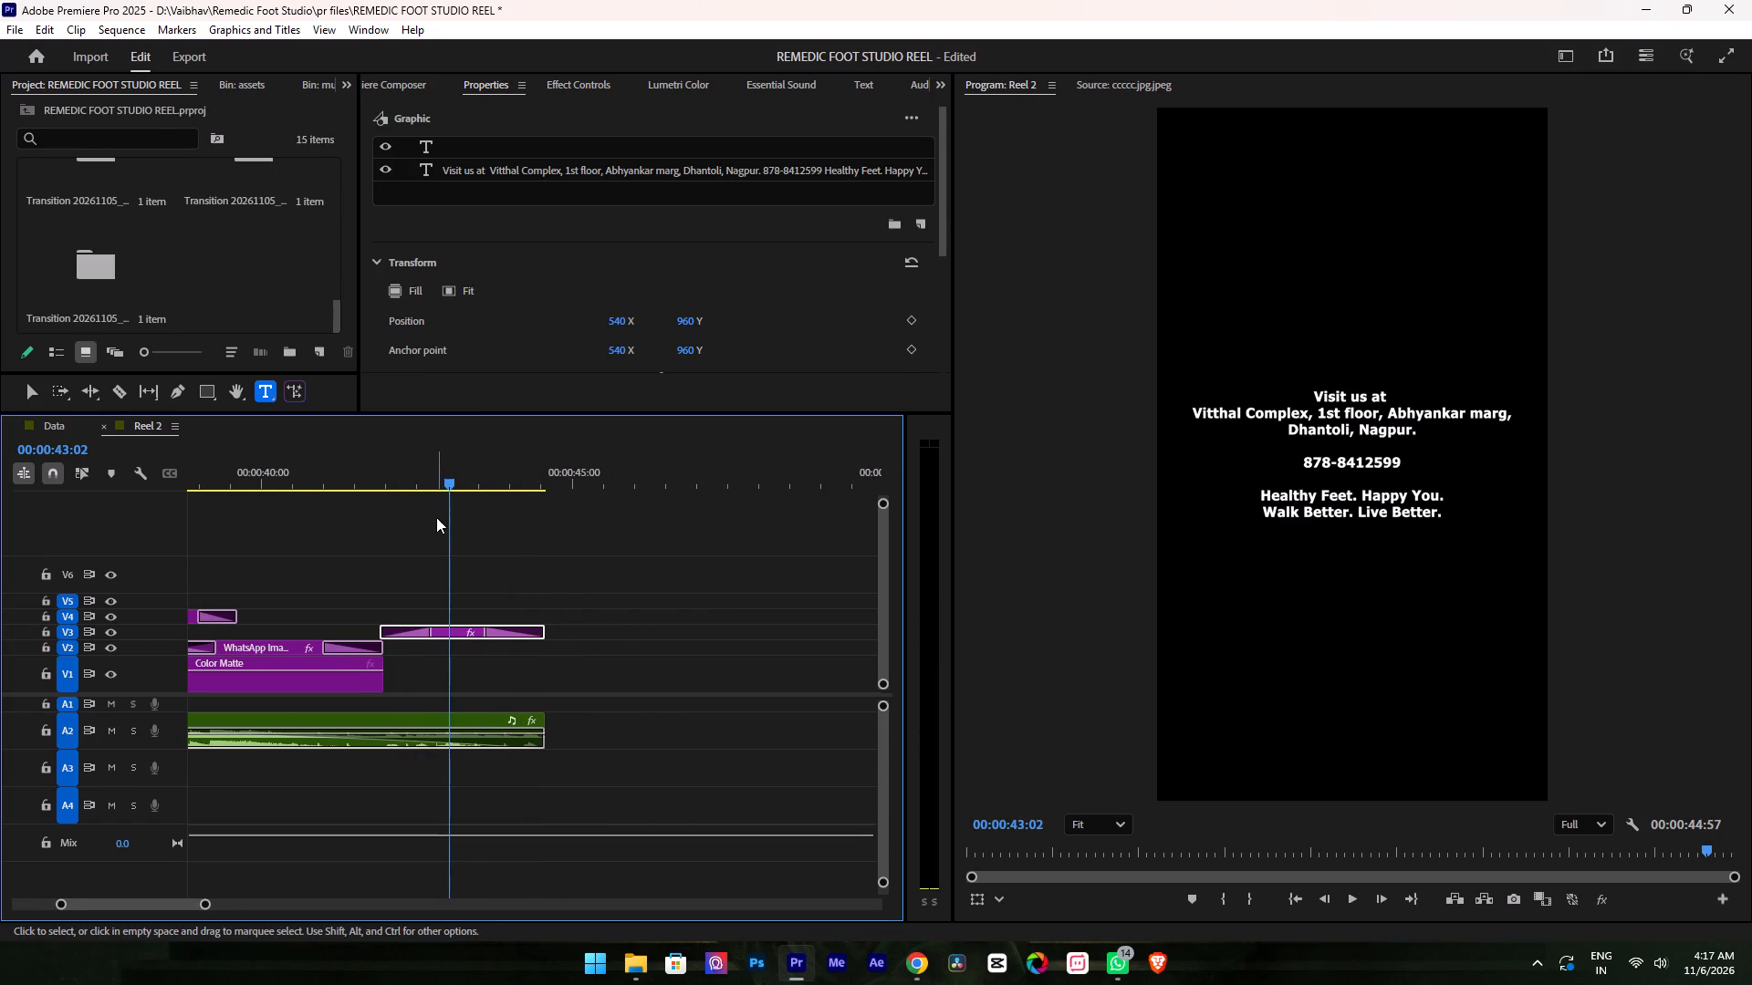
# Return the playhead to the start of the Reel 2 sequence and save the project.
pyautogui.keyDown('alt'); pyautogui.scroll(-6, 436, 581); pyautogui.keyUp('alt')
pyautogui.scroll(6, 410, 565)
pyautogui.keyDown('alt'); pyautogui.scroll(-6, 410, 565); pyautogui.keyUp('alt')
pyautogui.scroll(9, 410, 565)
pyautogui.keyDown('alt'); pyautogui.scroll(-5, 503, 542); pyautogui.keyUp('alt')
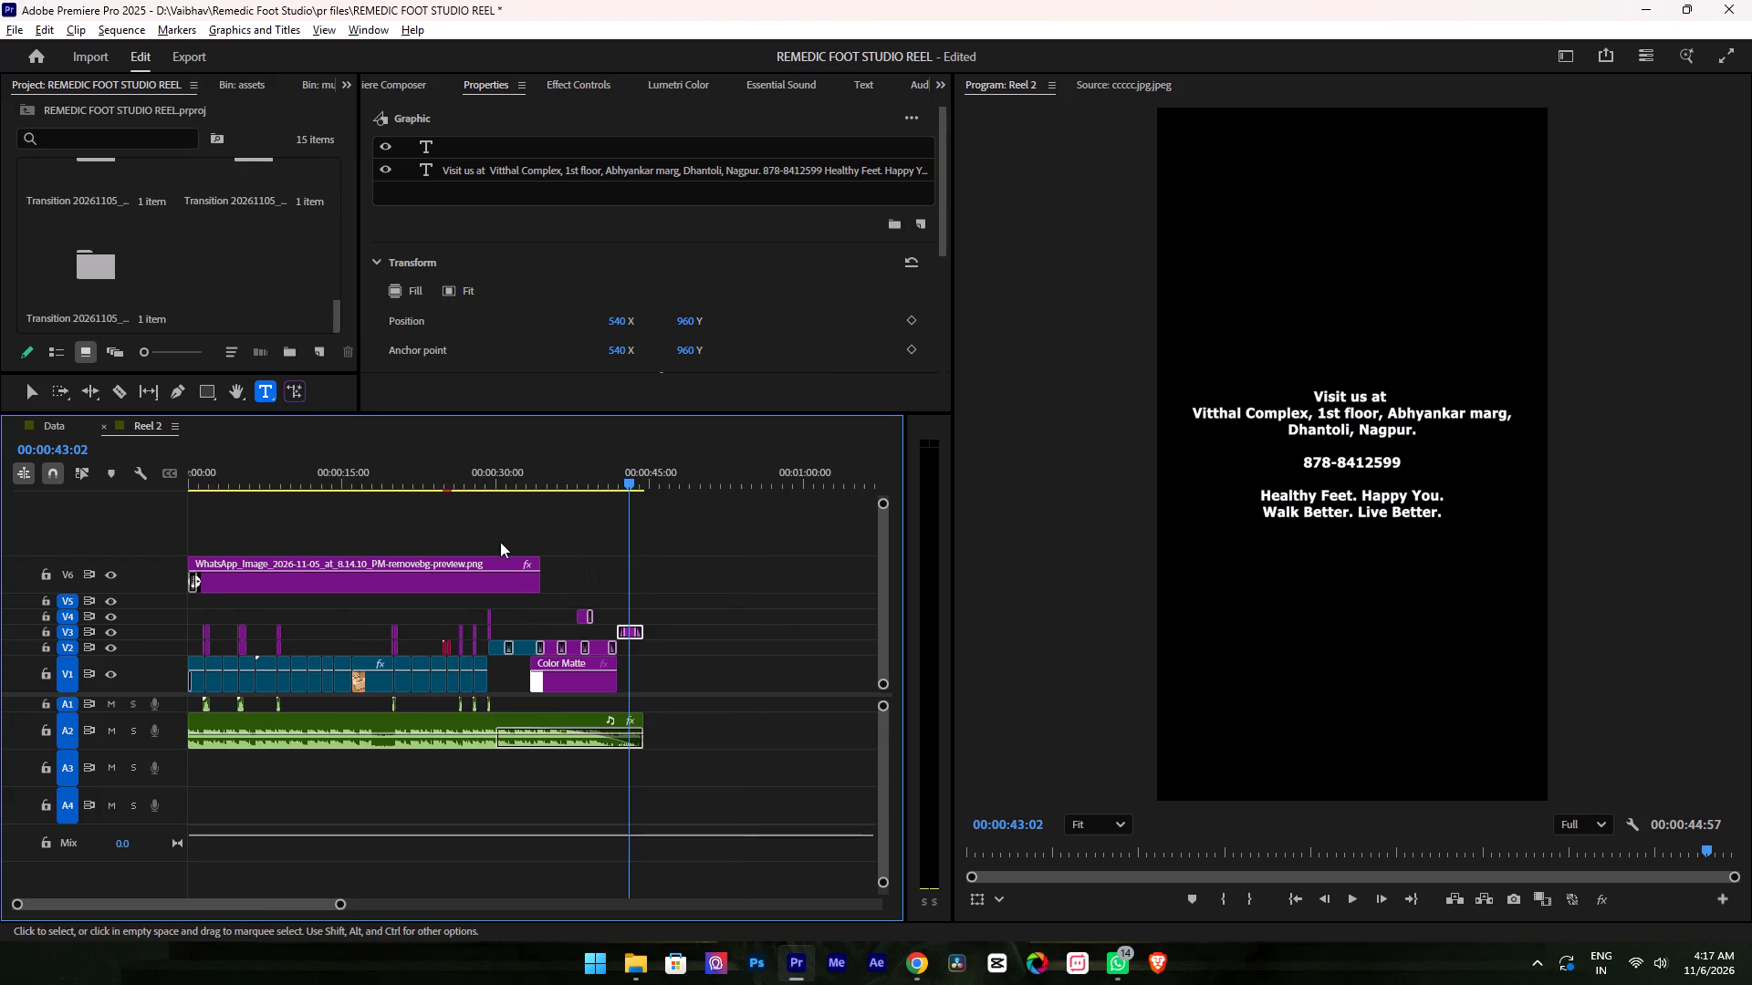
pyautogui.moveTo(320, 461); pyautogui.dragTo(1, 590)
pyautogui.click(263, 521)
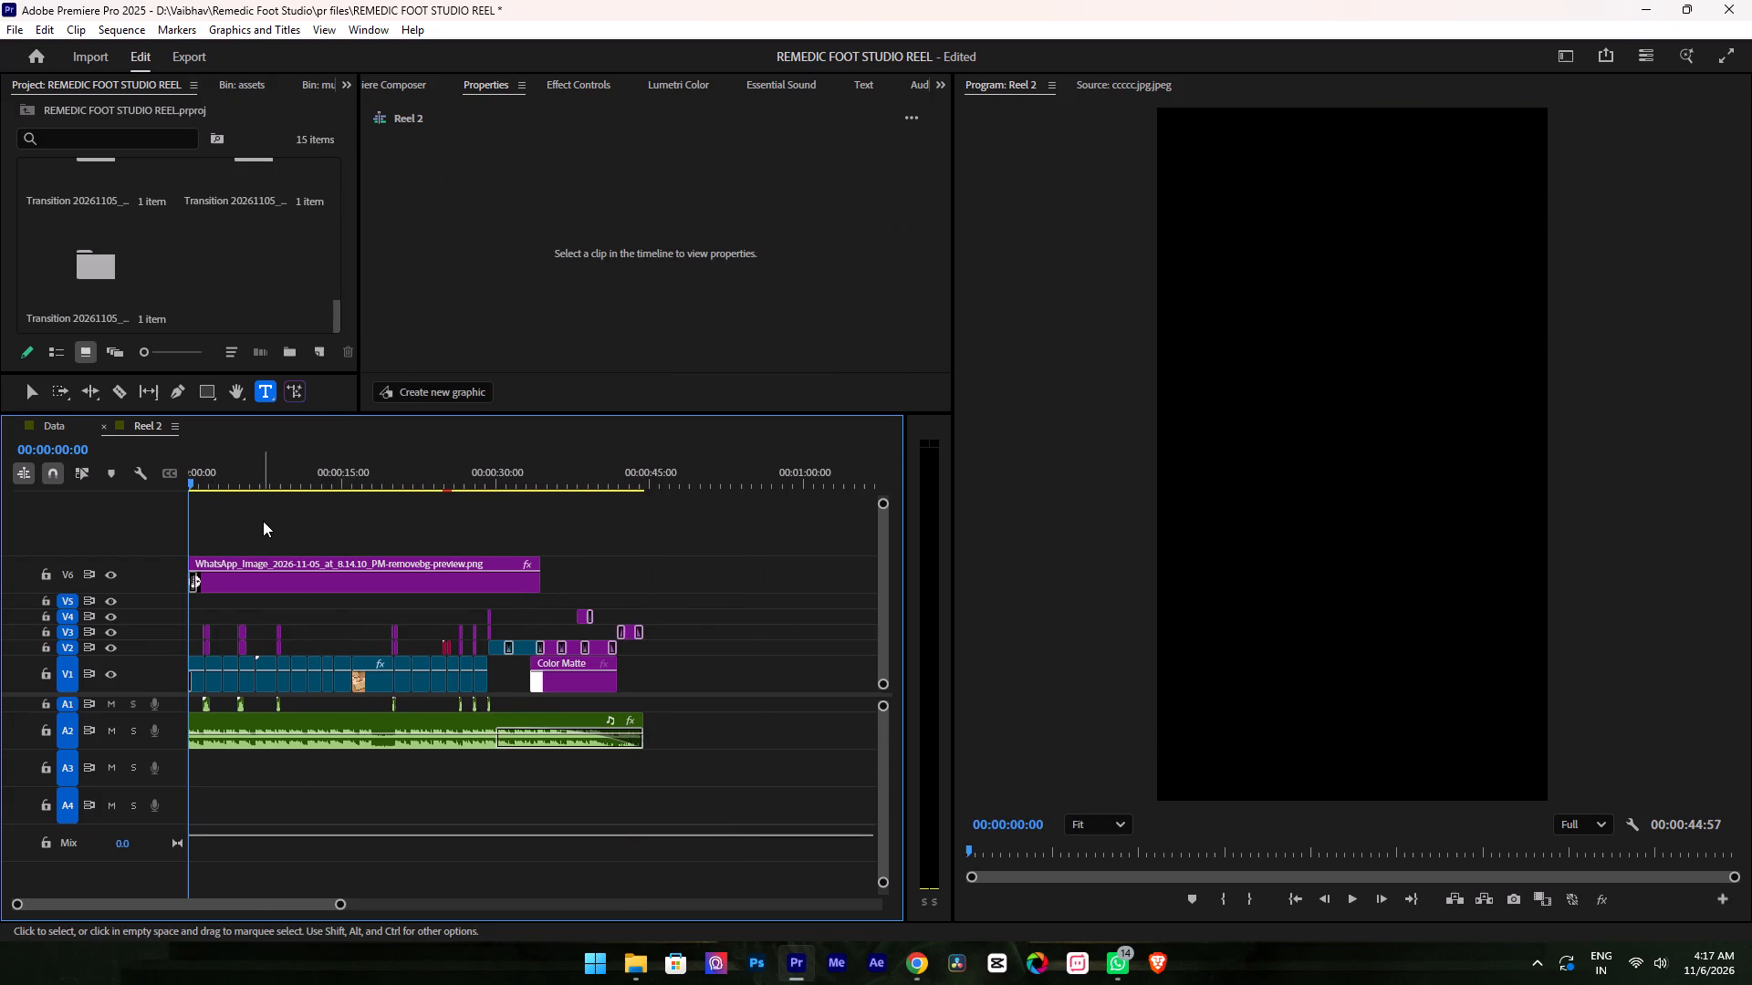
pyautogui.hotkey('ctrl', 's')
# Target track V6 and play the opening seconds of the reel from the start.
pyautogui.click(74, 577)
pyautogui.press('space')
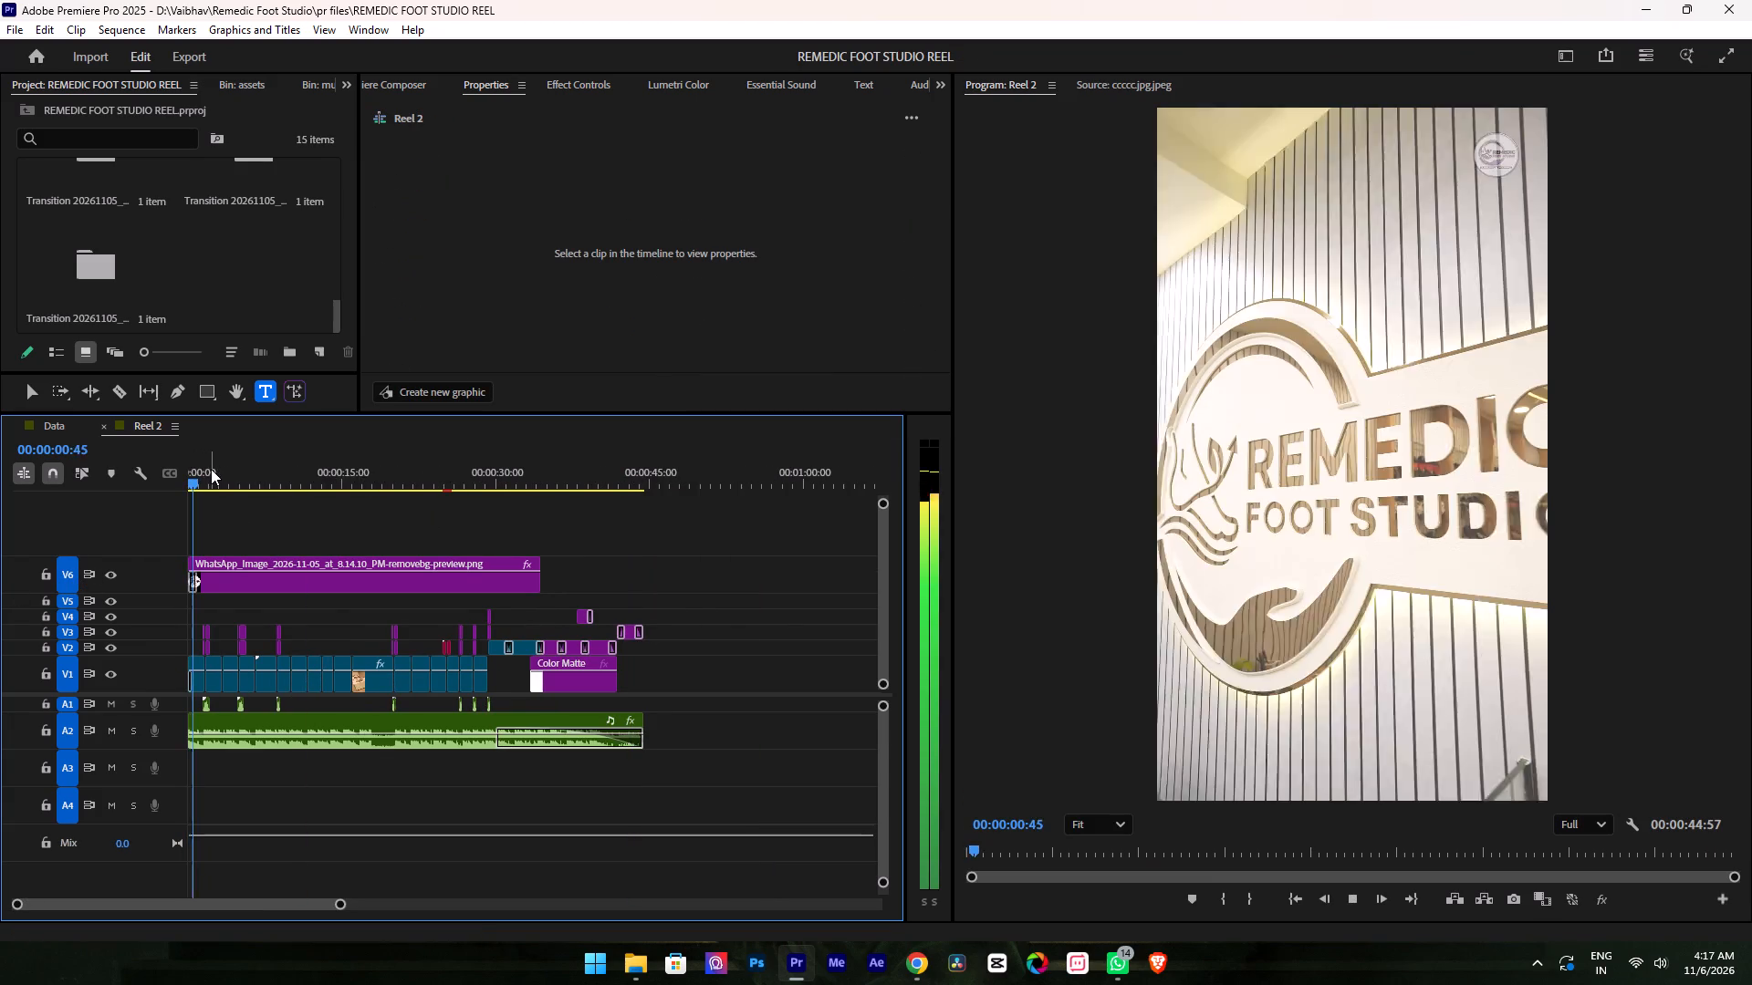
pyautogui.keyDown('alt'); pyautogui.scroll(11, 240, 496); pyautogui.keyUp('alt')
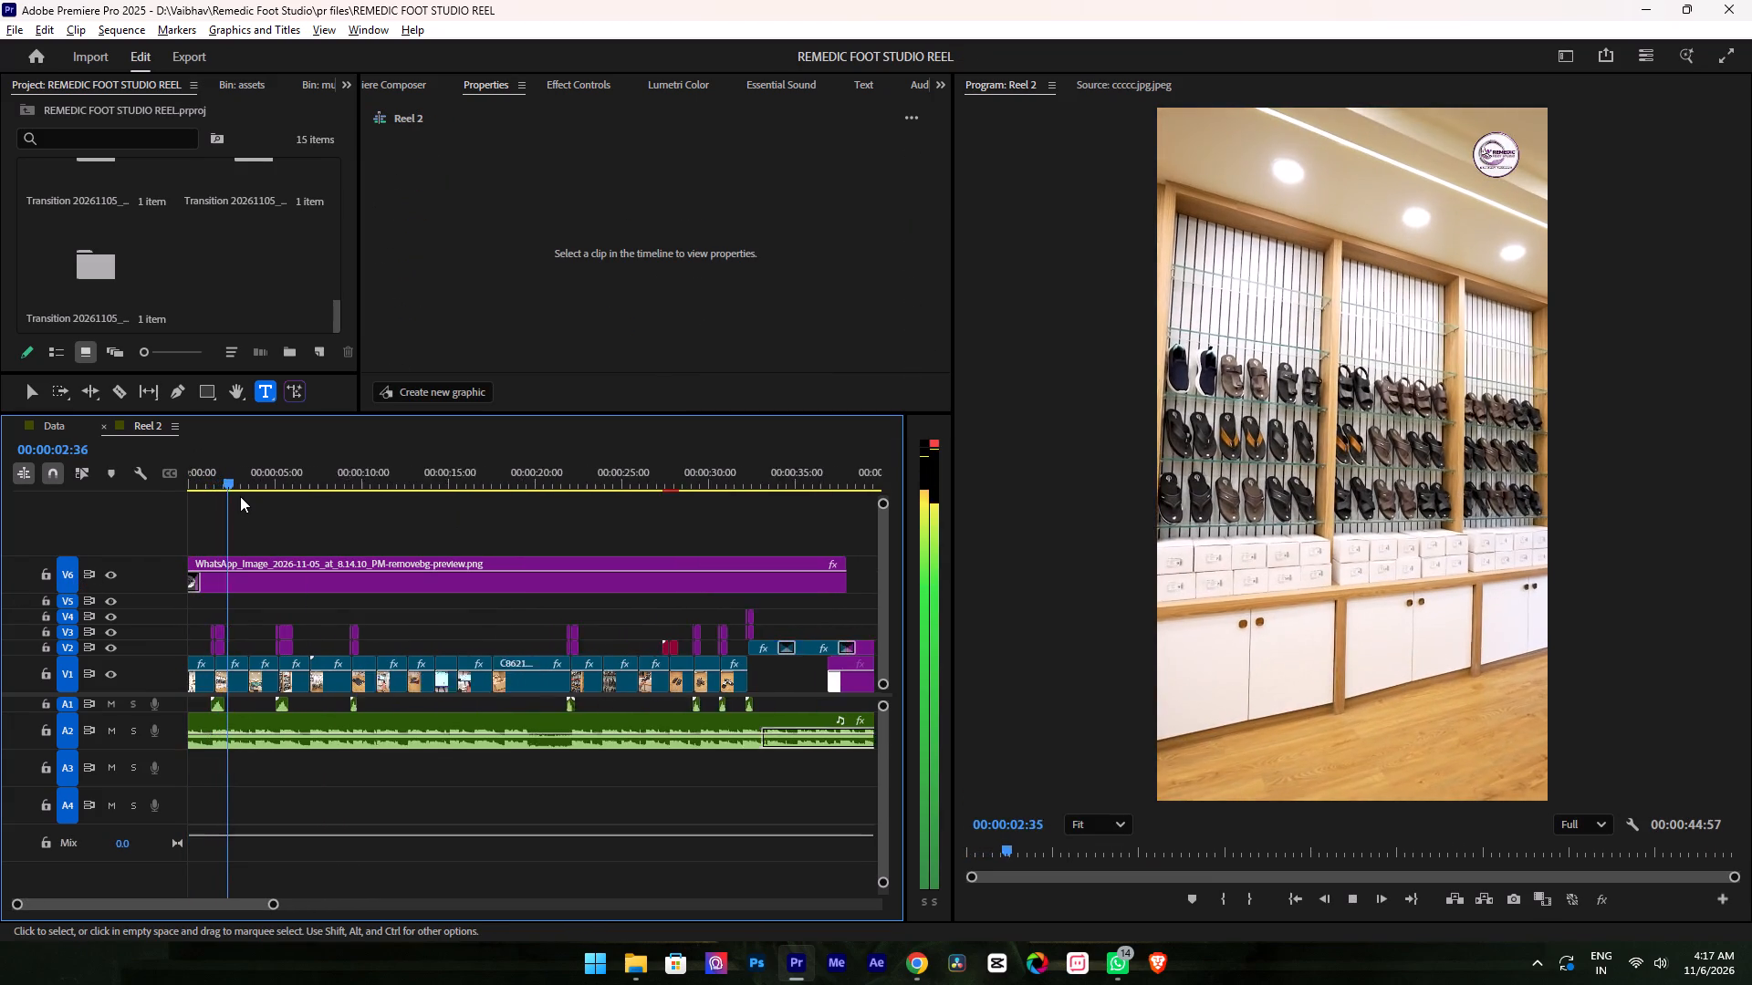
pyautogui.keyDown('alt'); pyautogui.scroll(14, 240, 496); pyautogui.keyUp('alt')
pyautogui.press('space')
pyautogui.keyDown('alt'); pyautogui.scroll(-3, 258, 762); pyautogui.keyUp('alt')
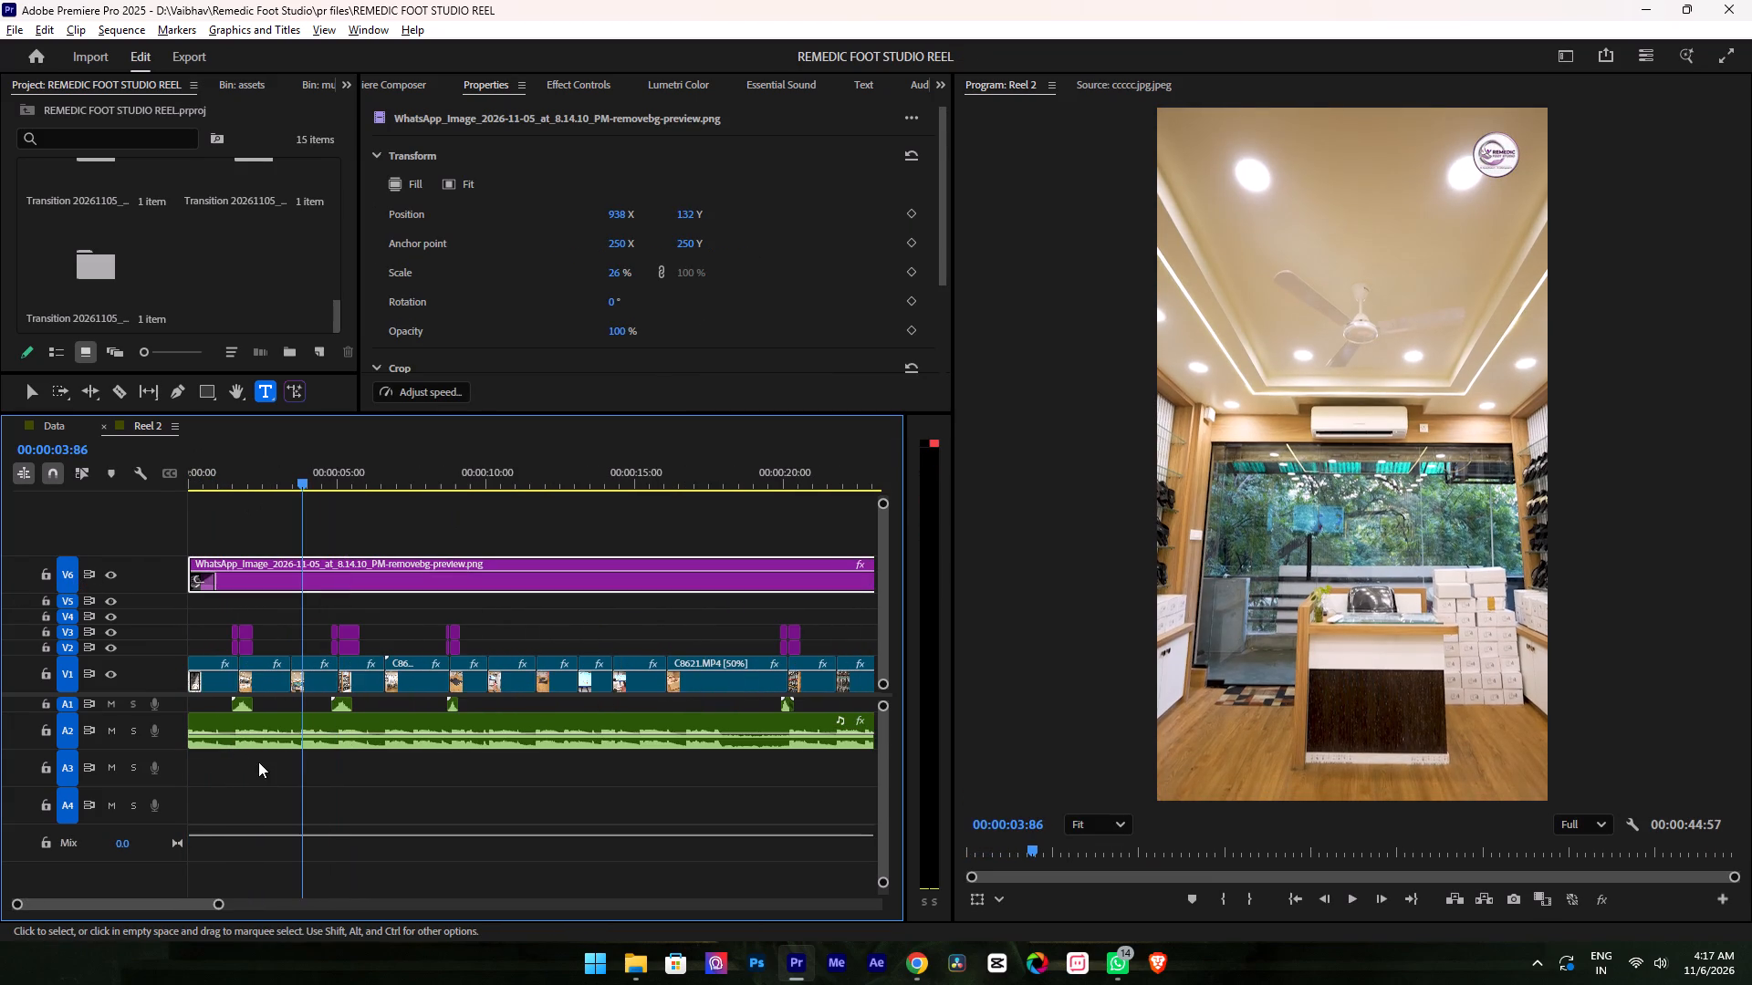
pyautogui.keyDown('alt'); pyautogui.scroll(-5, 288, 632); pyautogui.keyUp('alt')
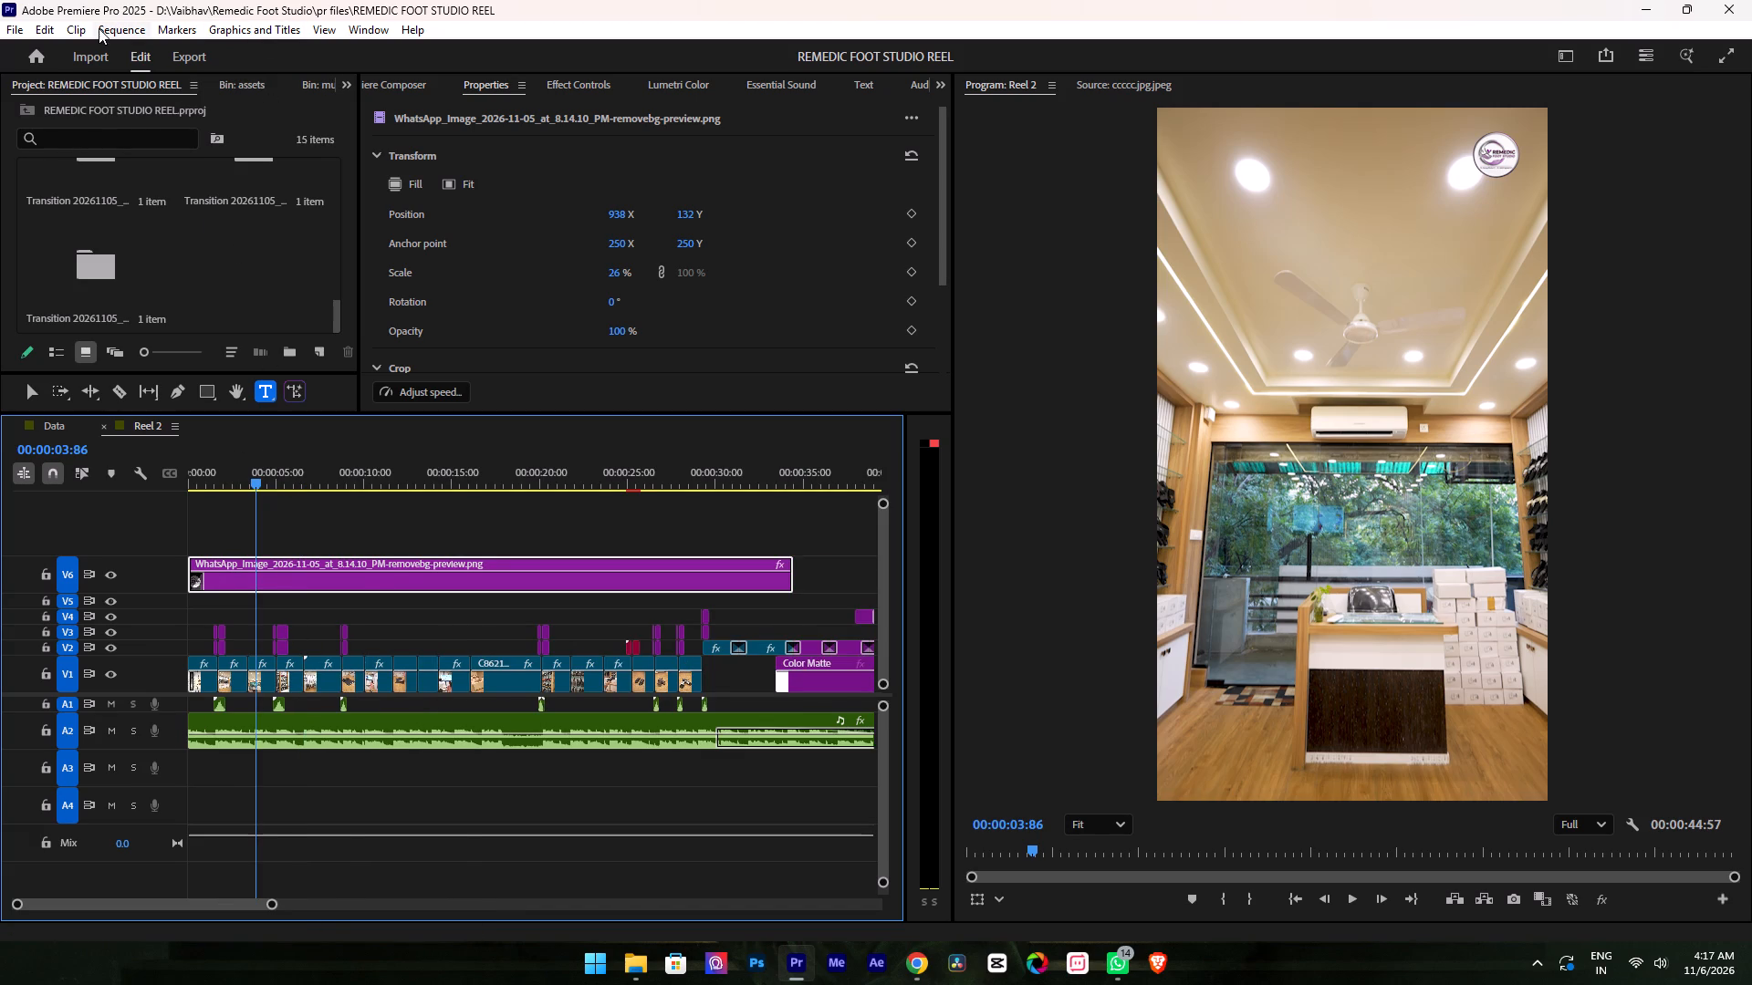
# Bring up the Audio Track Mixer and lower the Audio 1 track volume to -9.2 dB during playback.
pyautogui.click(371, 32)
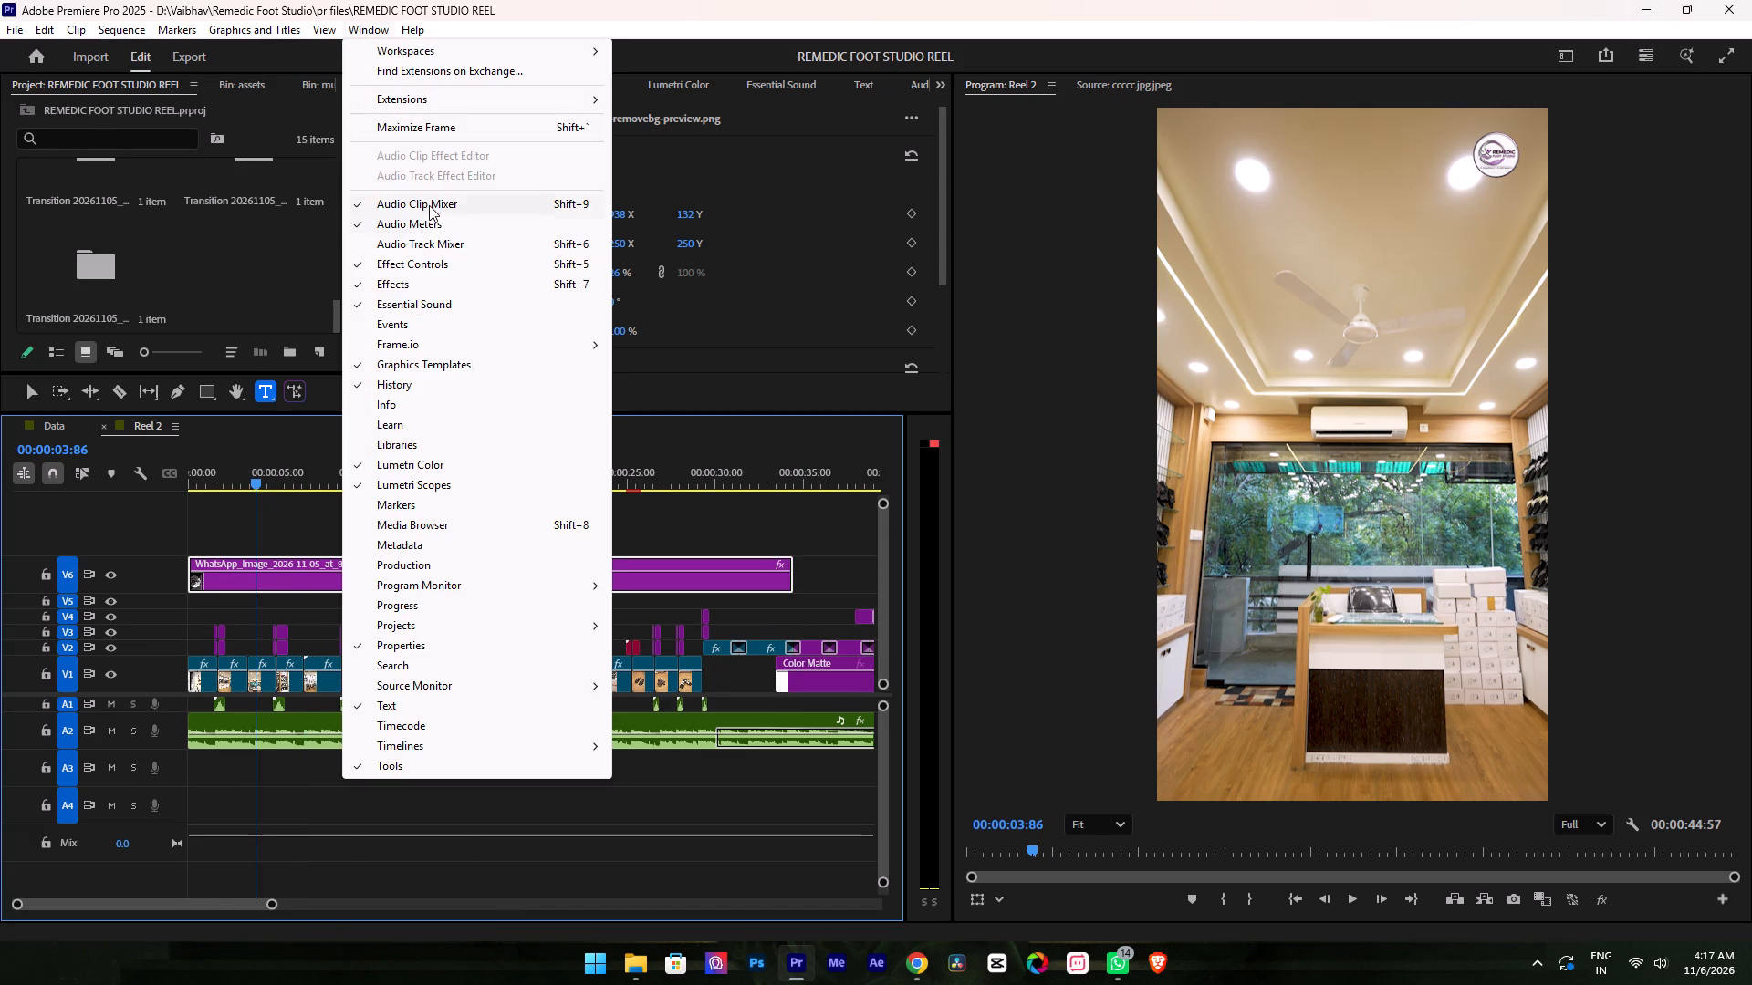
pyautogui.click(436, 241)
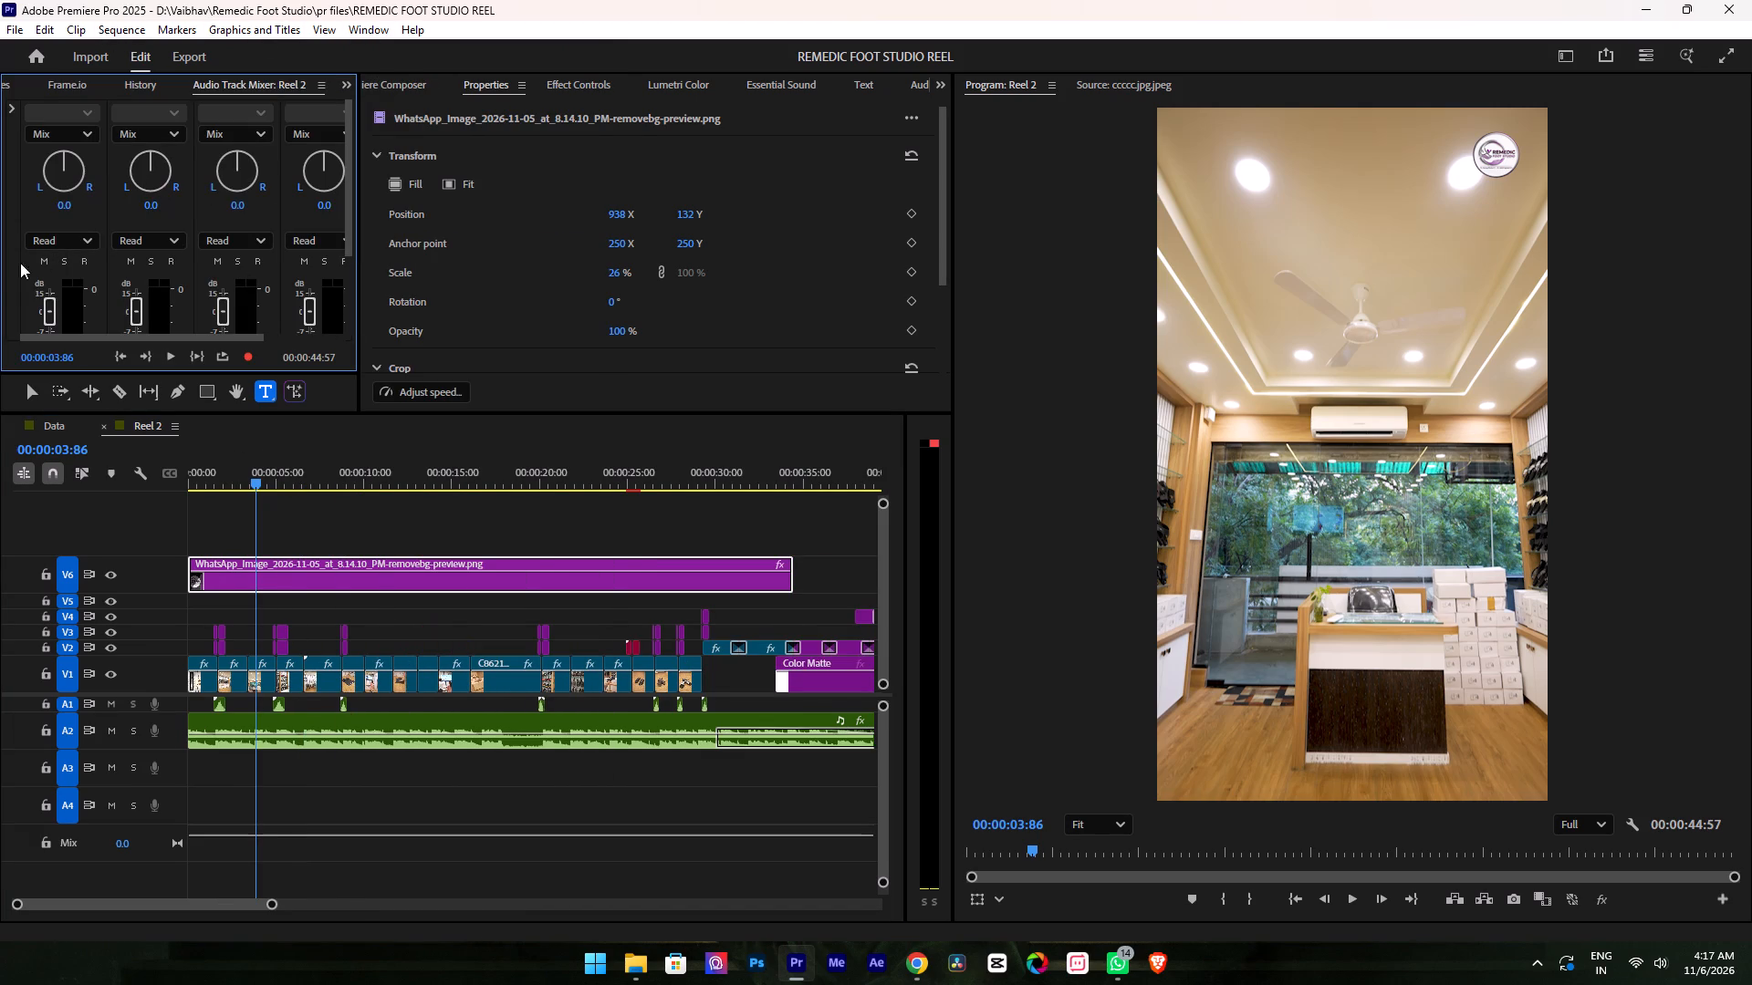
pyautogui.scroll(-3, 22, 270)
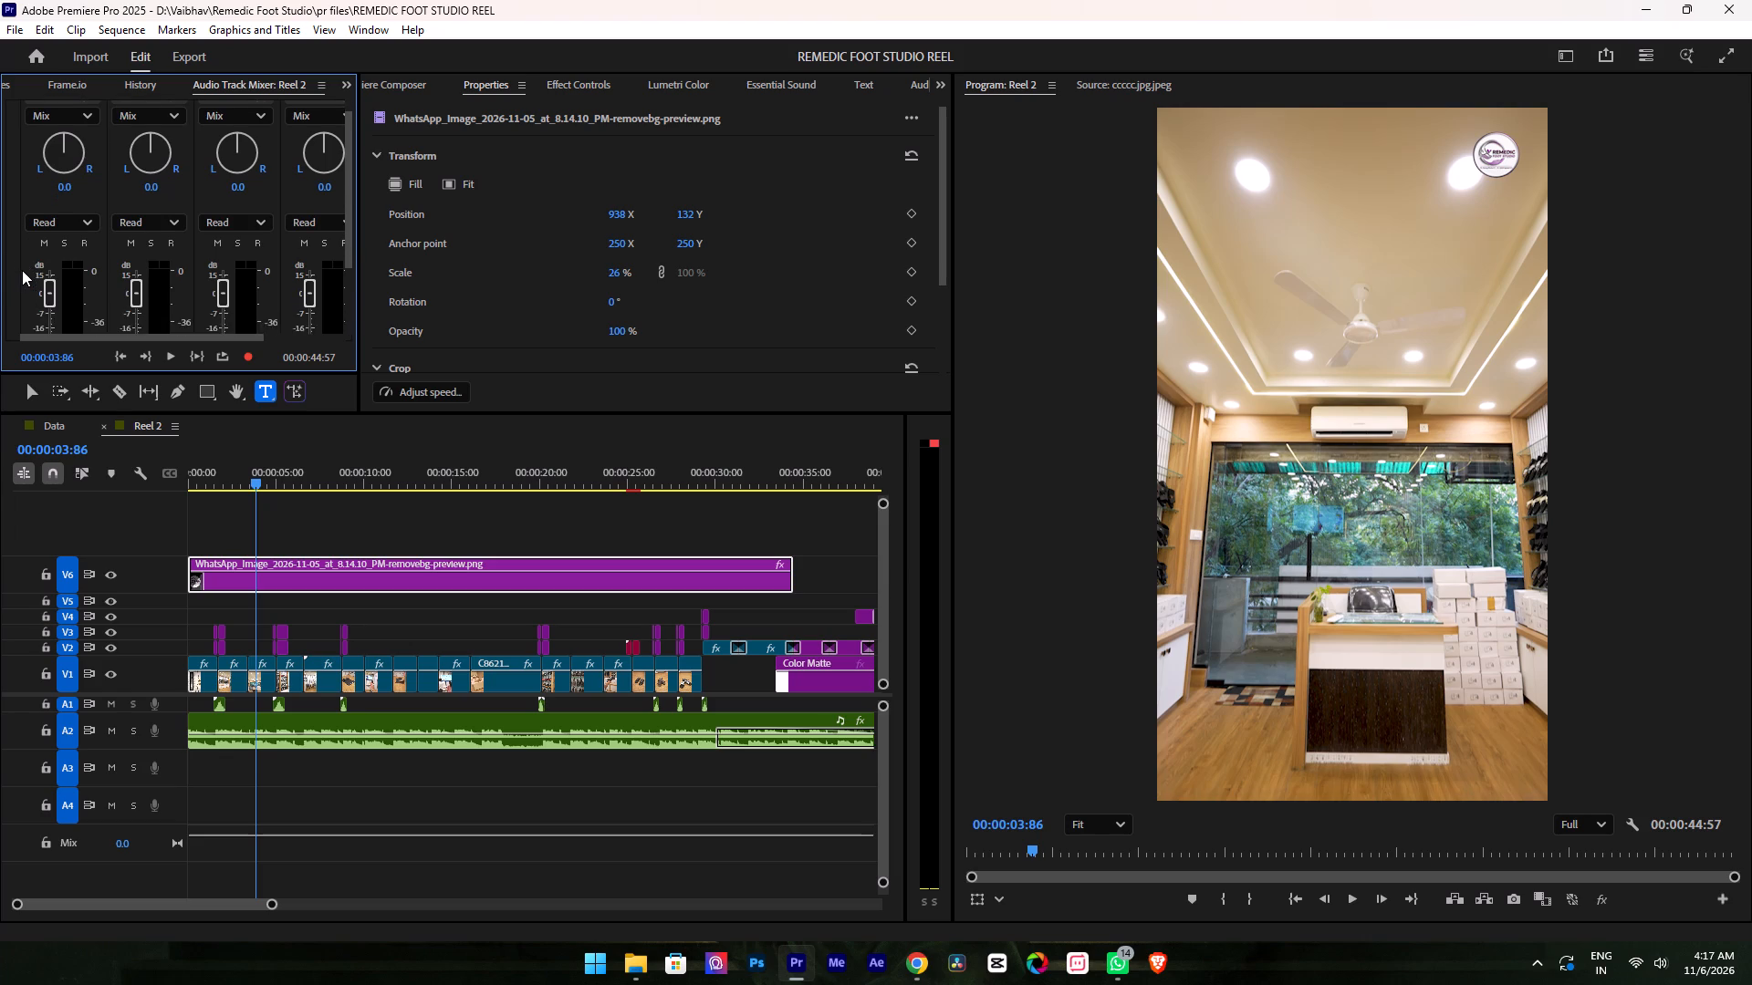
pyautogui.scroll(-10, 22, 268)
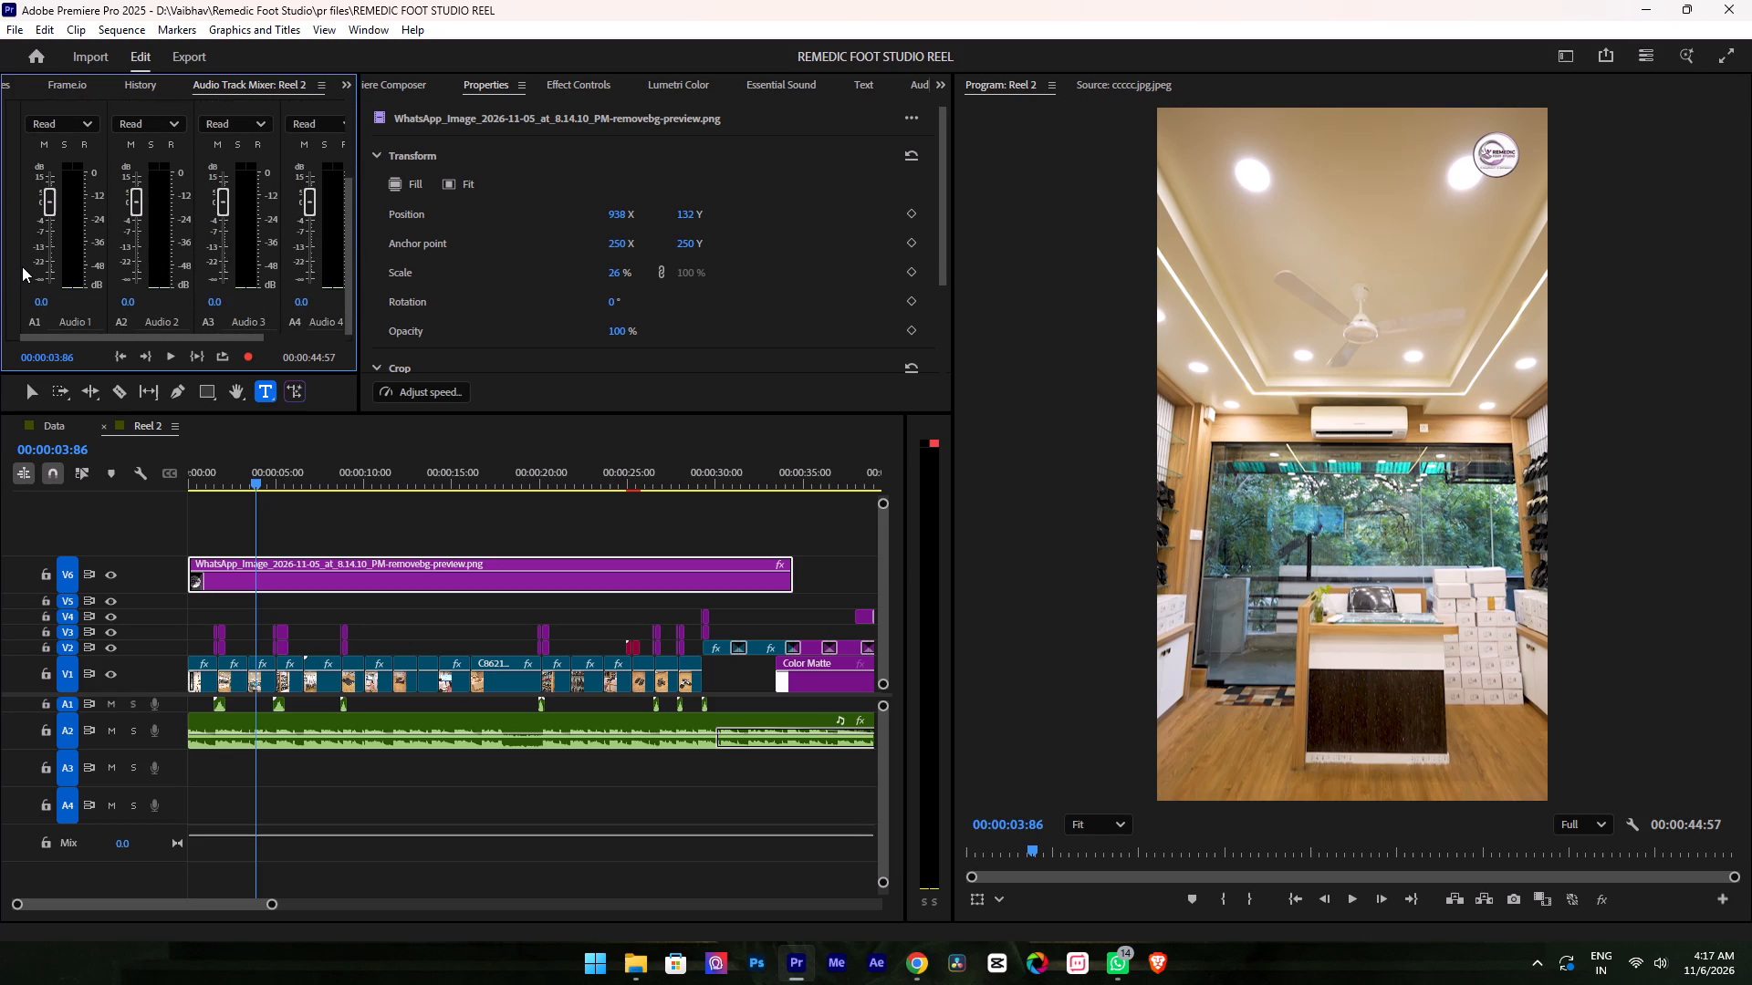
pyautogui.press('space')
pyautogui.moveTo(50, 197); pyautogui.dragTo(52, 210)
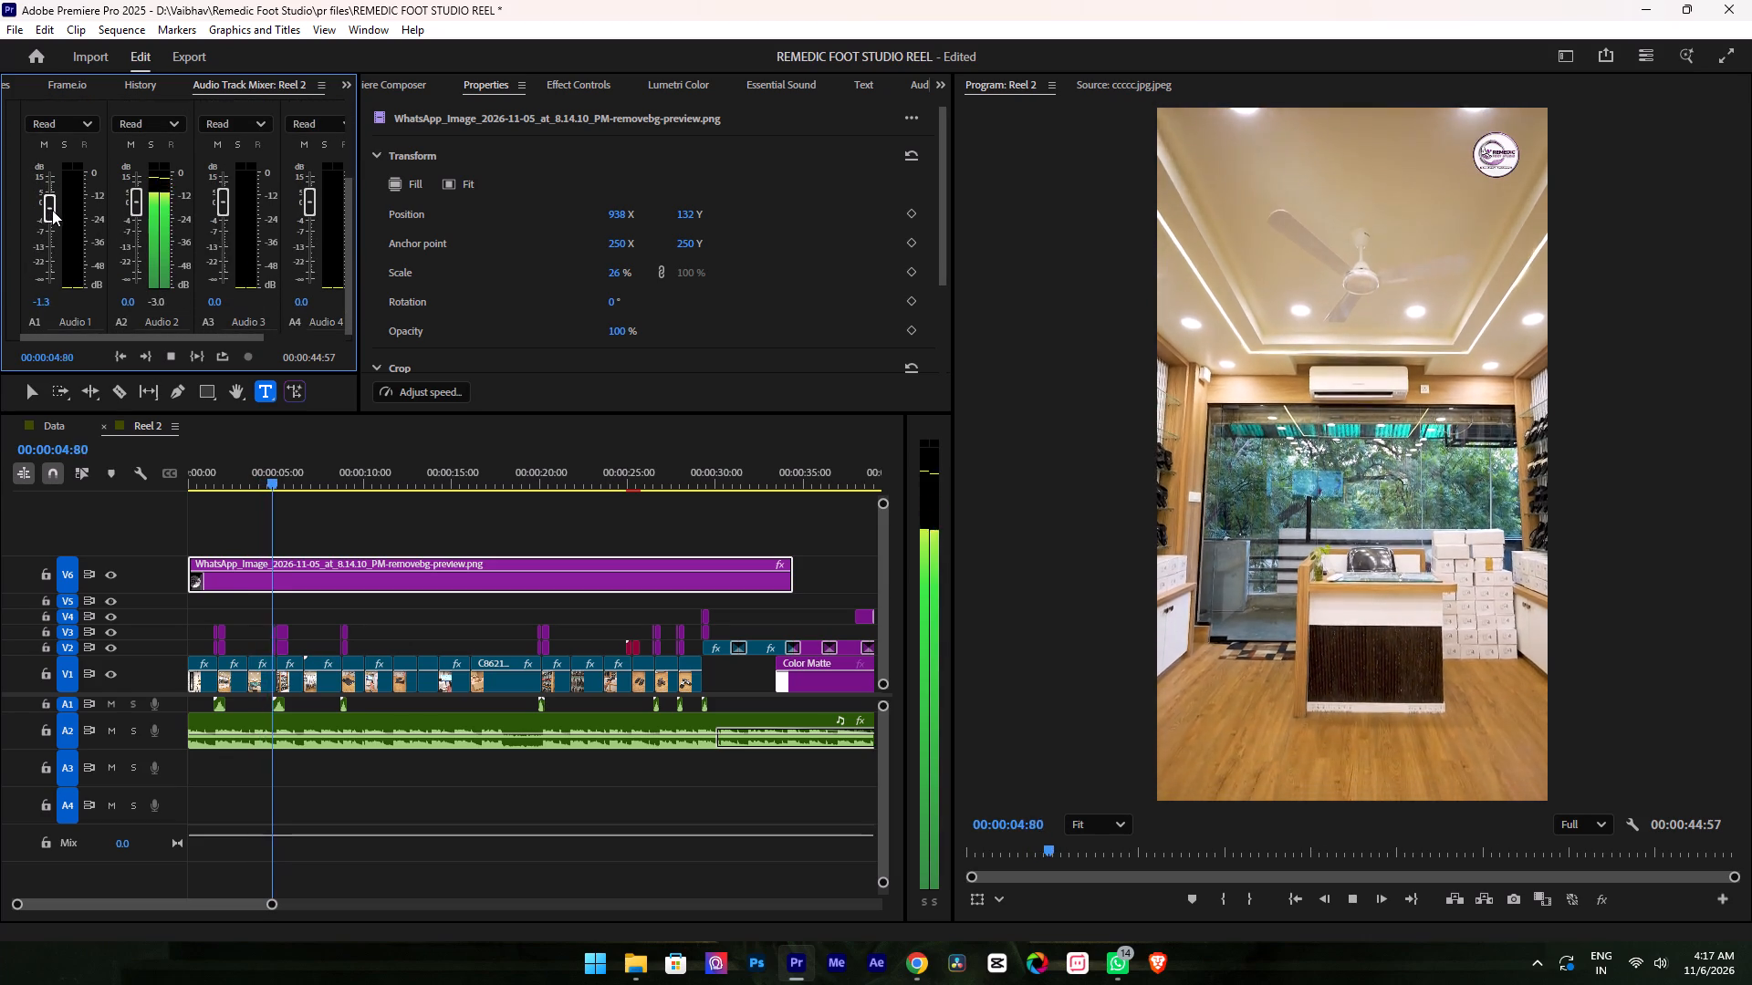
pyautogui.moveTo(52, 210); pyautogui.dragTo(58, 233)
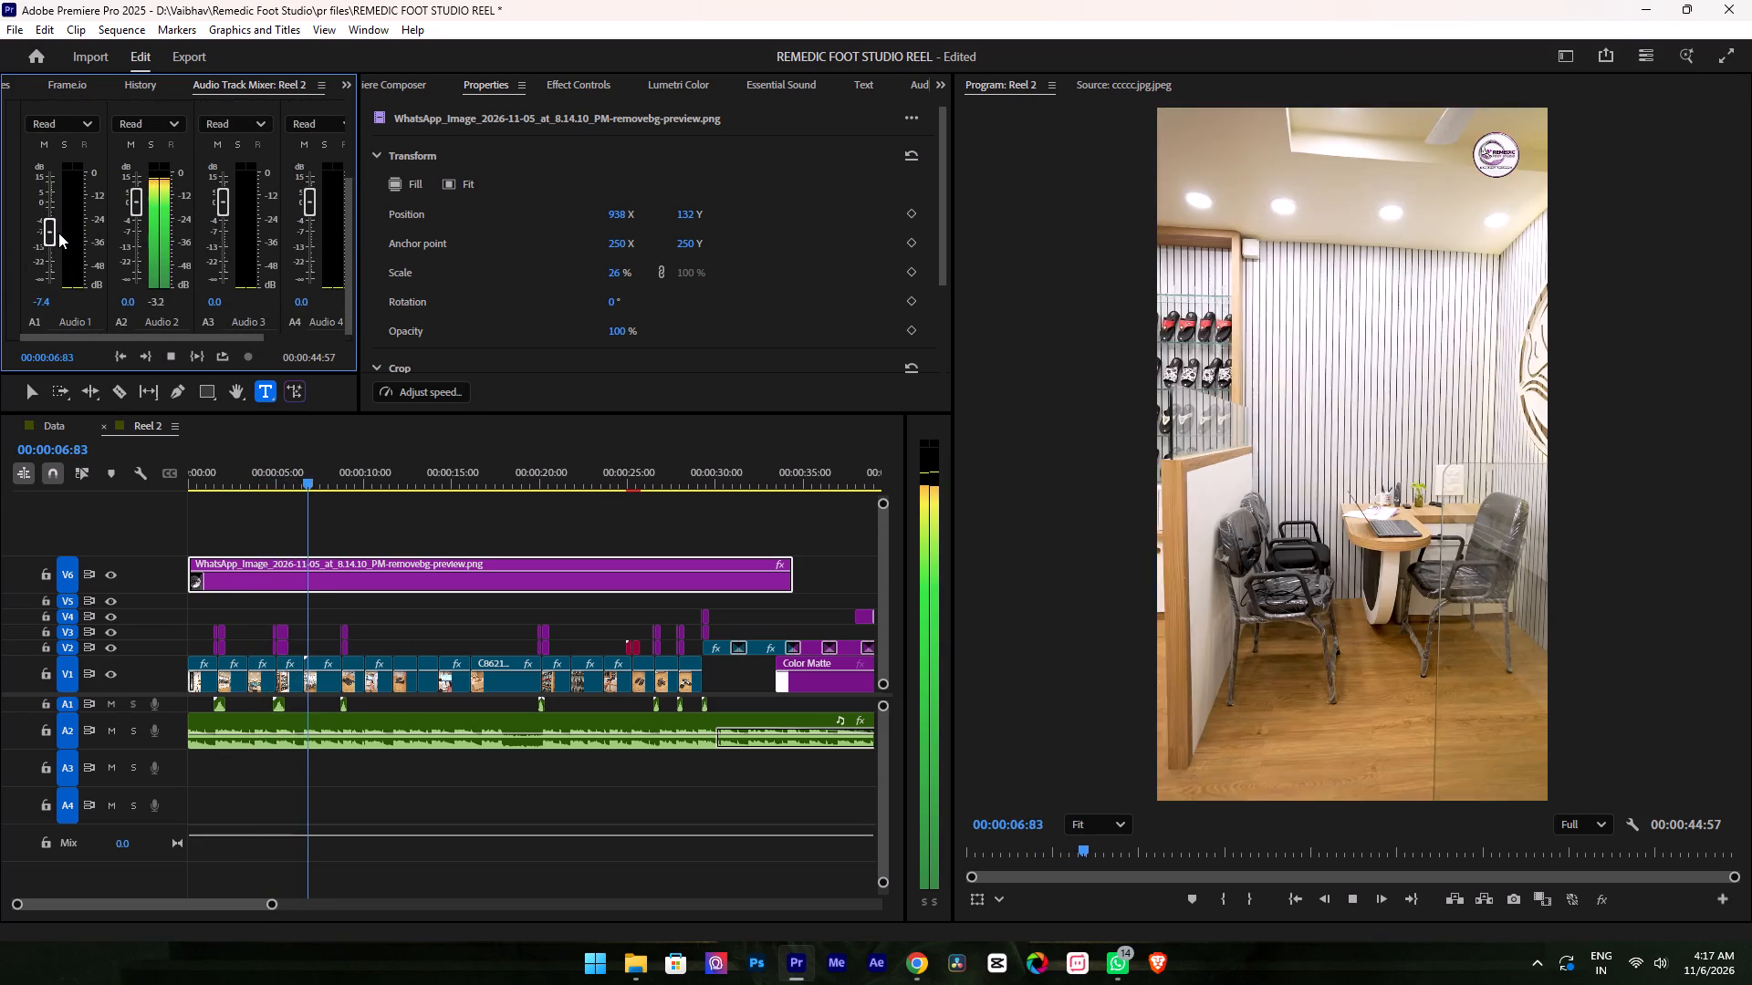
pyautogui.moveTo(58, 233); pyautogui.dragTo(58, 238)
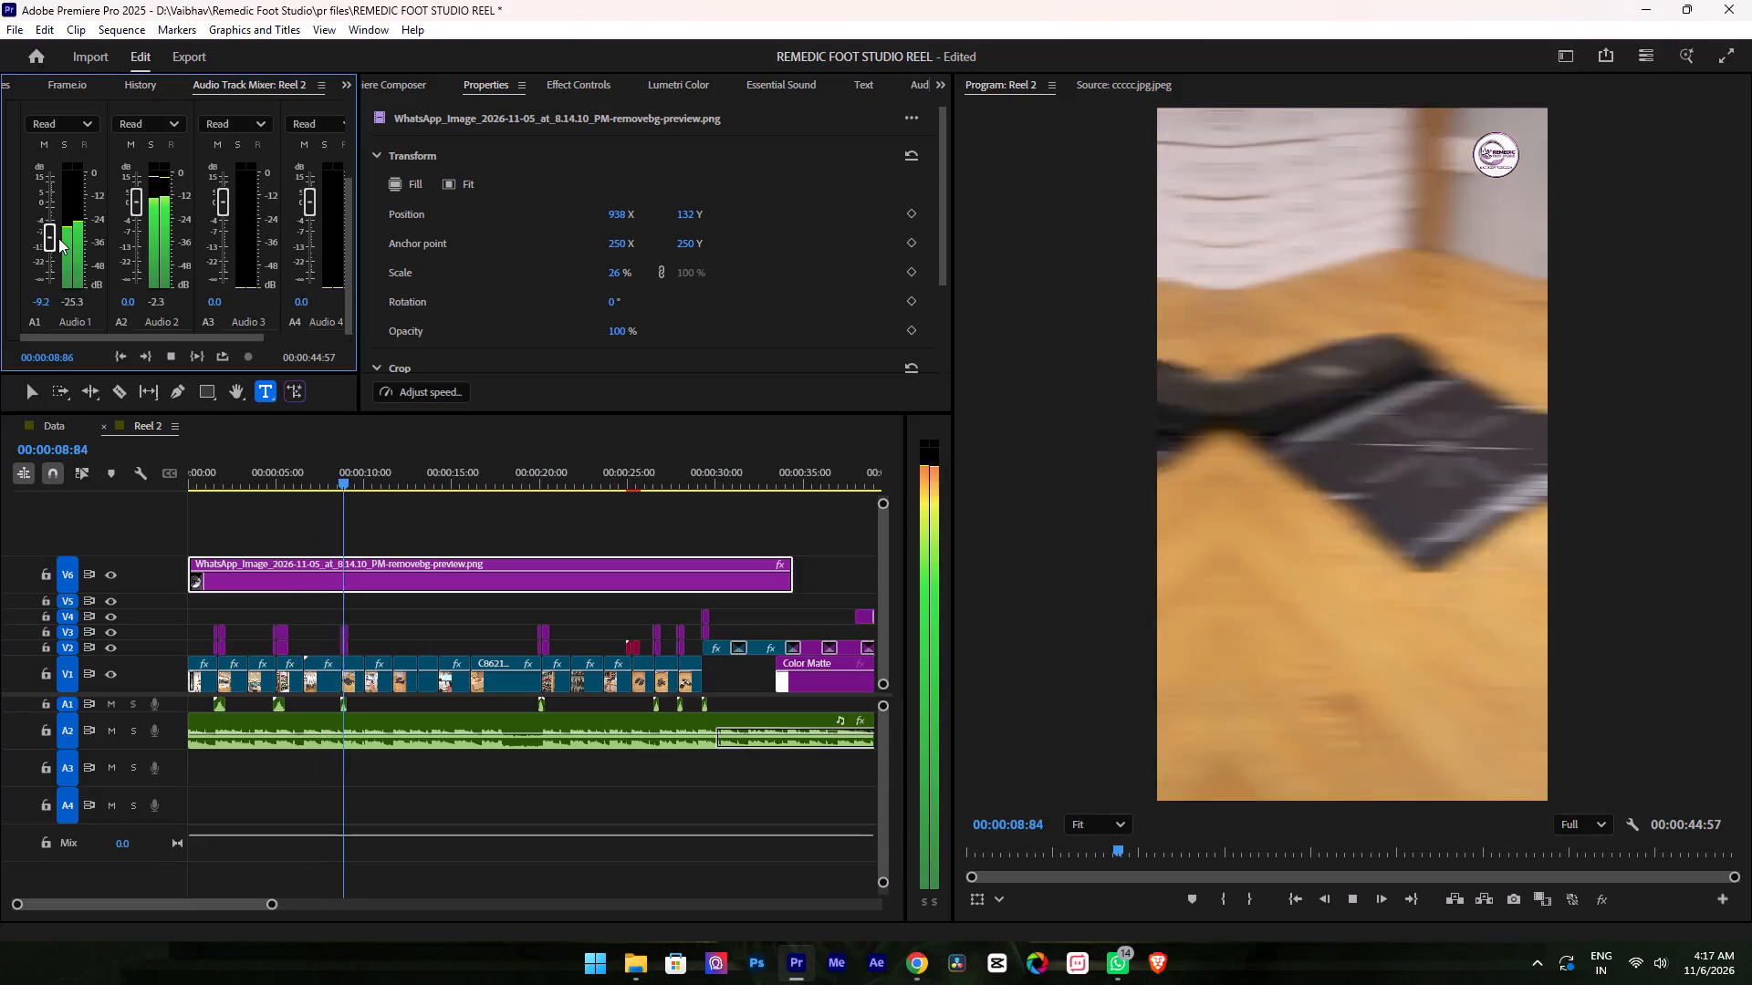
pyautogui.moveTo(58, 238); pyautogui.dragTo(57, 238)
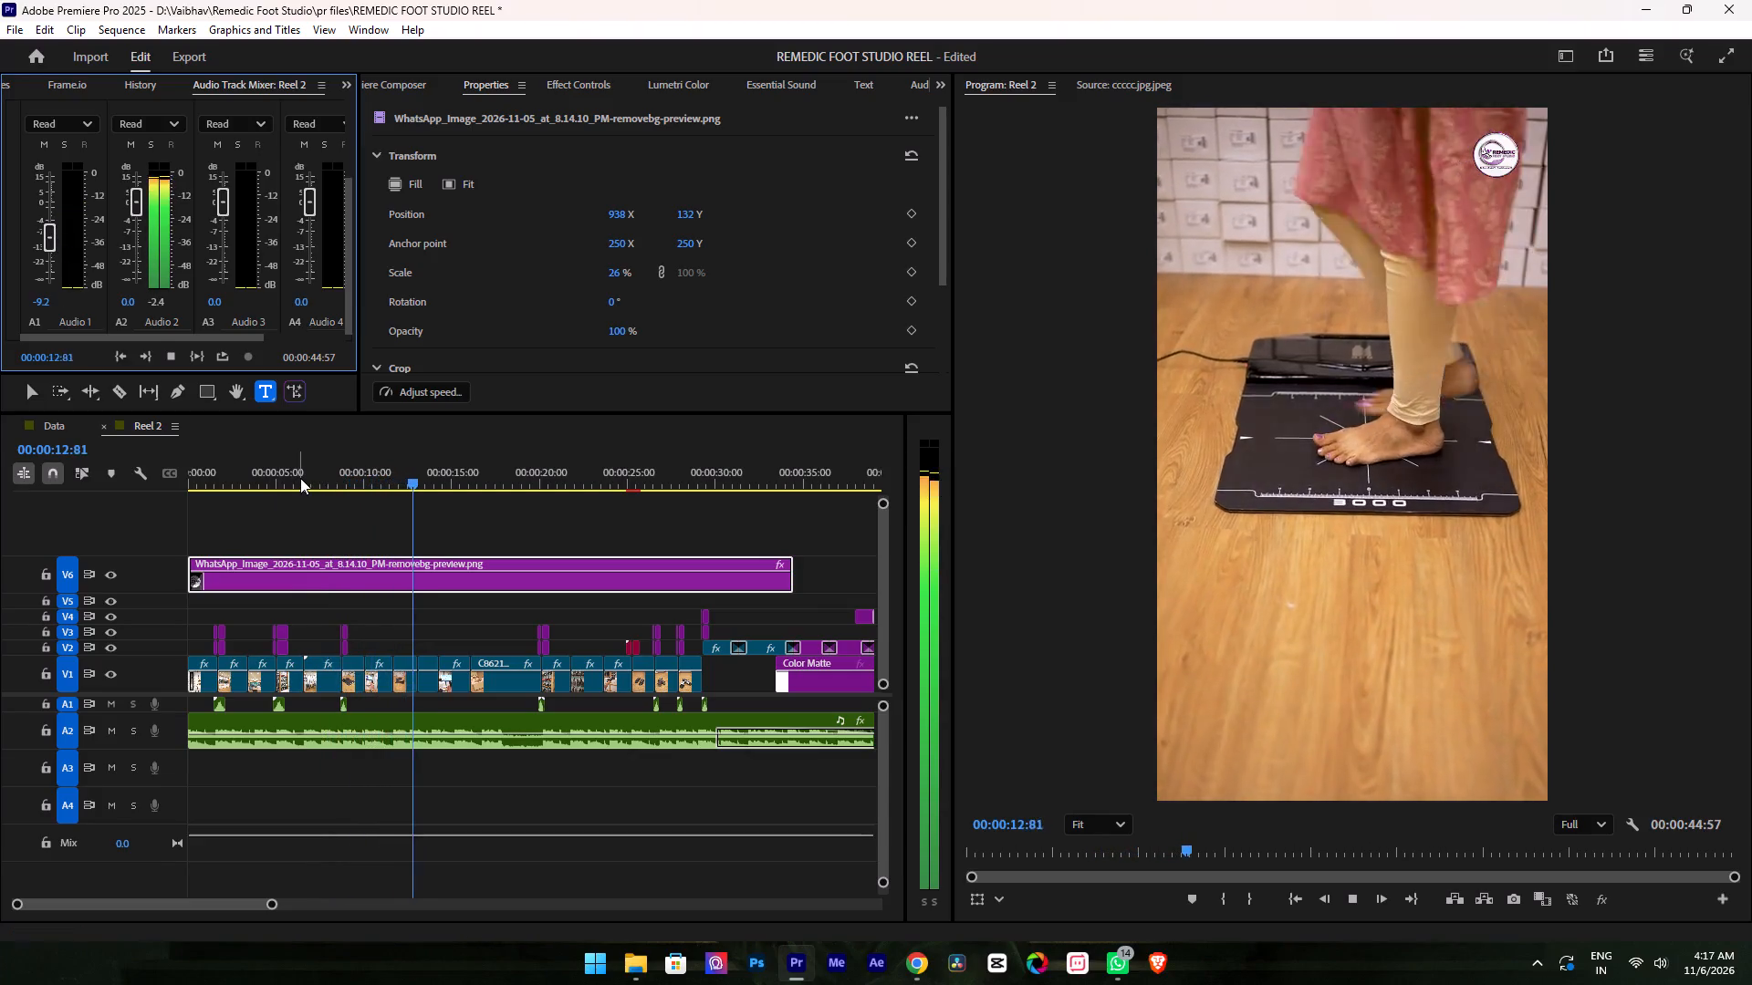
# Replay the reel from near its start to check the balance of the transition sounds against the music.
pyautogui.press('space')
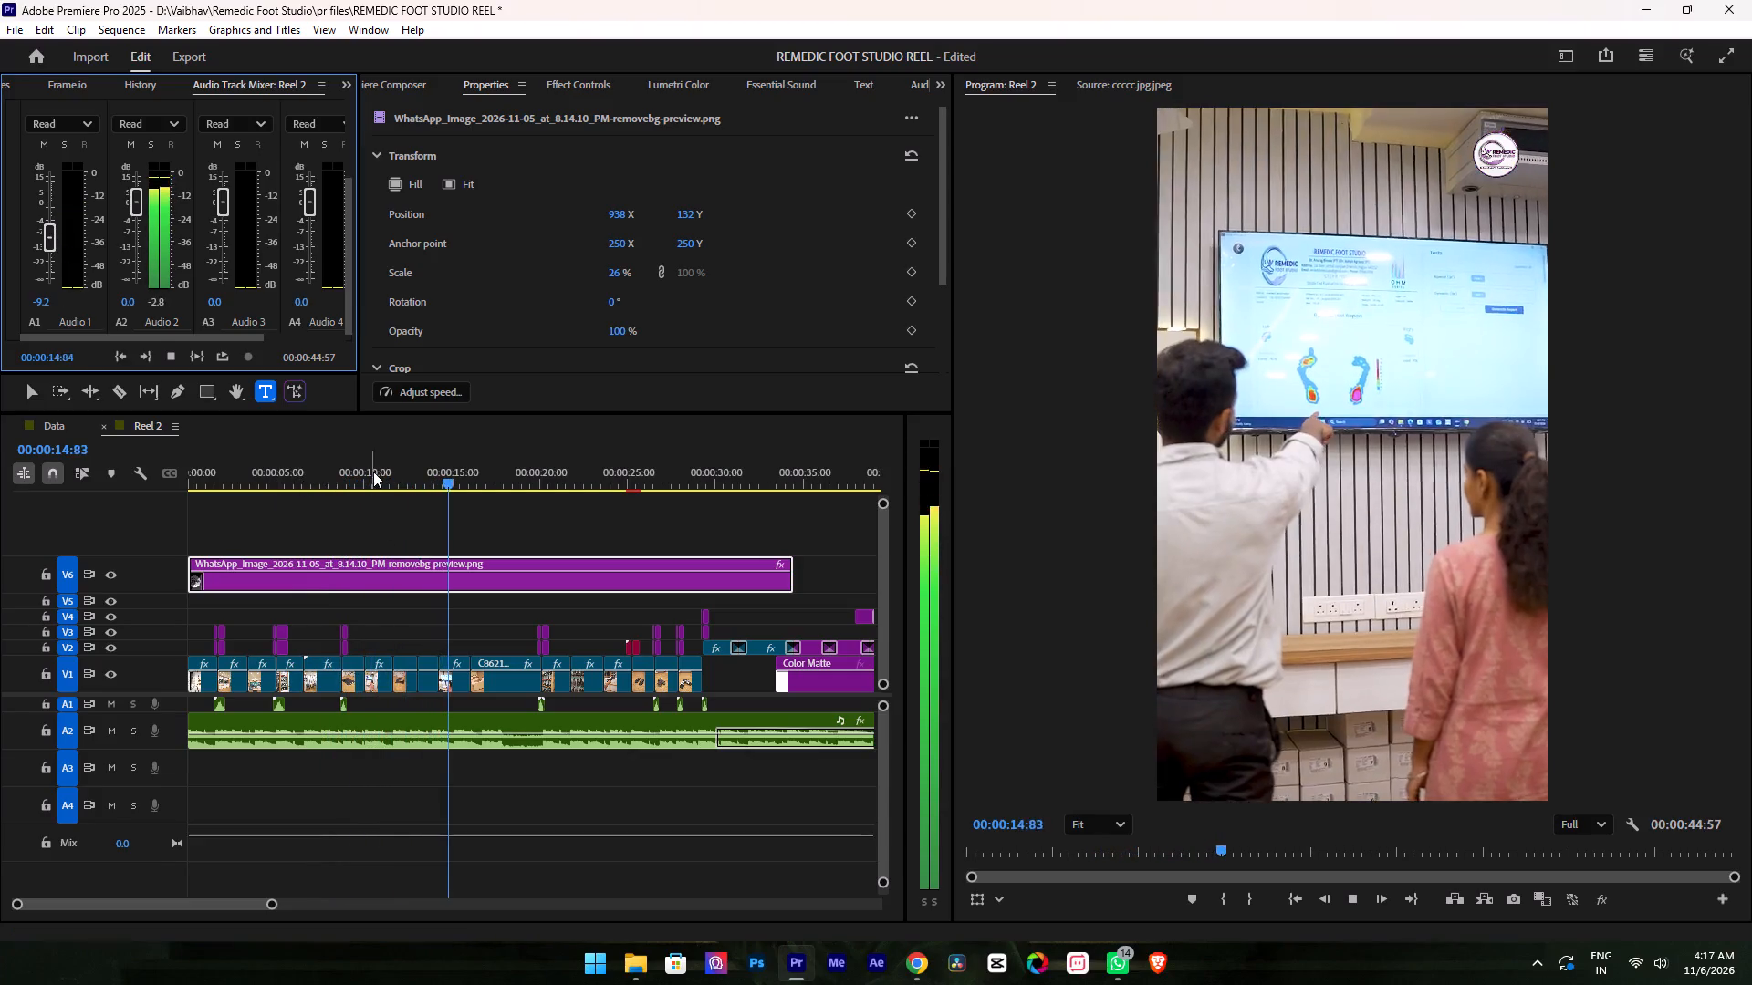
pyautogui.moveTo(373, 464); pyautogui.dragTo(211, 529)
pyautogui.press('space')
pyautogui.keyDown('alt'); pyautogui.scroll(5, 426, 517); pyautogui.keyUp('alt')
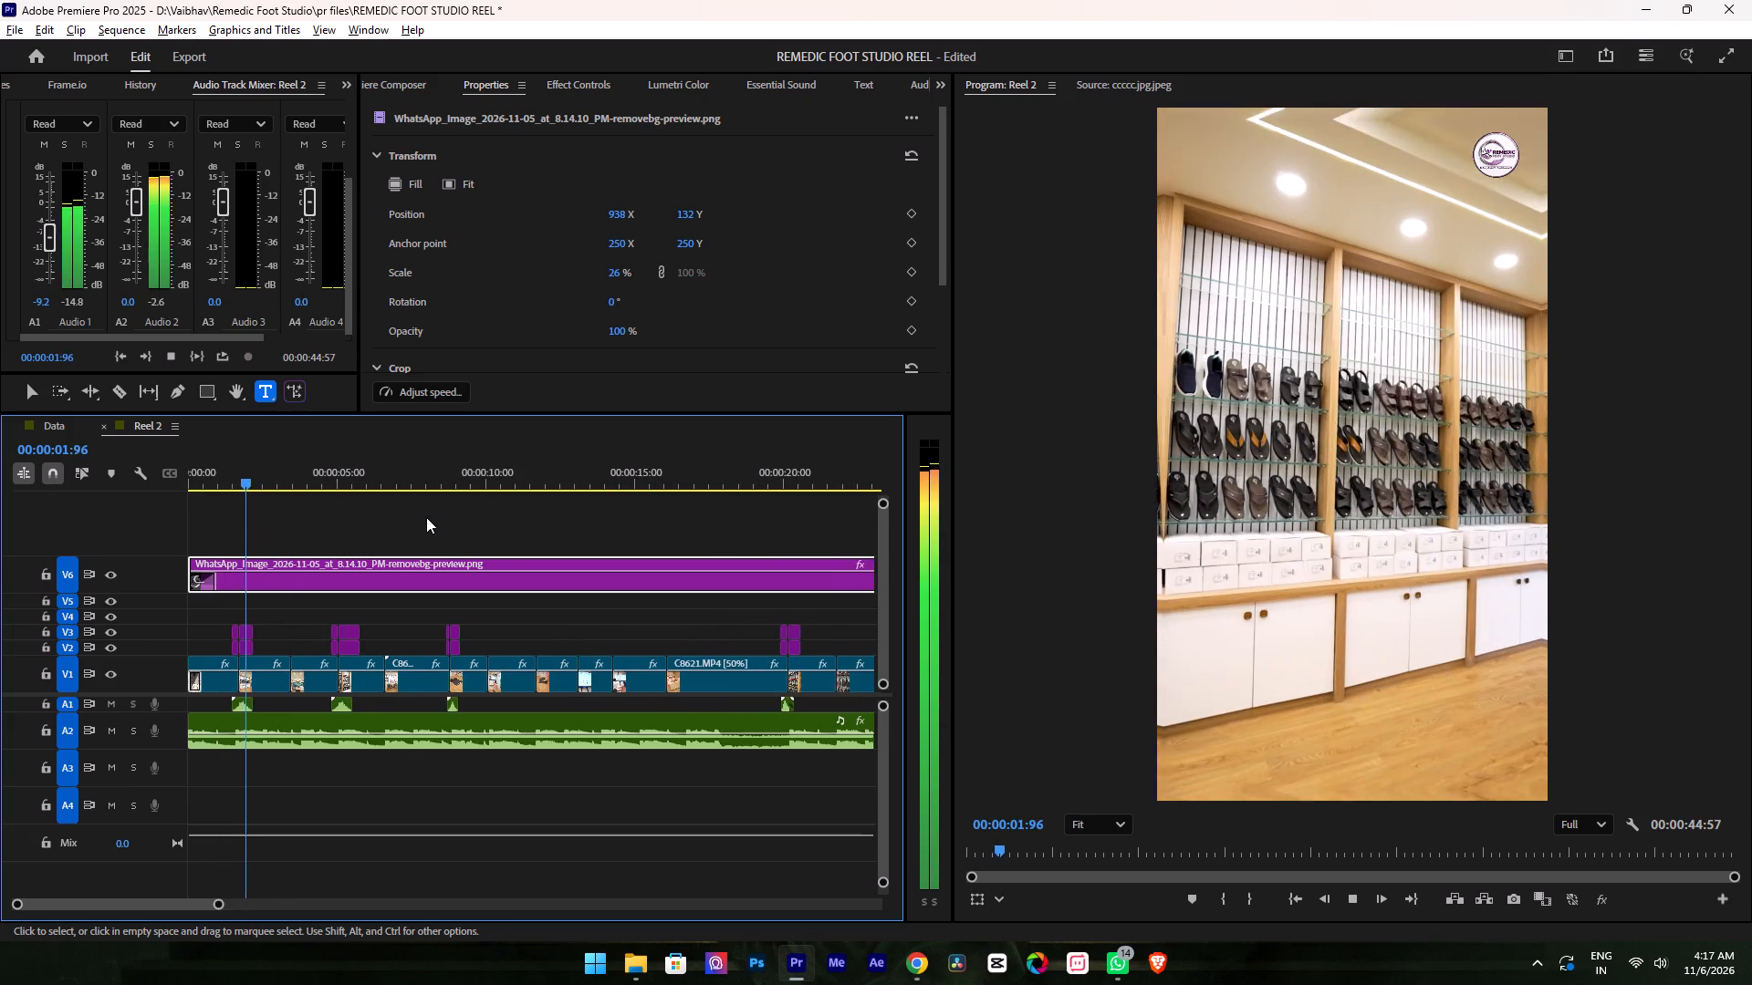
pyautogui.keyDown('alt'); pyautogui.scroll(3, 426, 517); pyautogui.keyUp('alt')
pyautogui.keyDown('alt'); pyautogui.scroll(-3, 426, 517); pyautogui.keyUp('alt')
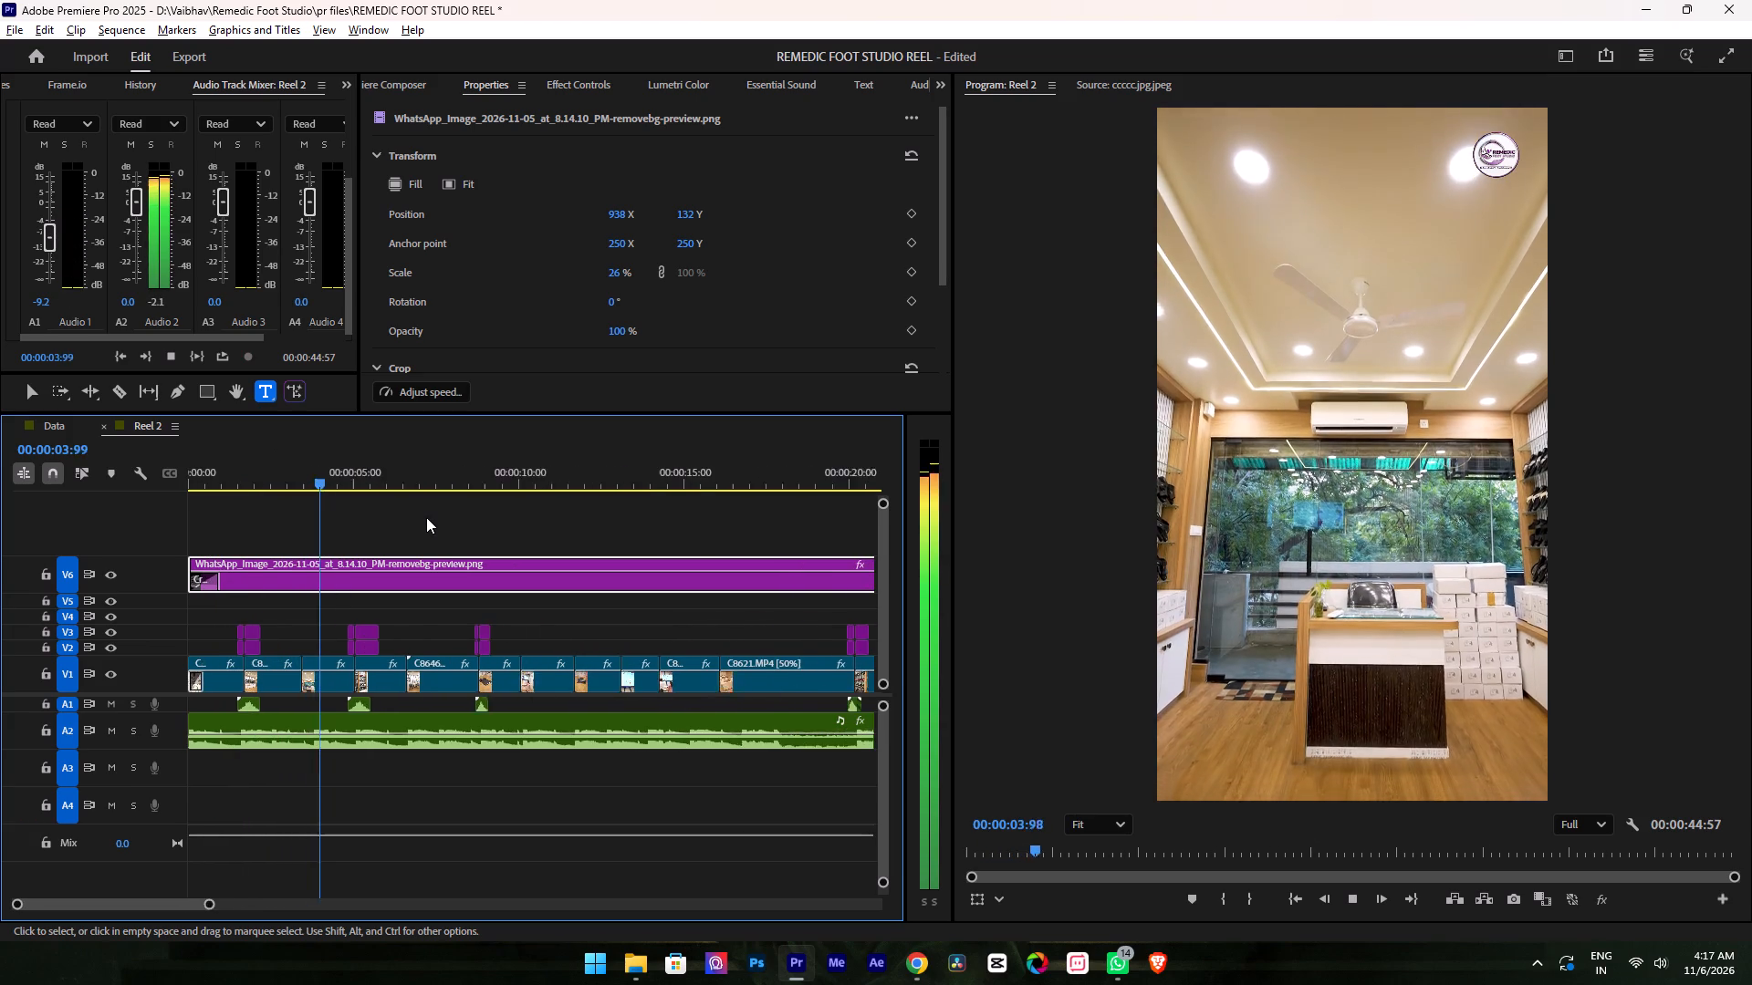
pyautogui.keyDown('alt'); pyautogui.scroll(-1, 426, 517); pyautogui.keyUp('alt')
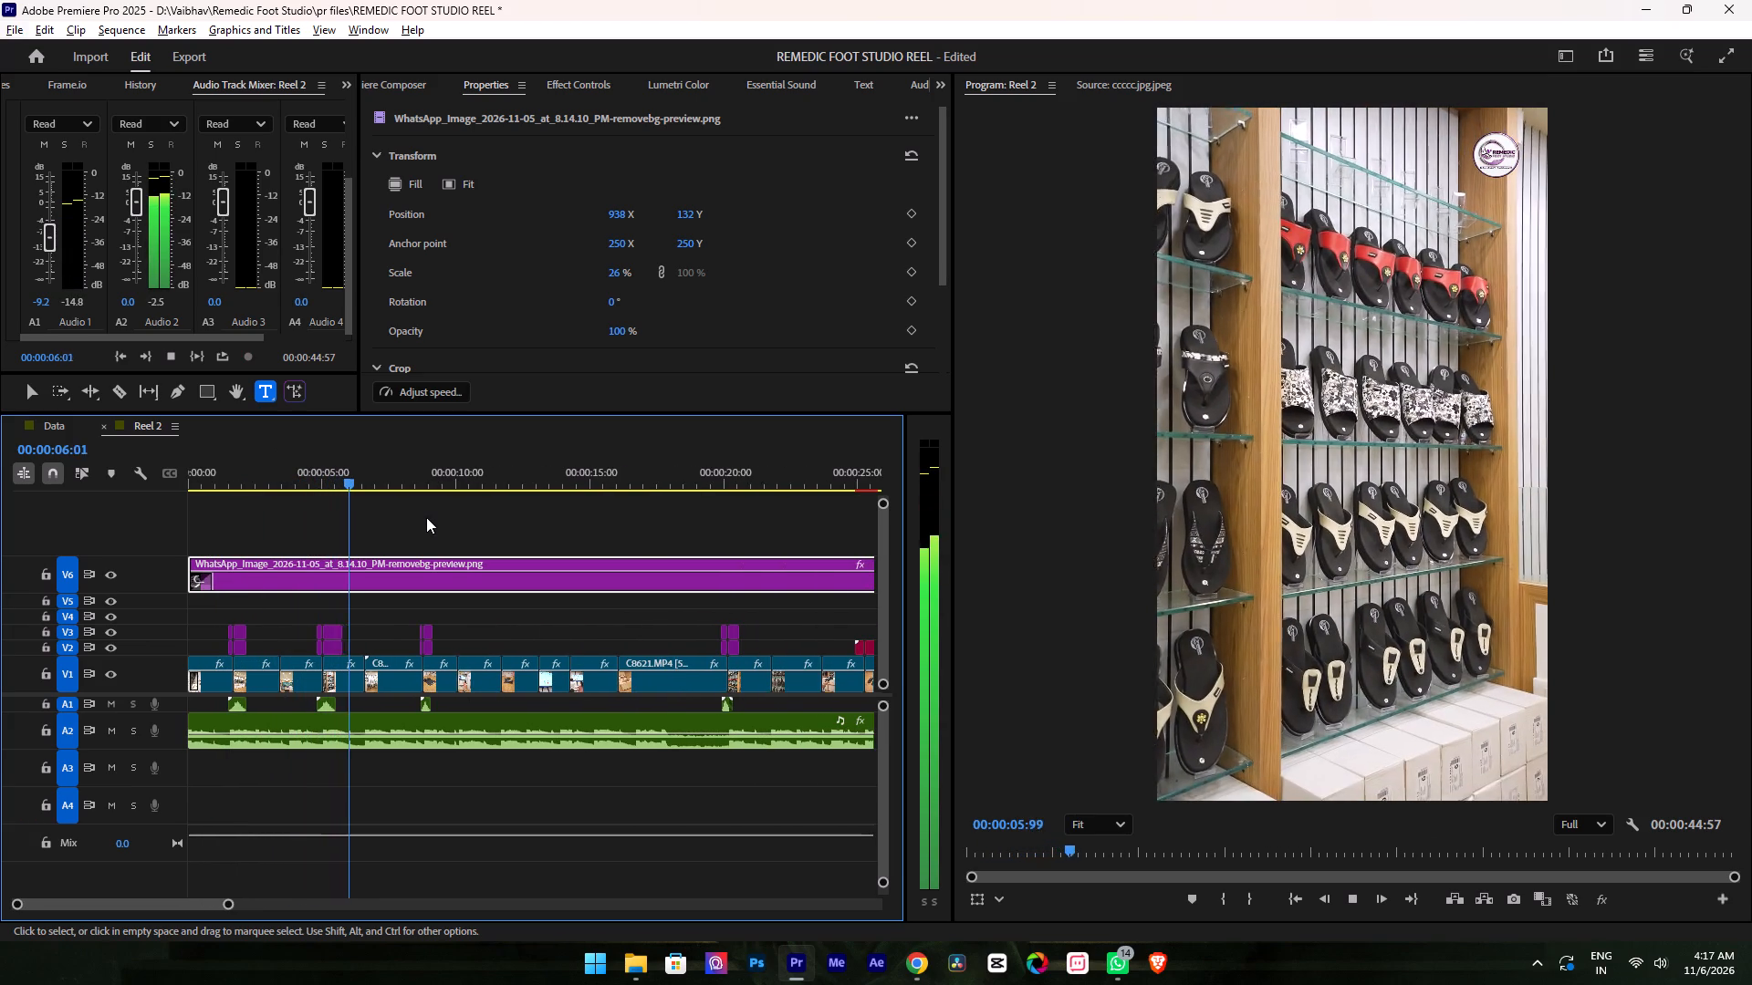
pyautogui.press('space')
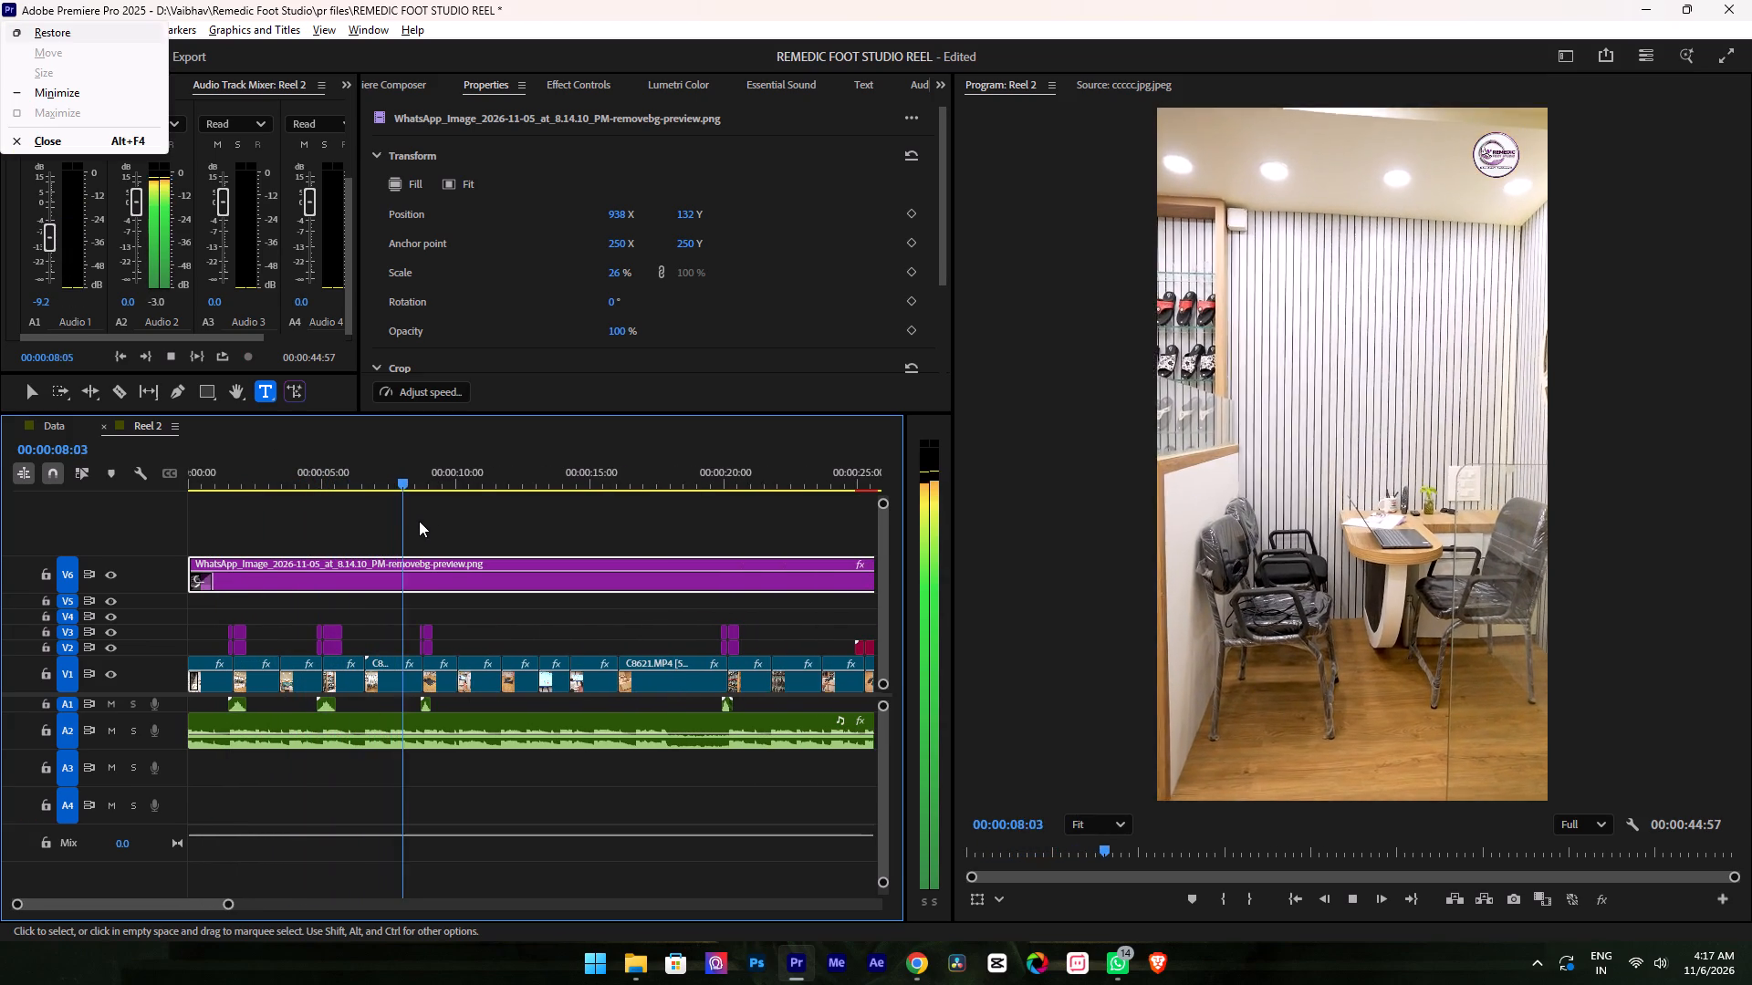
pyautogui.press('space')
pyautogui.click(405, 521)
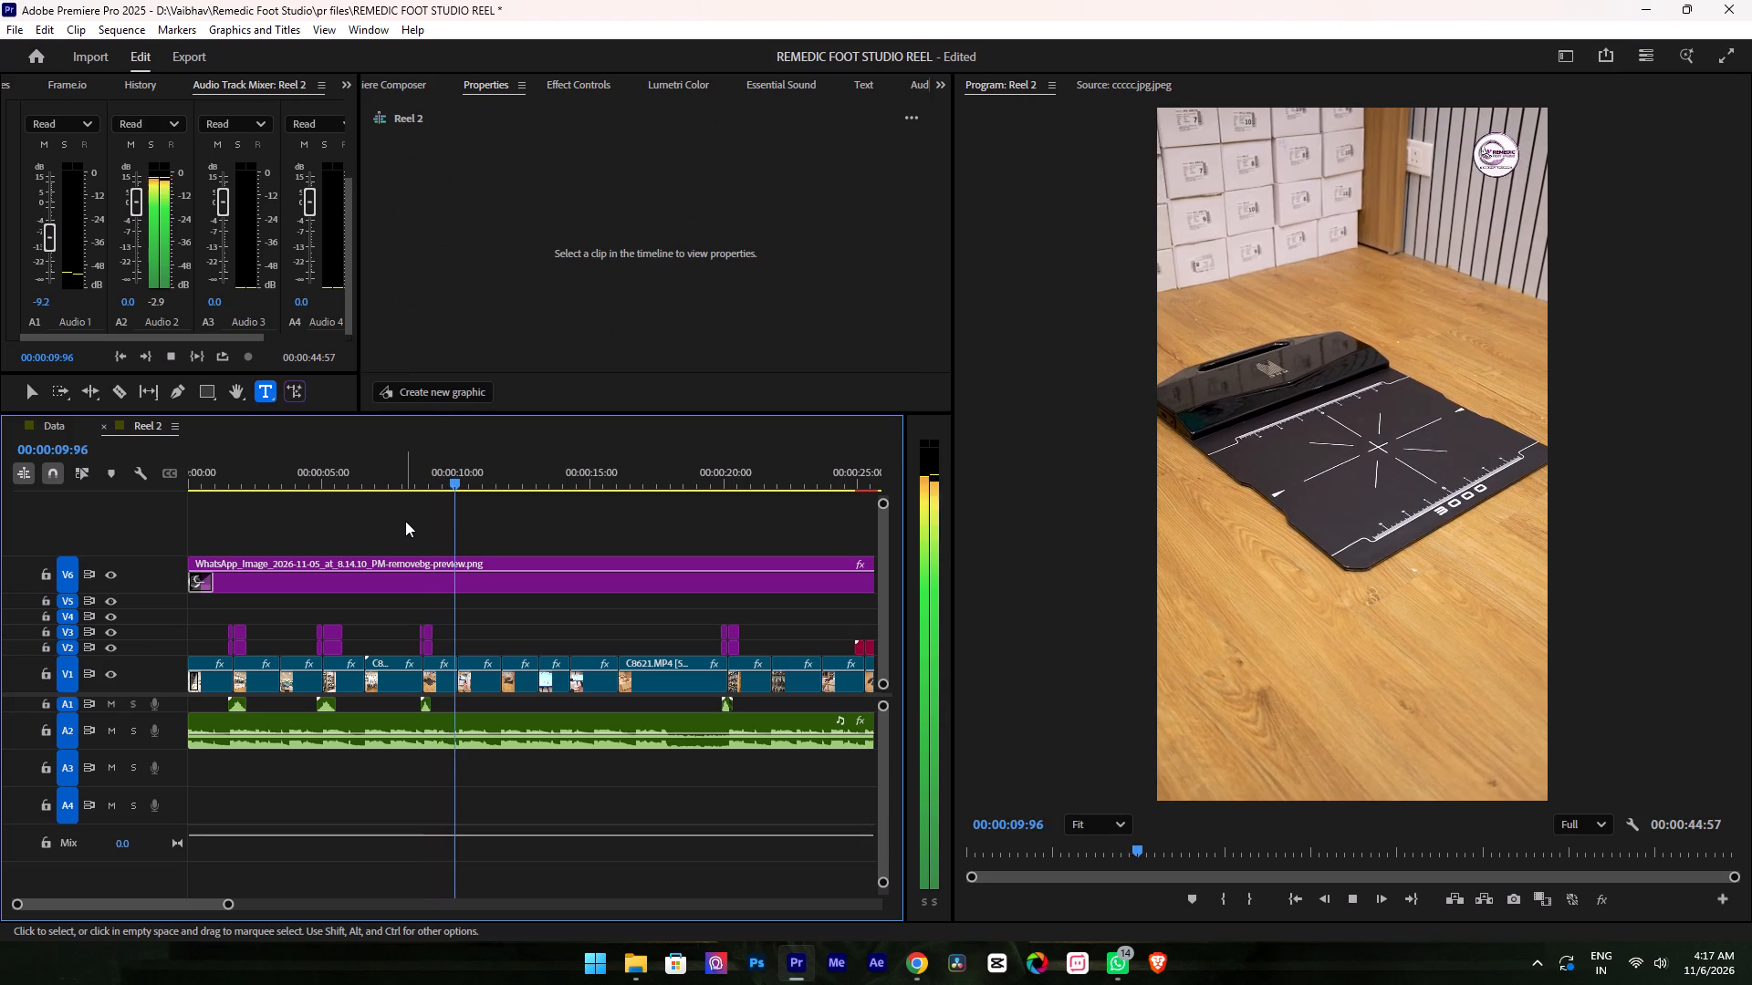
pyautogui.press('space')
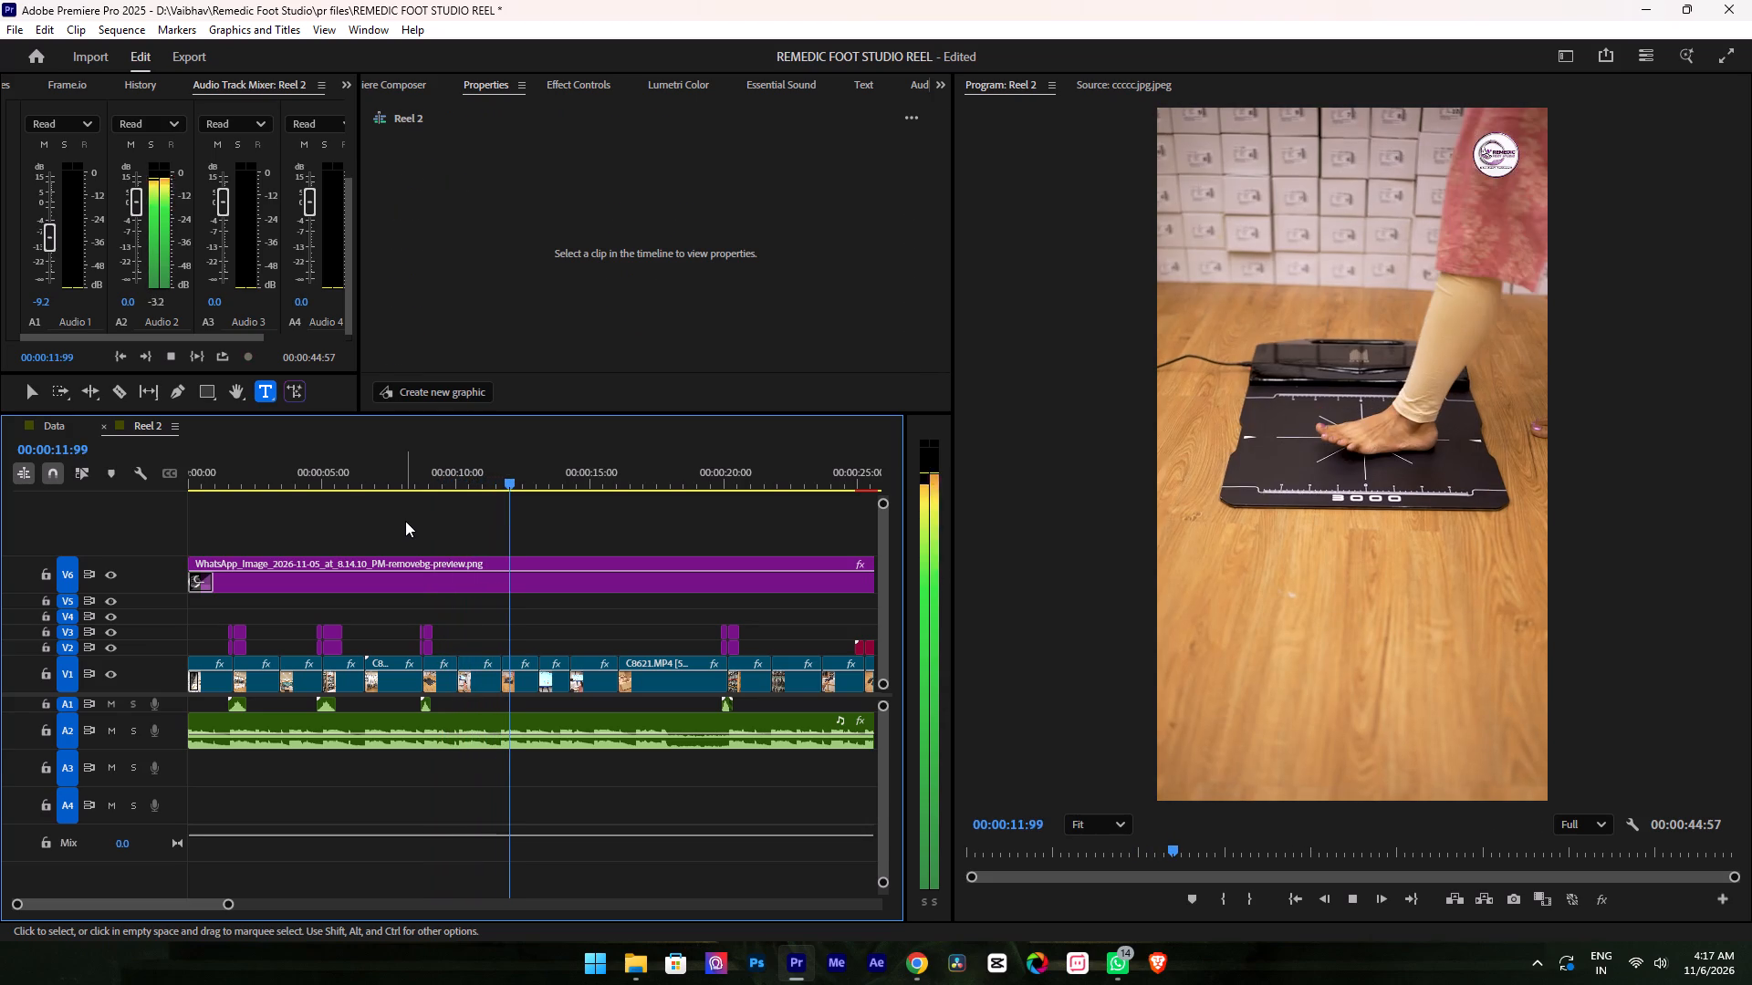
# Add the Light Leak transition at the cut between the C8607 and C8614 clips, at 00:00:11:72.
pyautogui.press('Up')
pyautogui.press('pagedown')
pyautogui.press('Down')
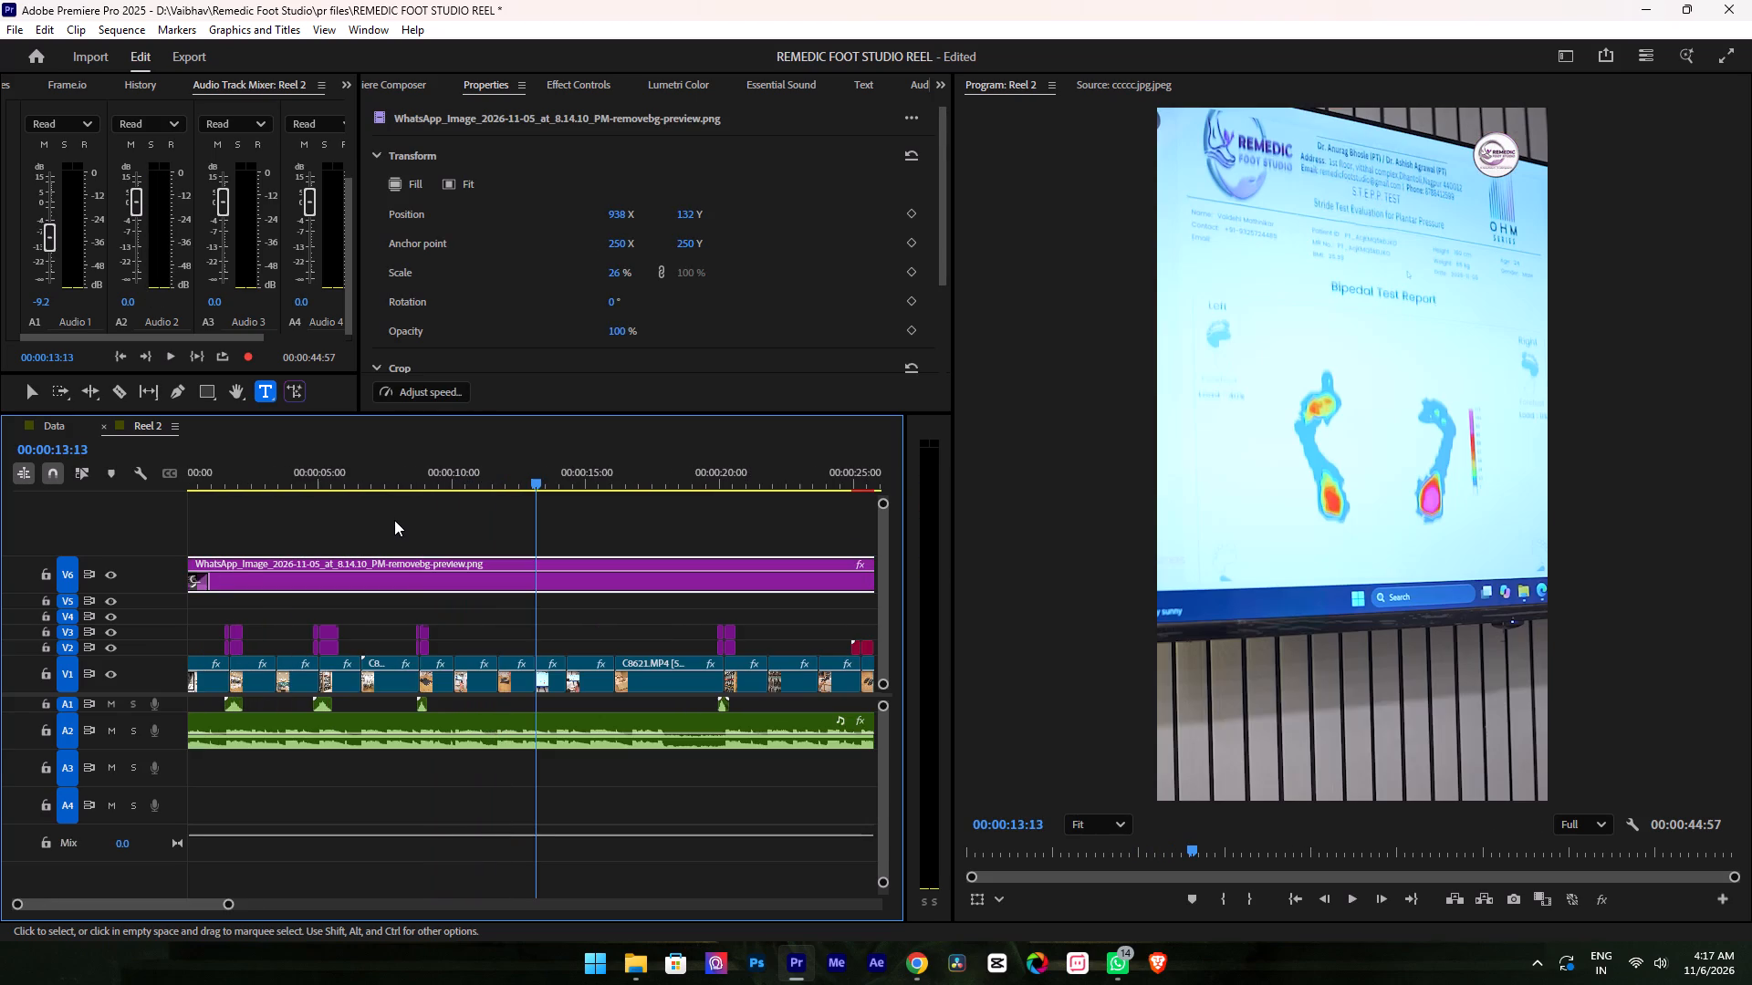
pyautogui.keyDown('alt'); pyautogui.scroll(8, 431, 523); pyautogui.keyUp('alt')
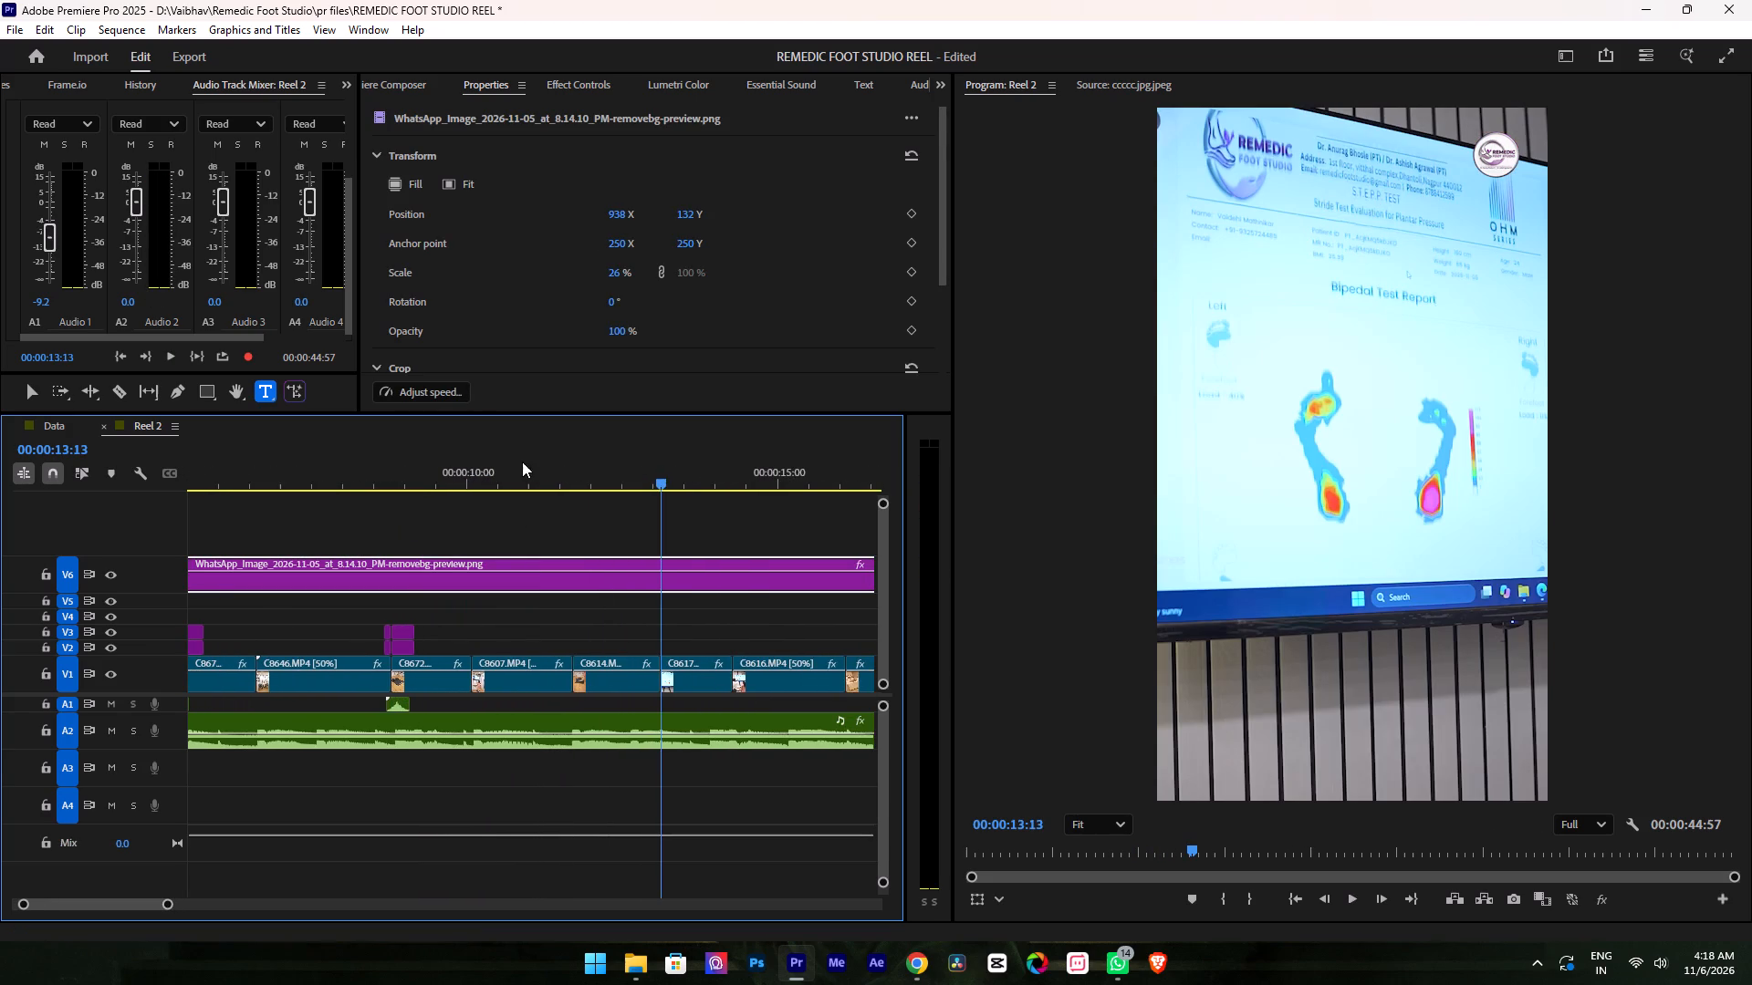
pyautogui.click(522, 461)
pyautogui.press('Up')
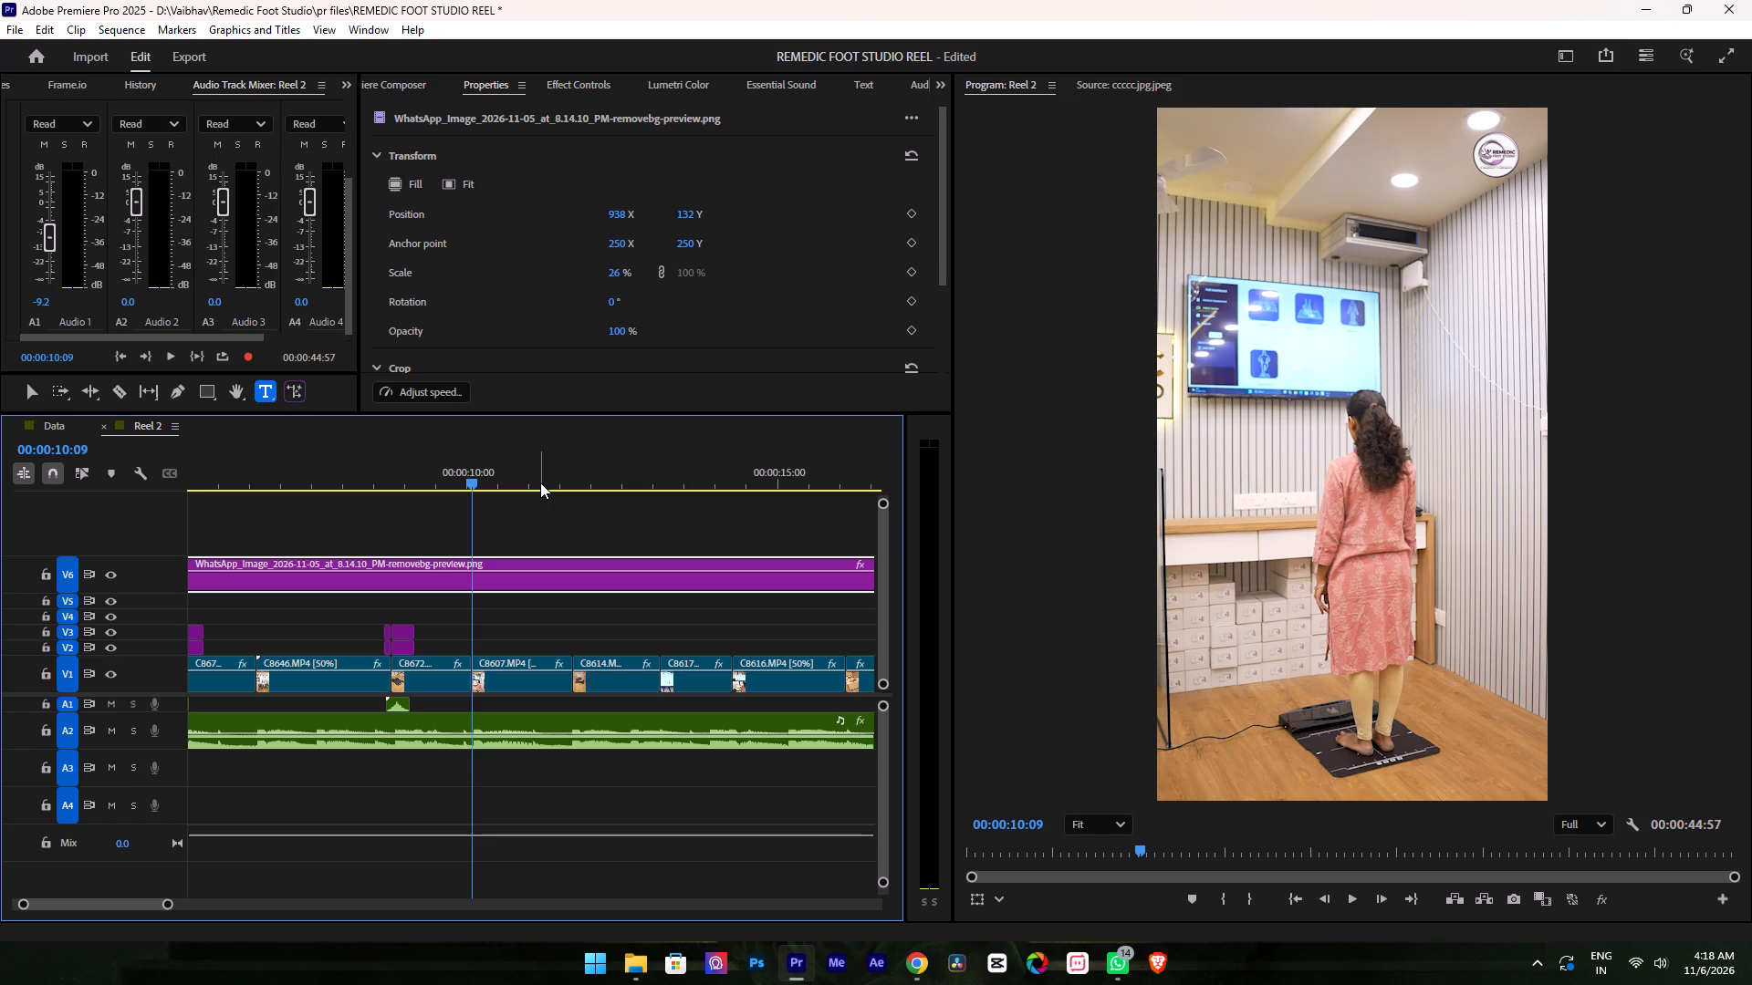
pyautogui.press('Down')
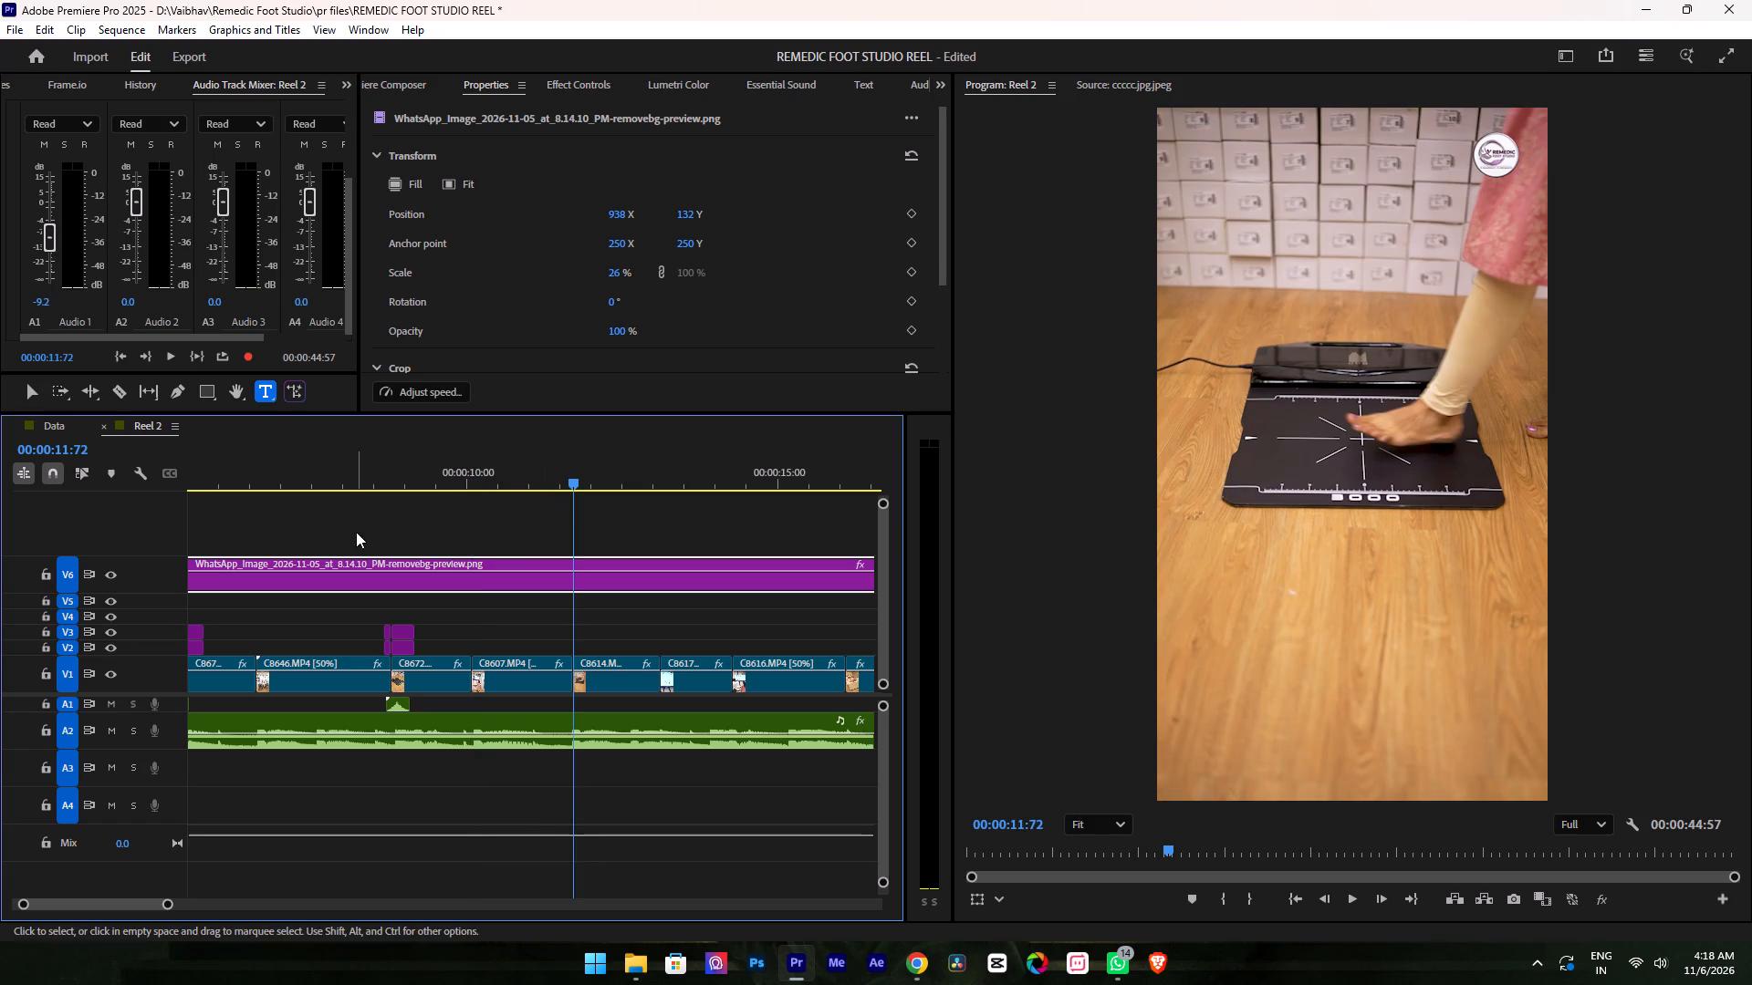
pyautogui.click(432, 82)
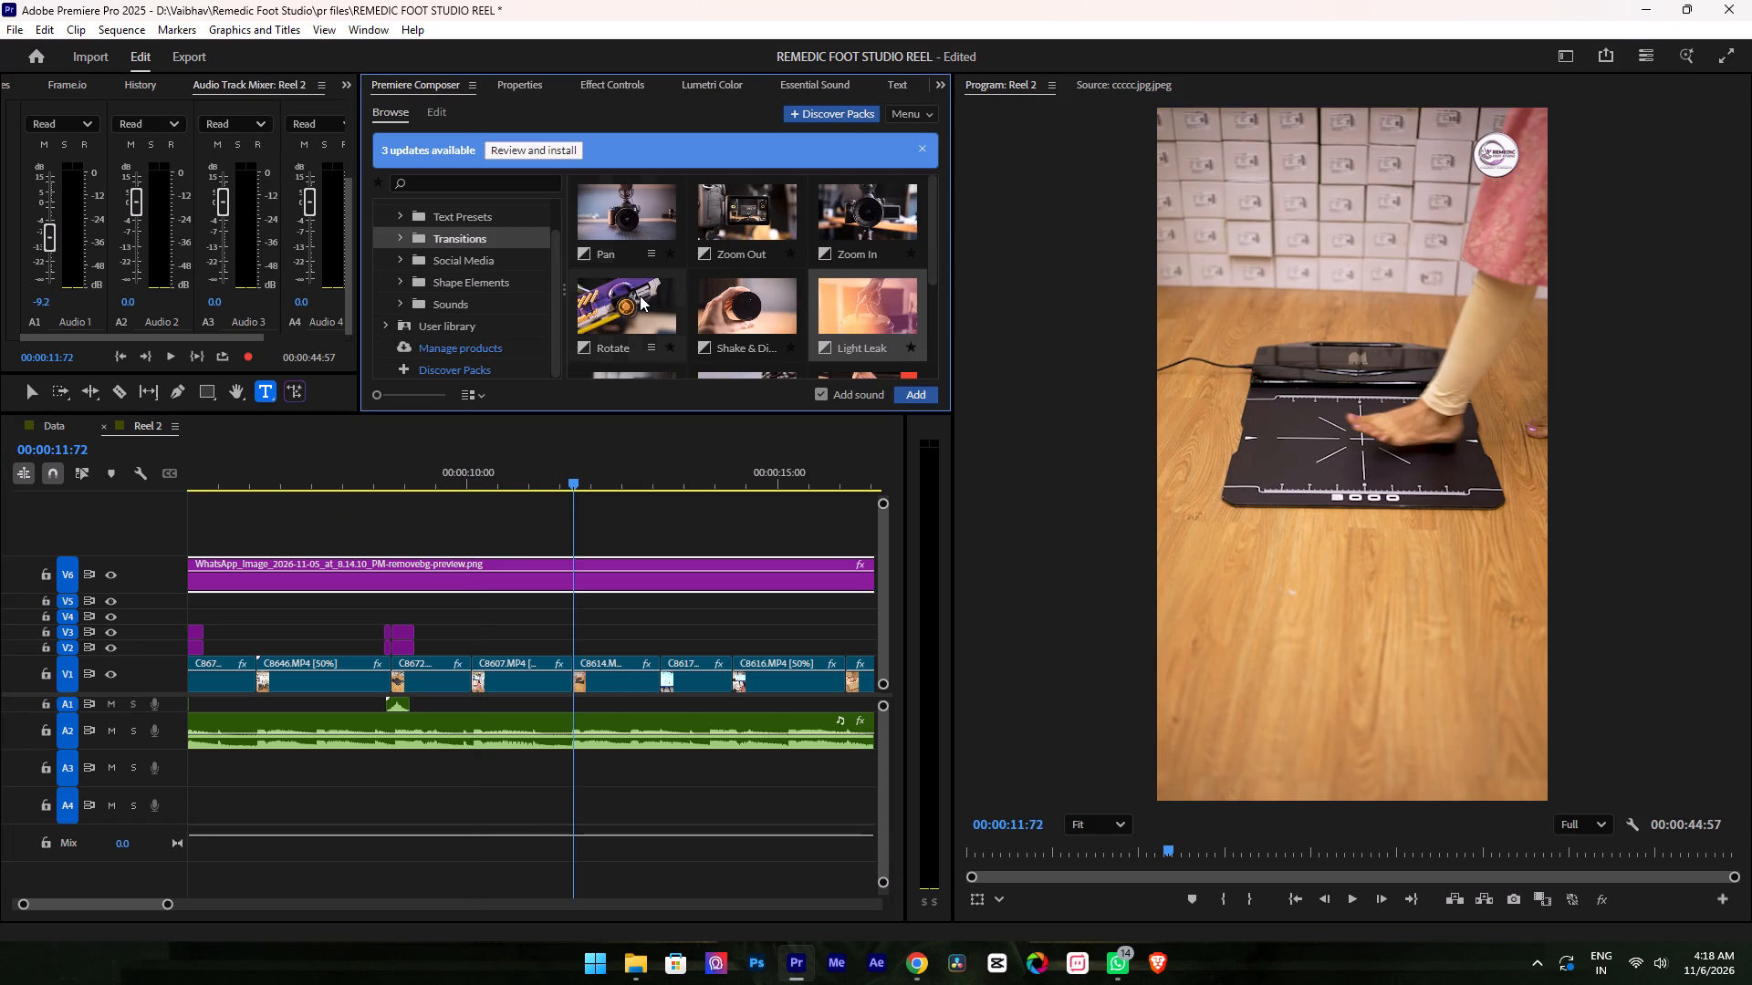
pyautogui.doubleClick(863, 298)
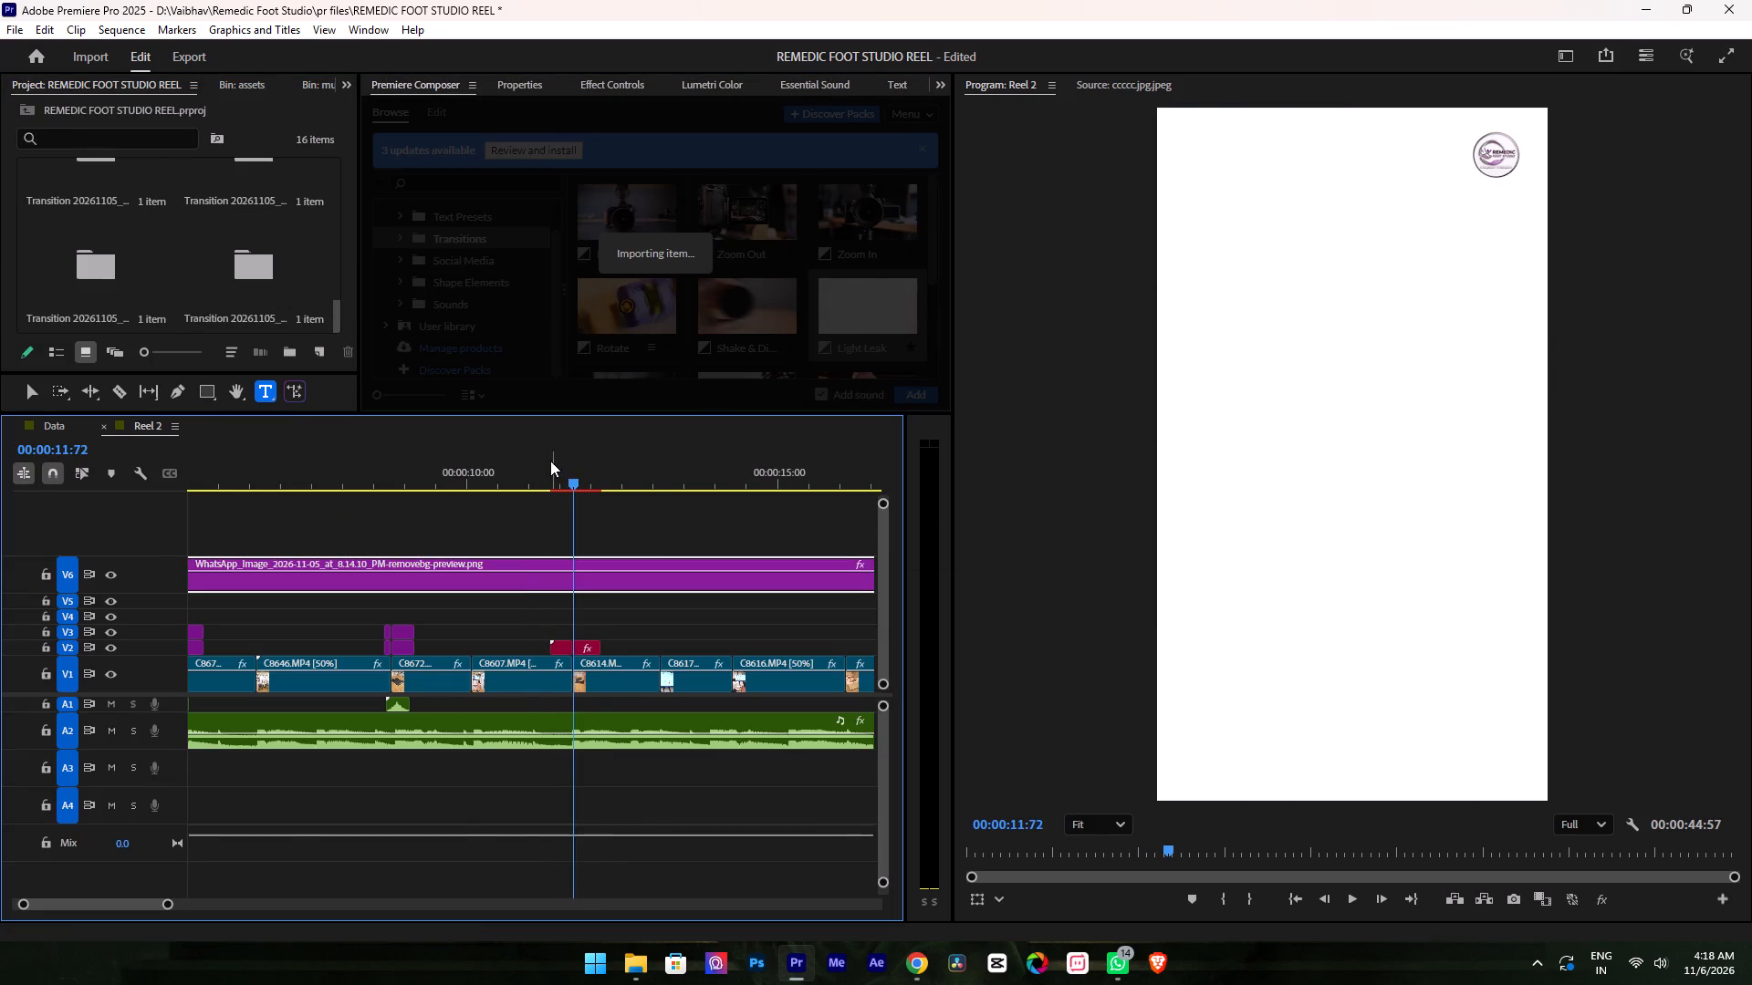
# Play onward from the new transition, add another Light Leak at the cut into the C8621 clip, and preview it.
pyautogui.moveTo(538, 457); pyautogui.dragTo(523, 459)
pyautogui.click(581, 493)
pyautogui.press('space')
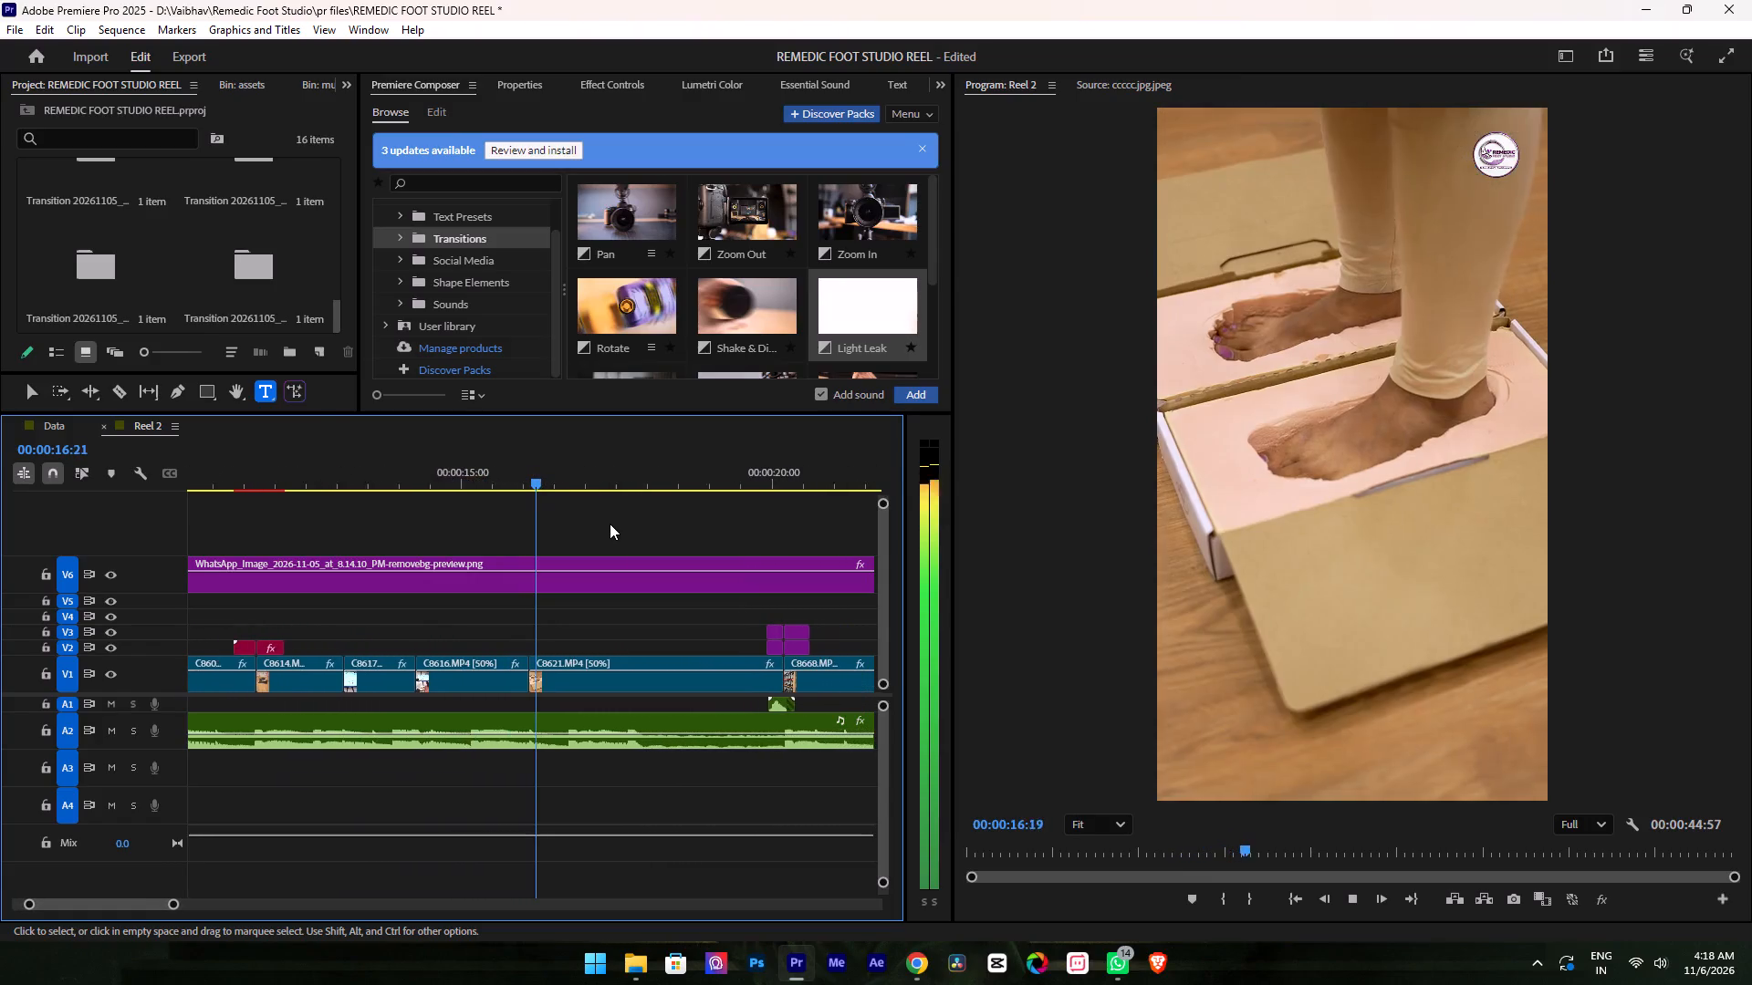
pyautogui.press('space')
pyautogui.press('Up')
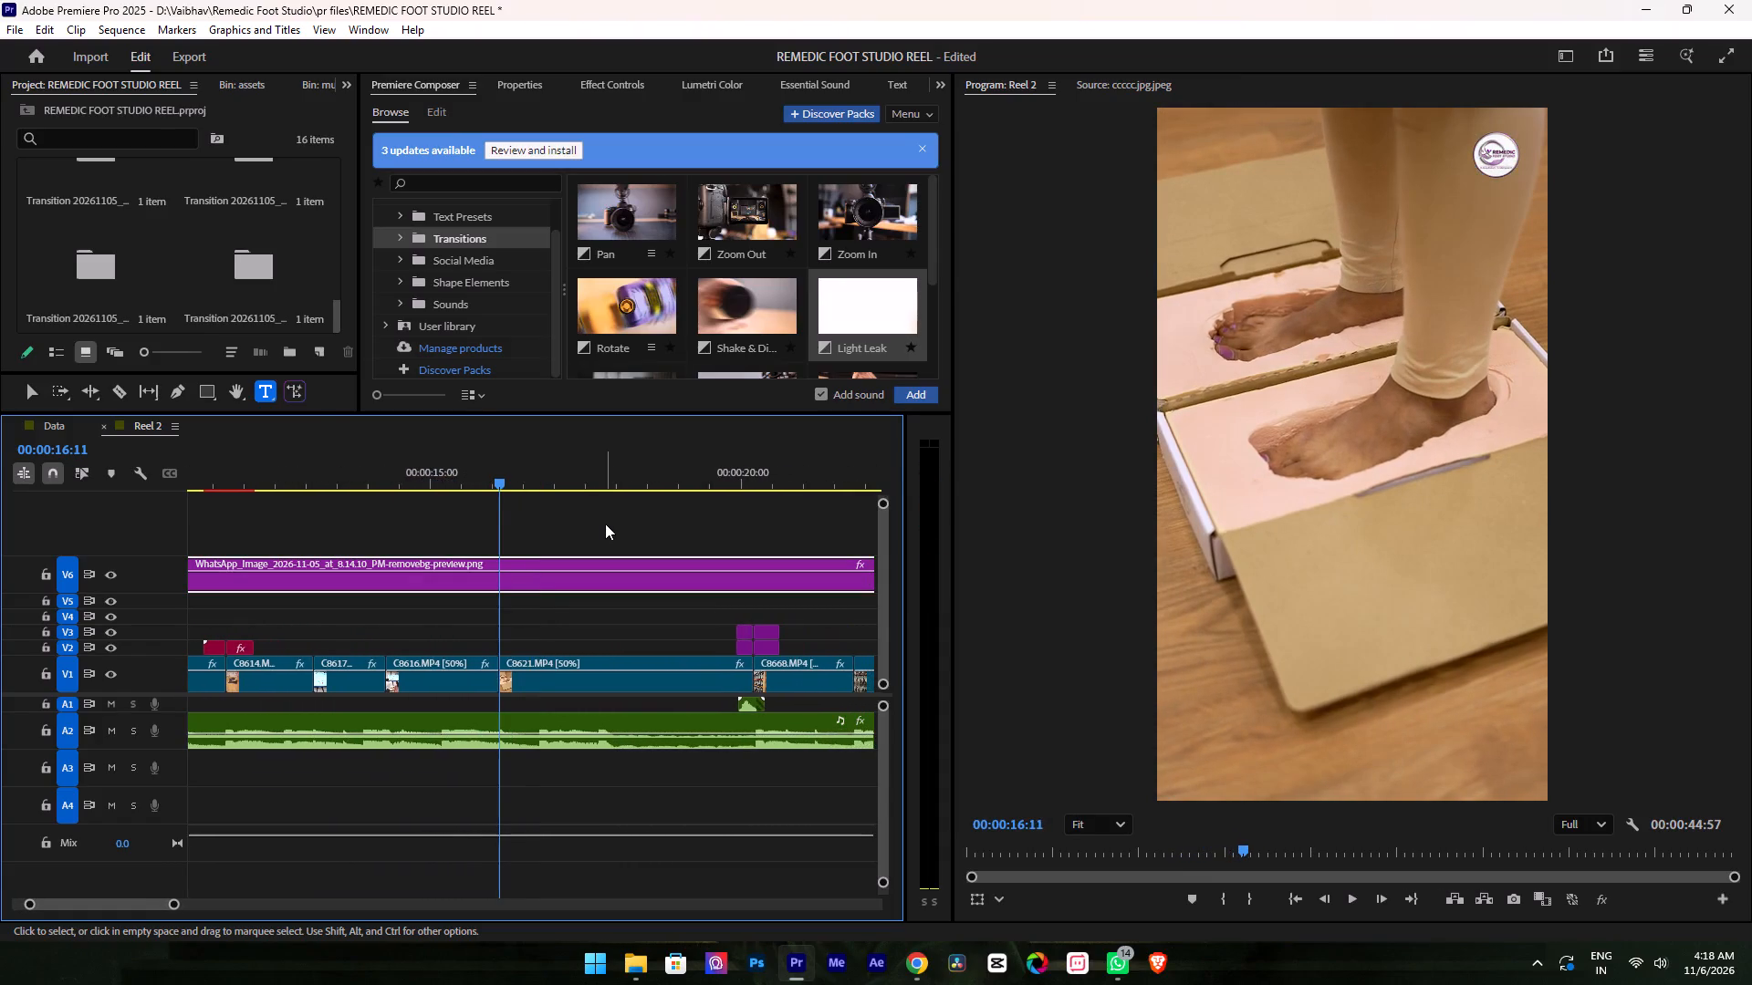
pyautogui.click(772, 302)
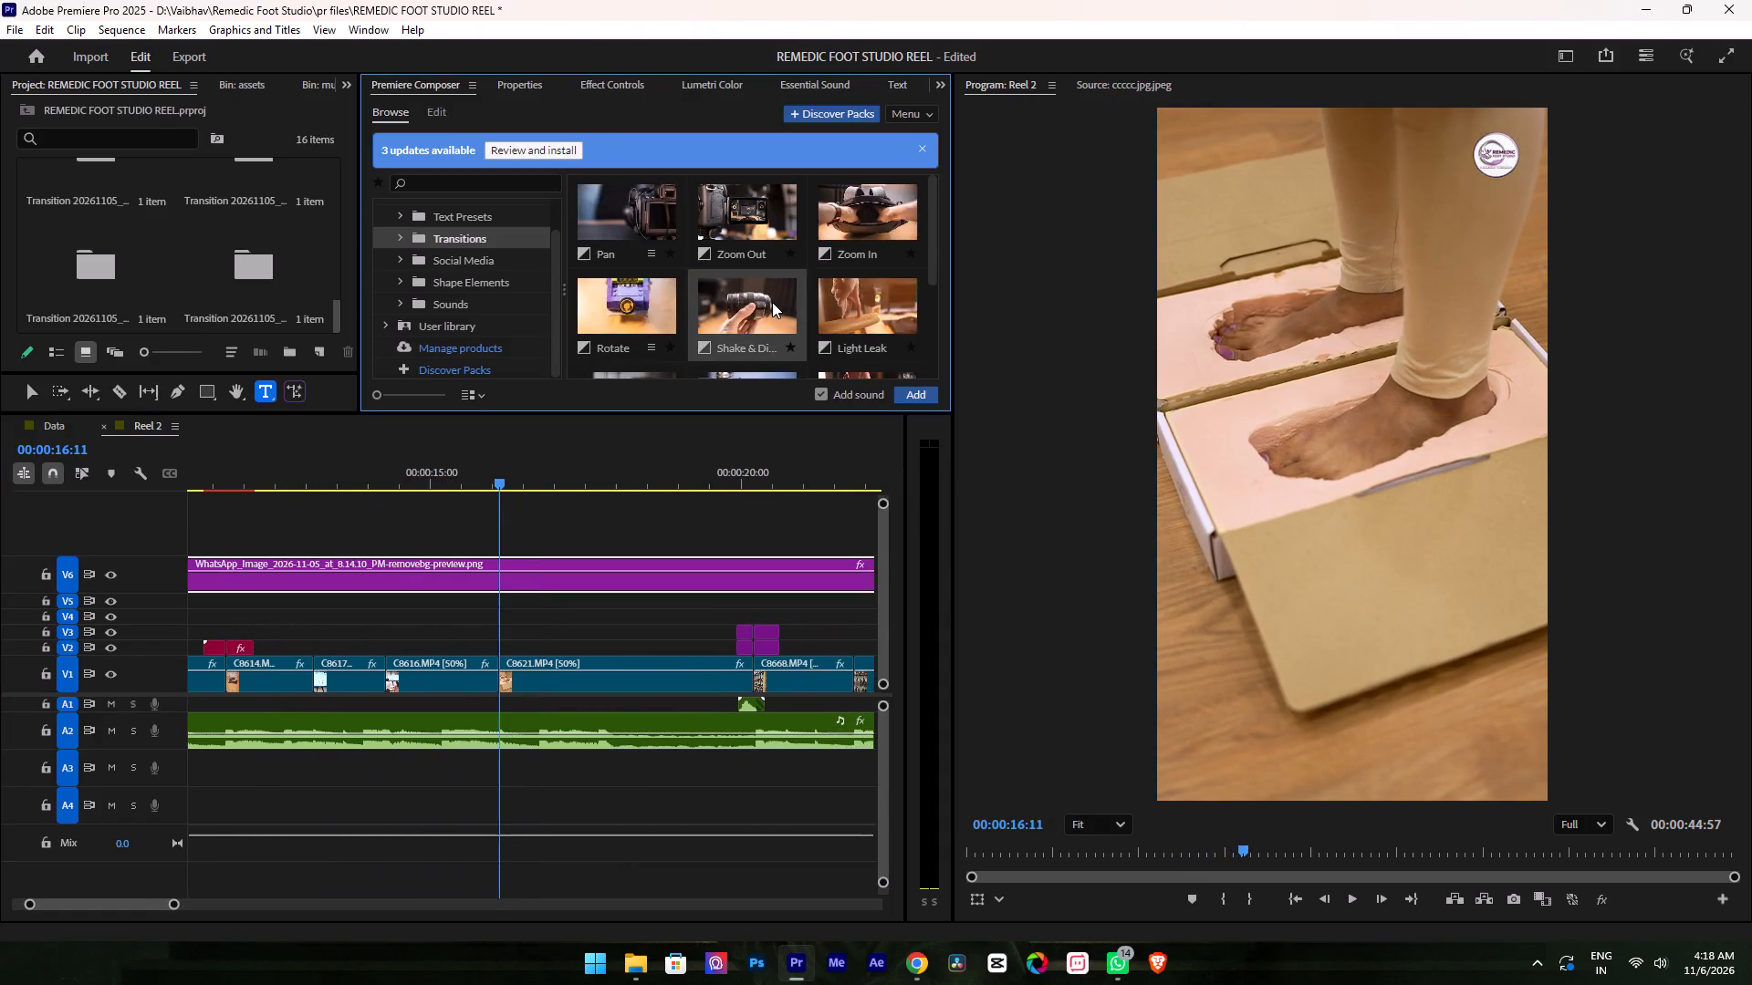
pyautogui.doubleClick(854, 296)
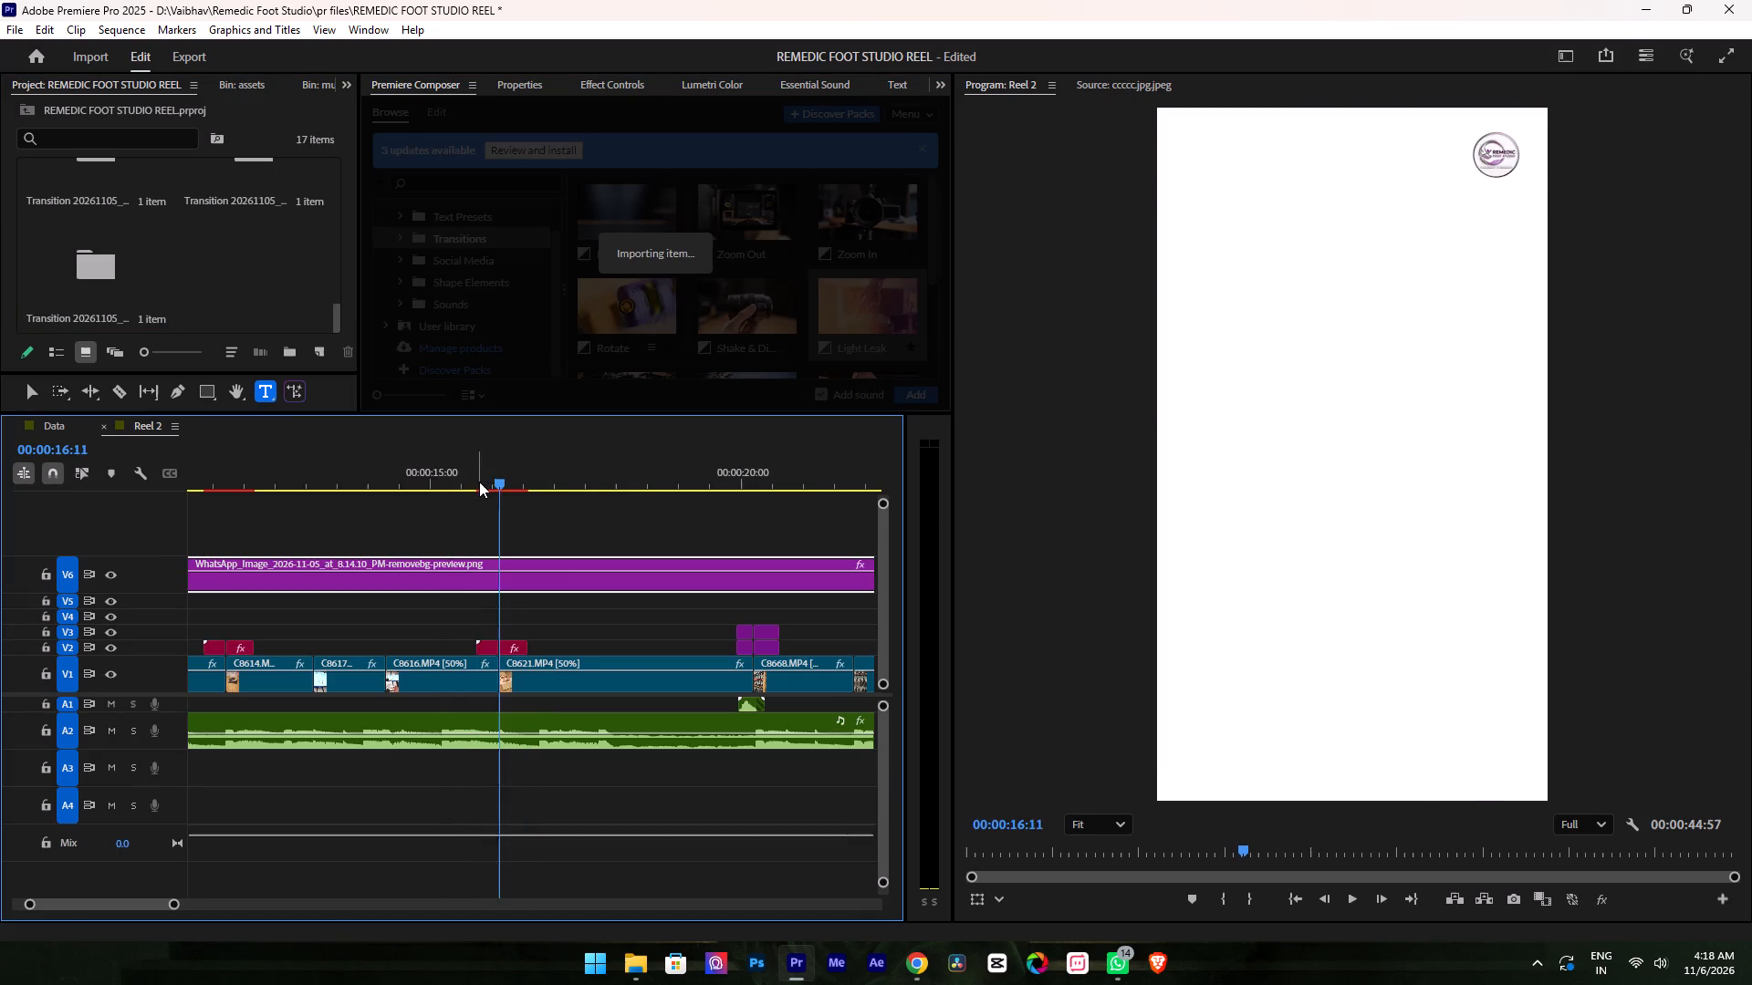
pyautogui.moveTo(475, 482); pyautogui.dragTo(454, 482)
pyautogui.press('space')
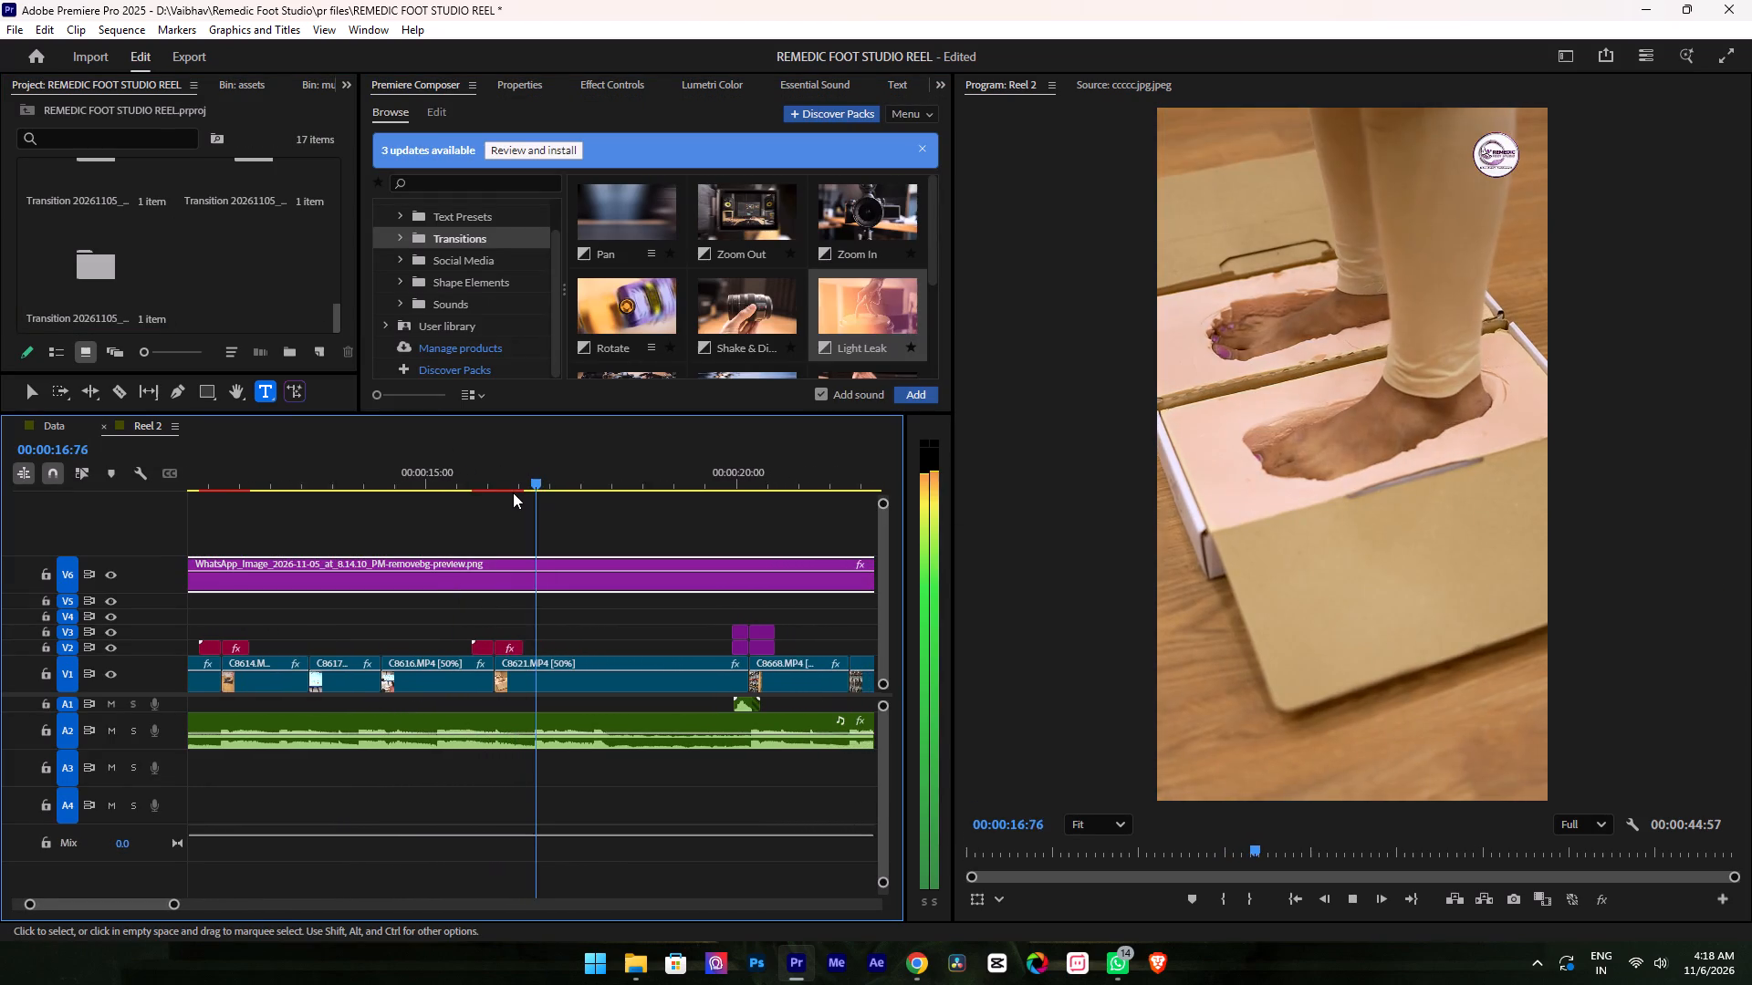
pyautogui.keyDown('alt'); pyautogui.scroll(-16, 516, 501); pyautogui.keyUp('alt')
pyautogui.press('space')
# Mark the In point at the start of Reel 2 and the Out point at its end, 00:00:44:57, and save the project.
pyautogui.moveTo(308, 465); pyautogui.dragTo(122, 565)
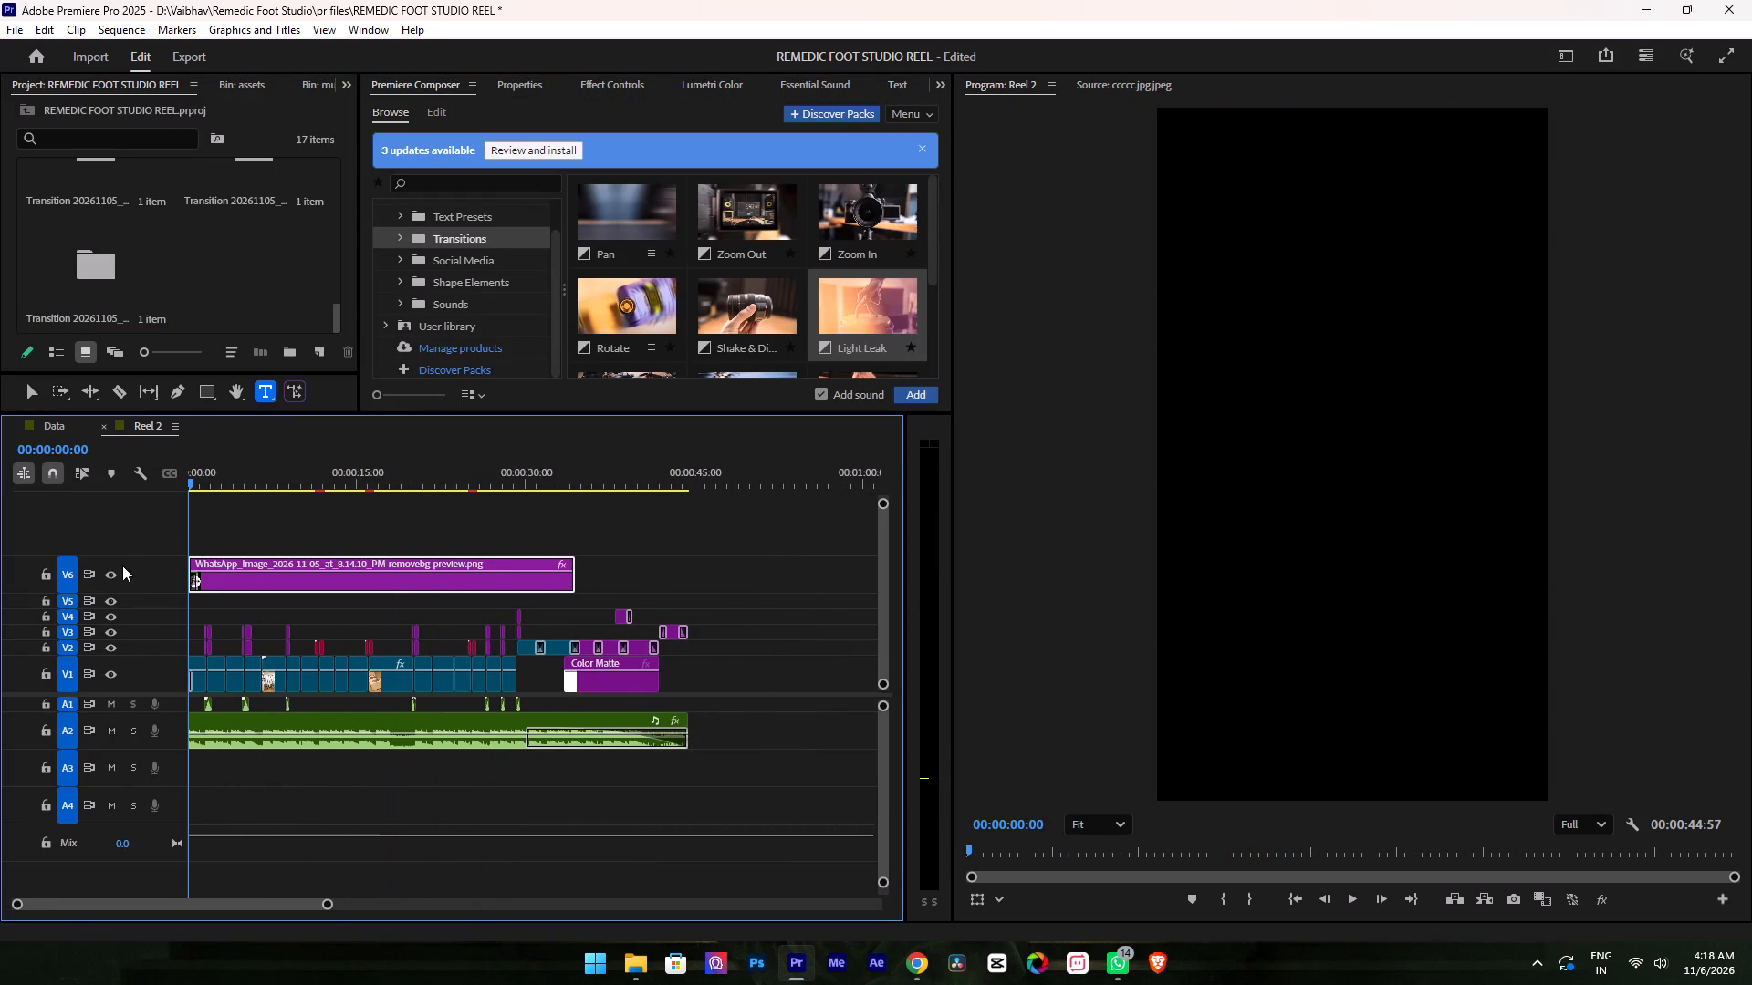
pyautogui.moveTo(122, 565); pyautogui.dragTo(118, 567)
pyautogui.press('i')
pyautogui.moveTo(609, 456); pyautogui.dragTo(660, 458)
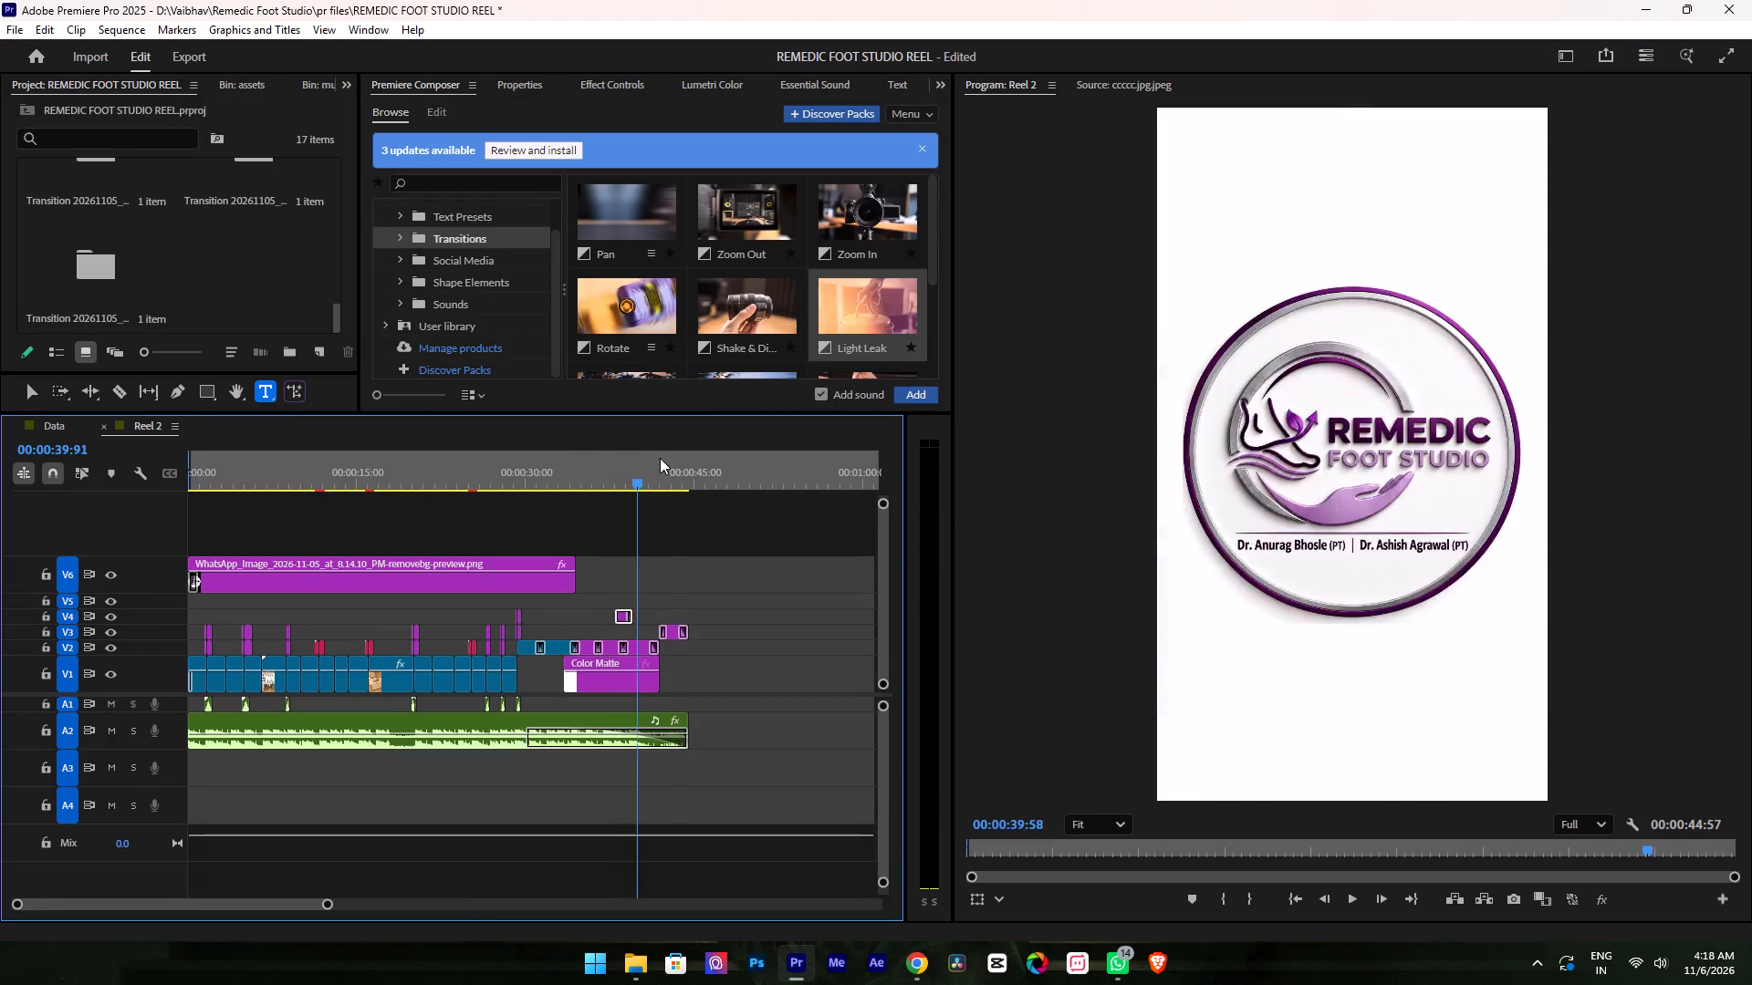
pyautogui.moveTo(660, 458); pyautogui.dragTo(674, 460)
pyautogui.press('Down')
pyautogui.press('o')
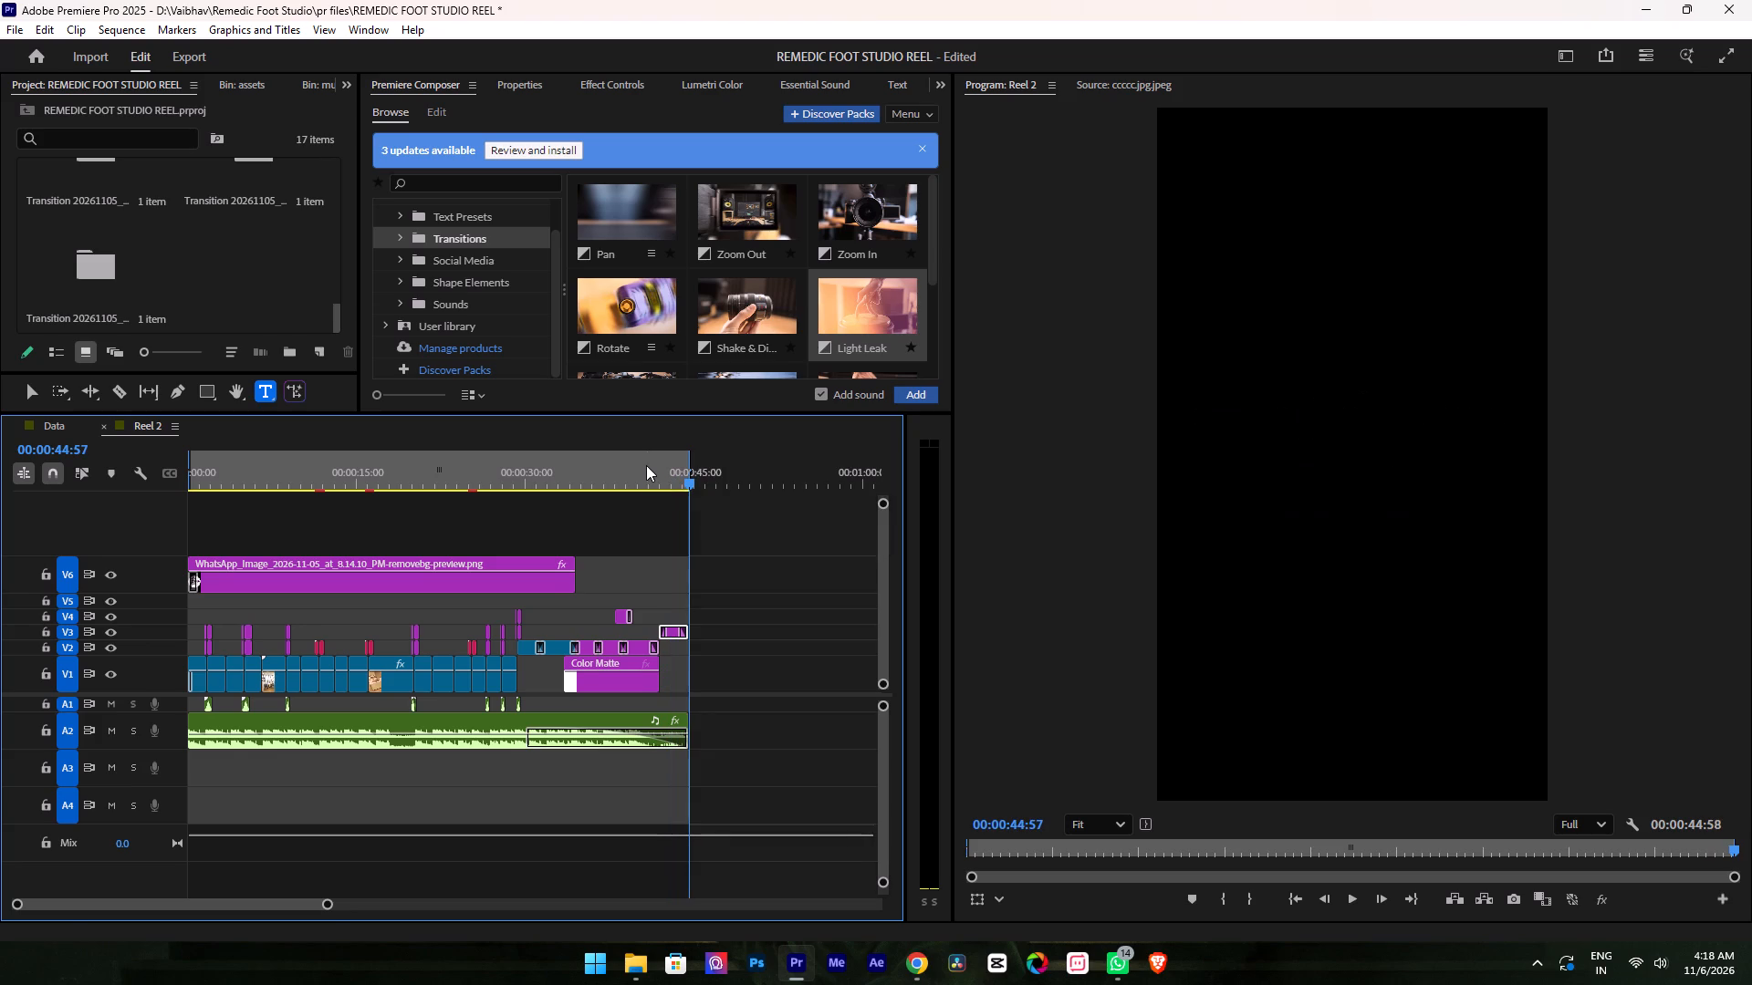
pyautogui.keyDown('alt'); pyautogui.scroll(20, 681, 516); pyautogui.keyUp('alt')
pyautogui.keyDown('alt'); pyautogui.scroll(8, 681, 516); pyautogui.keyUp('alt')
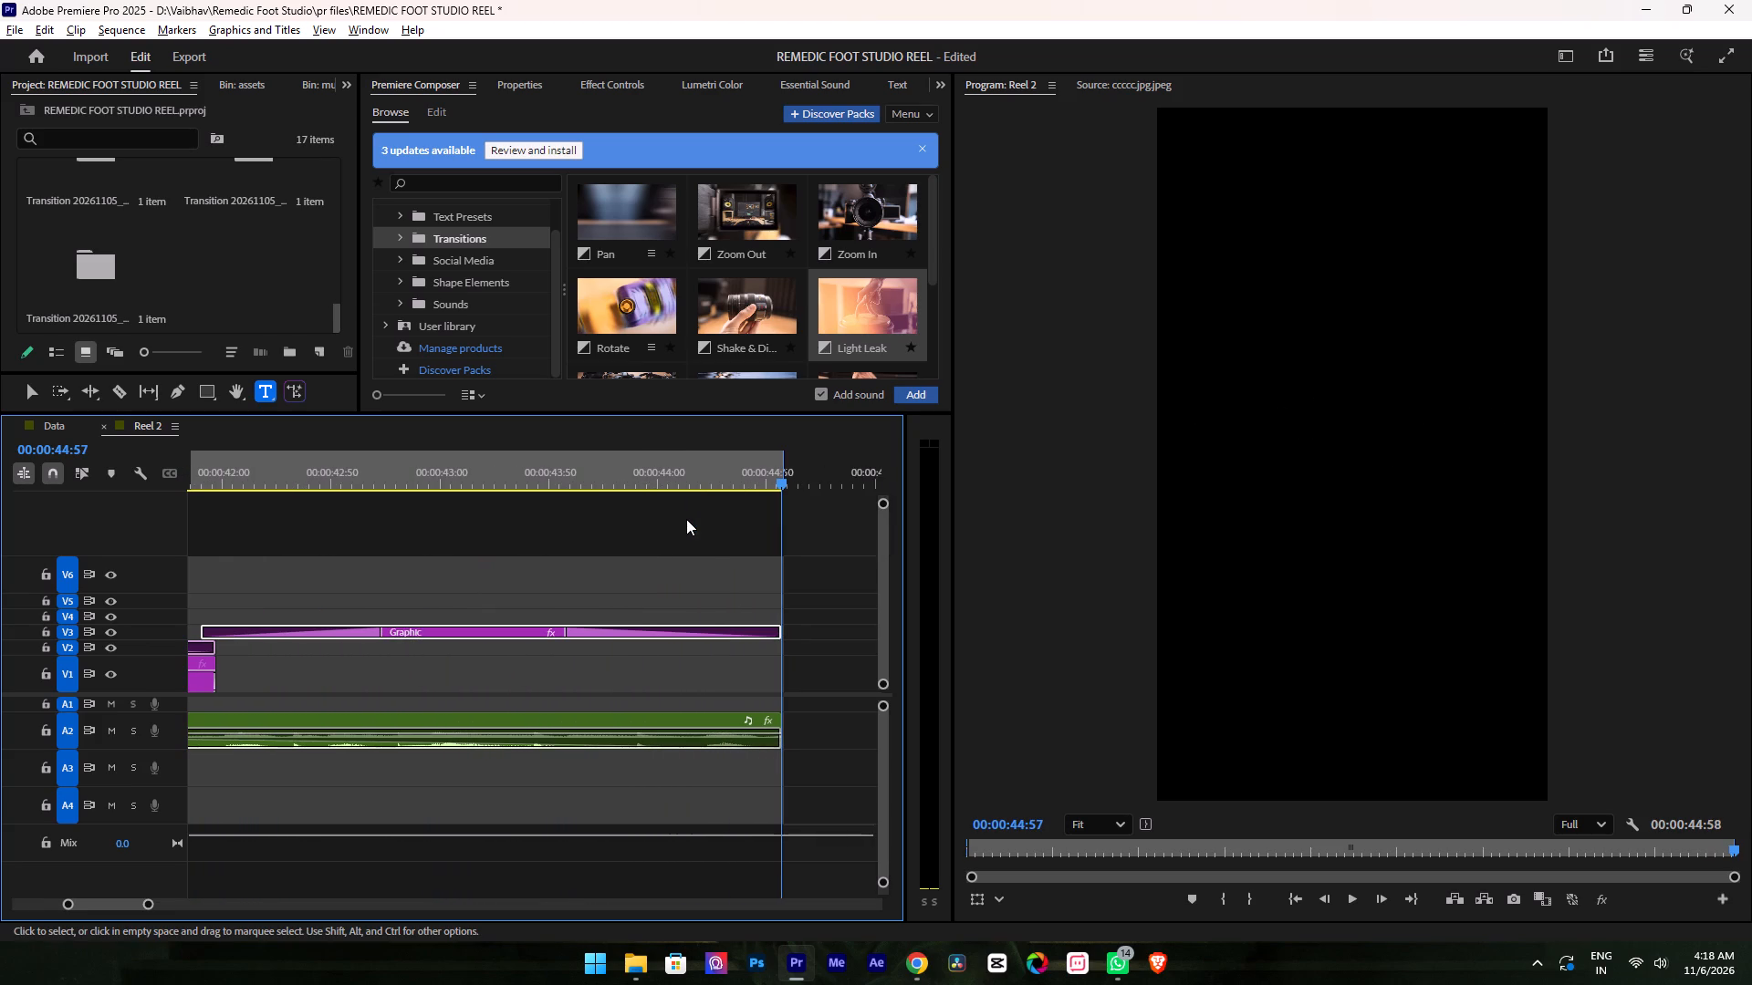
pyautogui.keyDown('alt'); pyautogui.scroll(7, 686, 519); pyautogui.keyUp('alt')
pyautogui.keyDown('alt'); pyautogui.scroll(-8, 686, 519); pyautogui.keyUp('alt')
pyautogui.keyDown('alt'); pyautogui.scroll(1, 686, 514); pyautogui.keyUp('alt')
pyautogui.keyDown('alt'); pyautogui.scroll(-20, 682, 525); pyautogui.keyUp('alt')
pyautogui.keyDown('alt'); pyautogui.scroll(-10, 682, 525); pyautogui.keyUp('alt')
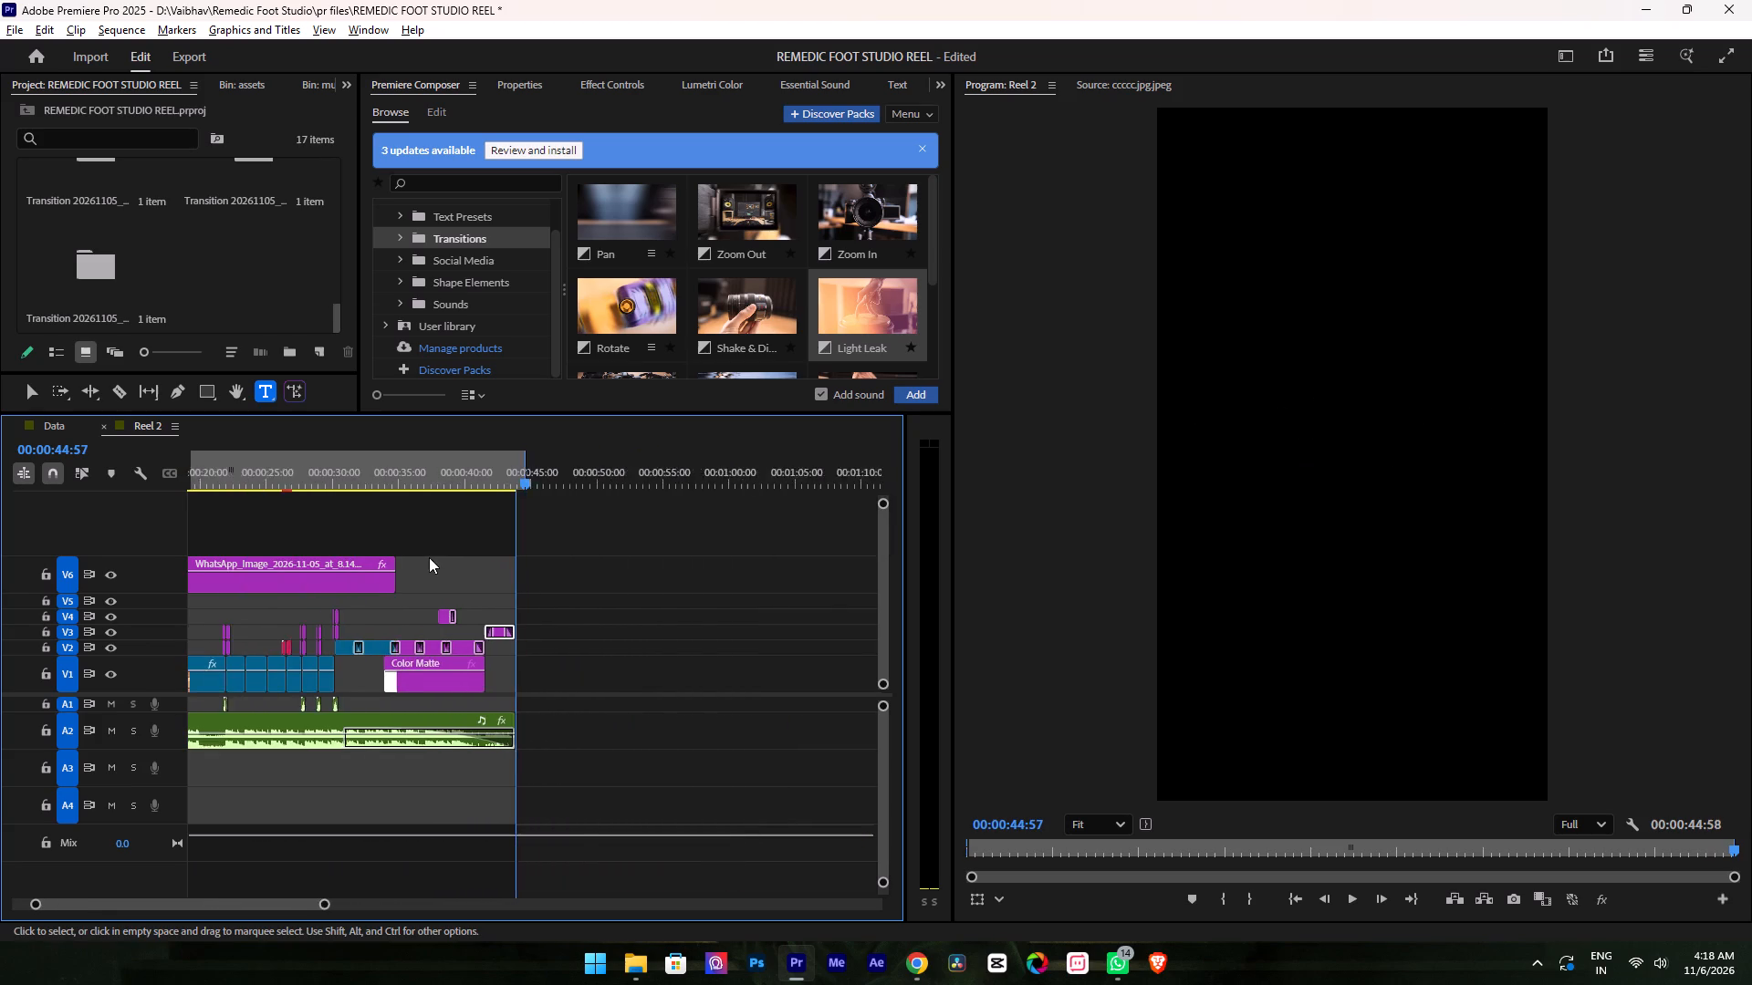
pyautogui.scroll(15, 416, 543)
pyautogui.hotkey('ctrl', 's')
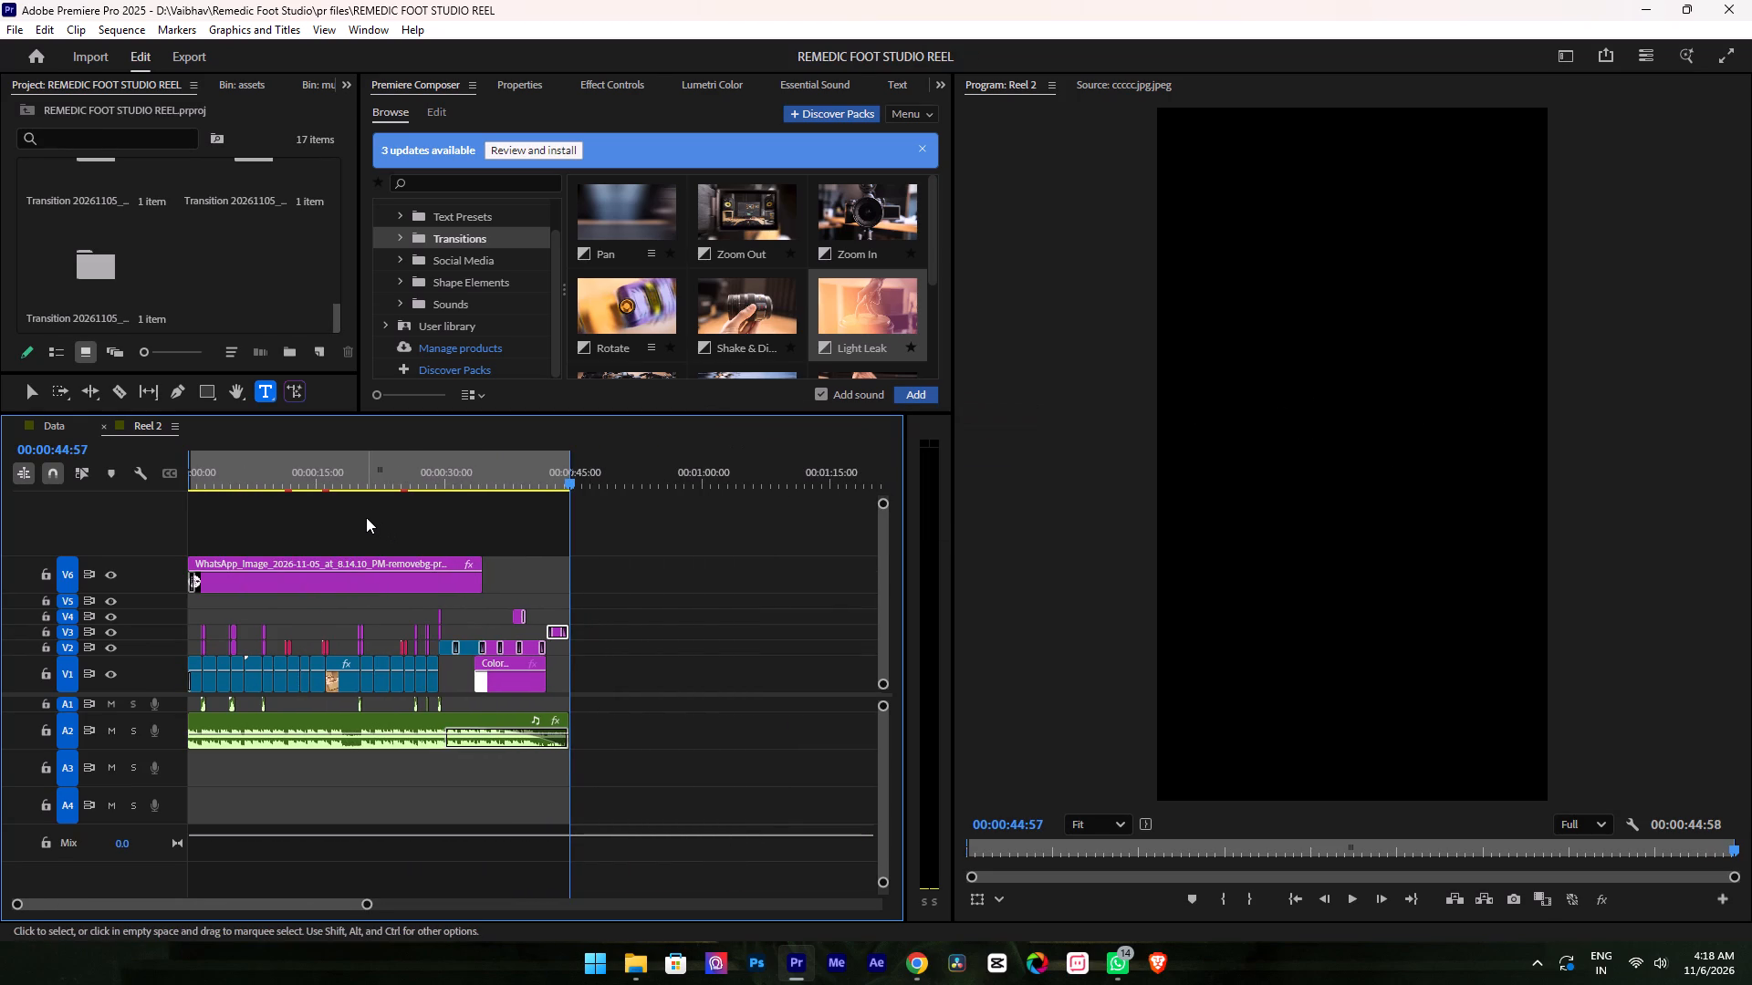
# Open the export settings for Reel 2 and set the output location to the Export folder inside Remedic Foot Studio.
pyautogui.hotkey('ctrl', 'm')
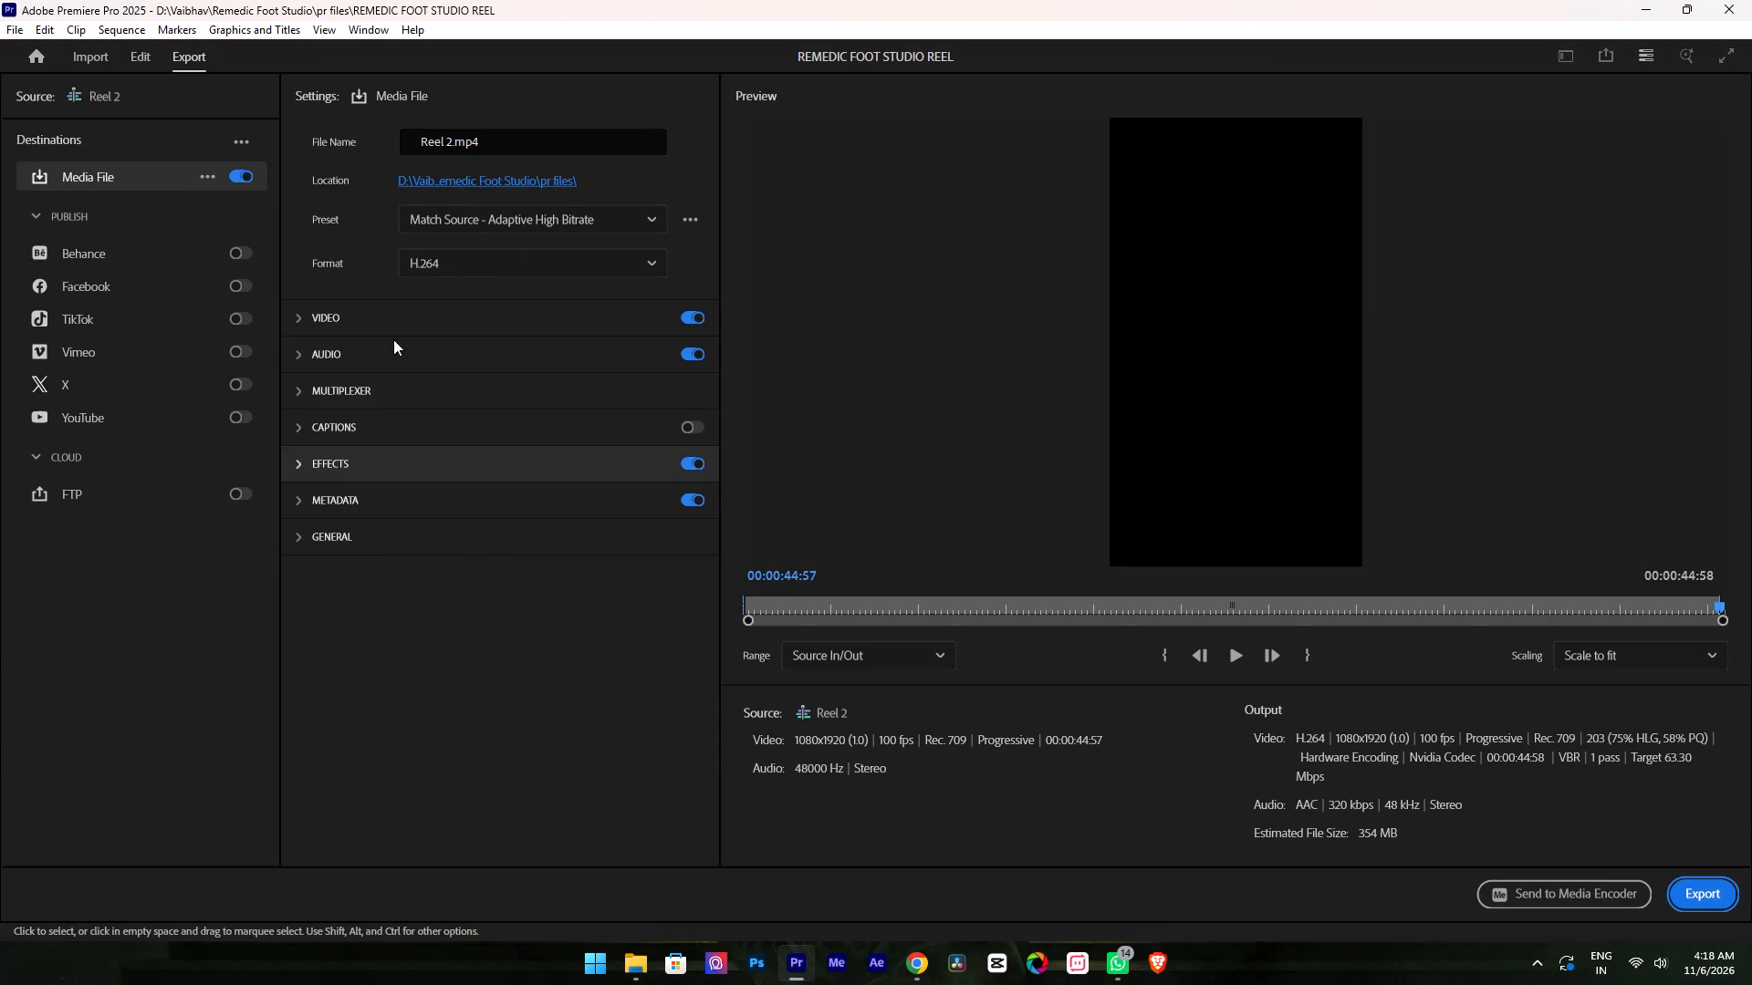
pyautogui.click(440, 184)
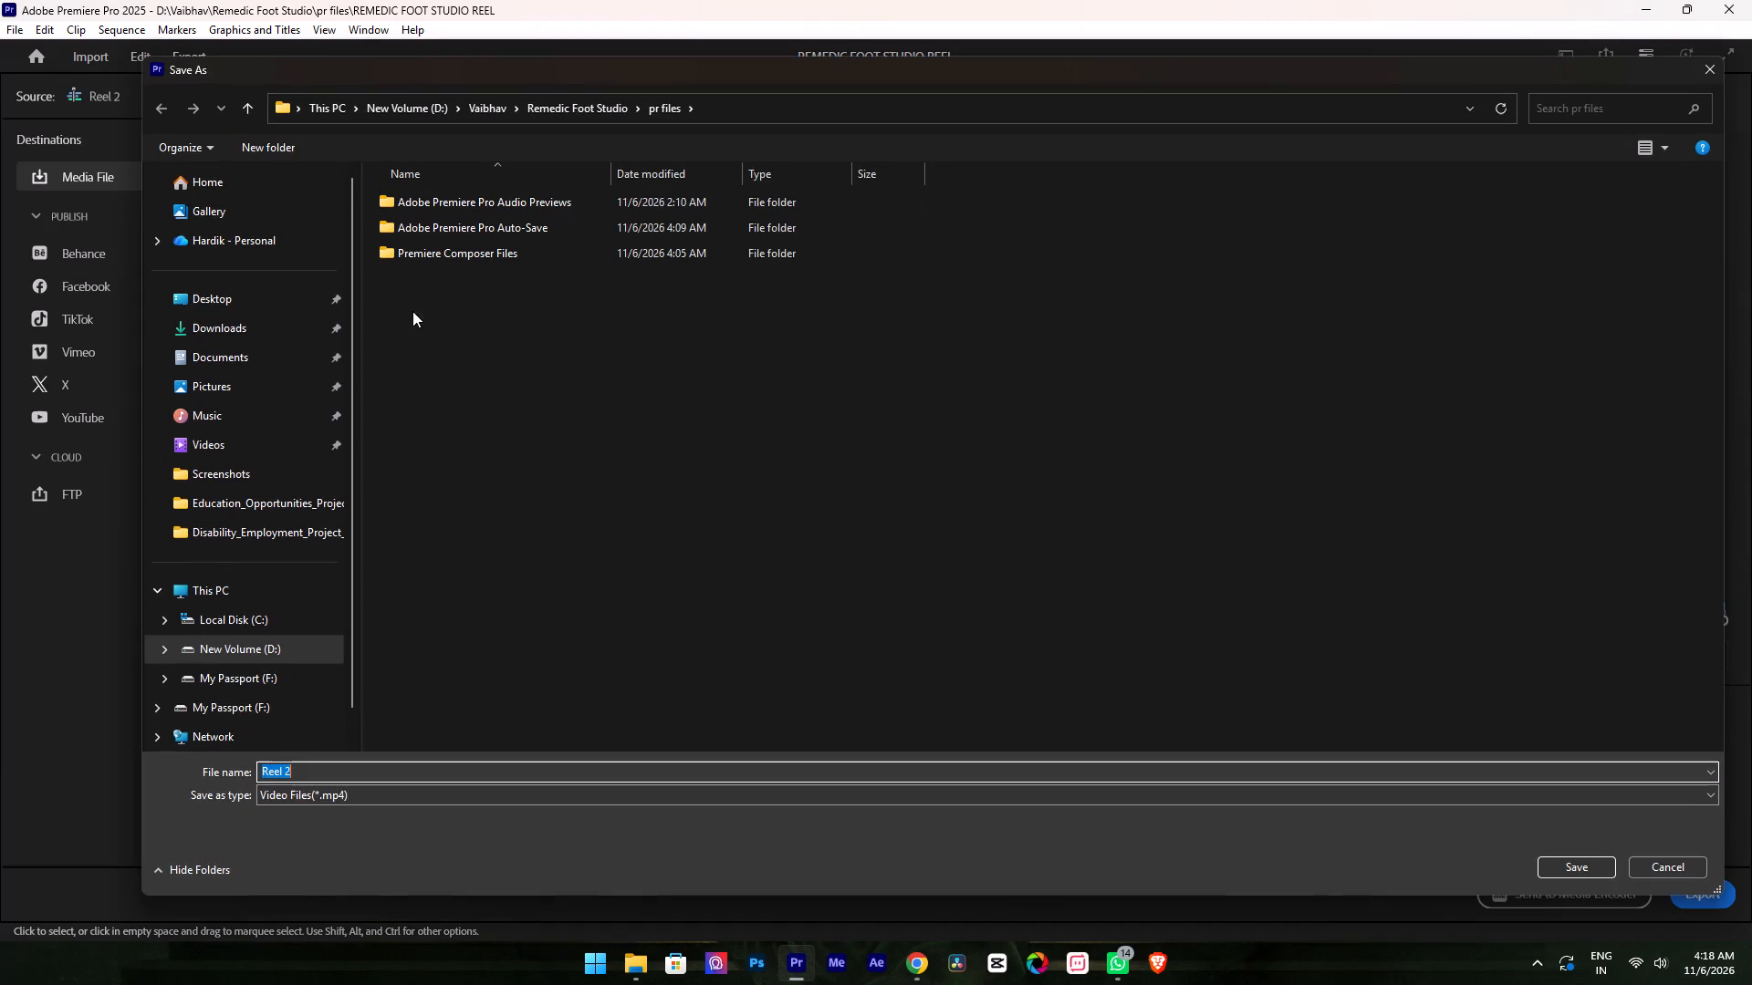
pyautogui.click(232, 658)
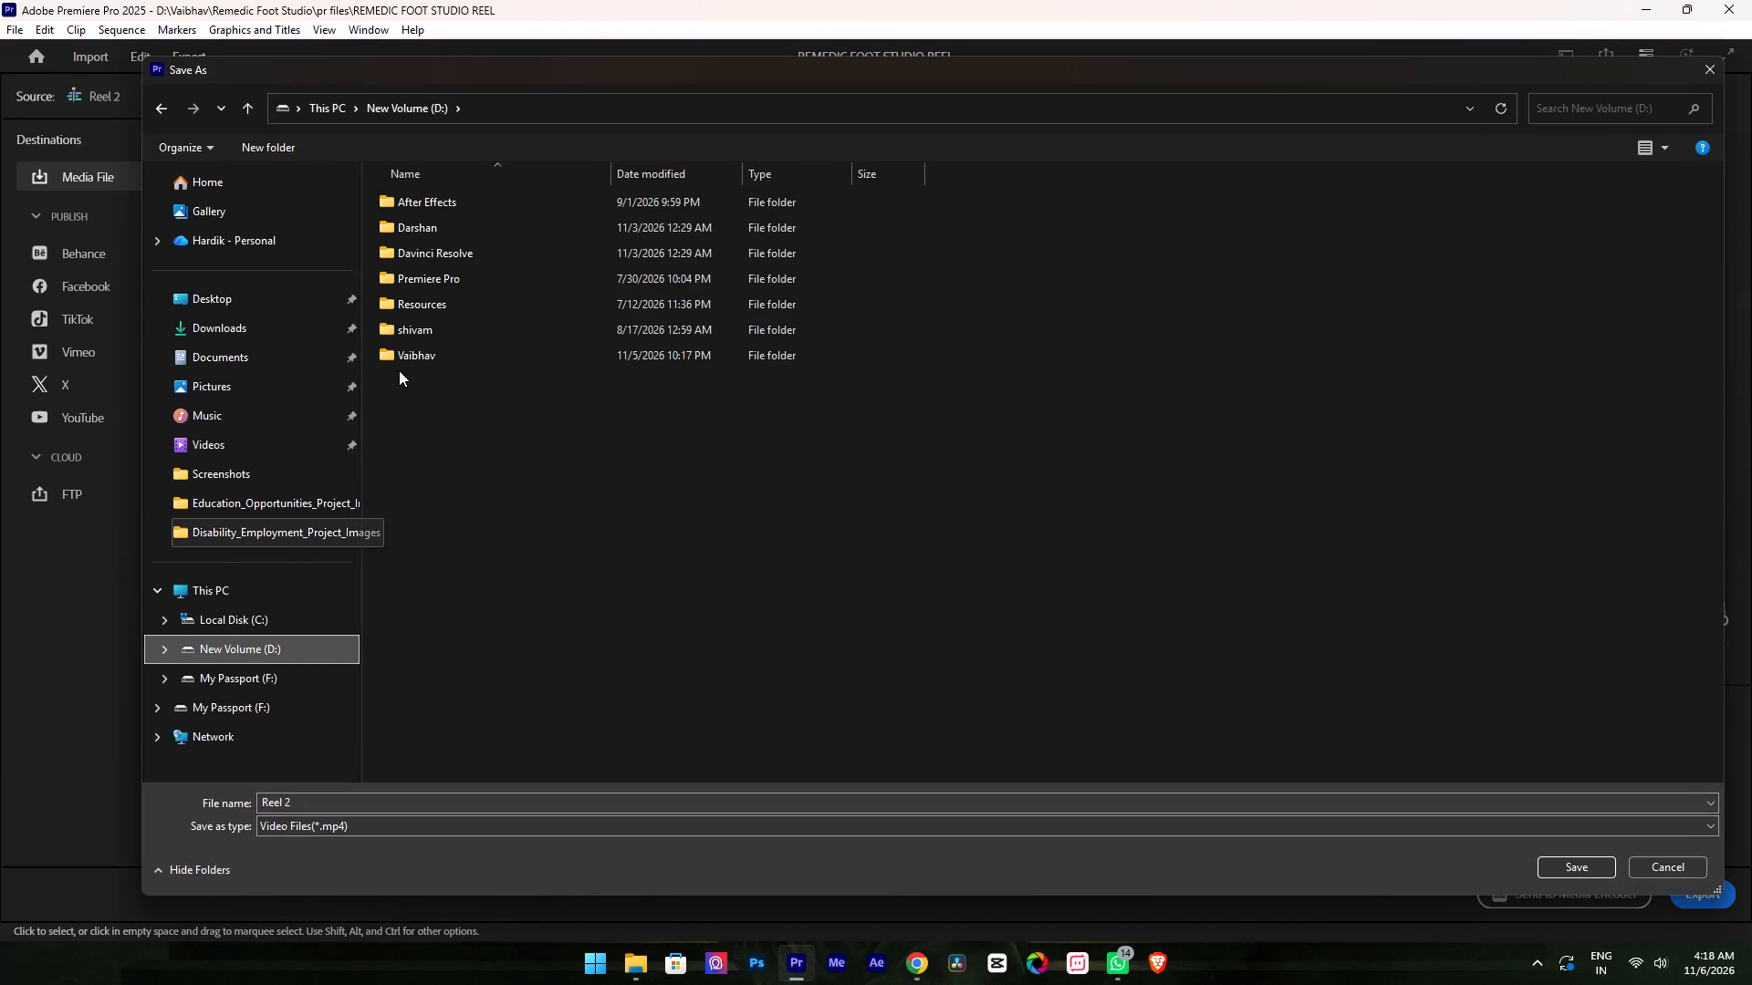
pyautogui.doubleClick(397, 358)
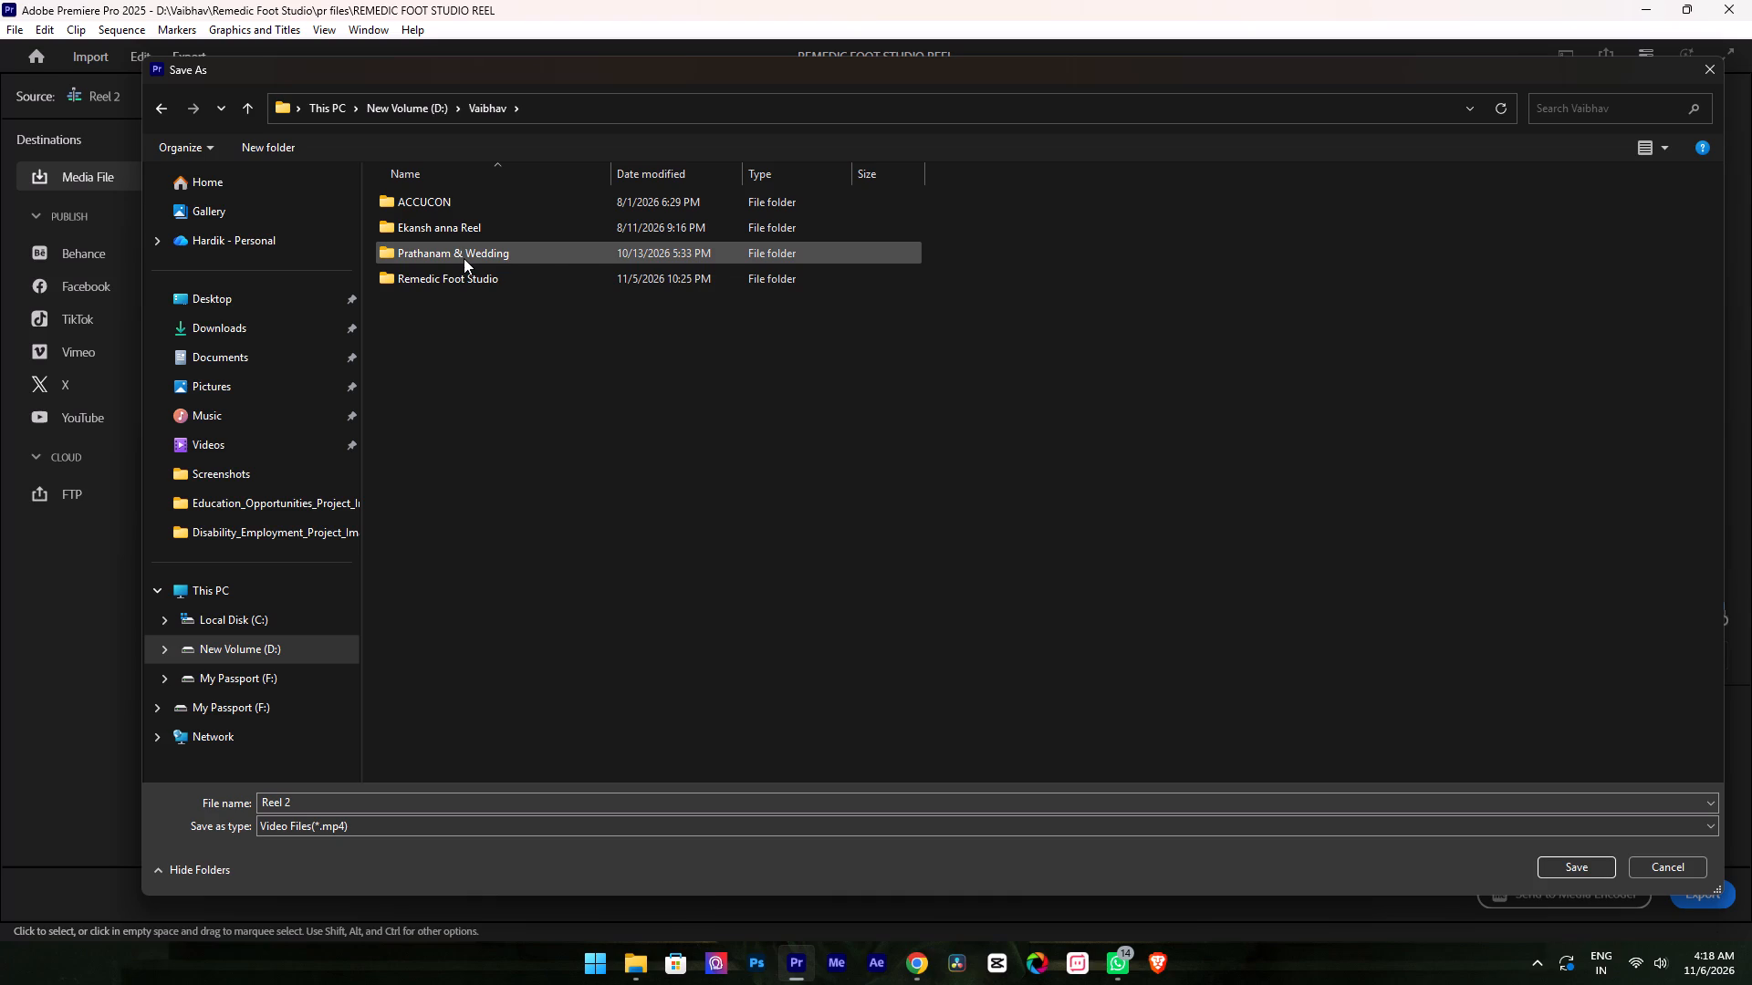
pyautogui.doubleClick(456, 284)
pyautogui.doubleClick(454, 231)
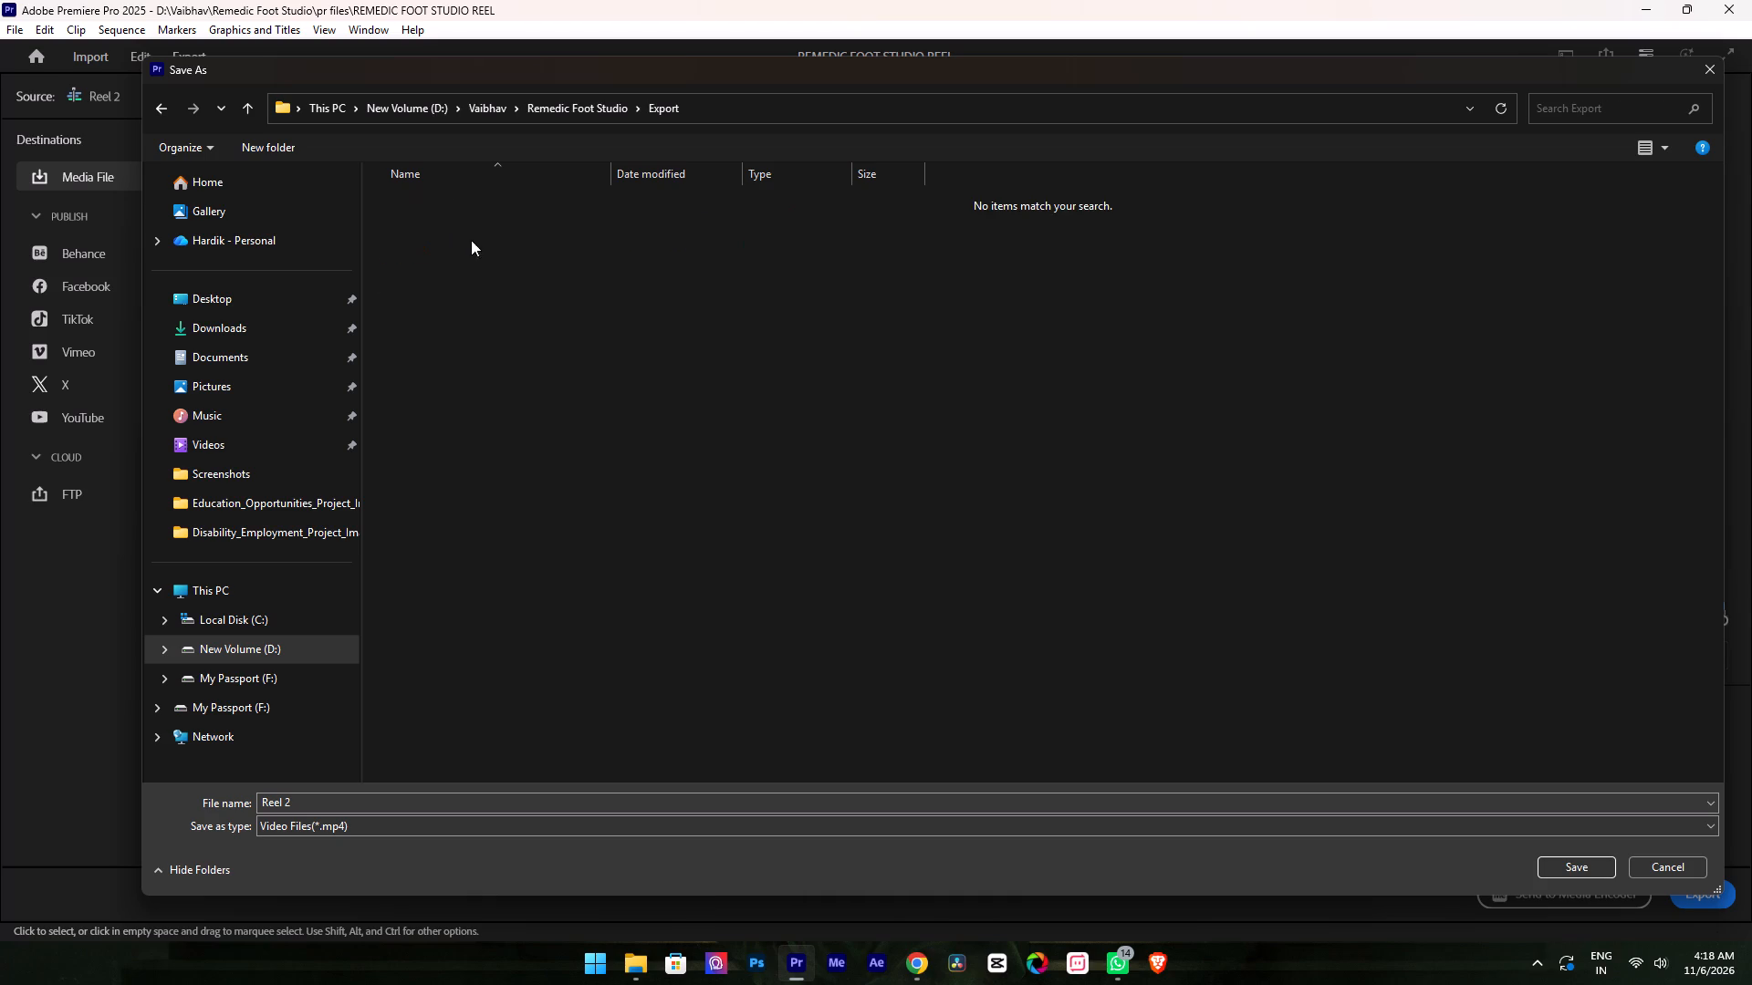
pyautogui.click(1612, 871)
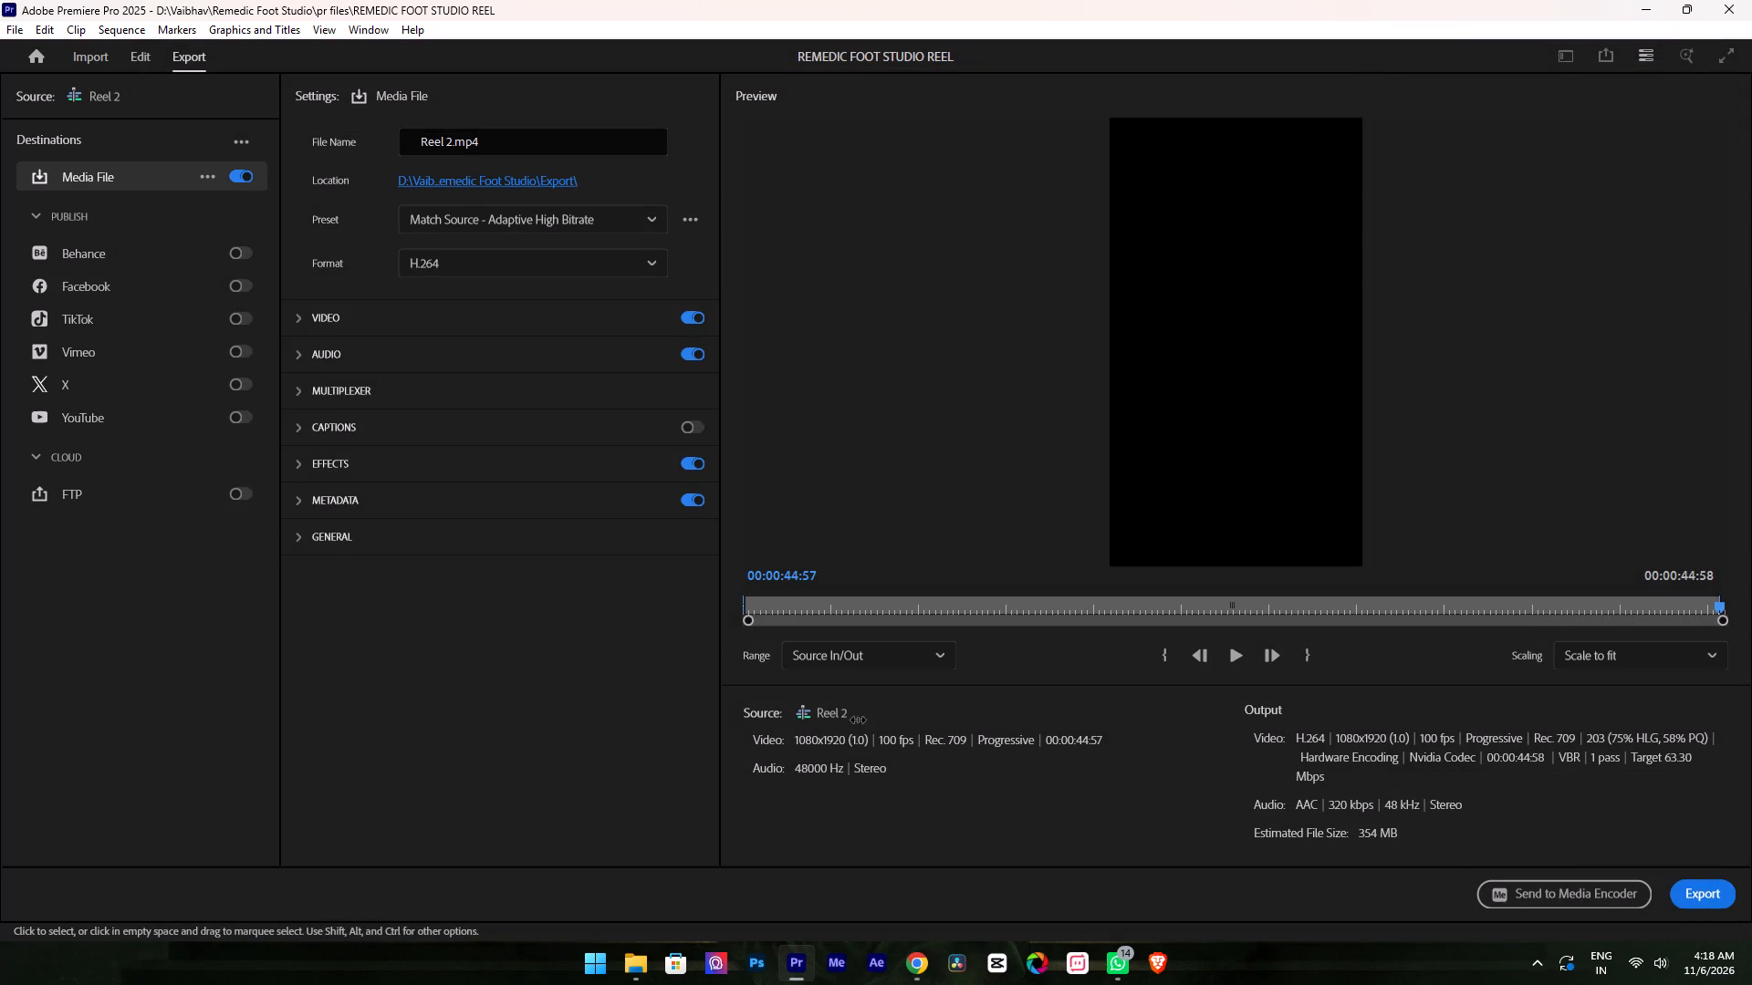
# Examine the export video settings, go back to editing, and set the Reel 2 sequence timebase to 50.00 frames/second.
pyautogui.click(324, 321)
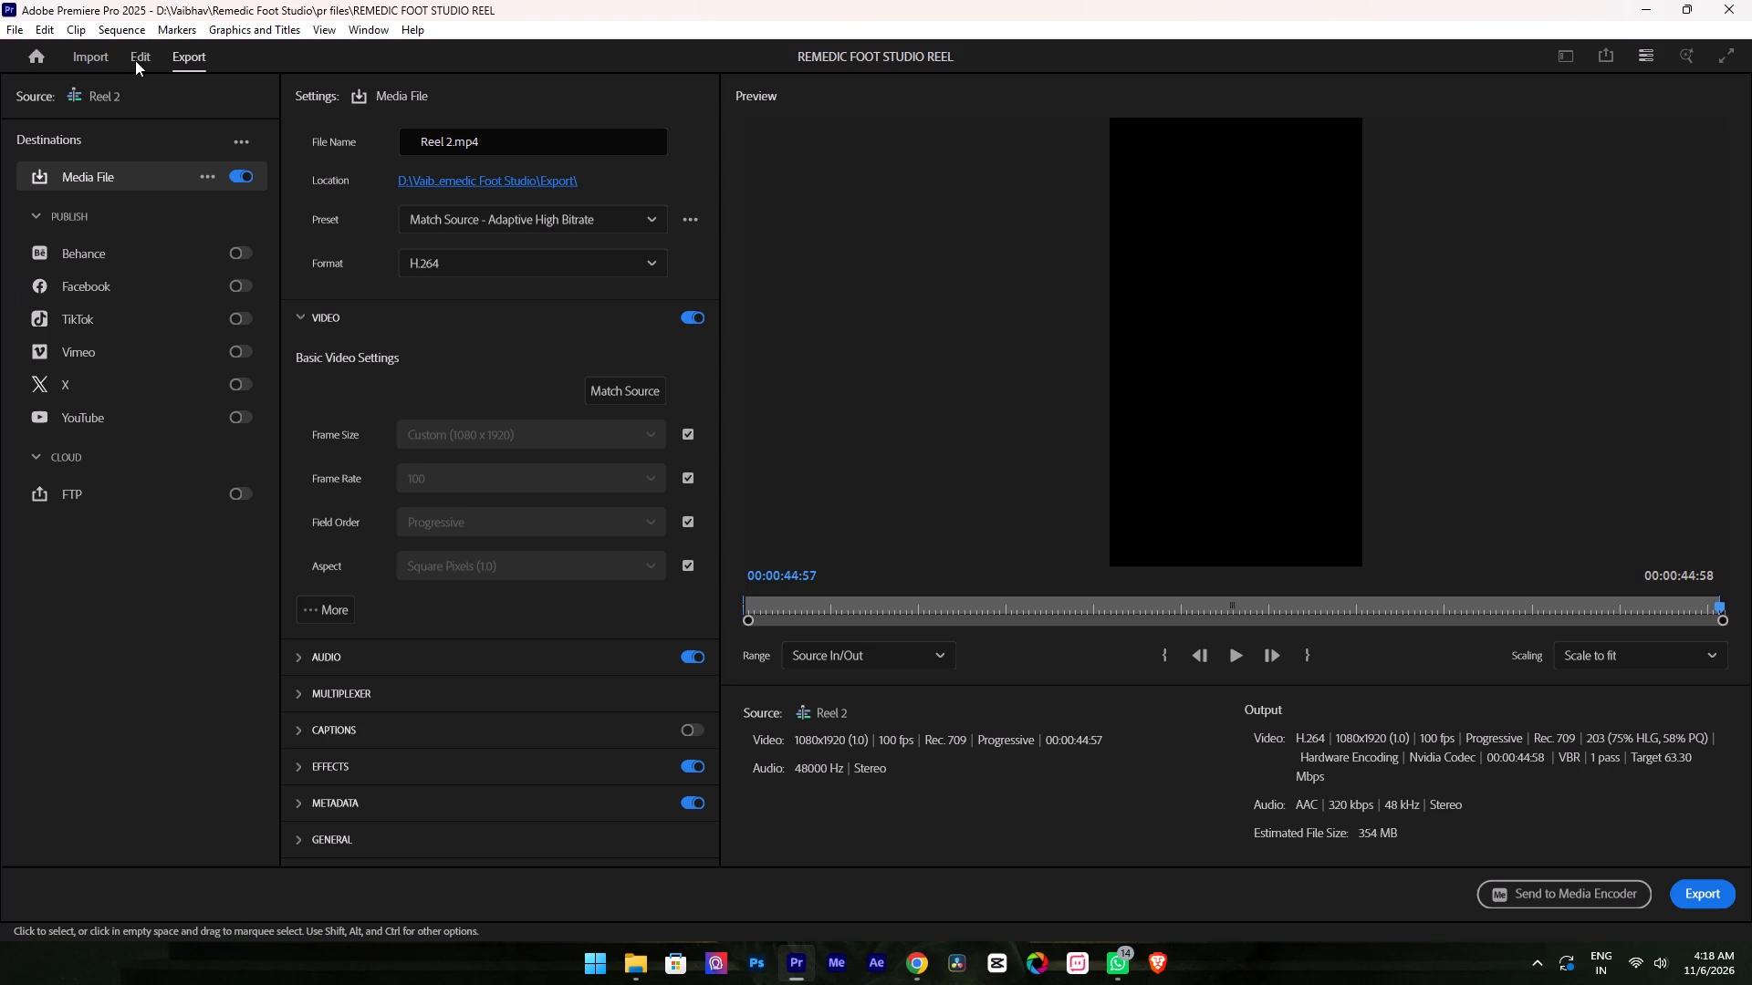
pyautogui.click(112, 25)
pyautogui.click(77, 58)
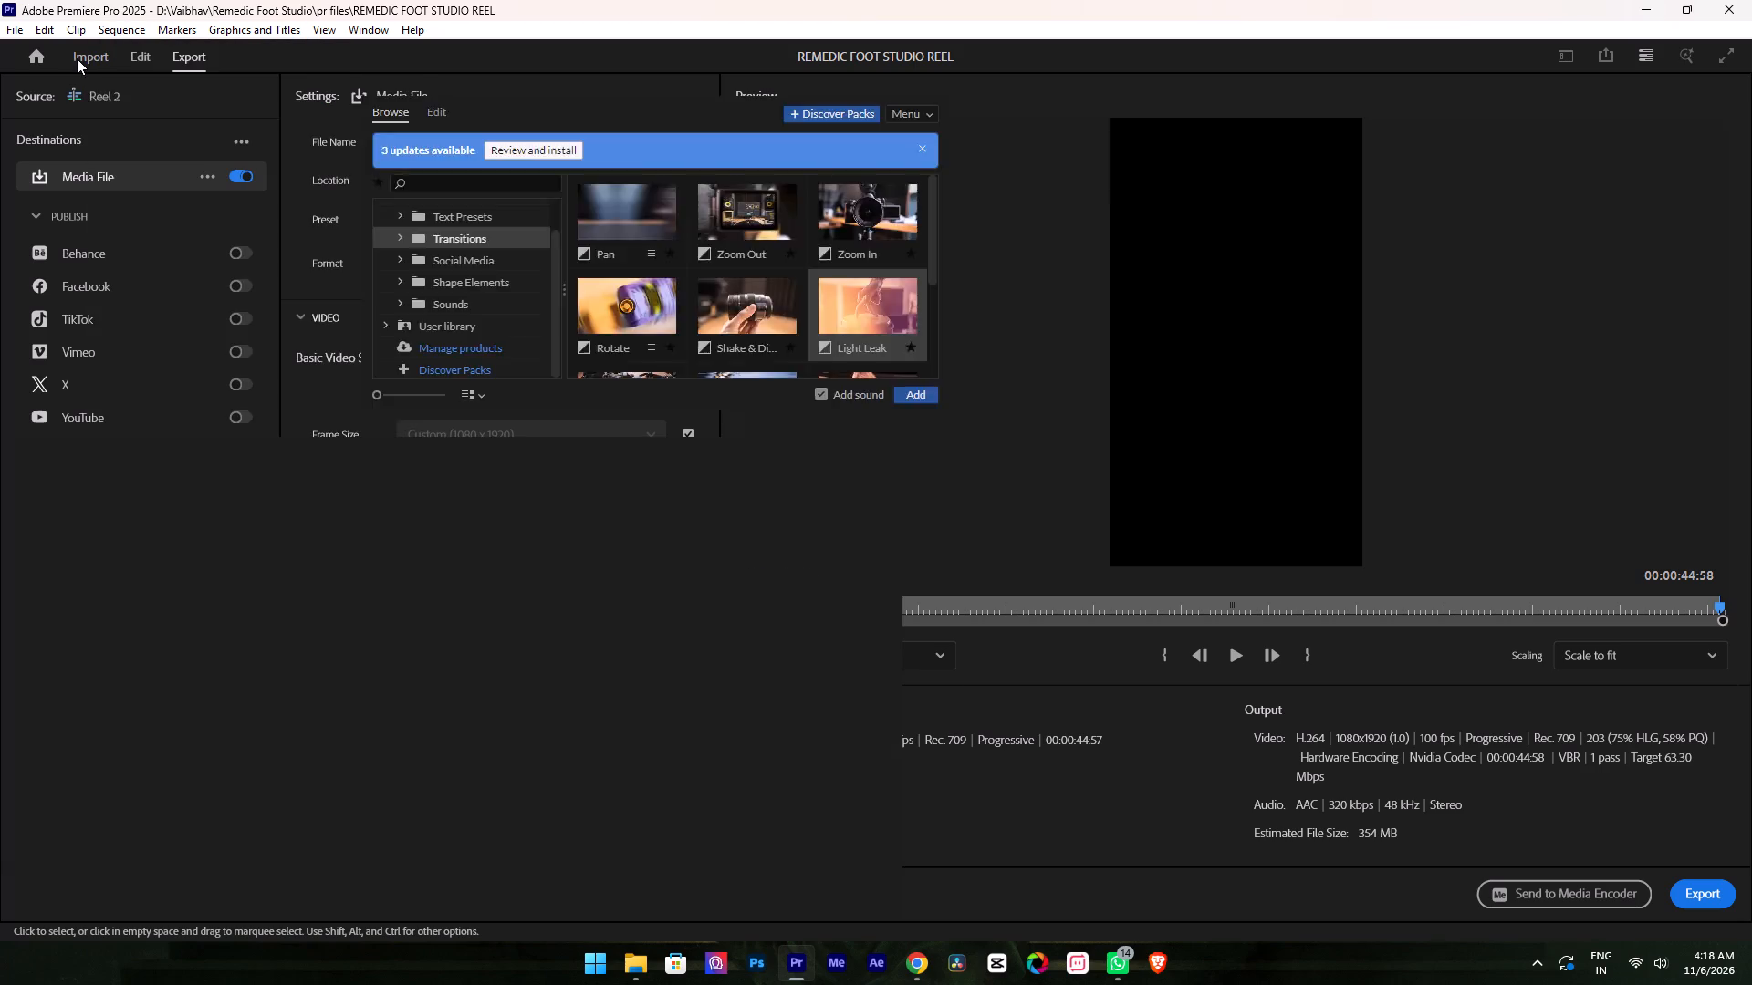
pyautogui.click(139, 54)
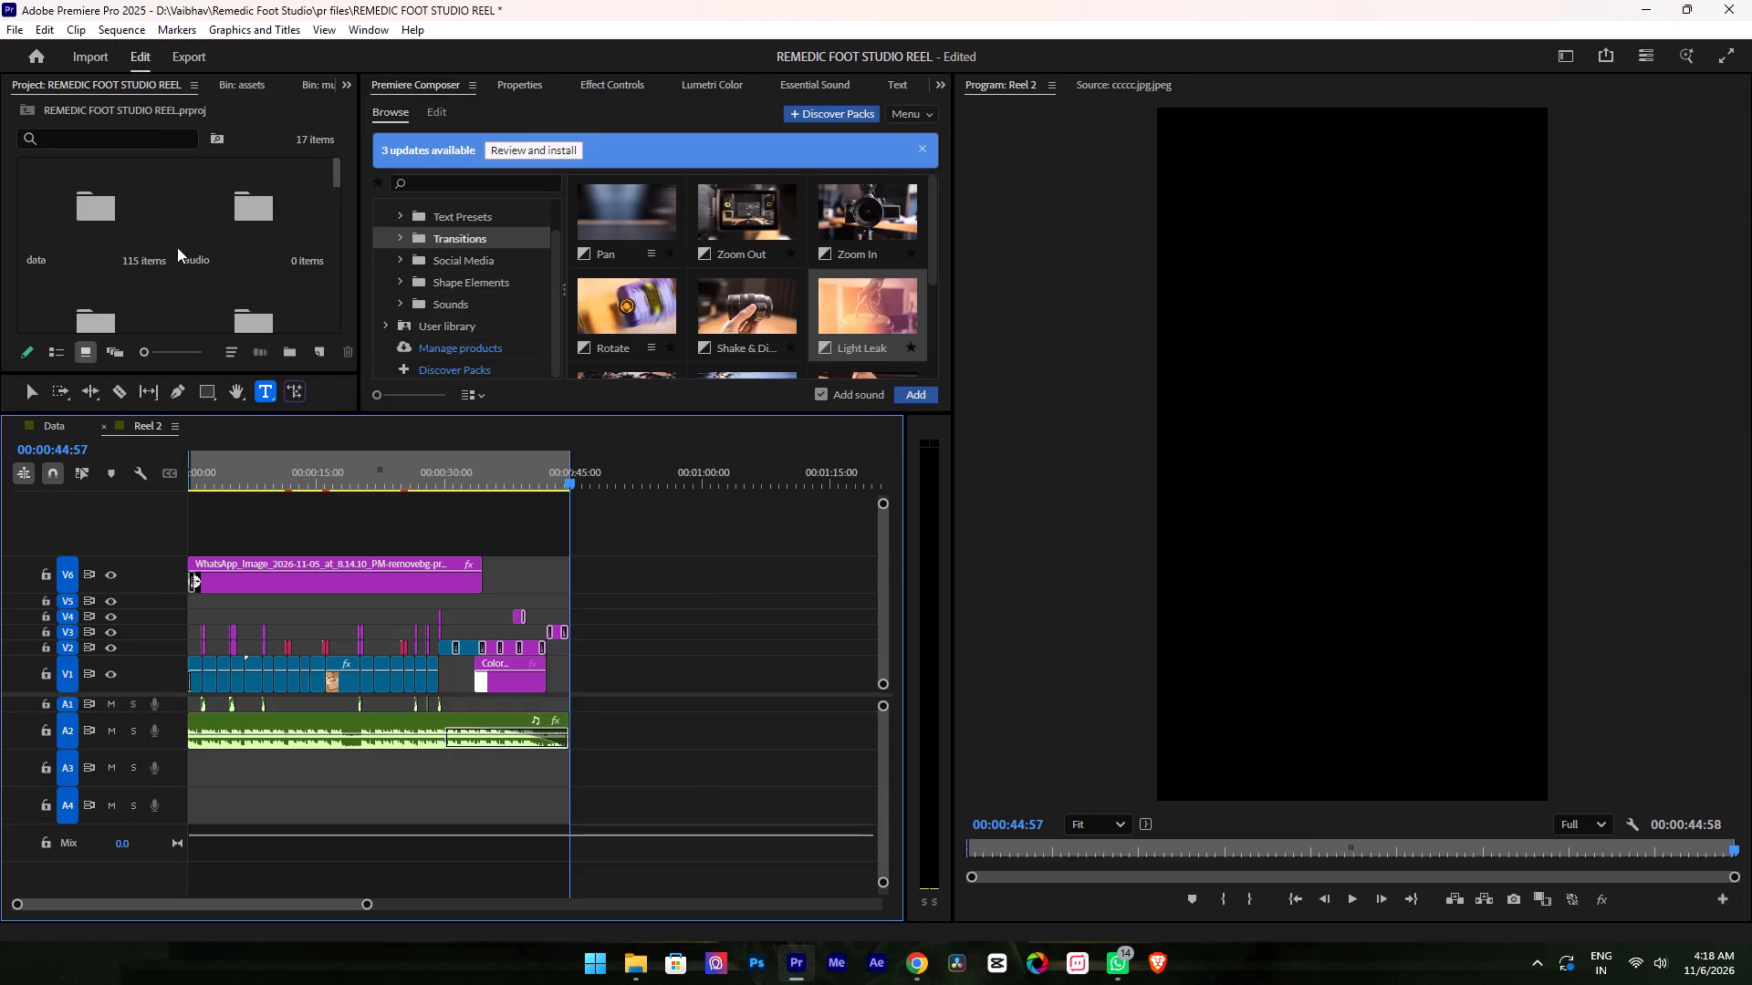
pyautogui.click(136, 29)
pyautogui.click(156, 54)
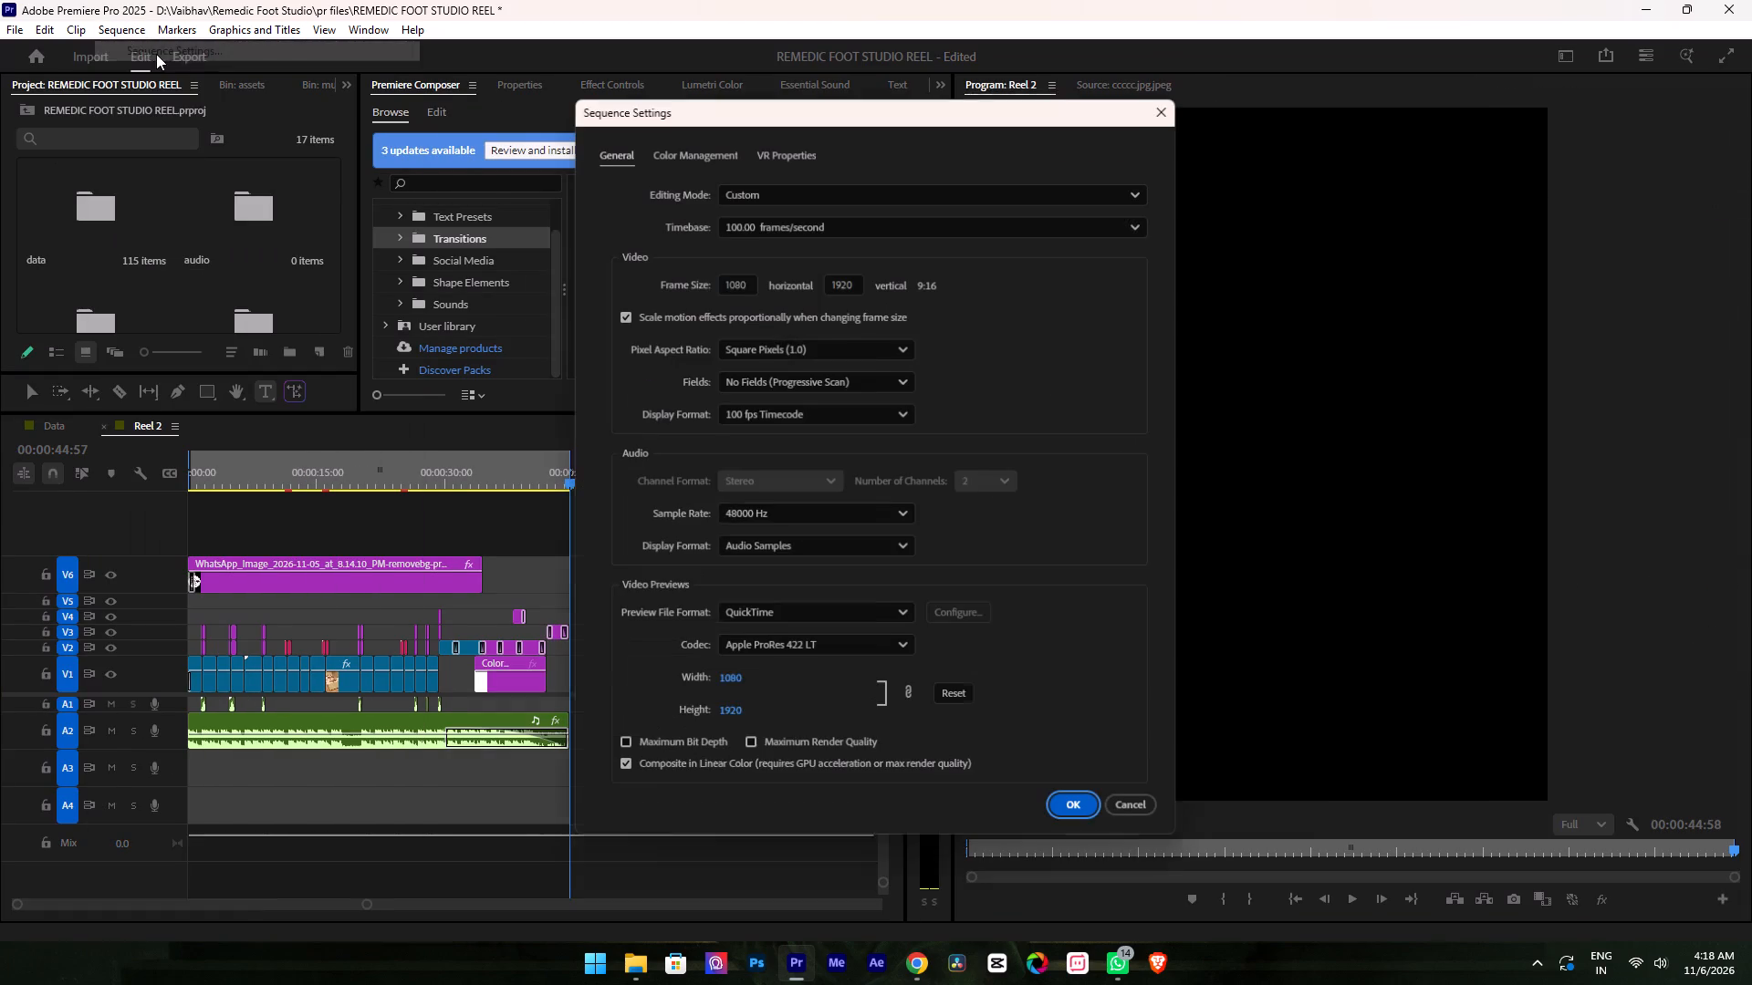
pyautogui.click(818, 220)
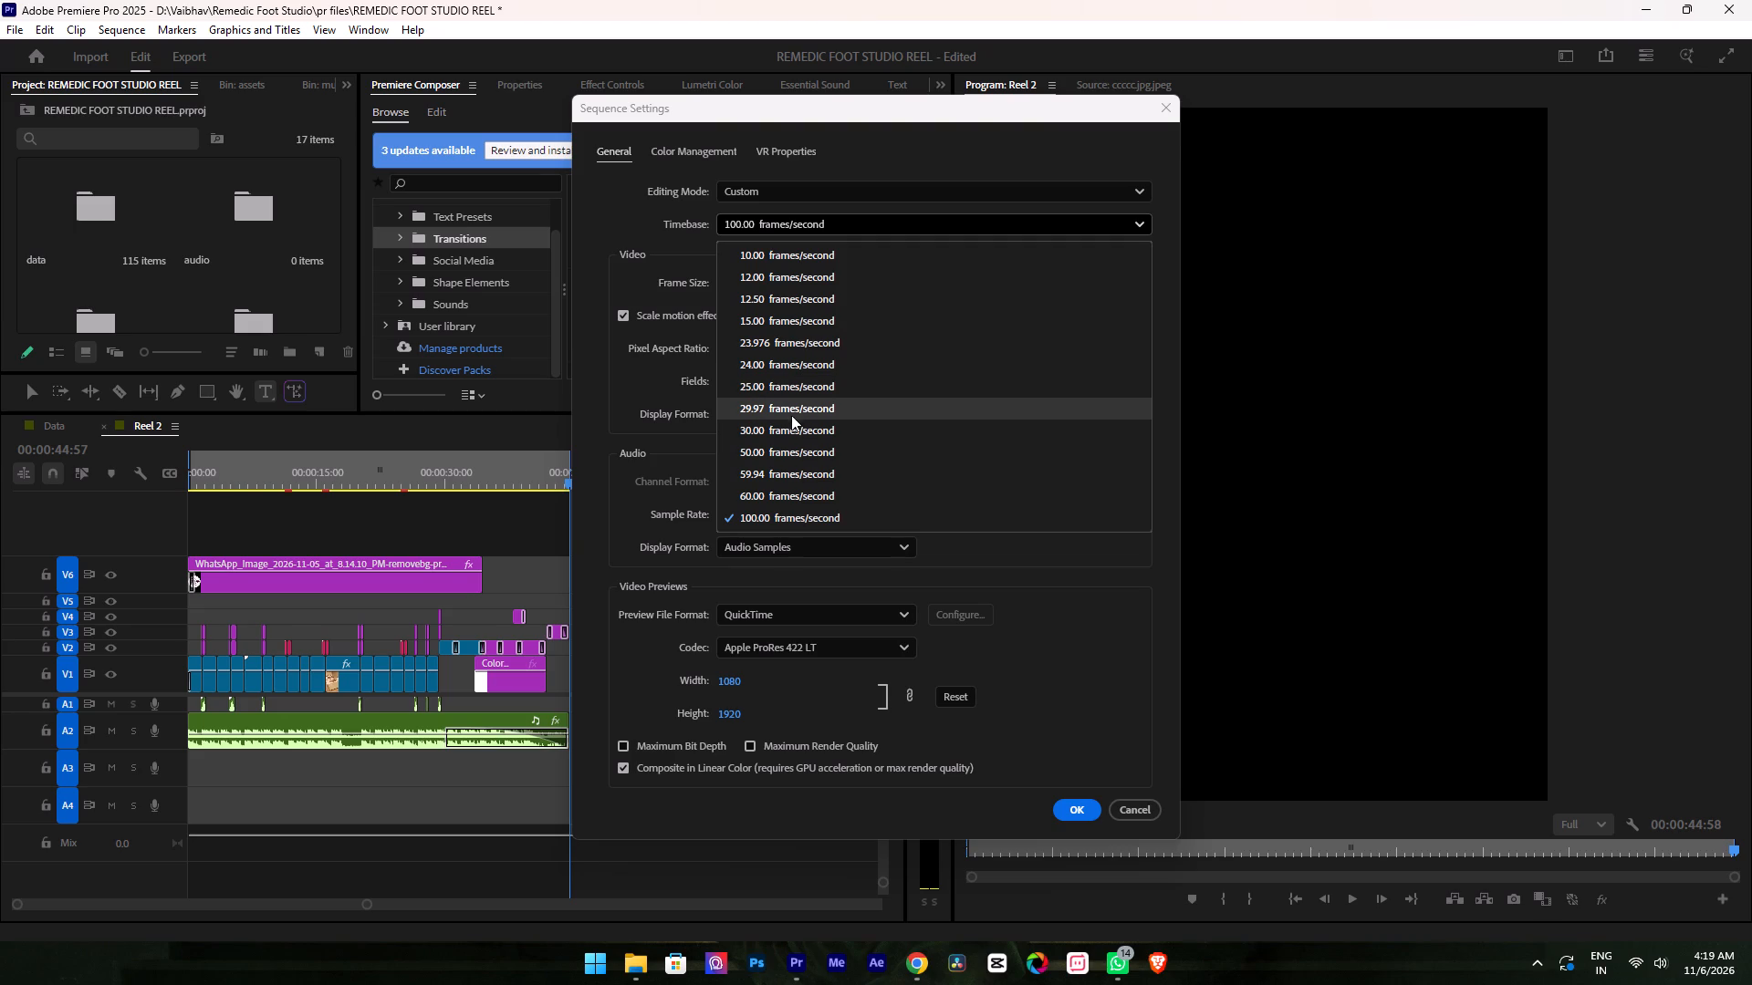
pyautogui.click(790, 461)
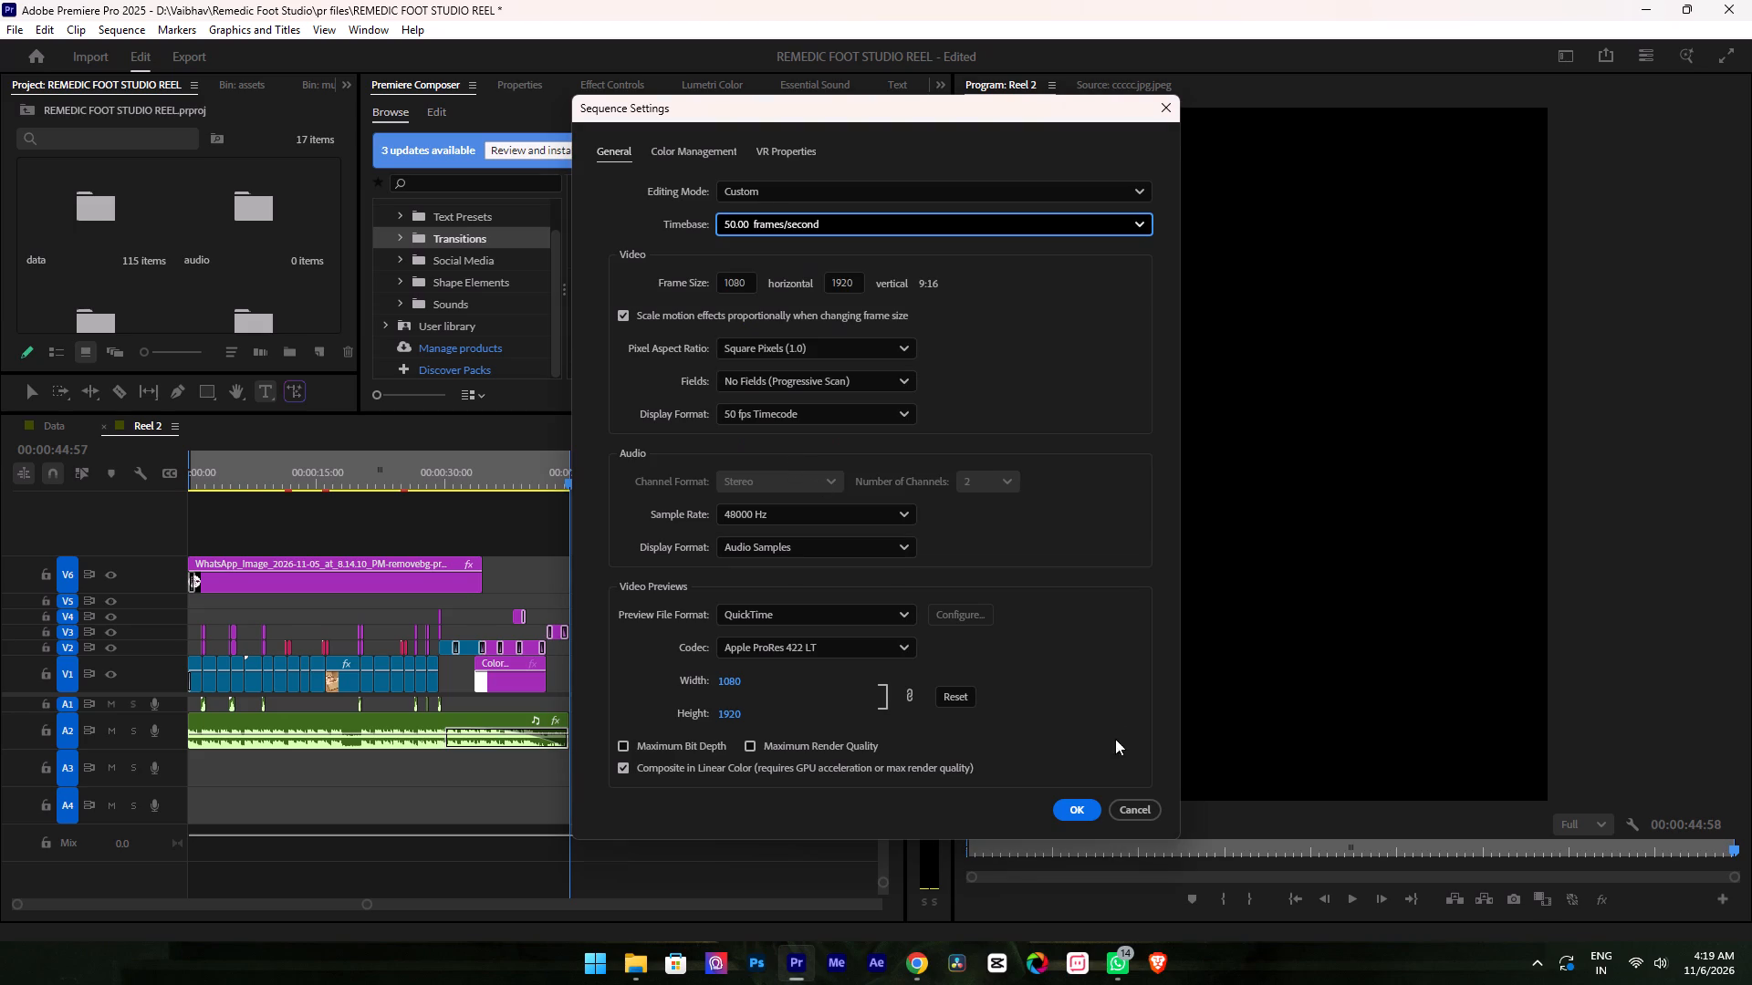
pyautogui.click(1071, 808)
# Return the playhead to the start of the sequence and reopen the export settings, checking the output folder.
pyautogui.moveTo(277, 469); pyautogui.dragTo(208, 484)
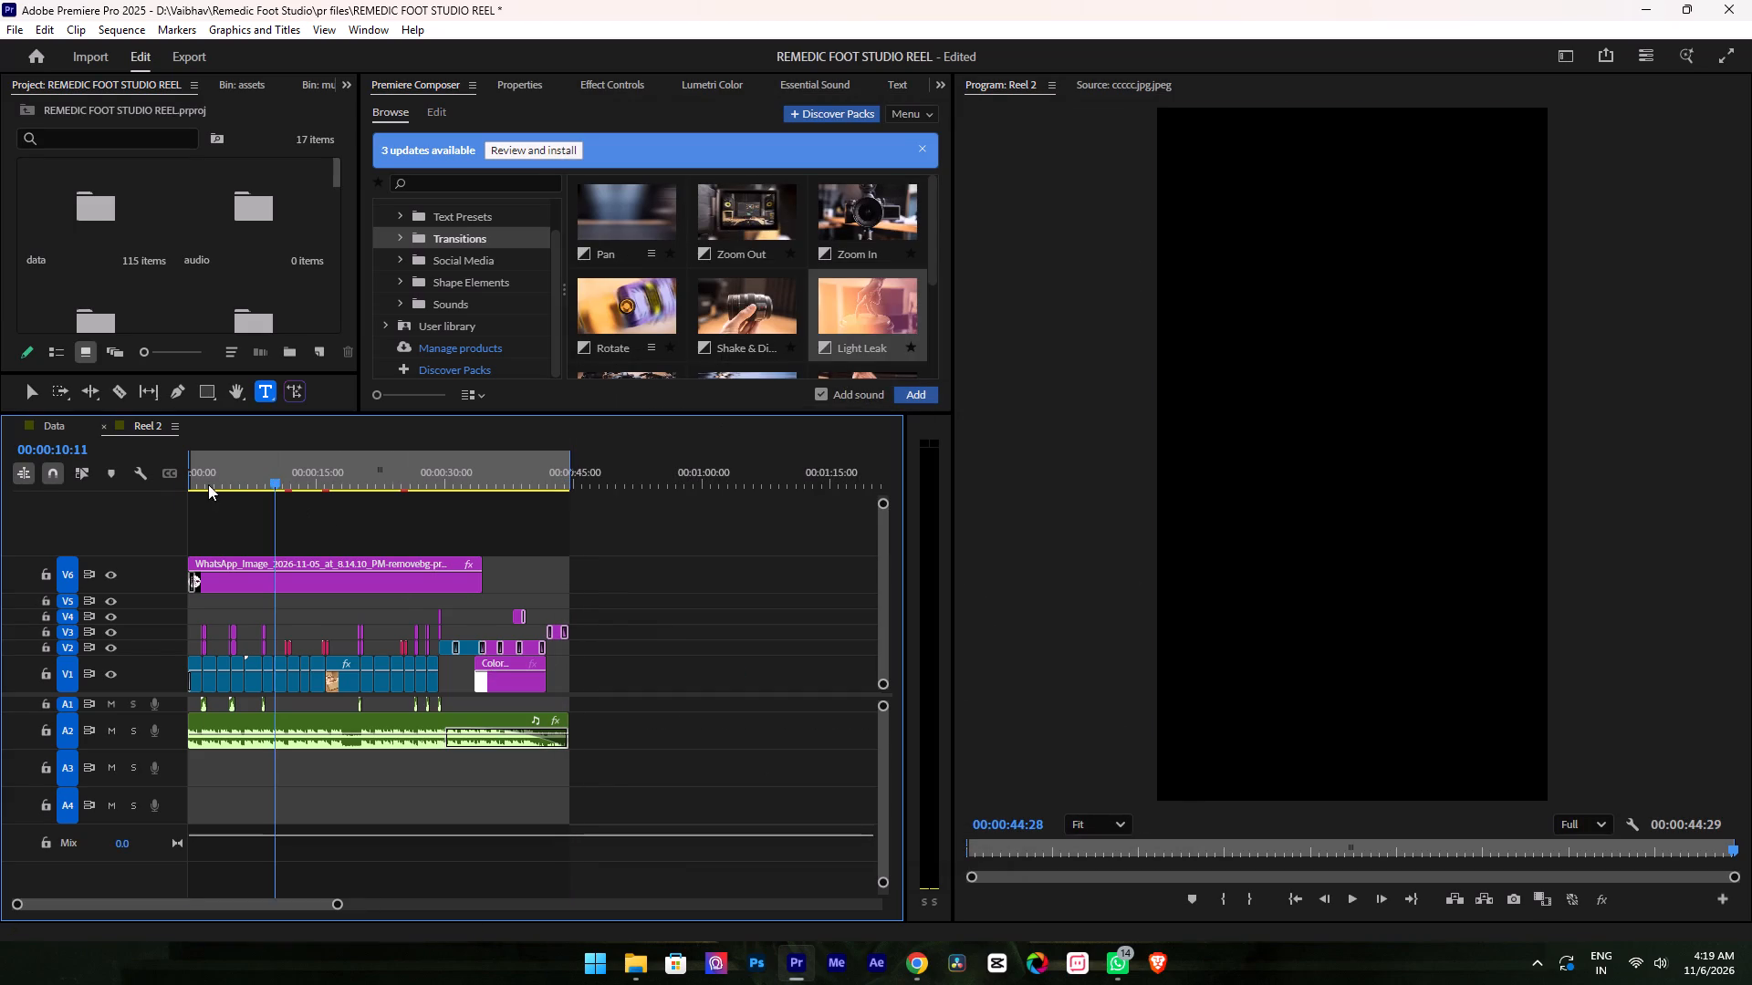
pyautogui.moveTo(208, 484); pyautogui.dragTo(160, 493)
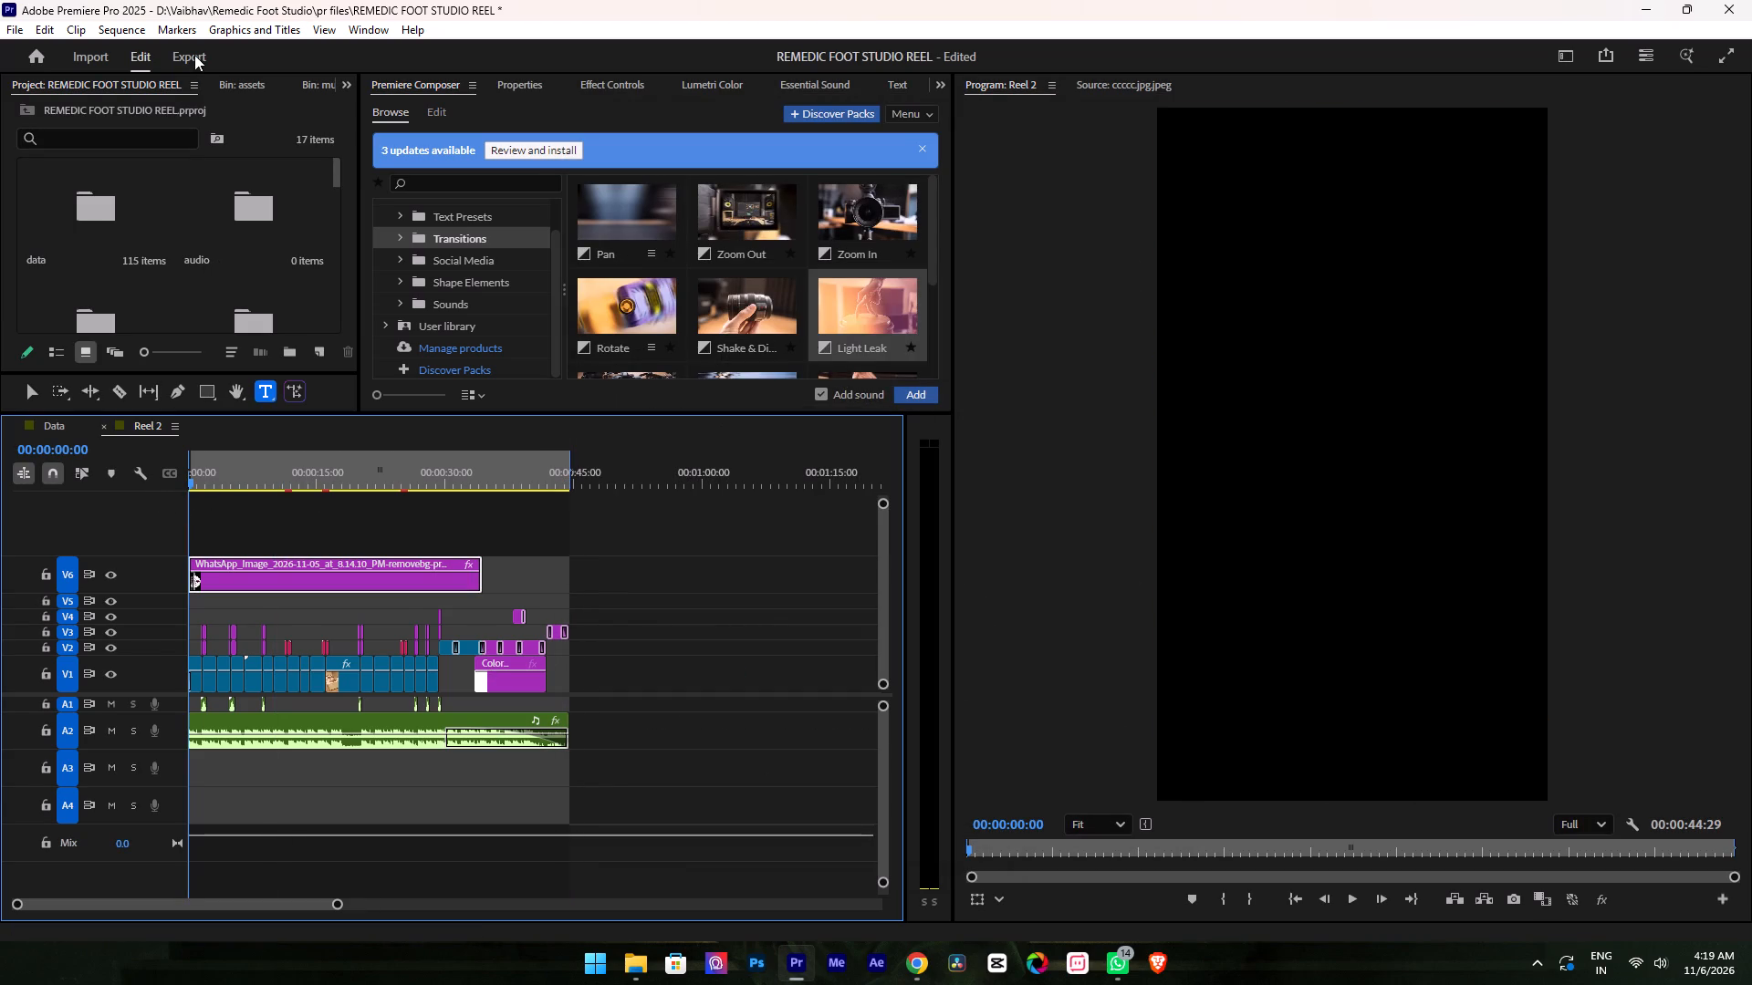
pyautogui.click(193, 52)
pyautogui.click(448, 180)
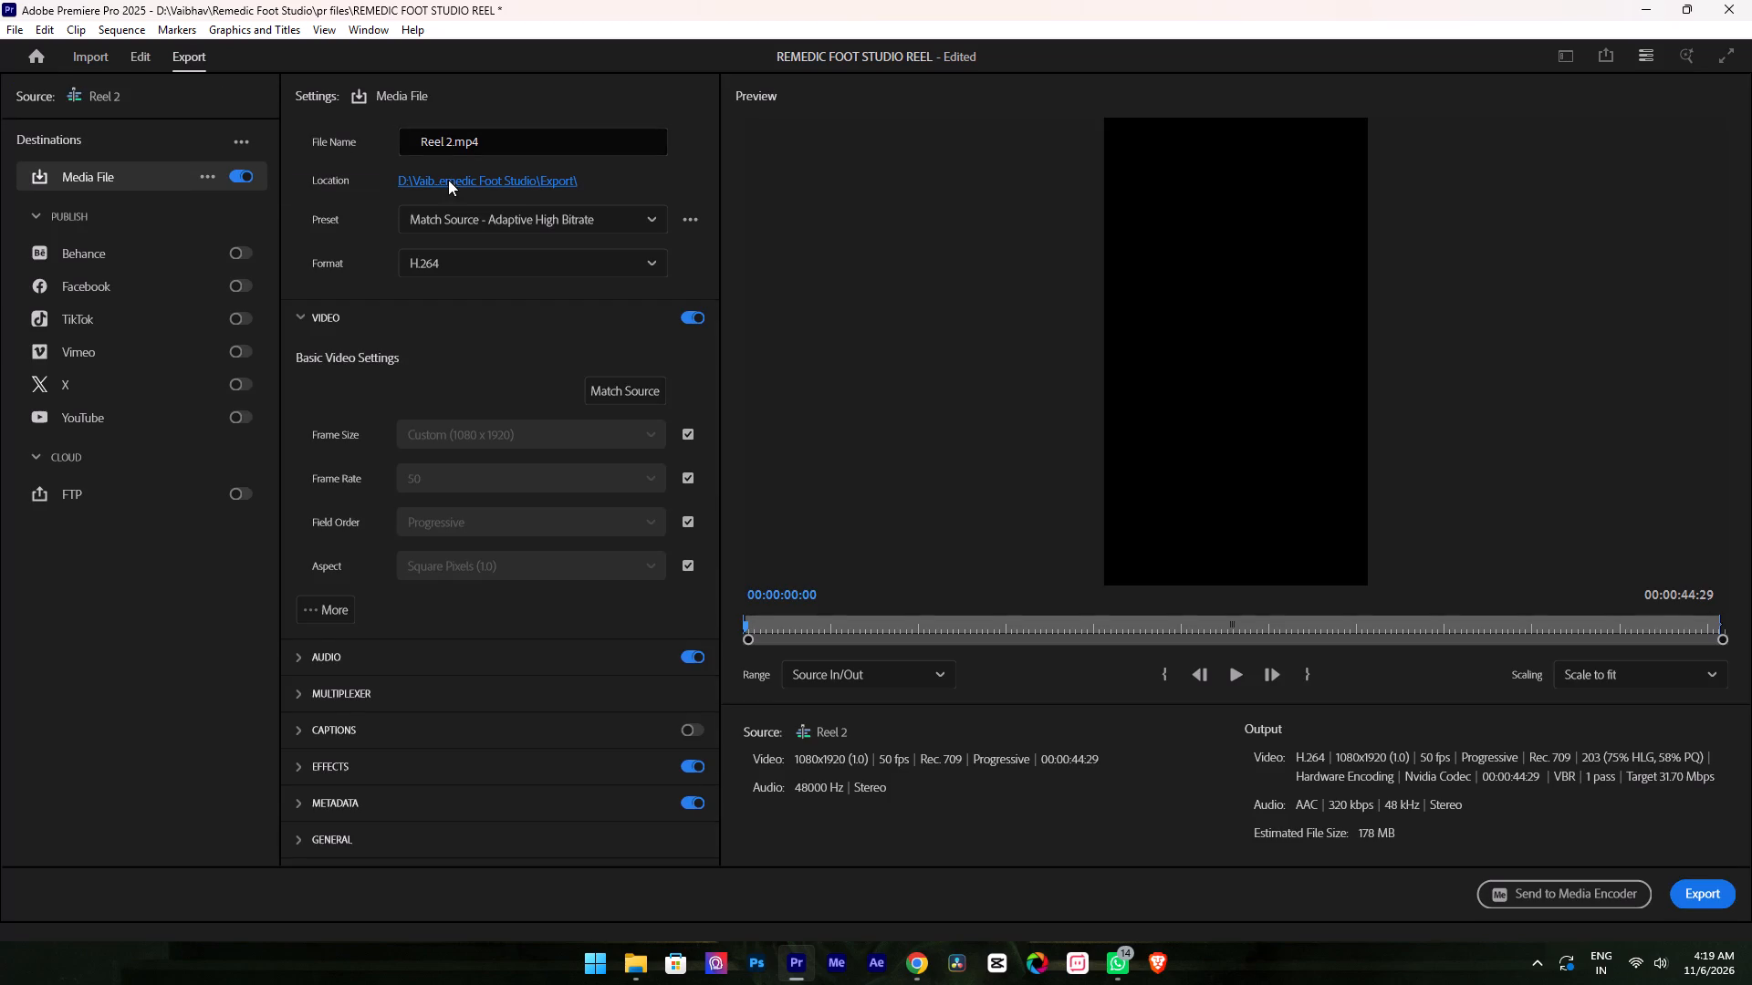
pyautogui.click(1703, 72)
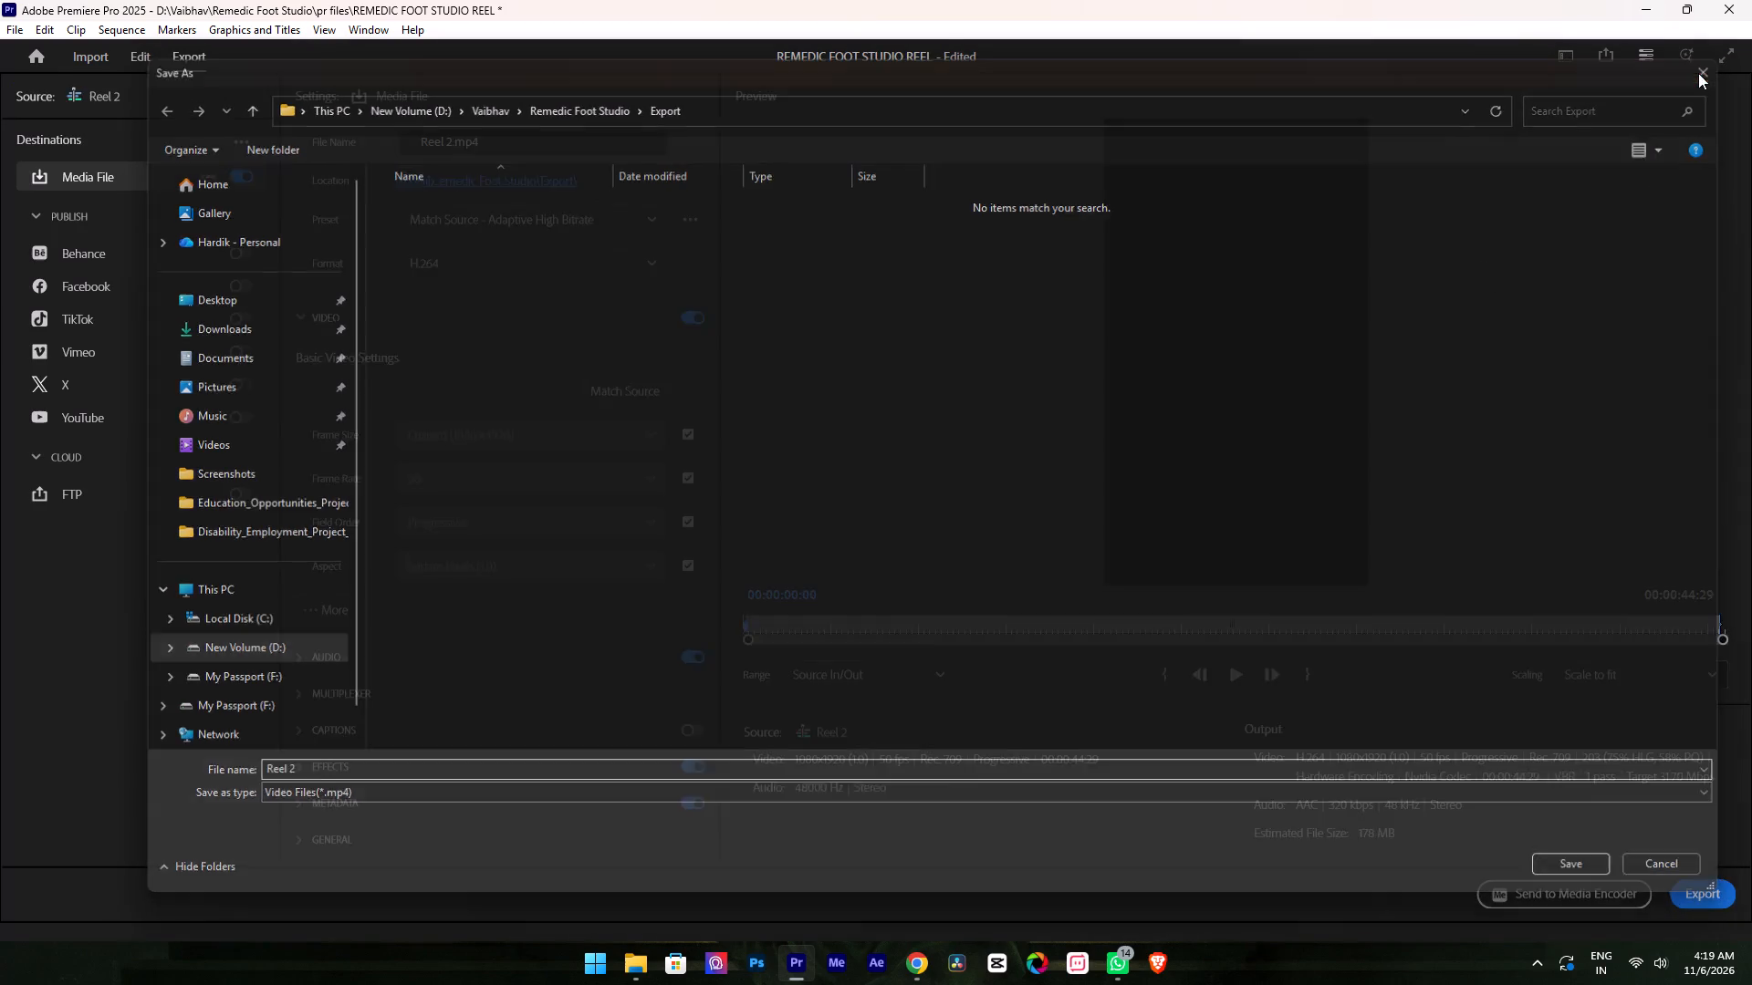
# Enable Render at Maximum Depth and Use Maximum Render Quality for the export, and set time interpolation to Optical Flow.
pyautogui.click(316, 617)
pyautogui.click(320, 655)
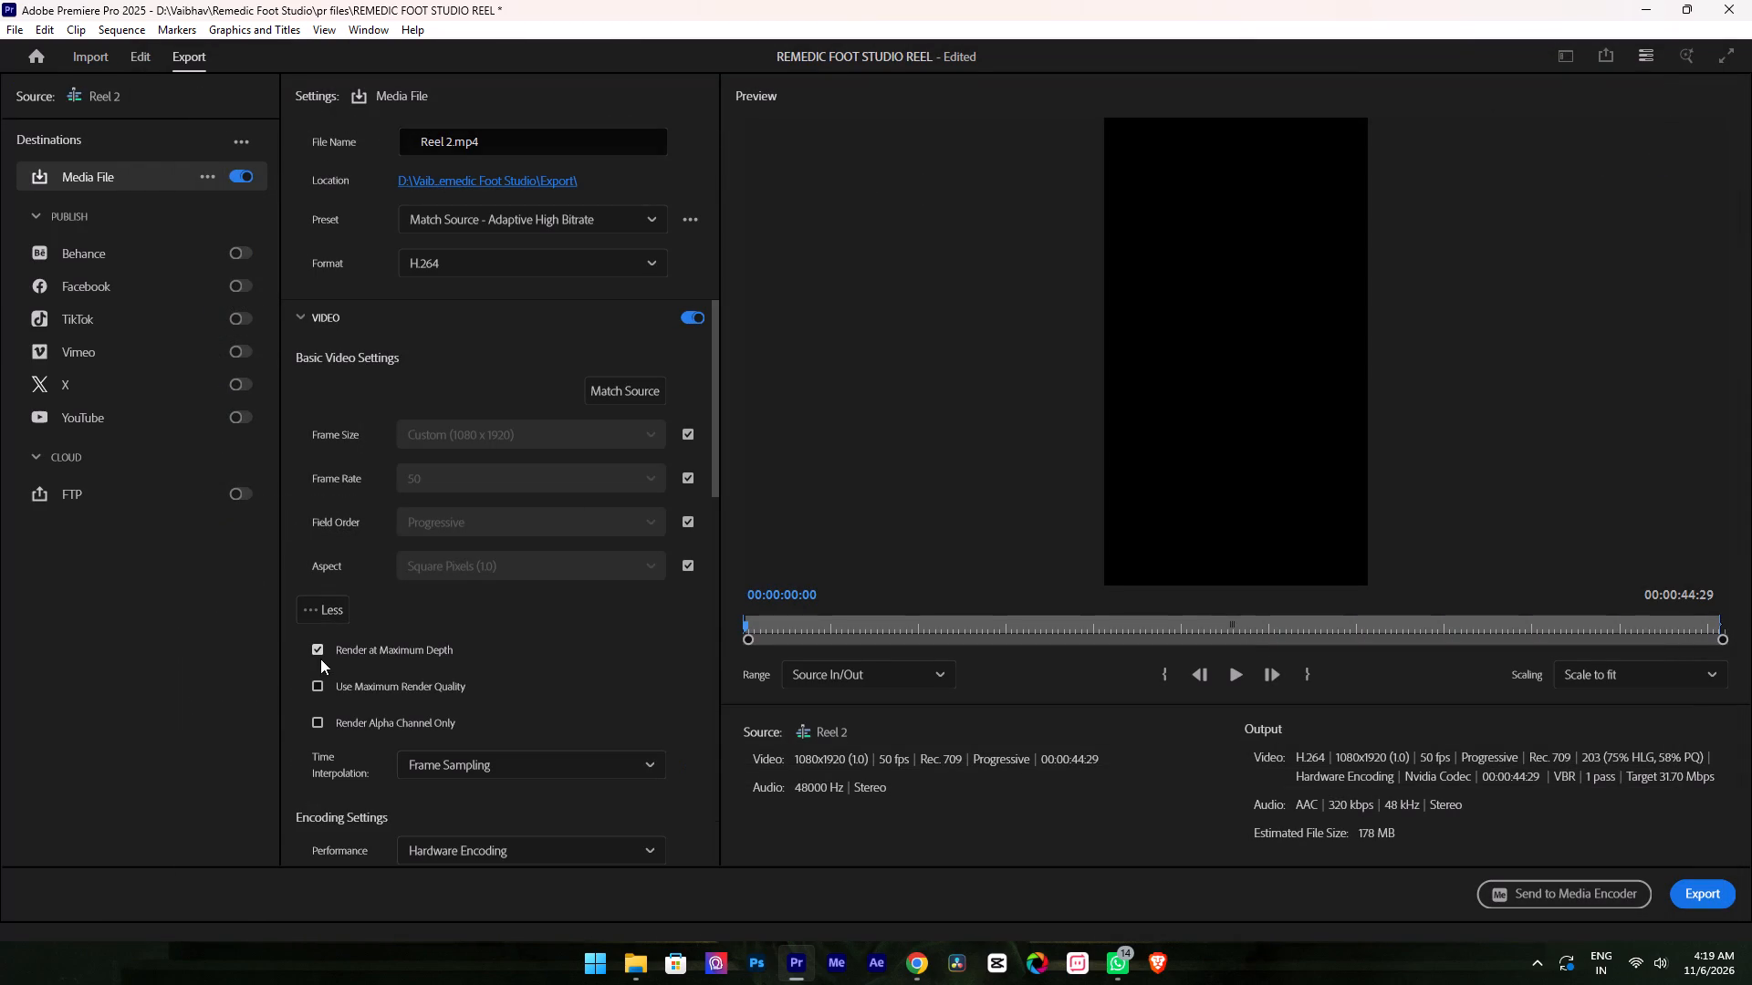
pyautogui.click(320, 690)
pyautogui.scroll(-6, 462, 771)
pyautogui.click(554, 638)
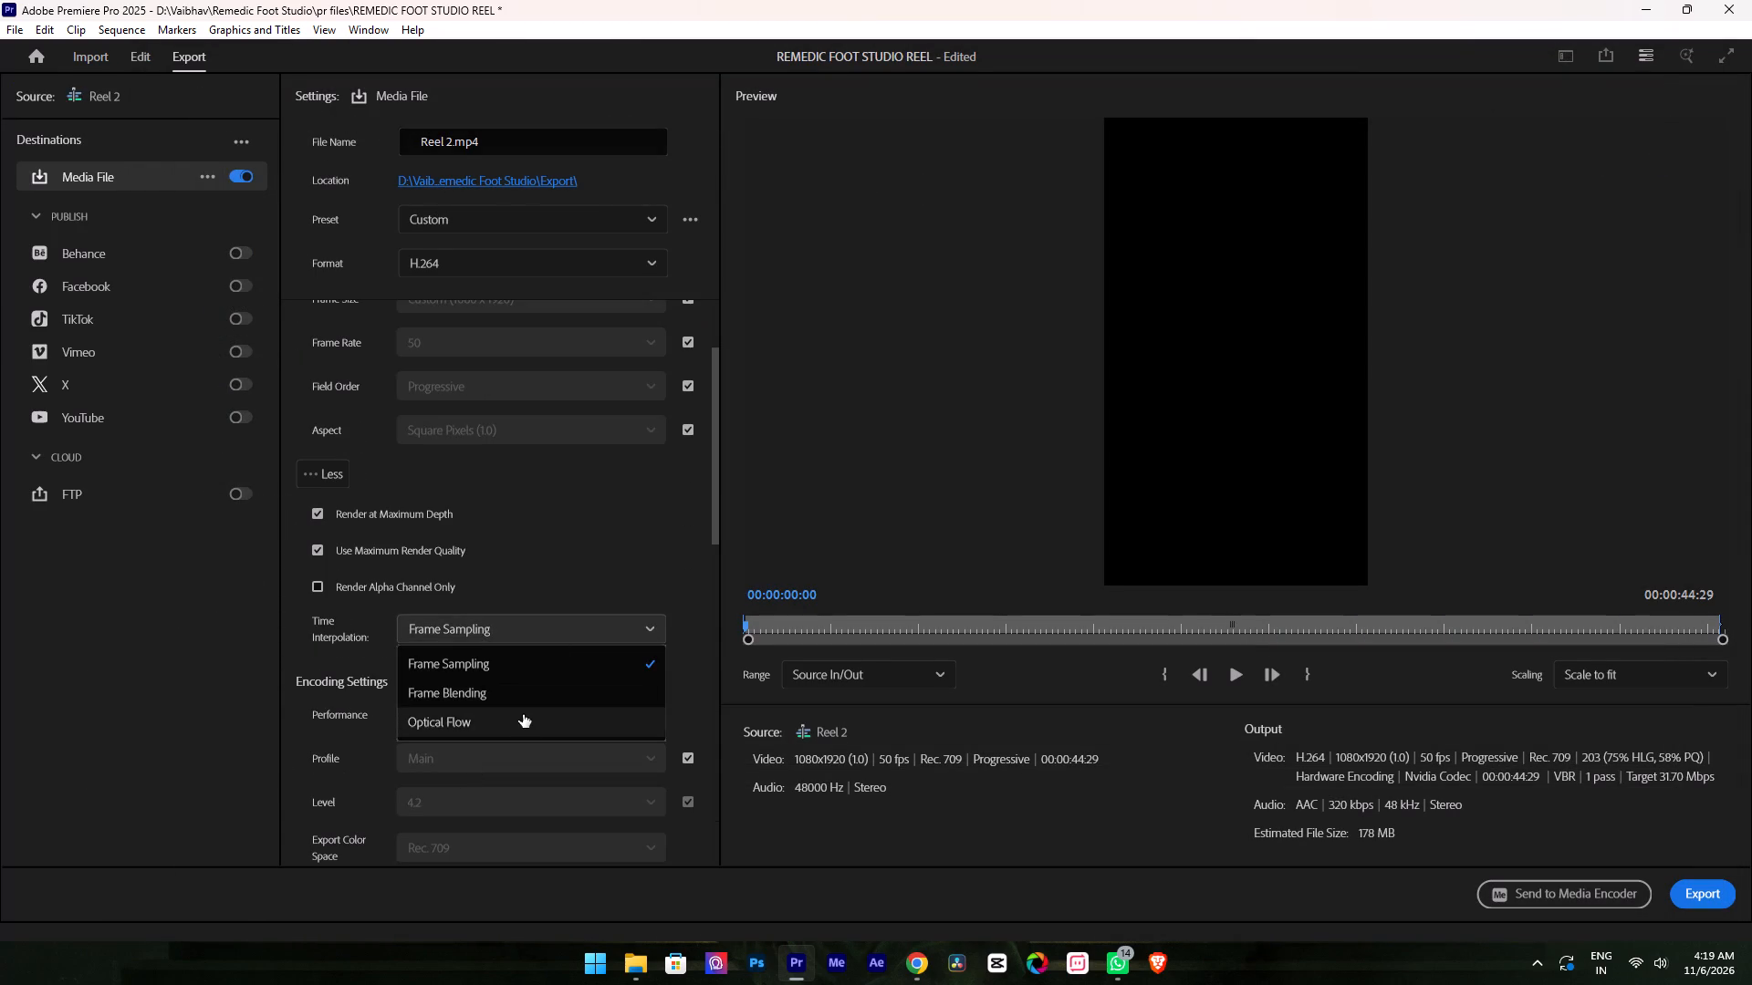
pyautogui.click(522, 714)
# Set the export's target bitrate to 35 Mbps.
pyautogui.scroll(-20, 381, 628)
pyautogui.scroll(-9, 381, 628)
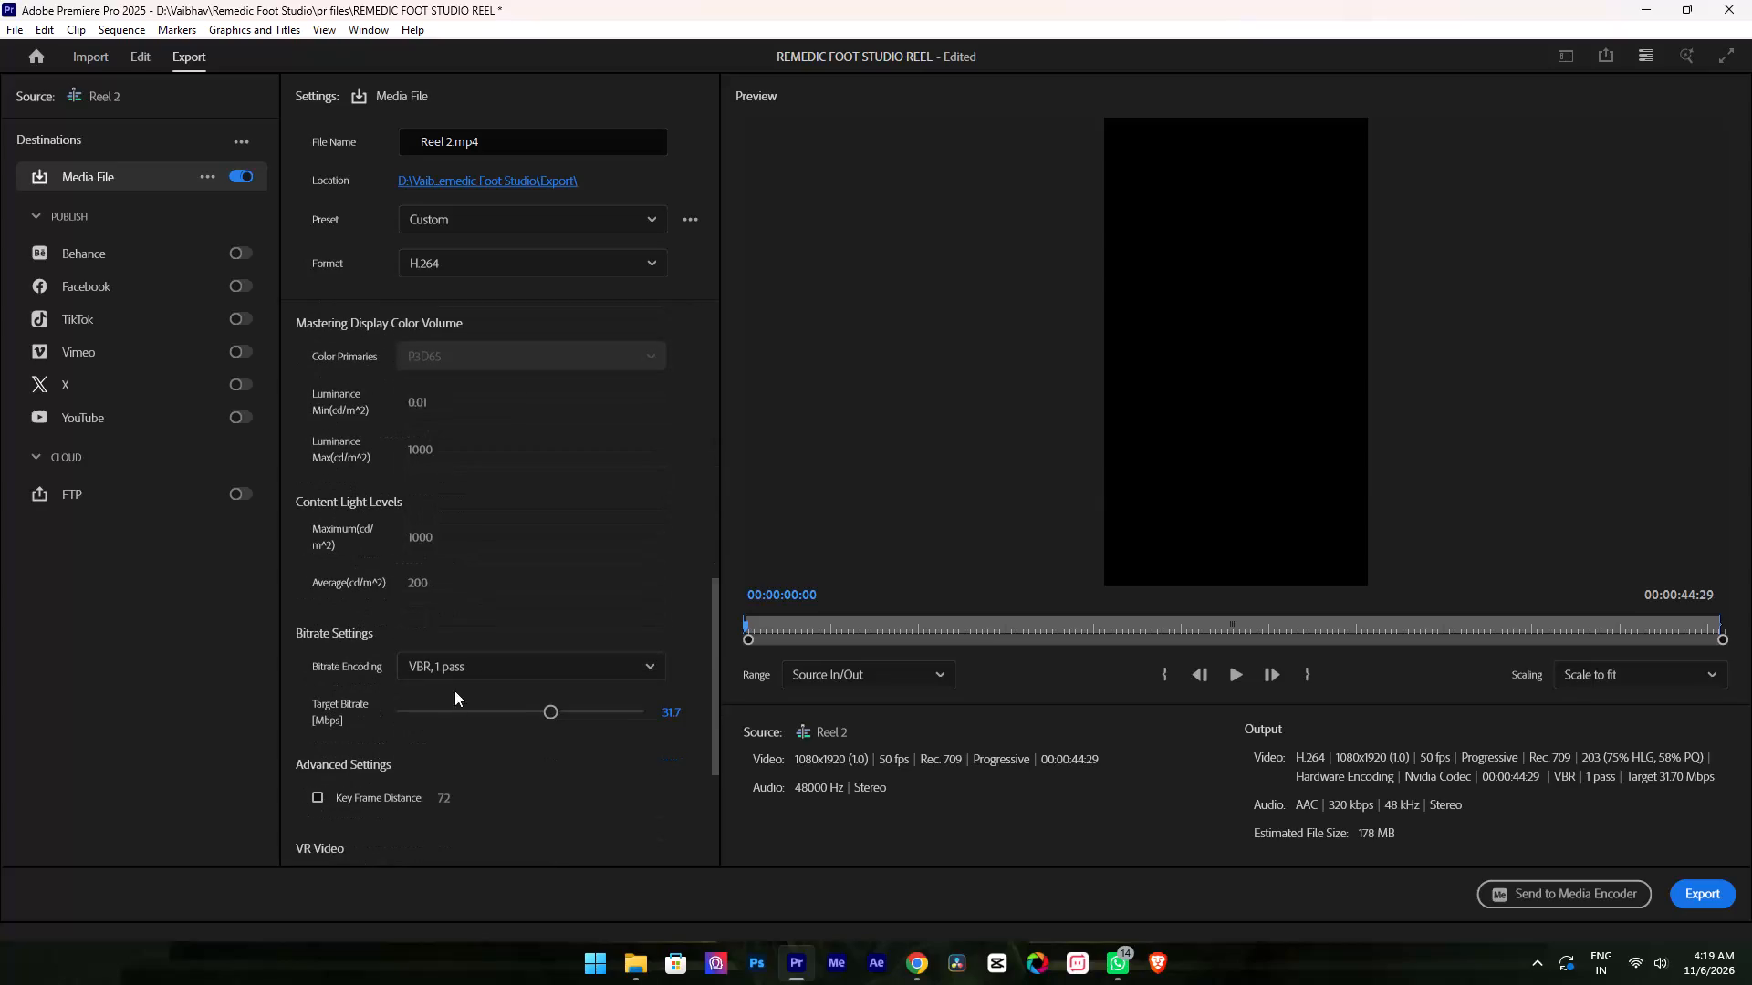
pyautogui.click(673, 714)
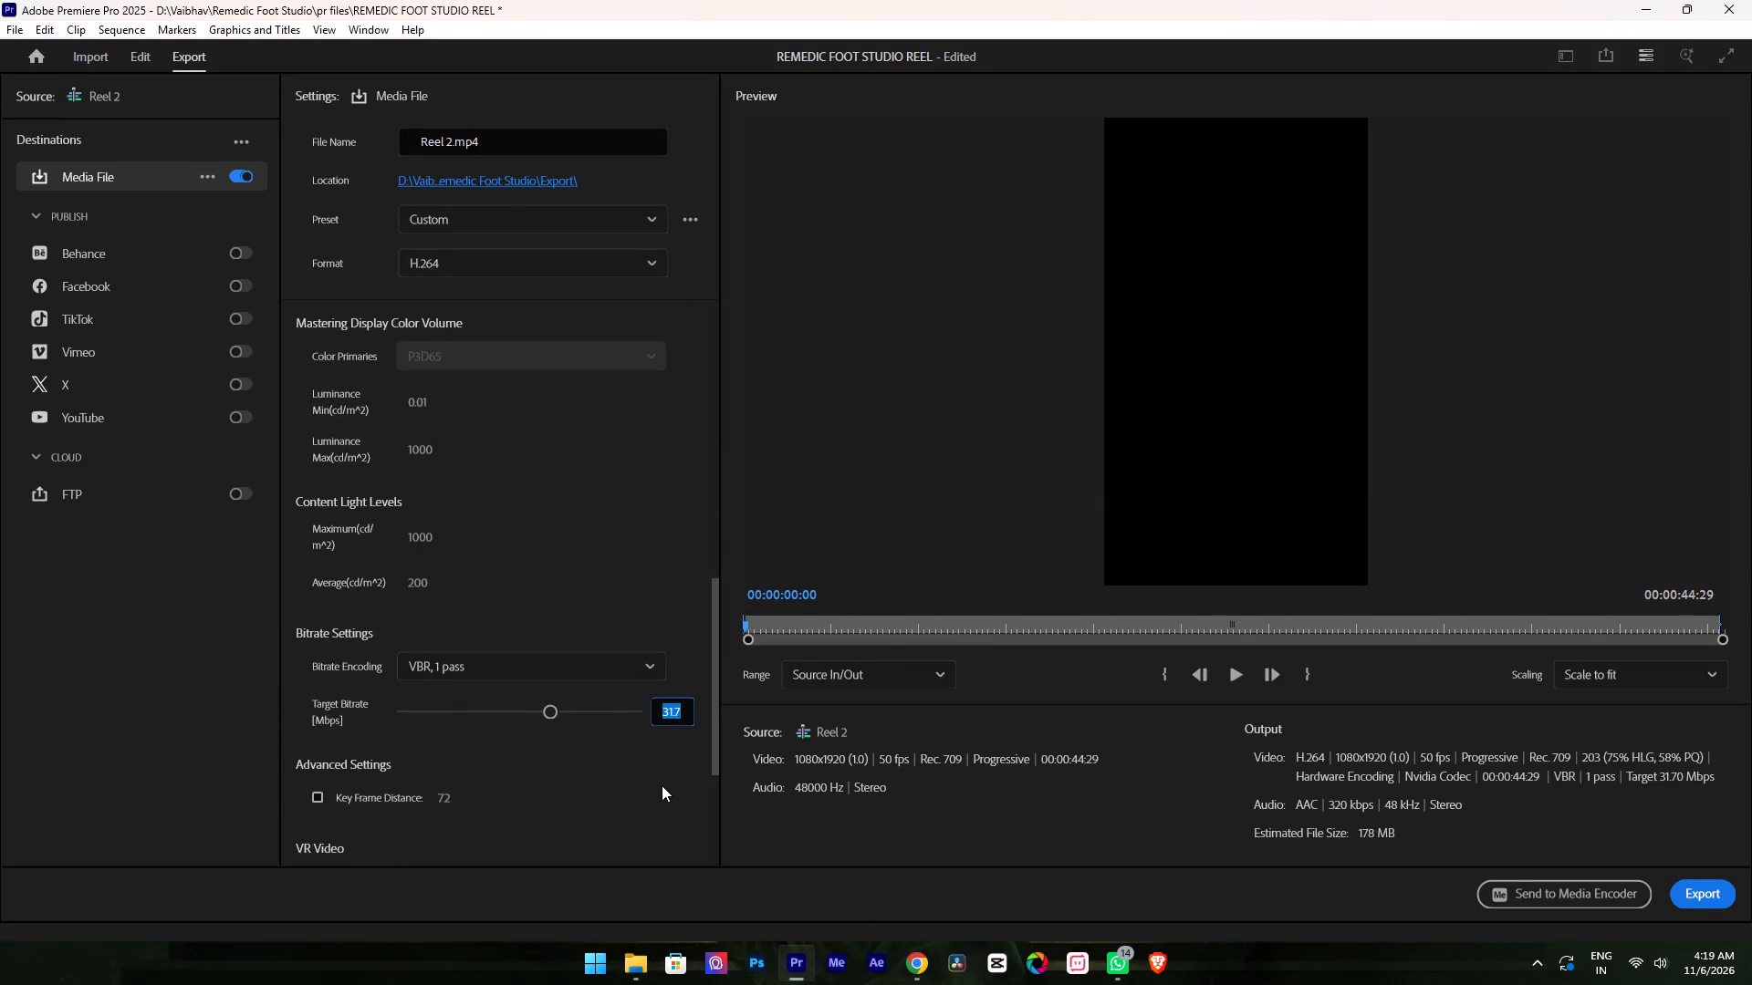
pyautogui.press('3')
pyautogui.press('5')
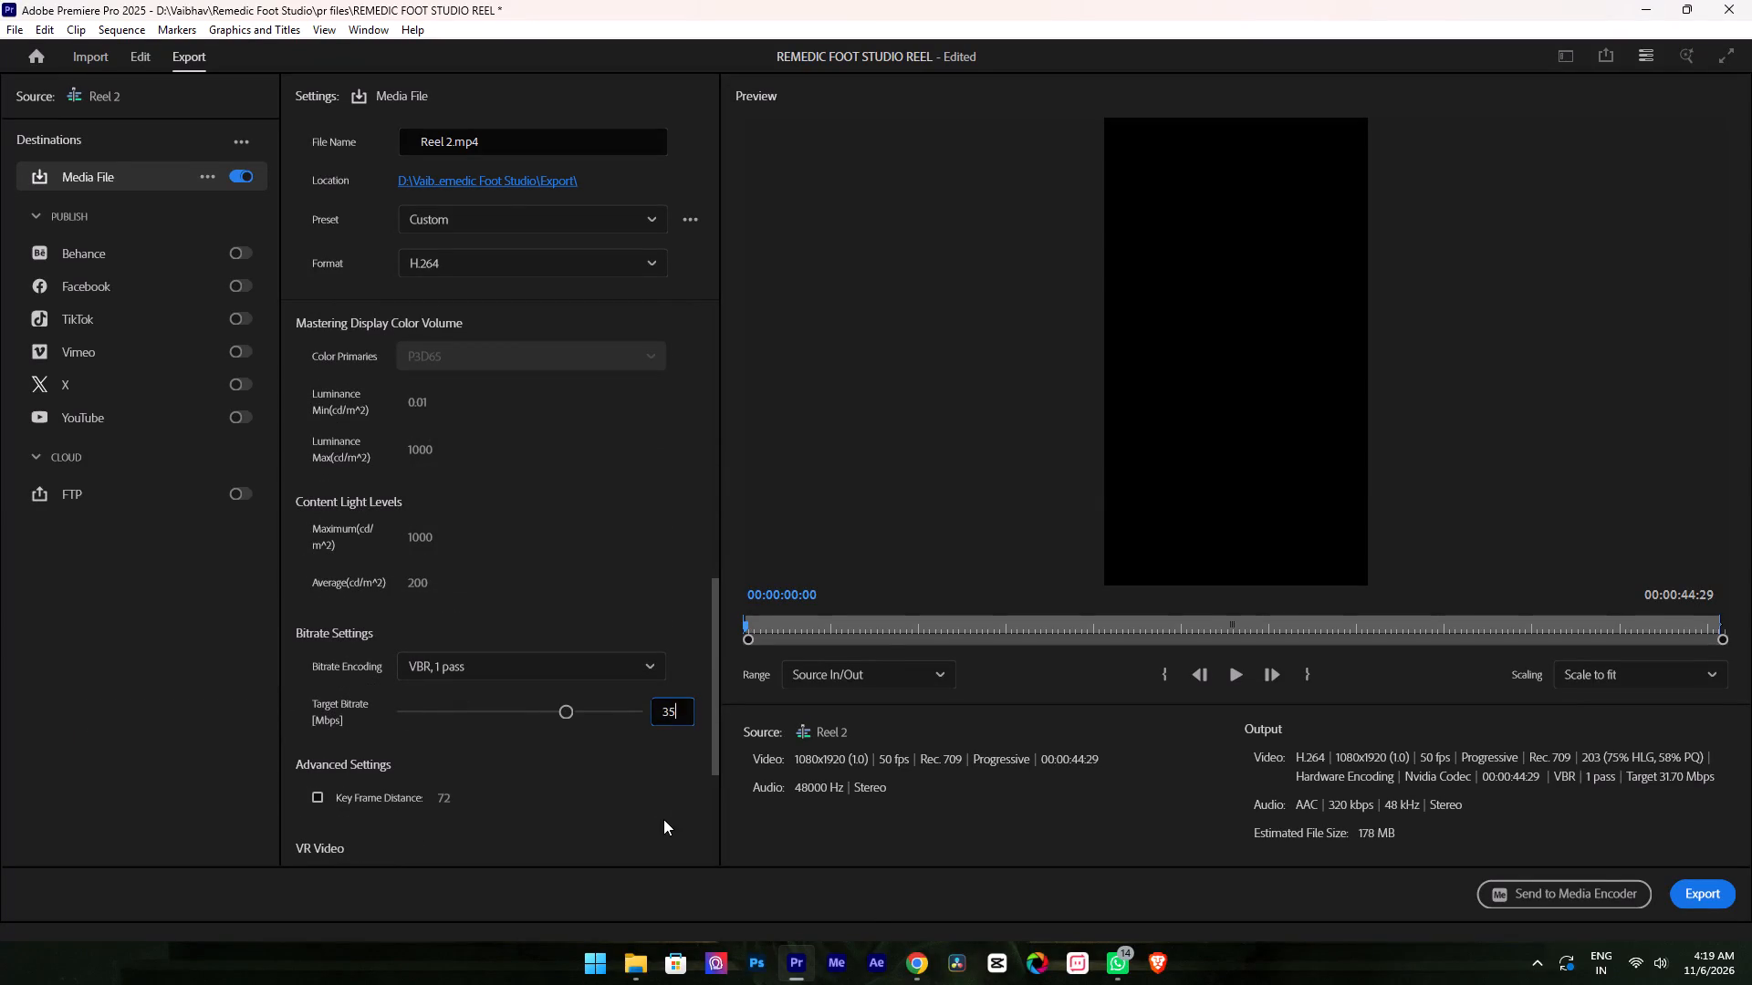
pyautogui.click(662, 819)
# Set the export's target bitrate to 30 Mbps.
pyautogui.click(667, 717)
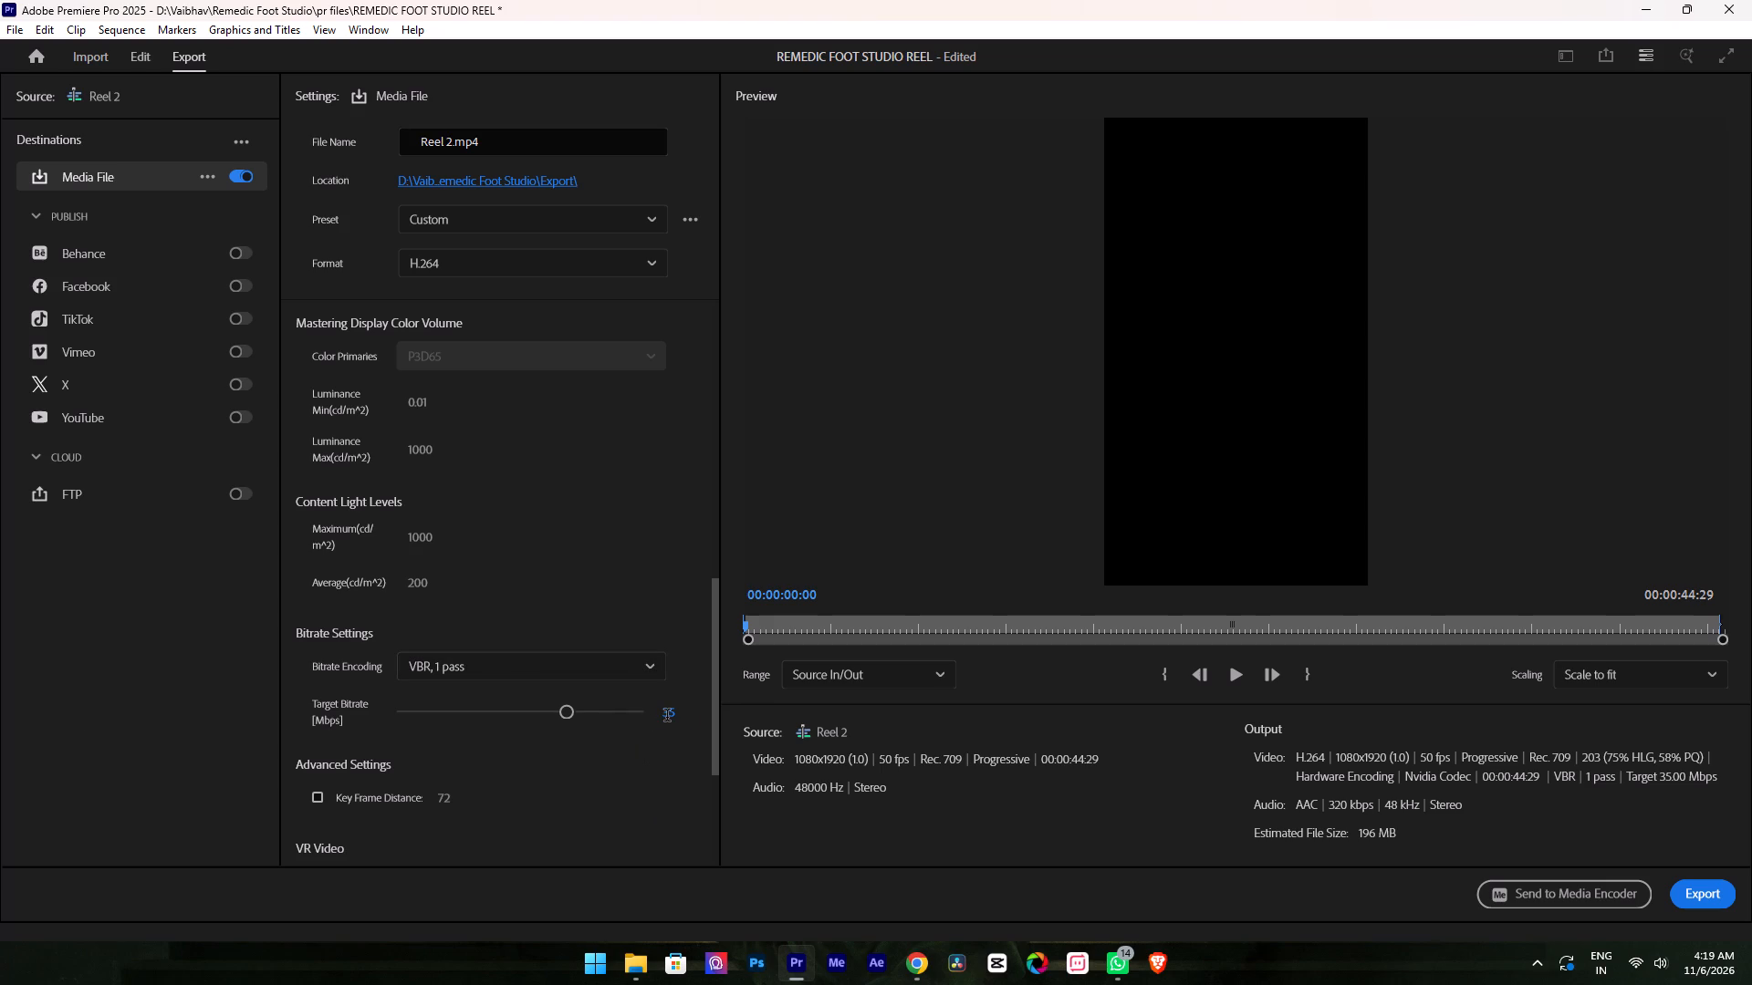
pyautogui.press('3')
pyautogui.press('0')
pyautogui.click(677, 766)
# Review the remaining export settings and start the export of Reel 2.mp4 in H.264 format.
pyautogui.scroll(-20, 422, 770)
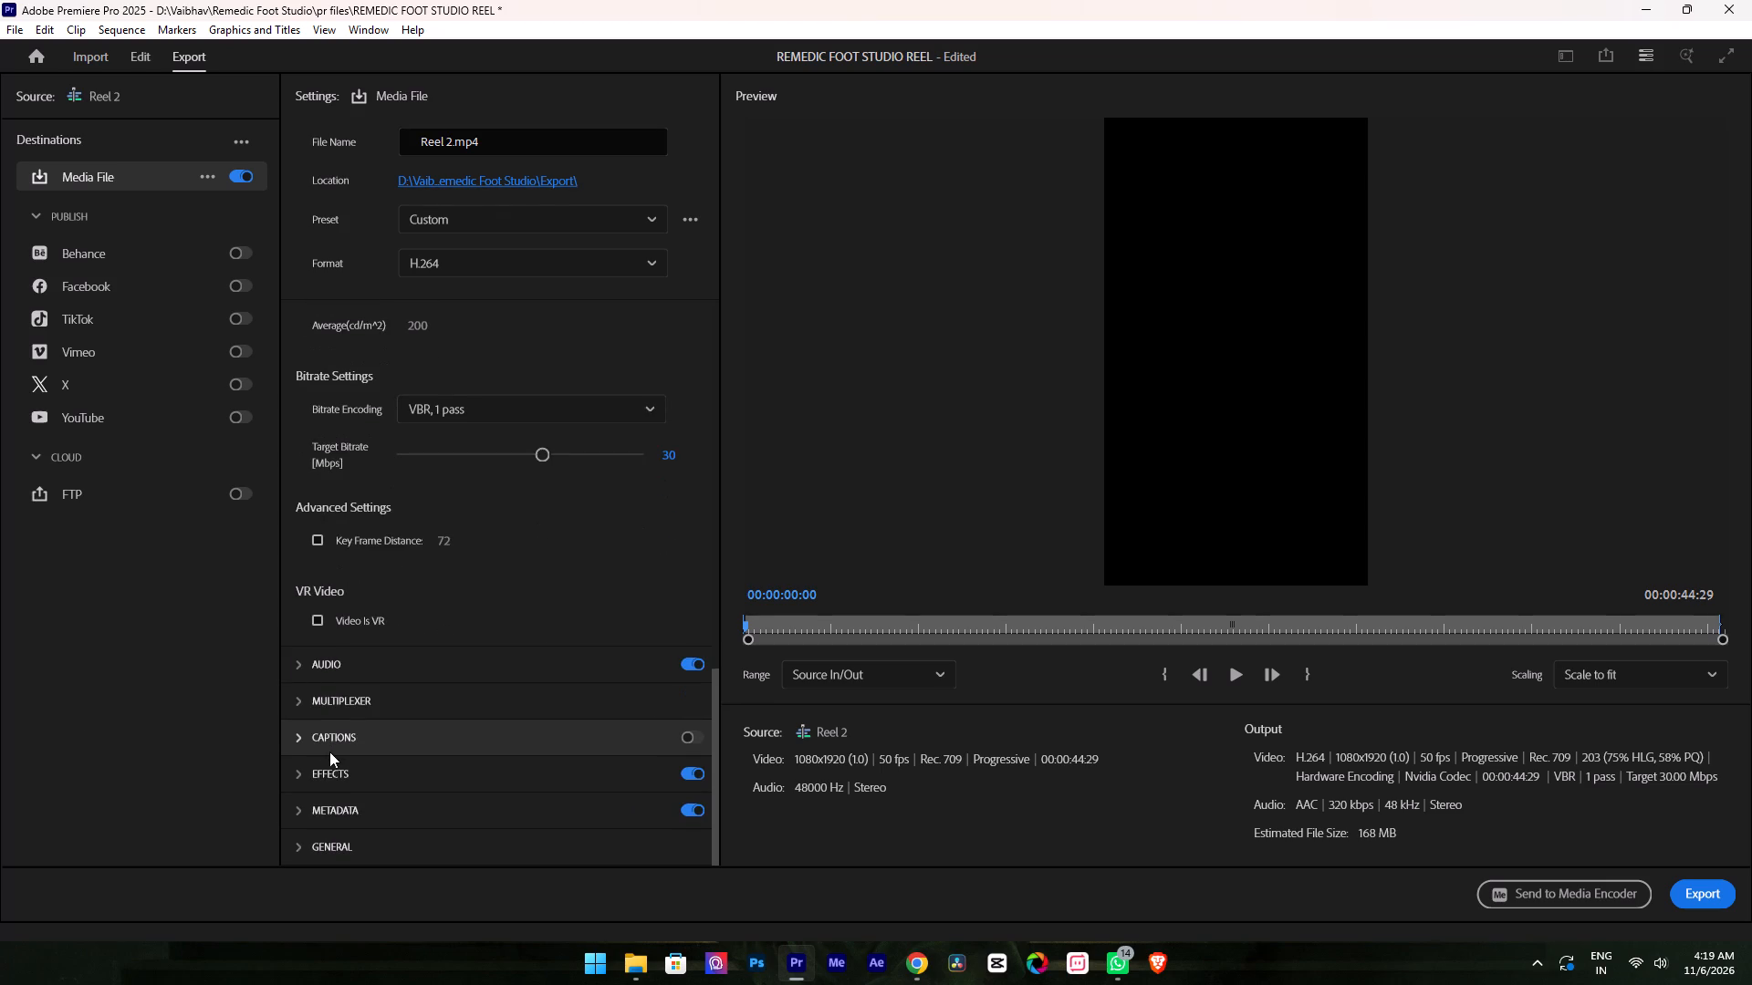
pyautogui.scroll(-3, 329, 752)
pyautogui.scroll(20, 306, 708)
pyautogui.scroll(13, 306, 708)
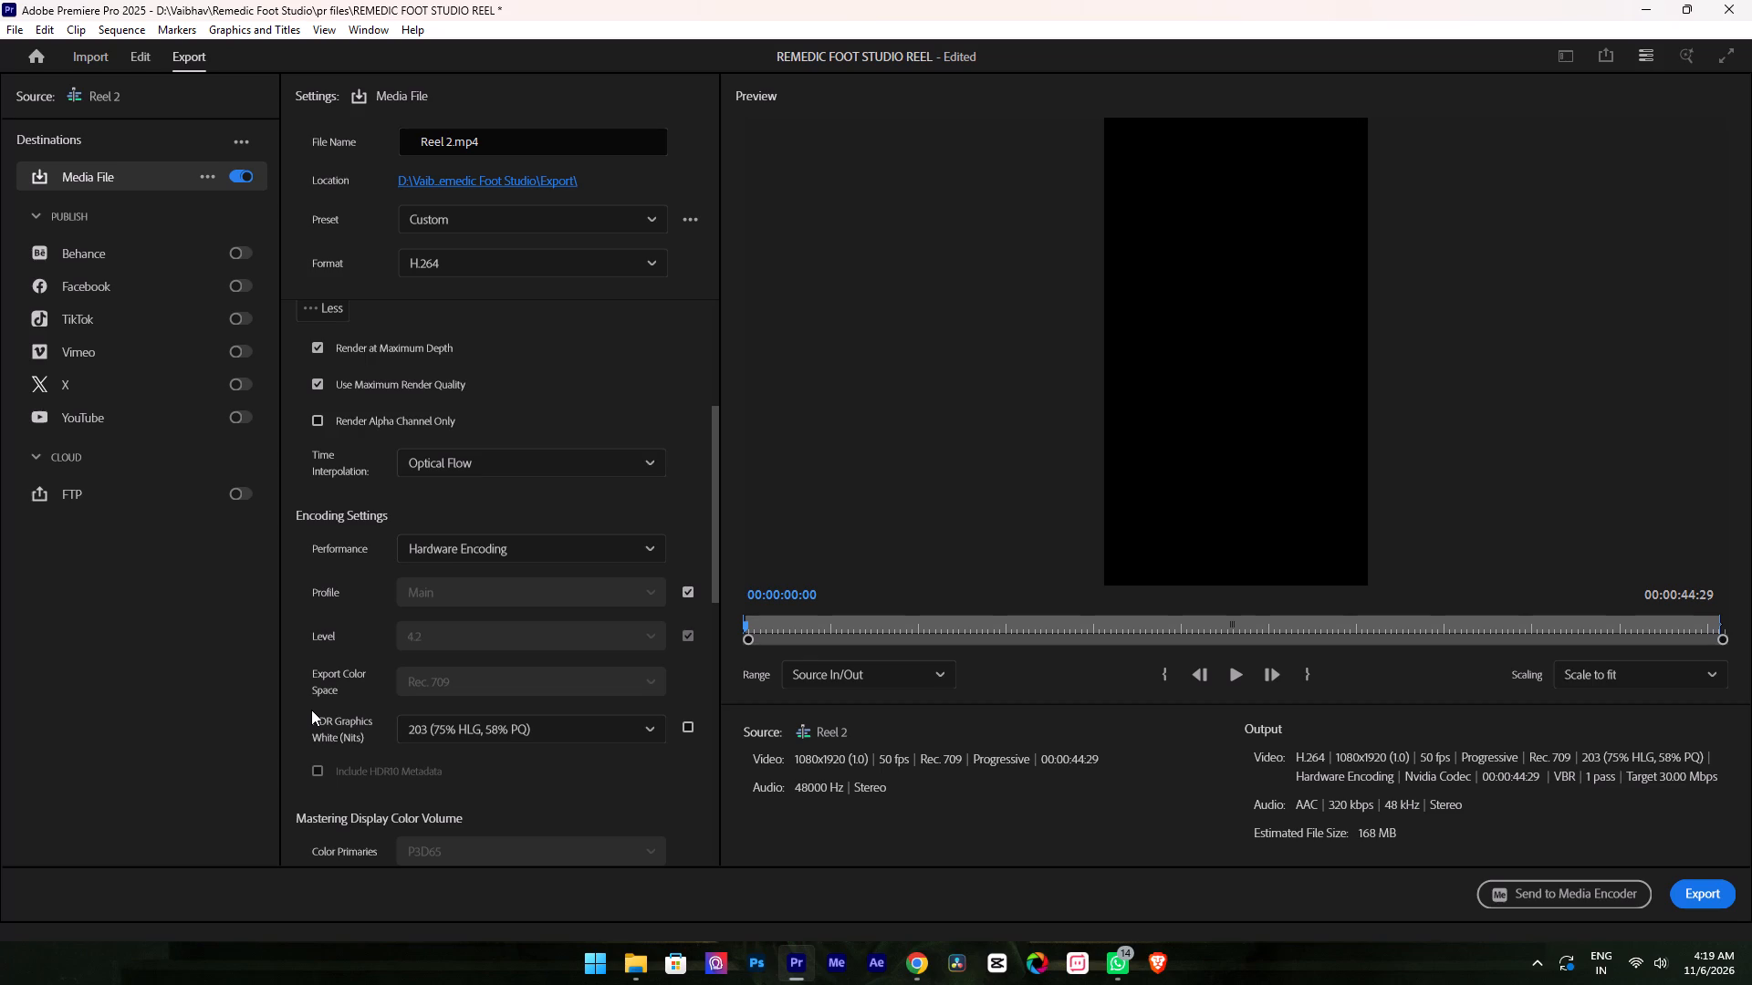
pyautogui.scroll(3, 311, 710)
pyautogui.scroll(18, 311, 710)
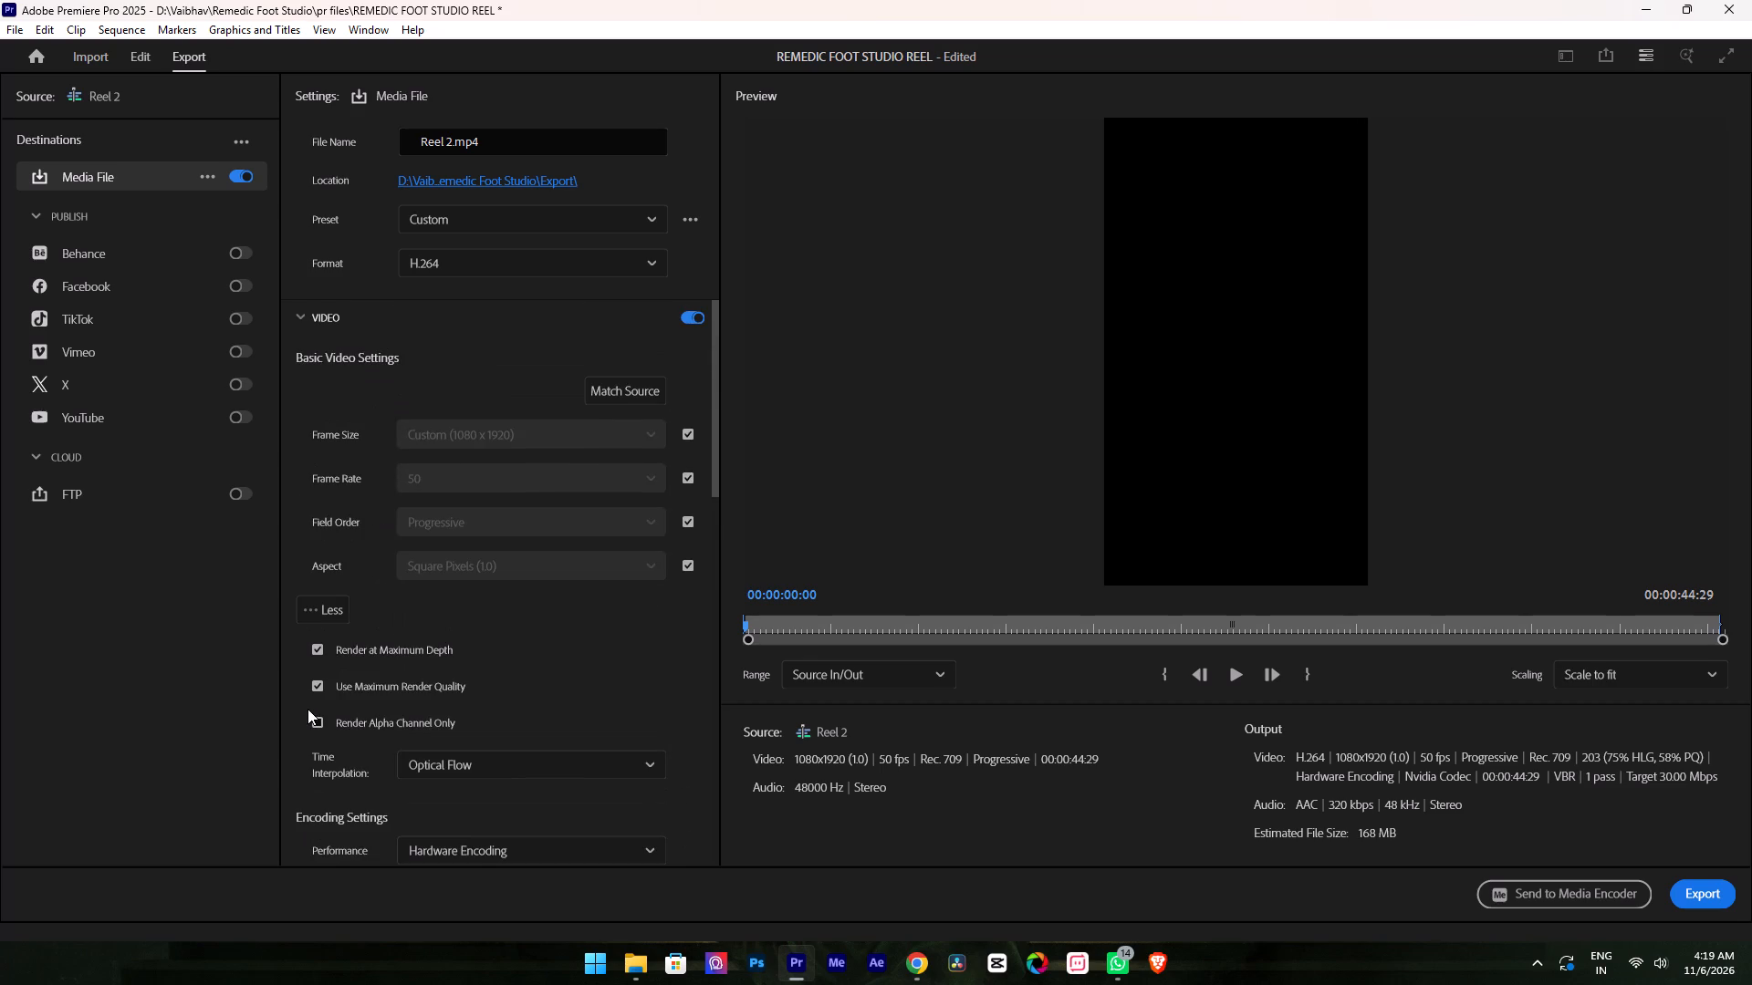
pyautogui.click(1711, 899)
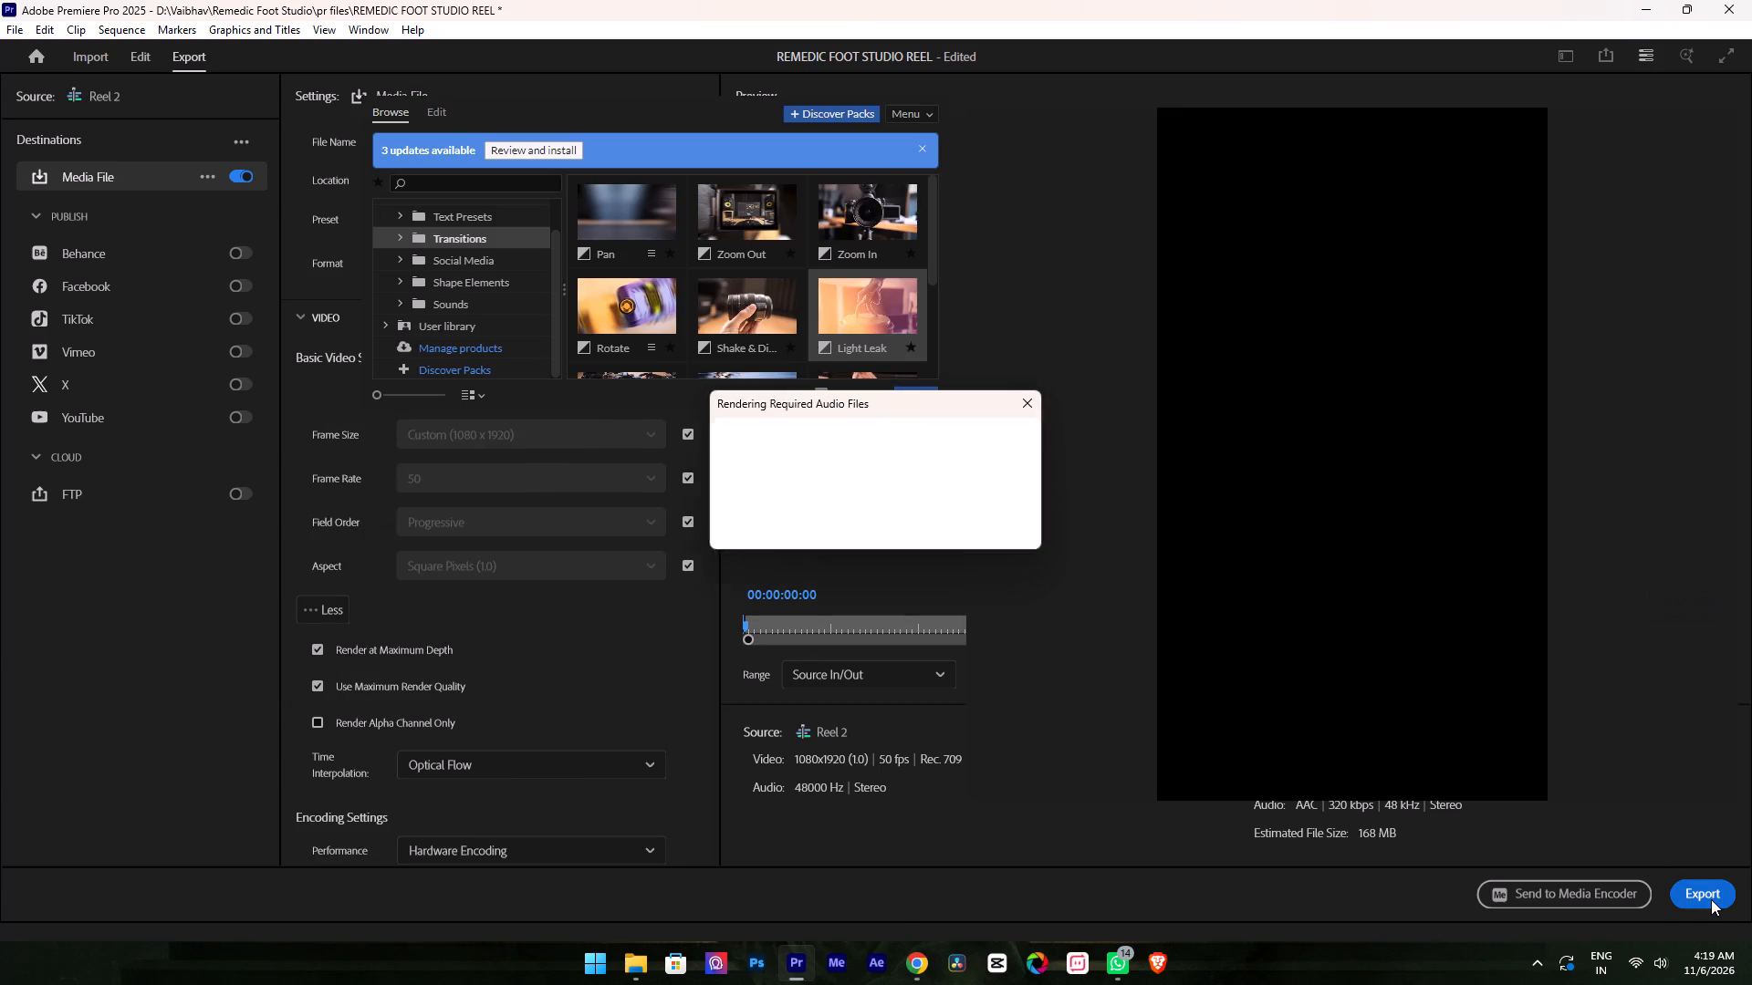
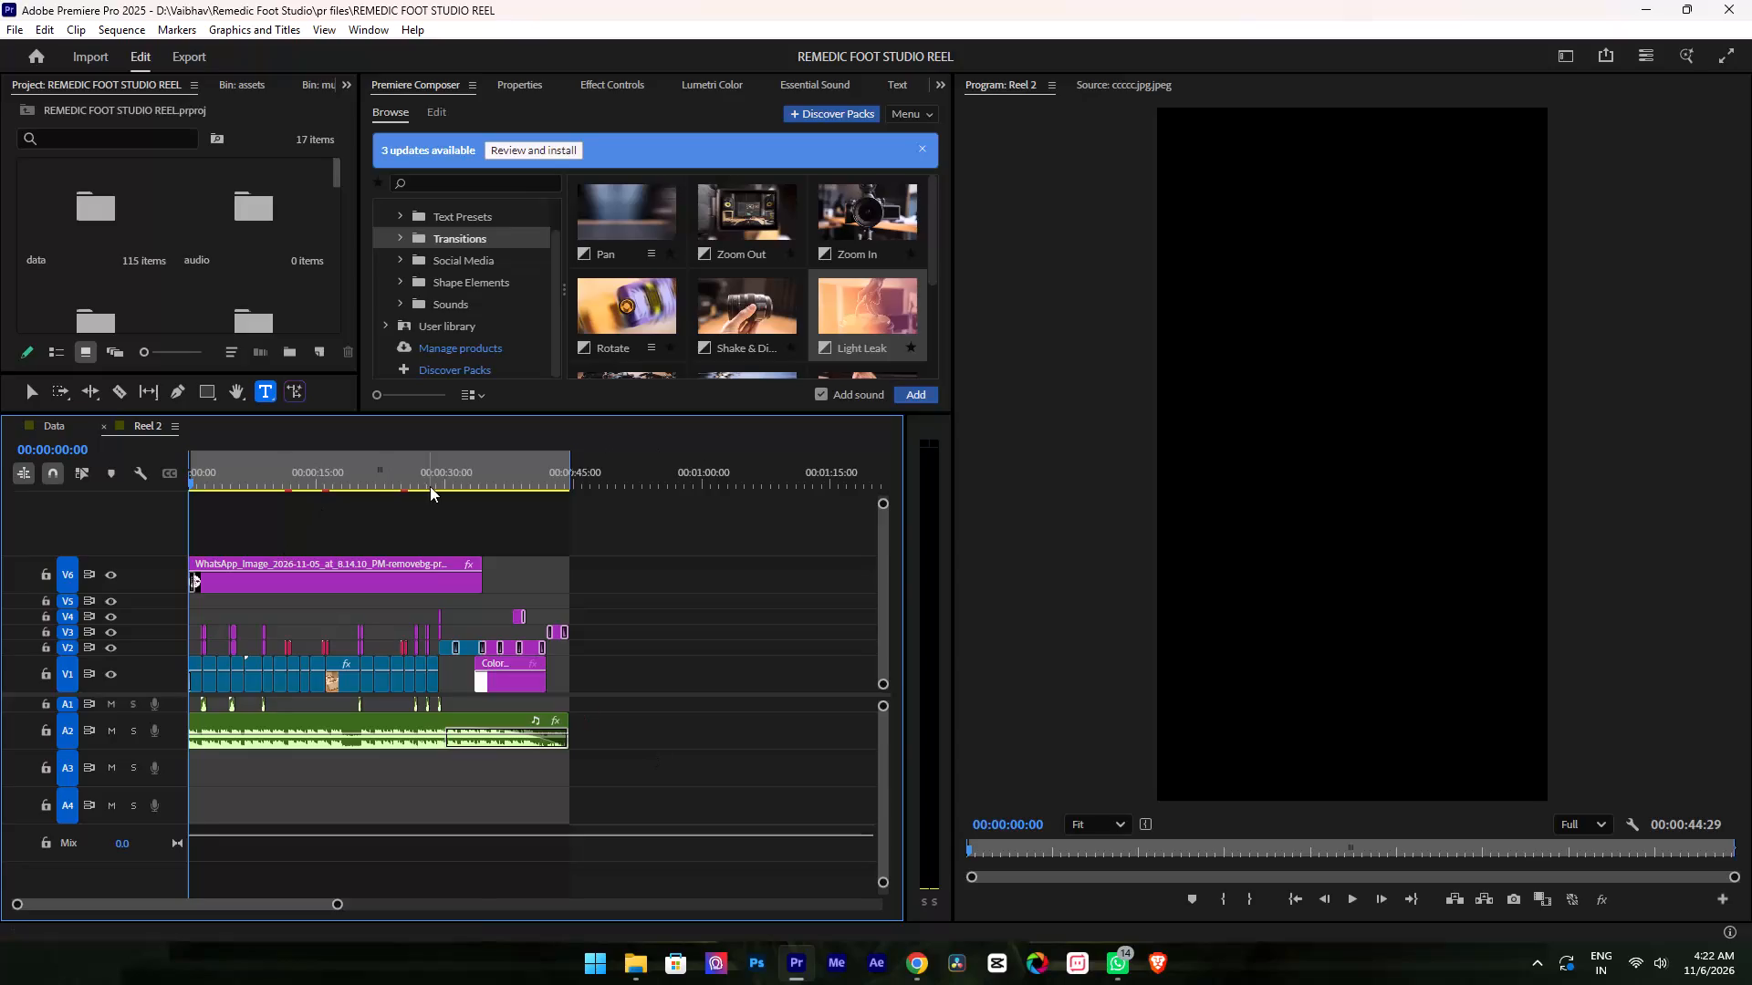
# Apply the default transition to the end of the logo image clip on track V6, near 34 seconds.
pyautogui.moveTo(425, 450); pyautogui.dragTo(453, 456)
pyautogui.moveTo(461, 464); pyautogui.dragTo(464, 469)
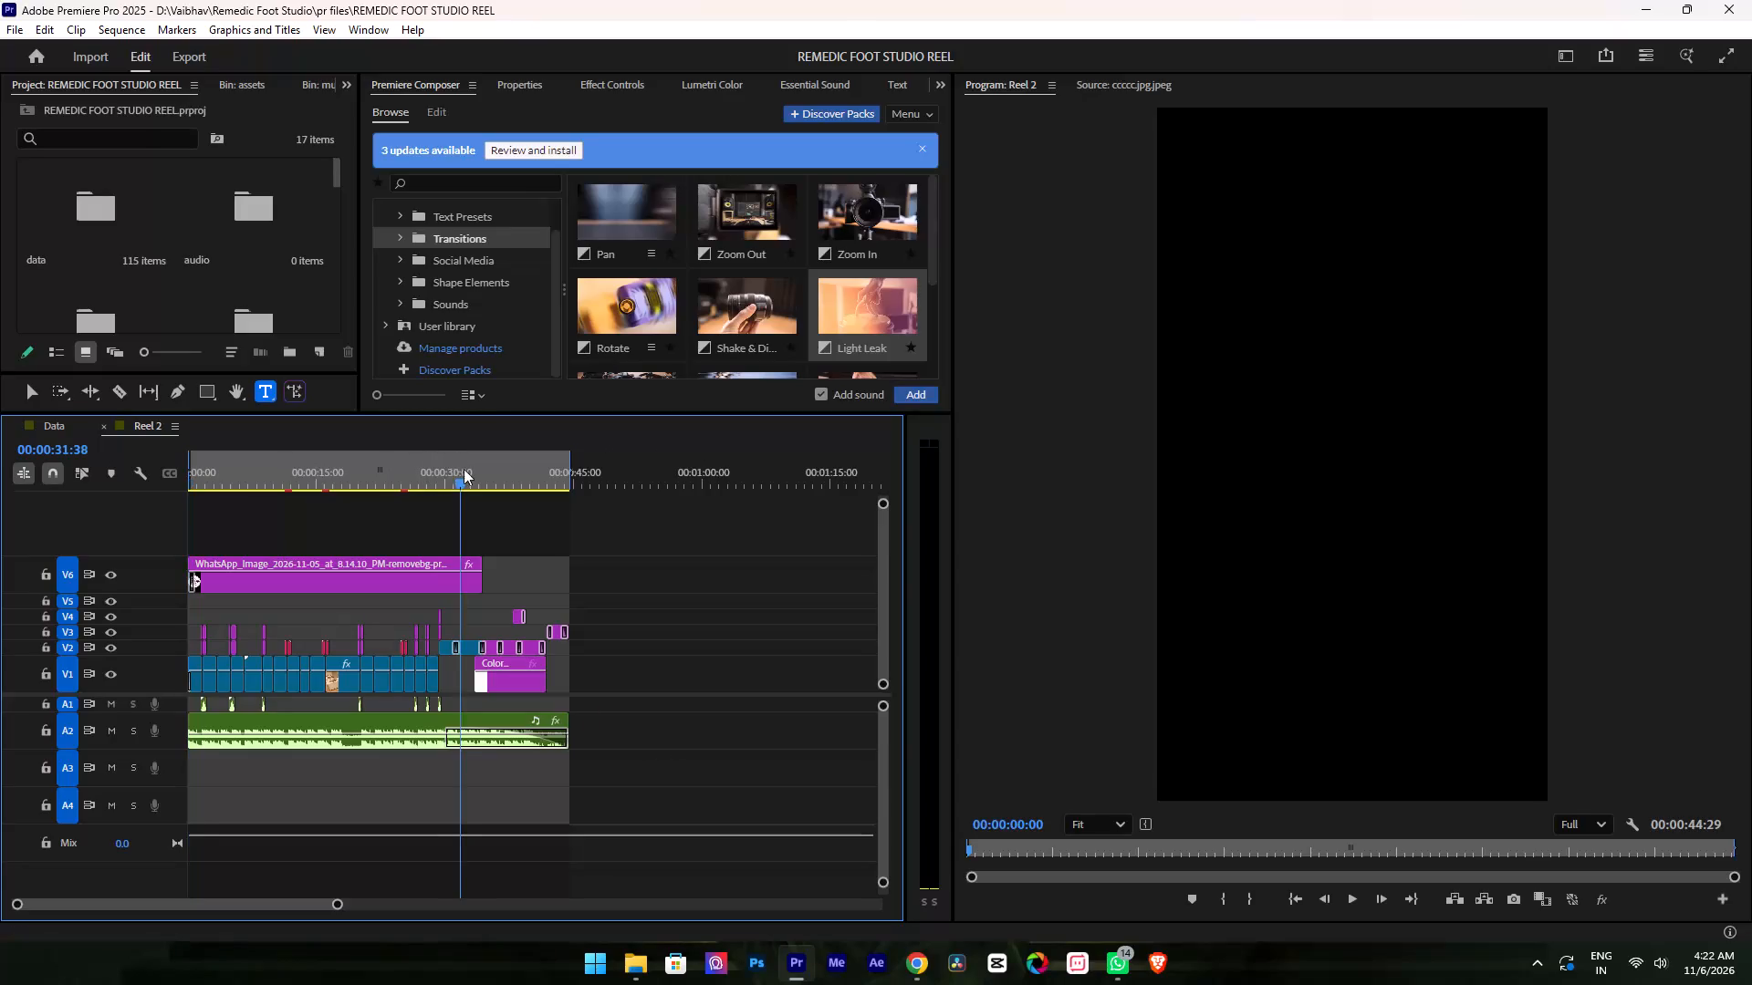
pyautogui.moveTo(464, 469); pyautogui.dragTo(484, 496)
pyautogui.keyDown('alt'); pyautogui.scroll(2, 479, 508); pyautogui.keyUp('alt')
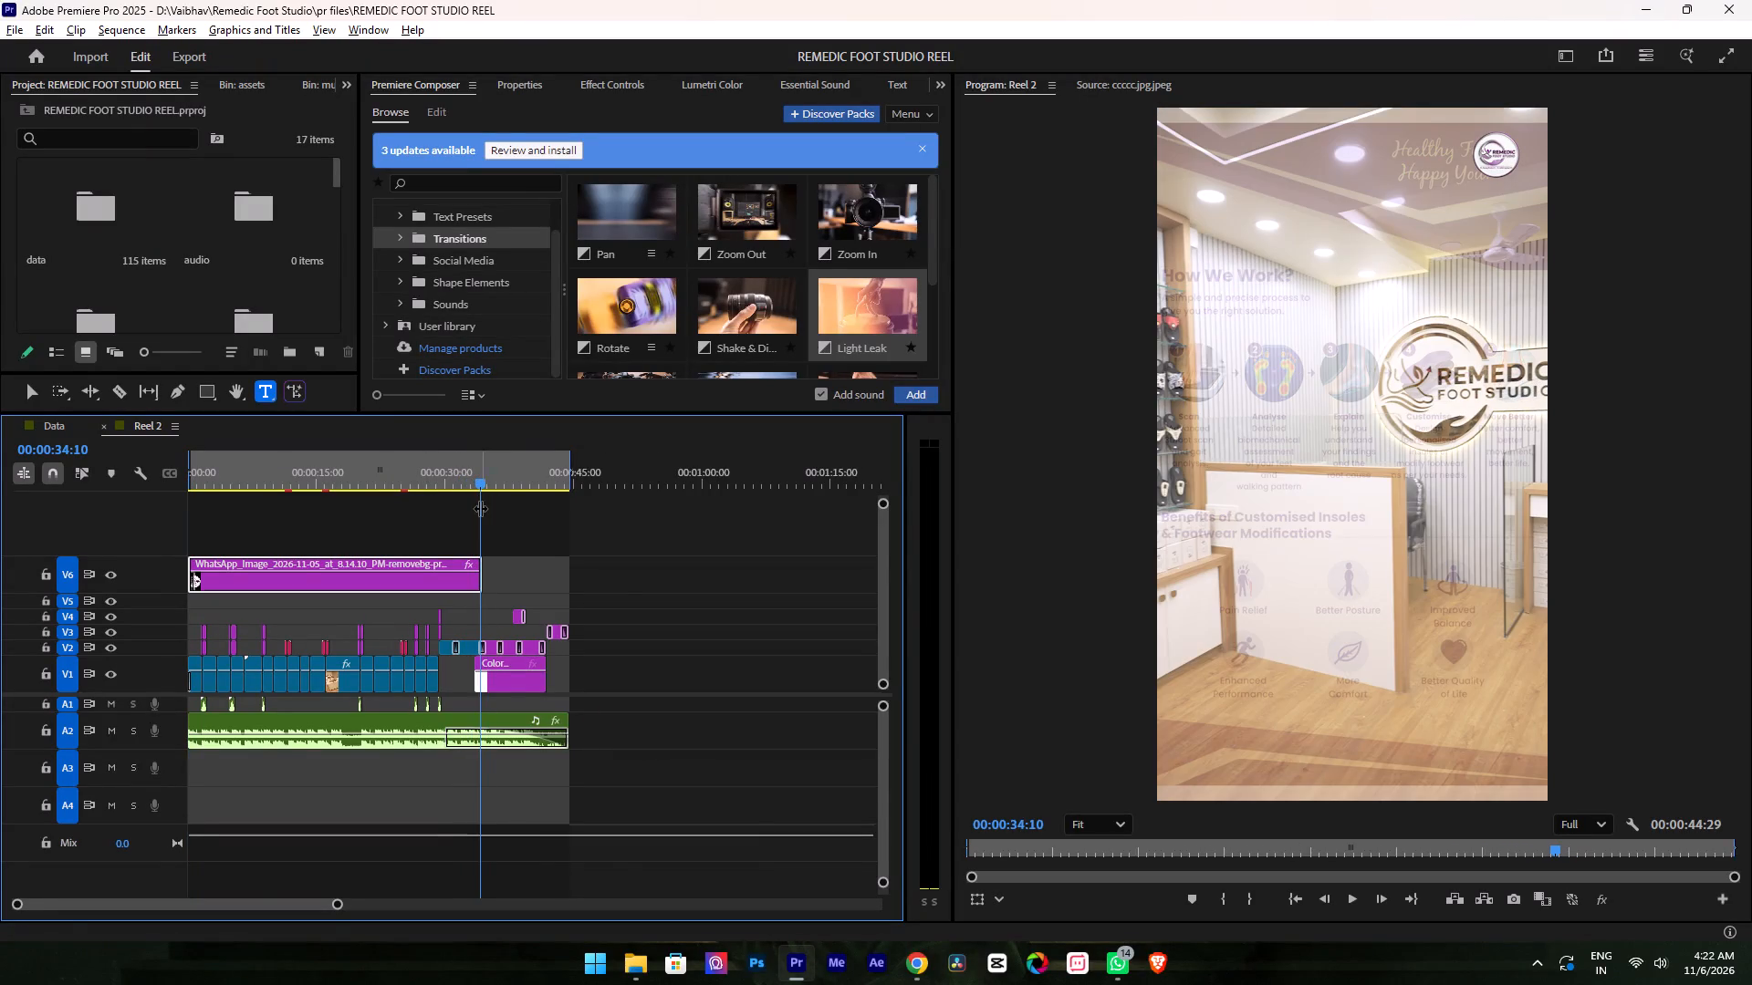
pyautogui.keyDown('alt'); pyautogui.scroll(14, 480, 508); pyautogui.keyUp('alt')
pyautogui.rightClick(487, 586)
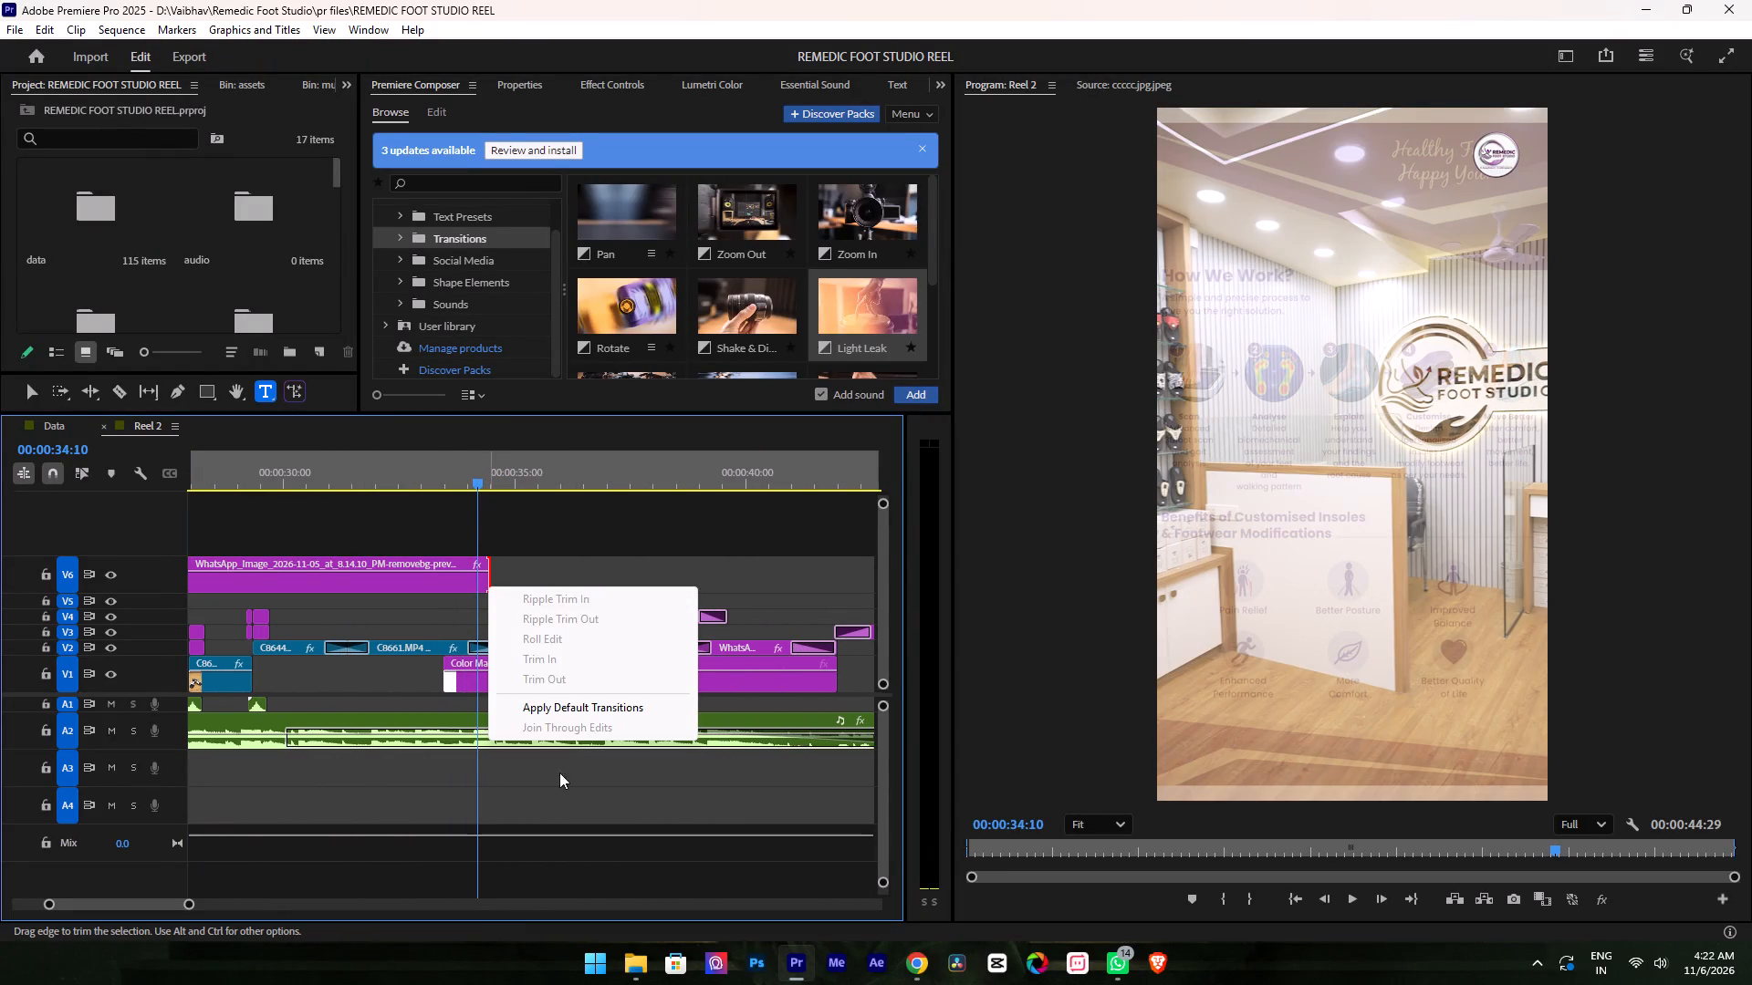
# Apply the default transition to the end of the logo image clip on track V6.
pyautogui.click(575, 701)
pyautogui.moveTo(433, 481); pyautogui.dragTo(423, 479)
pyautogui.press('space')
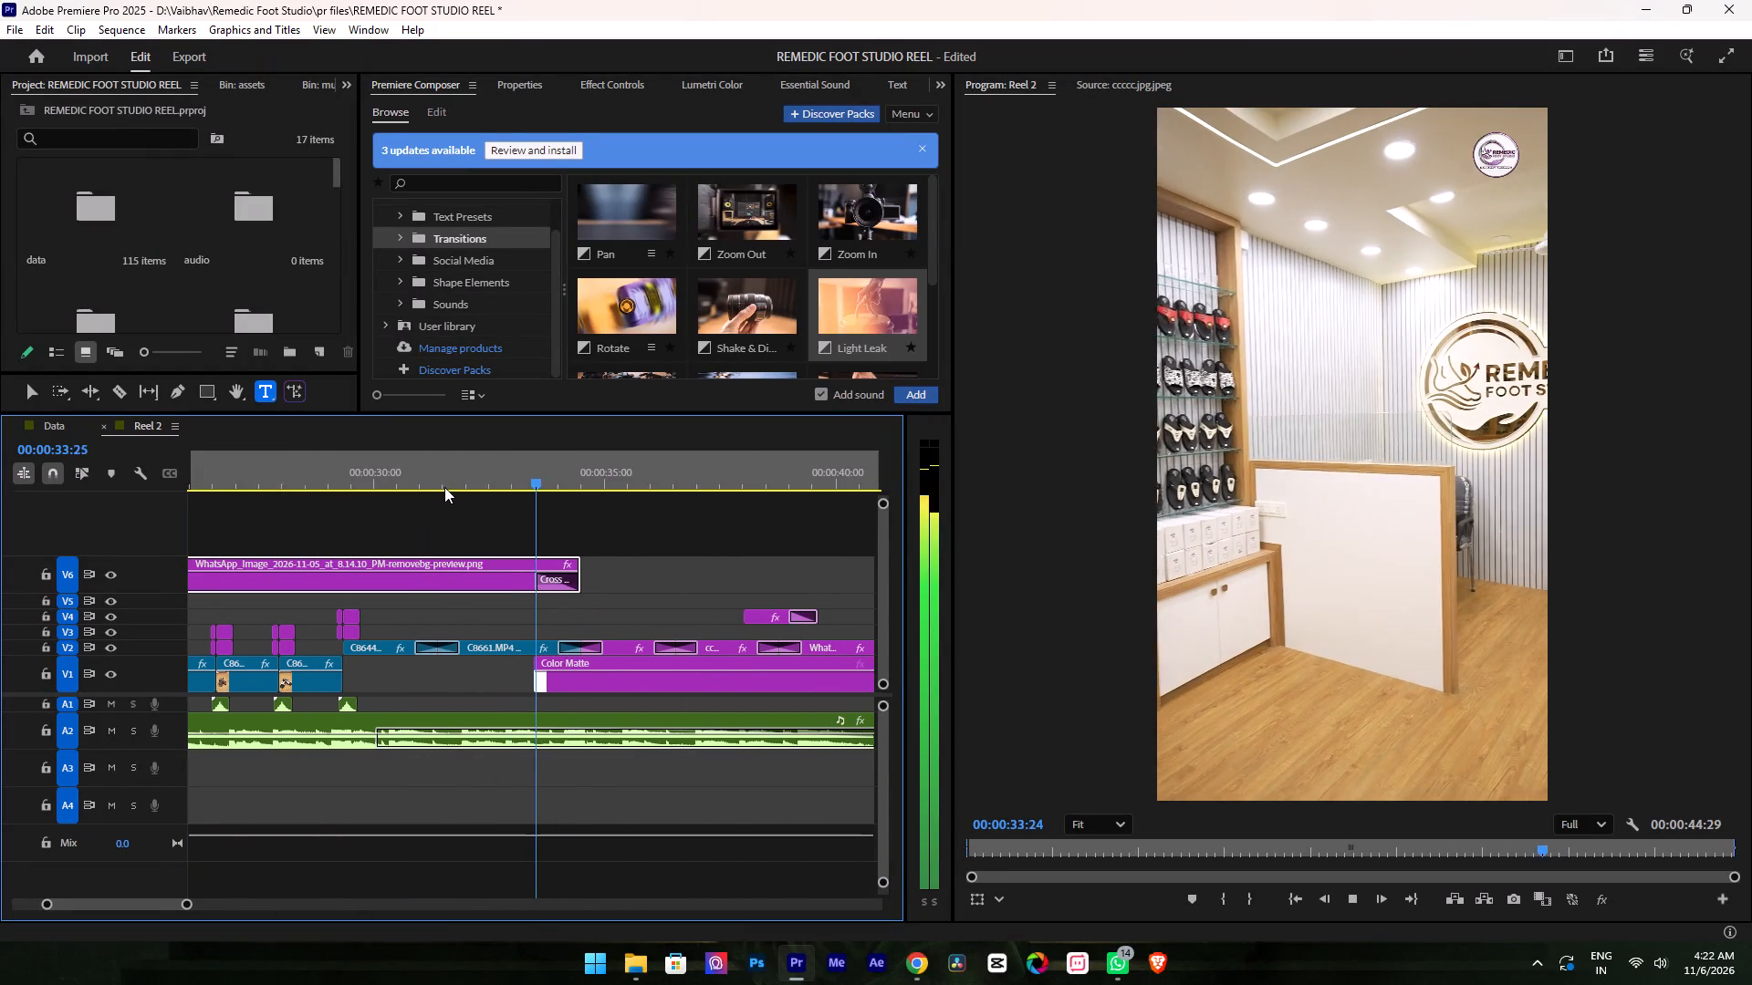
pyautogui.keyDown('alt'); pyautogui.scroll(-11, 469, 514); pyautogui.keyUp('alt')
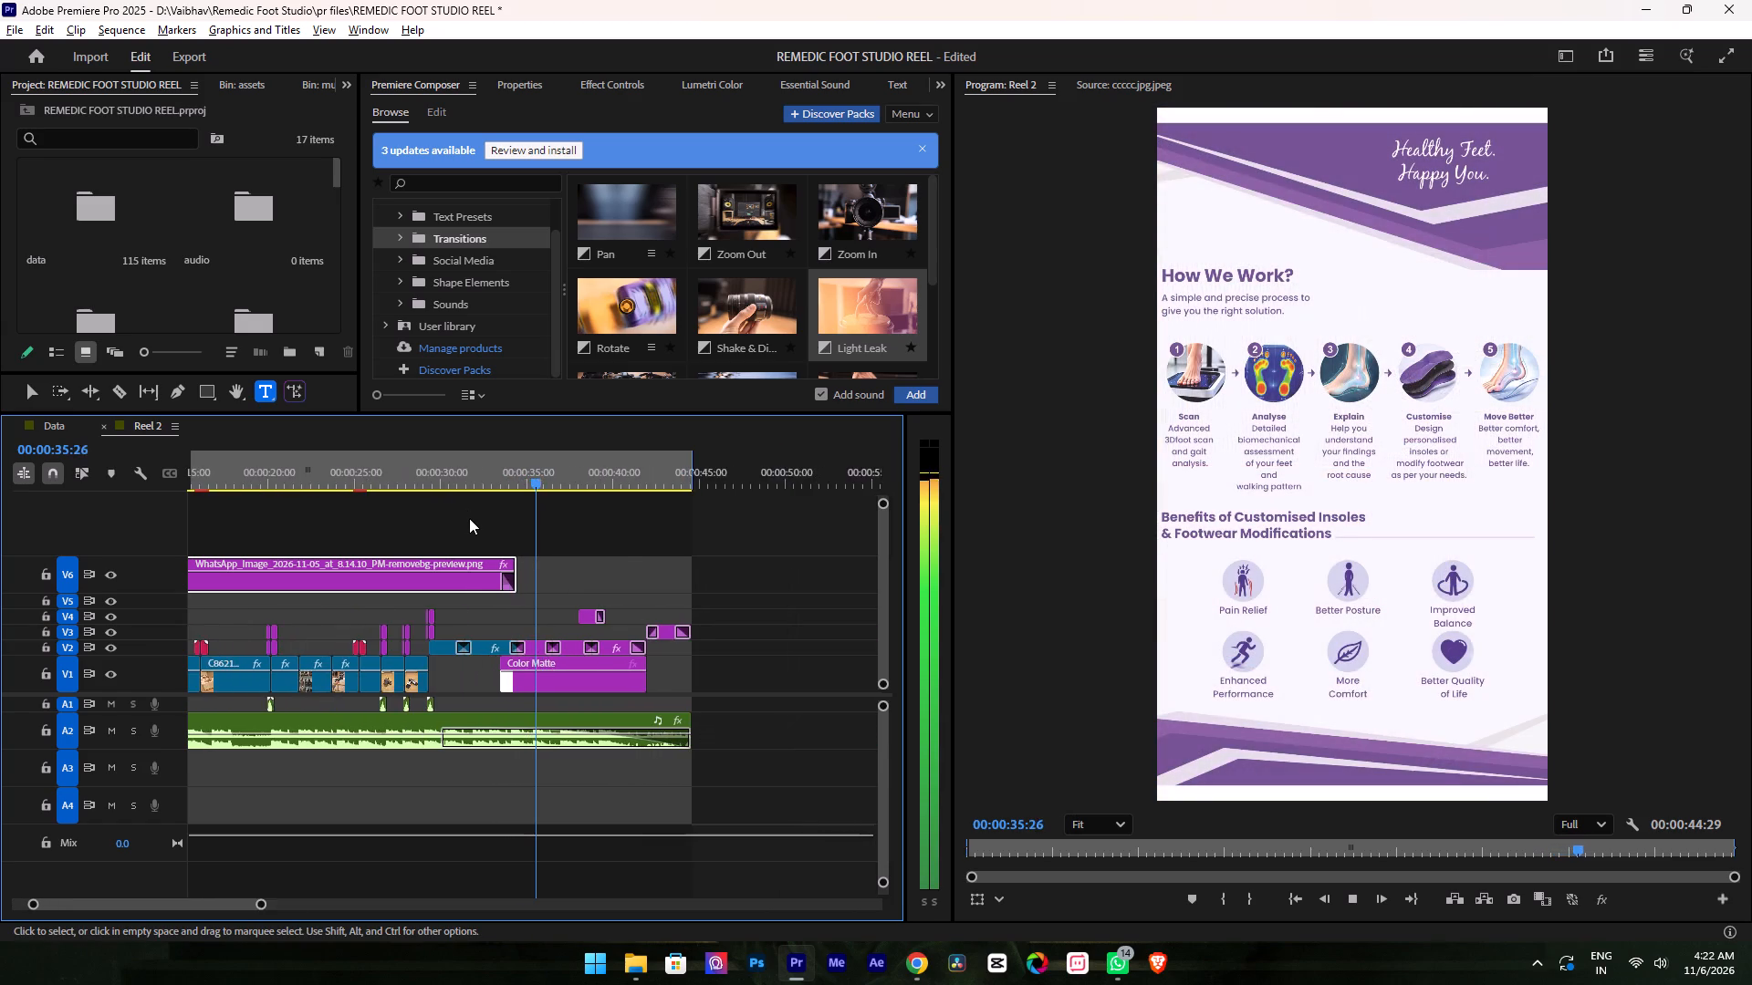
pyautogui.keyDown('alt'); pyautogui.scroll(-4, 469, 518); pyautogui.keyUp('alt')
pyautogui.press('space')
pyautogui.keyDown('alt'); pyautogui.scroll(10, 480, 513); pyautogui.keyUp('alt')
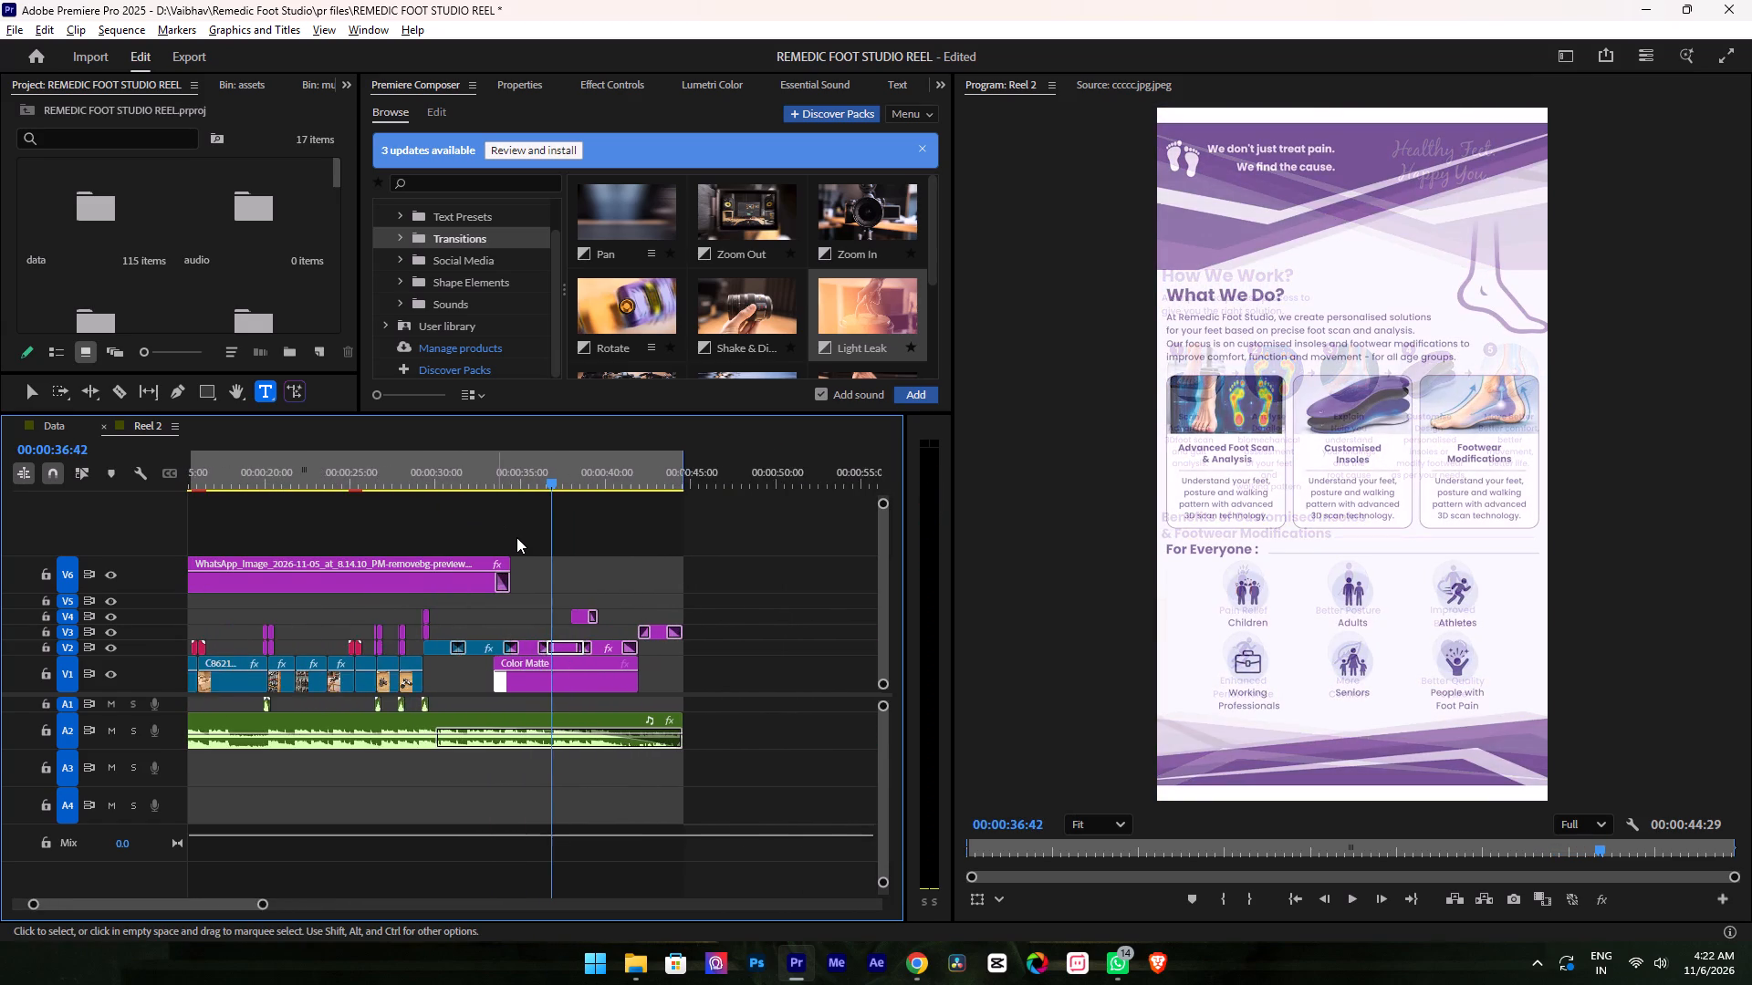
pyautogui.keyDown('alt'); pyautogui.scroll(2, 516, 537); pyautogui.keyUp('alt')
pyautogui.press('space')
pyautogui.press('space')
pyautogui.keyDown('alt'); pyautogui.scroll(11, 528, 551); pyautogui.keyUp('alt')
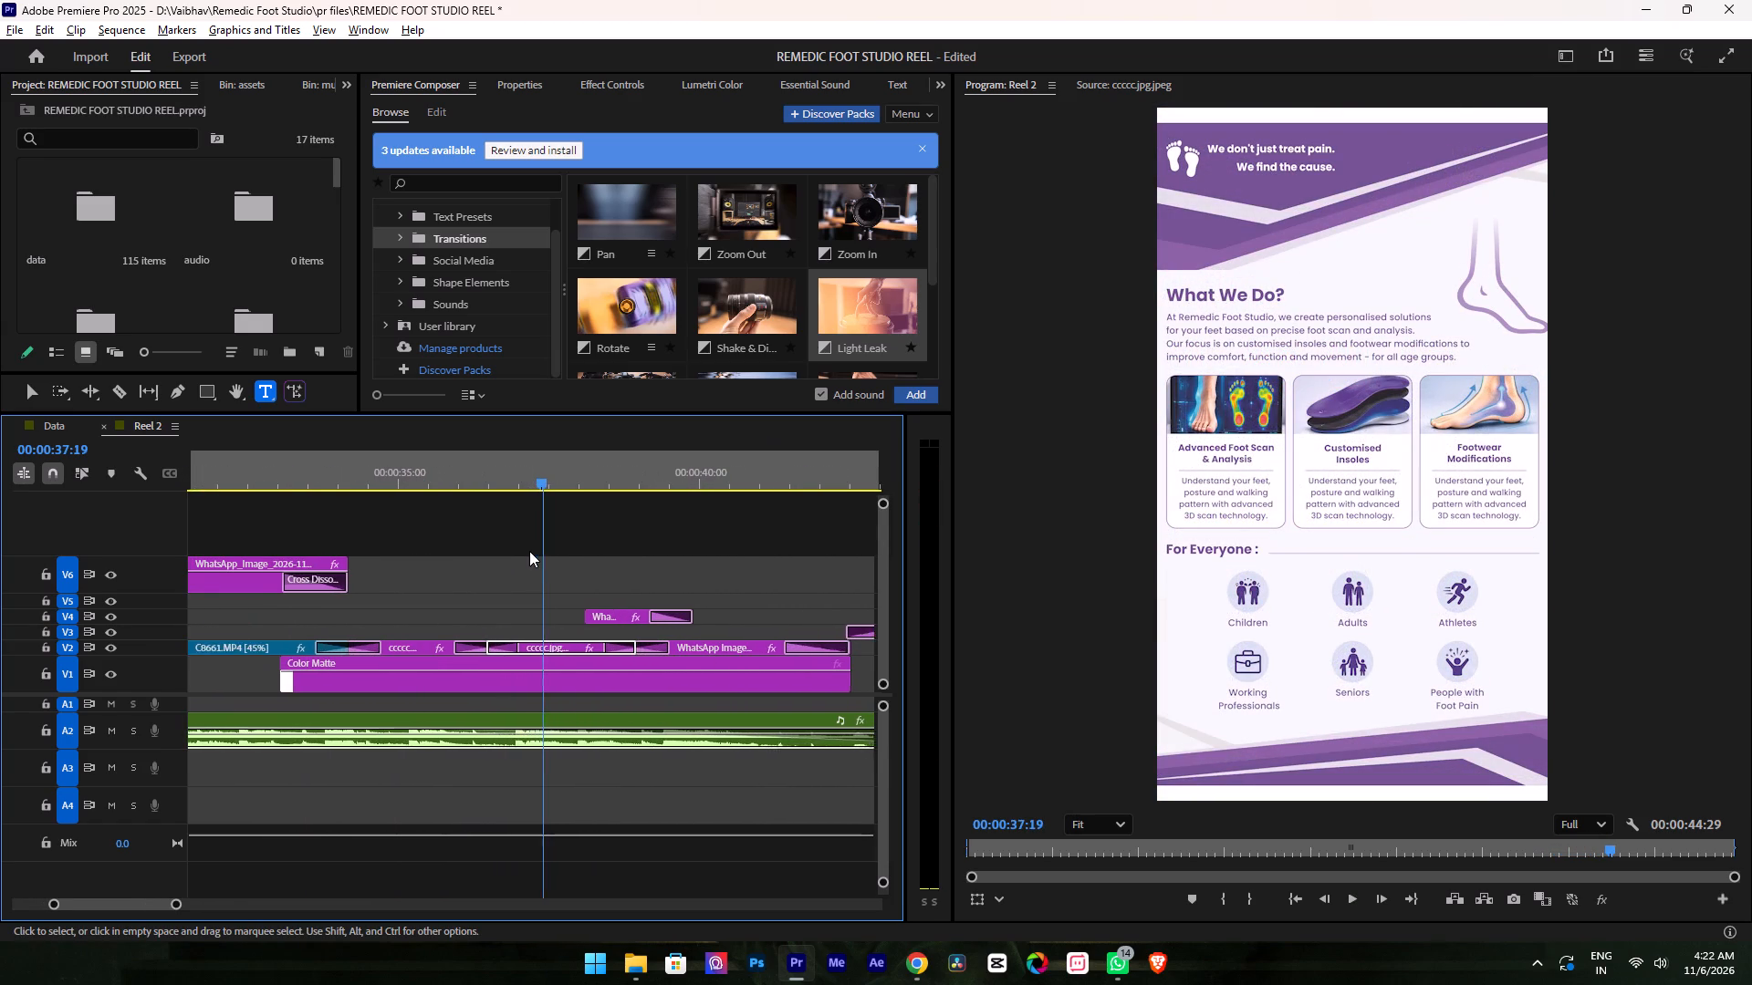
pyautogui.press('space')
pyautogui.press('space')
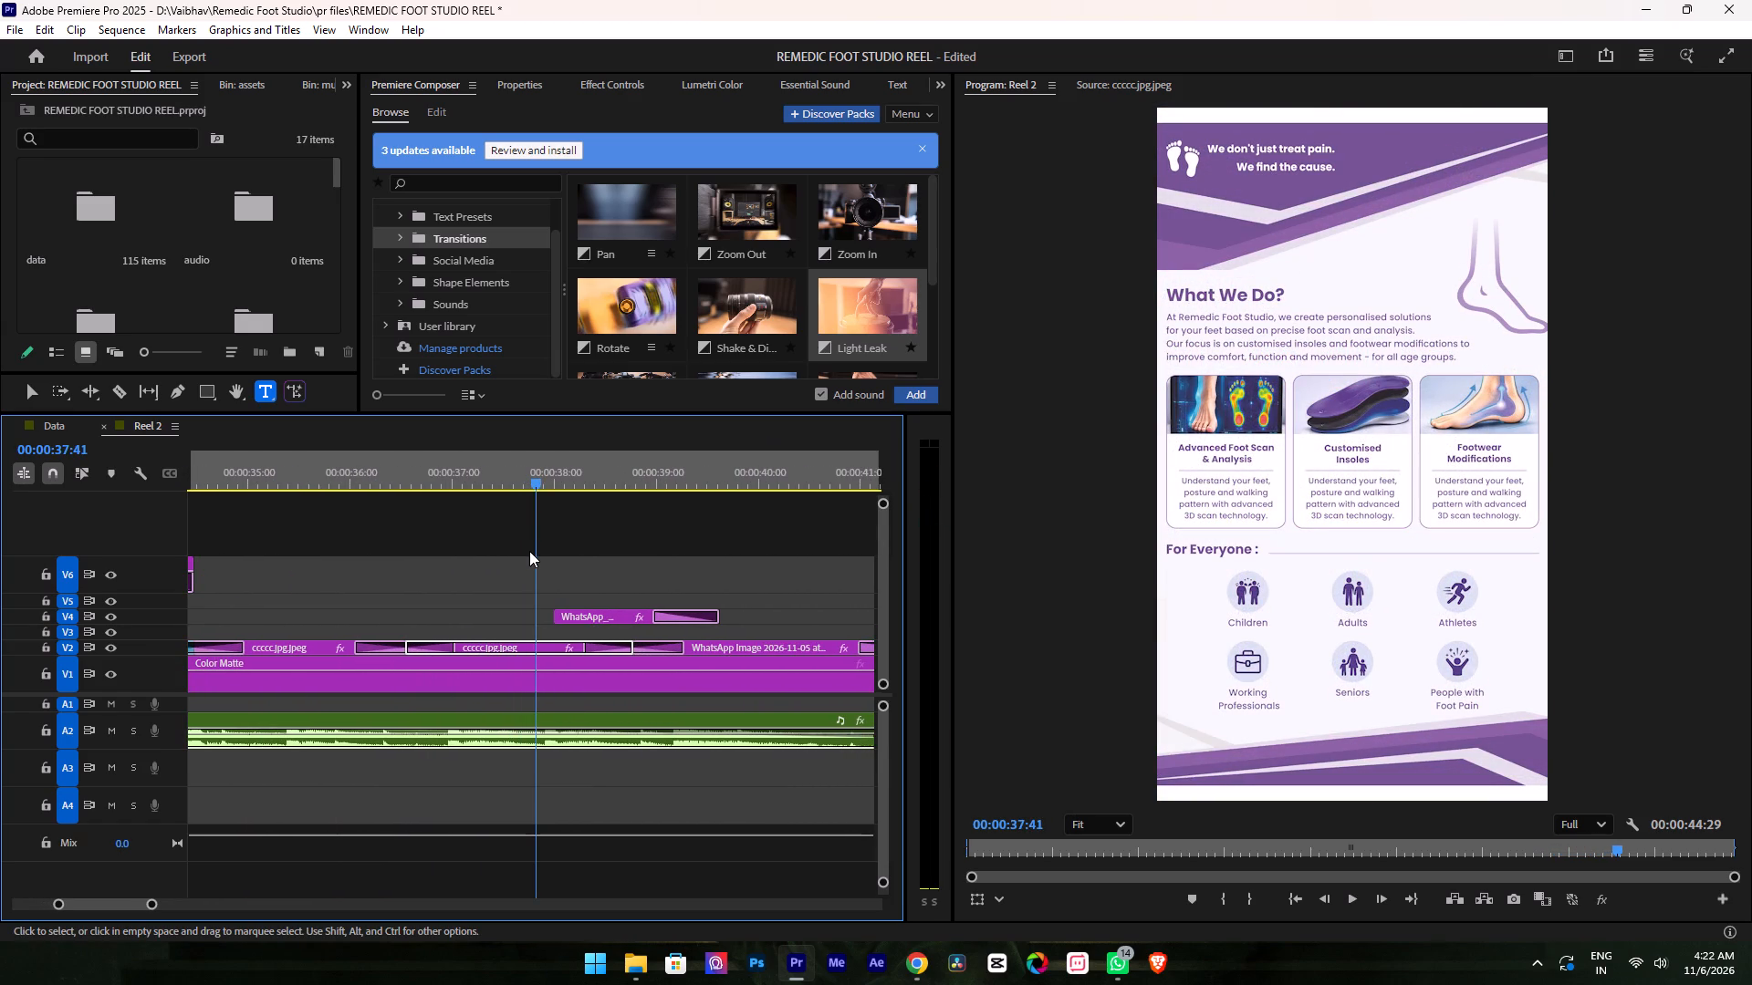